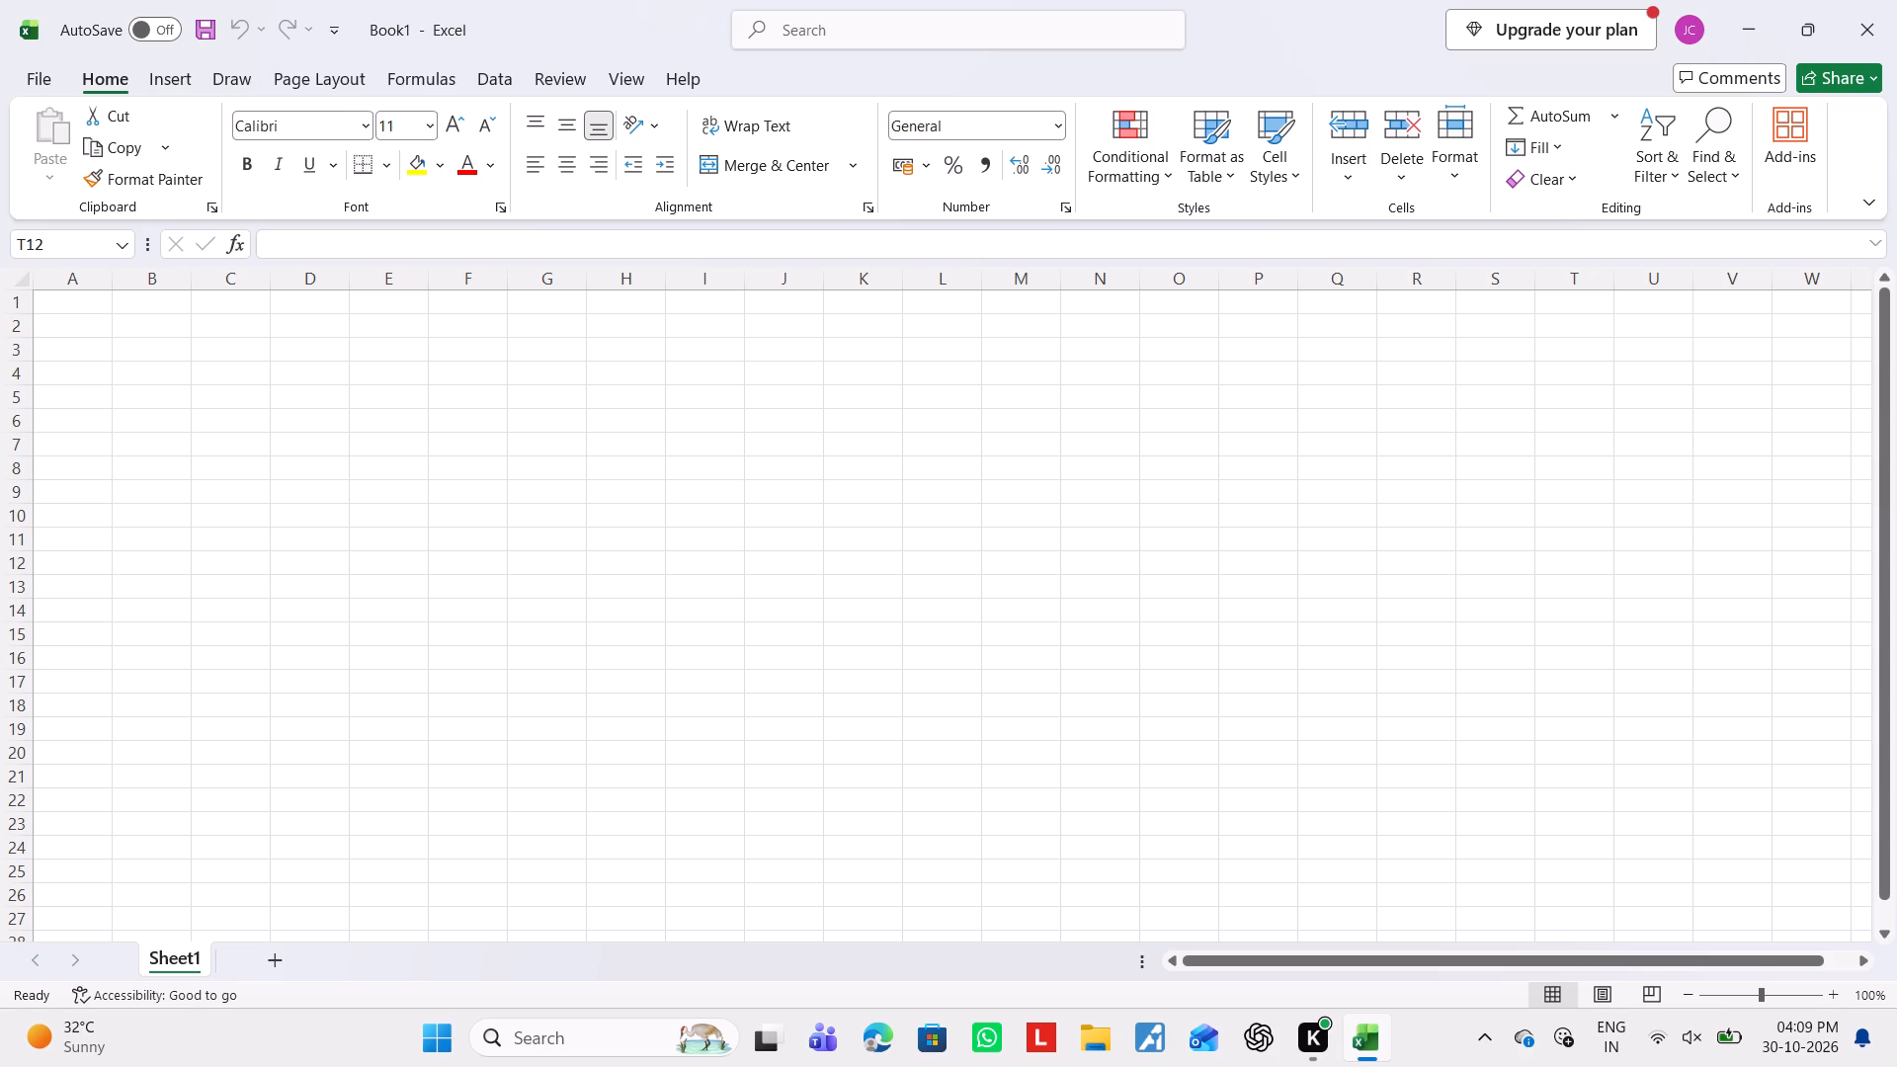
# Enter the title "IS Code Method" in cell A1.
pyautogui.click(61, 295)
pyautogui.write('isn')
pyautogui.press('BackSpace')
pyautogui.press('BackSpace')
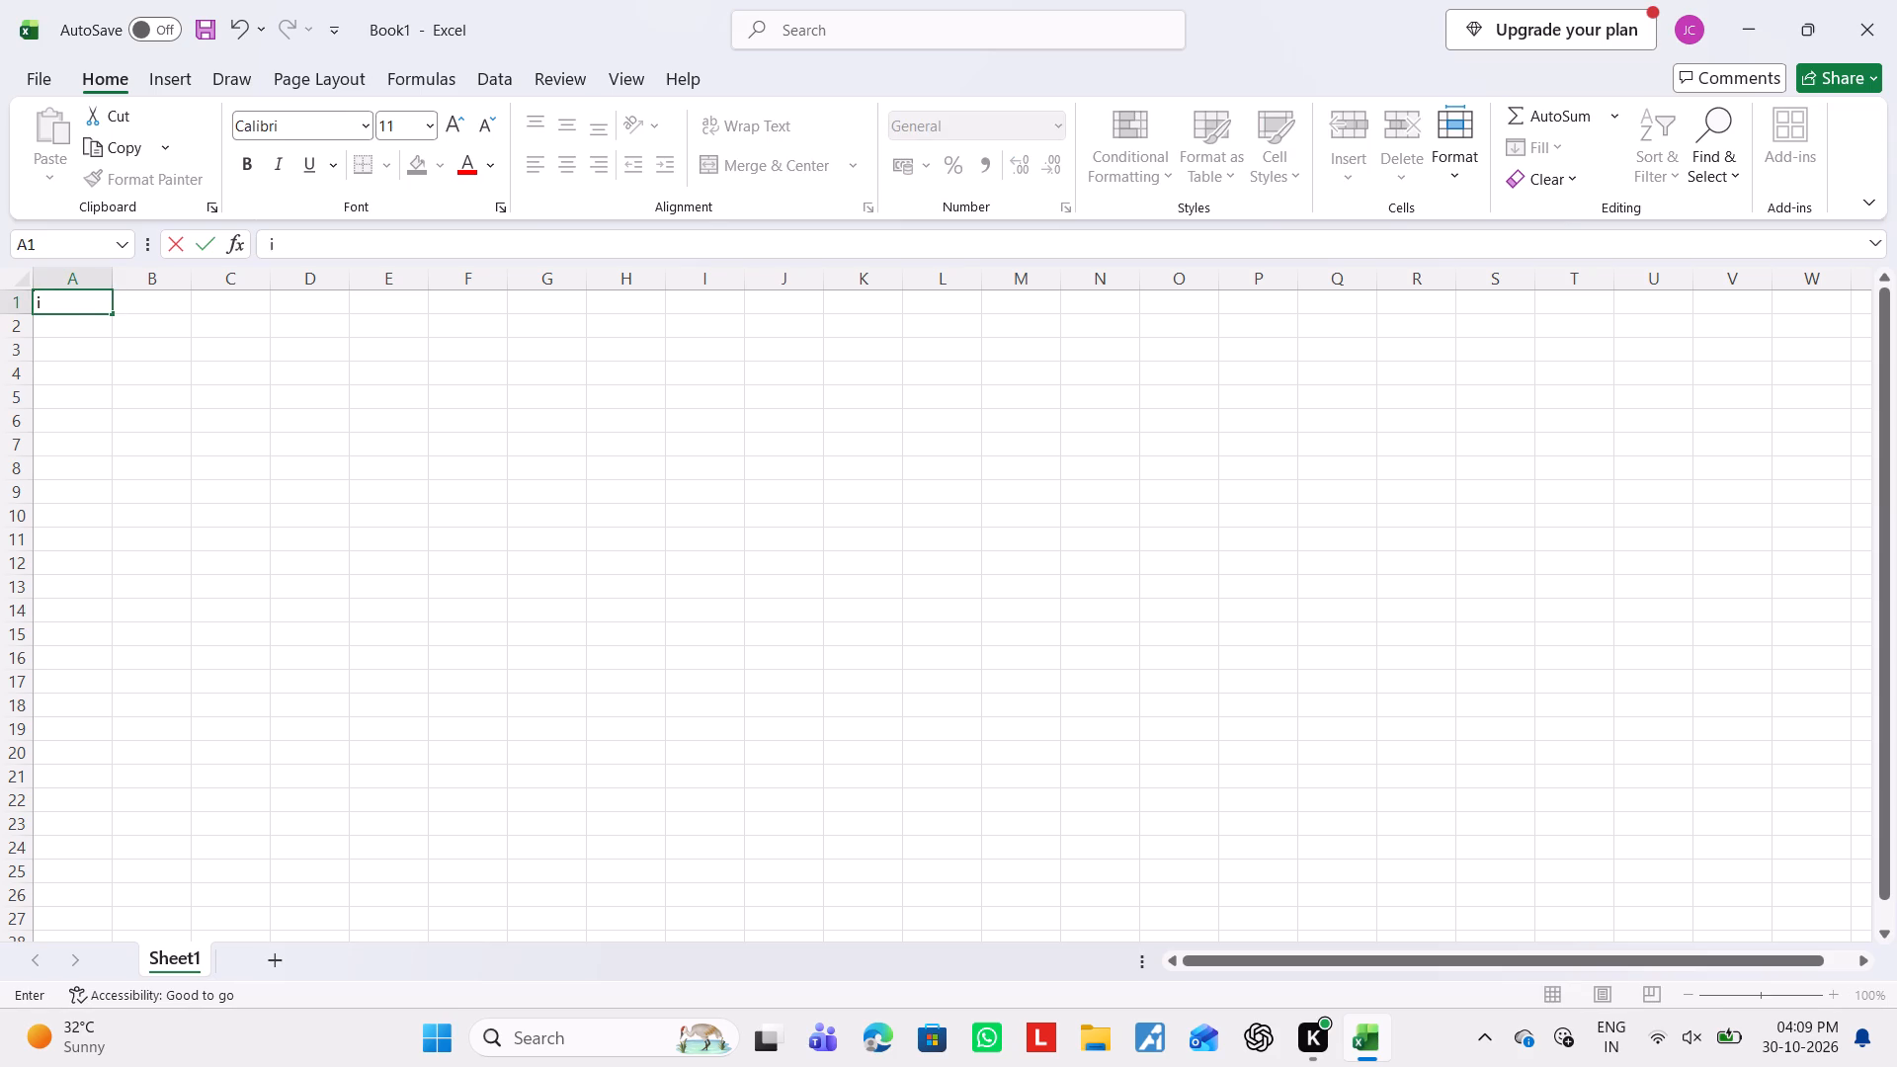
pyautogui.press('BackSpace')
pyautogui.hotkey('shift', 'i')
pyautogui.write('Sc')
pyautogui.write('Cod')
pyautogui.press('BackSpace')
pyautogui.press('BackSpace')
pyautogui.press('BackSpace')
pyautogui.press('BackSpace')
pyautogui.press('n')
pyautogui.press('BackSpace')
pyautogui.press('space')
pyautogui.write('Cos')
pyautogui.press('BackSpace')
pyautogui.write('de')
pyautogui.press('space')
pyautogui.write('Method')
pyautogui.press('space')
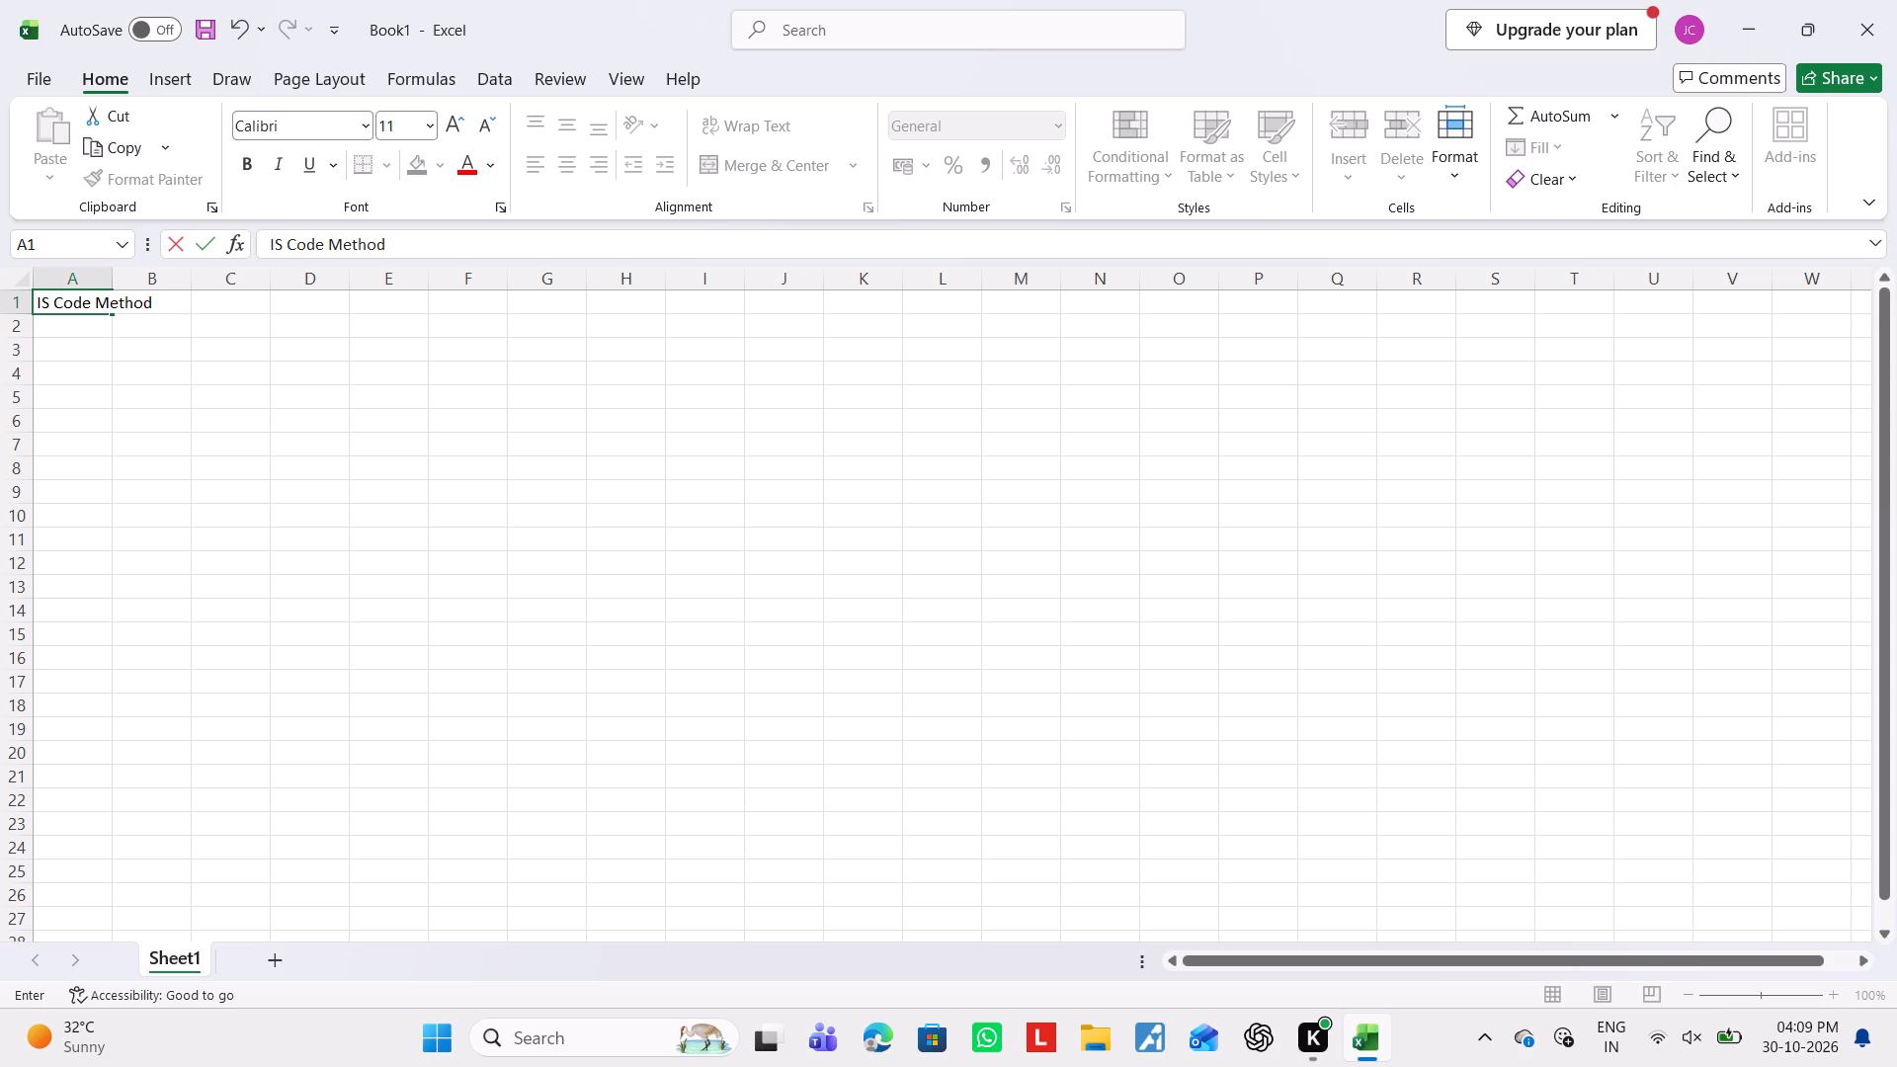
pyautogui.click(2, 400)
pyautogui.click(62, 361)
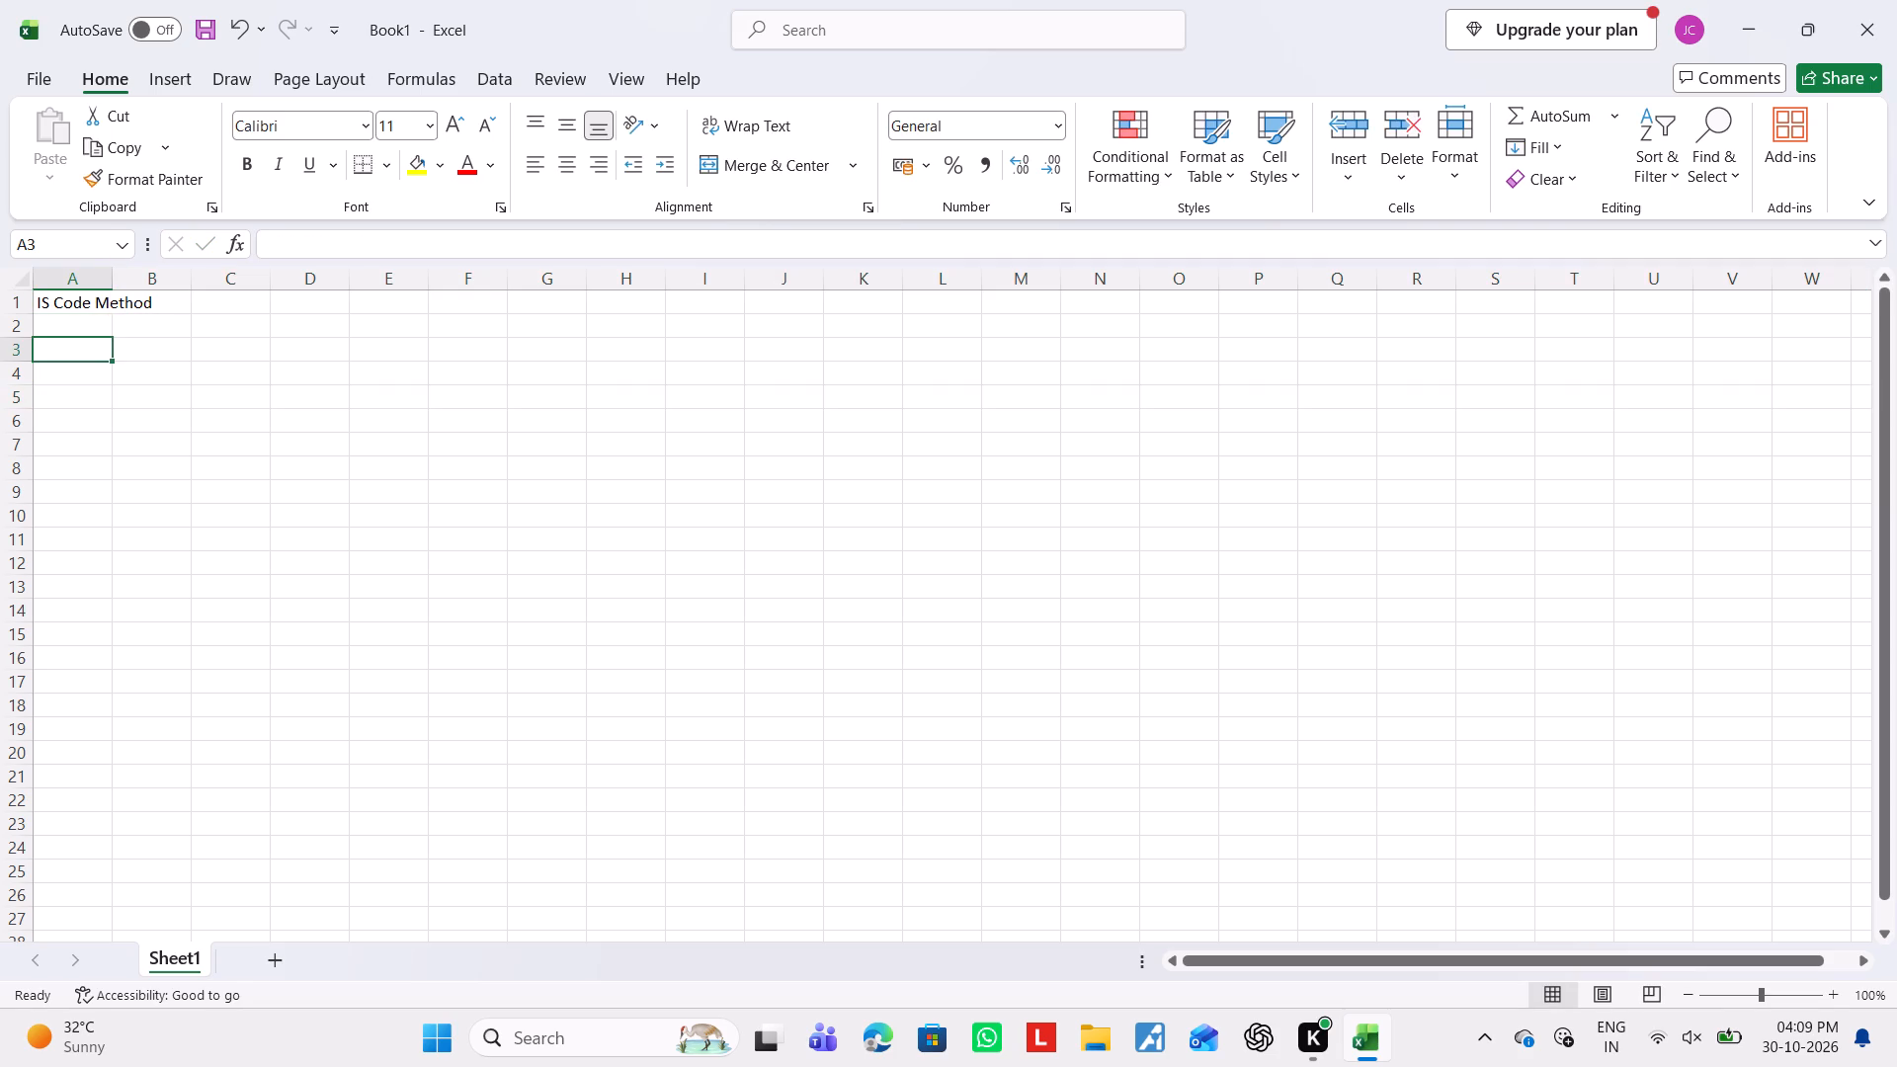
# Auto-fit the width of column A to the title text.
pyautogui.doubleClick(112, 275)
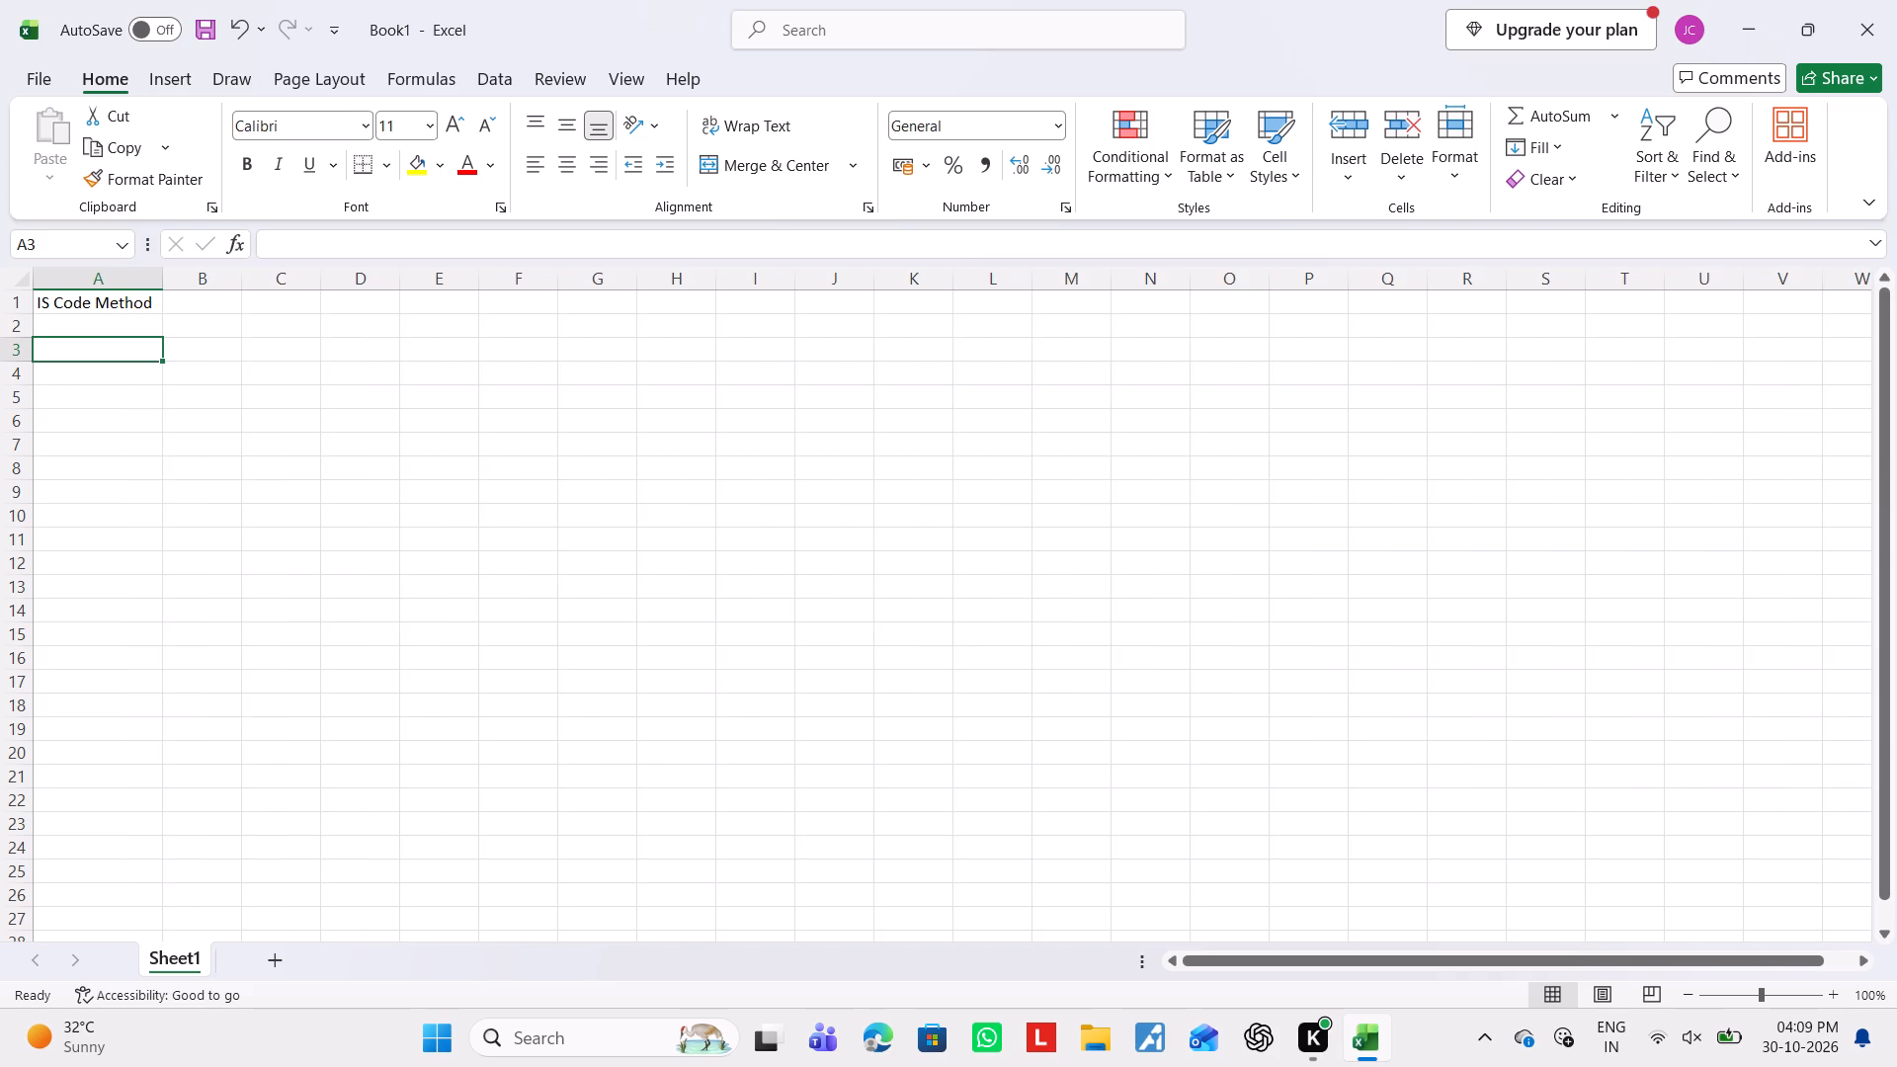
# Set the system display brightness to slightly below half, and return to the worksheet.
pyautogui.click(1732, 1059)
pyautogui.click(1638, 835)
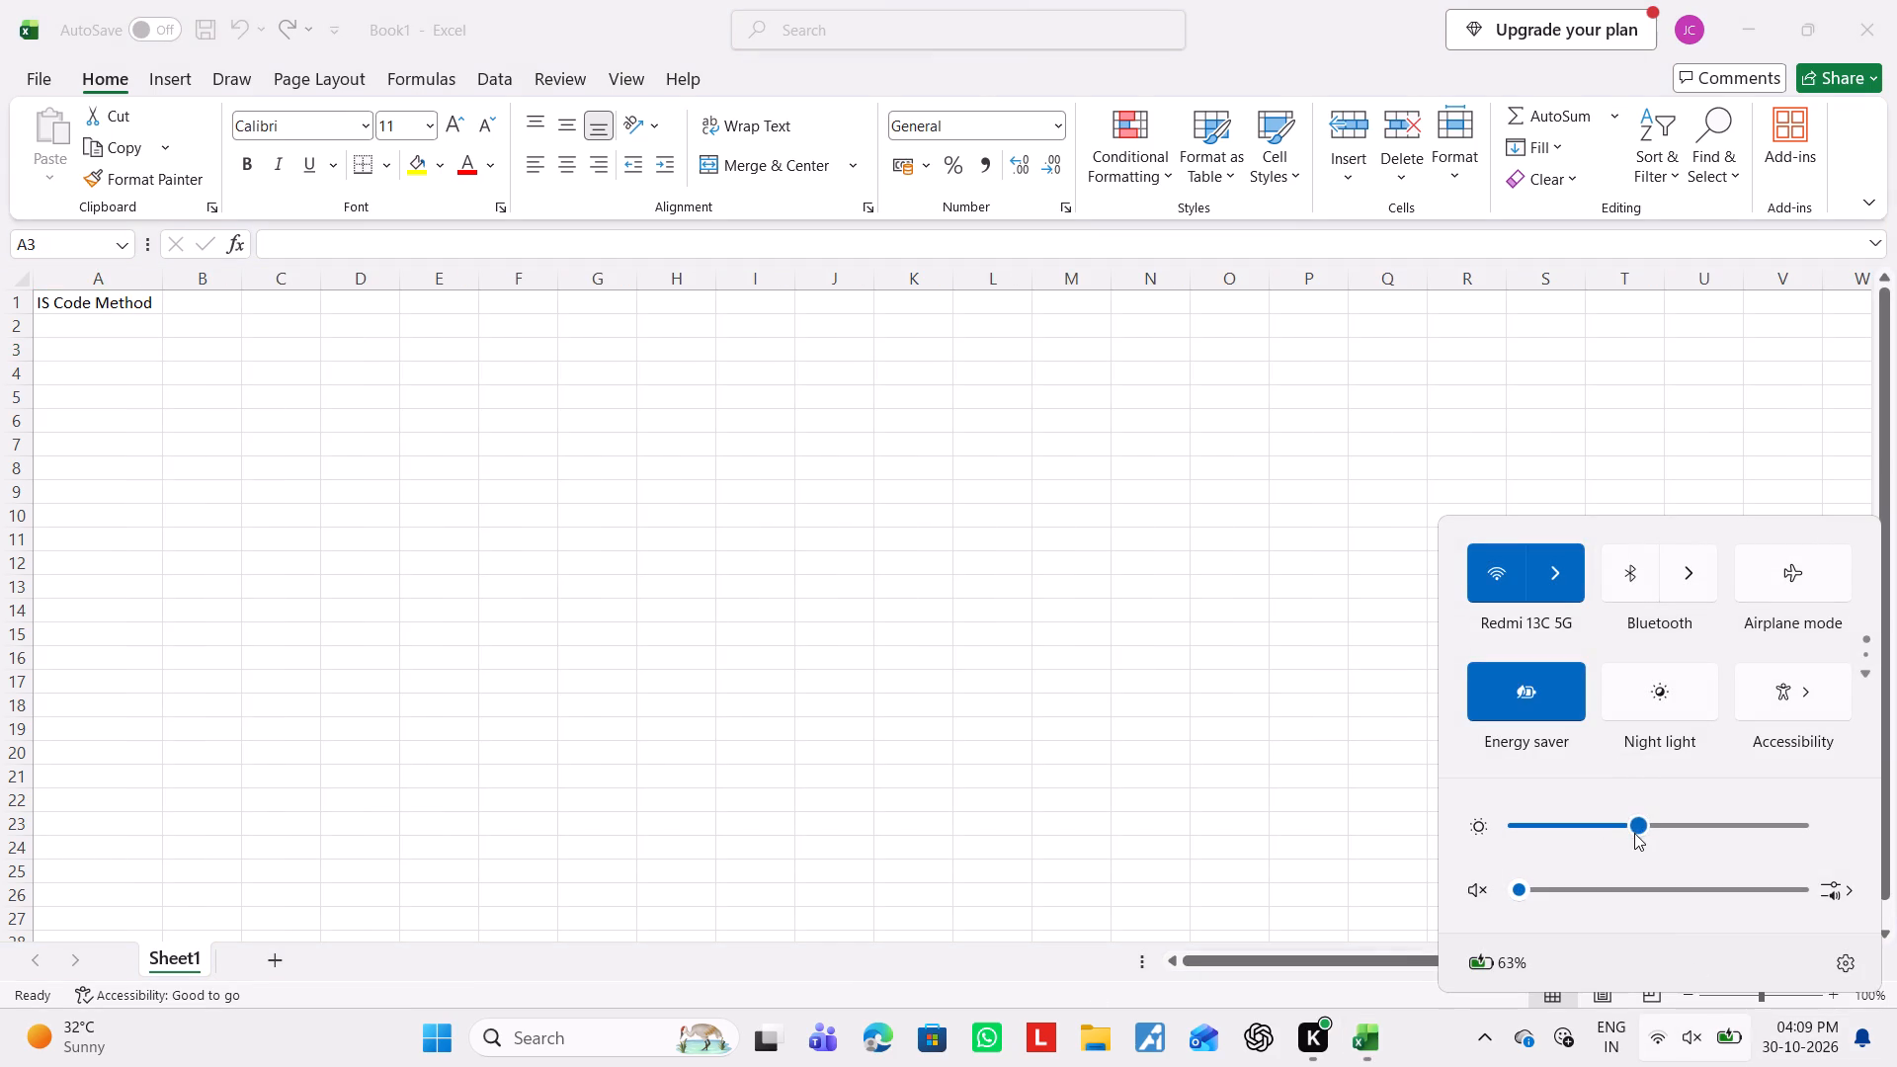
pyautogui.click(385, 642)
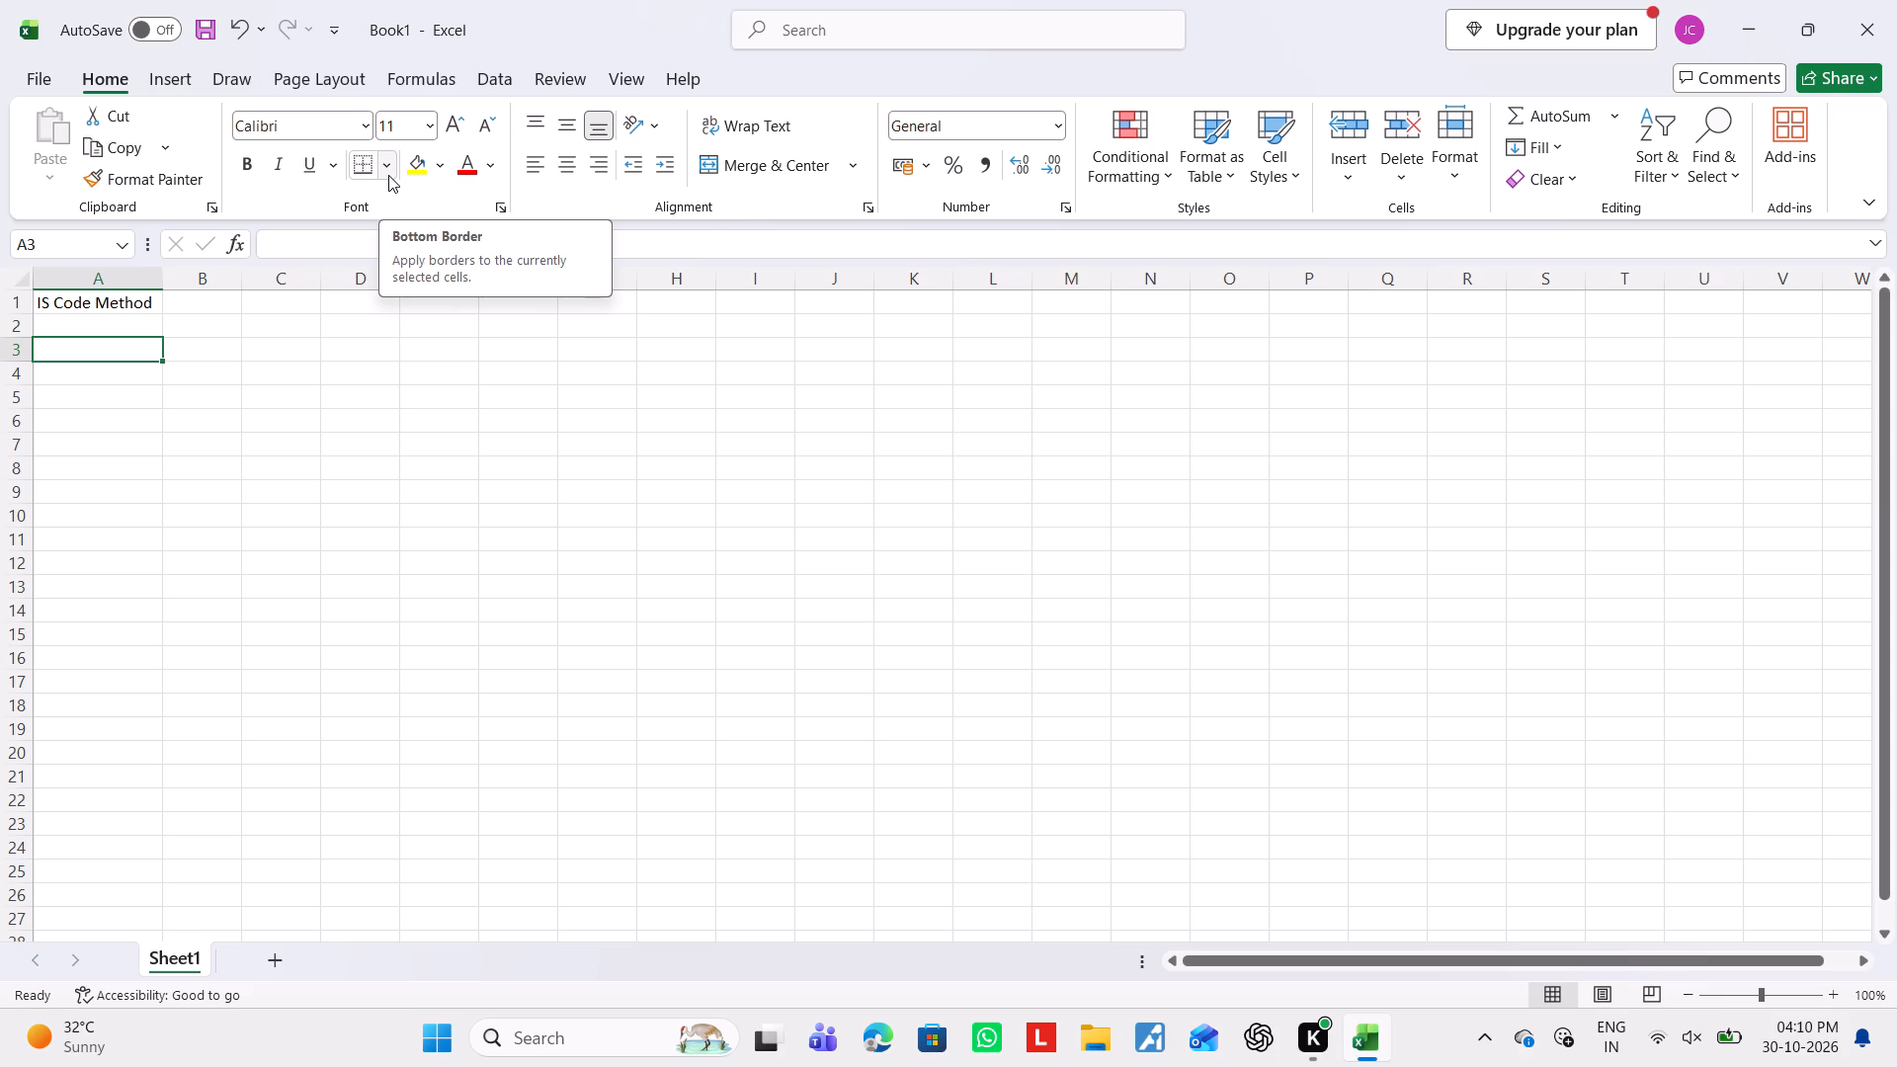
# Select cell A3, two rows below the title, for data entry.
pyautogui.click(88, 357)
pyautogui.click(88, 357)
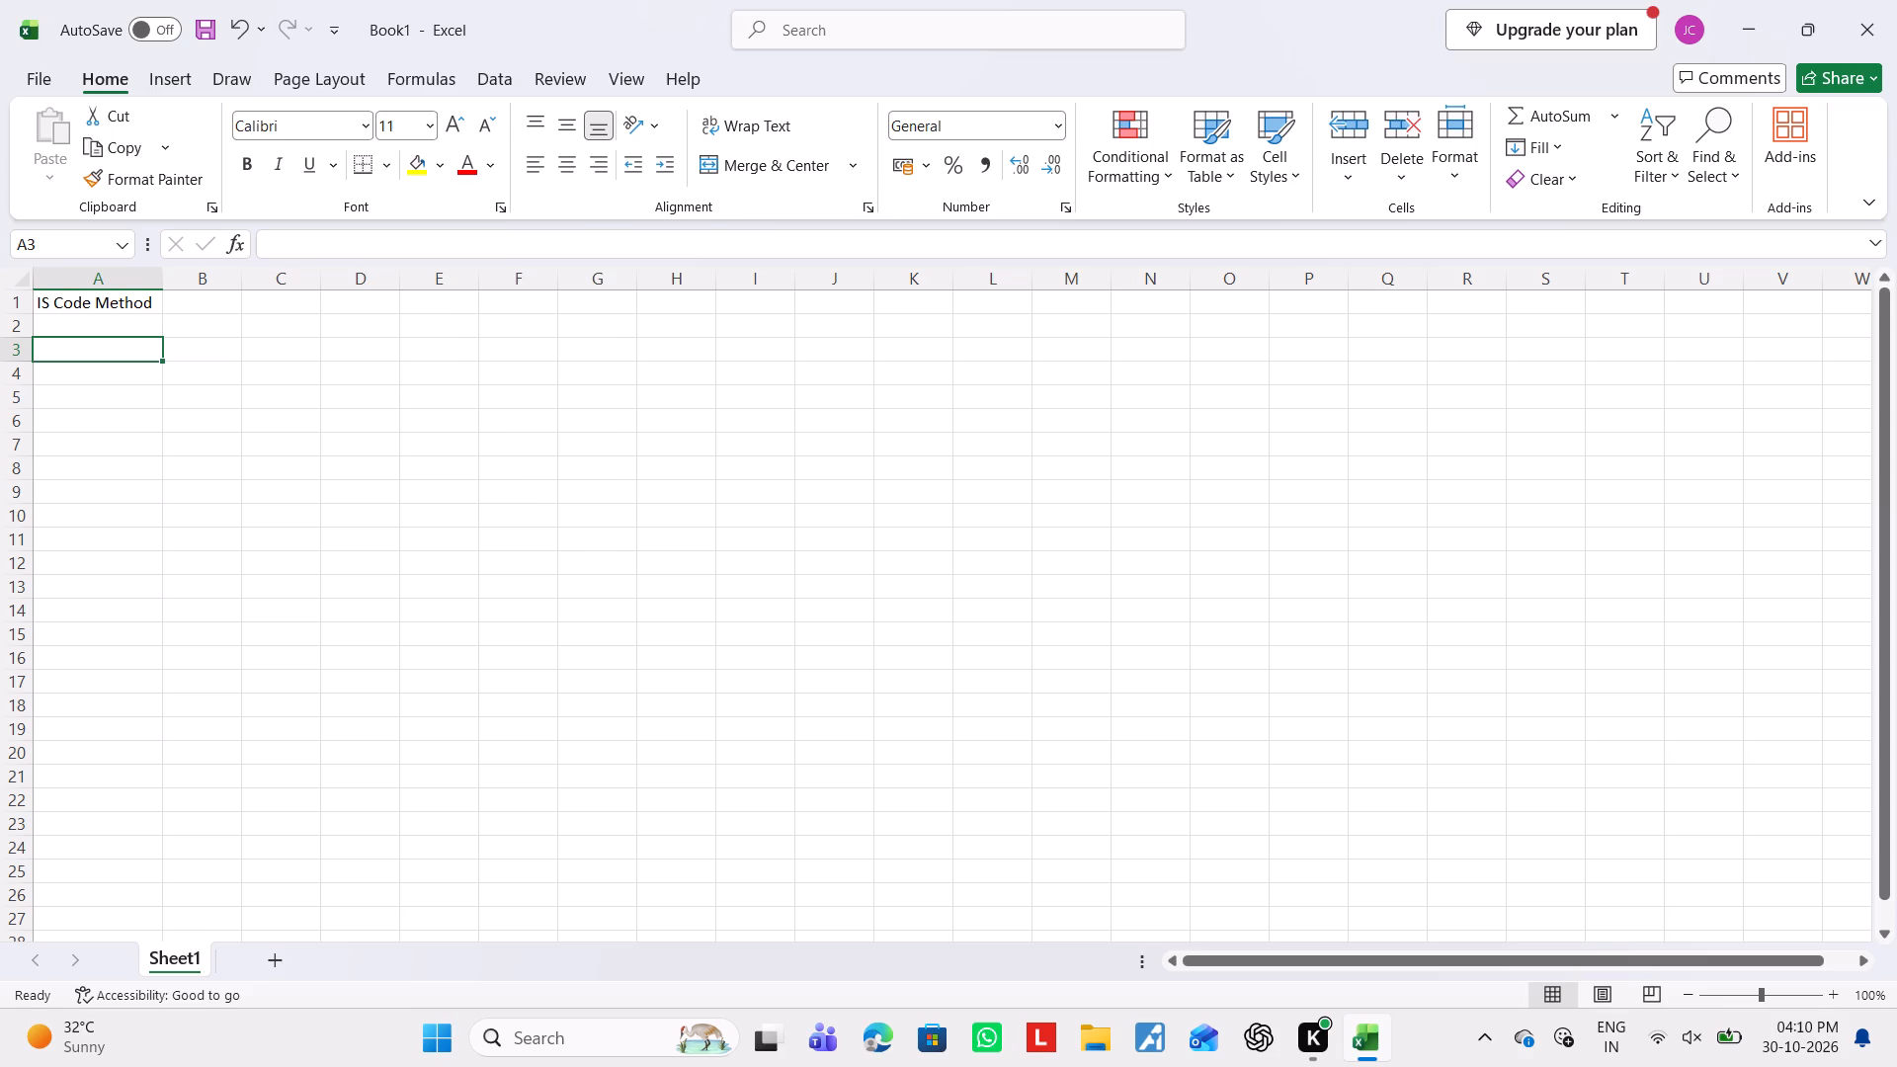
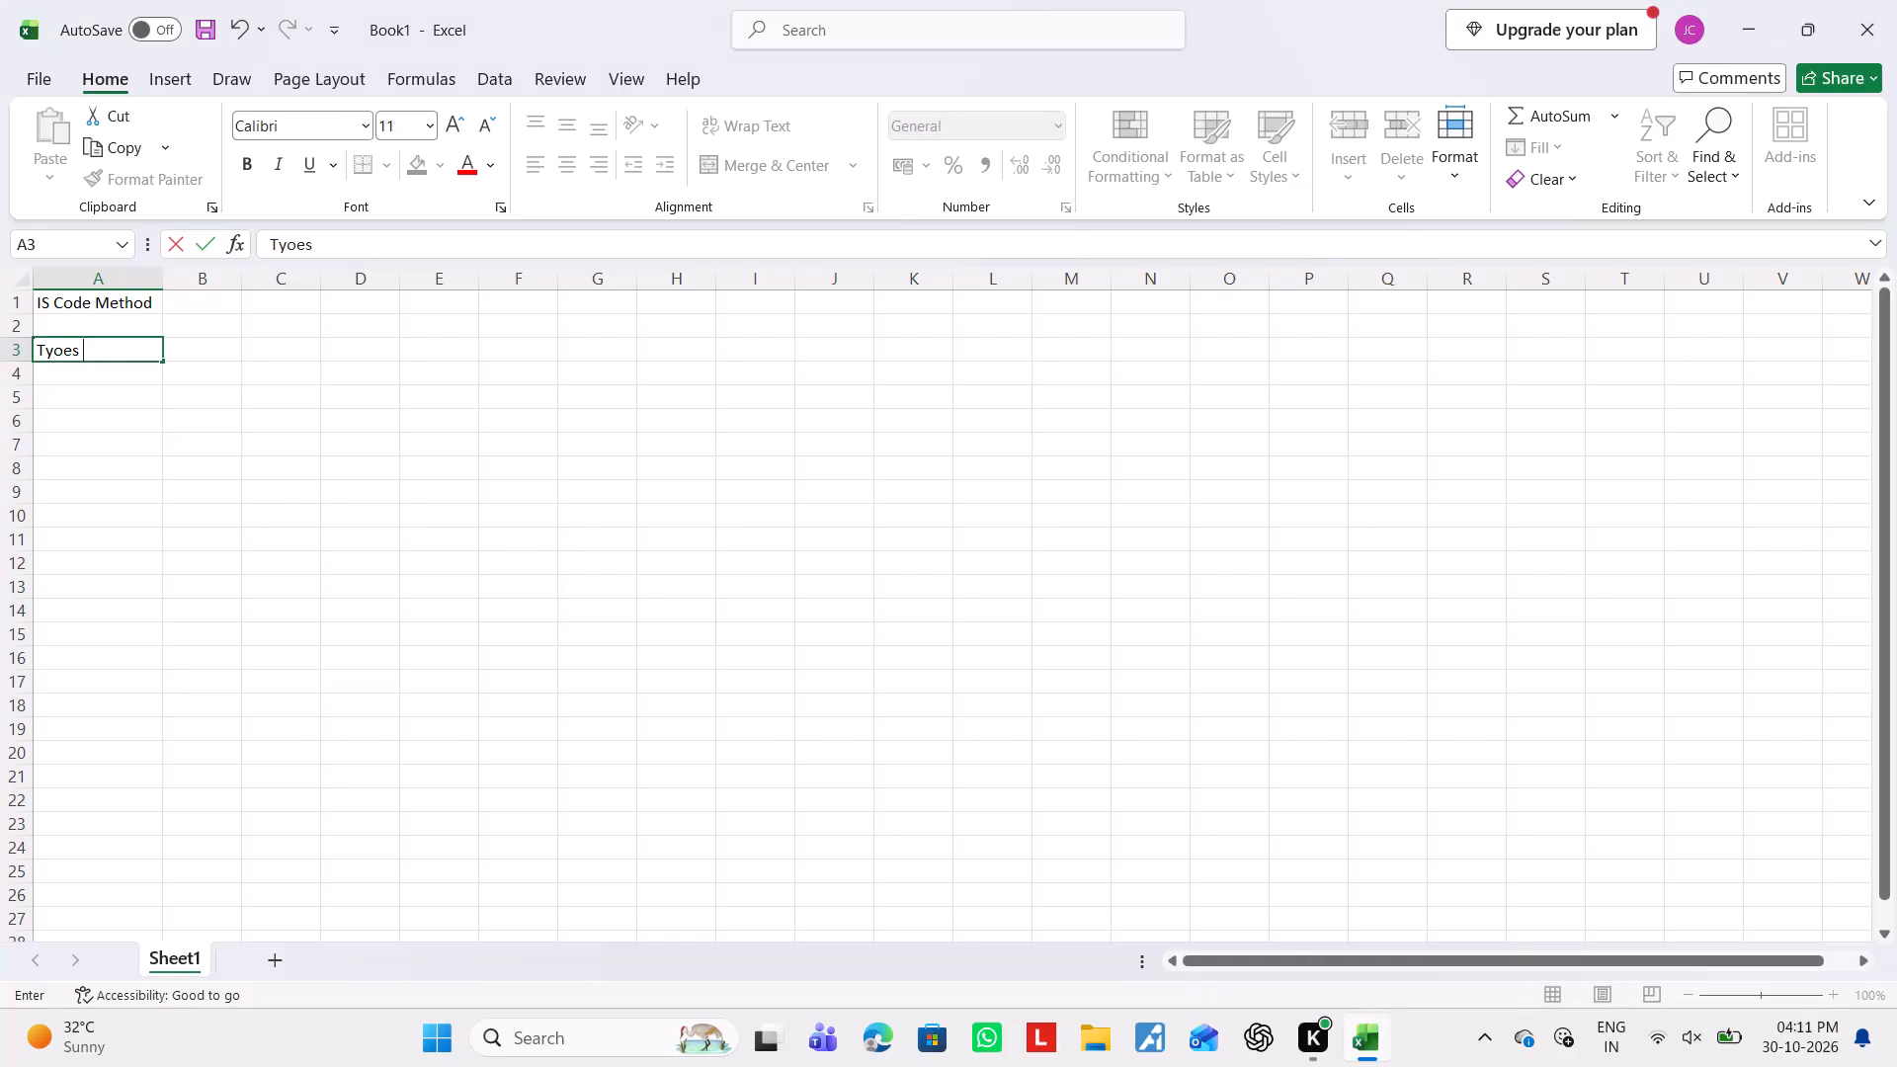
# Complete the A3 label as "Tyoes of footing" and add "width of footing" in A4 and "Depth of footing" in A5.
pyautogui.write('of footing')
pyautogui.press('Down')
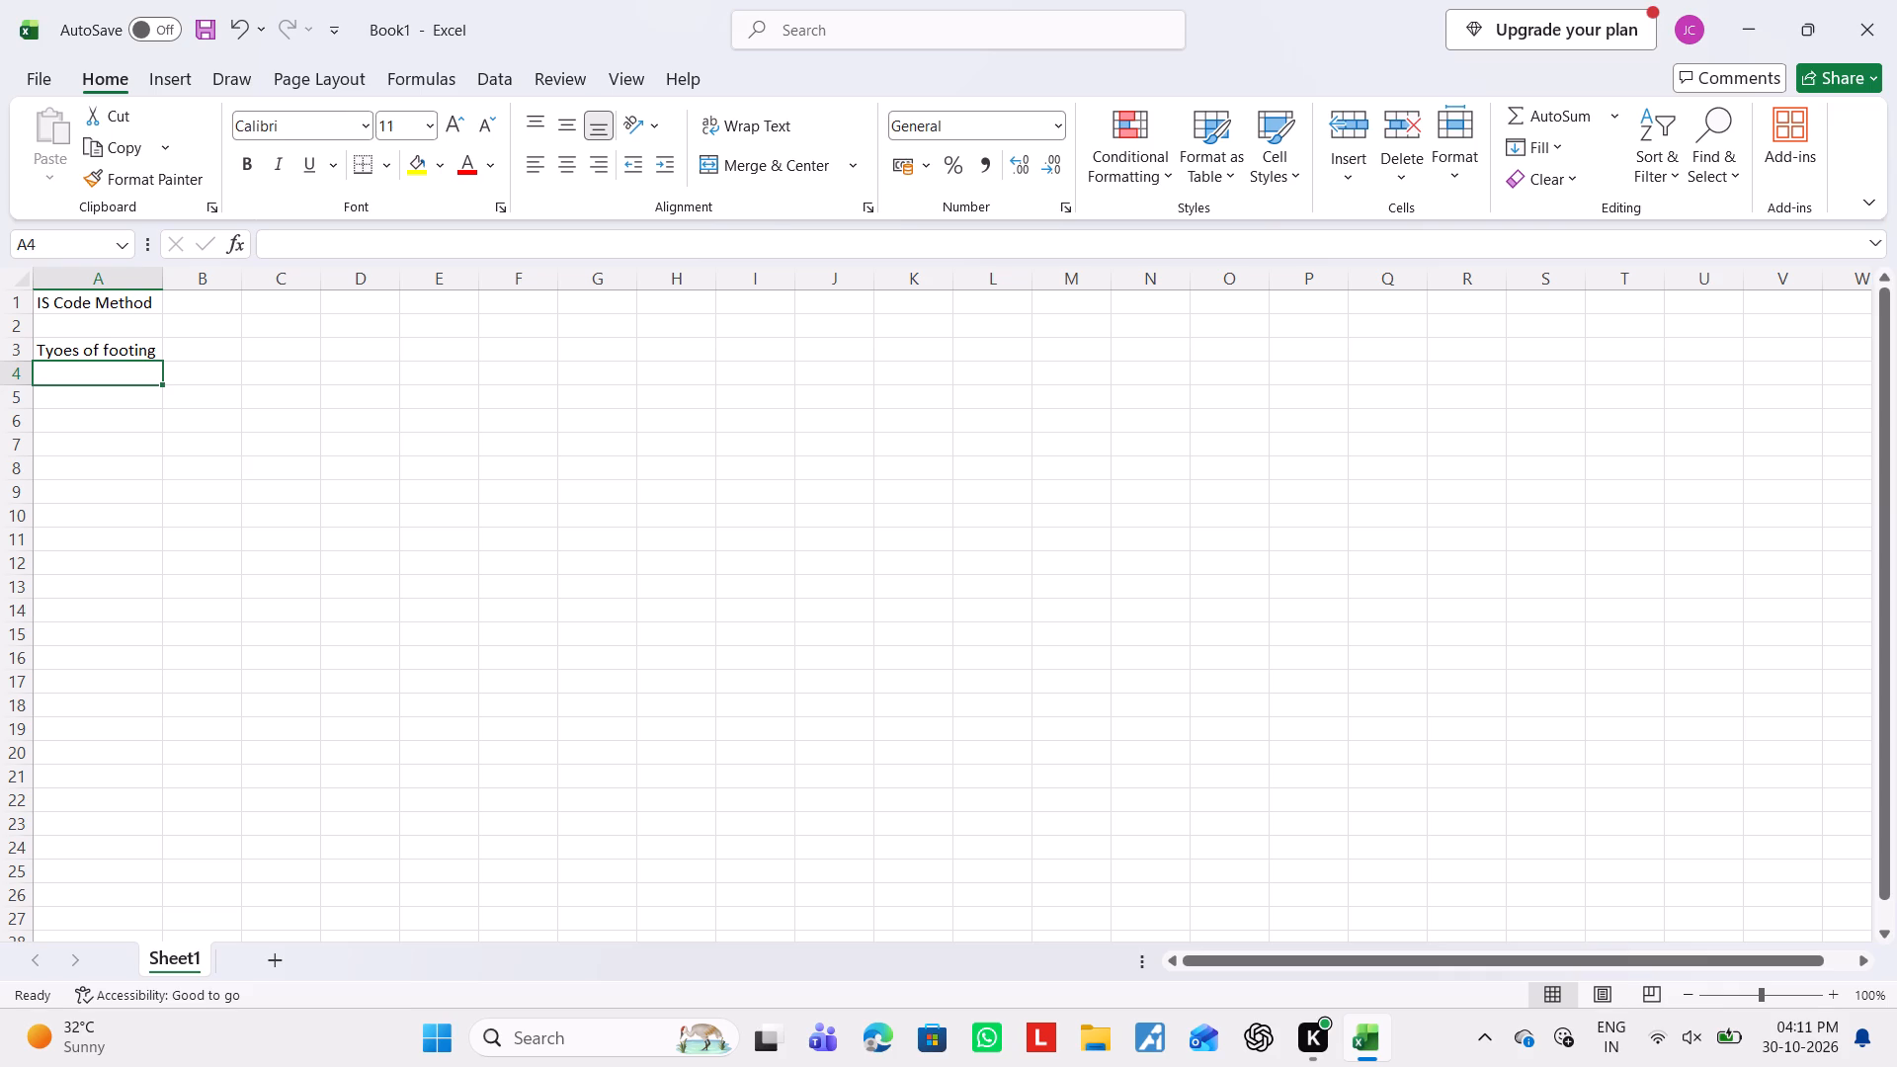
pyautogui.write('width of')
pyautogui.press('space')
pyautogui.write('footing')
pyautogui.press('Down')
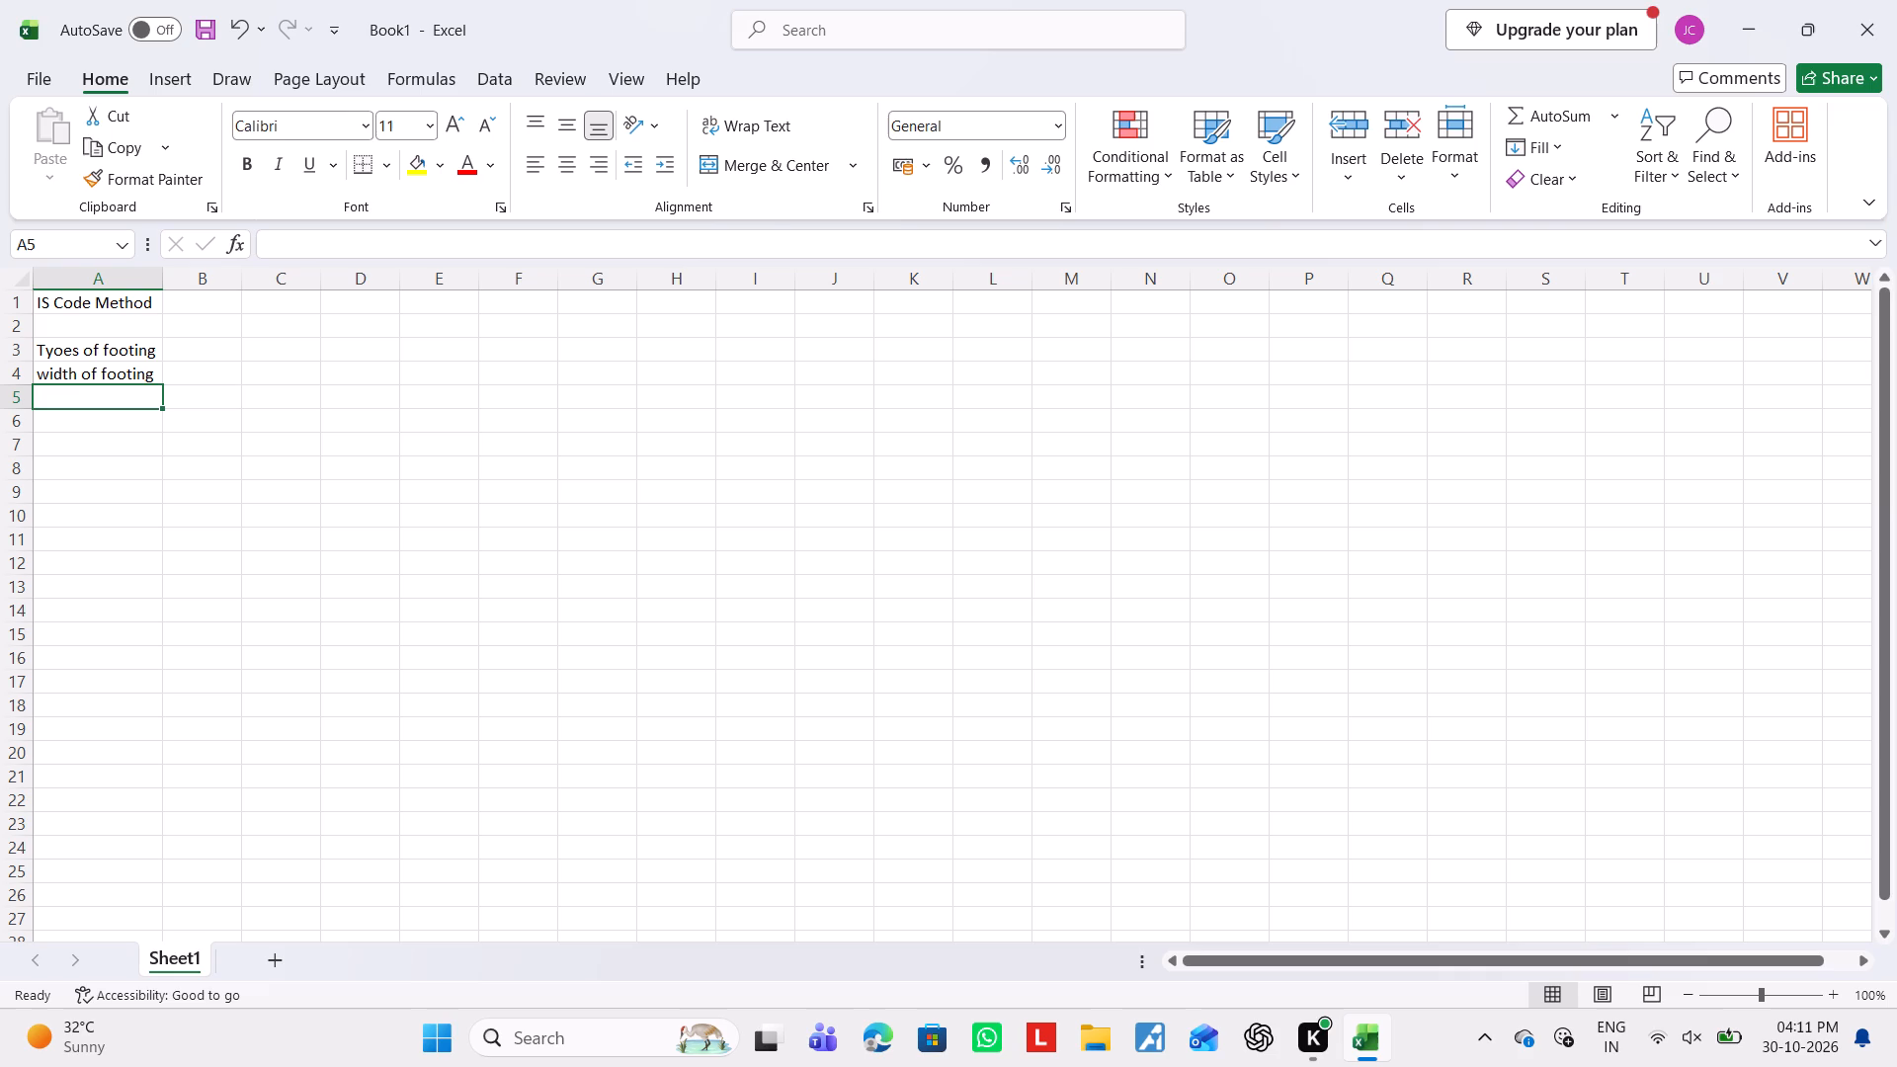
pyautogui.write('De')
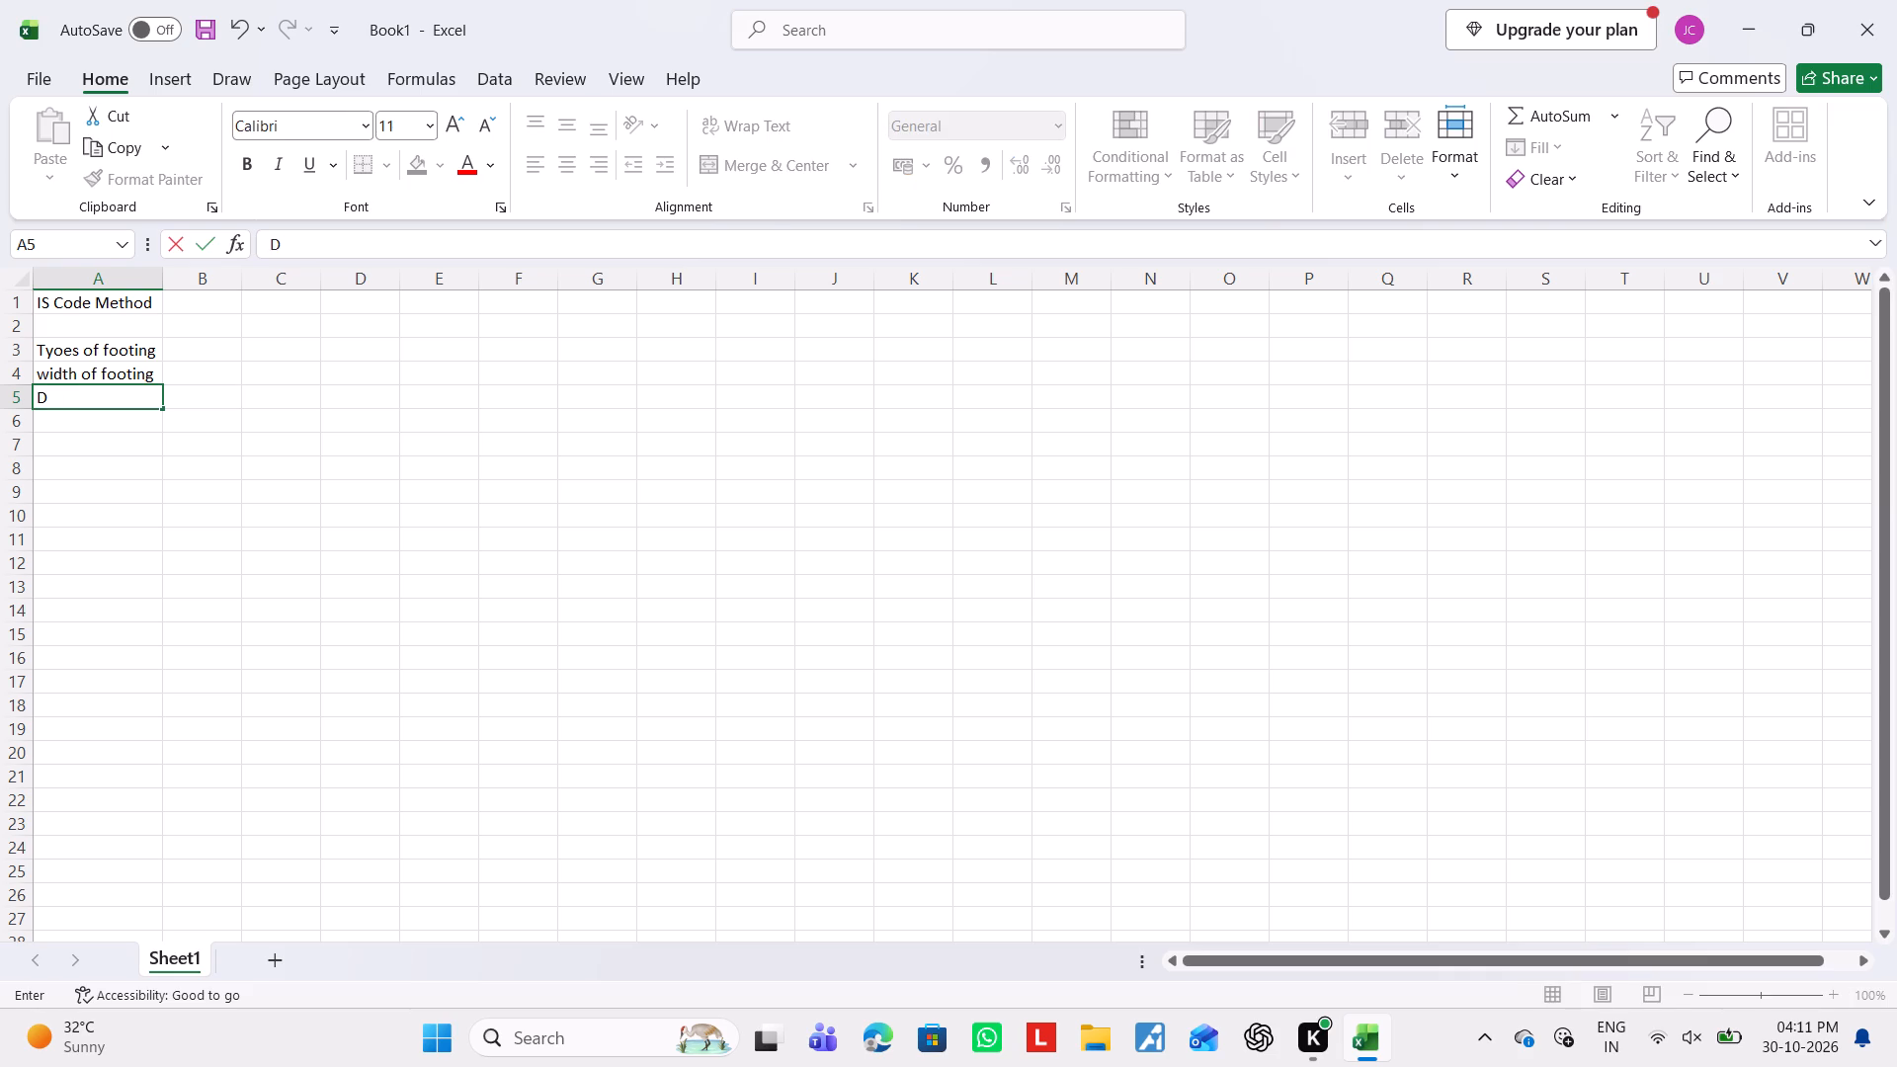
pyautogui.write('pth of footi')
pyautogui.write('nh')
pyautogui.press('BackSpace')
pyautogui.press('g')
pyautogui.press('Return')
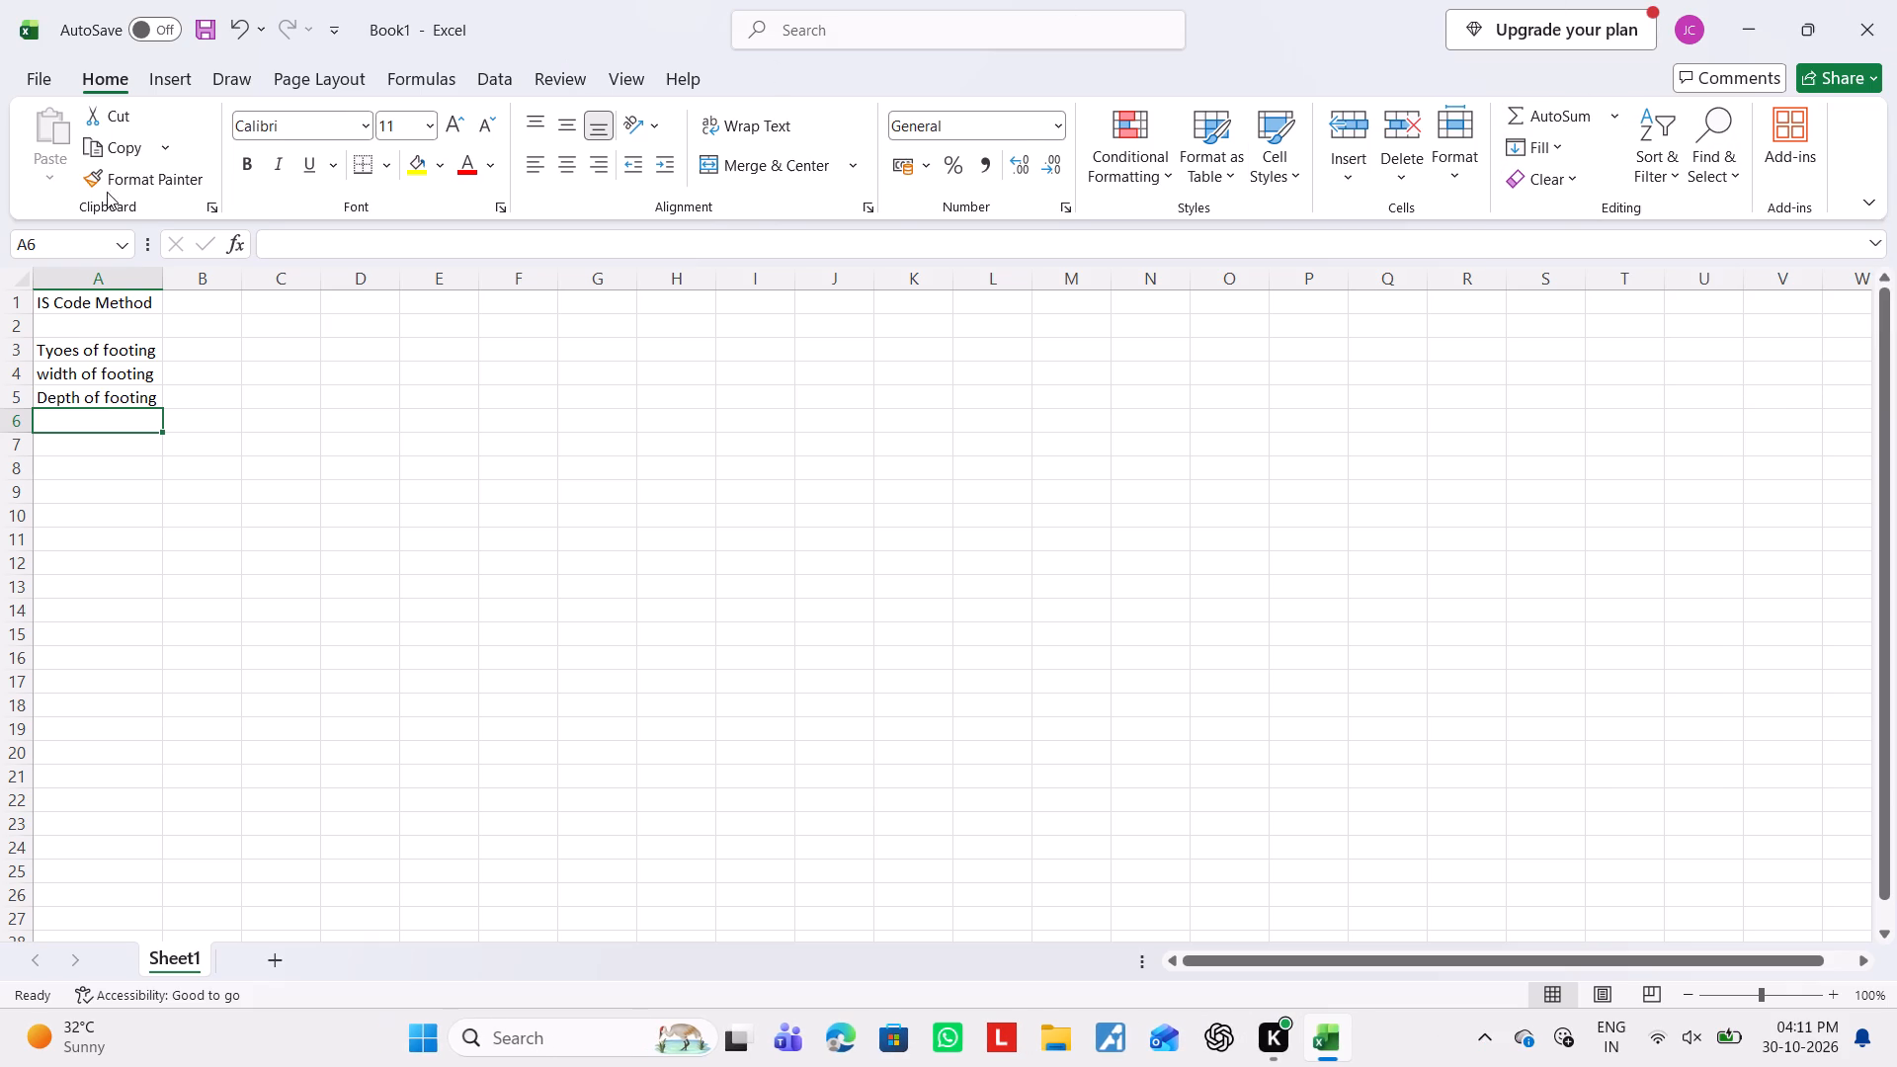
# Insert the Greek symbol γ as the label in cell A6.
pyautogui.click(163, 78)
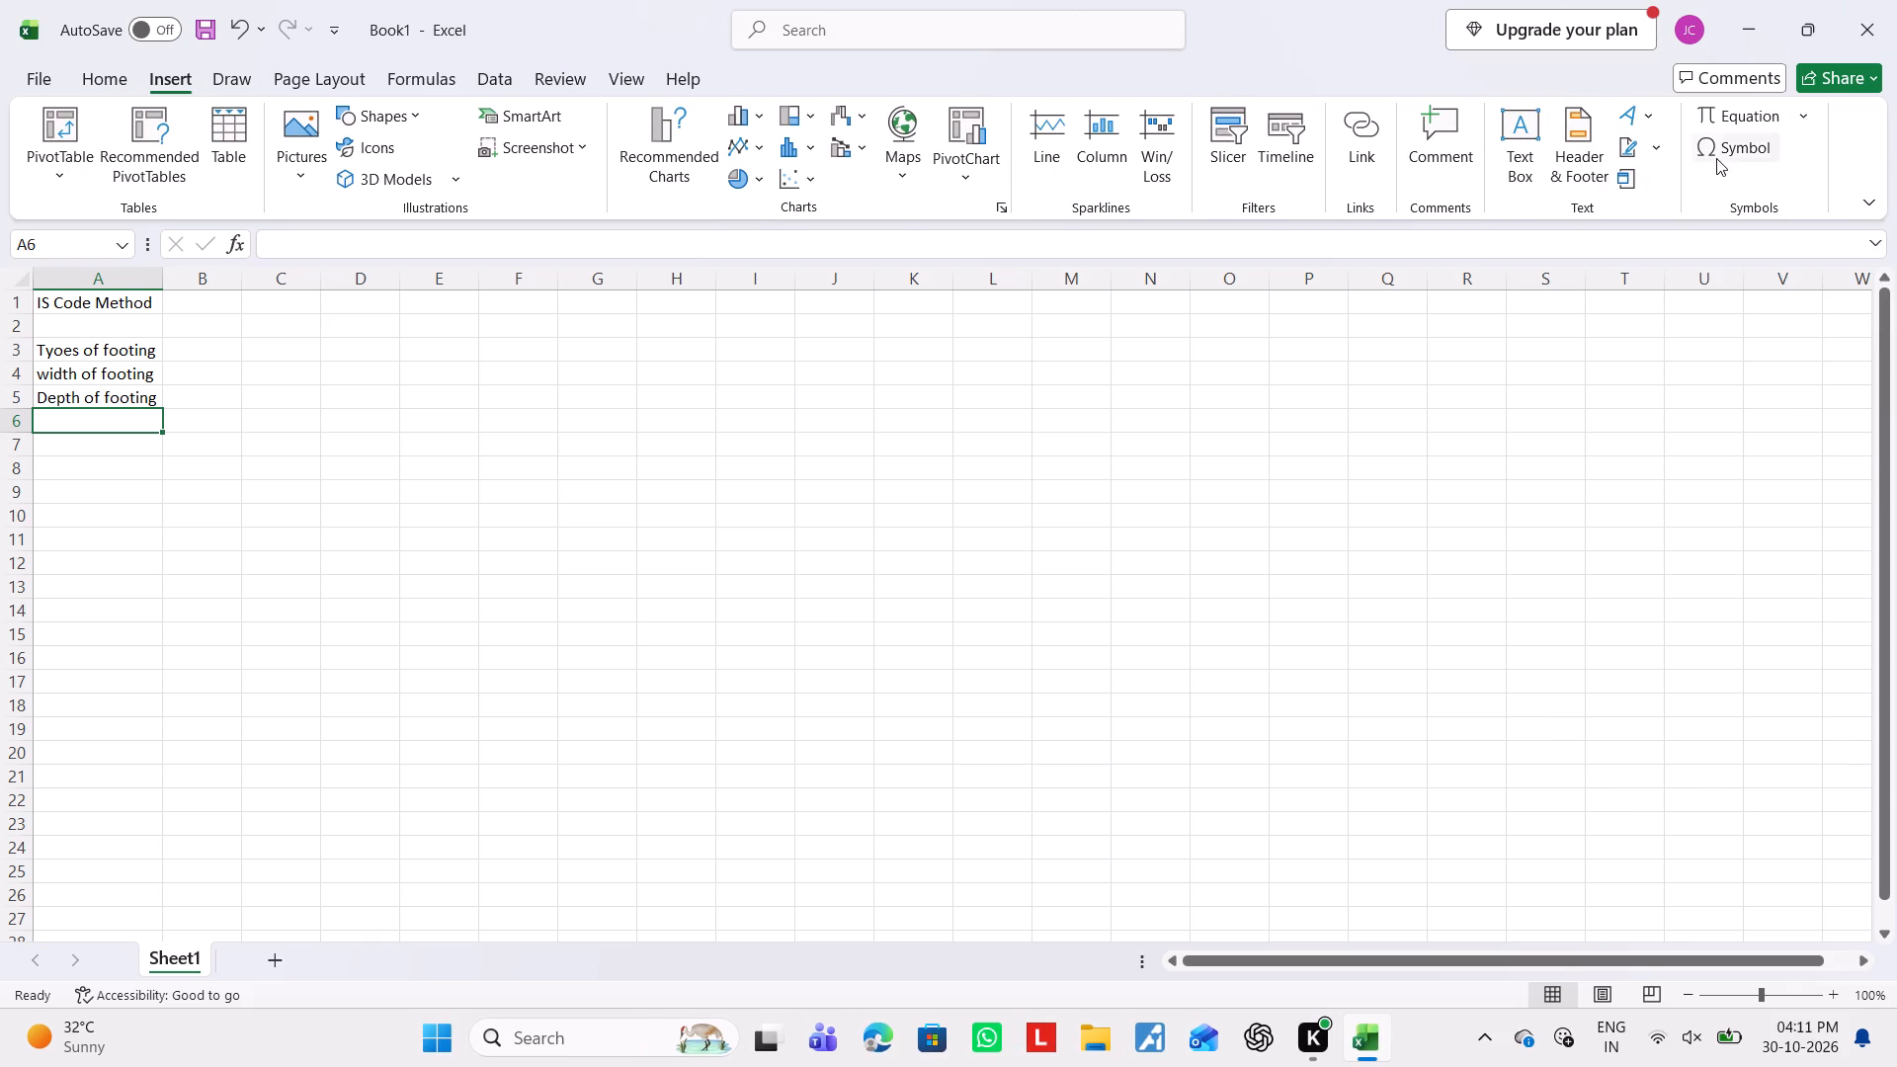
pyautogui.click(1716, 150)
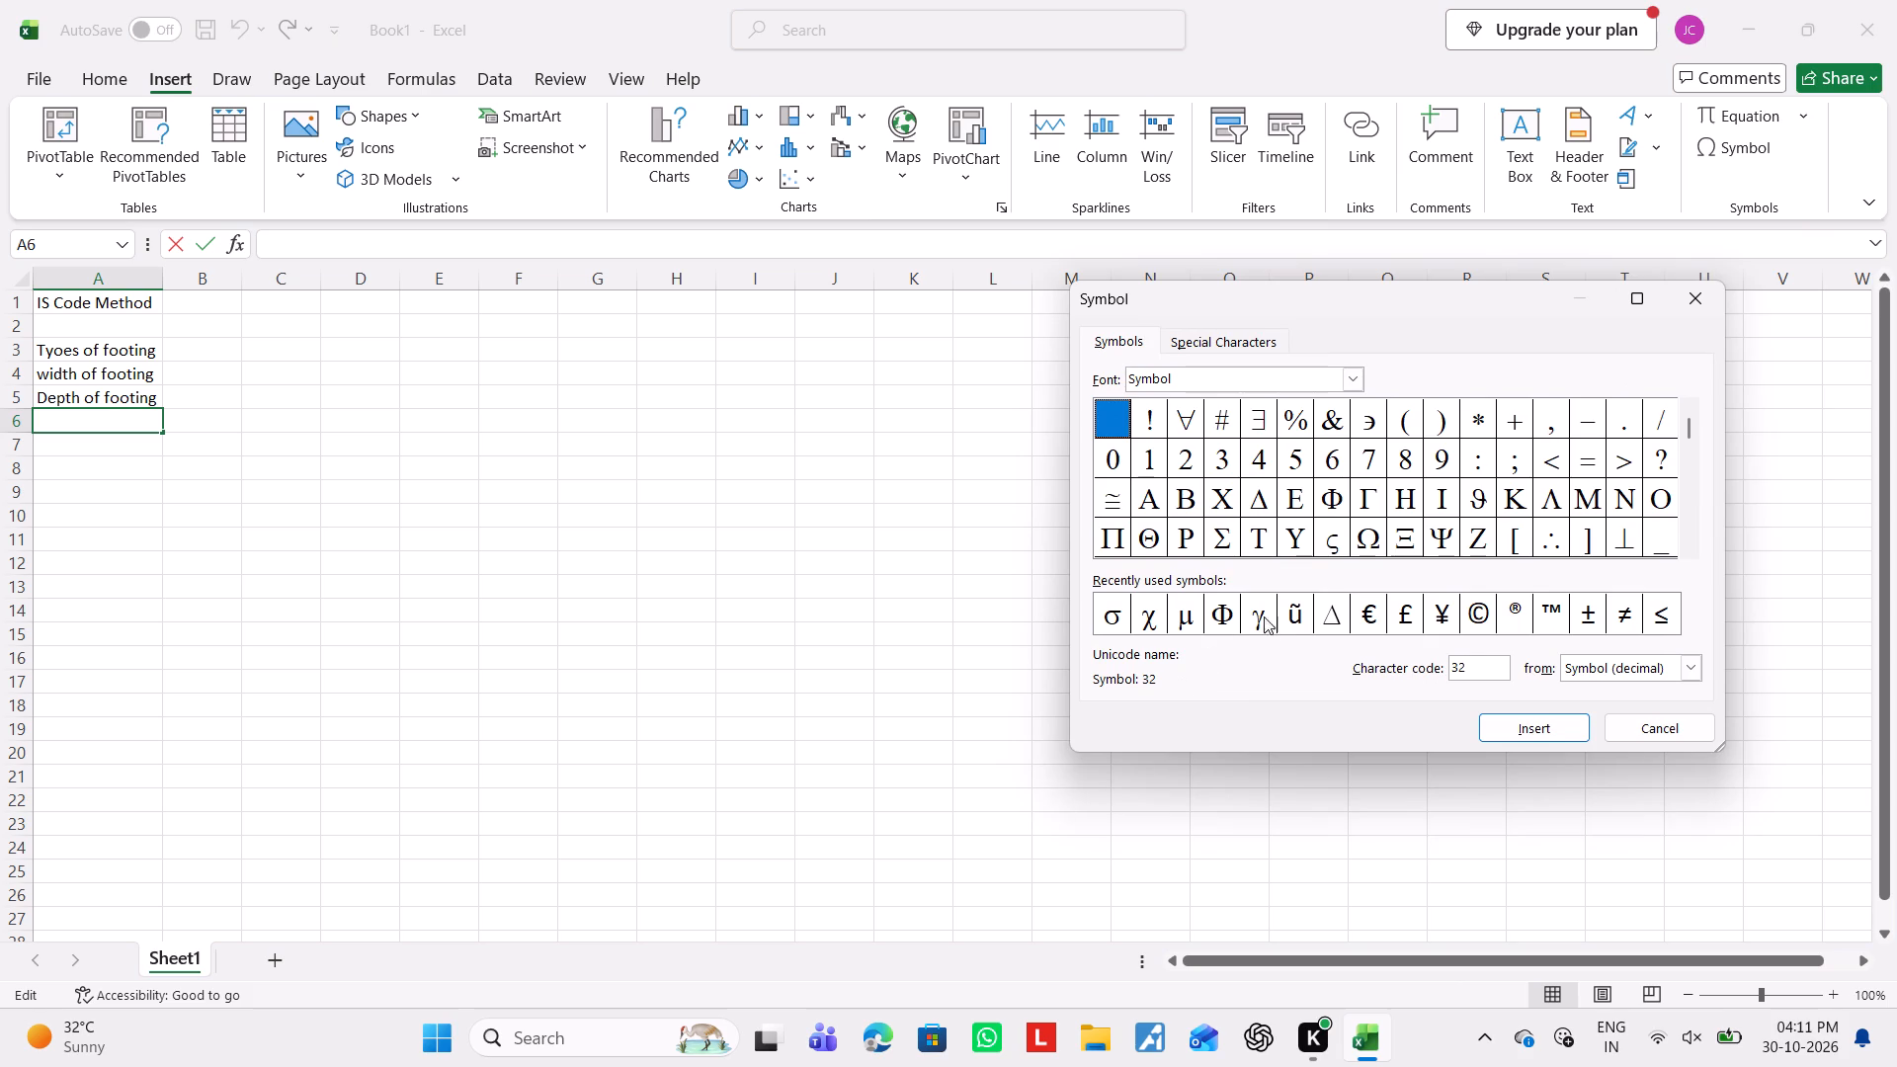
pyautogui.click(1256, 616)
pyautogui.click(1555, 738)
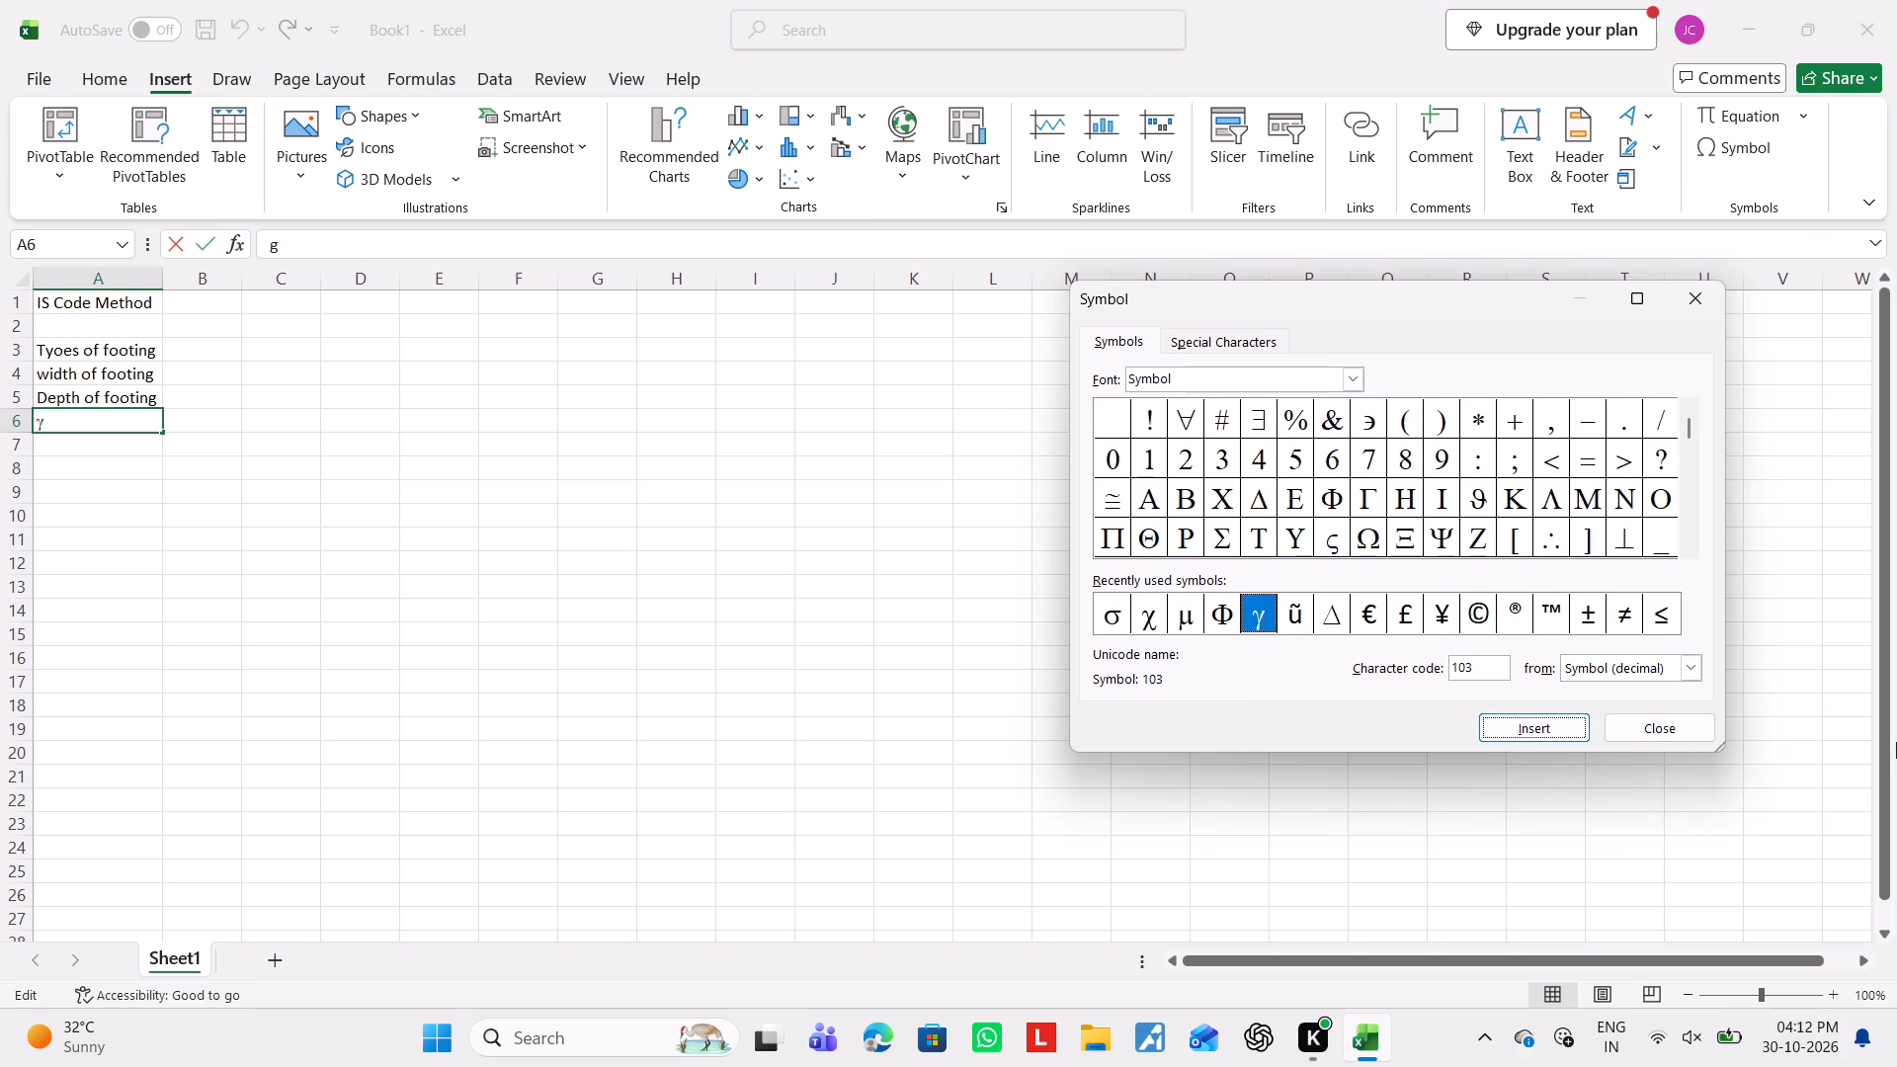
pyautogui.click(1705, 730)
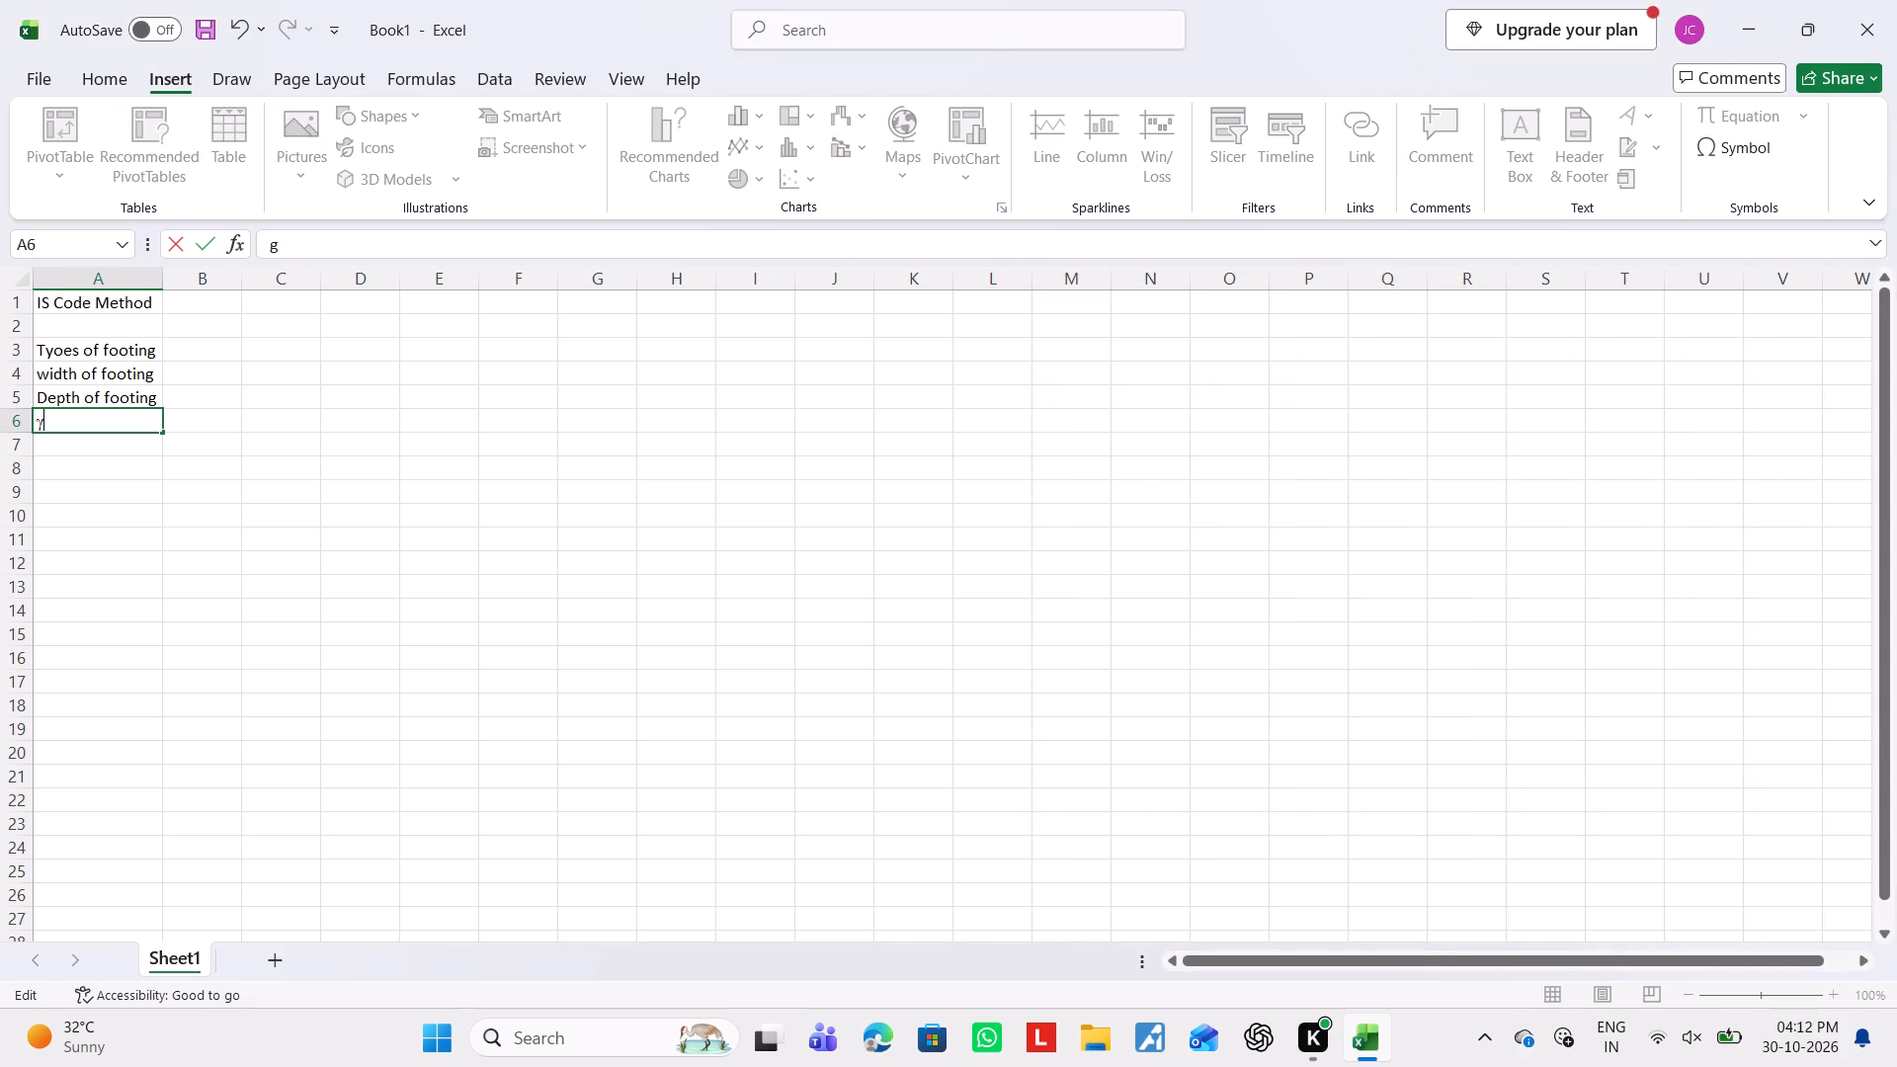
pyautogui.click(90, 444)
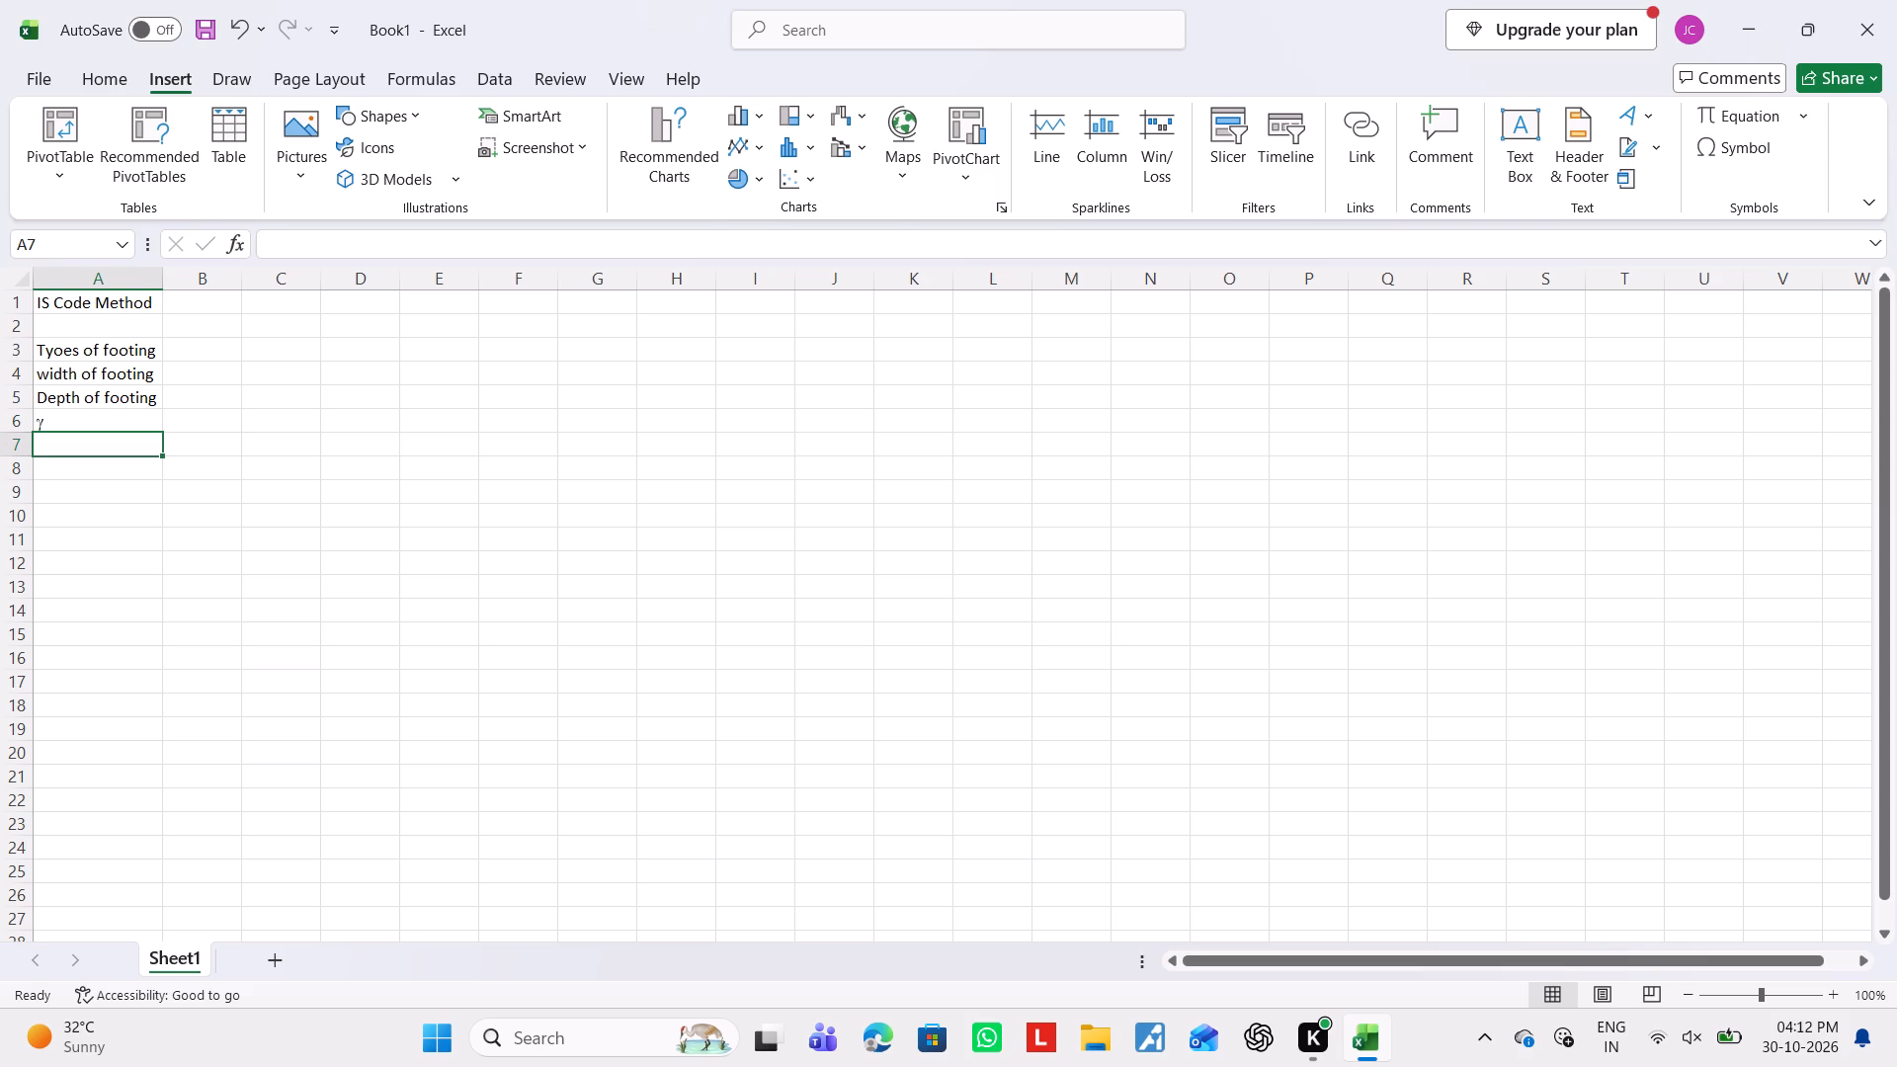
# Enter the label "C" in cell A7.
pyautogui.hotkey('shift', 'c')
pyautogui.click(64, 479)
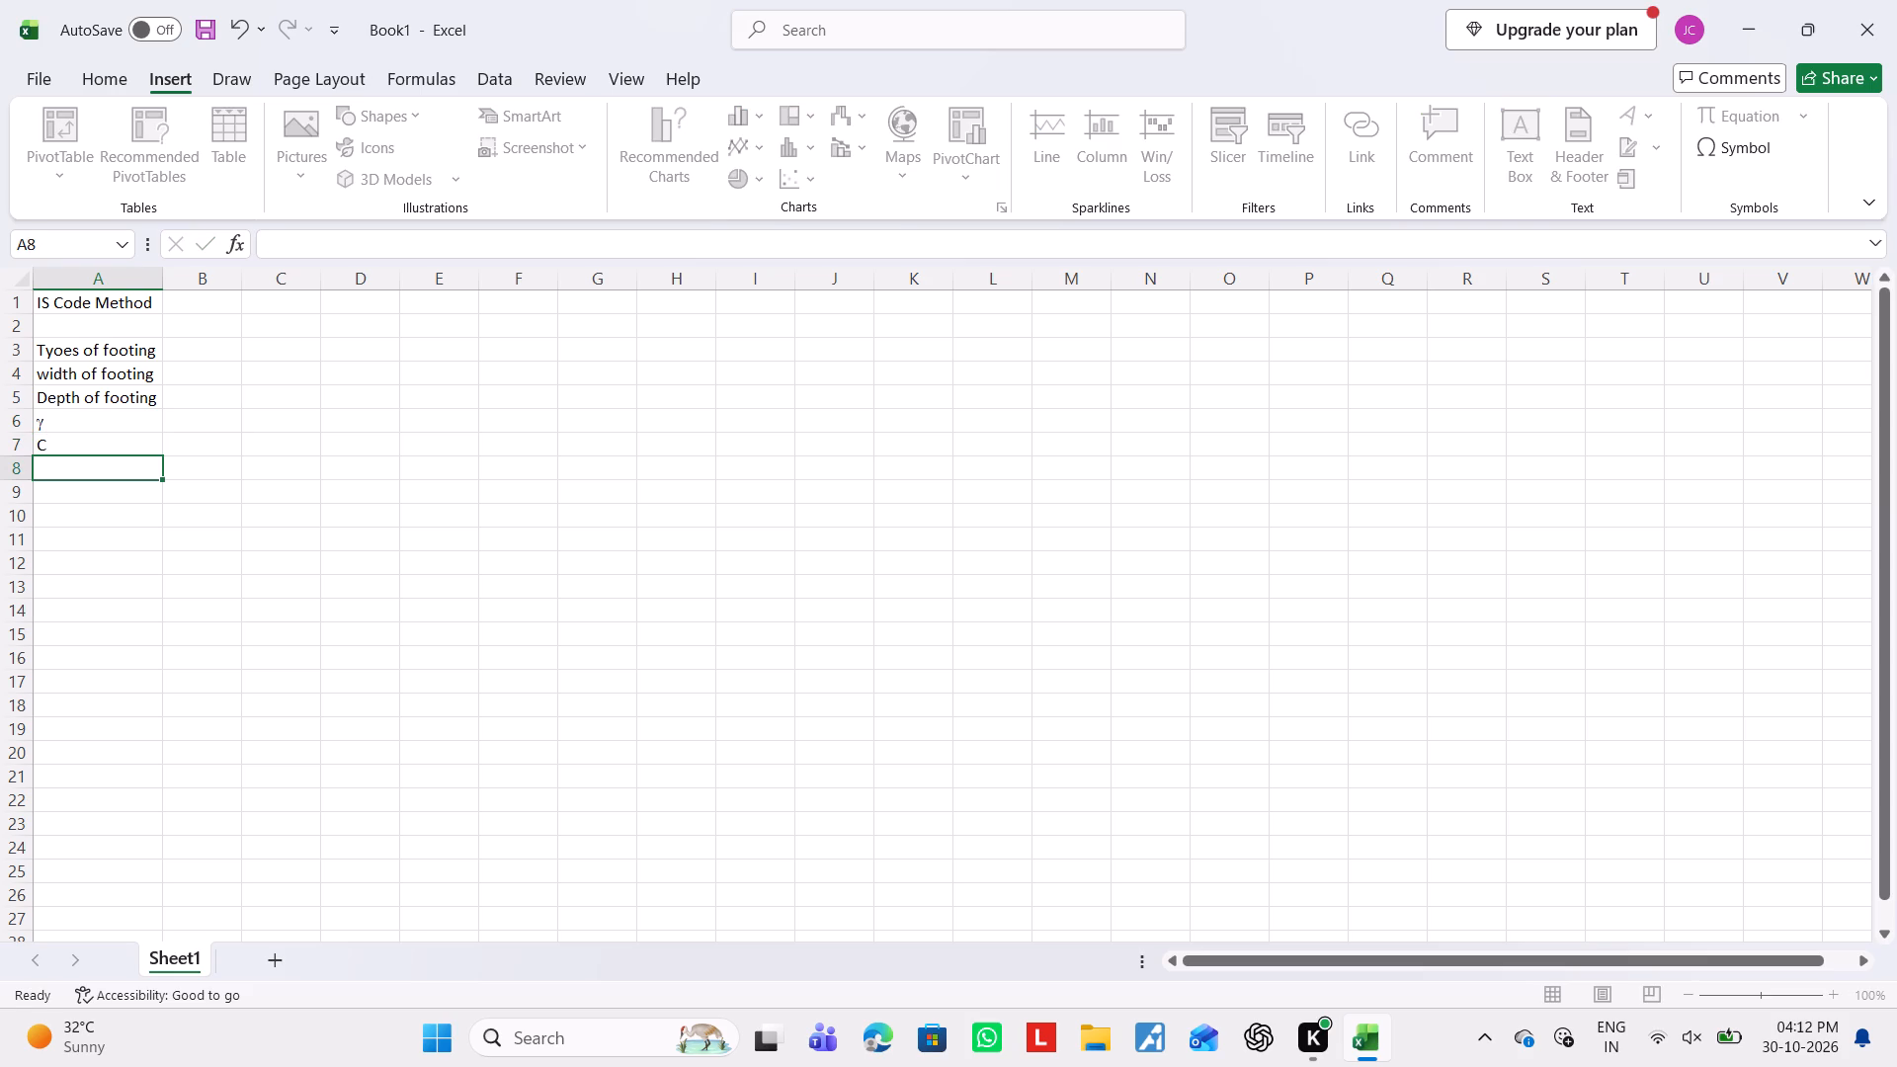
# Insert the Greek symbol Φ as the label in cell A8.
pyautogui.click(1737, 150)
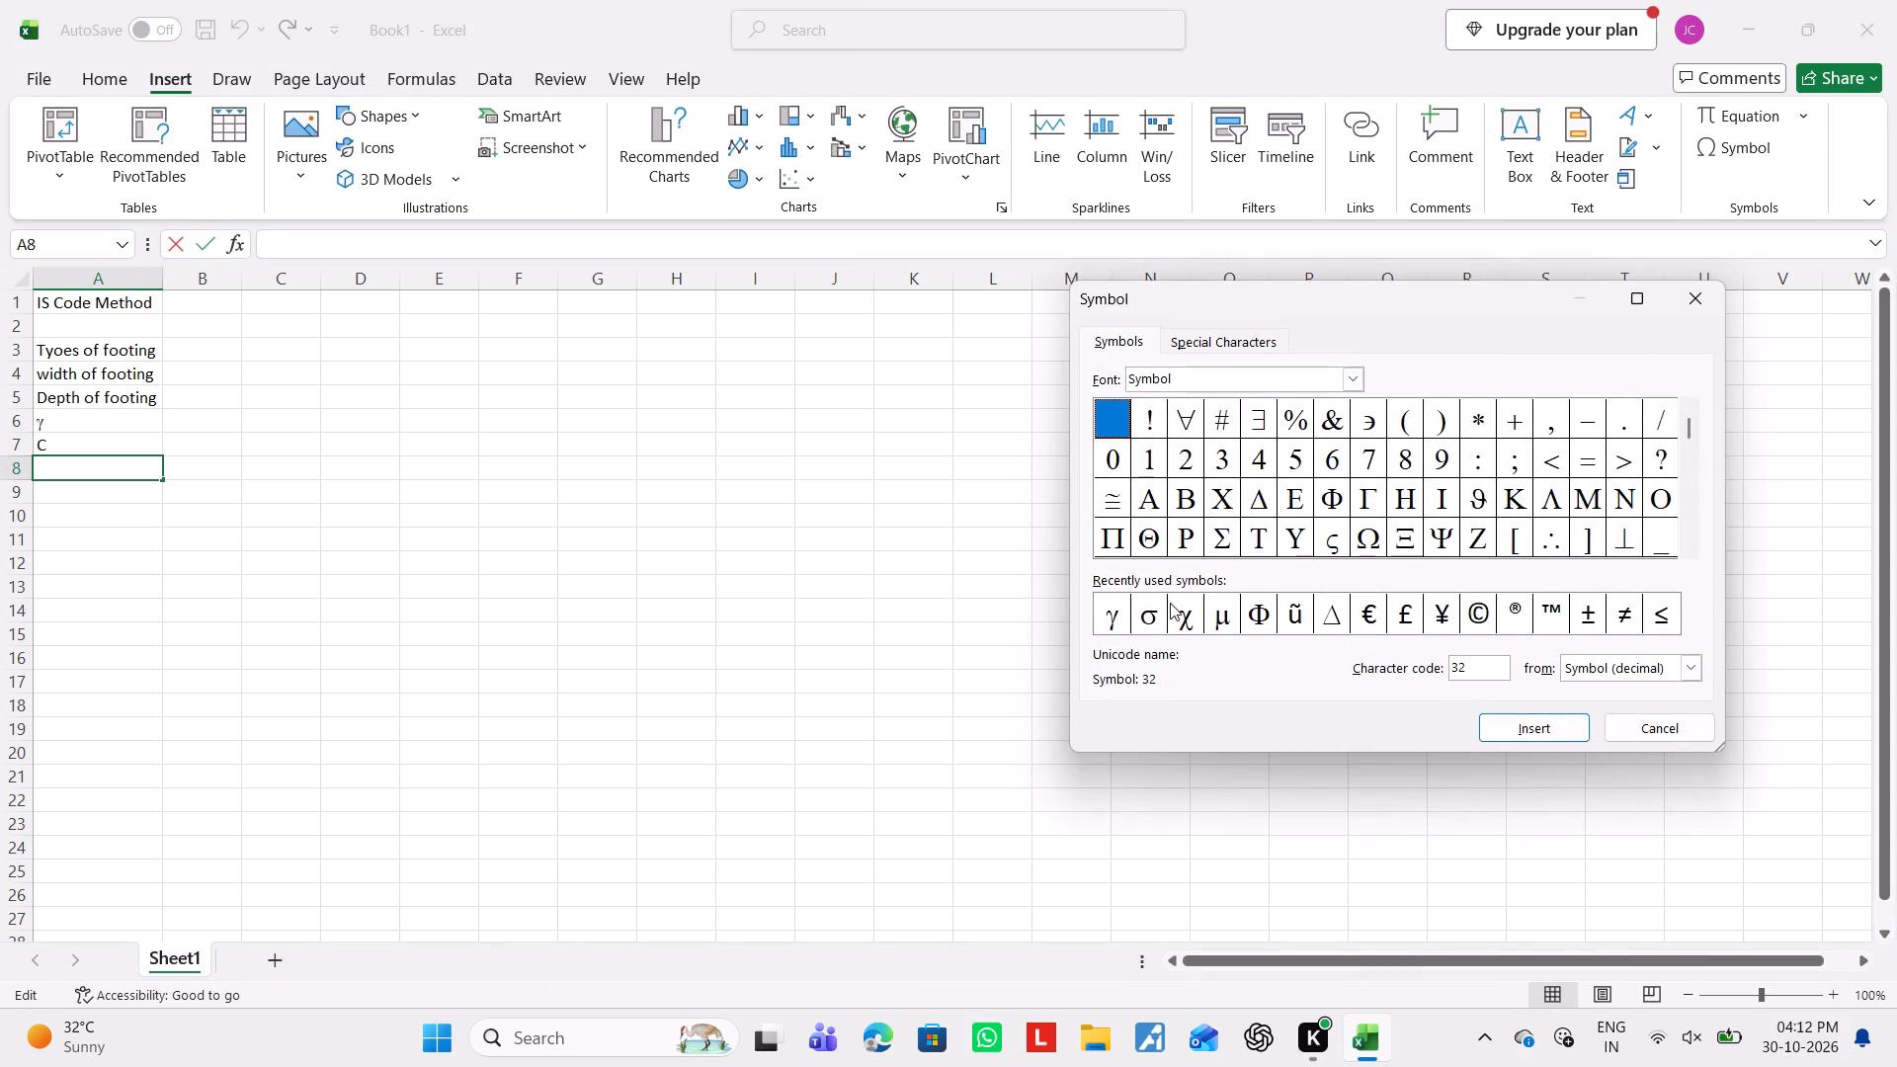
pyautogui.click(1260, 612)
pyautogui.click(1510, 722)
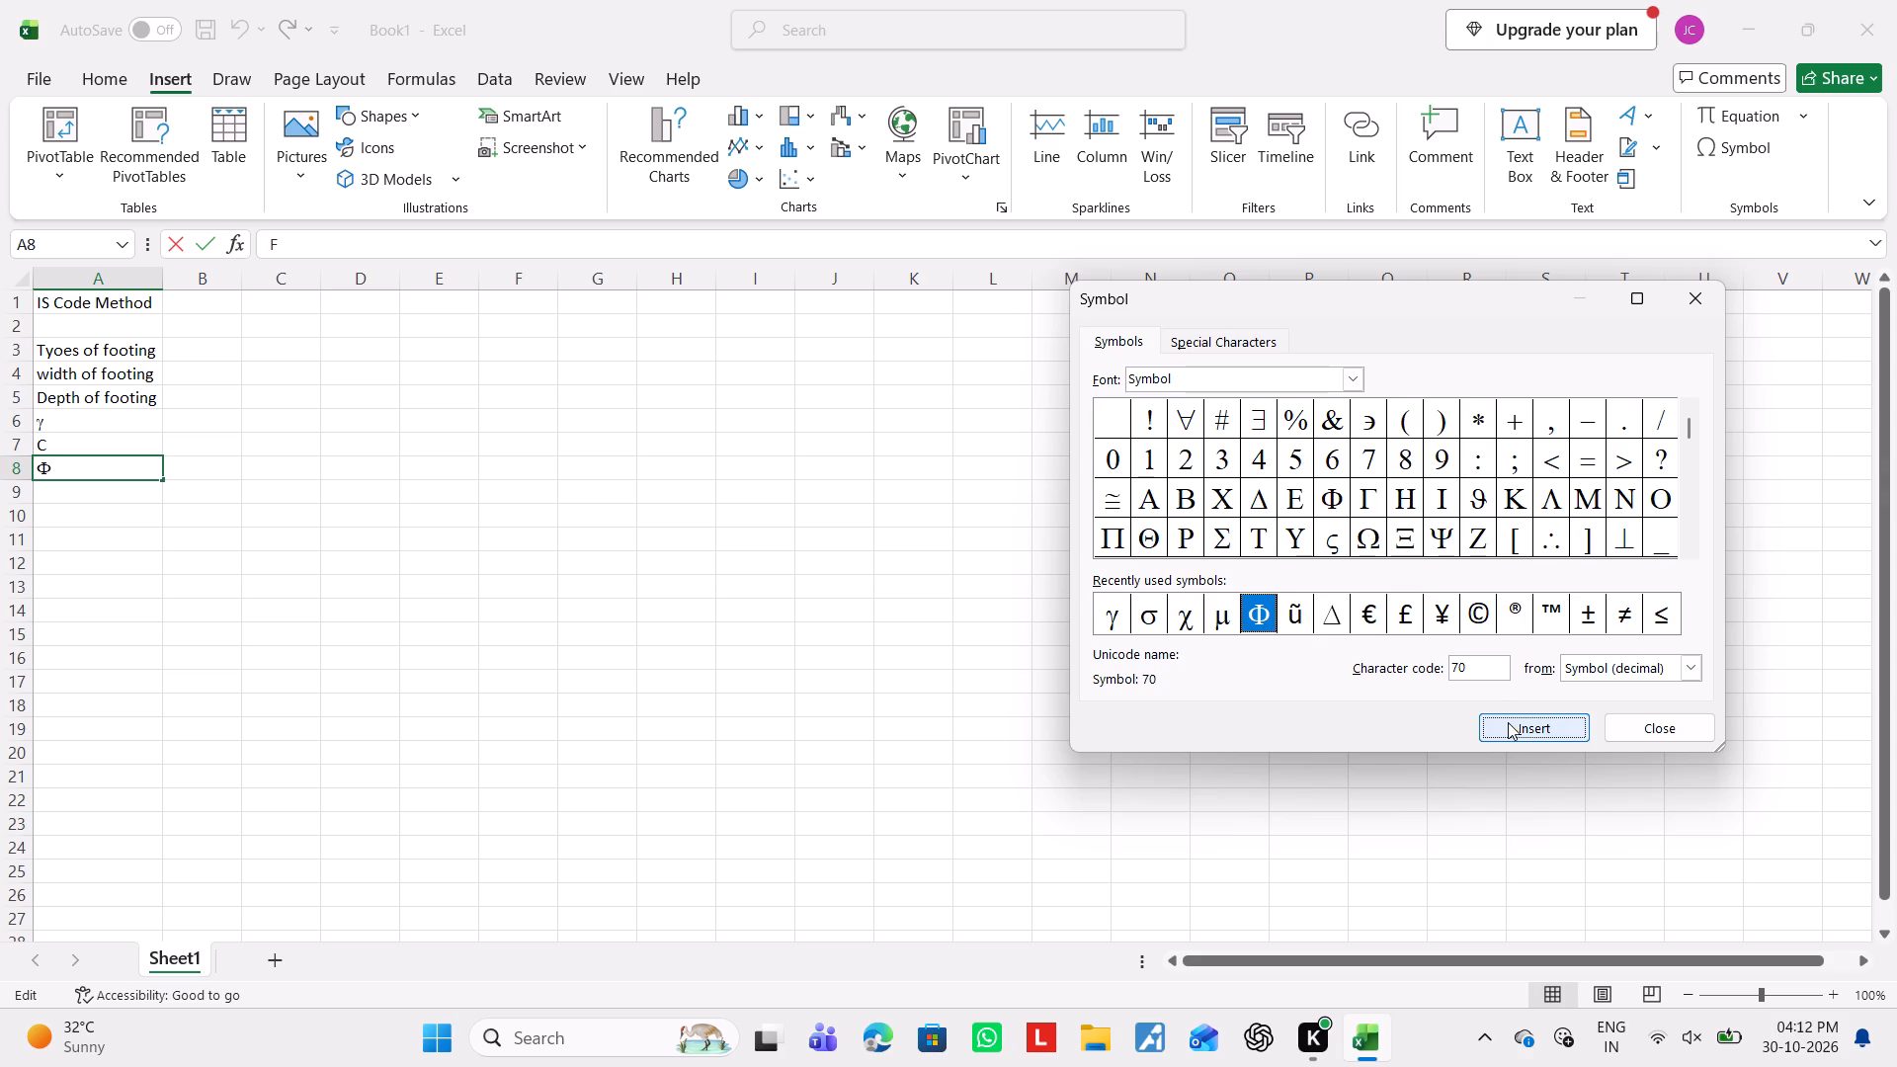
pyautogui.click(1636, 740)
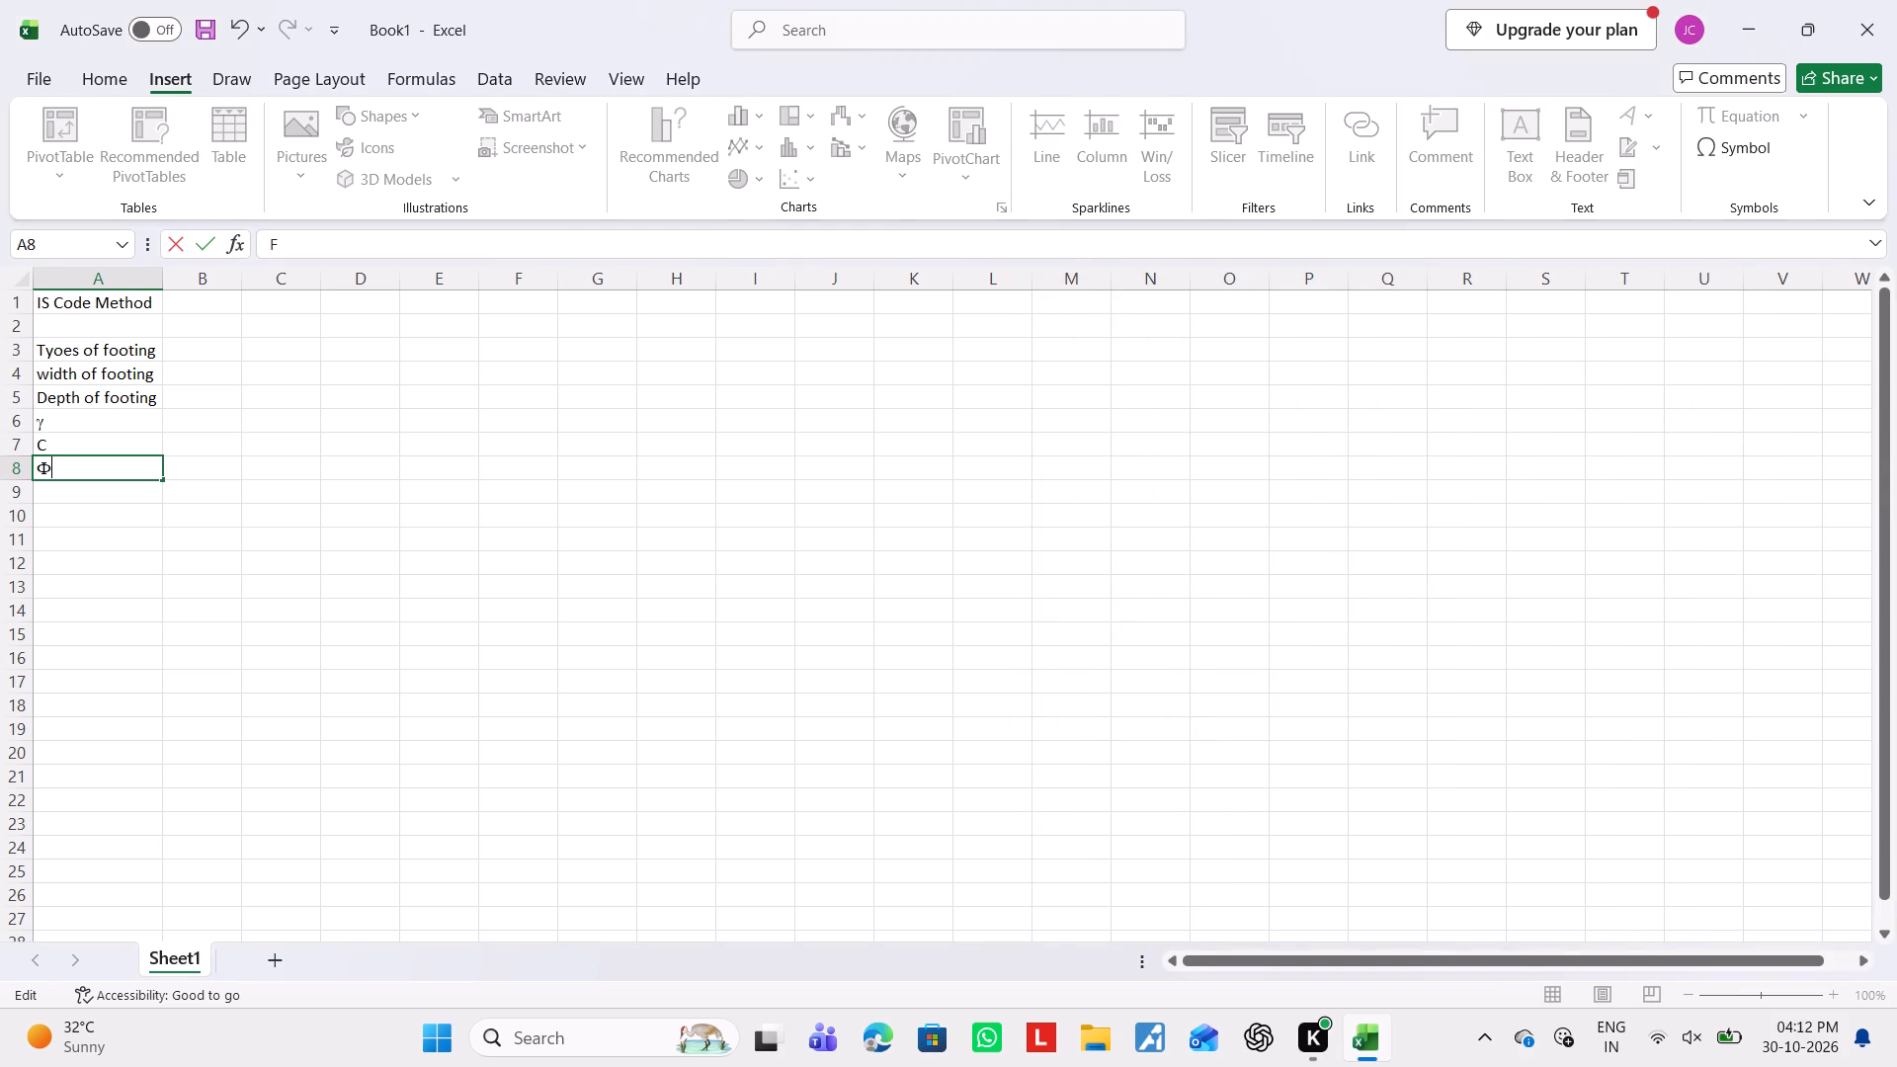
pyautogui.press('Down')
pyautogui.press('Return')
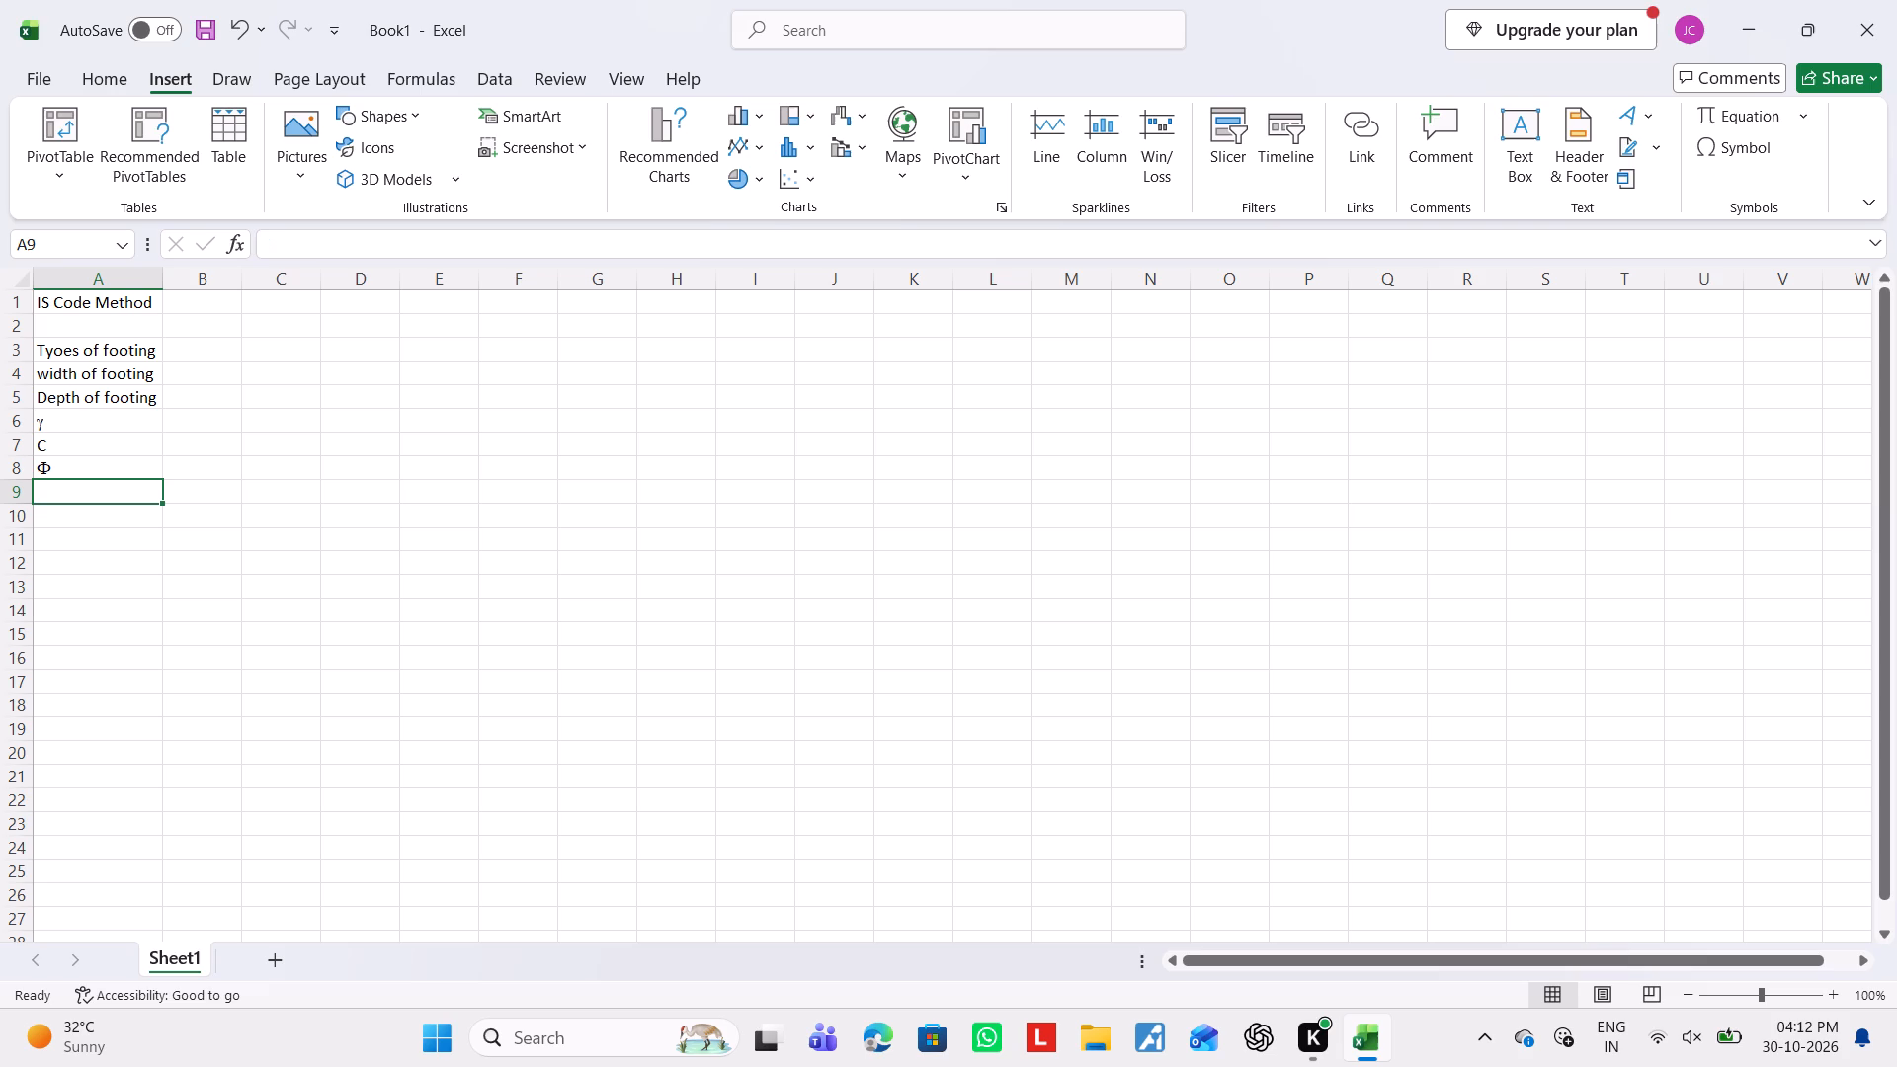
# Enter the label "e" in cell A9.
pyautogui.press('e')
pyautogui.press('Down')
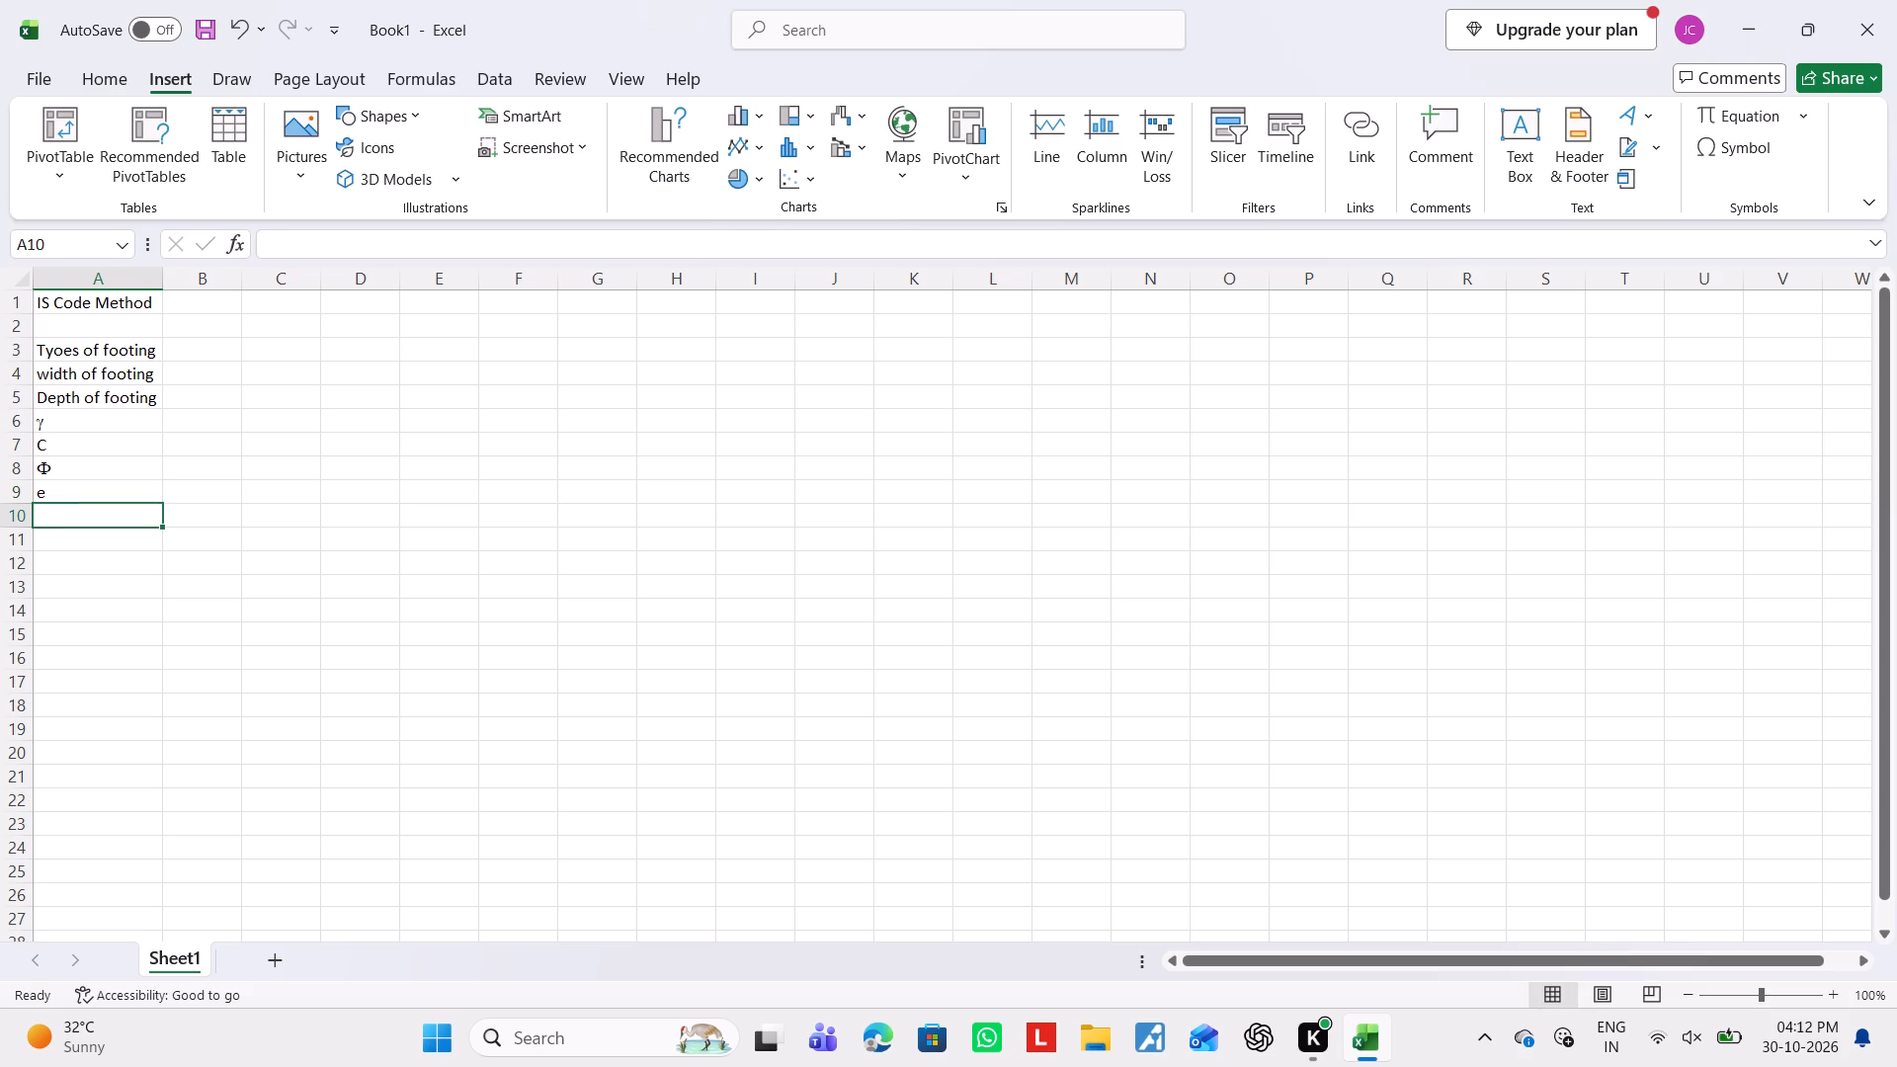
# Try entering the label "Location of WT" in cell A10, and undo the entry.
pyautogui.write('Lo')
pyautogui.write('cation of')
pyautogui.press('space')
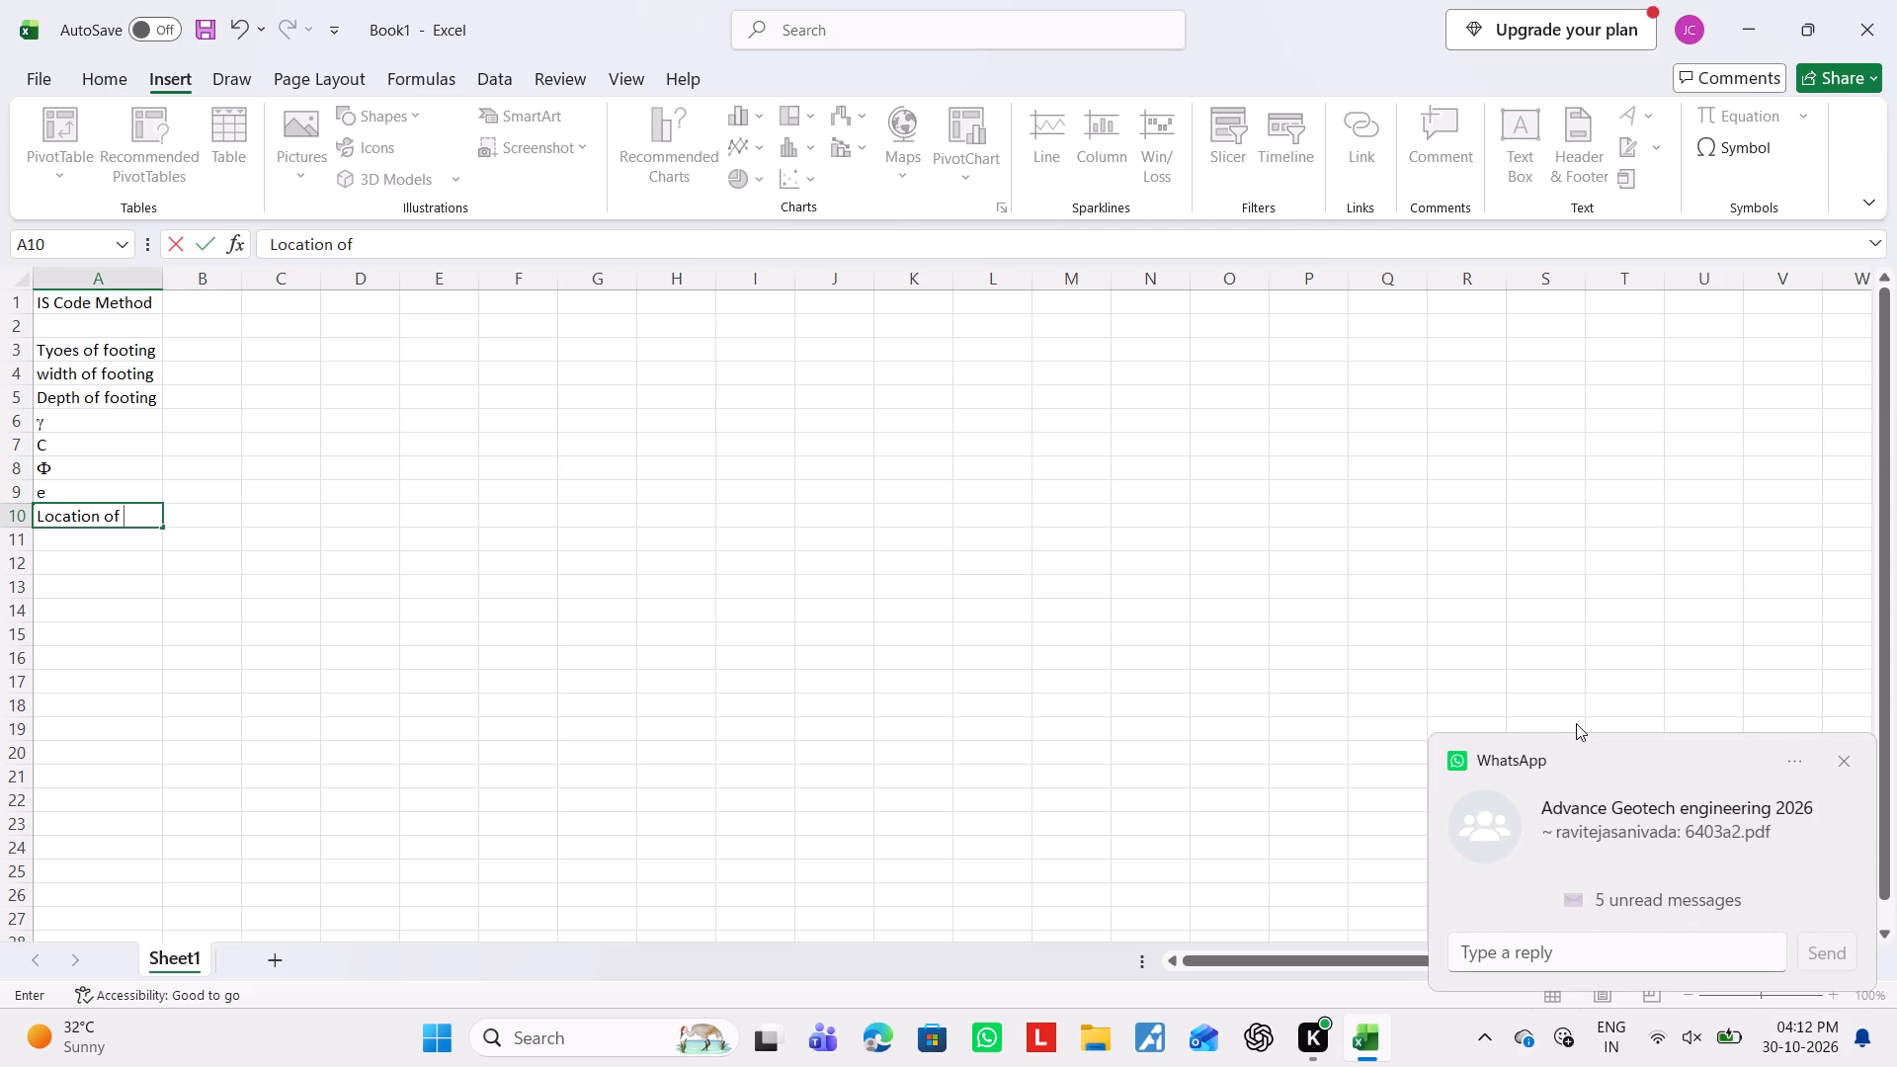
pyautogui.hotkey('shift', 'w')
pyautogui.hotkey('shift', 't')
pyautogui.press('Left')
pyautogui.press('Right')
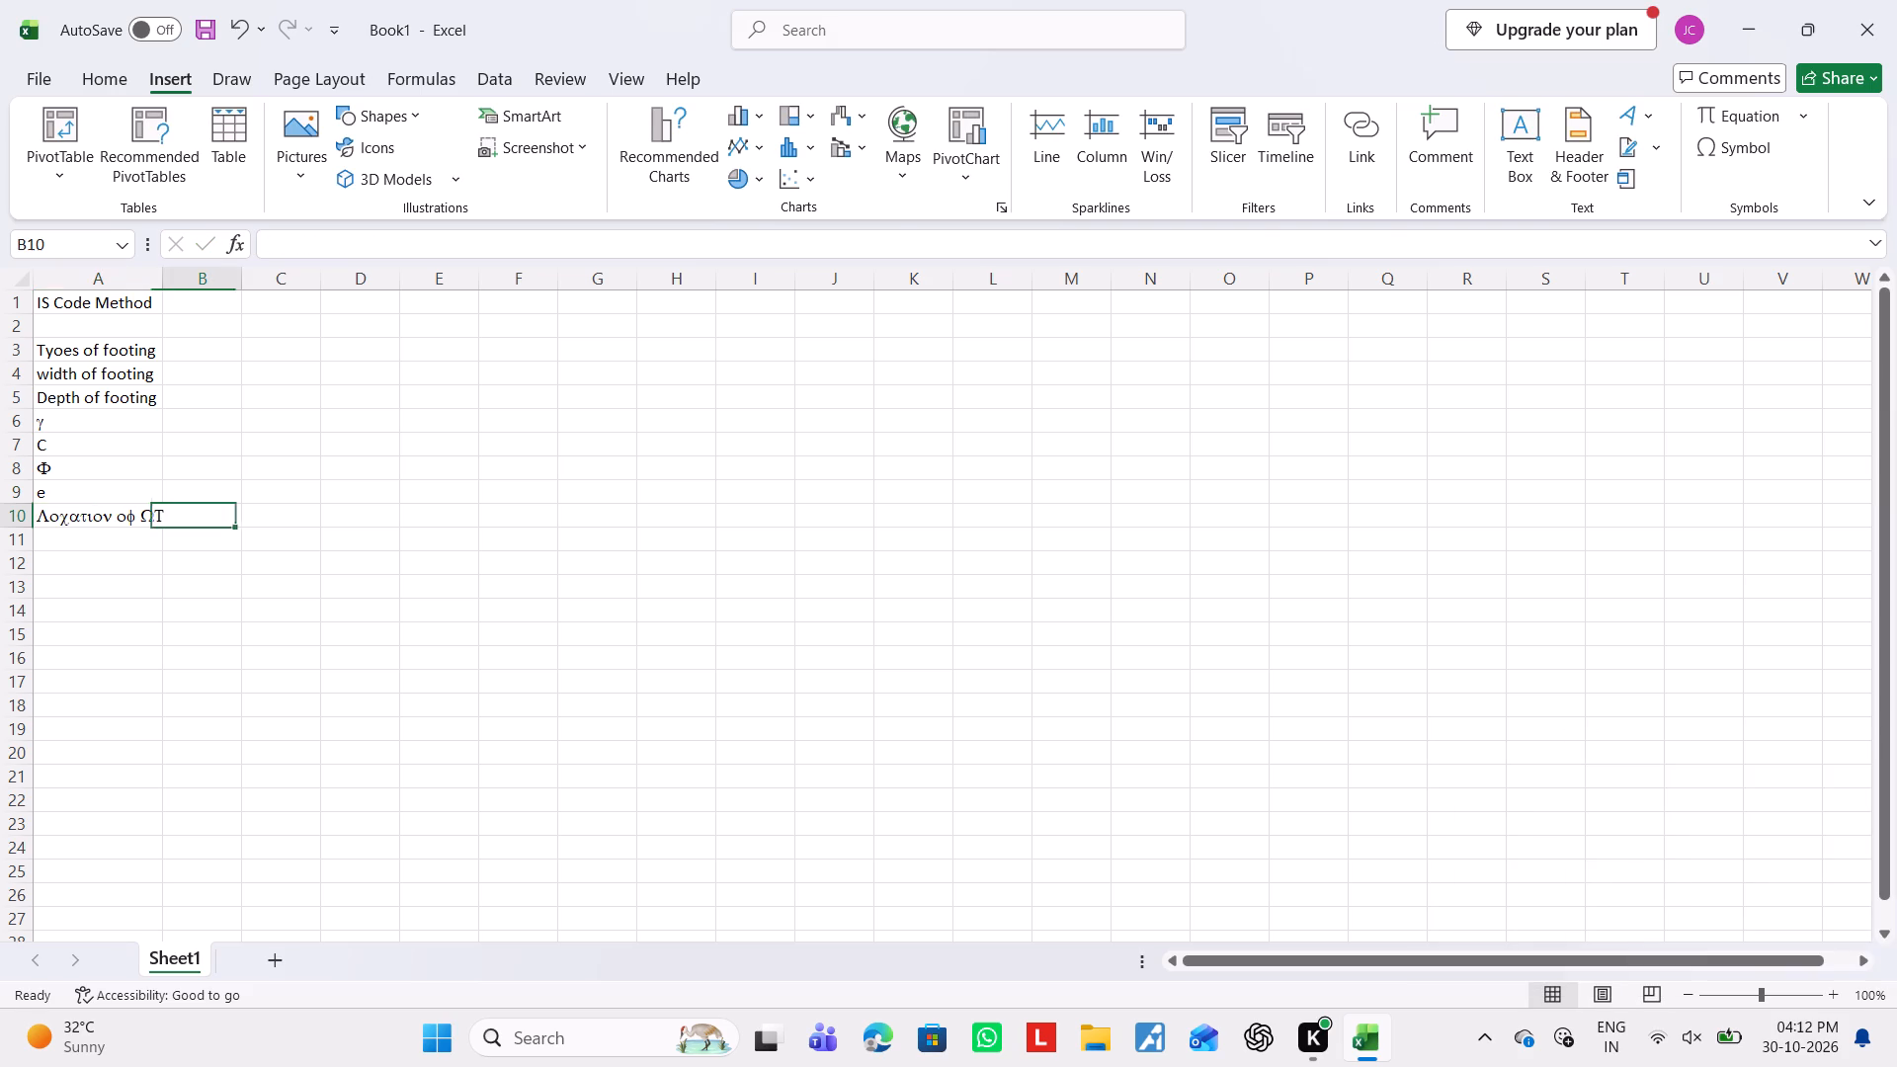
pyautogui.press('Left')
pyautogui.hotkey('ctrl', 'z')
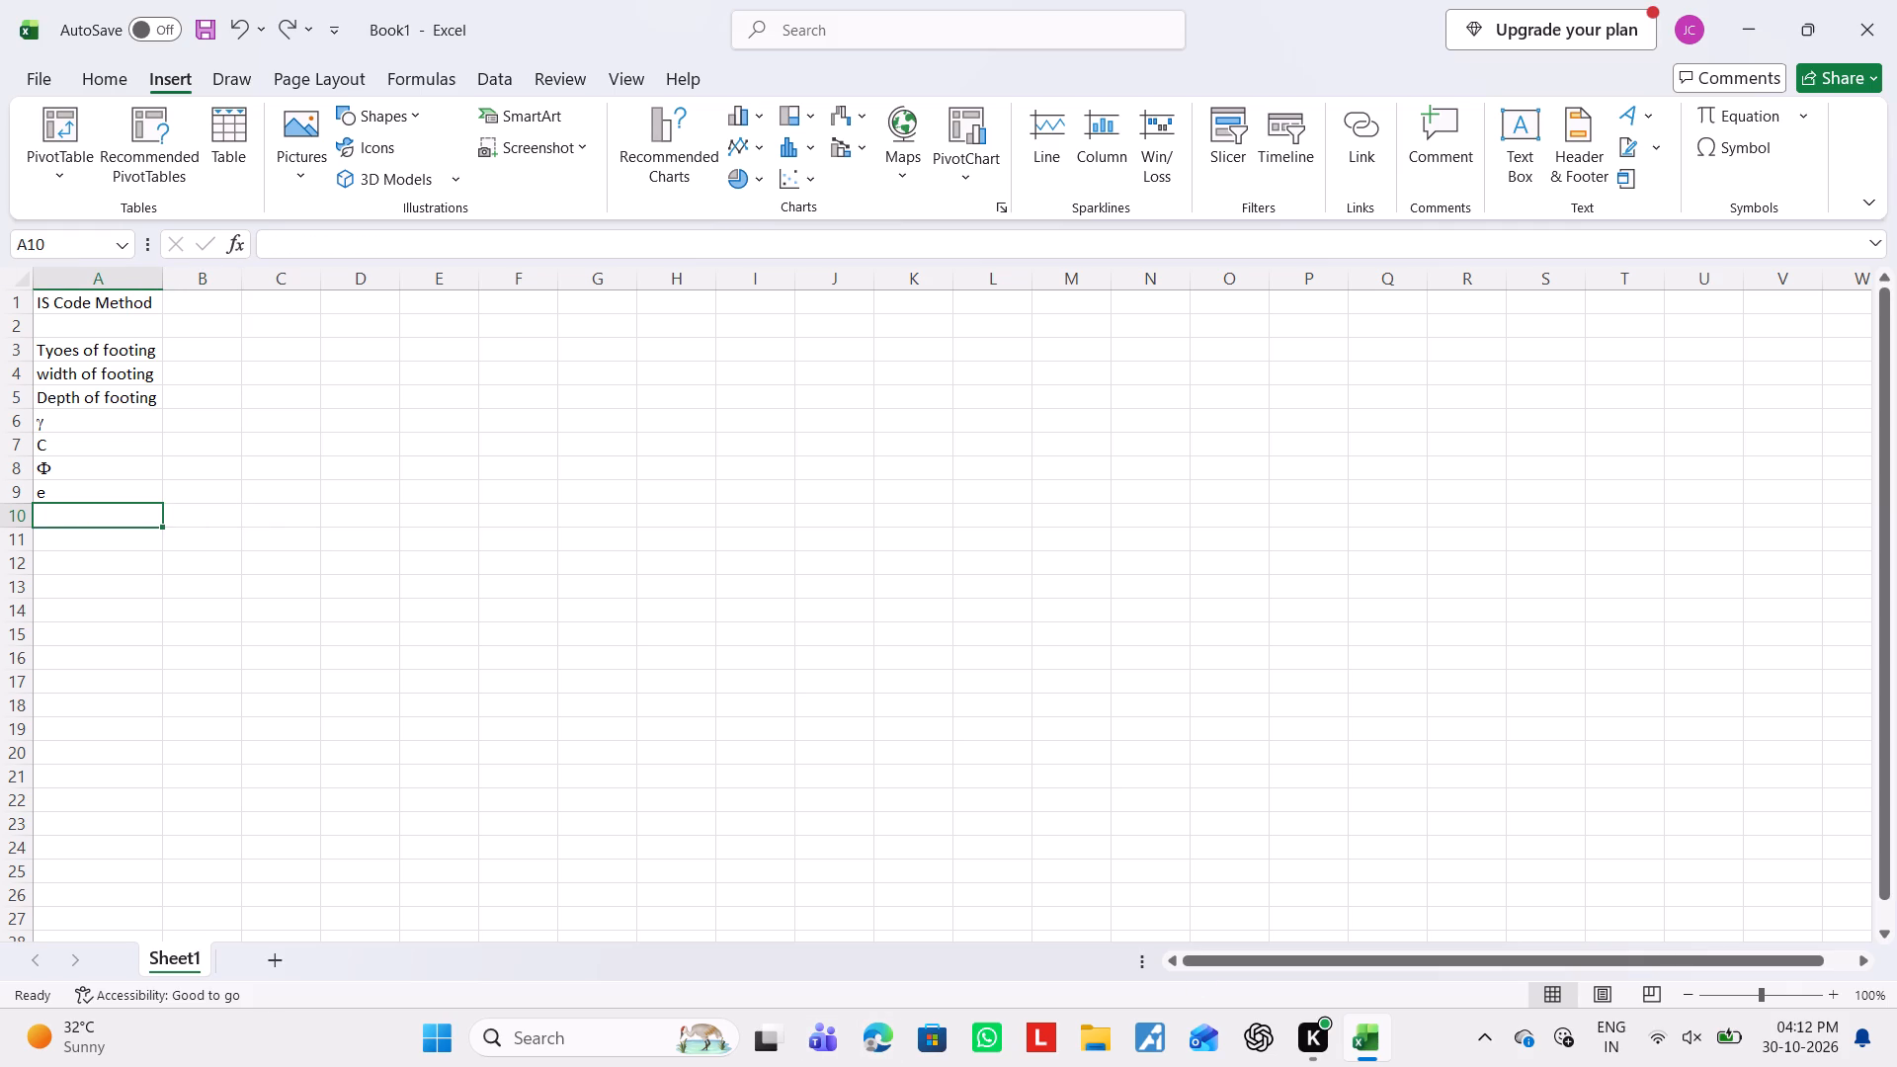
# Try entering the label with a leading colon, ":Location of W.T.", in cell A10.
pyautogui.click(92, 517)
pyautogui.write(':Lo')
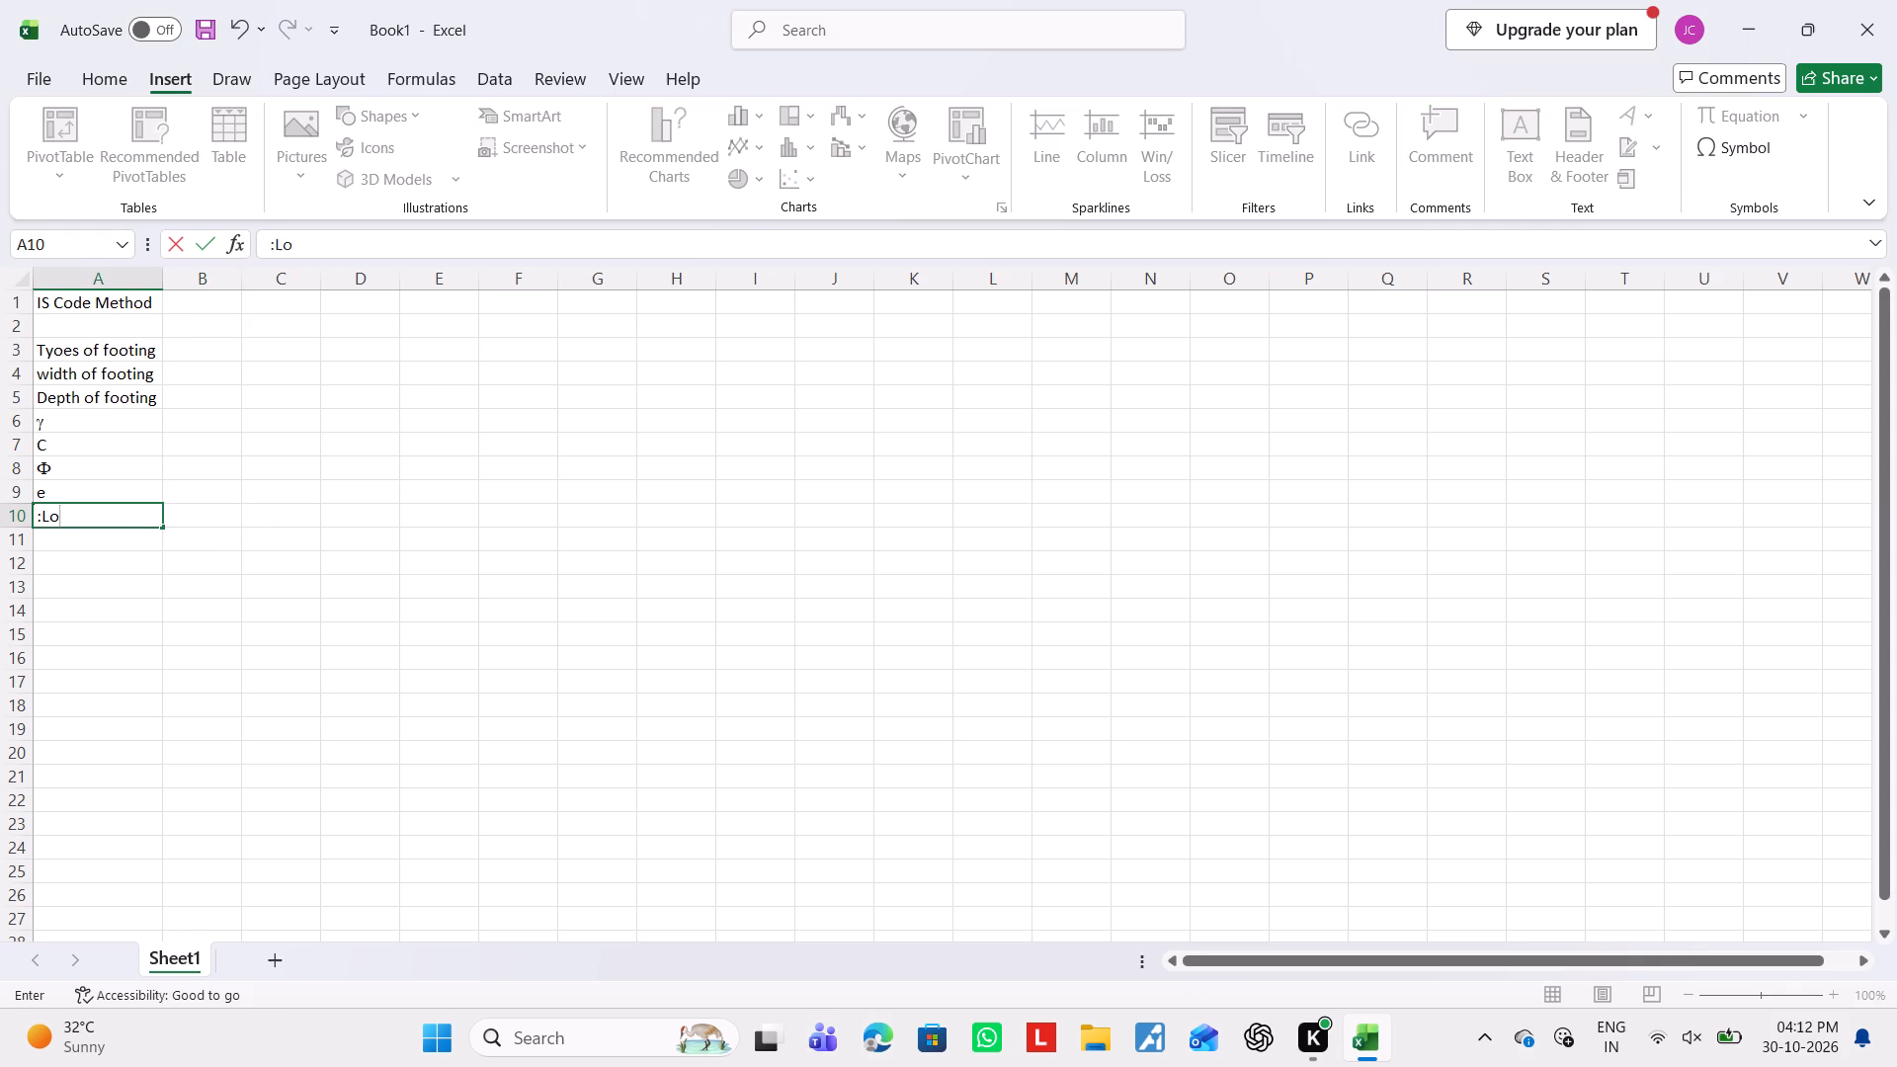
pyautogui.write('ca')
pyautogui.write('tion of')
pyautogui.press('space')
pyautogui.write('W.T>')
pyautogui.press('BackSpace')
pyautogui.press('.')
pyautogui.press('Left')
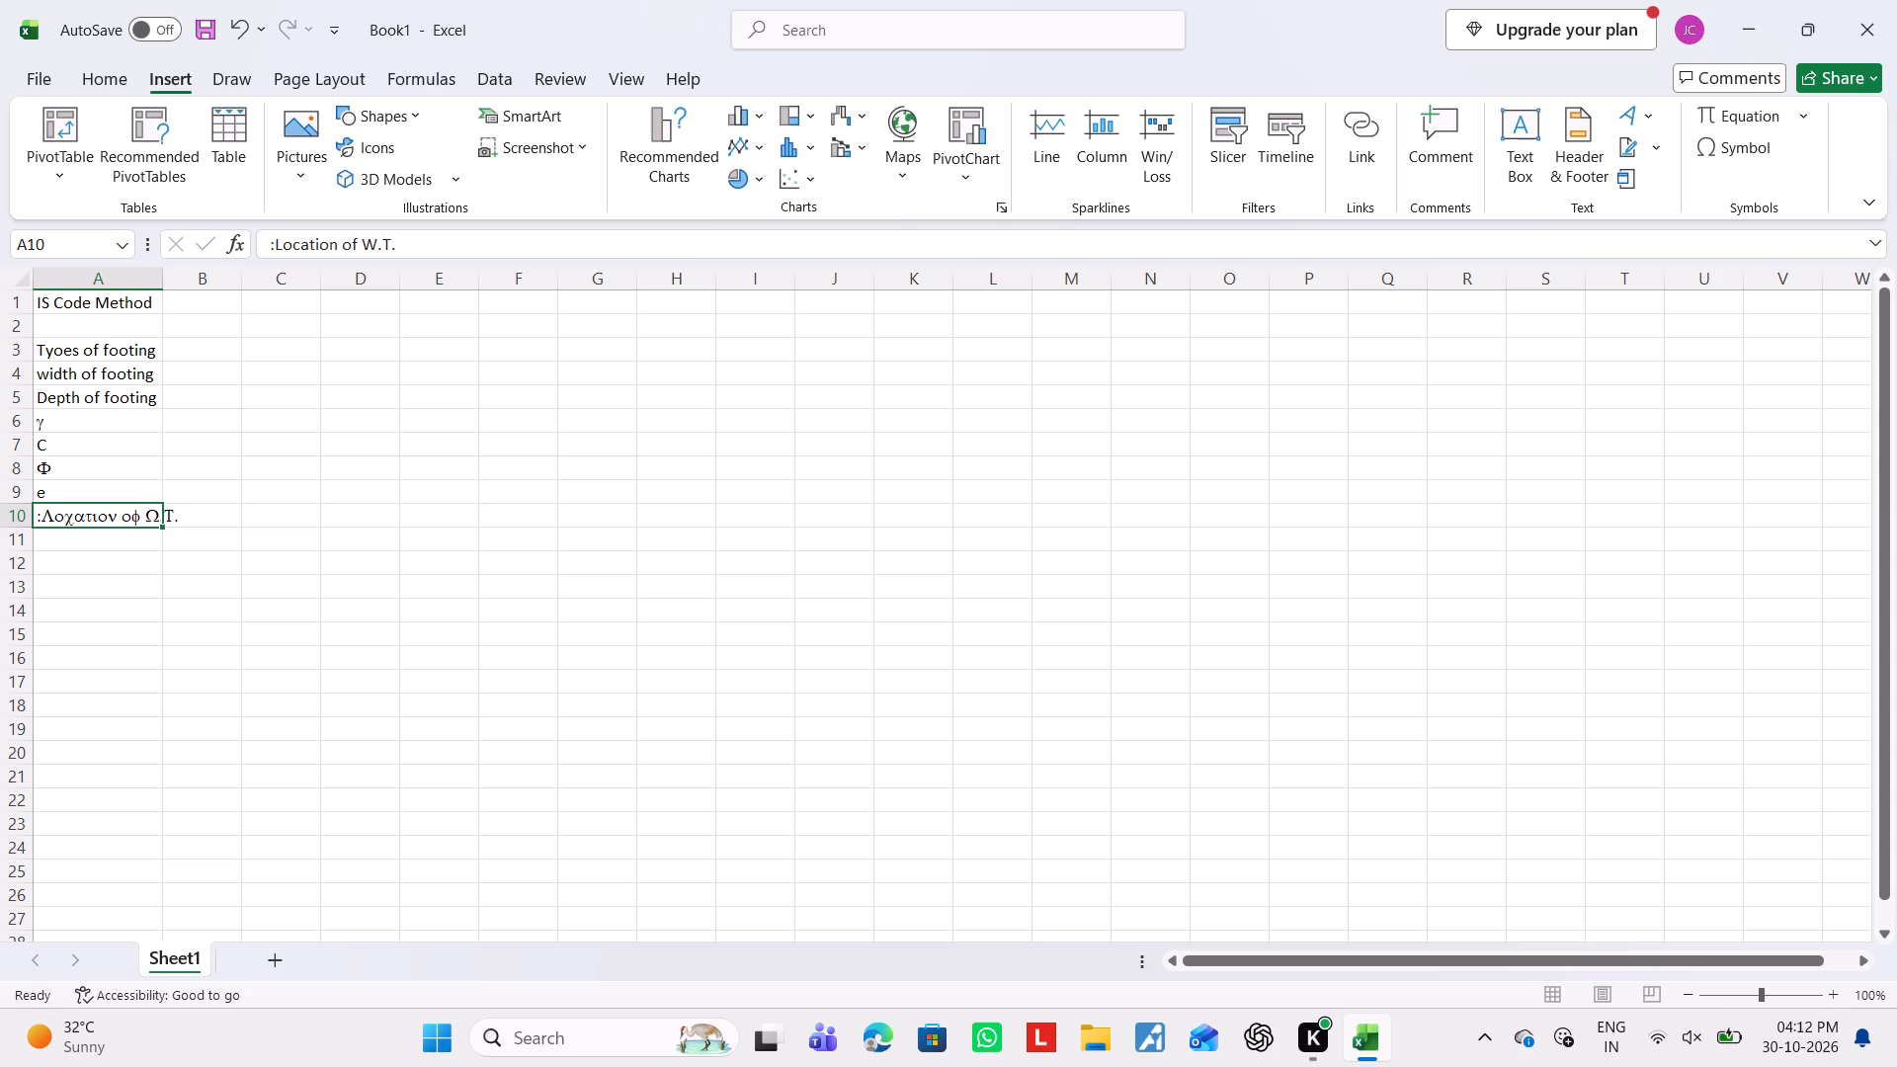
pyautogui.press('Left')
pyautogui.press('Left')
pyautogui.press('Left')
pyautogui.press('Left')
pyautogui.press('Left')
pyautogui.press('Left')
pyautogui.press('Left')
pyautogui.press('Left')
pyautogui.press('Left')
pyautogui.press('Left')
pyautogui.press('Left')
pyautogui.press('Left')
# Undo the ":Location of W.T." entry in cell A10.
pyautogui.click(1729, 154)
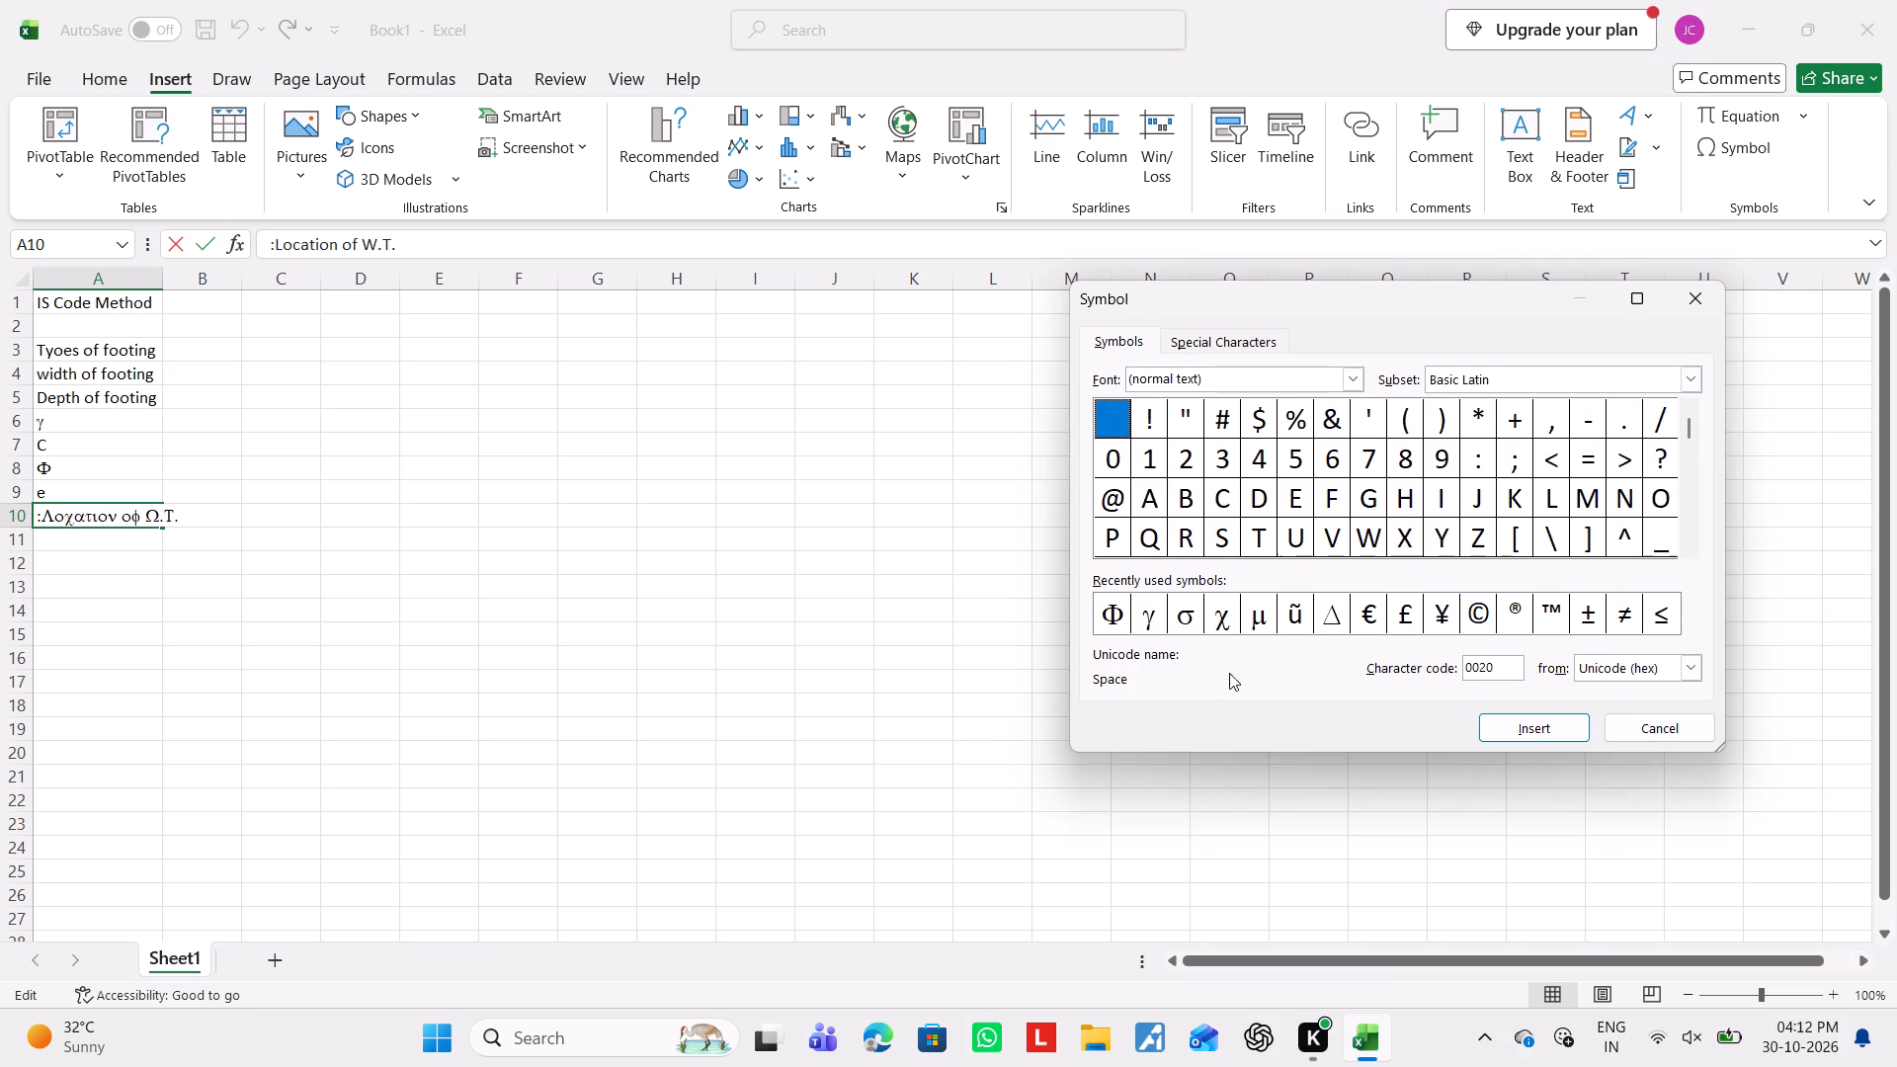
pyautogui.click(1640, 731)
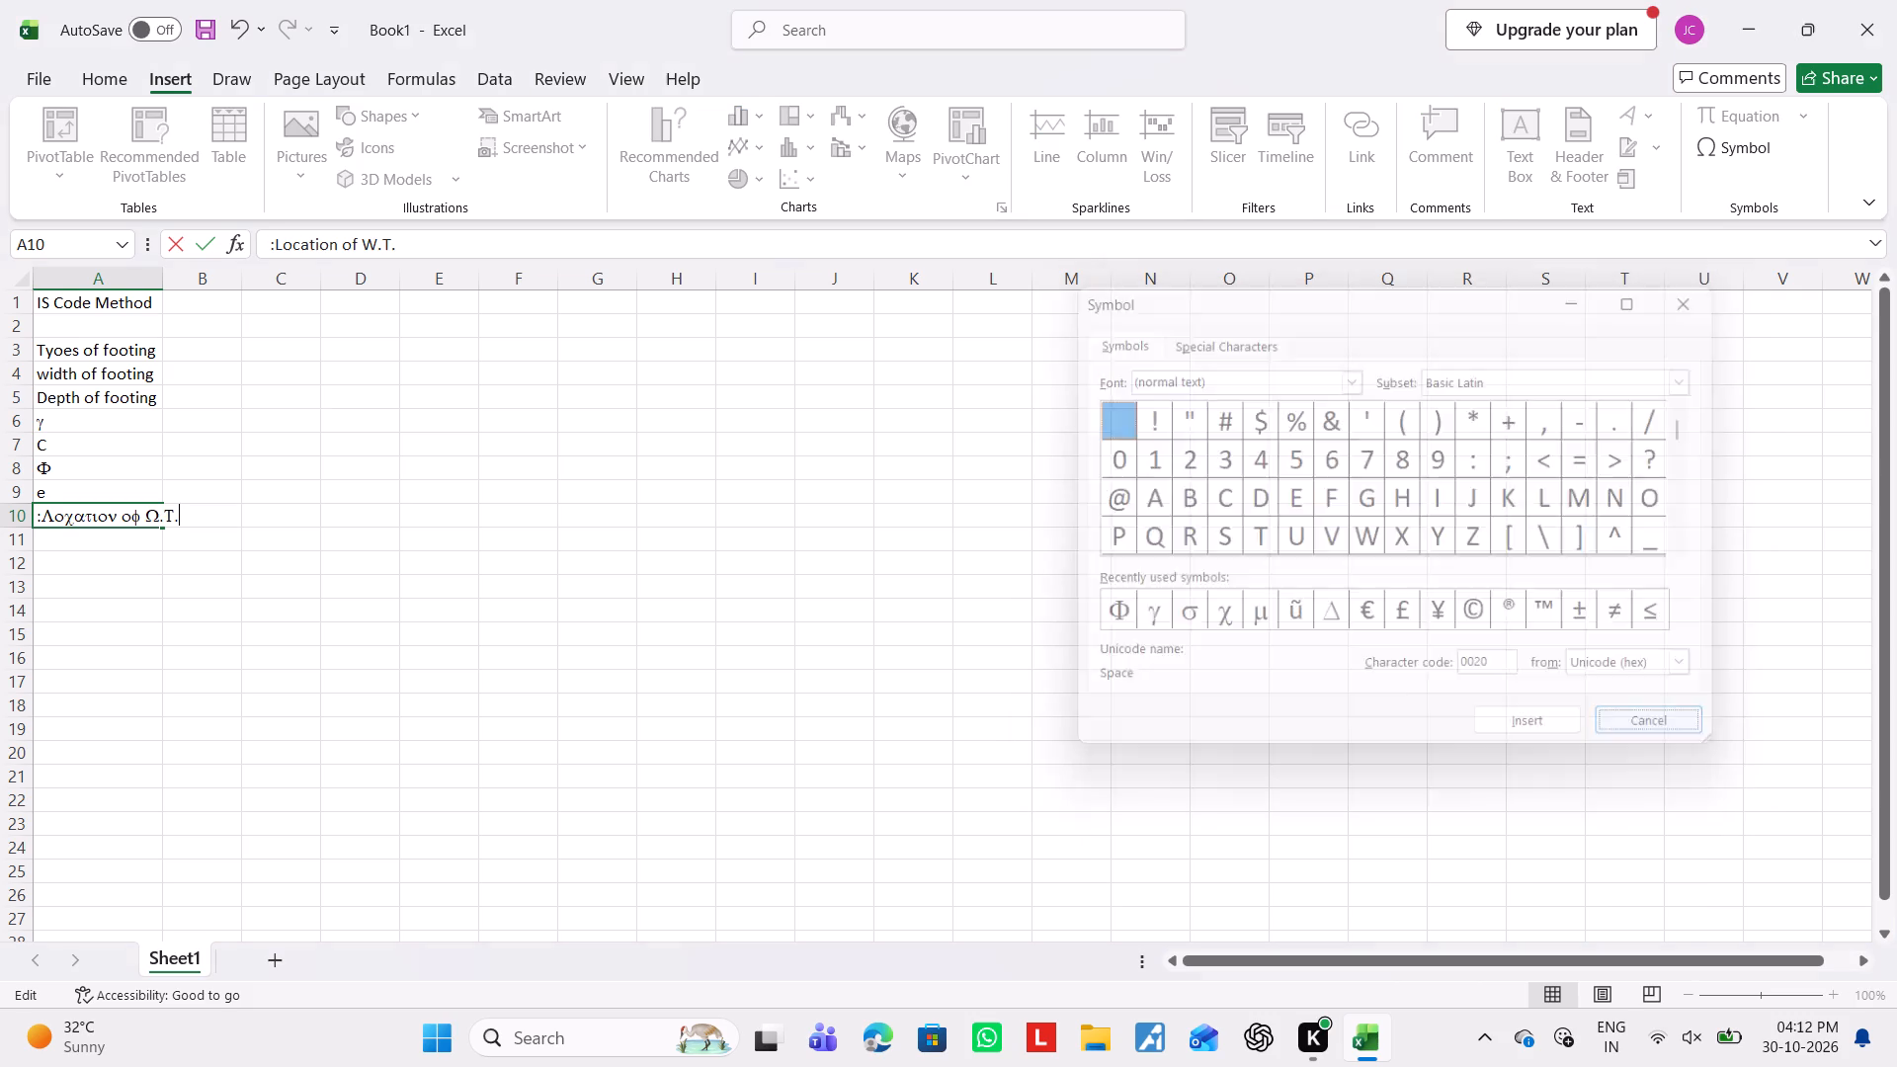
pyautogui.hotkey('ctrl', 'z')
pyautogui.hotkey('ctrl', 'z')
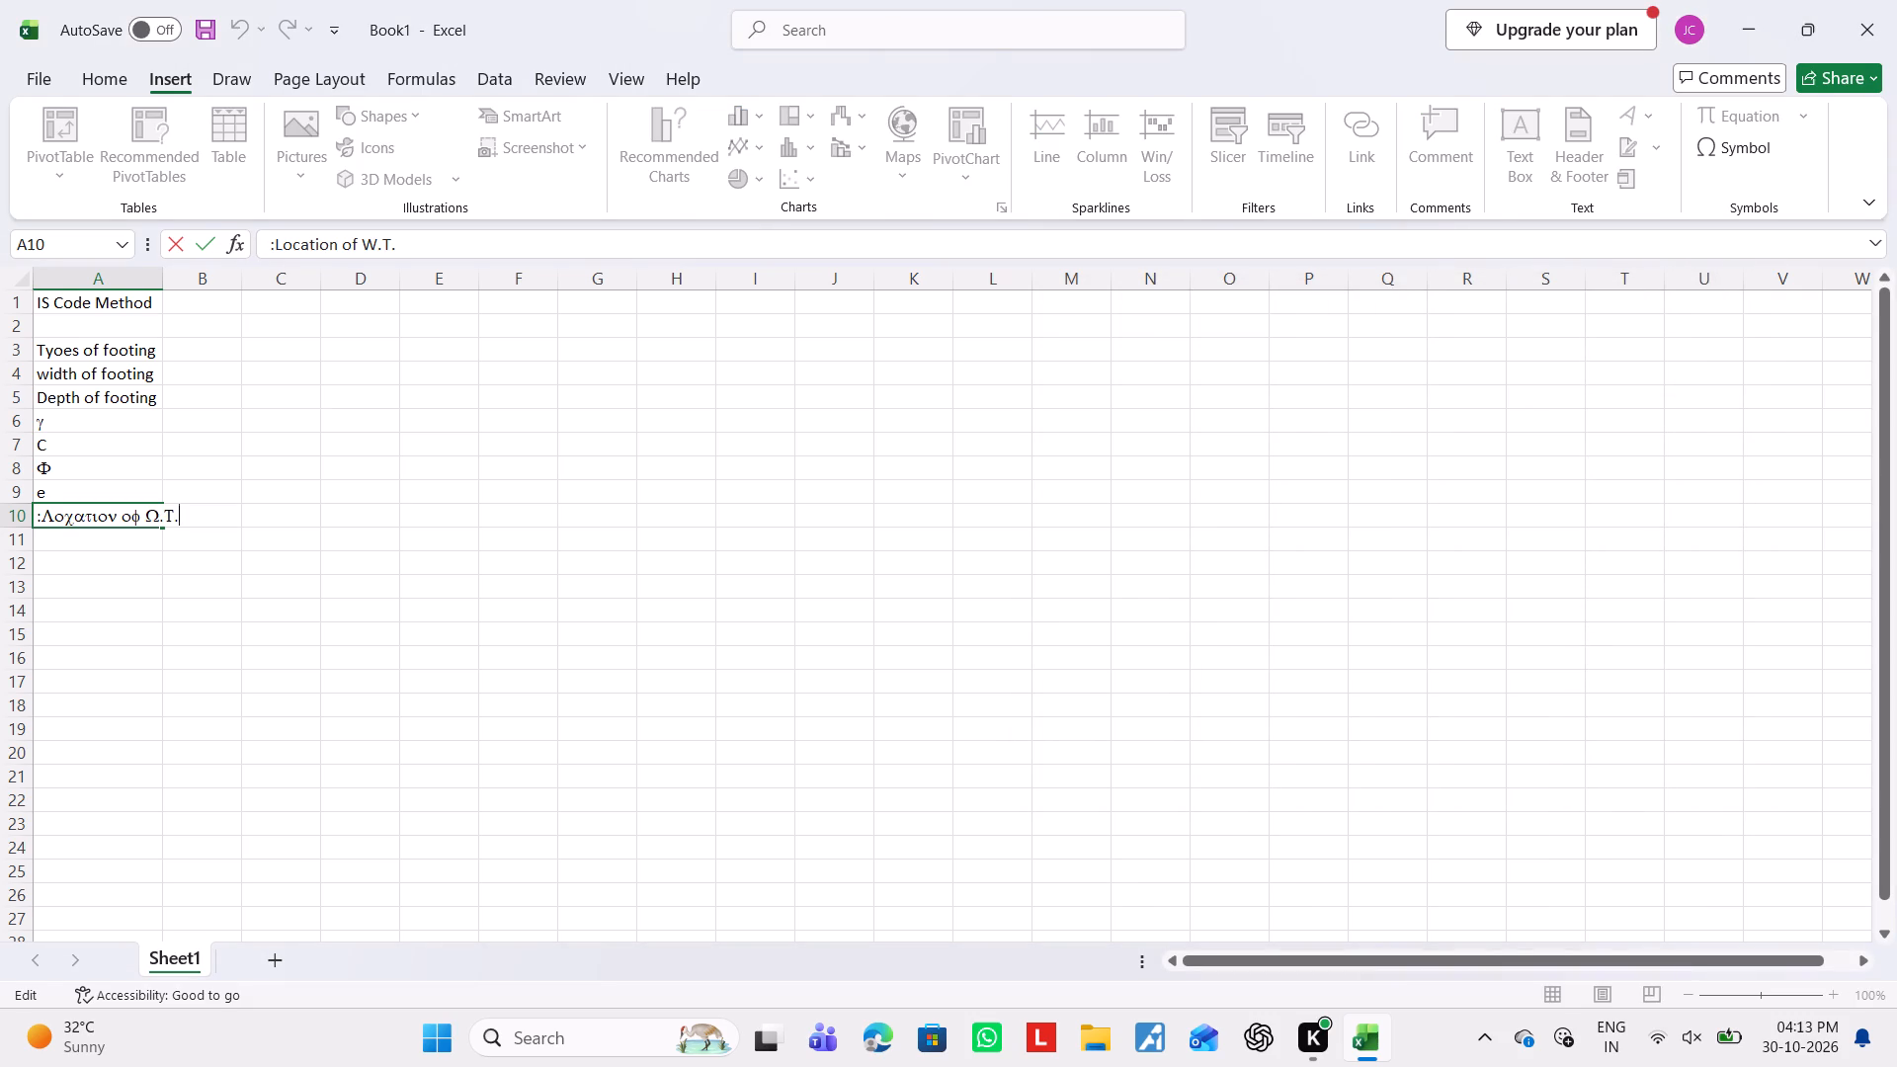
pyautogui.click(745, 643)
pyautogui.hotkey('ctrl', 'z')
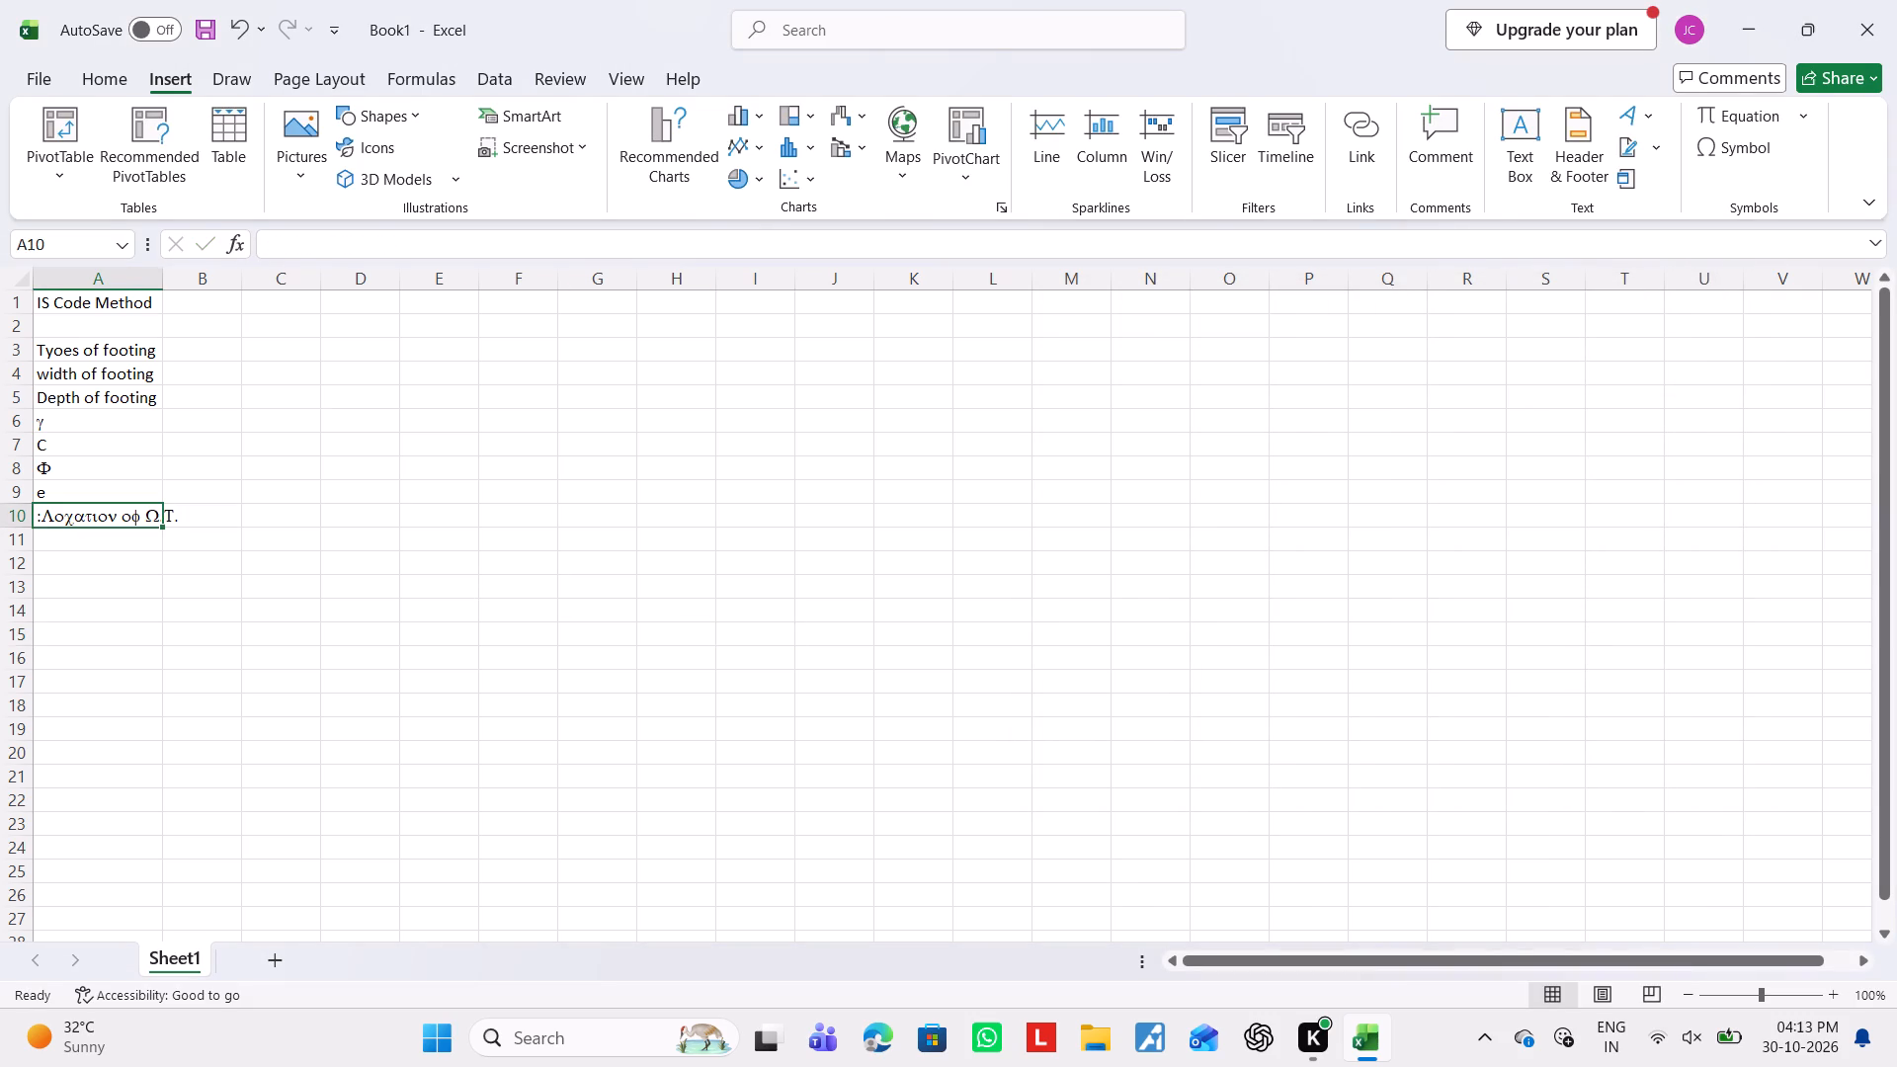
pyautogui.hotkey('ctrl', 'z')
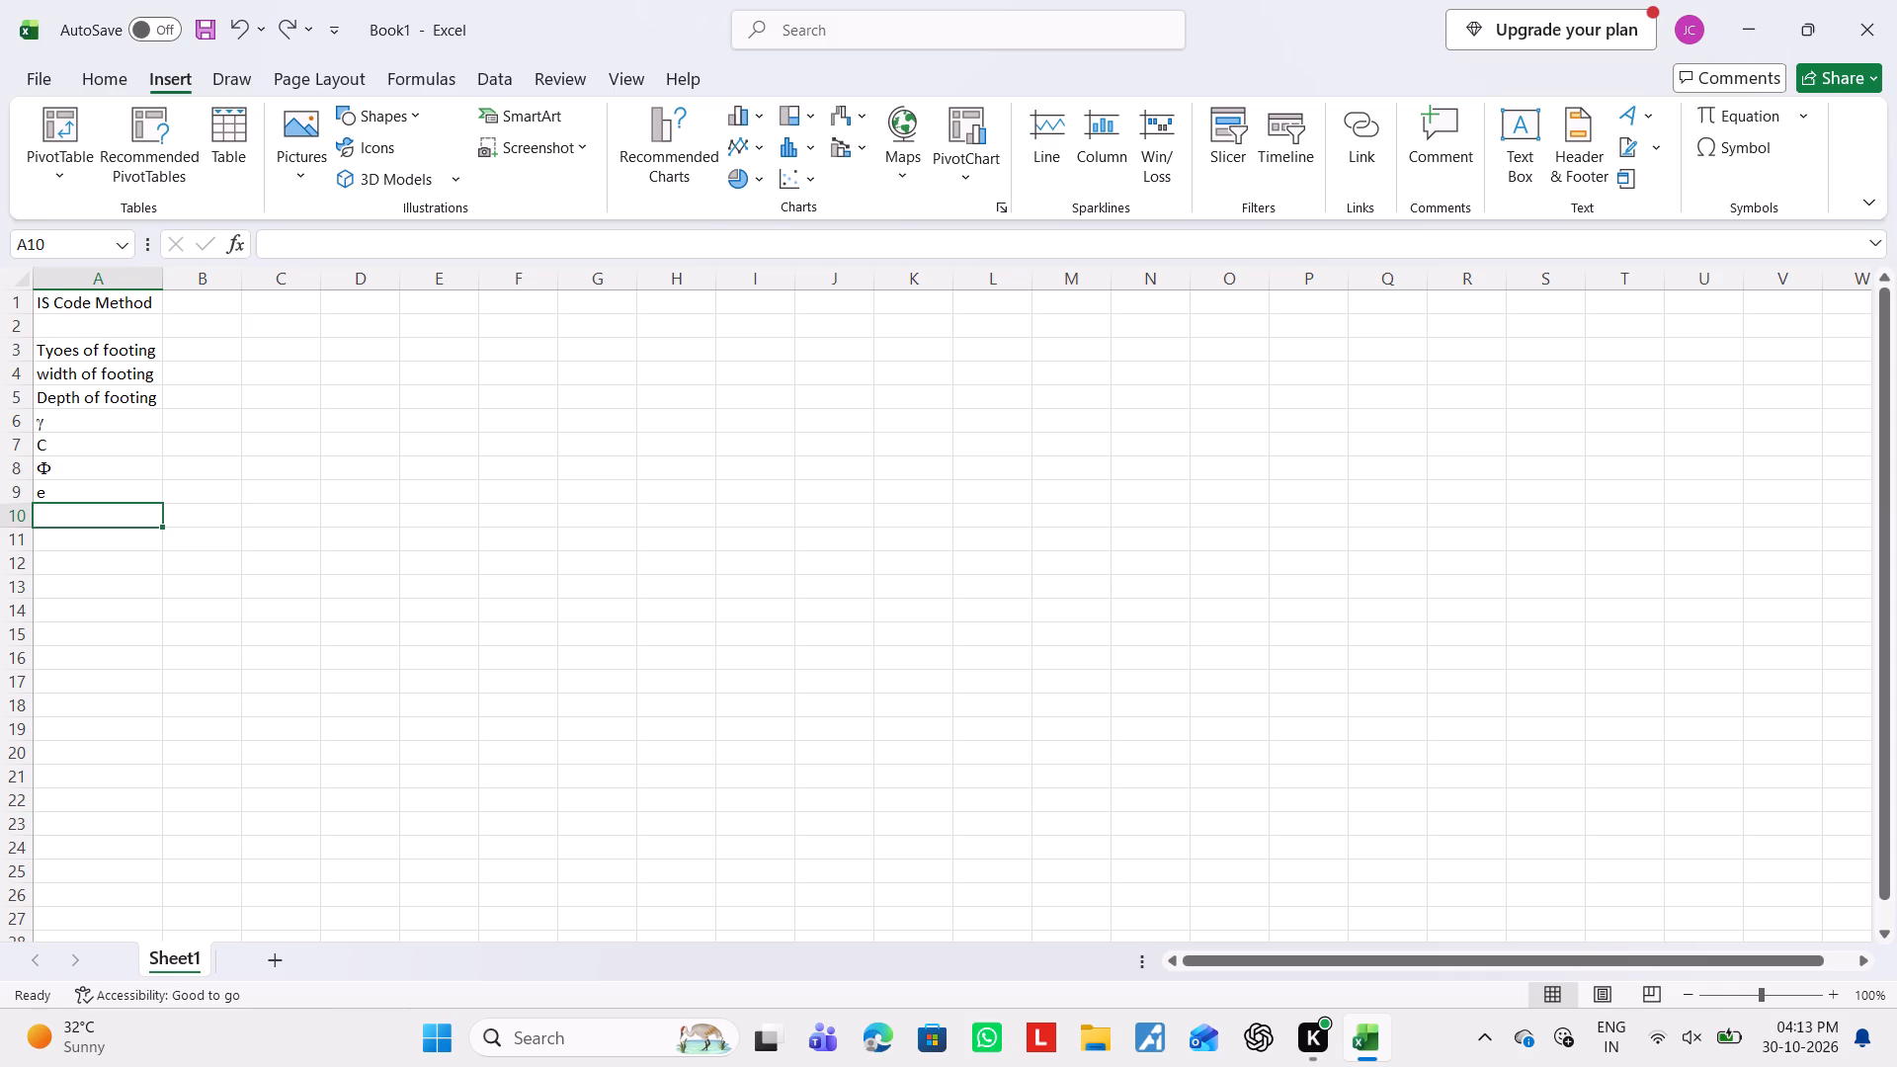
# Copy the formatting of the "width of footing" cell A4 onto the empty cell A10 with Format Painter.
pyautogui.click(114, 527)
pyautogui.click(122, 576)
pyautogui.click(120, 534)
pyautogui.click(119, 527)
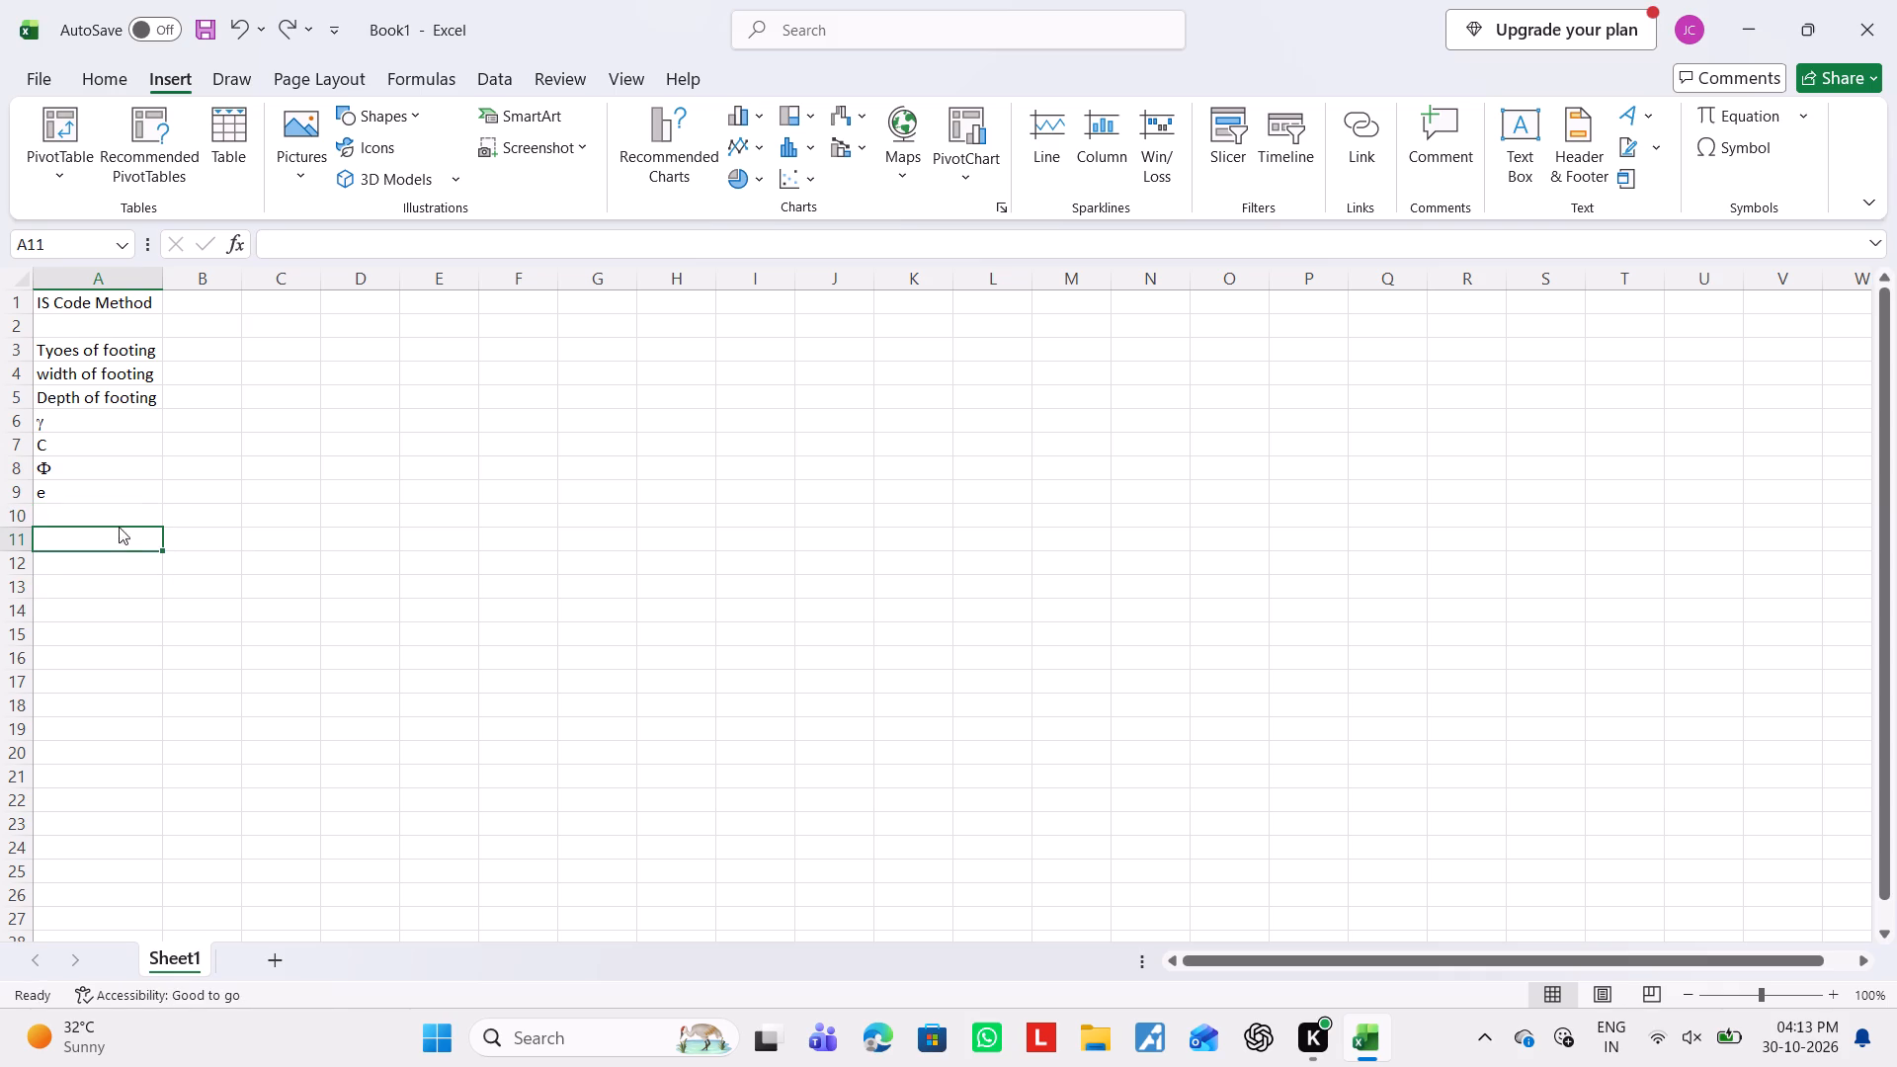
pyautogui.click(116, 512)
pyautogui.click(103, 384)
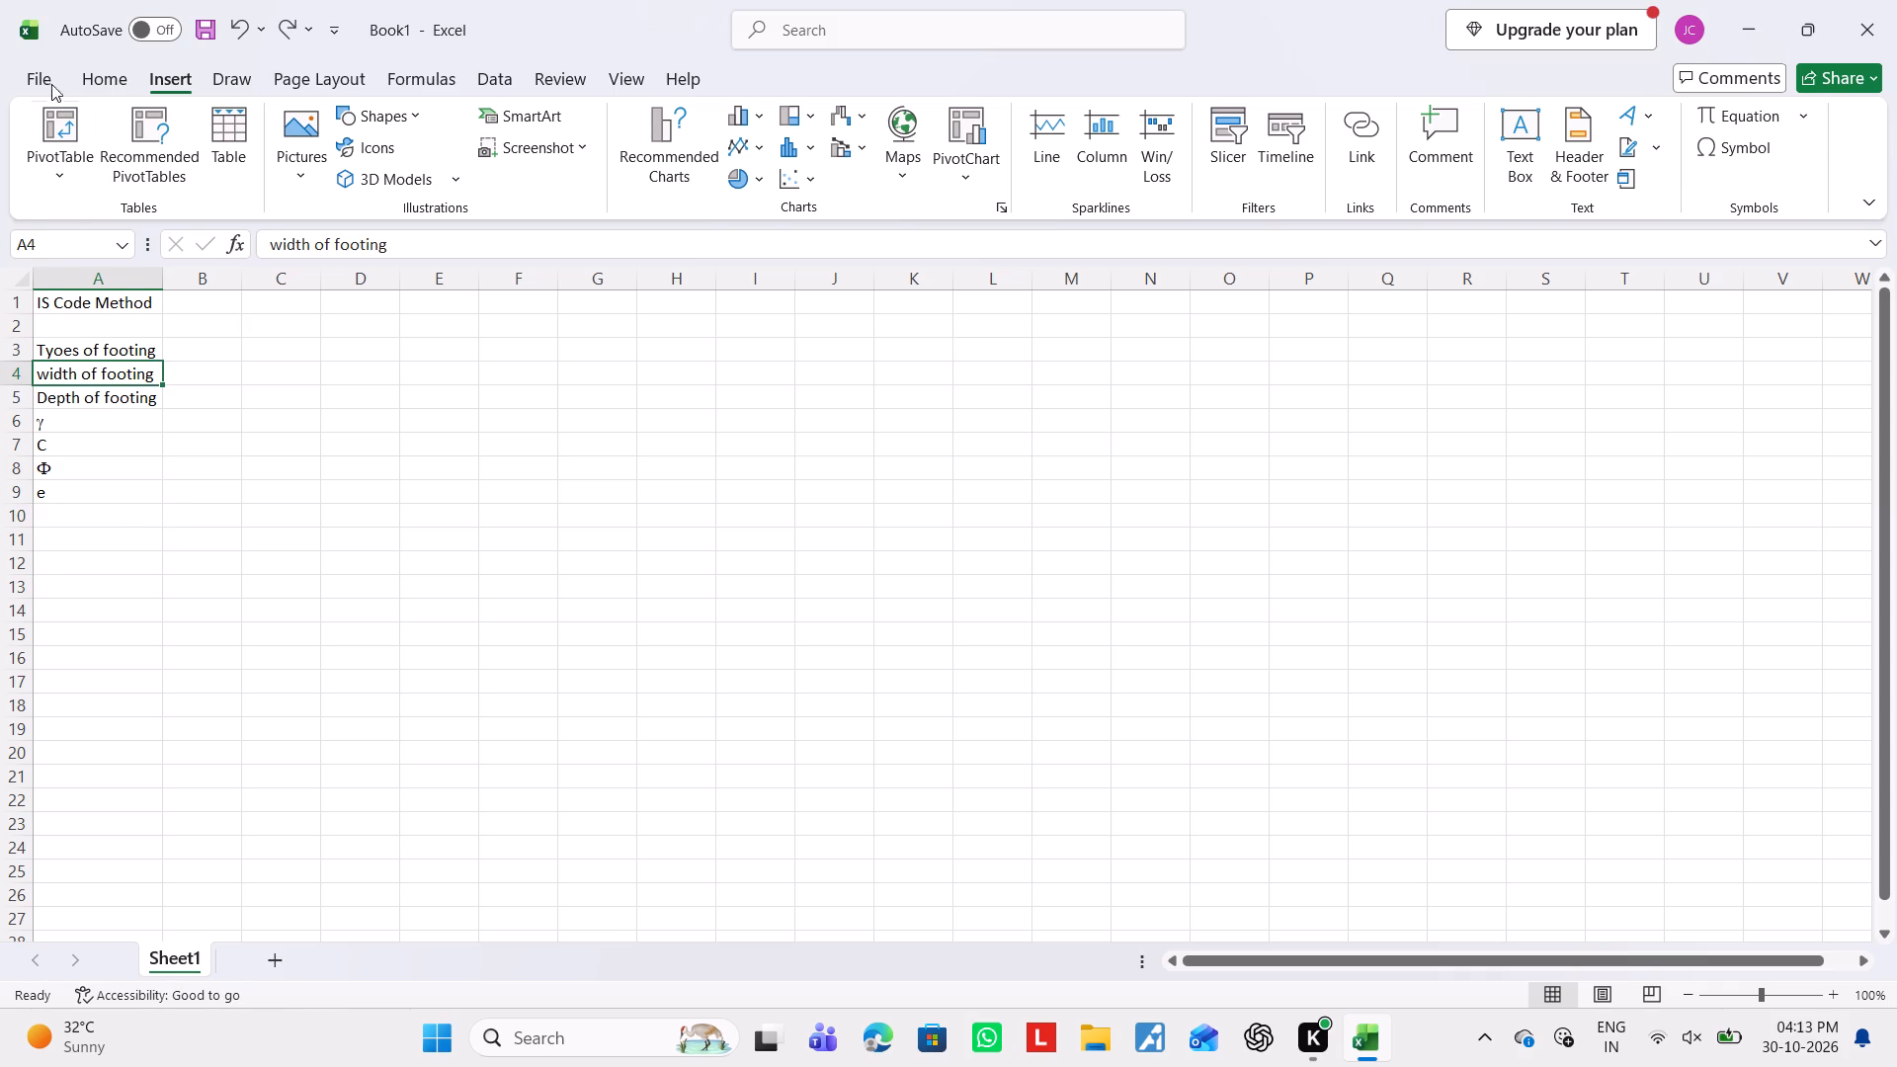
pyautogui.click(108, 67)
pyautogui.click(121, 176)
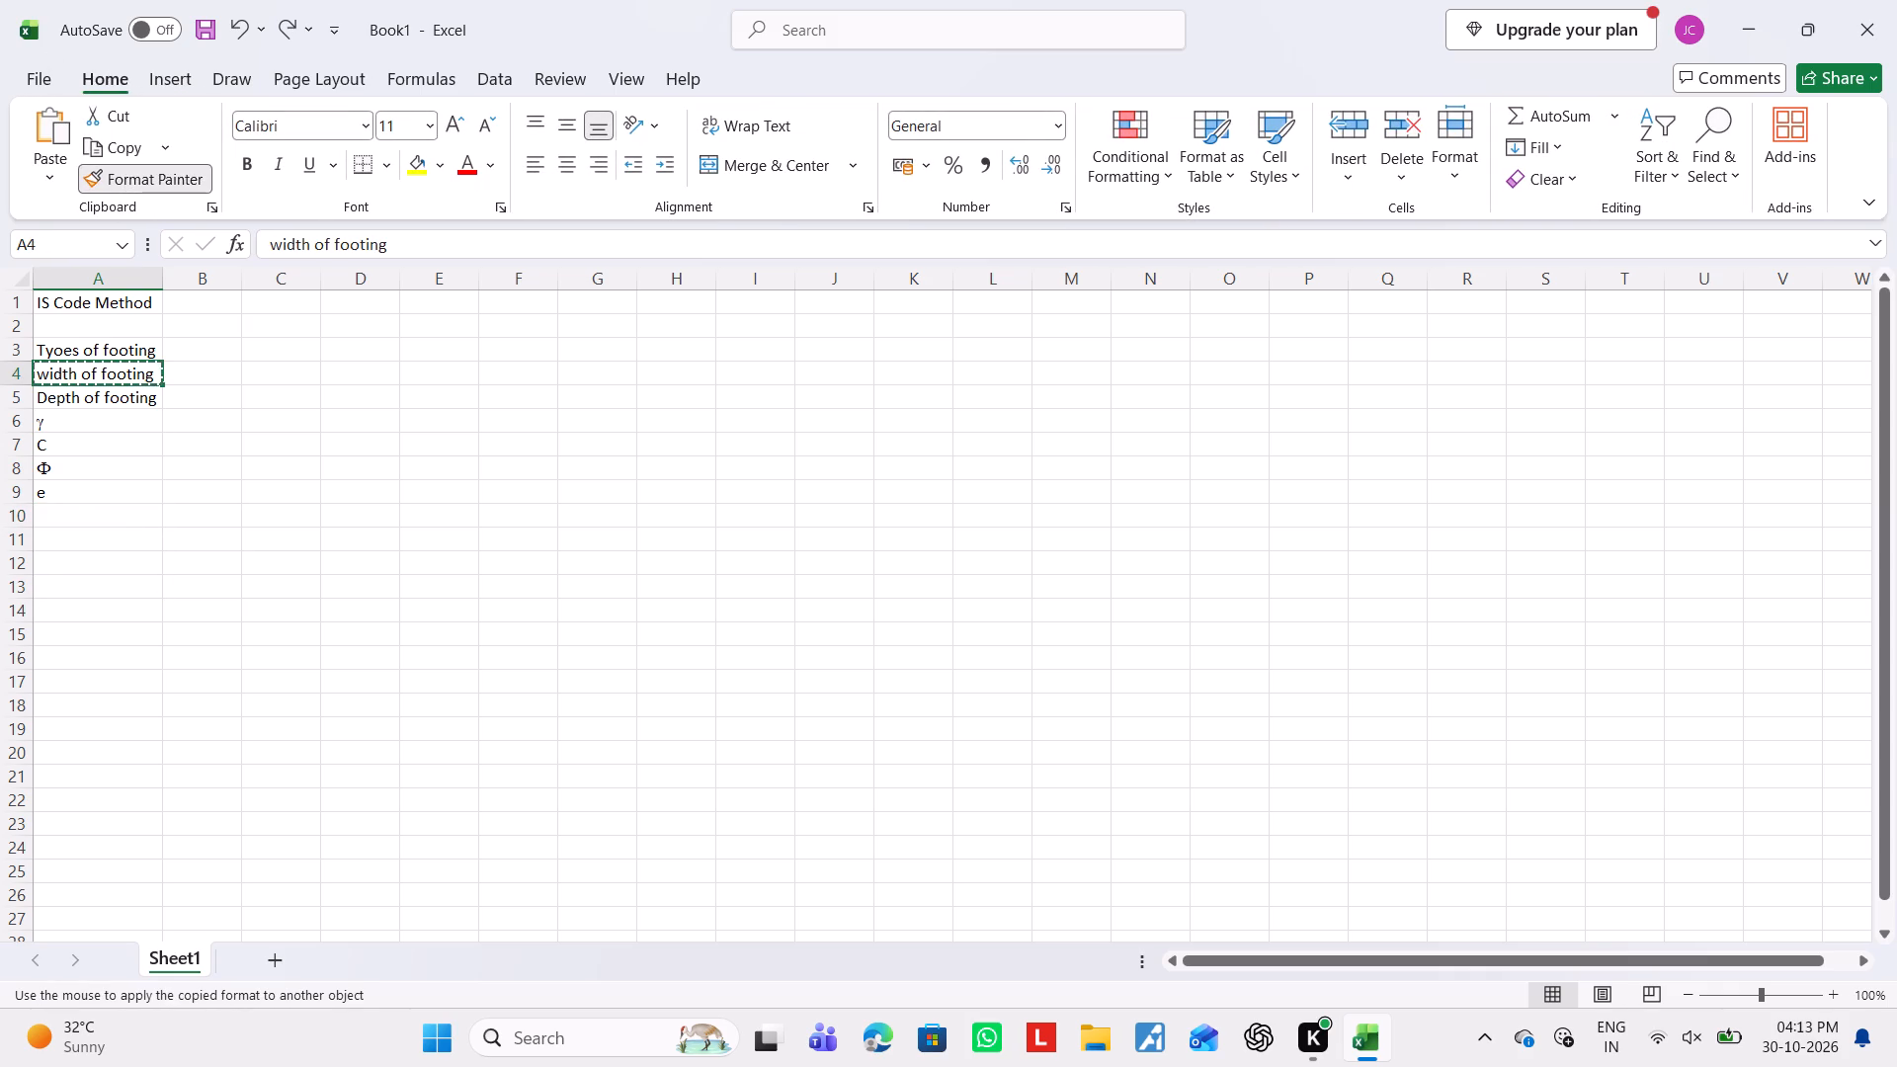
pyautogui.click(64, 508)
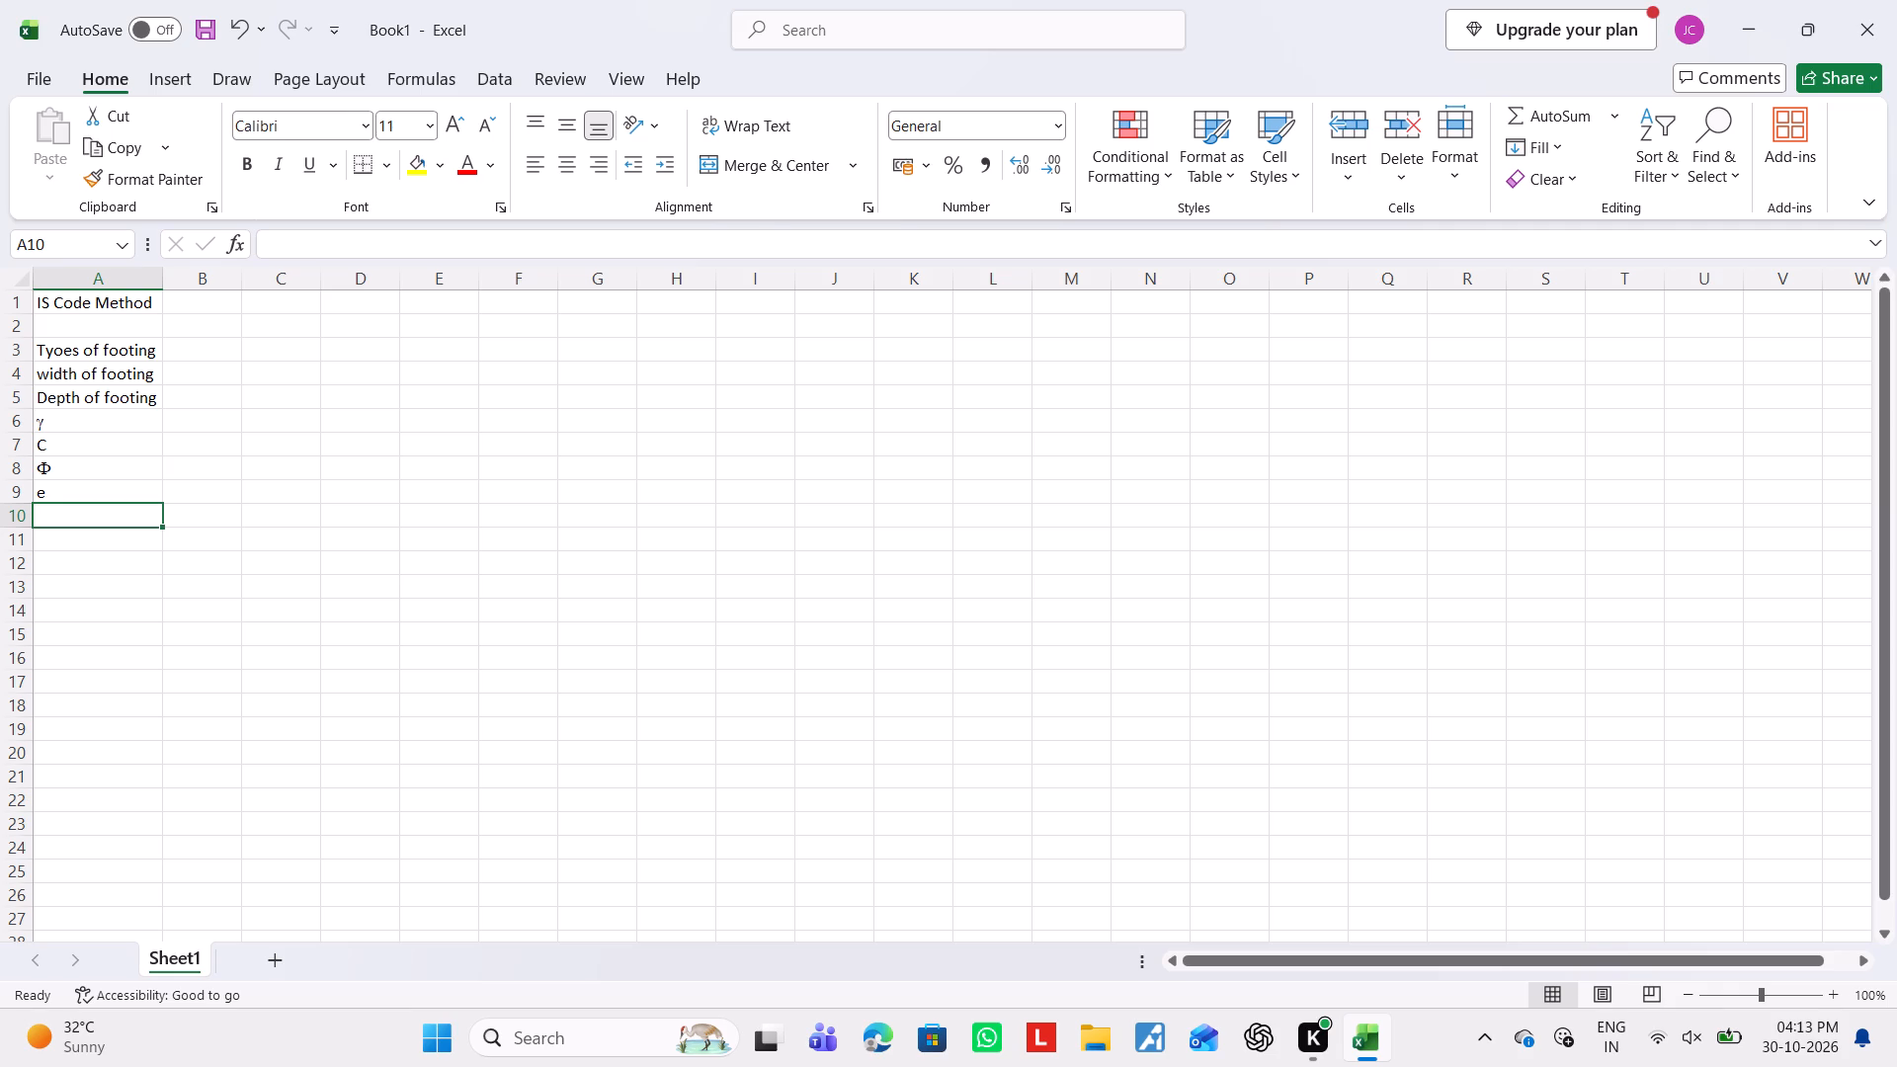
# Enter the label "Locatrion of W.T." in cell A10.
pyautogui.write('Lox')
pyautogui.press('Delete')
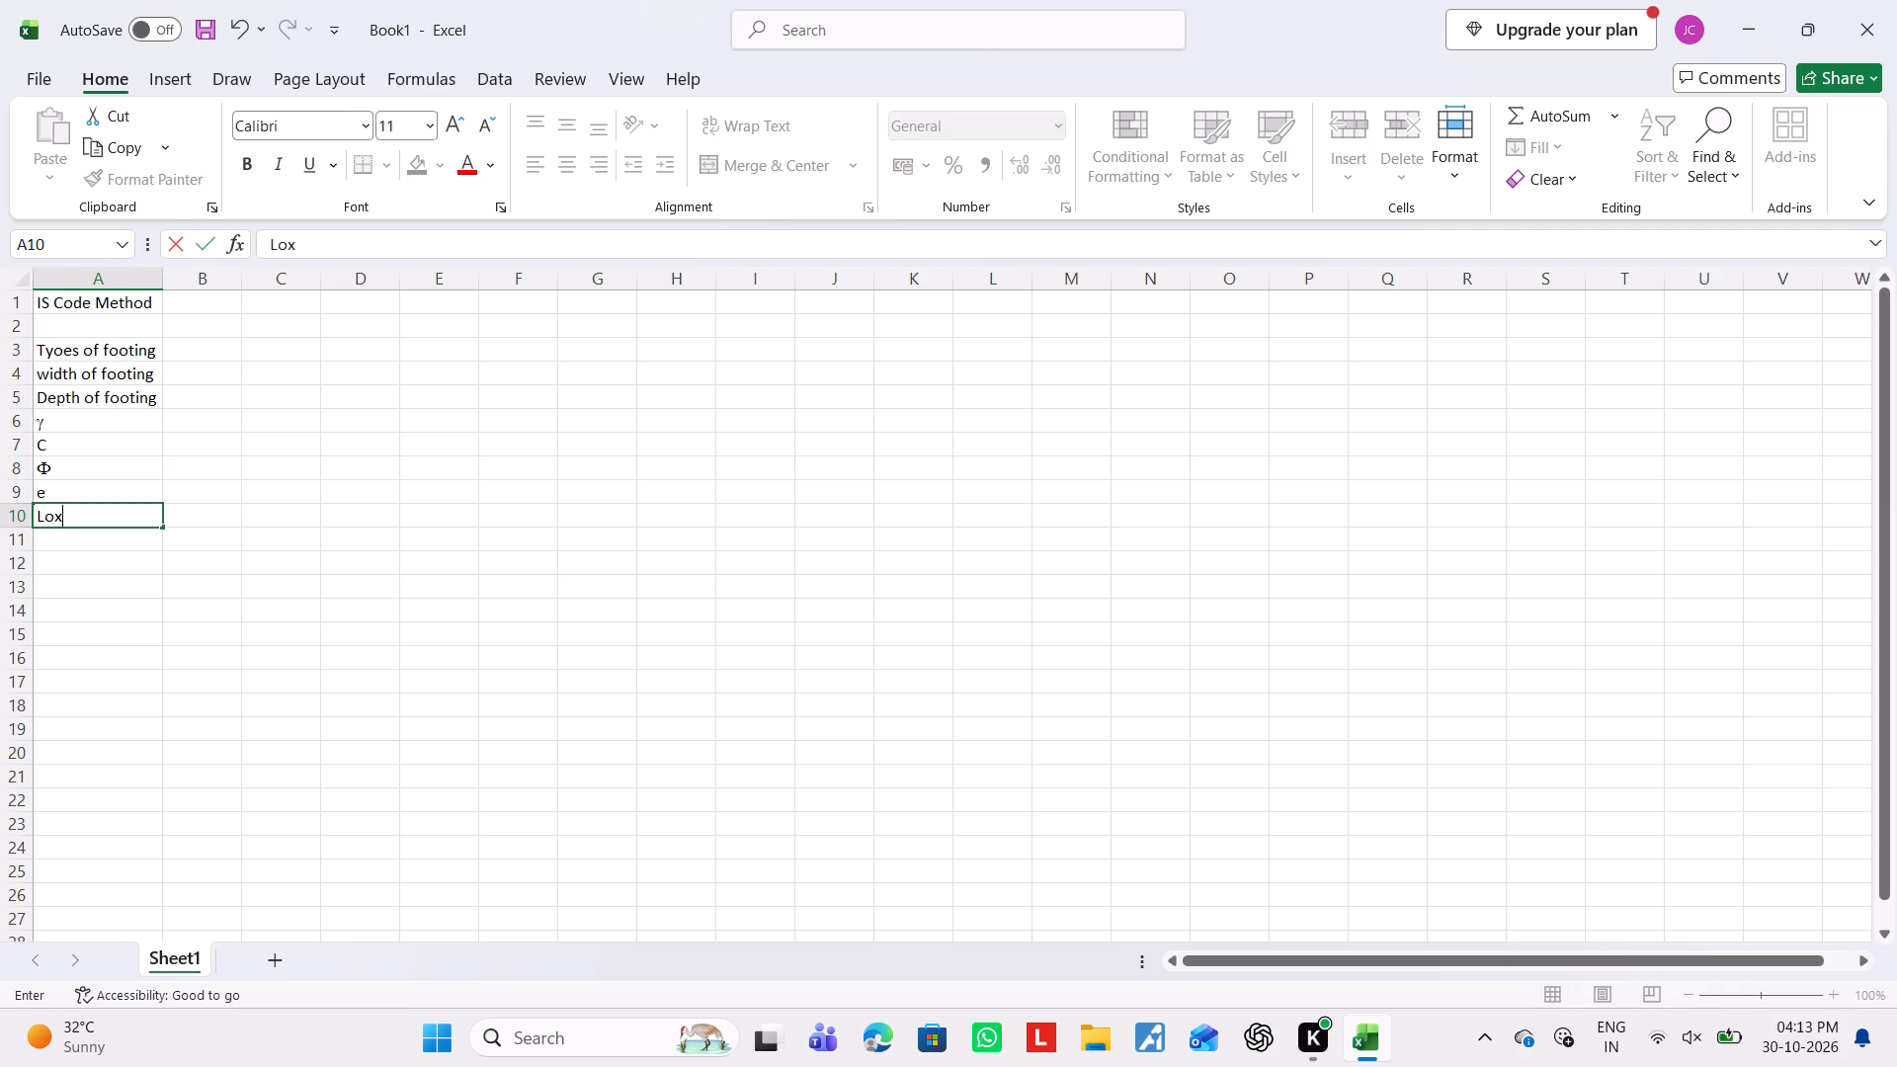
pyautogui.press('BackSpace')
pyautogui.write('cart')
pyautogui.press('BackSpace')
pyautogui.press('BackSpace')
pyautogui.write('trion of')
pyautogui.press('space')
pyautogui.write('W.T.')
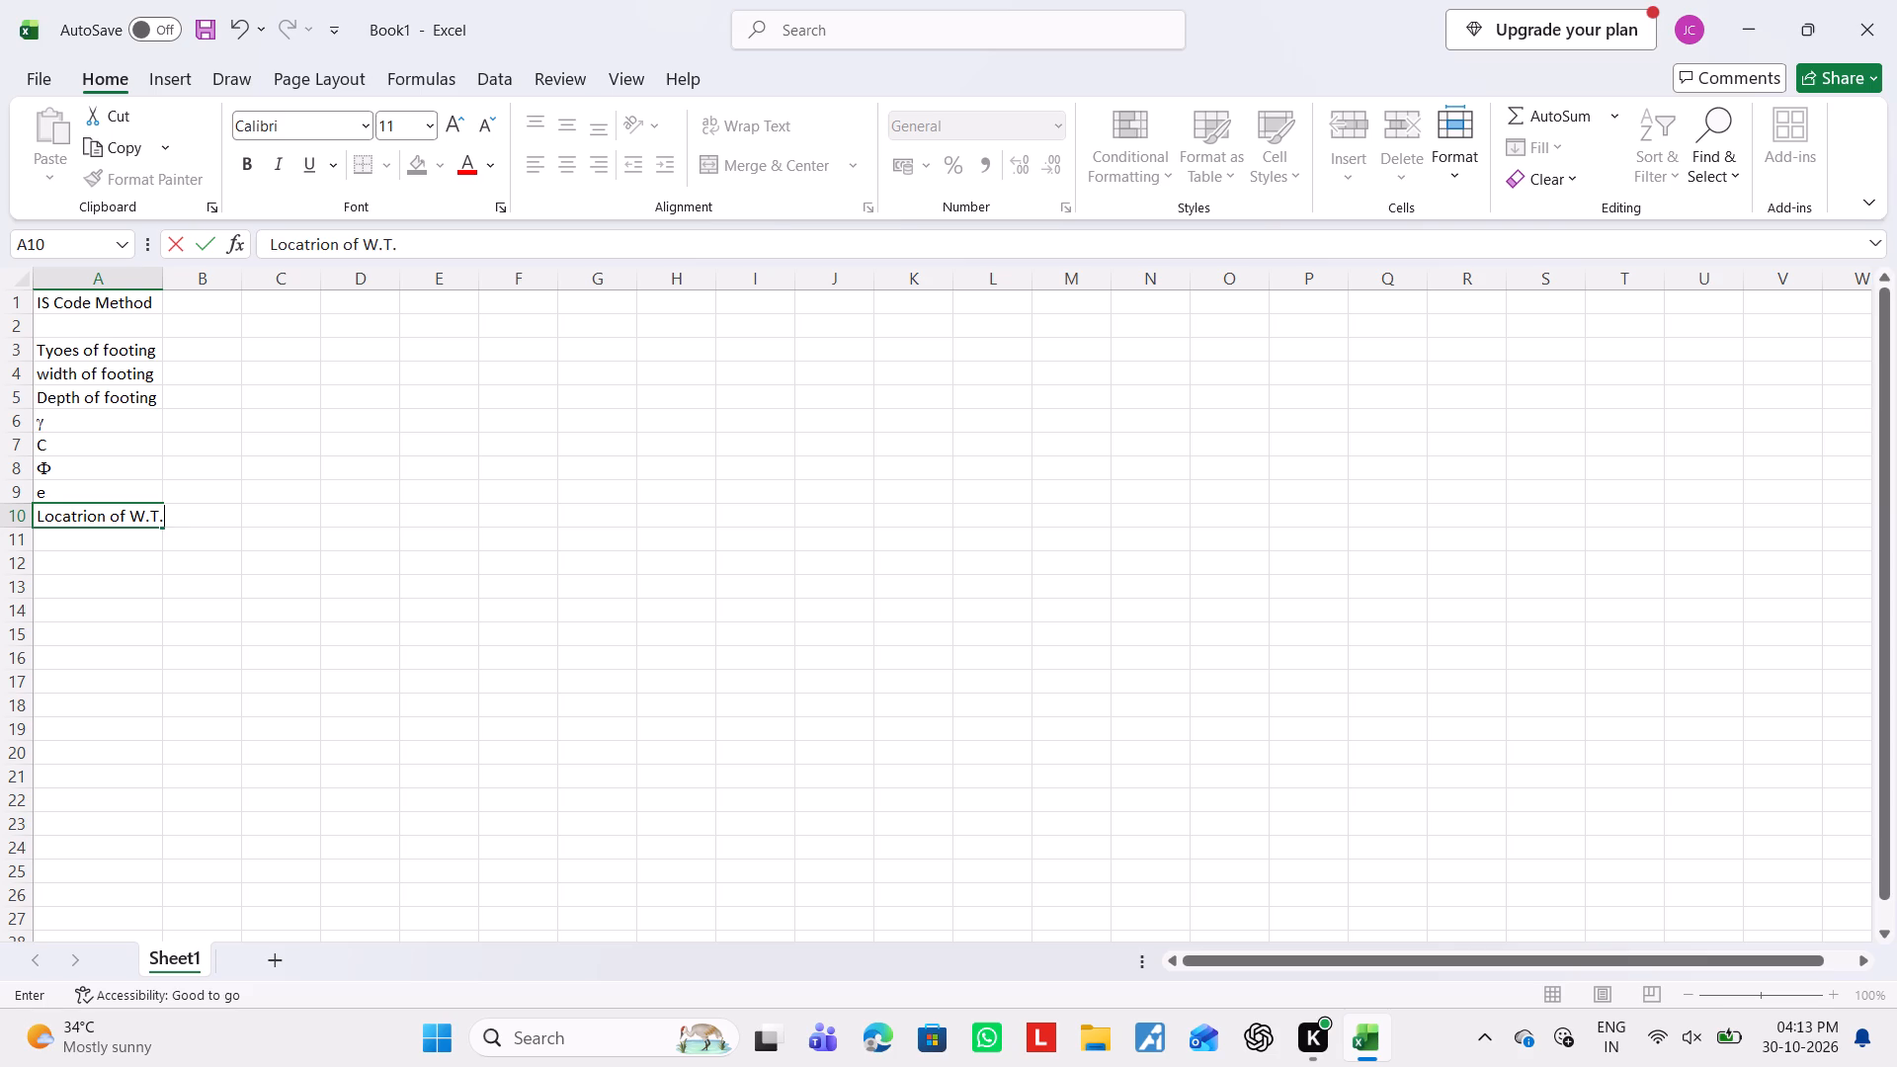
pyautogui.click(85, 533)
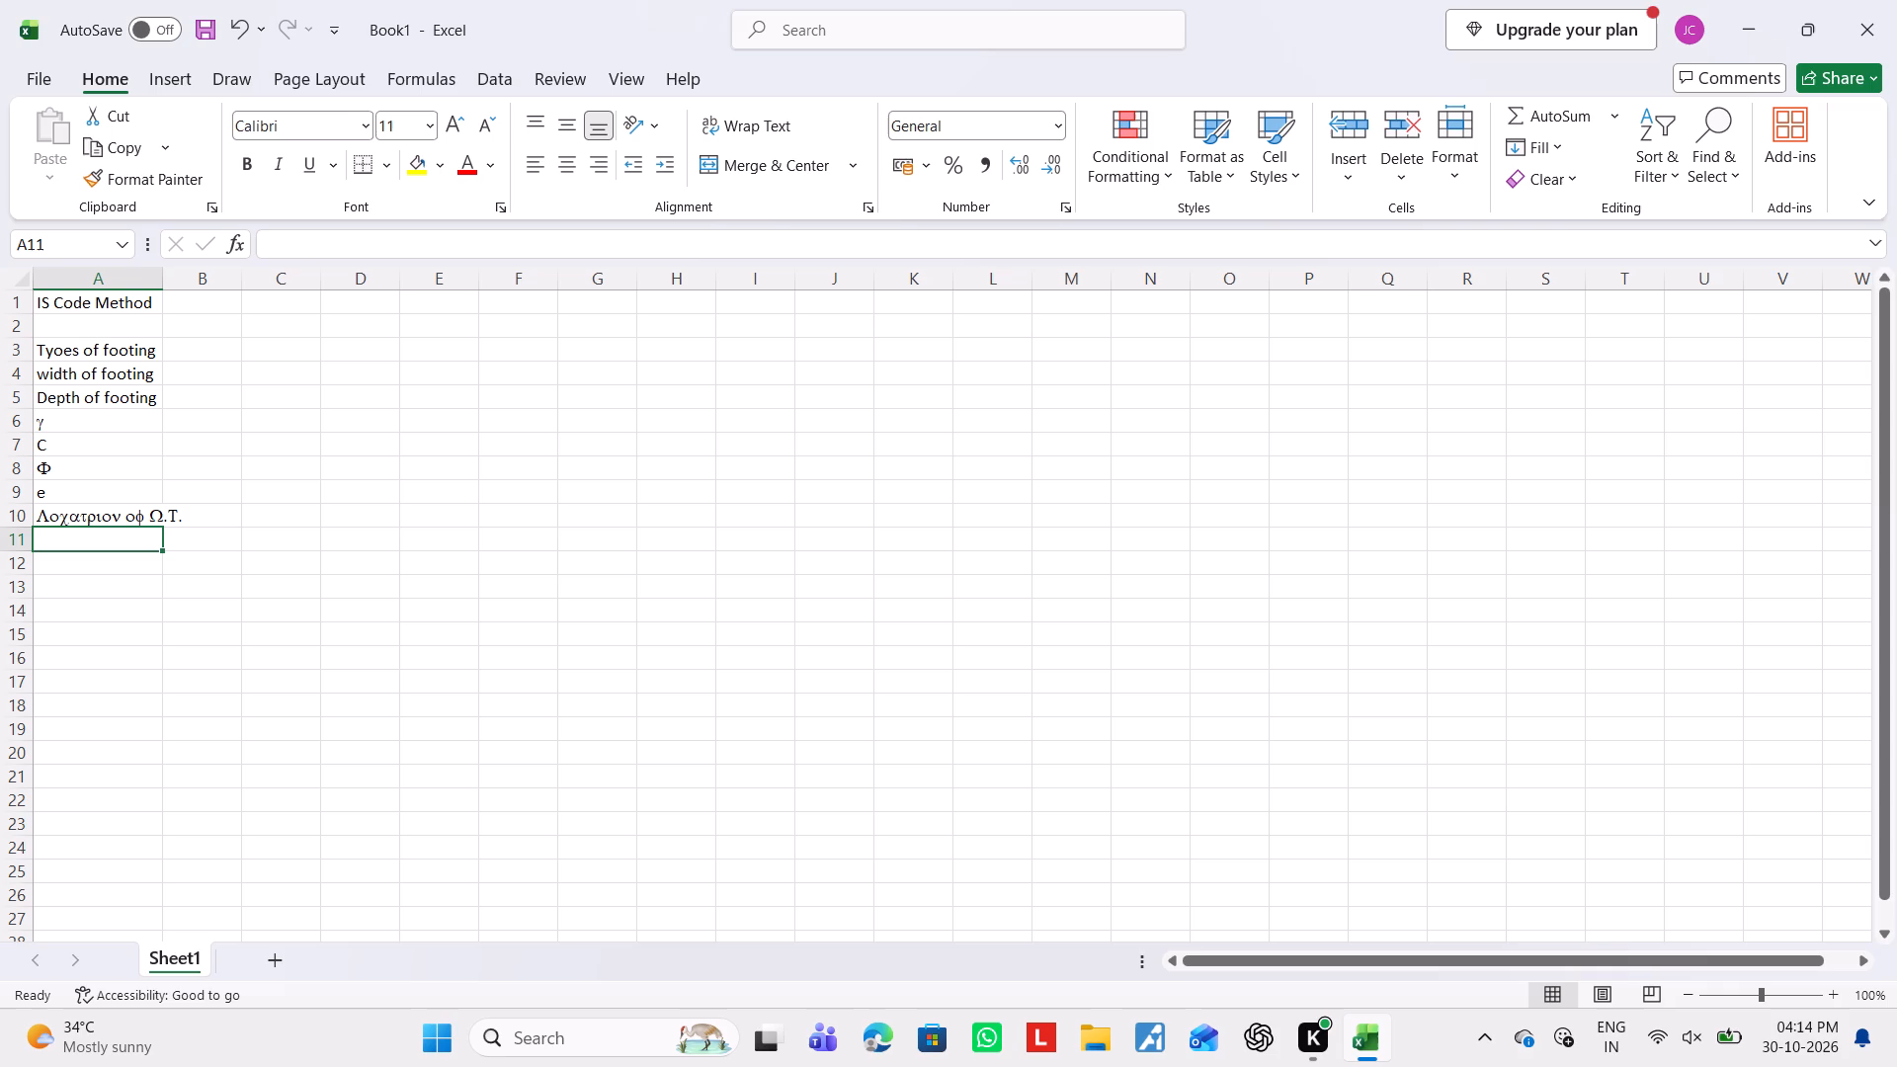
# Change the font of the water table label in cell A10 to Calibri Light.
pyautogui.click(66, 520)
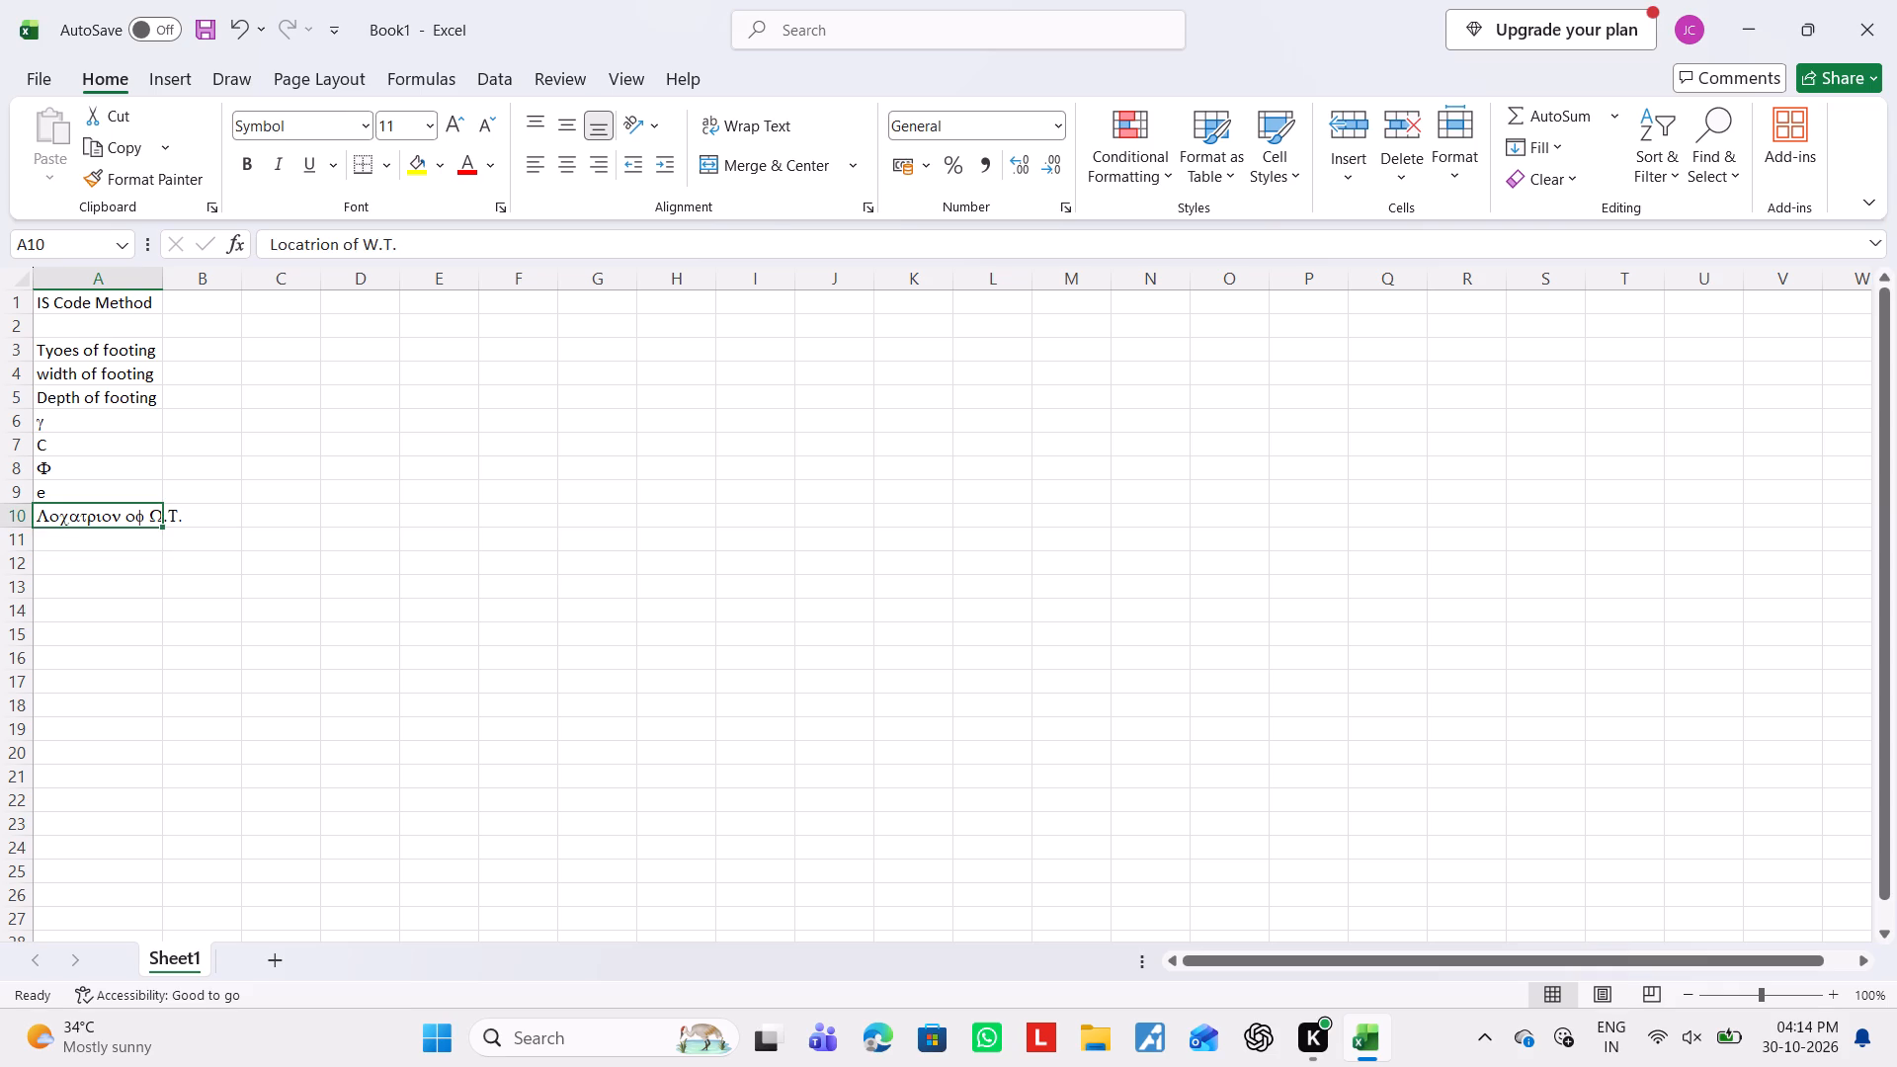
pyautogui.click(367, 125)
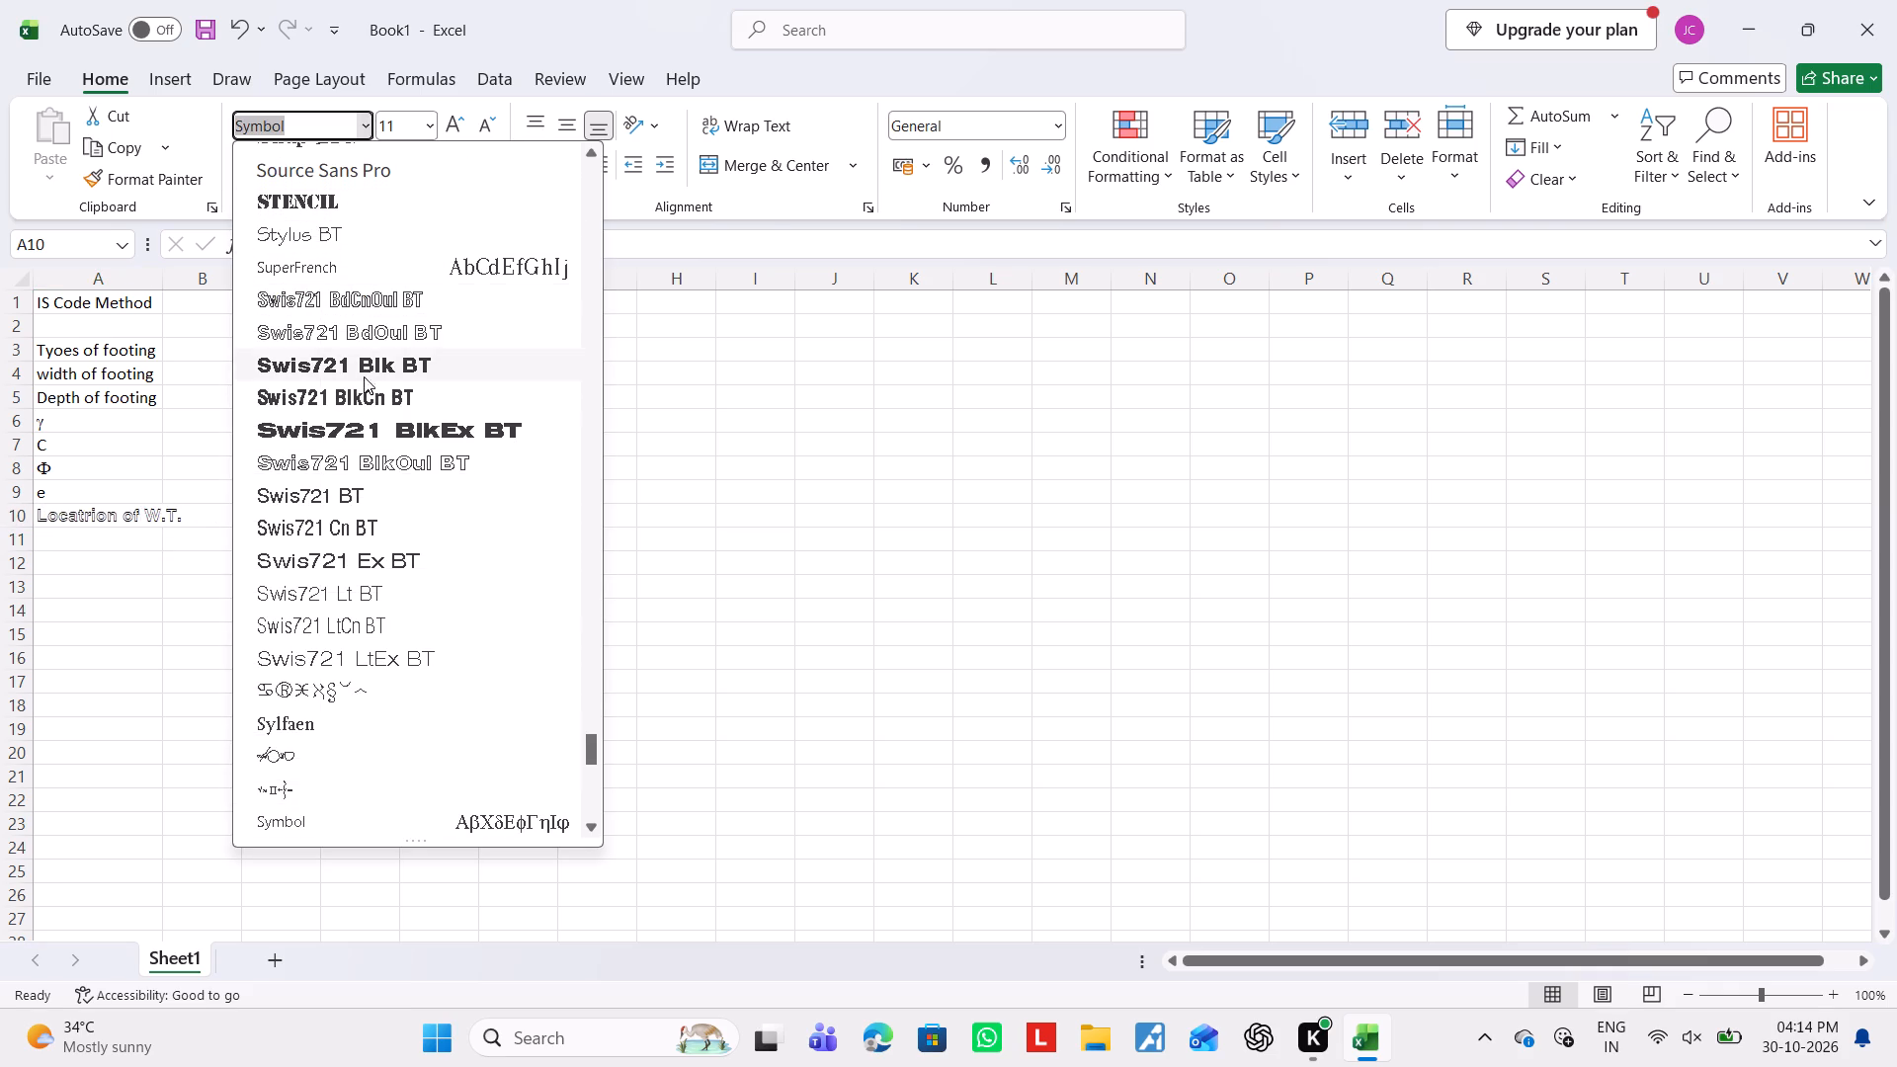
pyautogui.scroll(20, 364, 495)
pyautogui.scroll(20, 364, 495)
pyautogui.scroll(10, 364, 495)
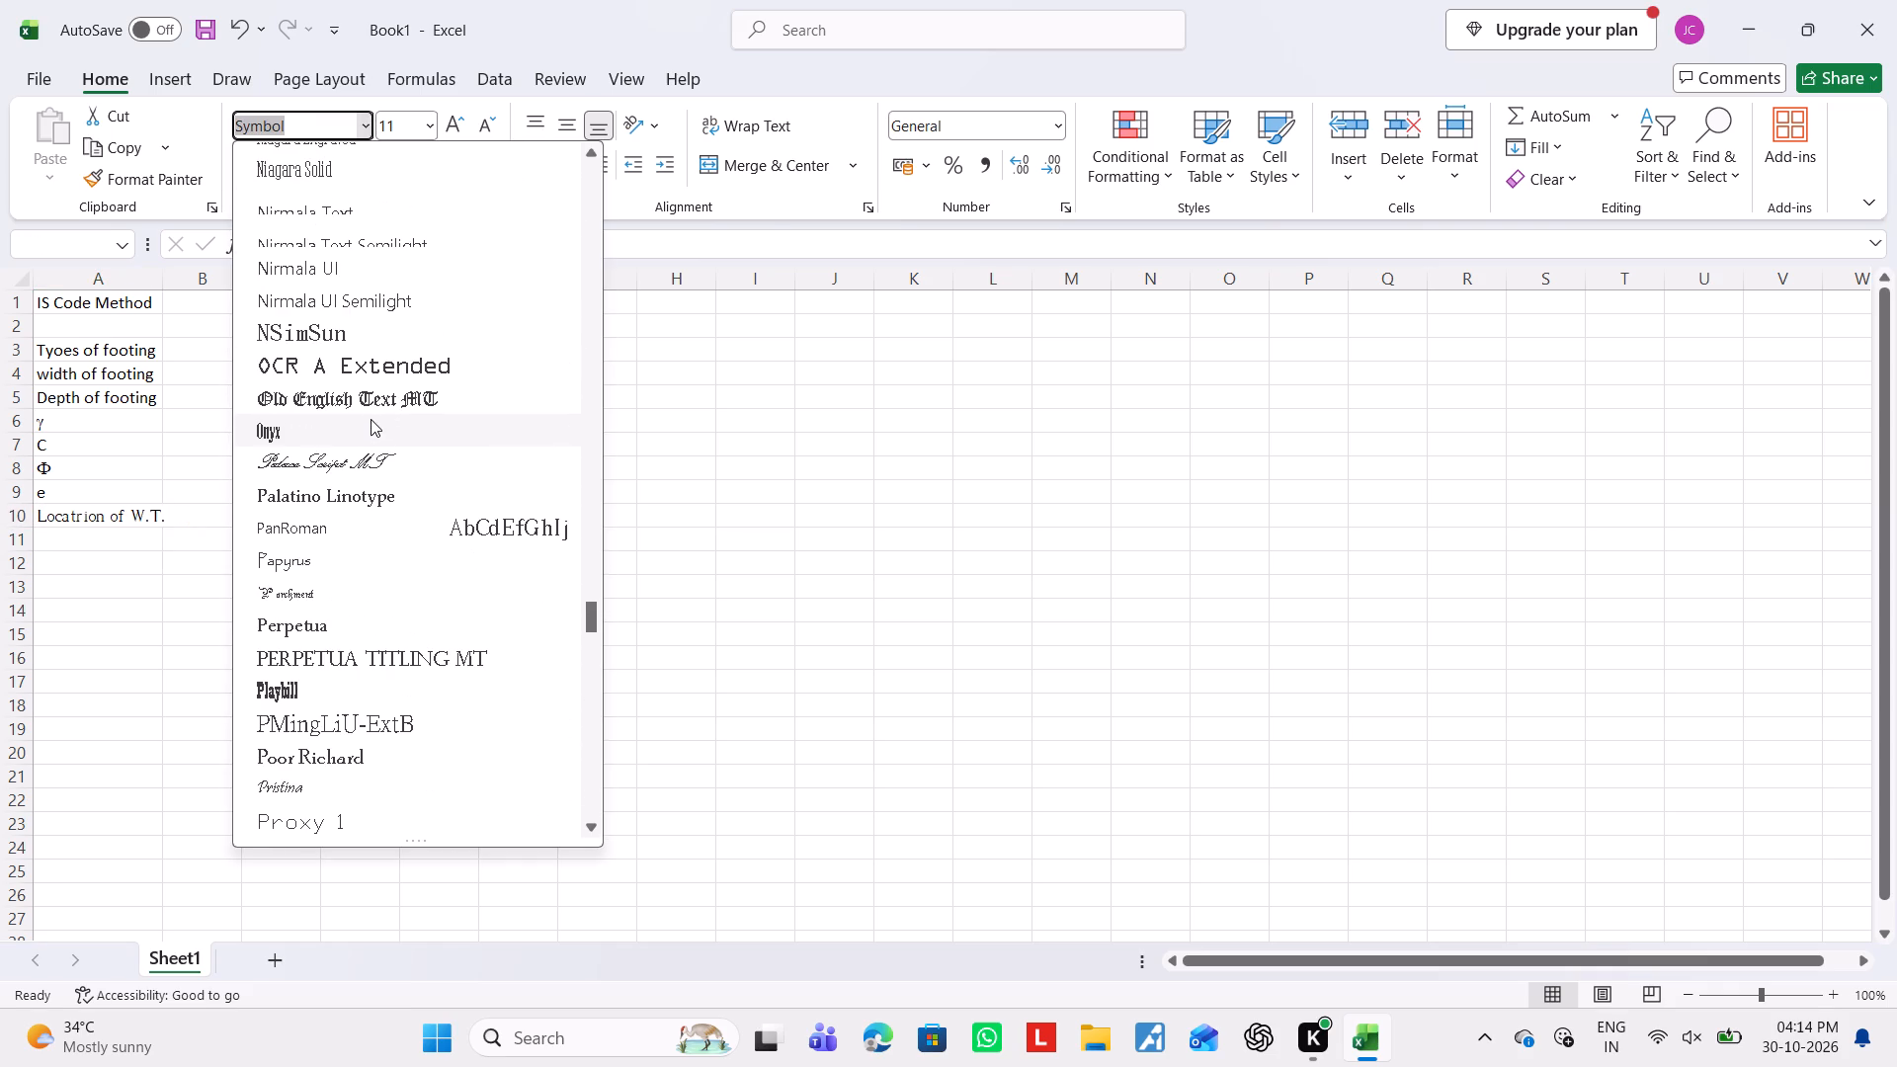
pyautogui.scroll(20, 366, 206)
pyautogui.scroll(16, 366, 206)
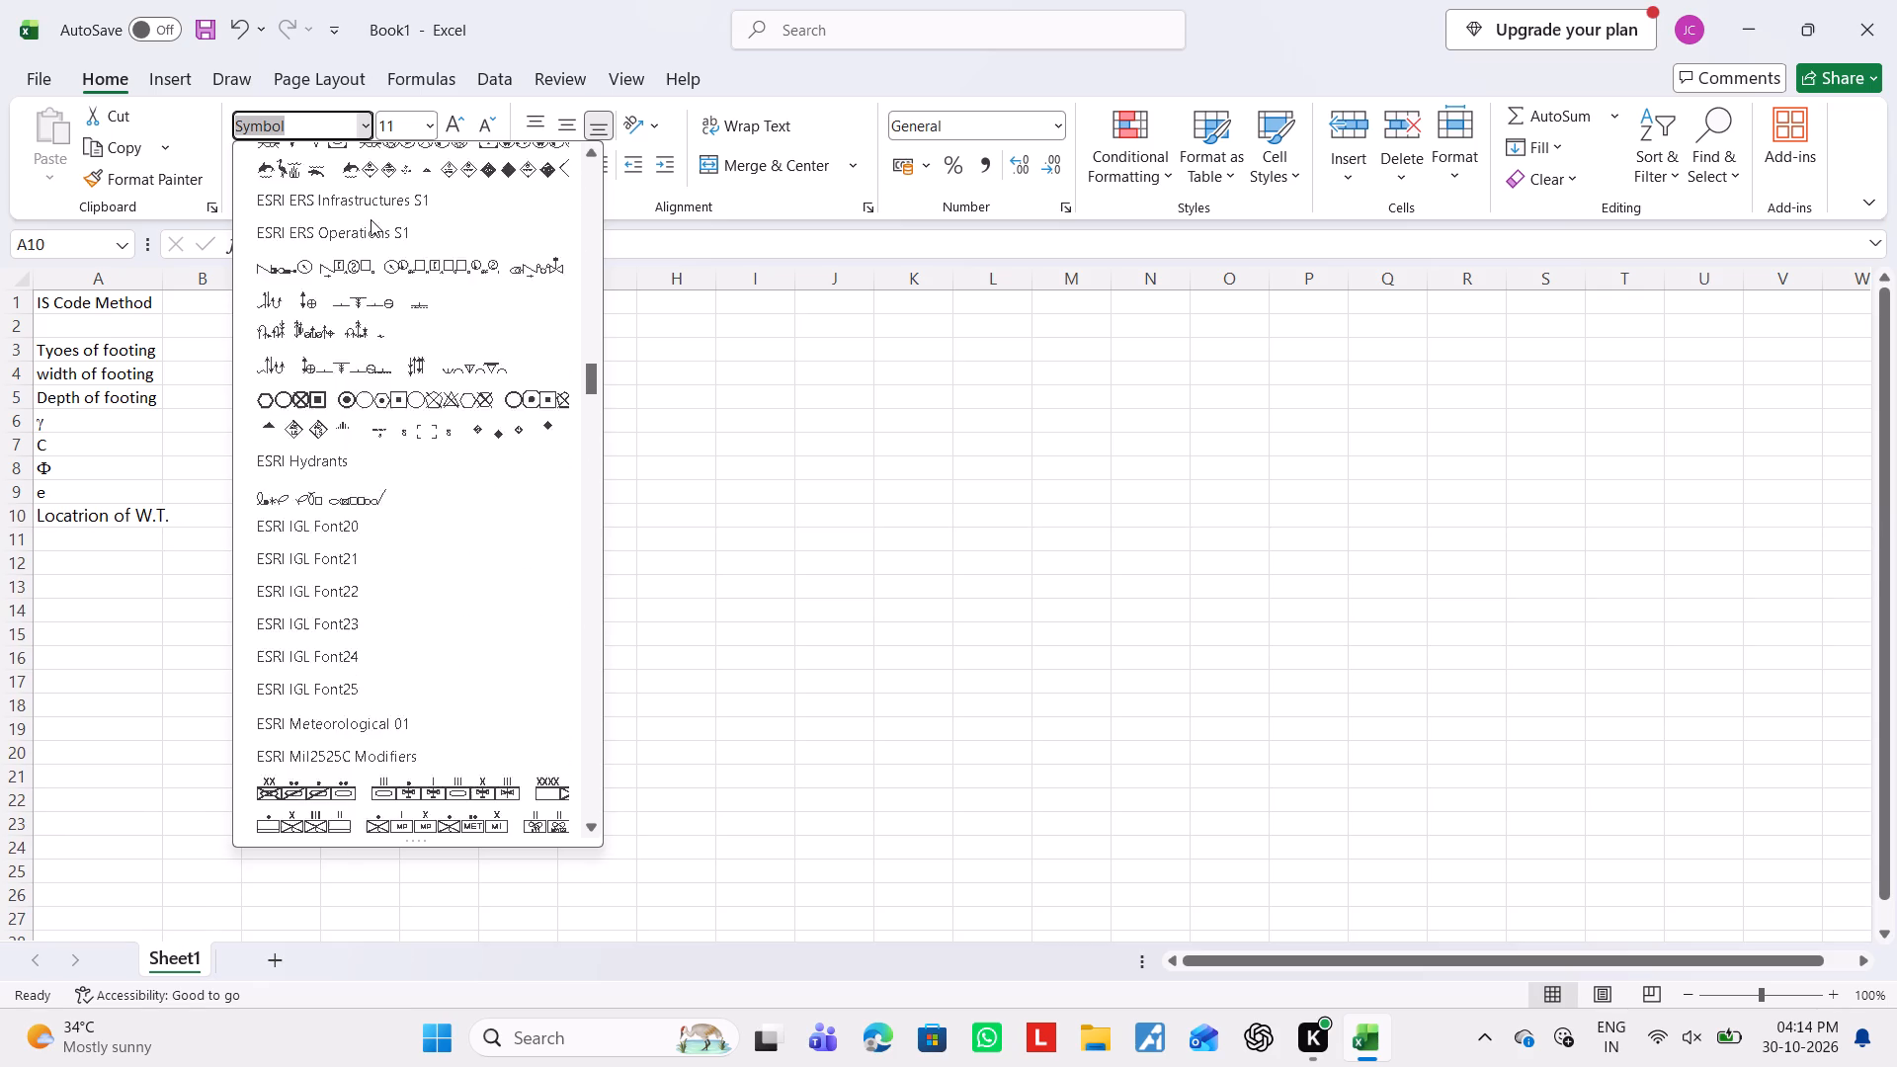
pyautogui.scroll(20, 371, 219)
pyautogui.scroll(20, 371, 219)
pyautogui.scroll(15, 371, 219)
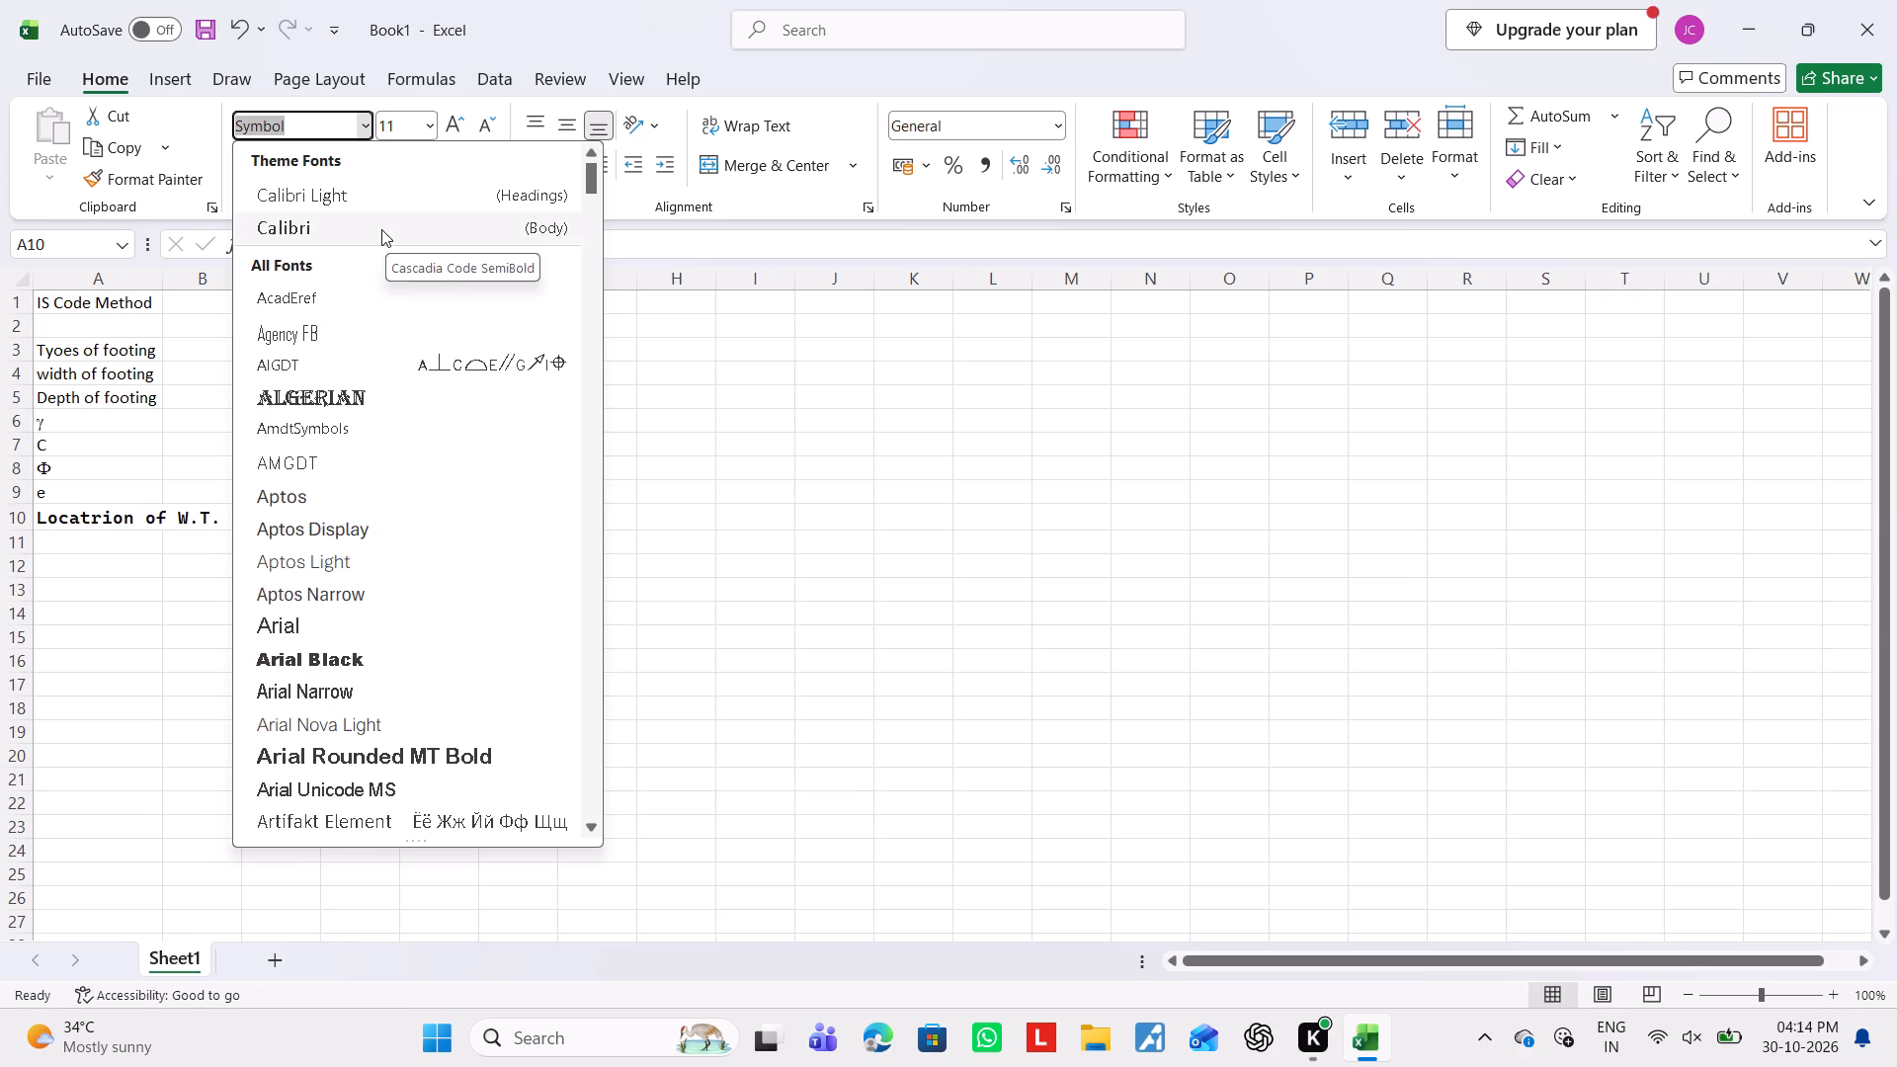
pyautogui.click(348, 199)
pyautogui.click(365, 636)
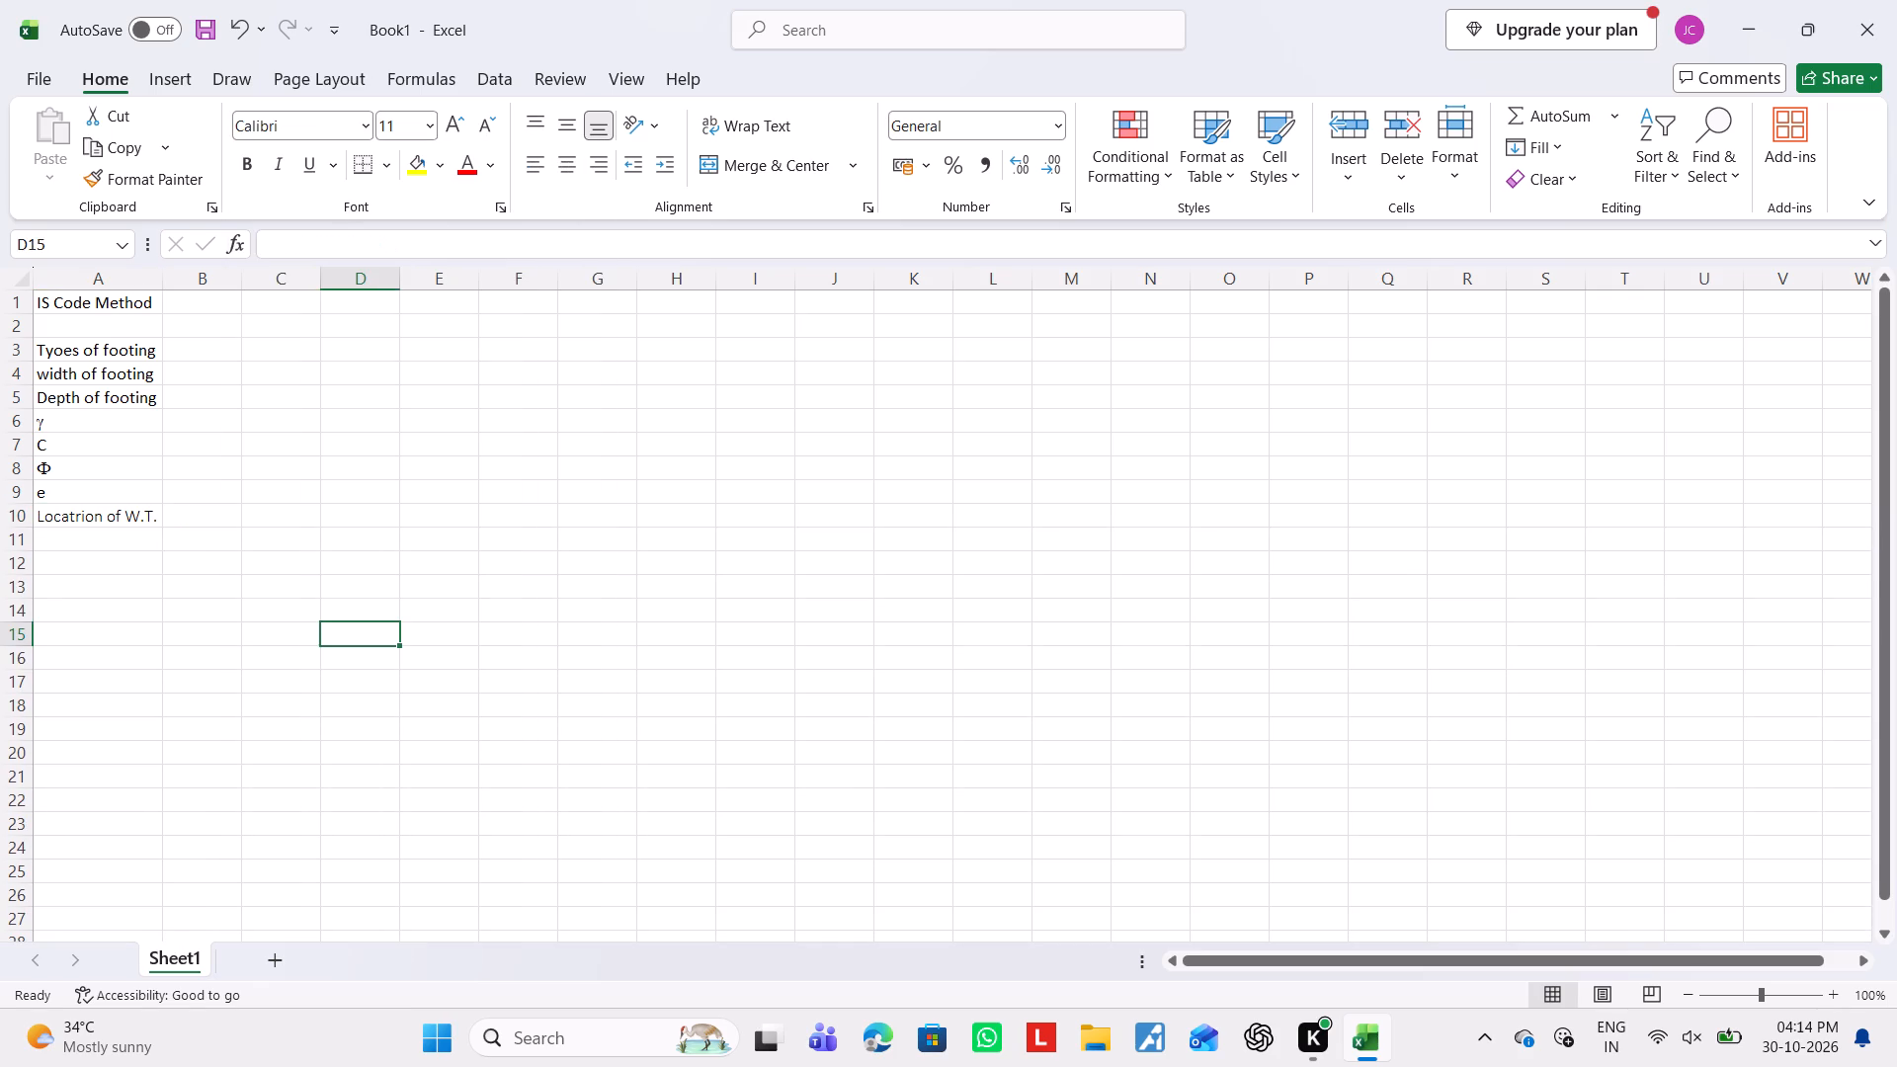
# Enter the label "condition of soil" in cell A11, below the water table label.
pyautogui.click(69, 539)
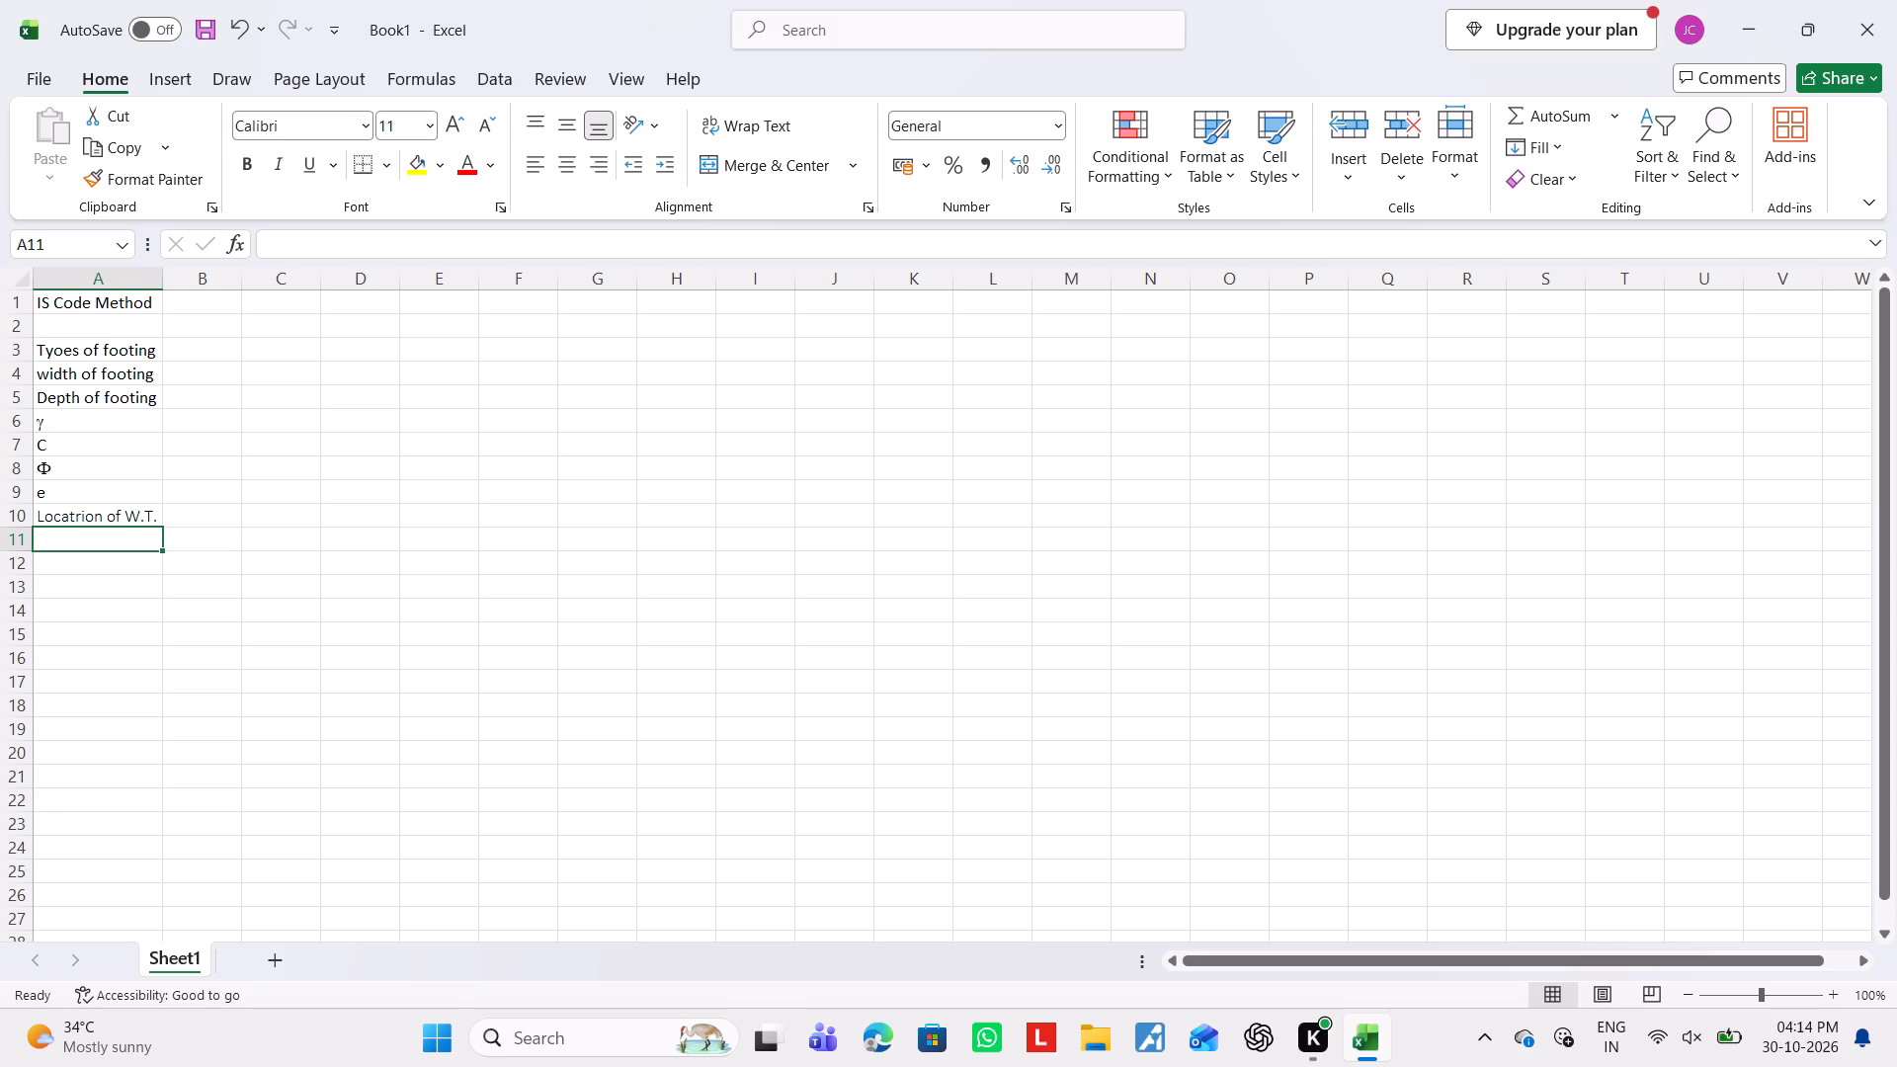
pyautogui.write('com')
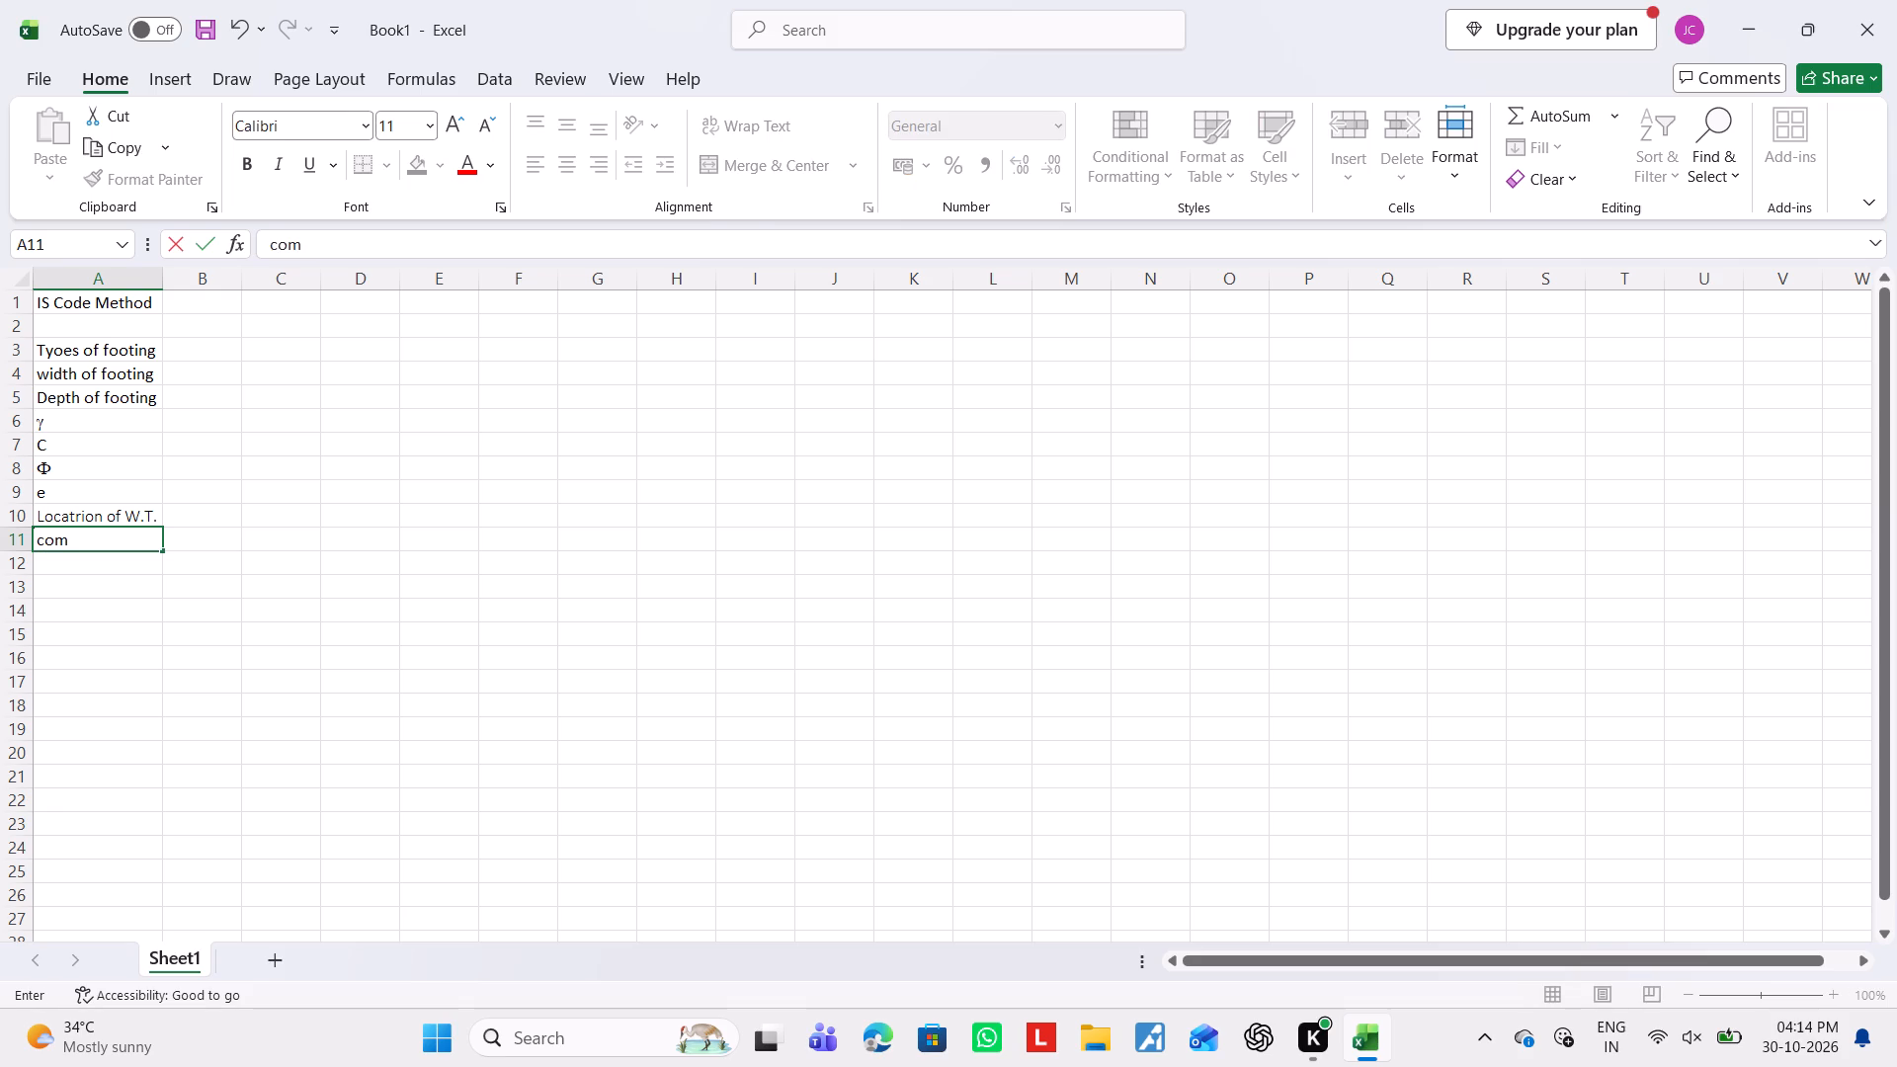
pyautogui.press('BackSpace')
pyautogui.write('ndition')
pyautogui.press('space')
pyautogui.write('of')
pyautogui.press('space')
pyautogui.write('ground====')
pyautogui.press('BackSpace')
pyautogui.press('BackSpace')
pyautogui.press('BackSpace')
pyautogui.press('BackSpace')
pyautogui.press('BackSpace')
pyautogui.press('BackSpace')
pyautogui.press('BackSpace')
pyautogui.press('BackSpace')
pyautogui.press('BackSpace')
pyautogui.press('BackSpace')
pyautogui.write('soil')
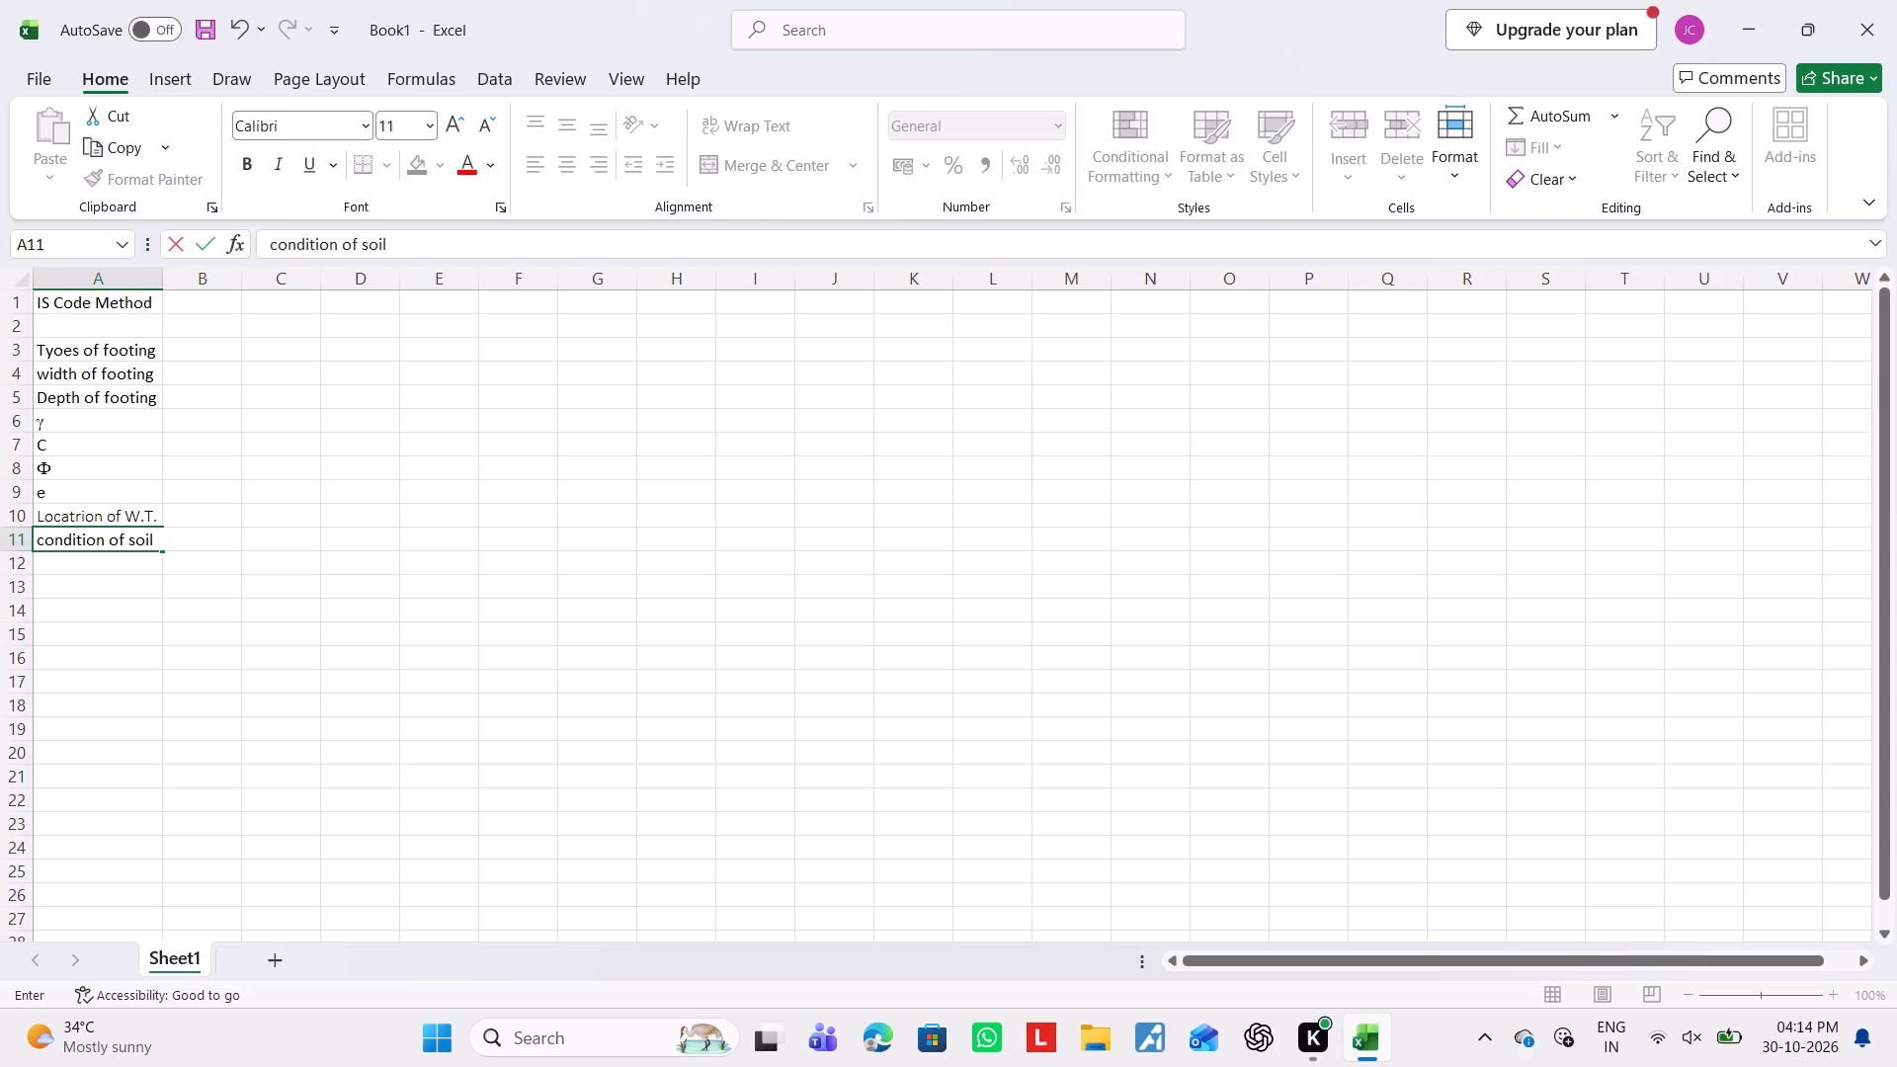
pyautogui.click(71, 563)
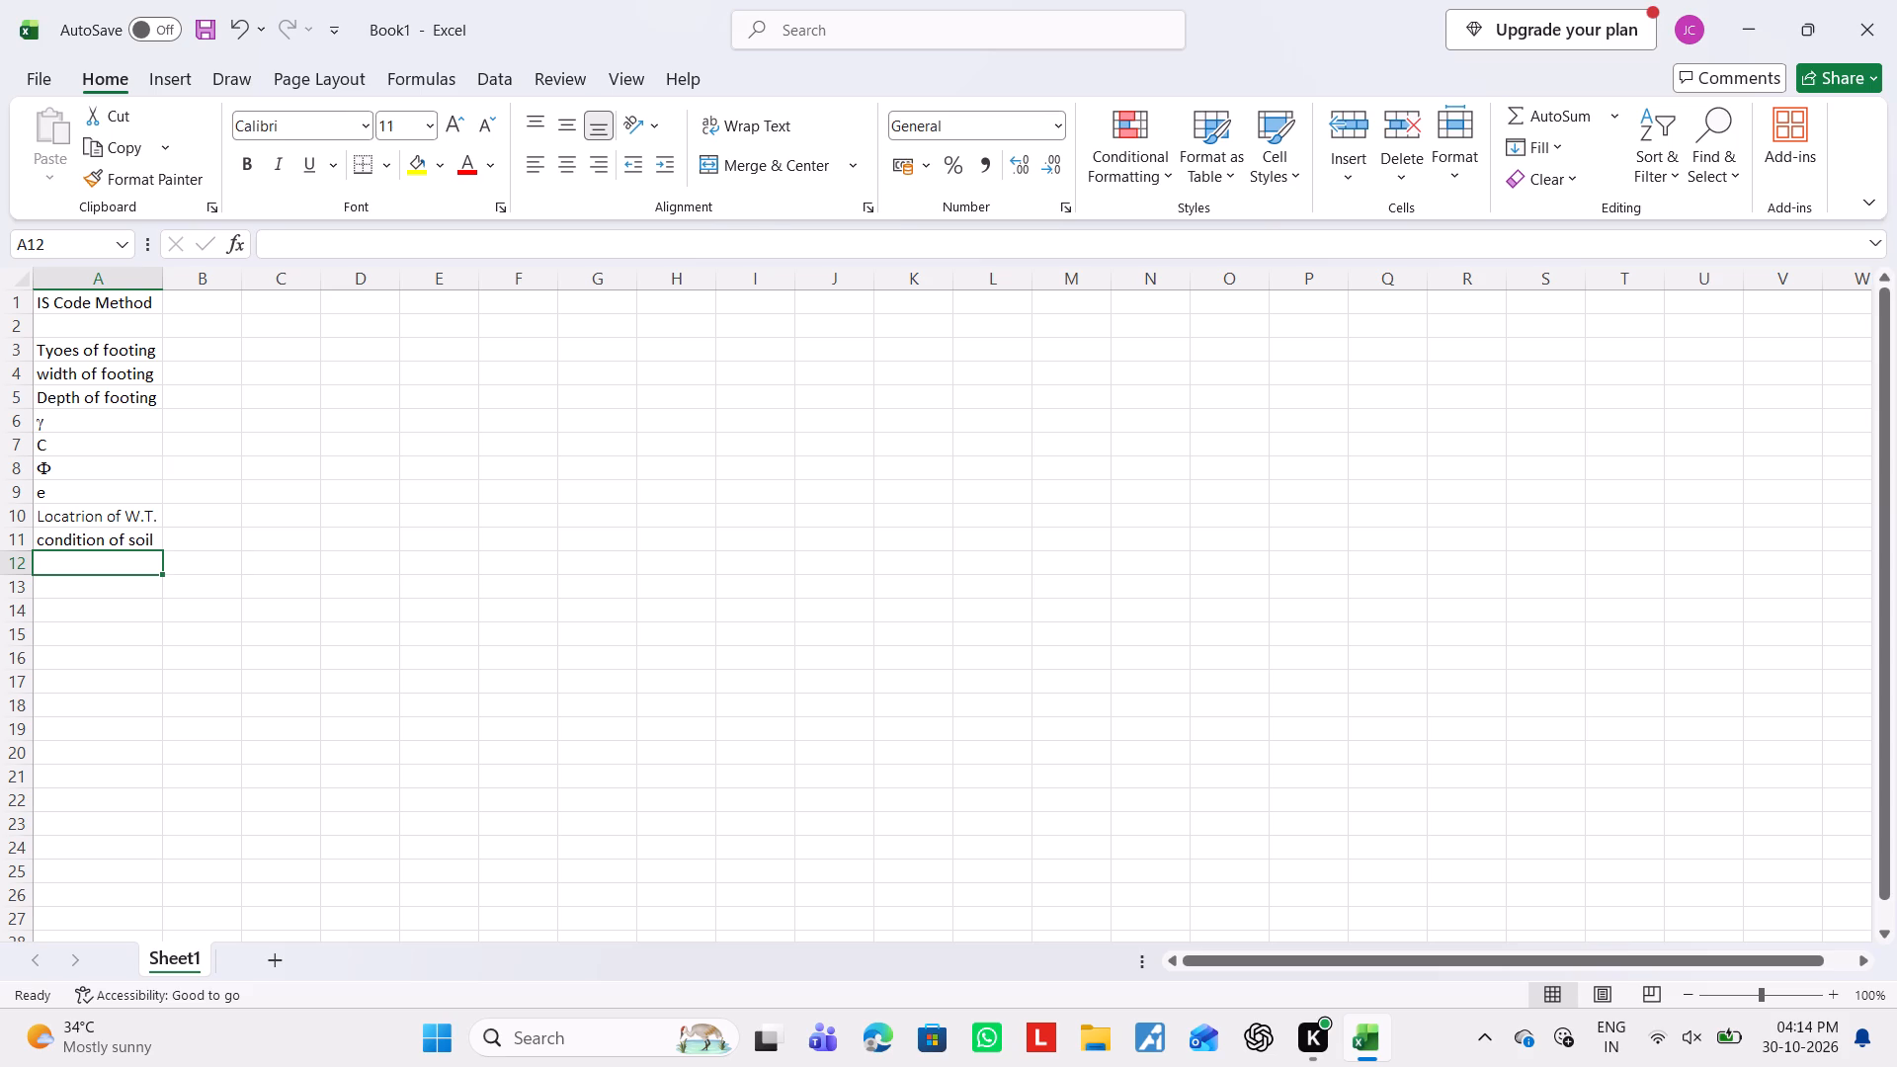
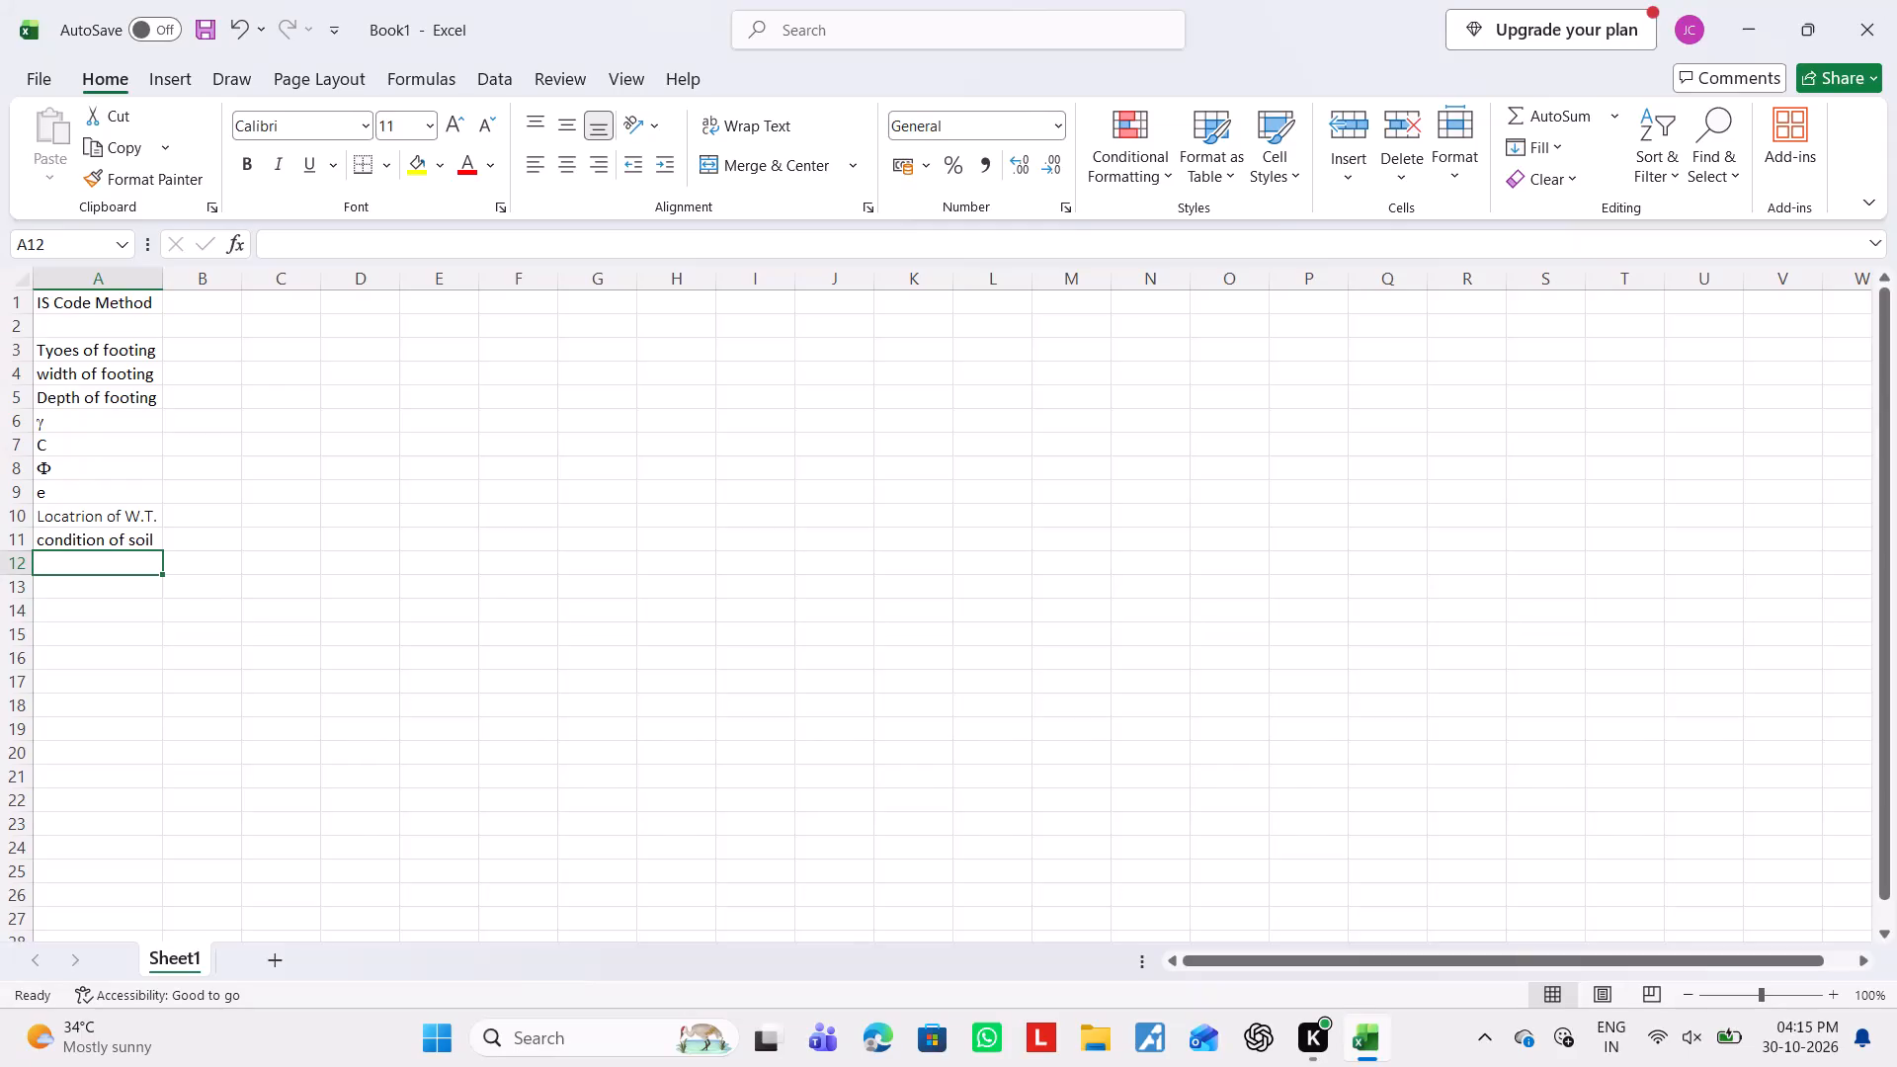
# Copy the formatting of the "condition of soil" cell A11 onto the water table label in A10 with Format Painter.
pyautogui.click(92, 538)
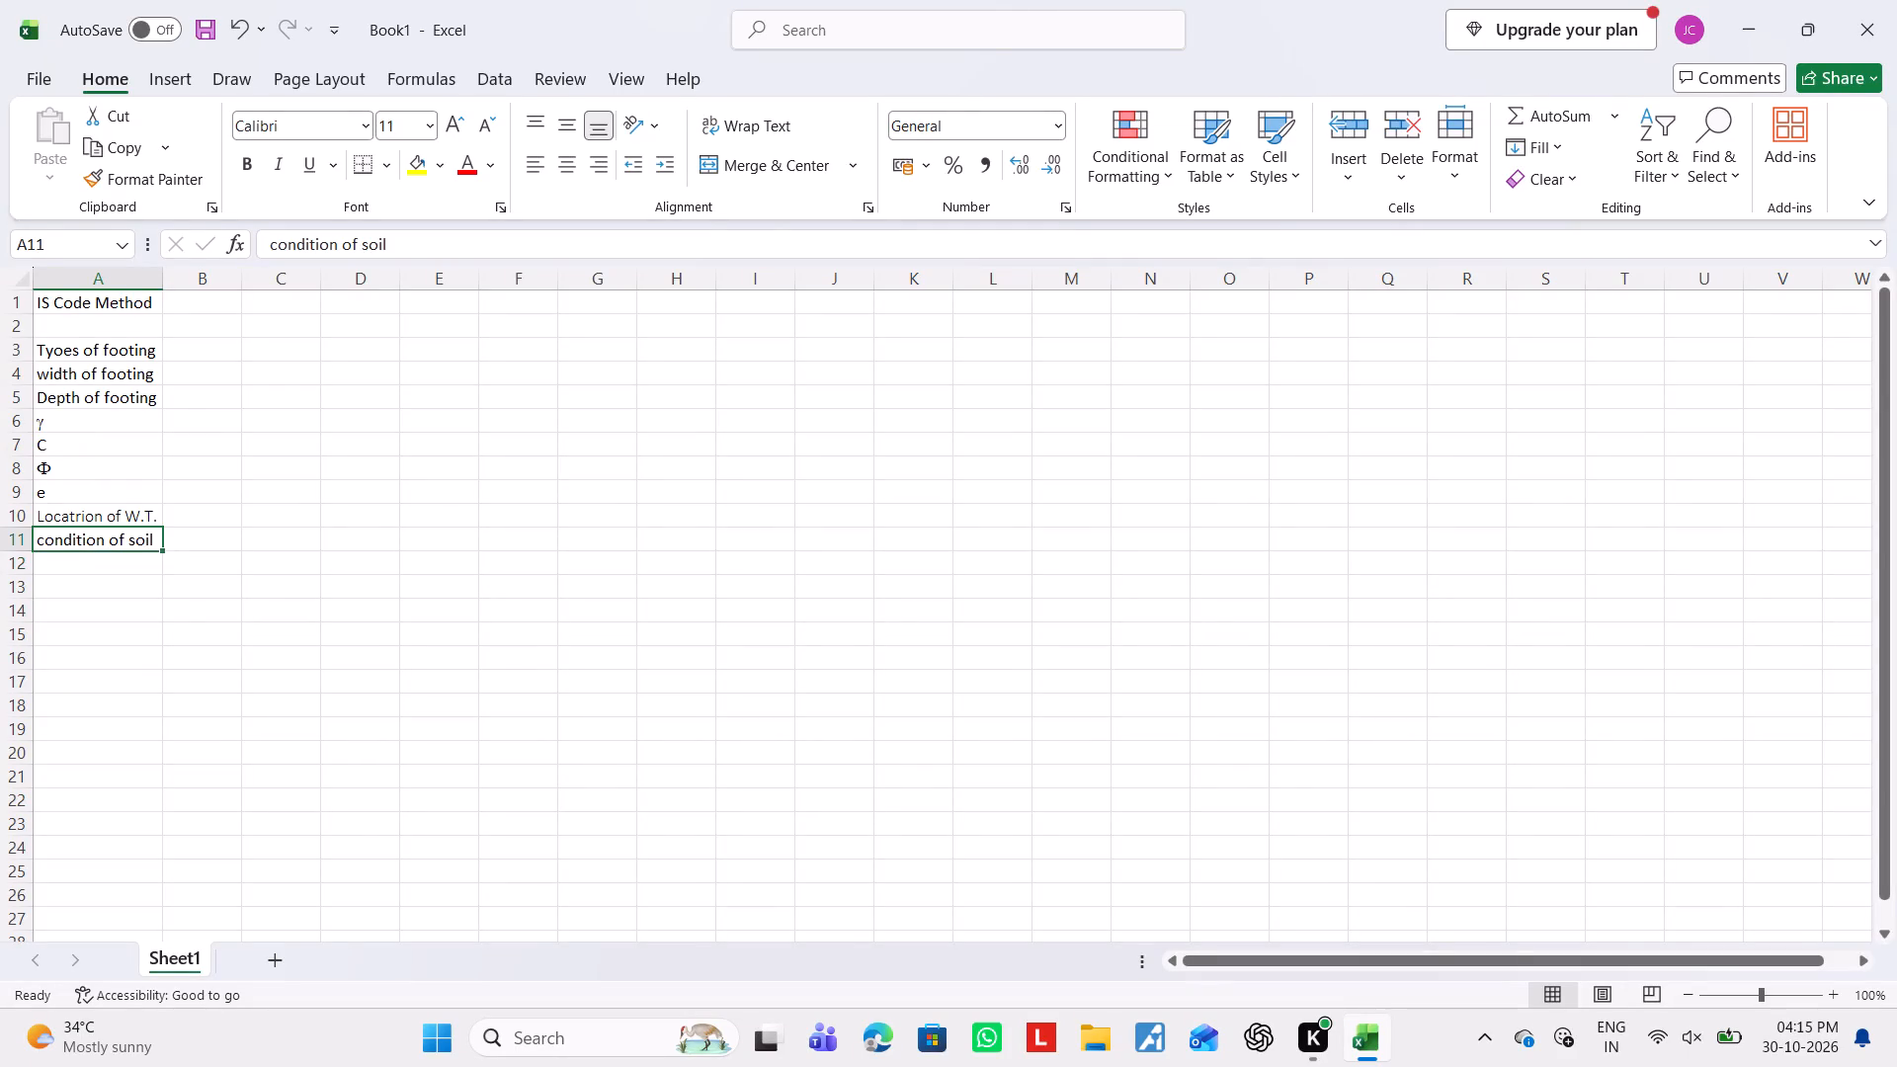
pyautogui.click(169, 188)
pyautogui.click(105, 514)
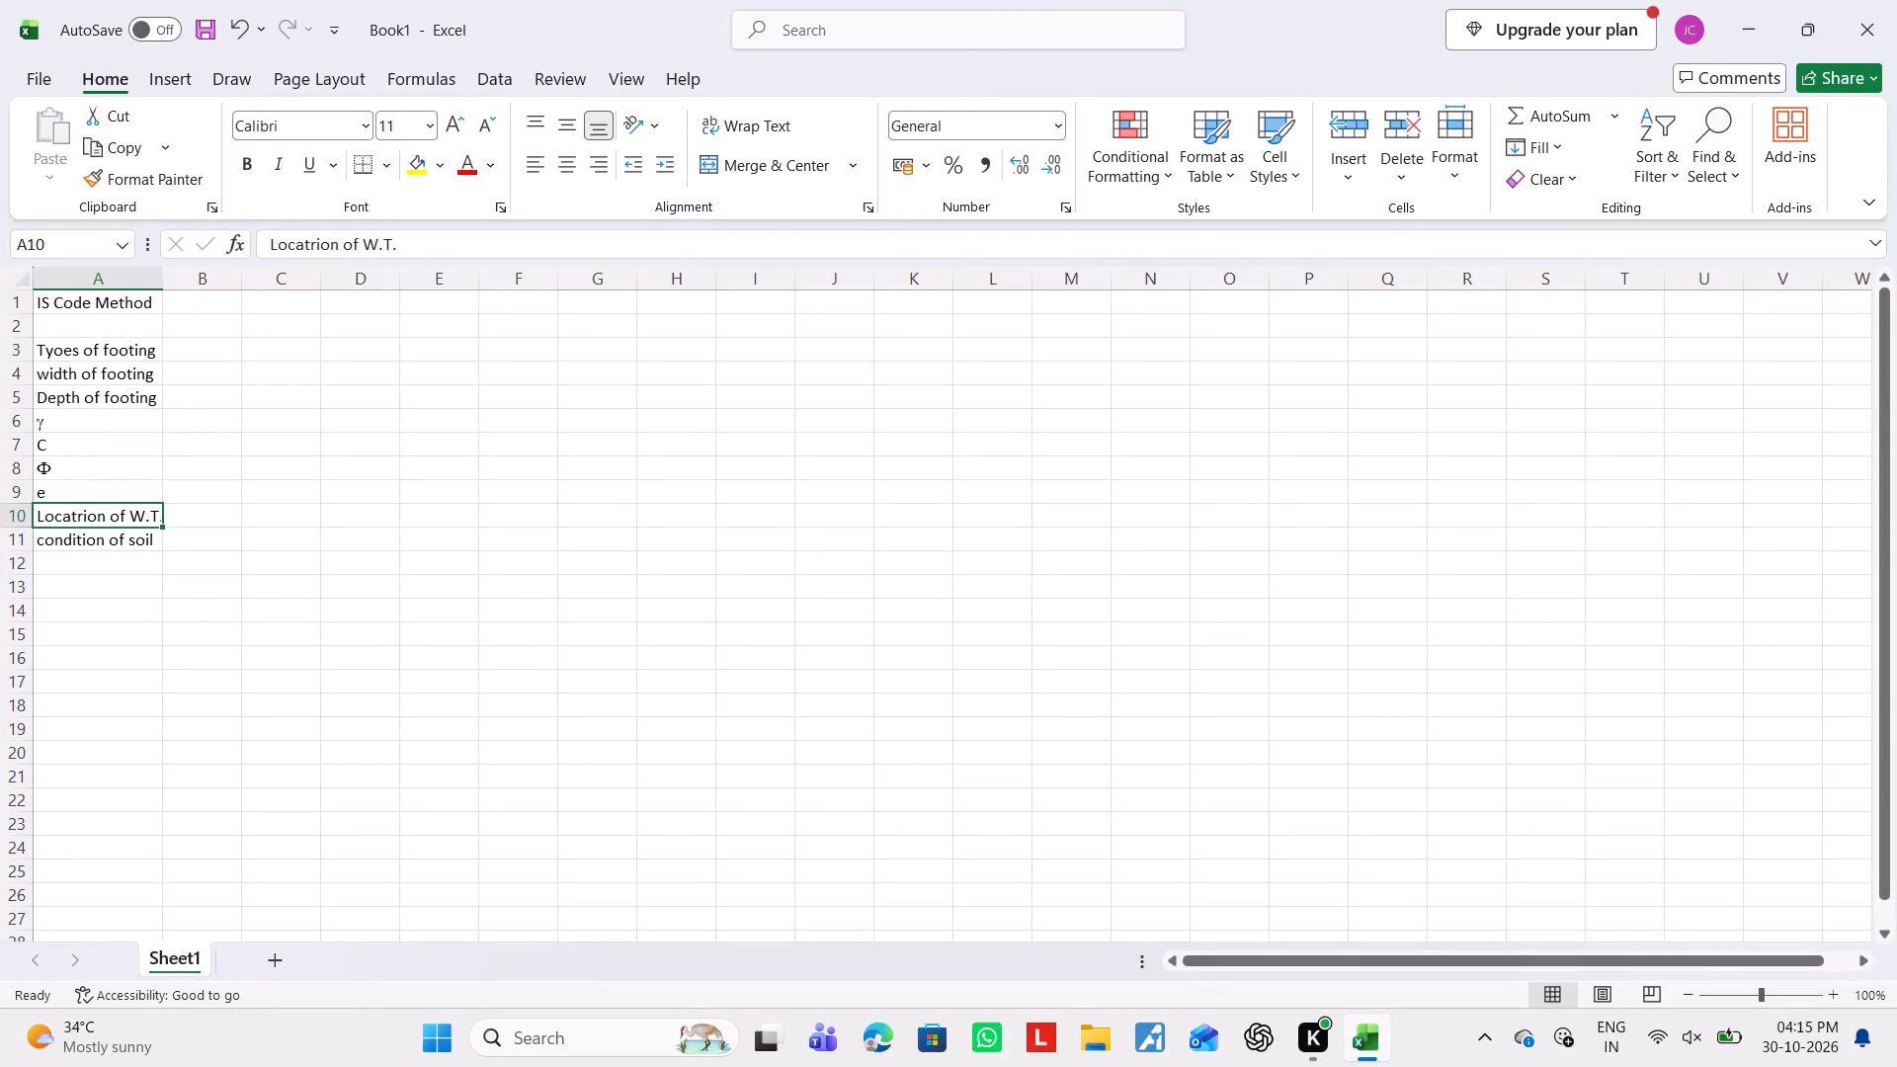
# Enter the label "Method of analysis" in cell A12, below the soil condition label.
pyautogui.click(122, 561)
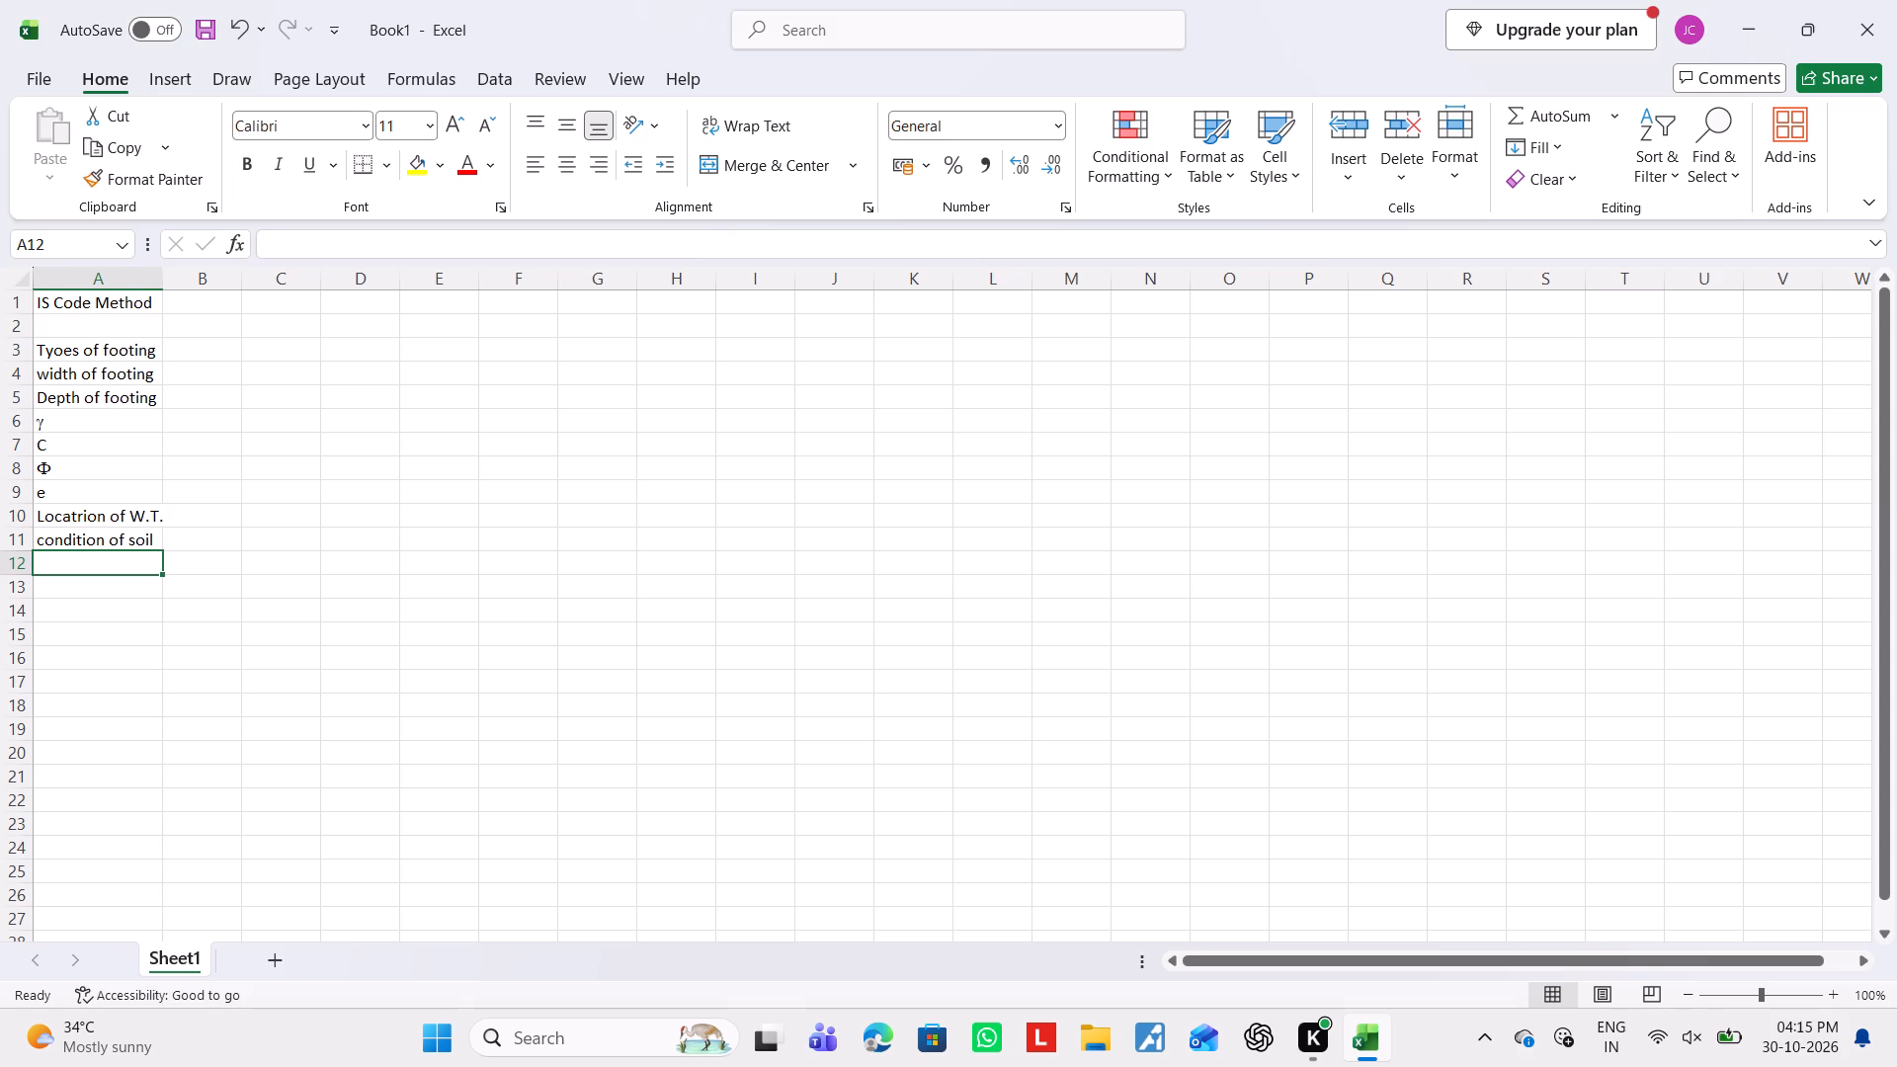
pyautogui.write('Motho')
pyautogui.press('BackSpace')
pyautogui.press('BackSpace')
pyautogui.press('BackSpace')
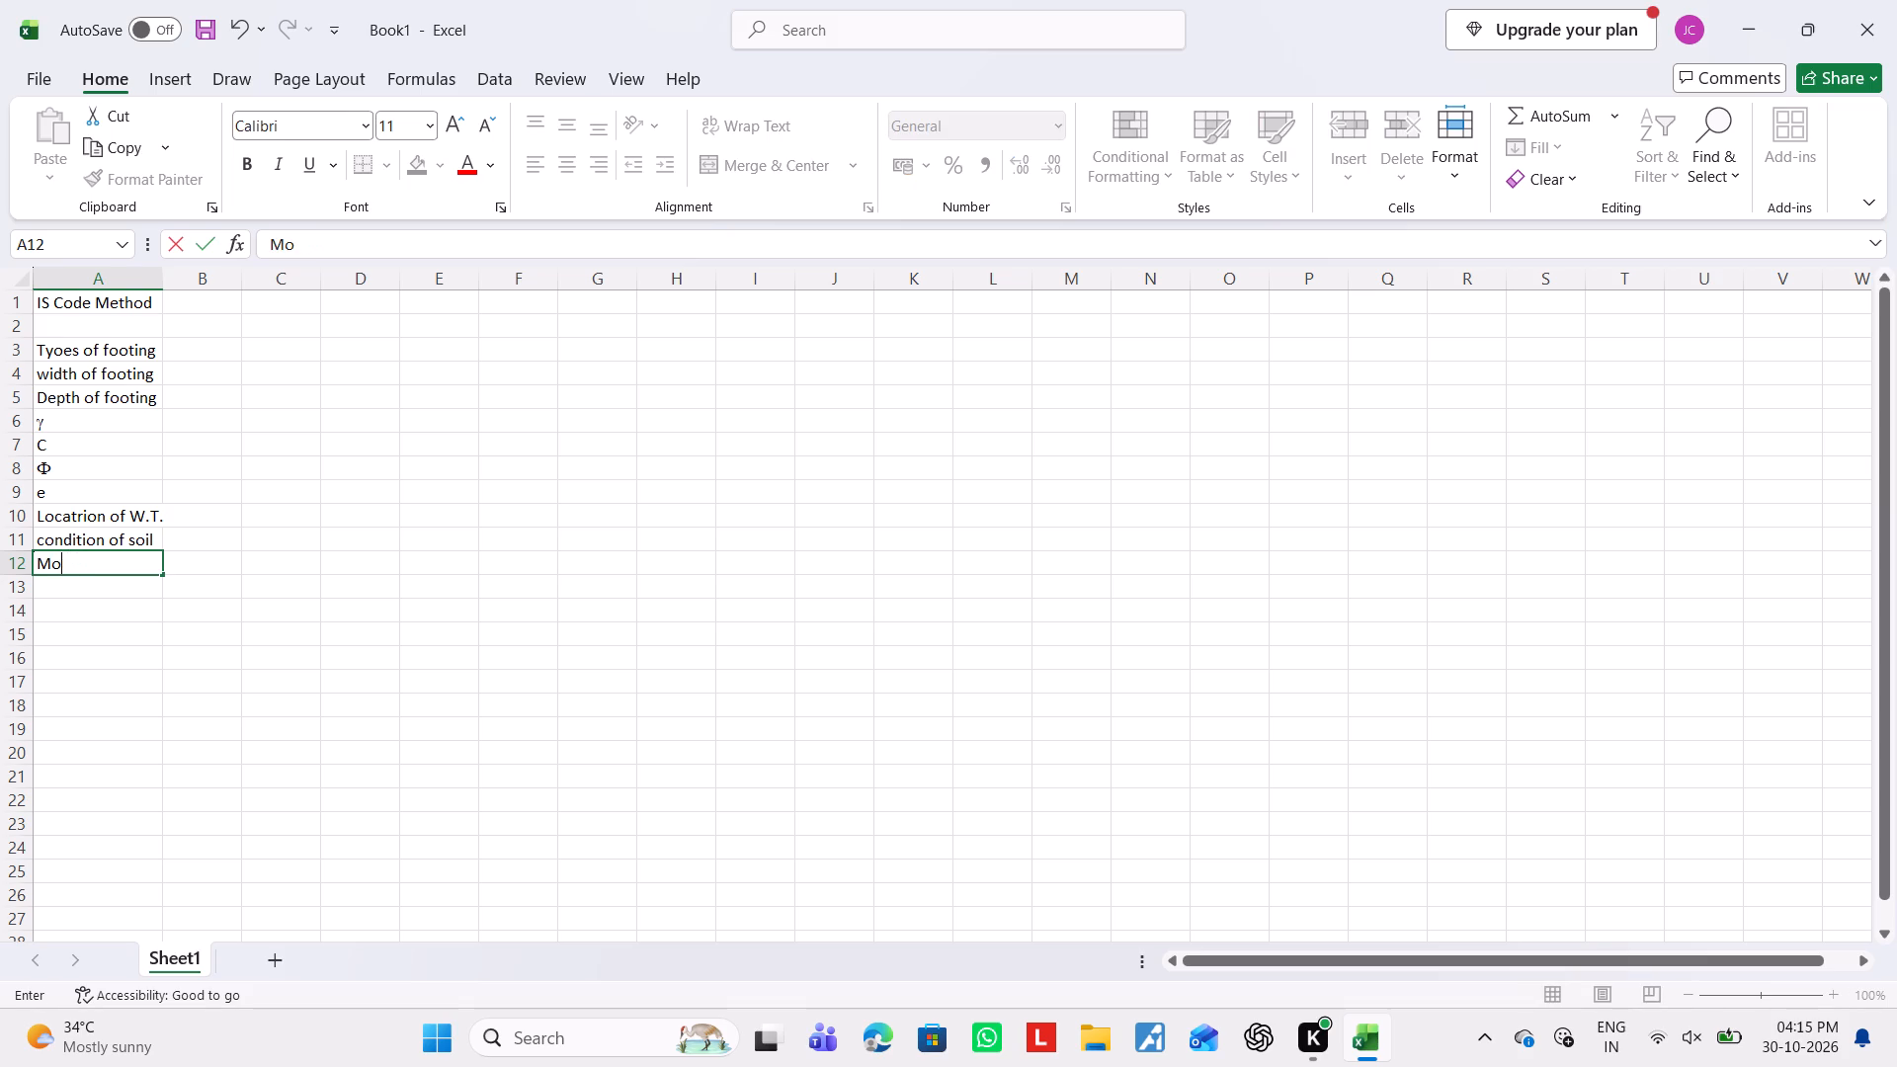
pyautogui.press('BackSpace')
pyautogui.write('ethod of ana')
pyautogui.write('lysis')
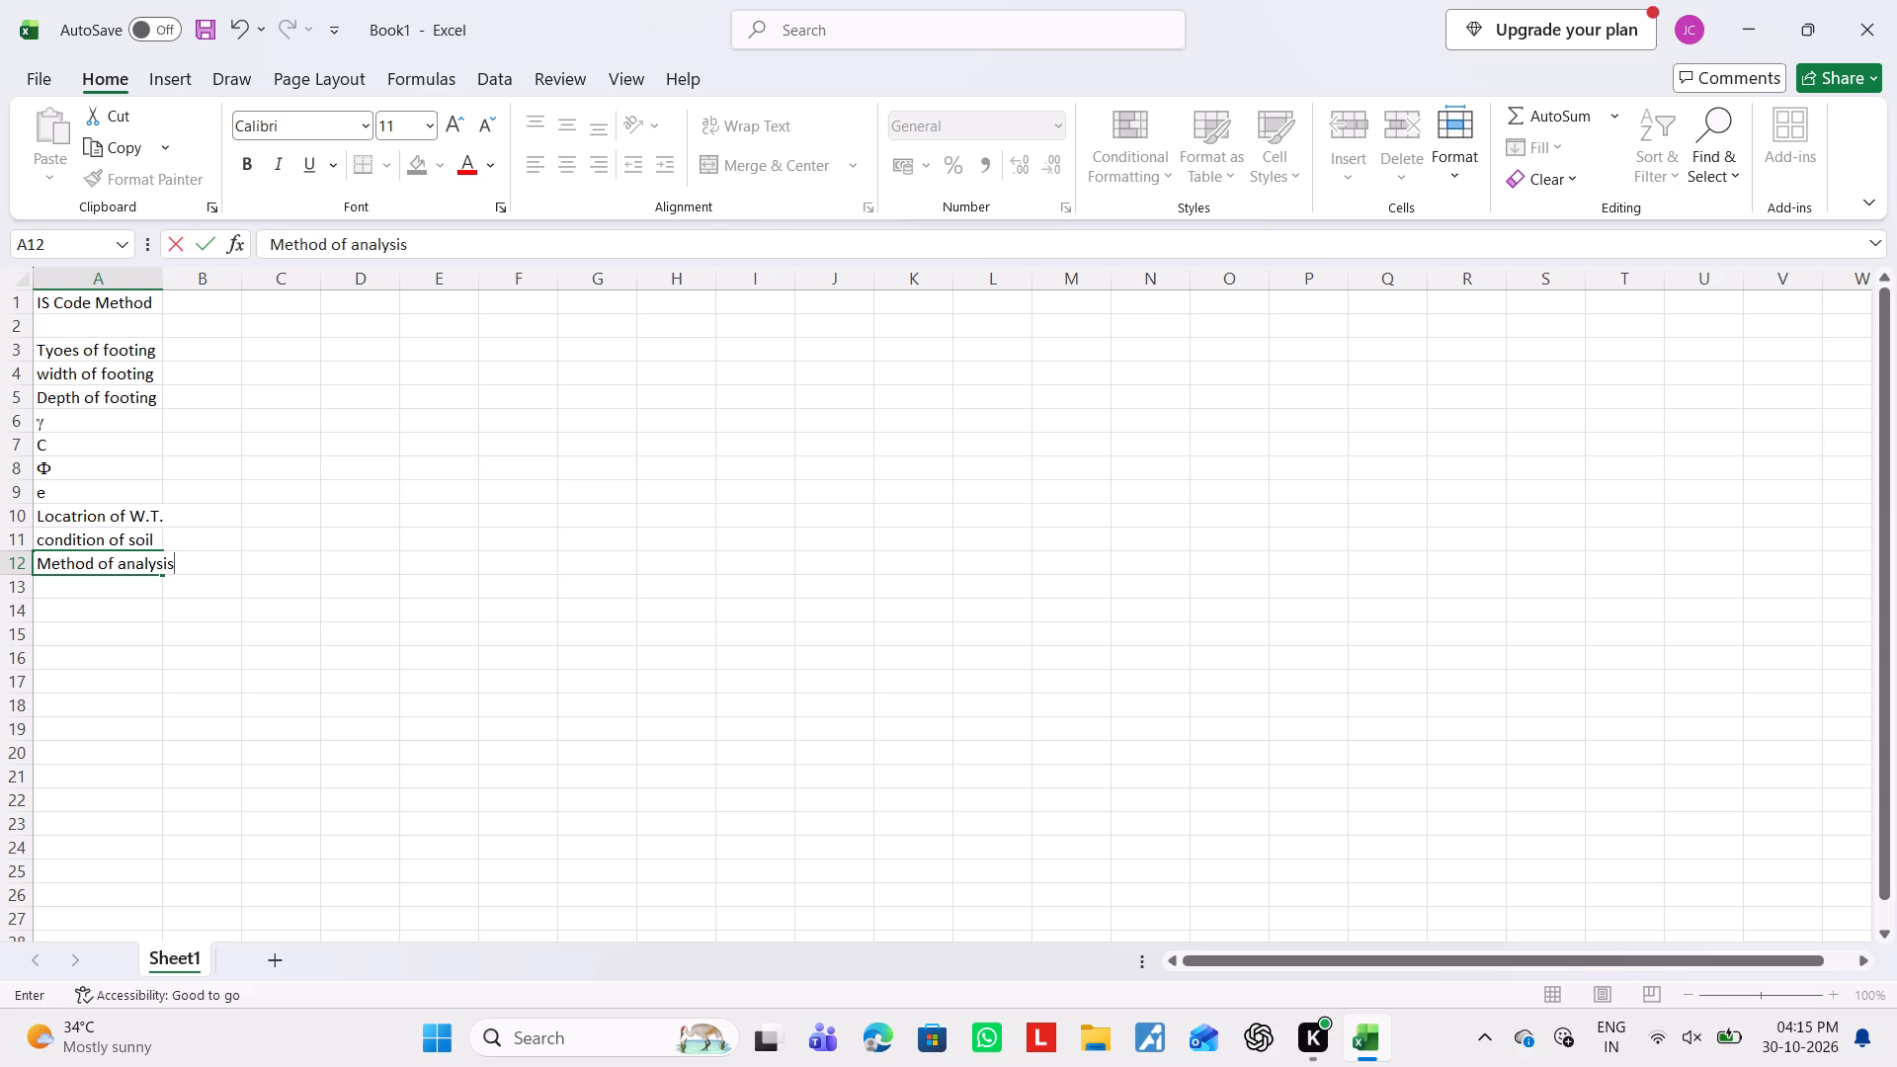
pyautogui.press('Down')
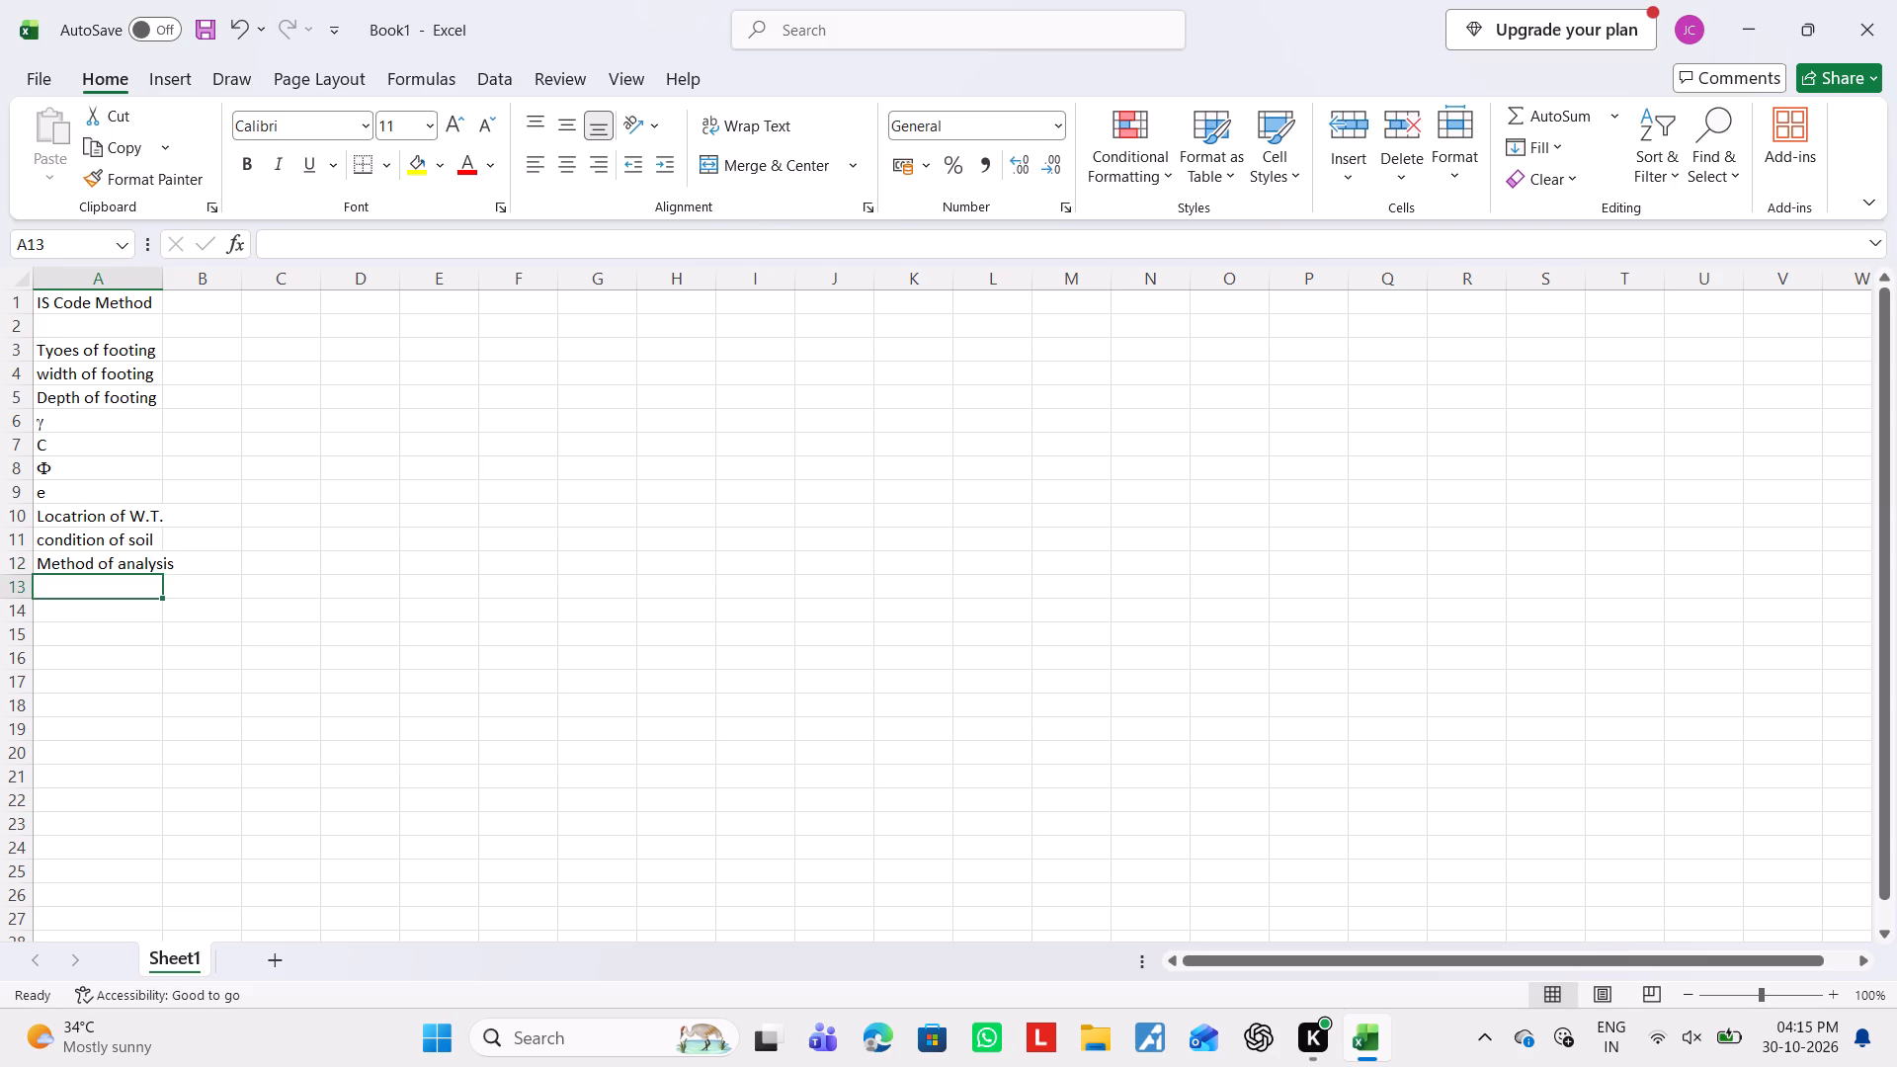
# AutoFit the width of column A to its longest label.
pyautogui.doubleClick(167, 279)
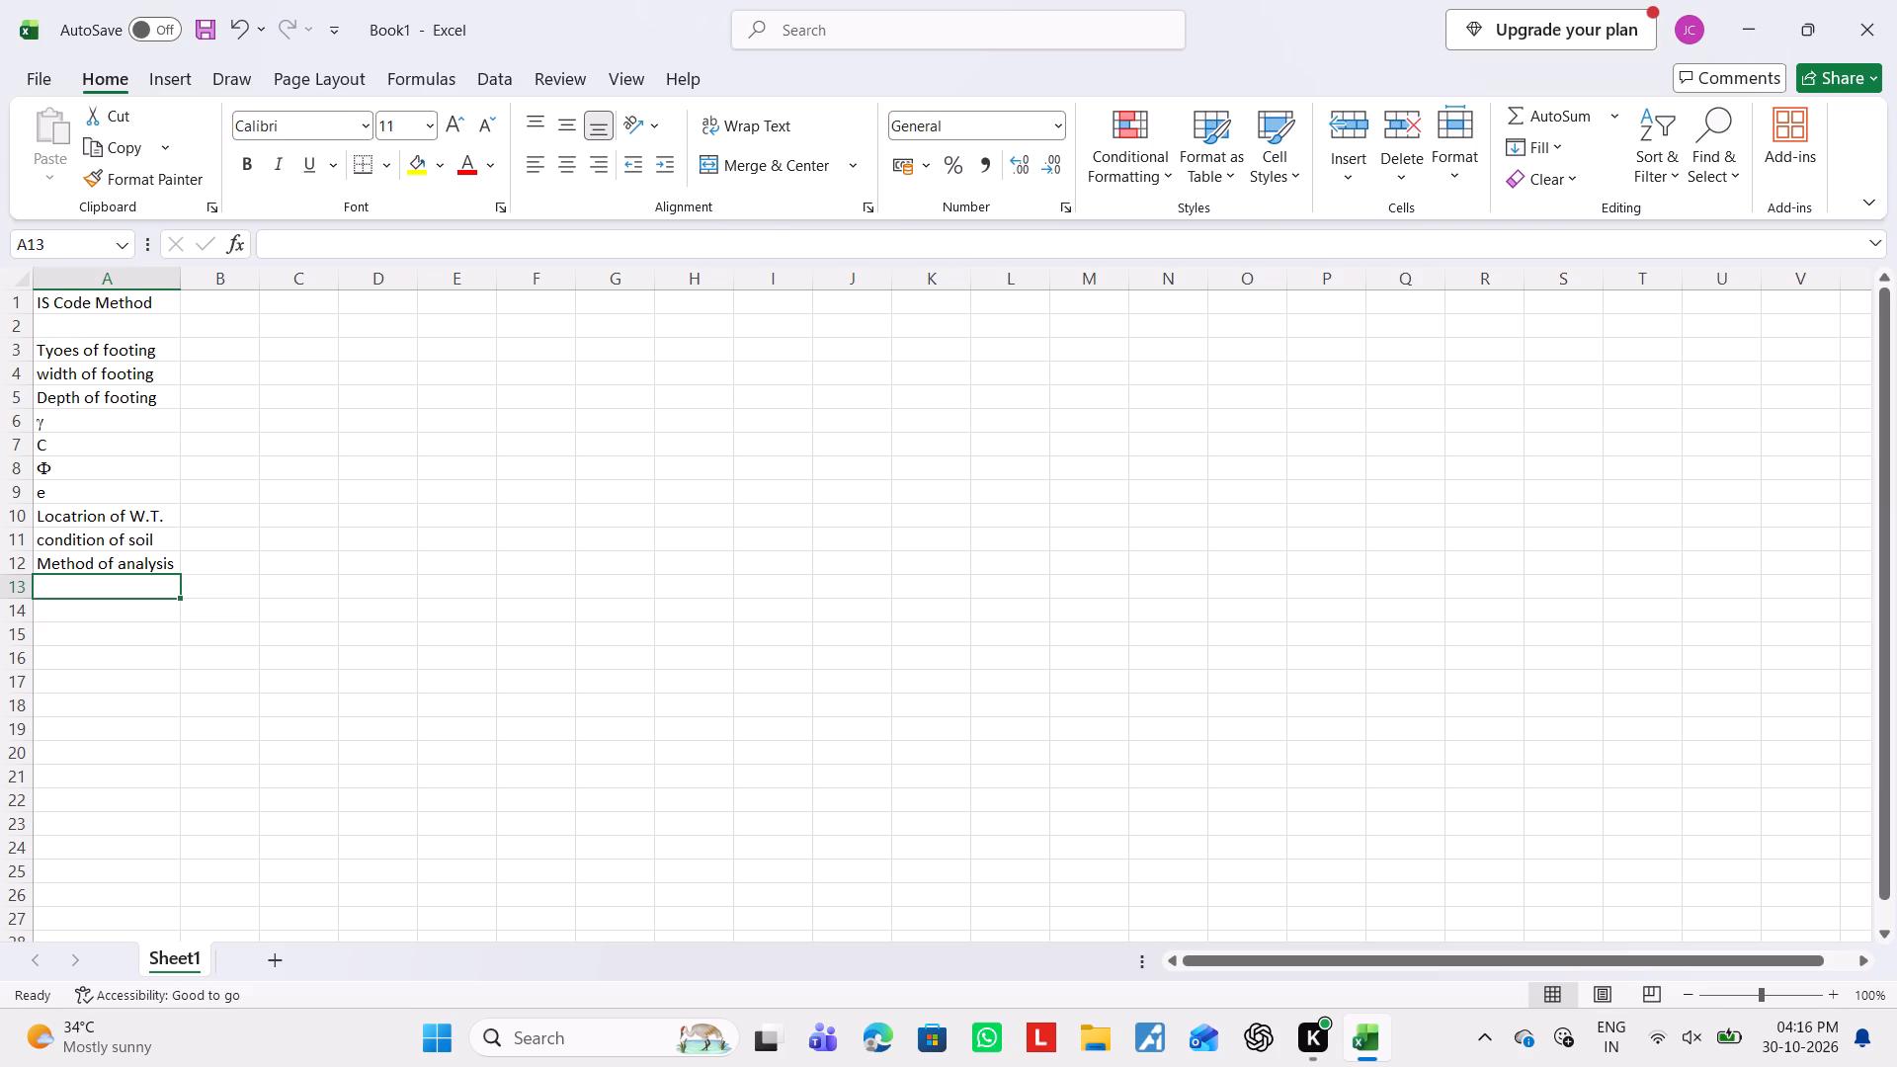
# Add a new worksheet to the workbook.
pyautogui.click(271, 957)
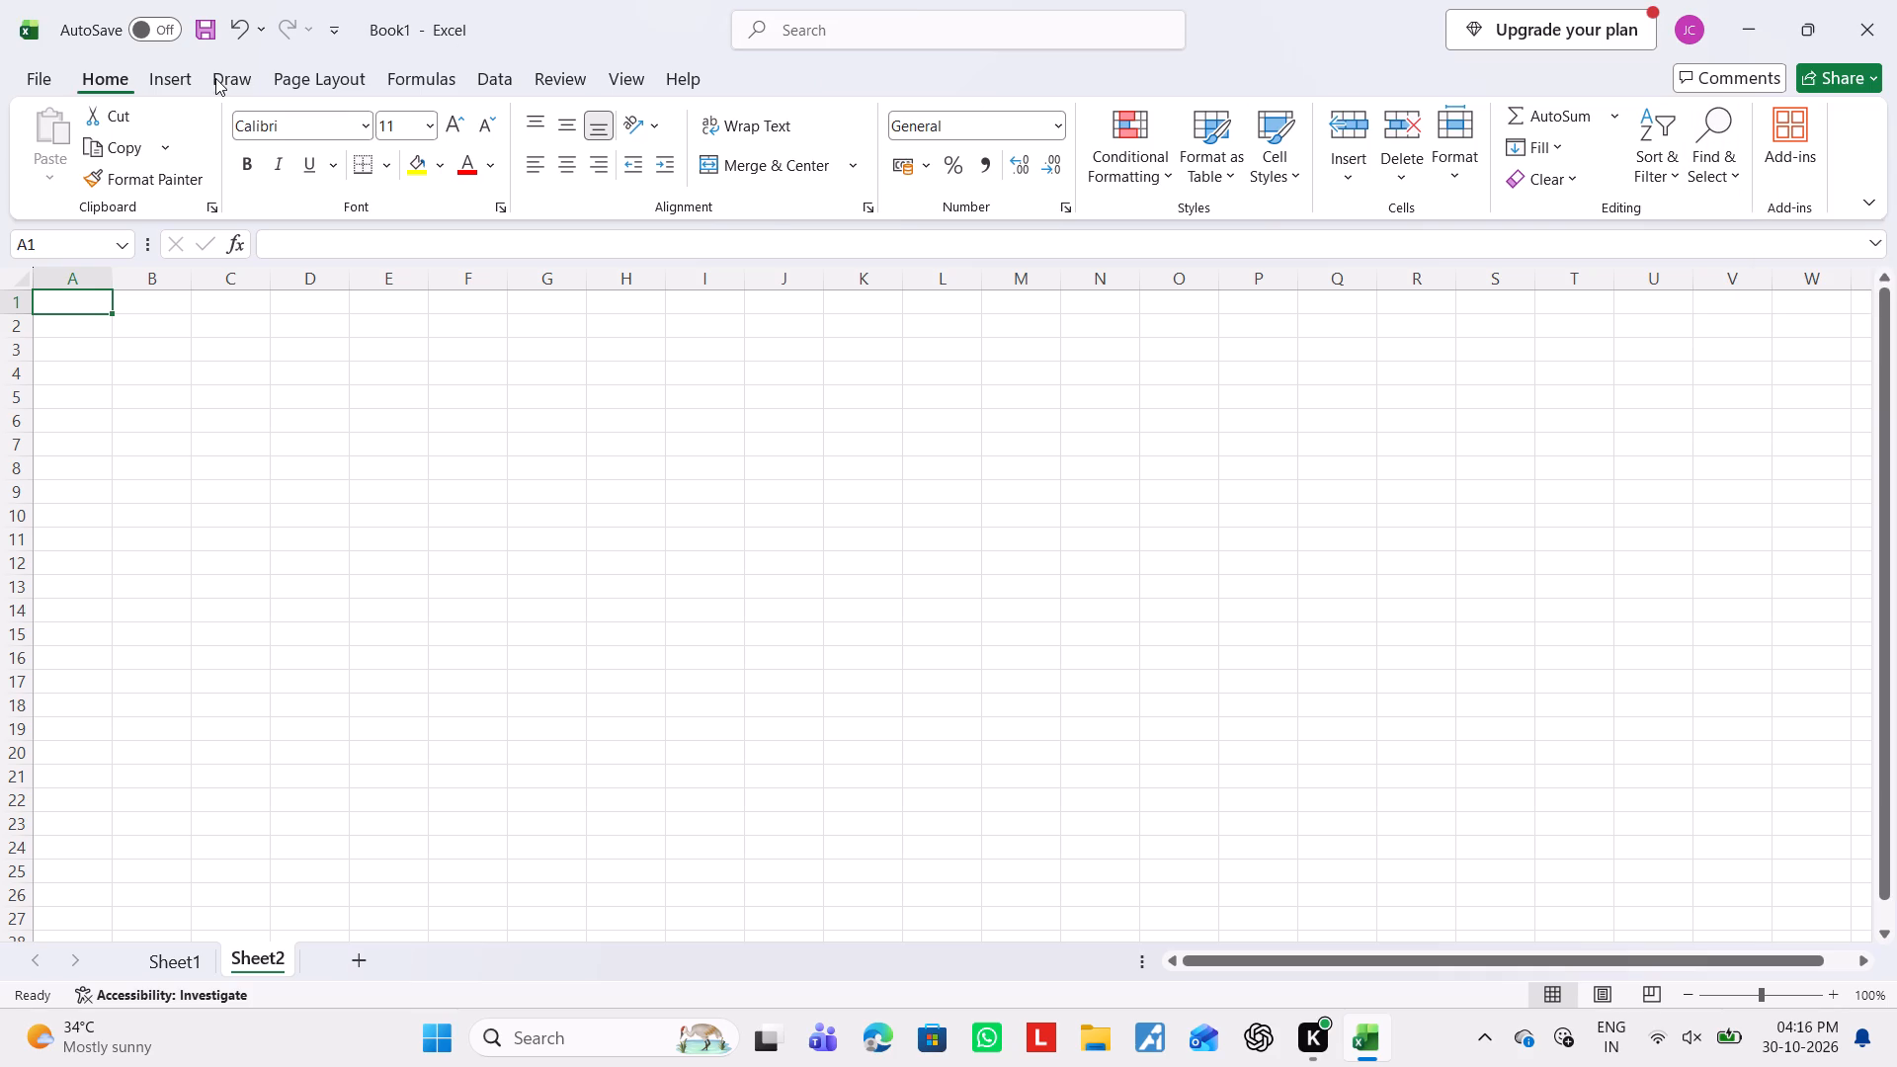
# Insert the Φ symbol from the Symbol font as the column header in cell A1 of Sheet2.
pyautogui.click(180, 74)
pyautogui.click(1724, 150)
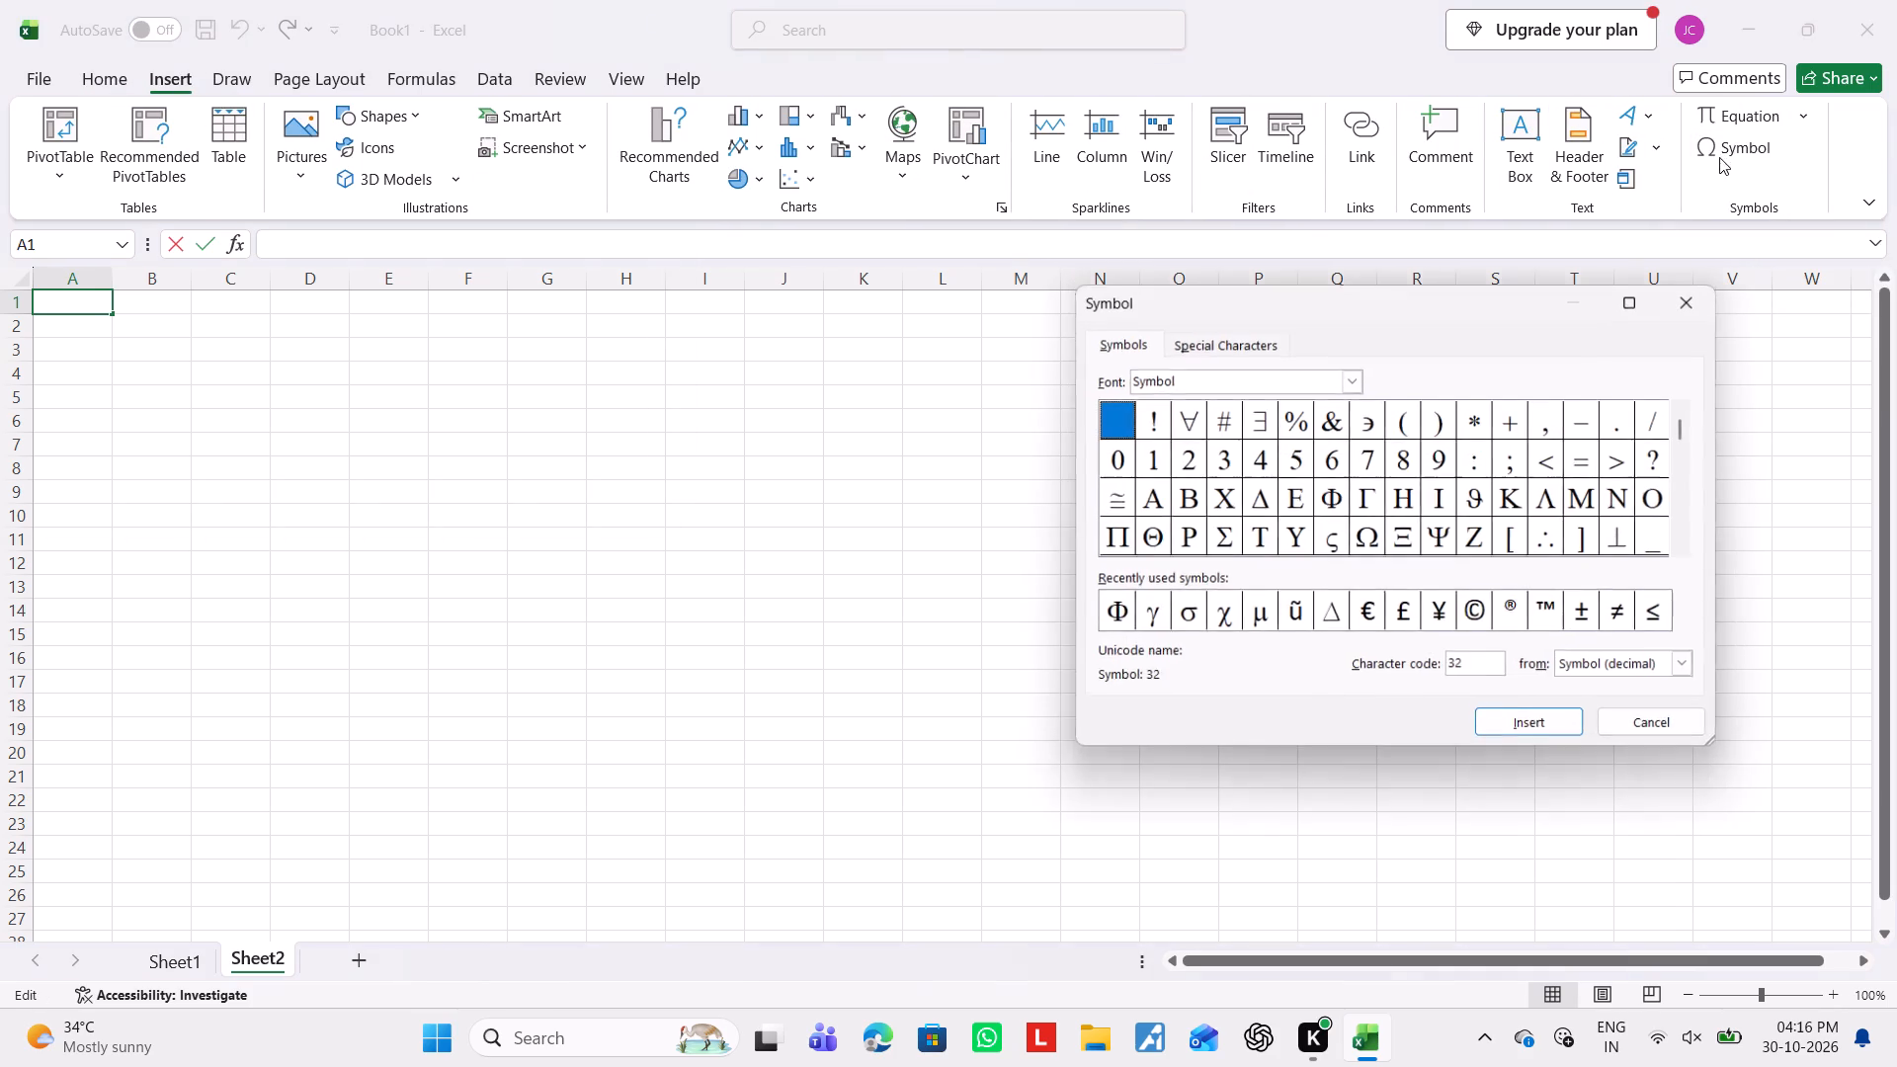
pyautogui.click(1110, 614)
pyautogui.click(1526, 725)
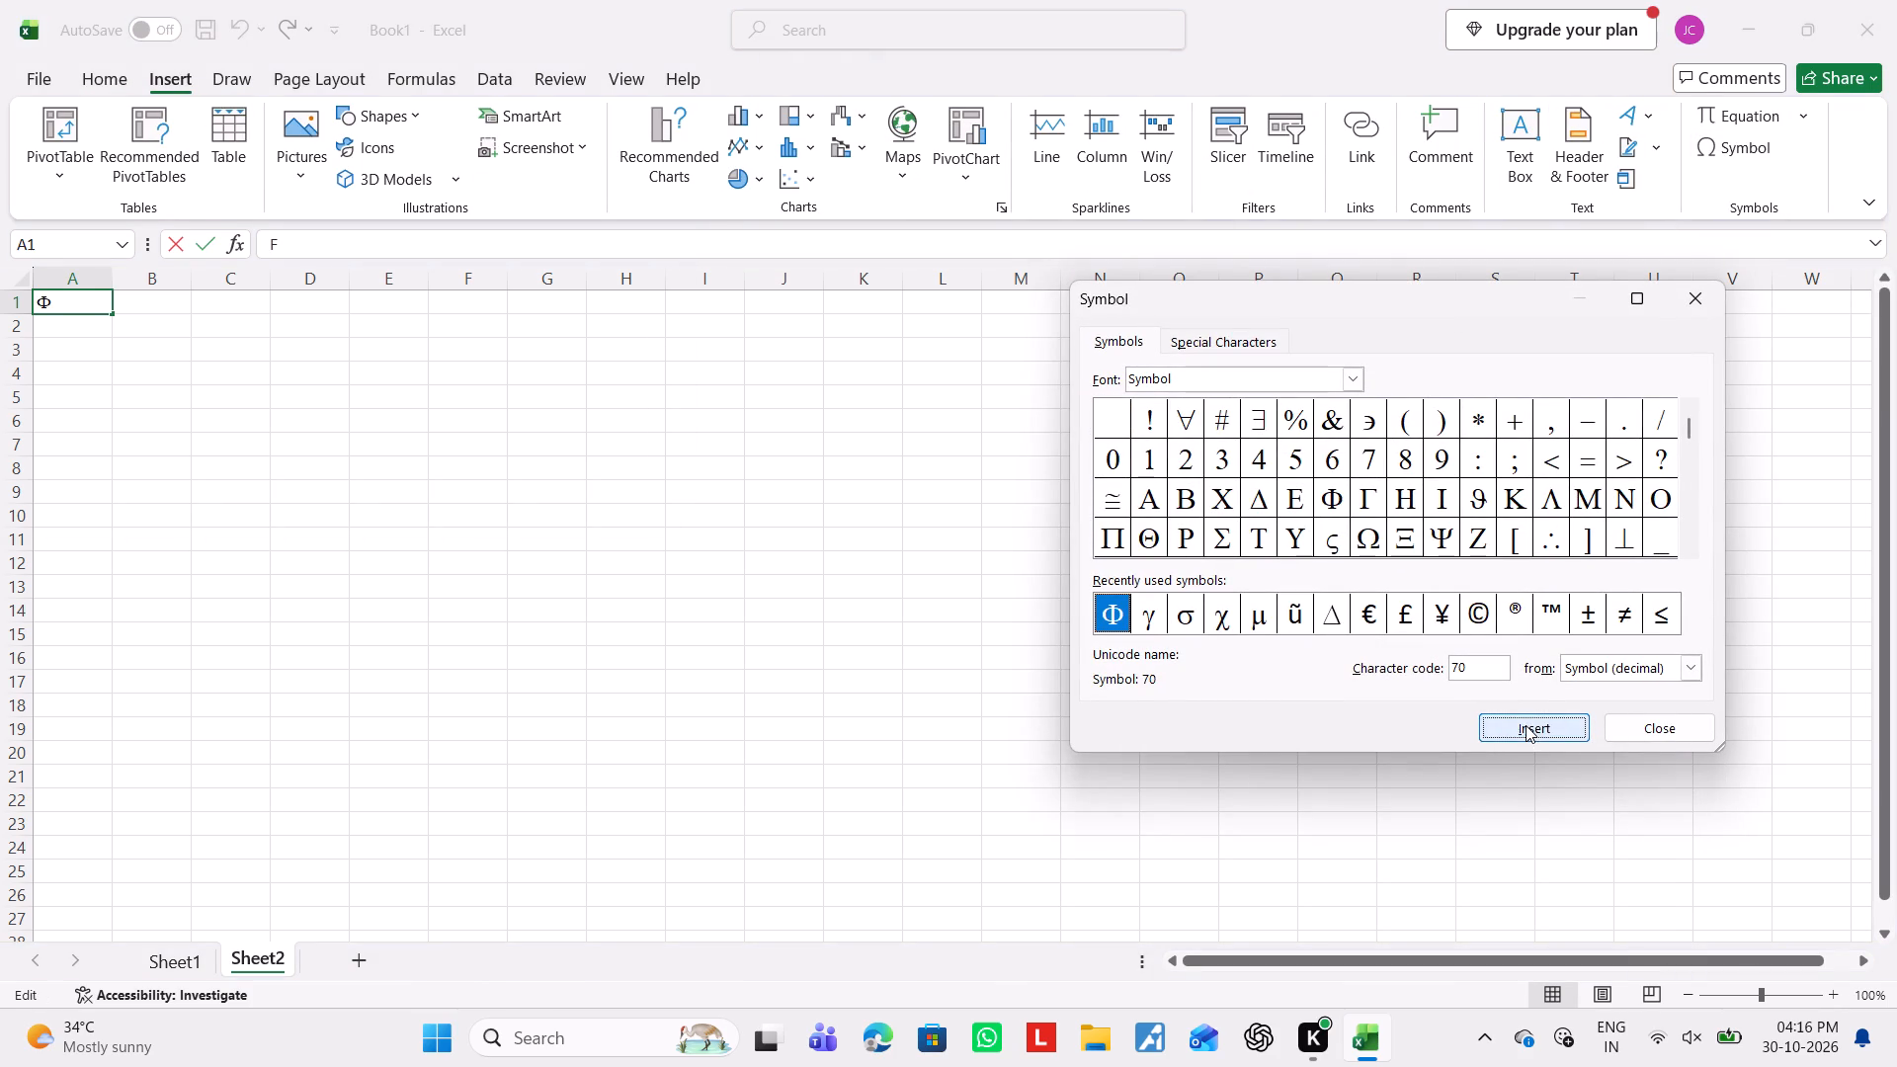
pyautogui.click(1633, 721)
# Enter the angle values 0, 5, 10 and 15 in cells A2 to A5 under the Φ header.
pyautogui.click(93, 341)
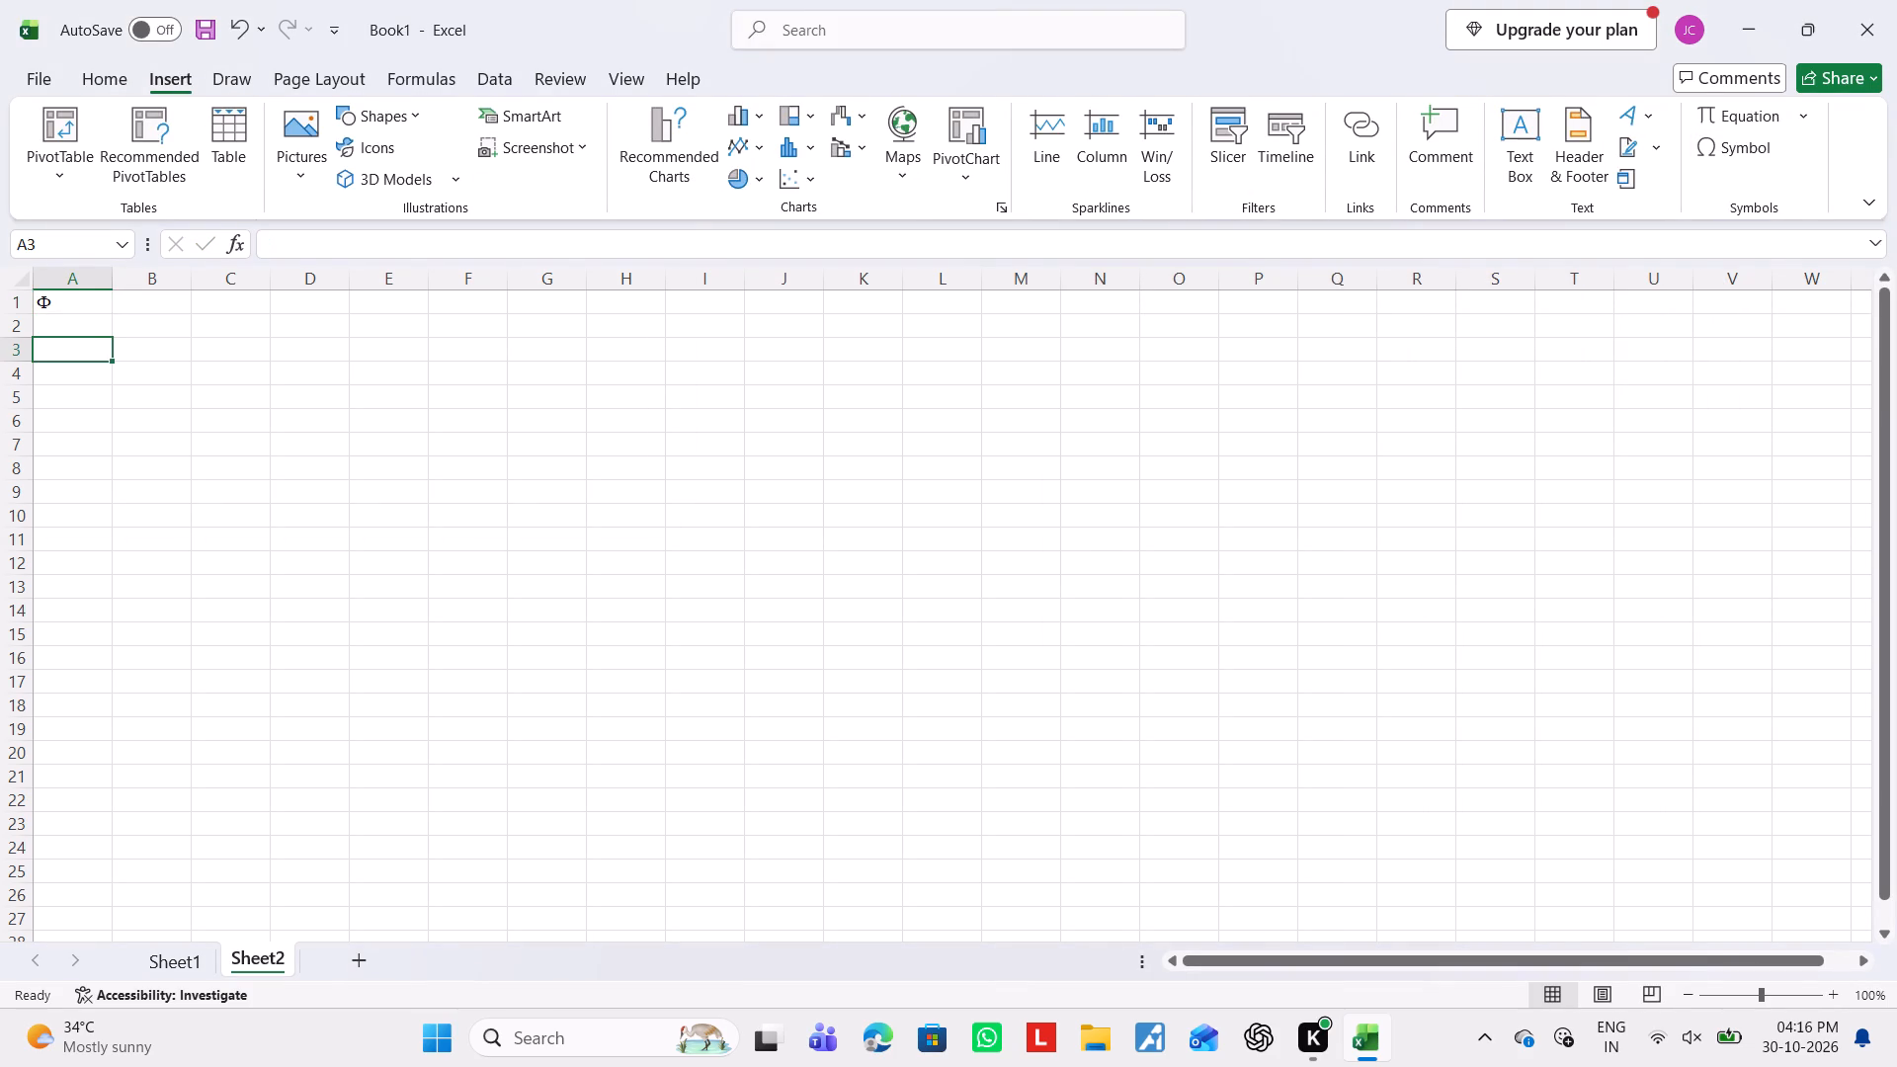
pyautogui.click(89, 337)
pyautogui.click(84, 331)
pyautogui.click(115, 93)
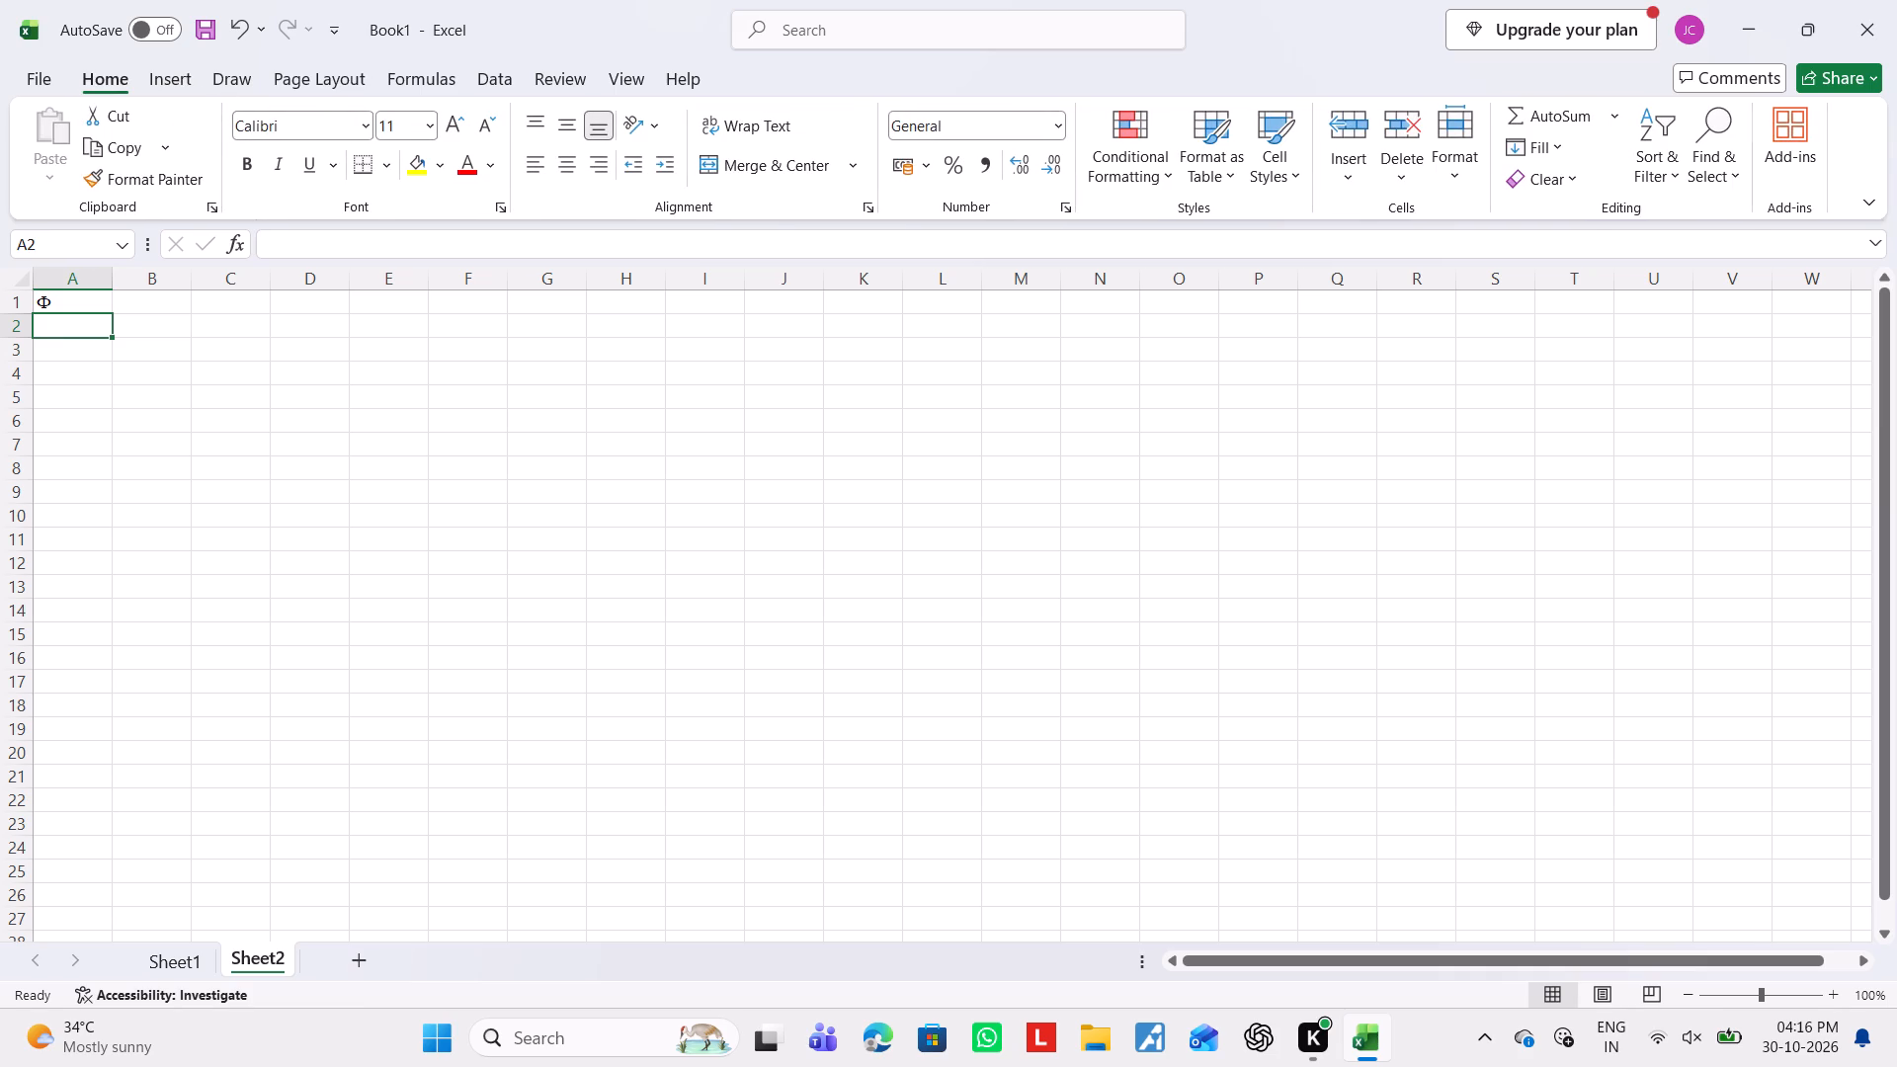
pyautogui.press('0')
pyautogui.press('Down')
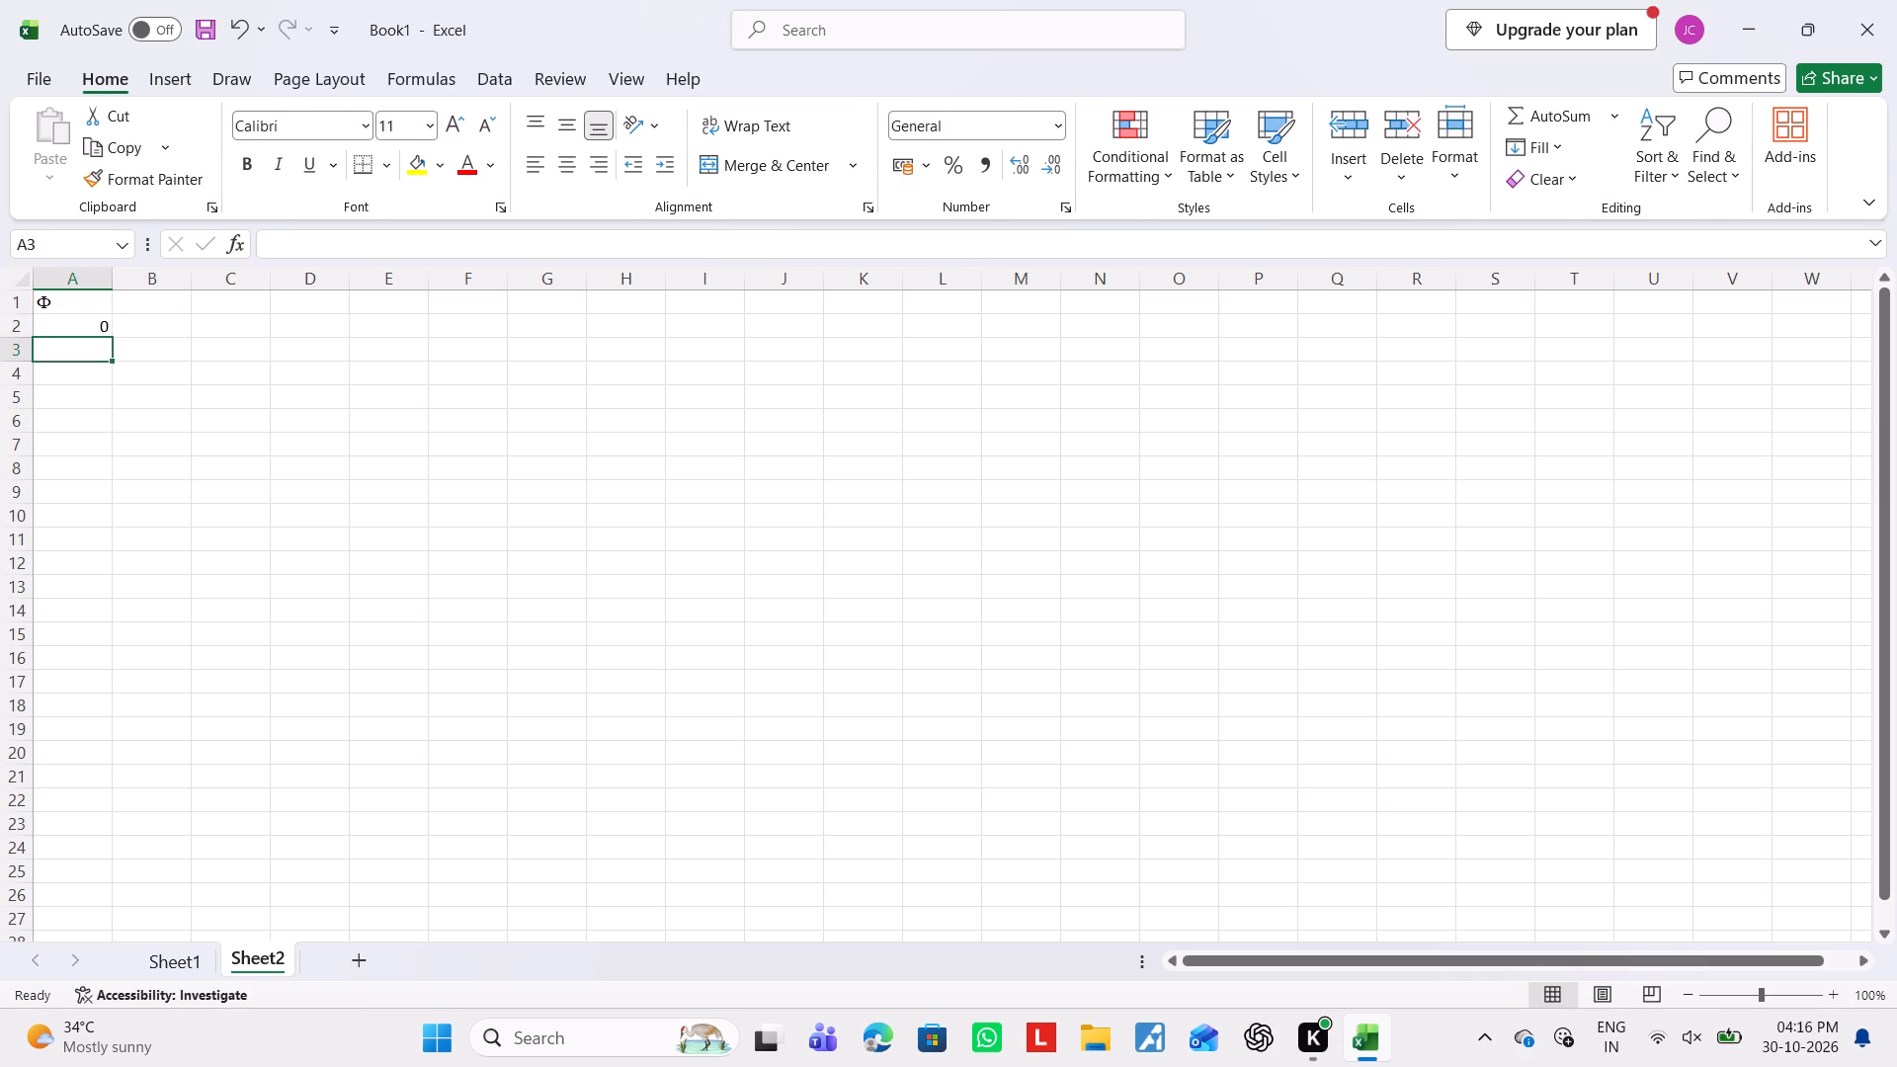
pyautogui.press('5')
pyautogui.press('Down')
pyautogui.write('10')
pyautogui.press('Down')
pyautogui.write('15')
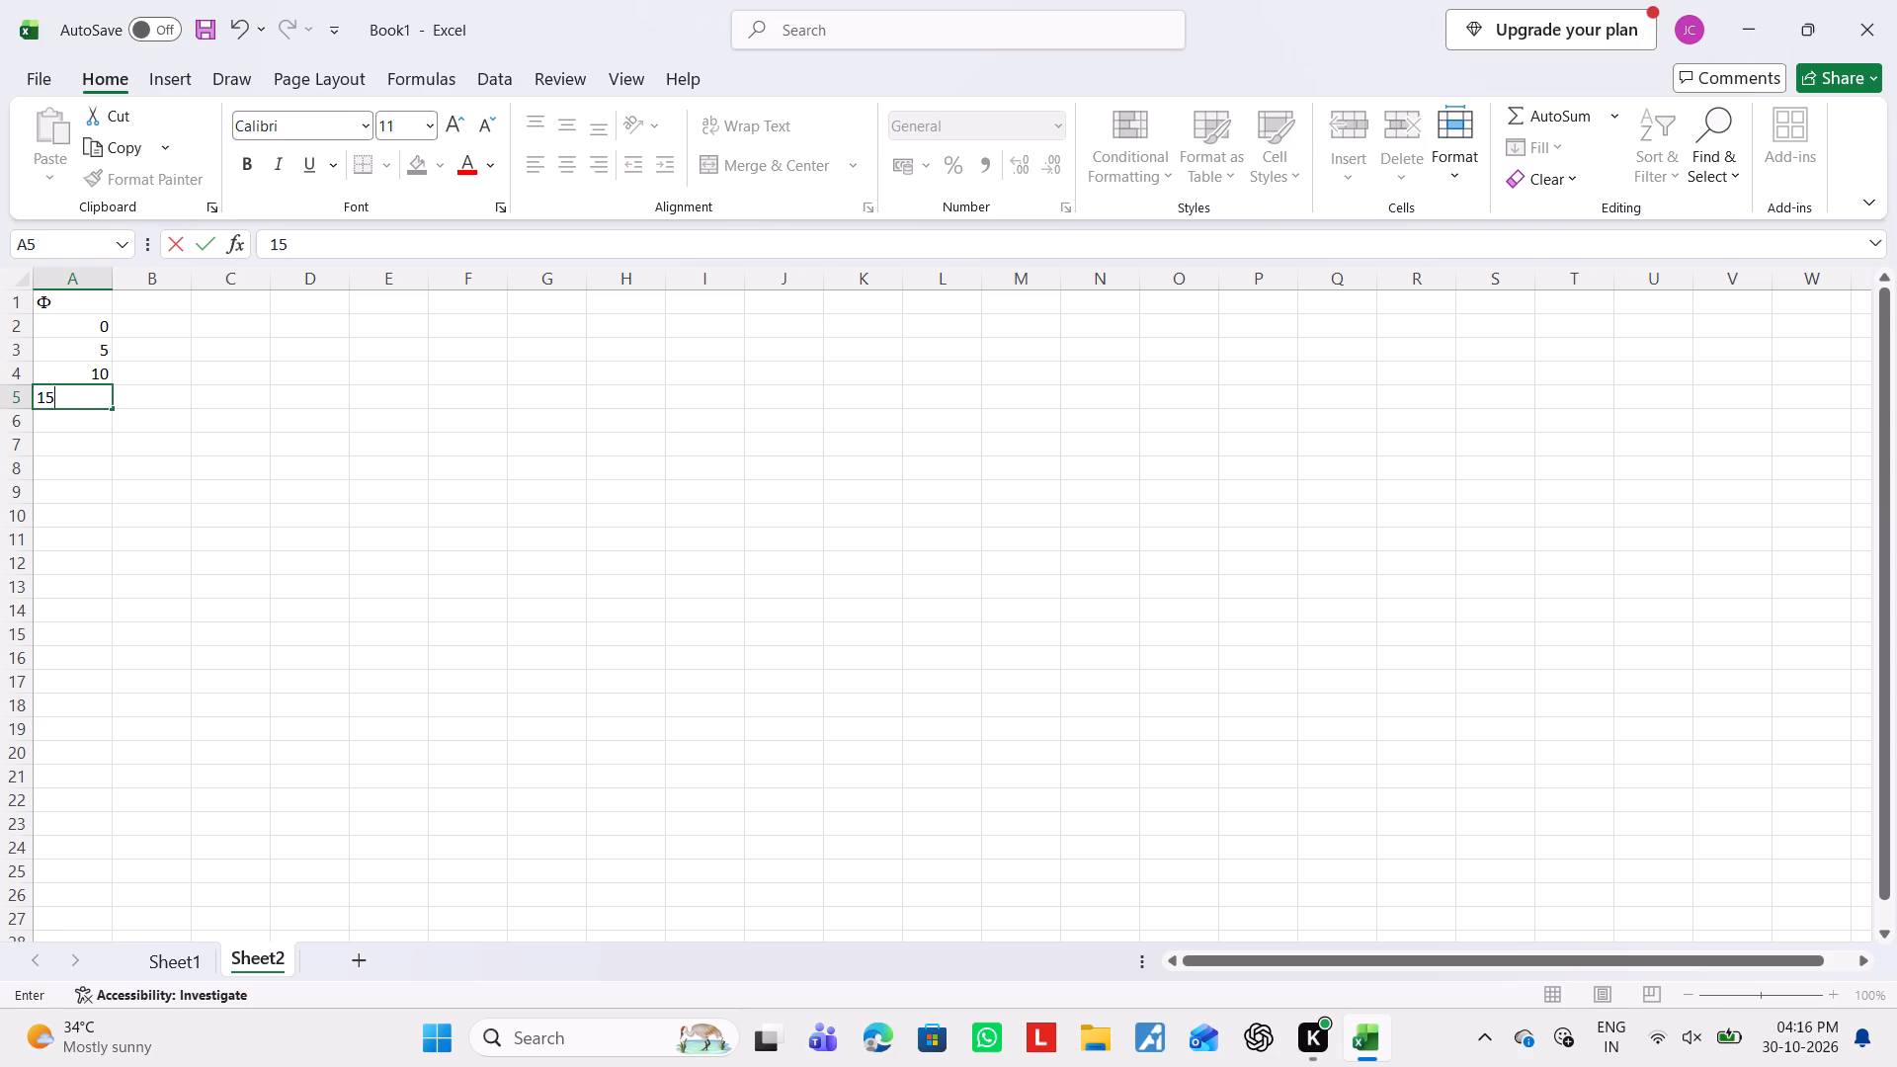
pyautogui.press('Down')
# Extend the angle series in A2:A5 down to cell A12 with AutoFill, up to 50 in increments of 5.
pyautogui.click(76, 317)
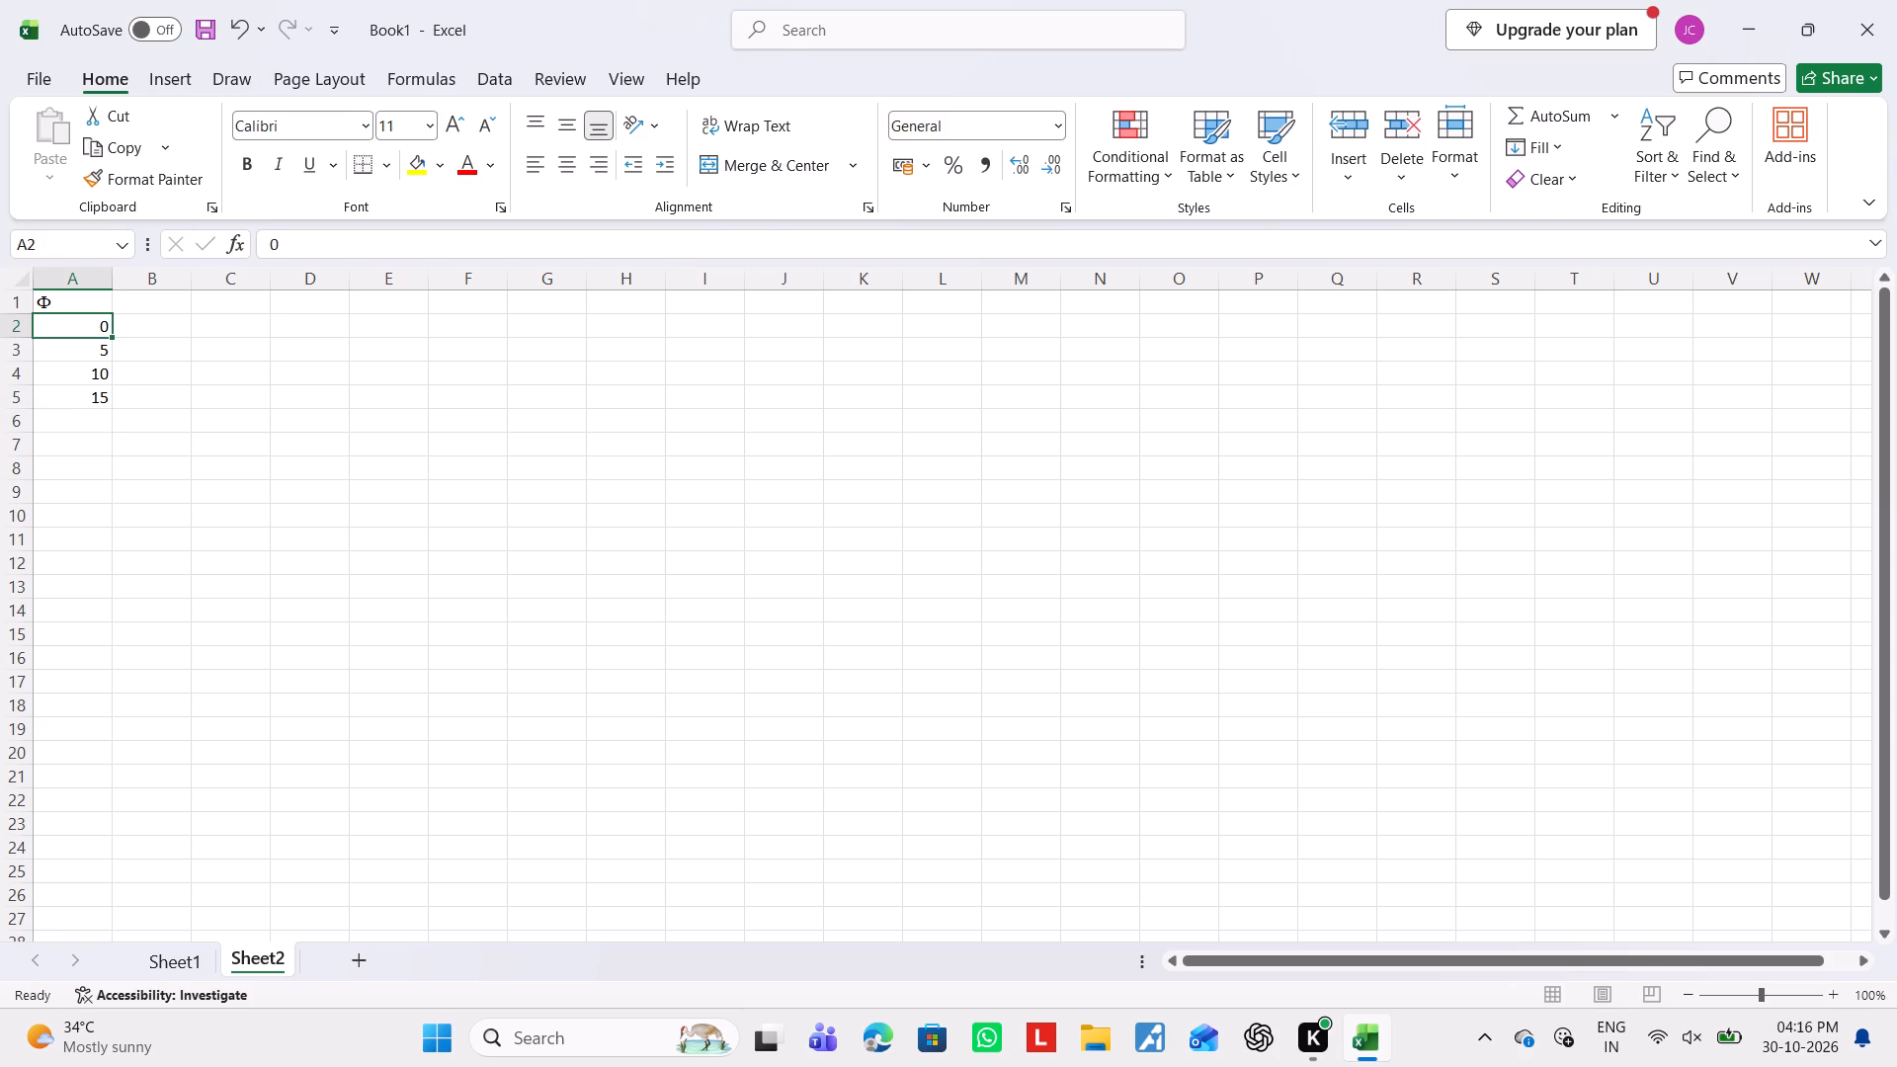
pyautogui.hotkey('shift', 'Down')
pyautogui.hotkey('shift', 'Down')
pyautogui.hotkey('shift', 'Down')
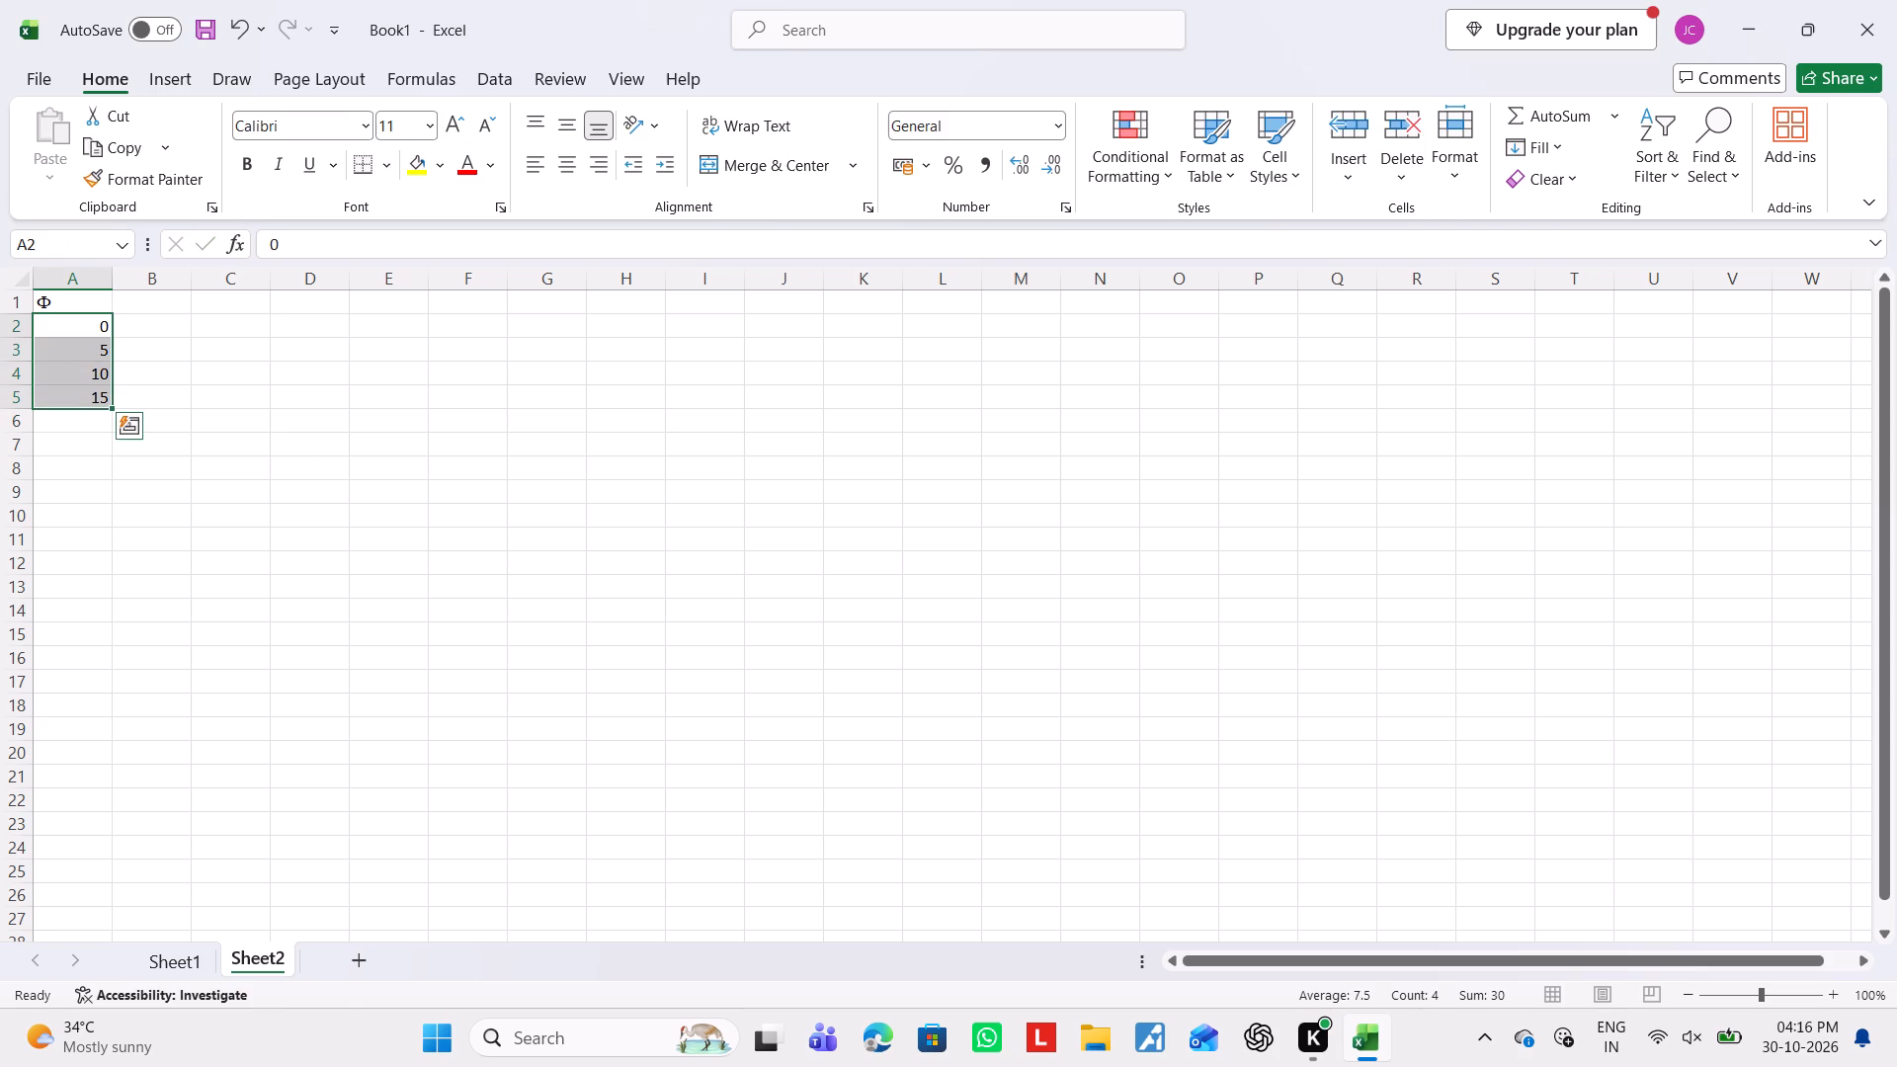
pyautogui.moveTo(111, 406); pyautogui.dragTo(100, 564)
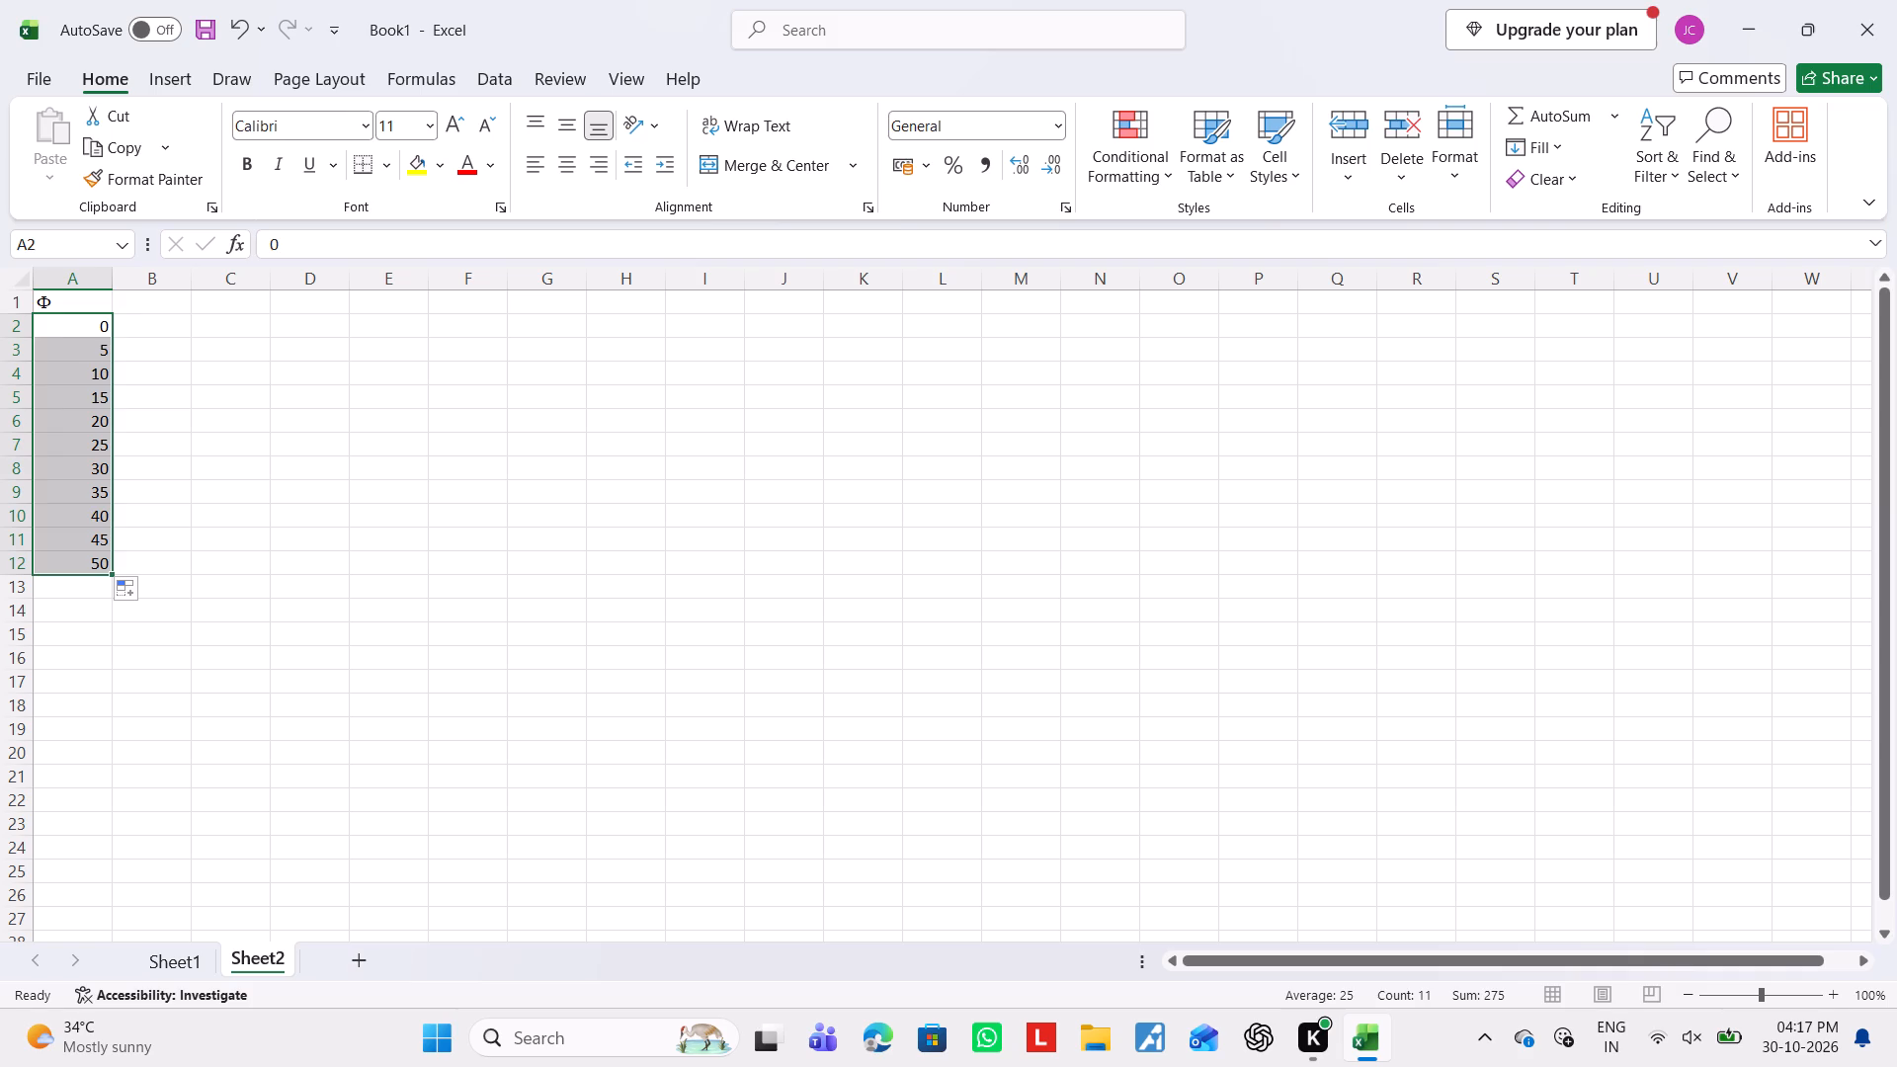
# Enter the header N with a subscript c in cell B1, beside the Φ header.
pyautogui.click(144, 294)
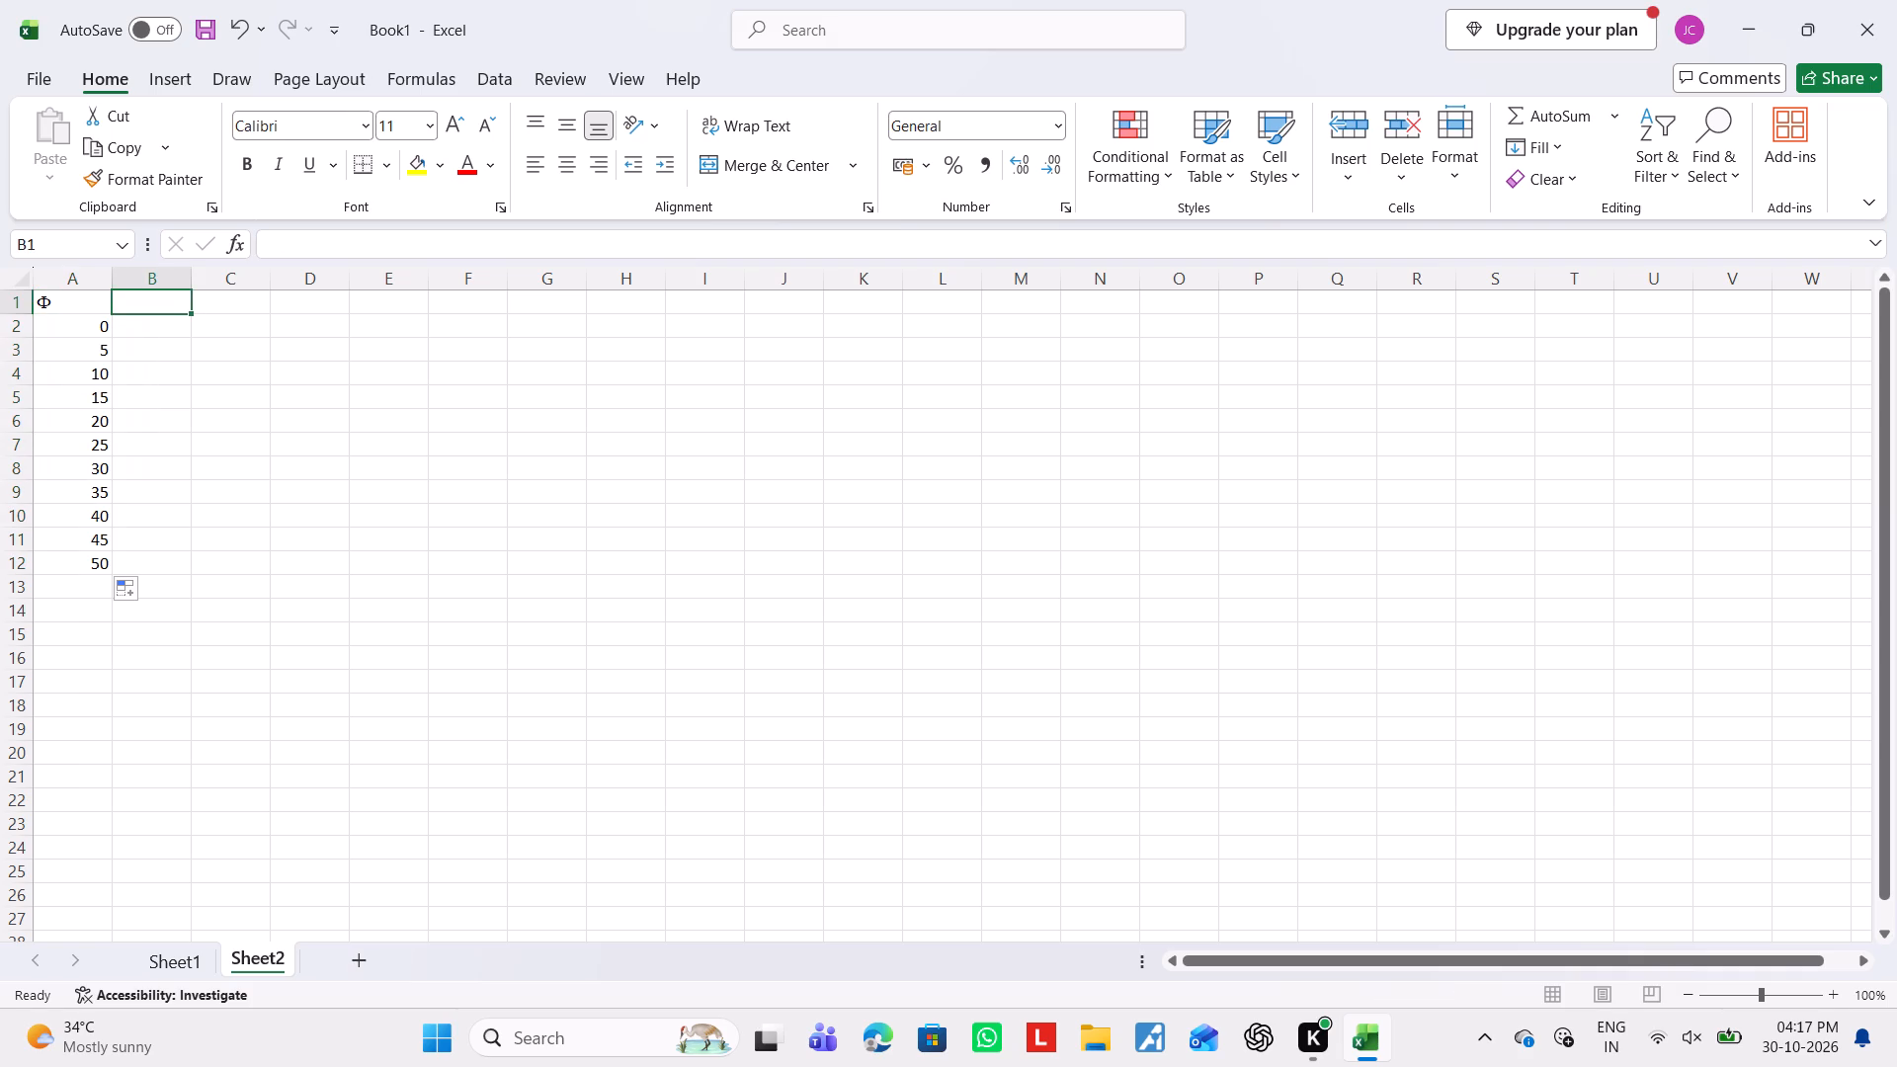
pyautogui.hotkey('shift', 'n')
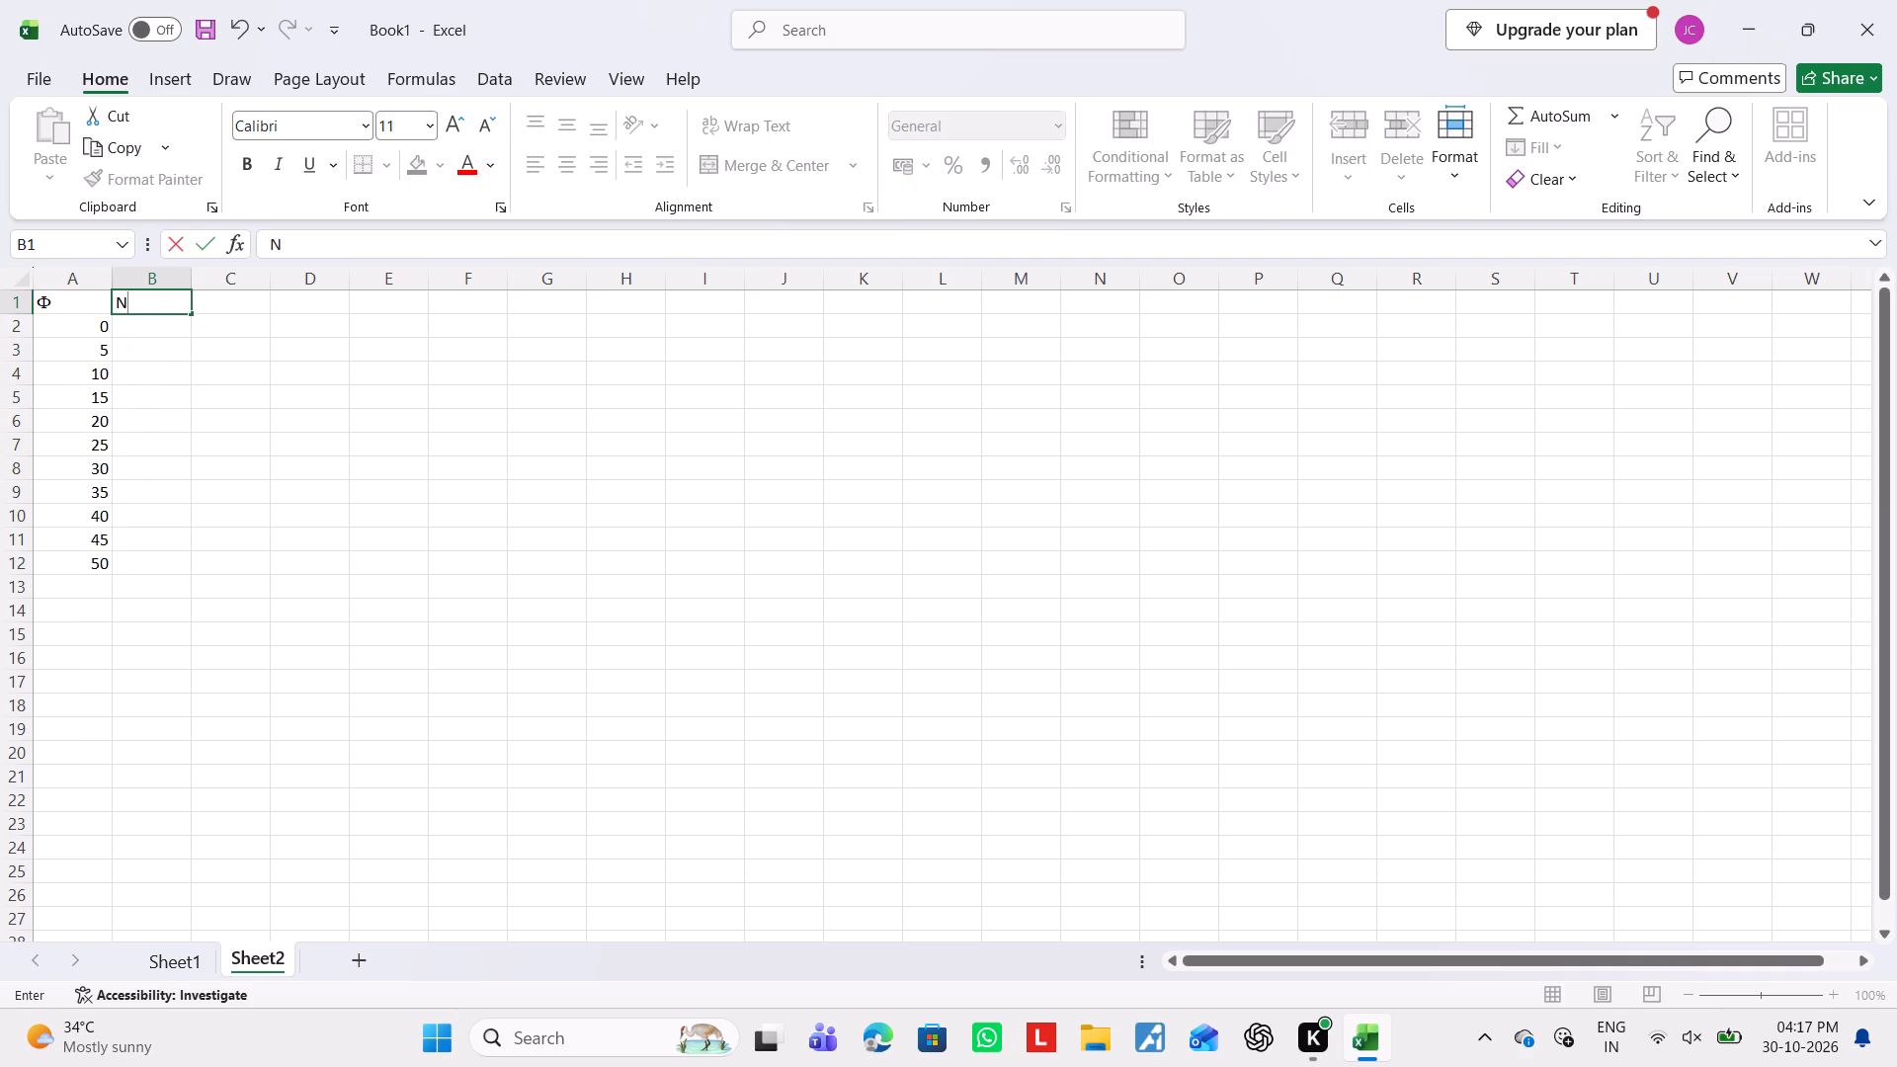
pyautogui.click(900, 33)
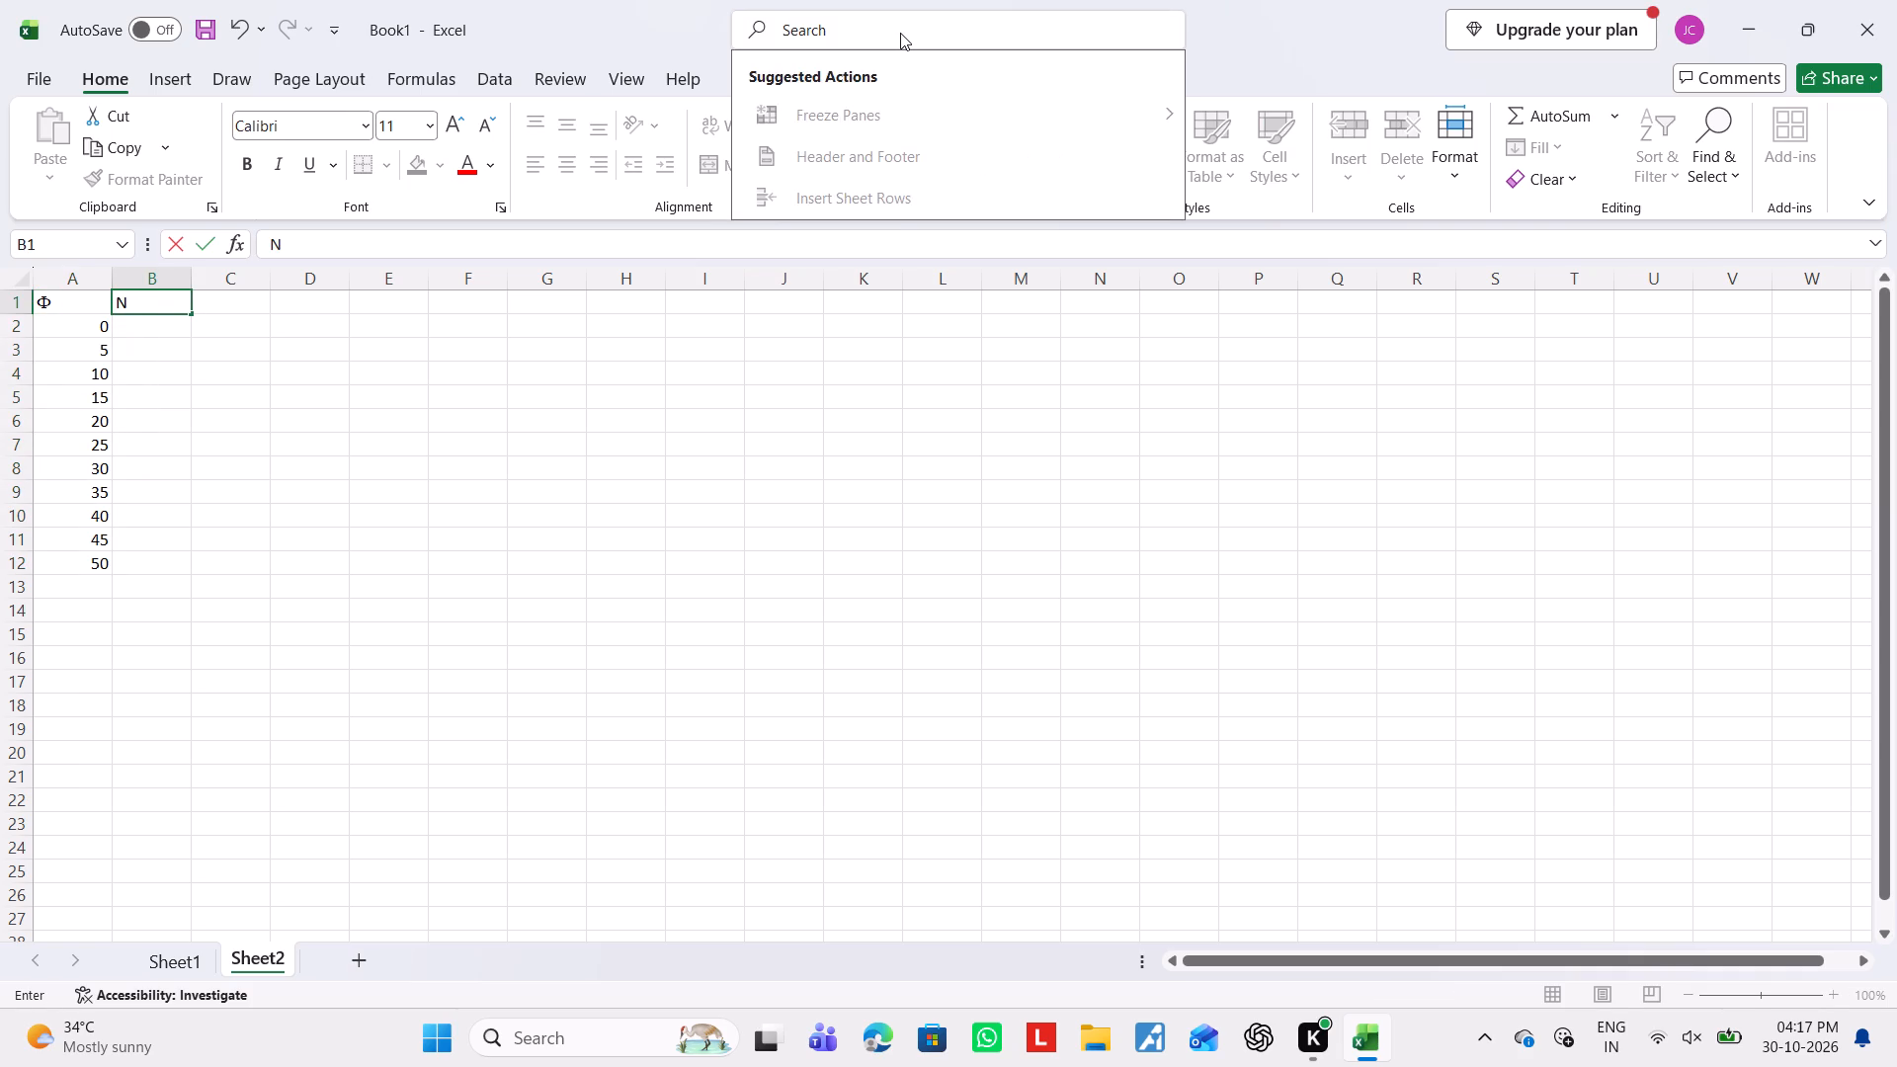
pyautogui.write('su')
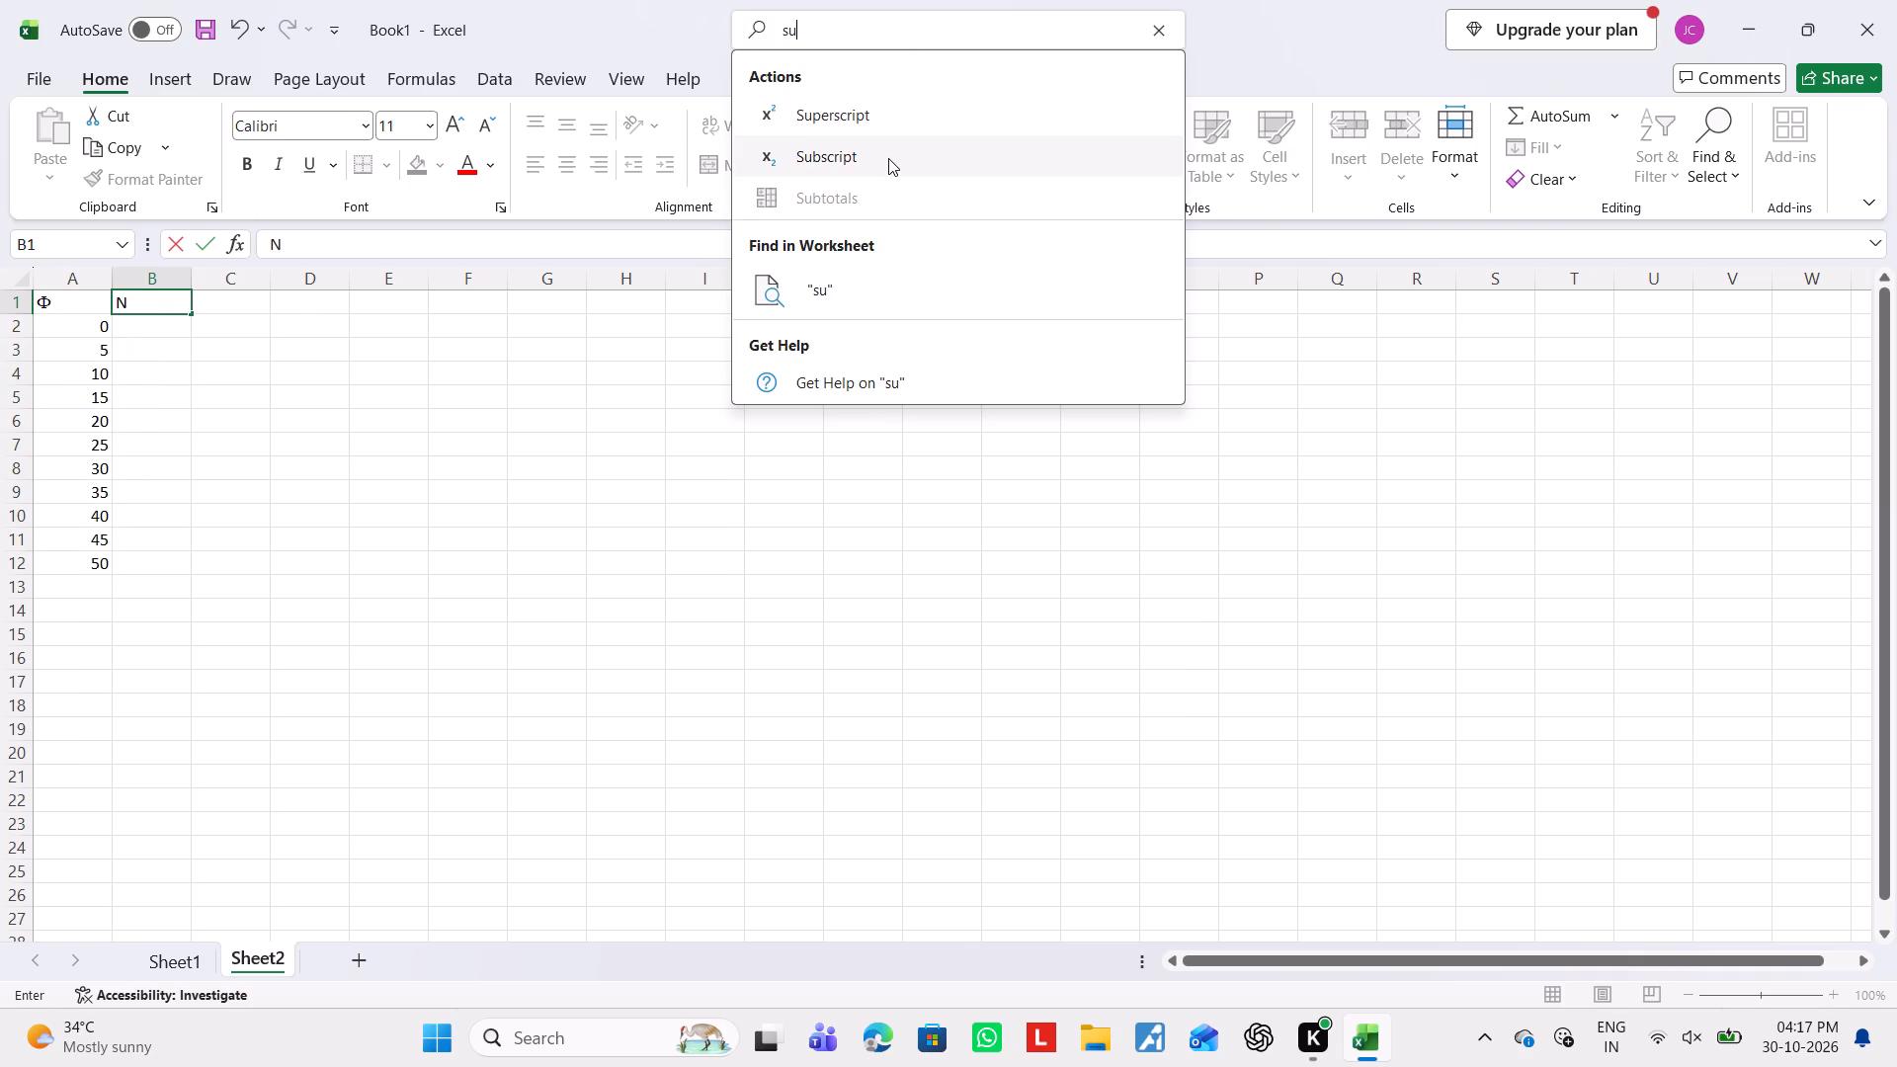
pyautogui.click(888, 158)
pyautogui.press('c')
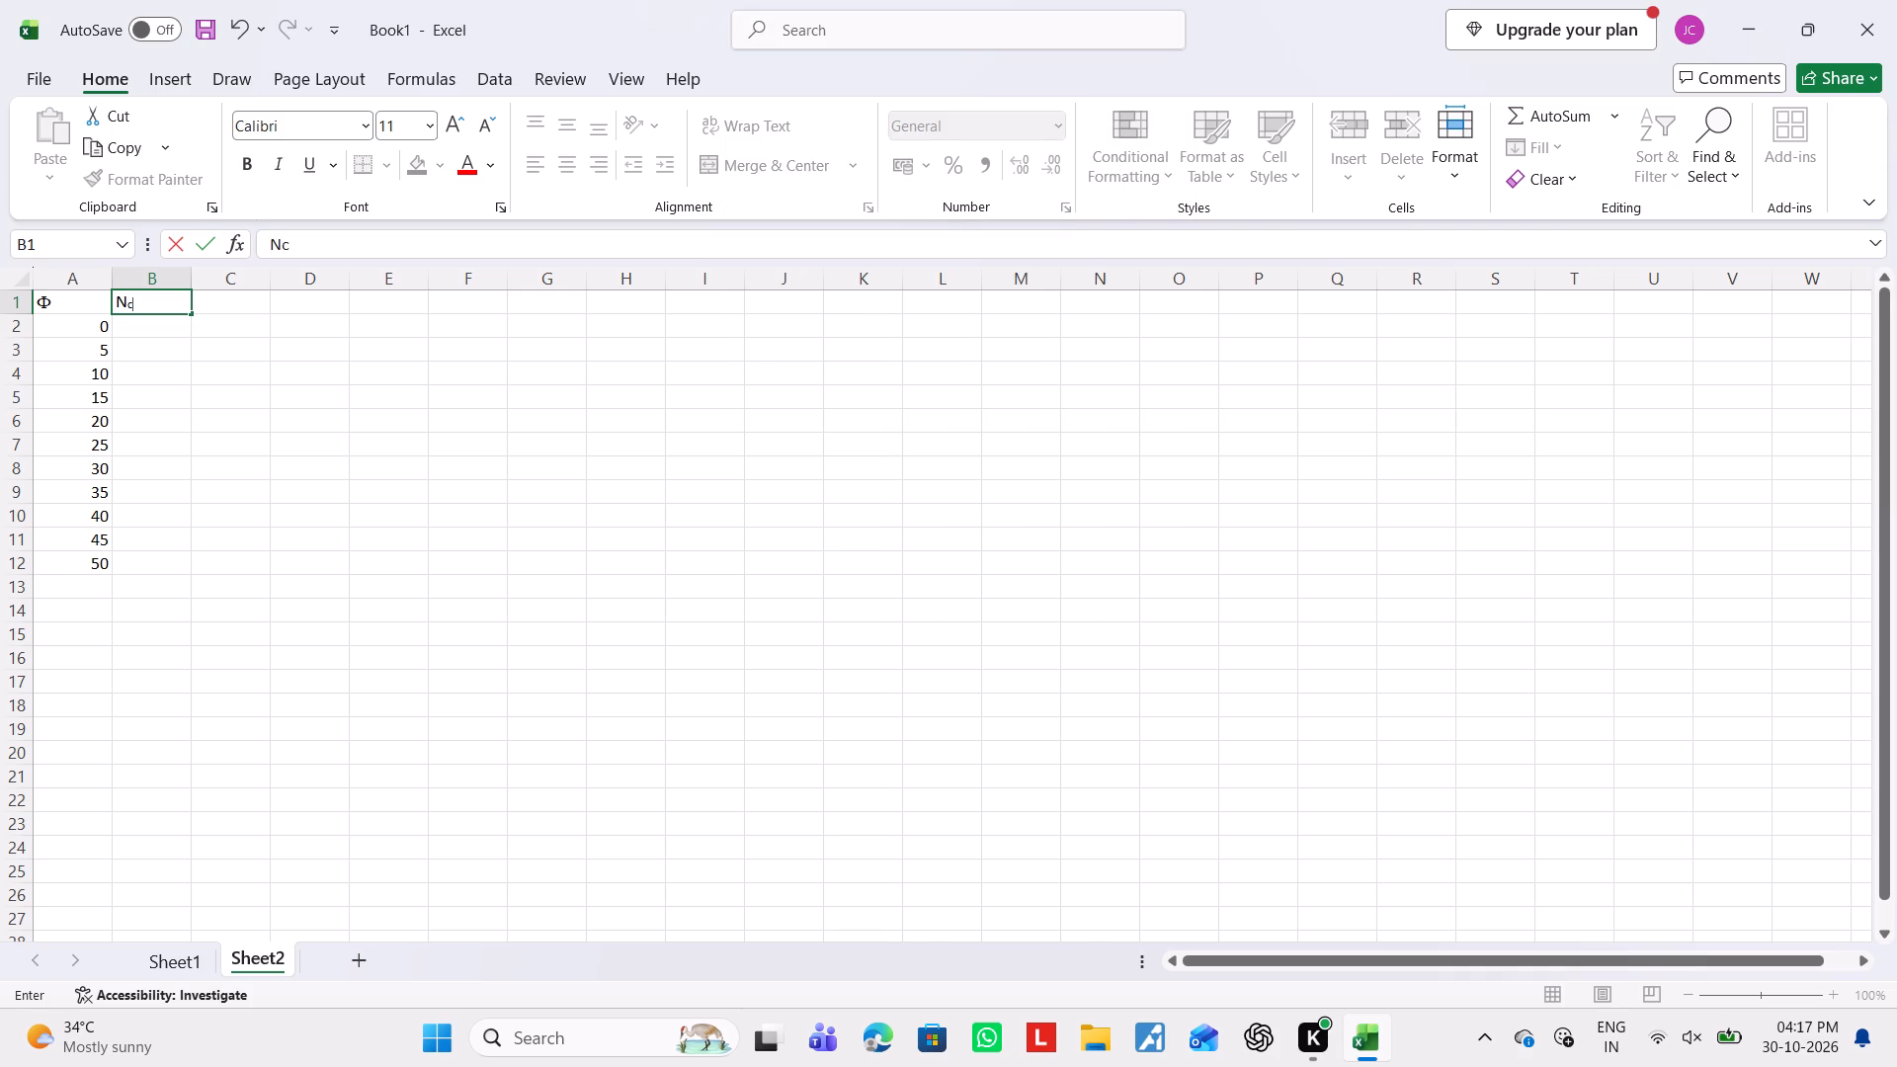
# Enter the header N with a subscript q in cell C1.
pyautogui.click(224, 314)
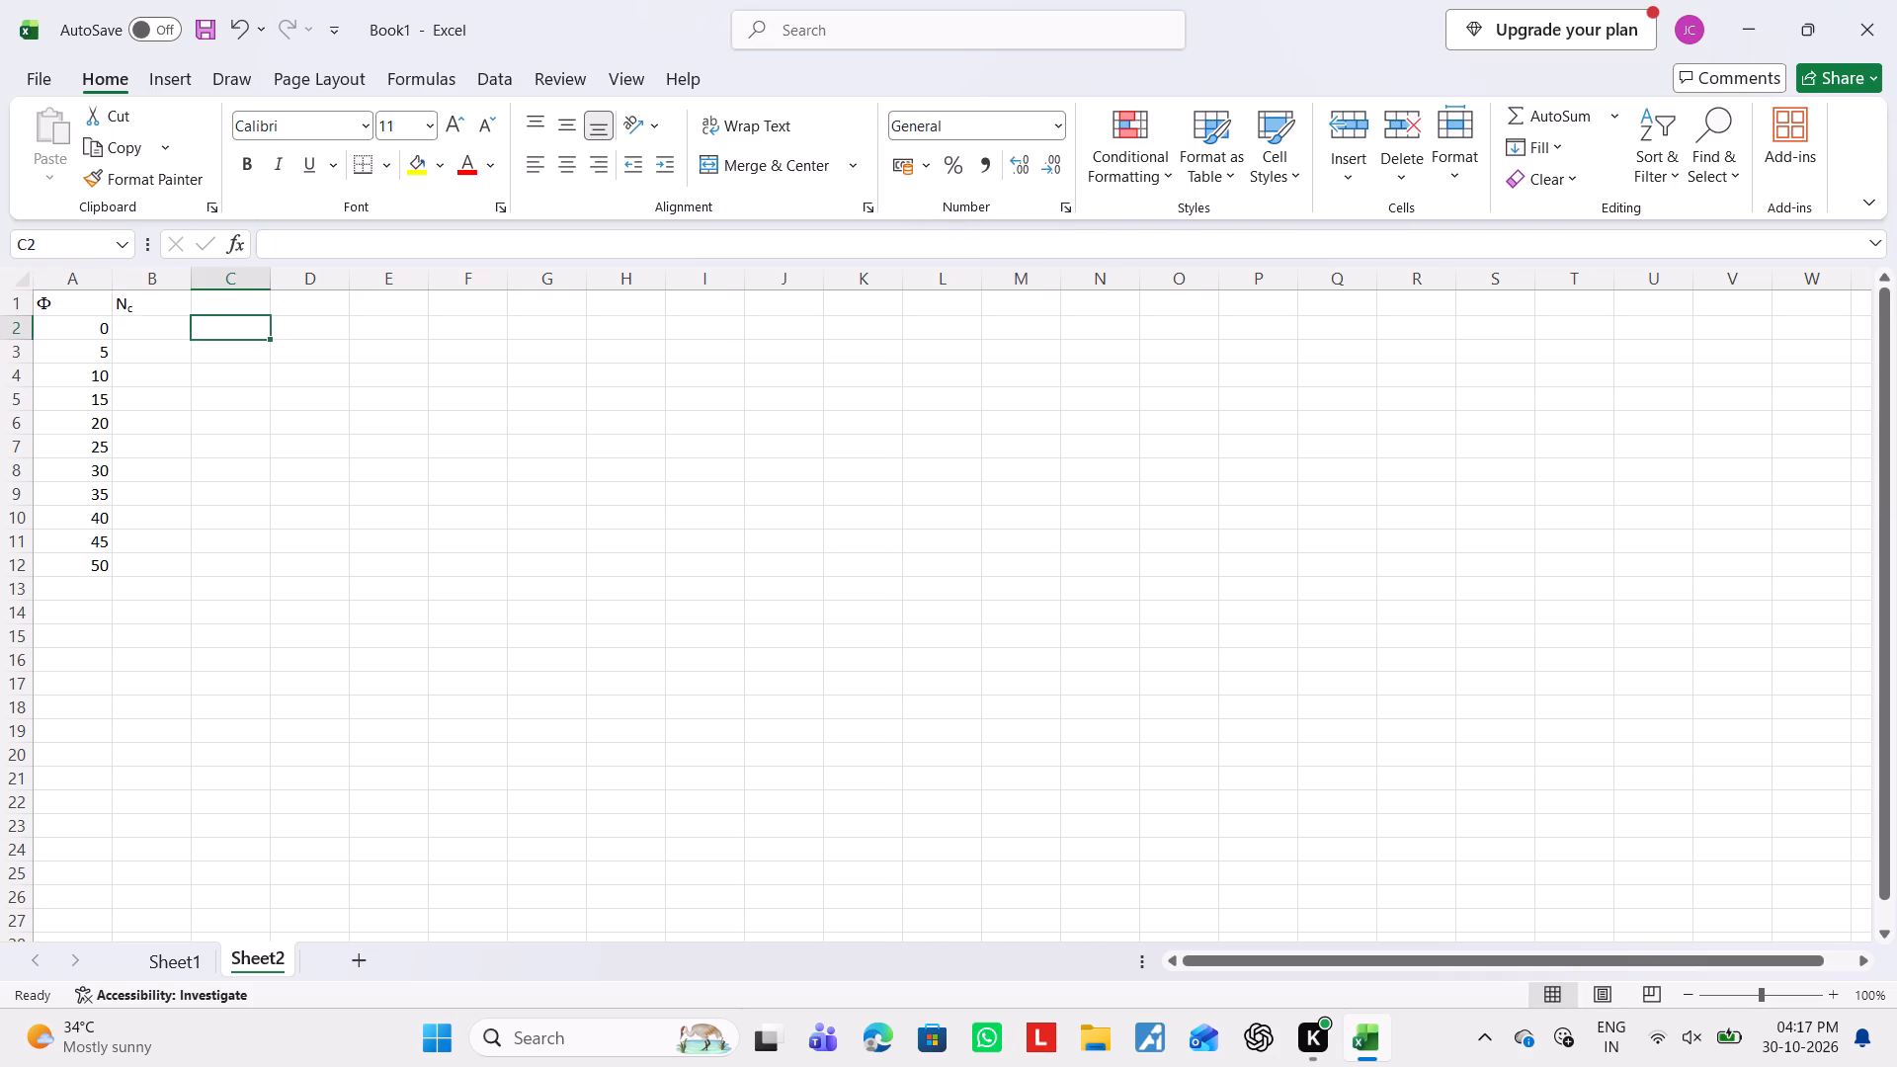
pyautogui.click(227, 309)
pyautogui.hotkey('shift', 'n')
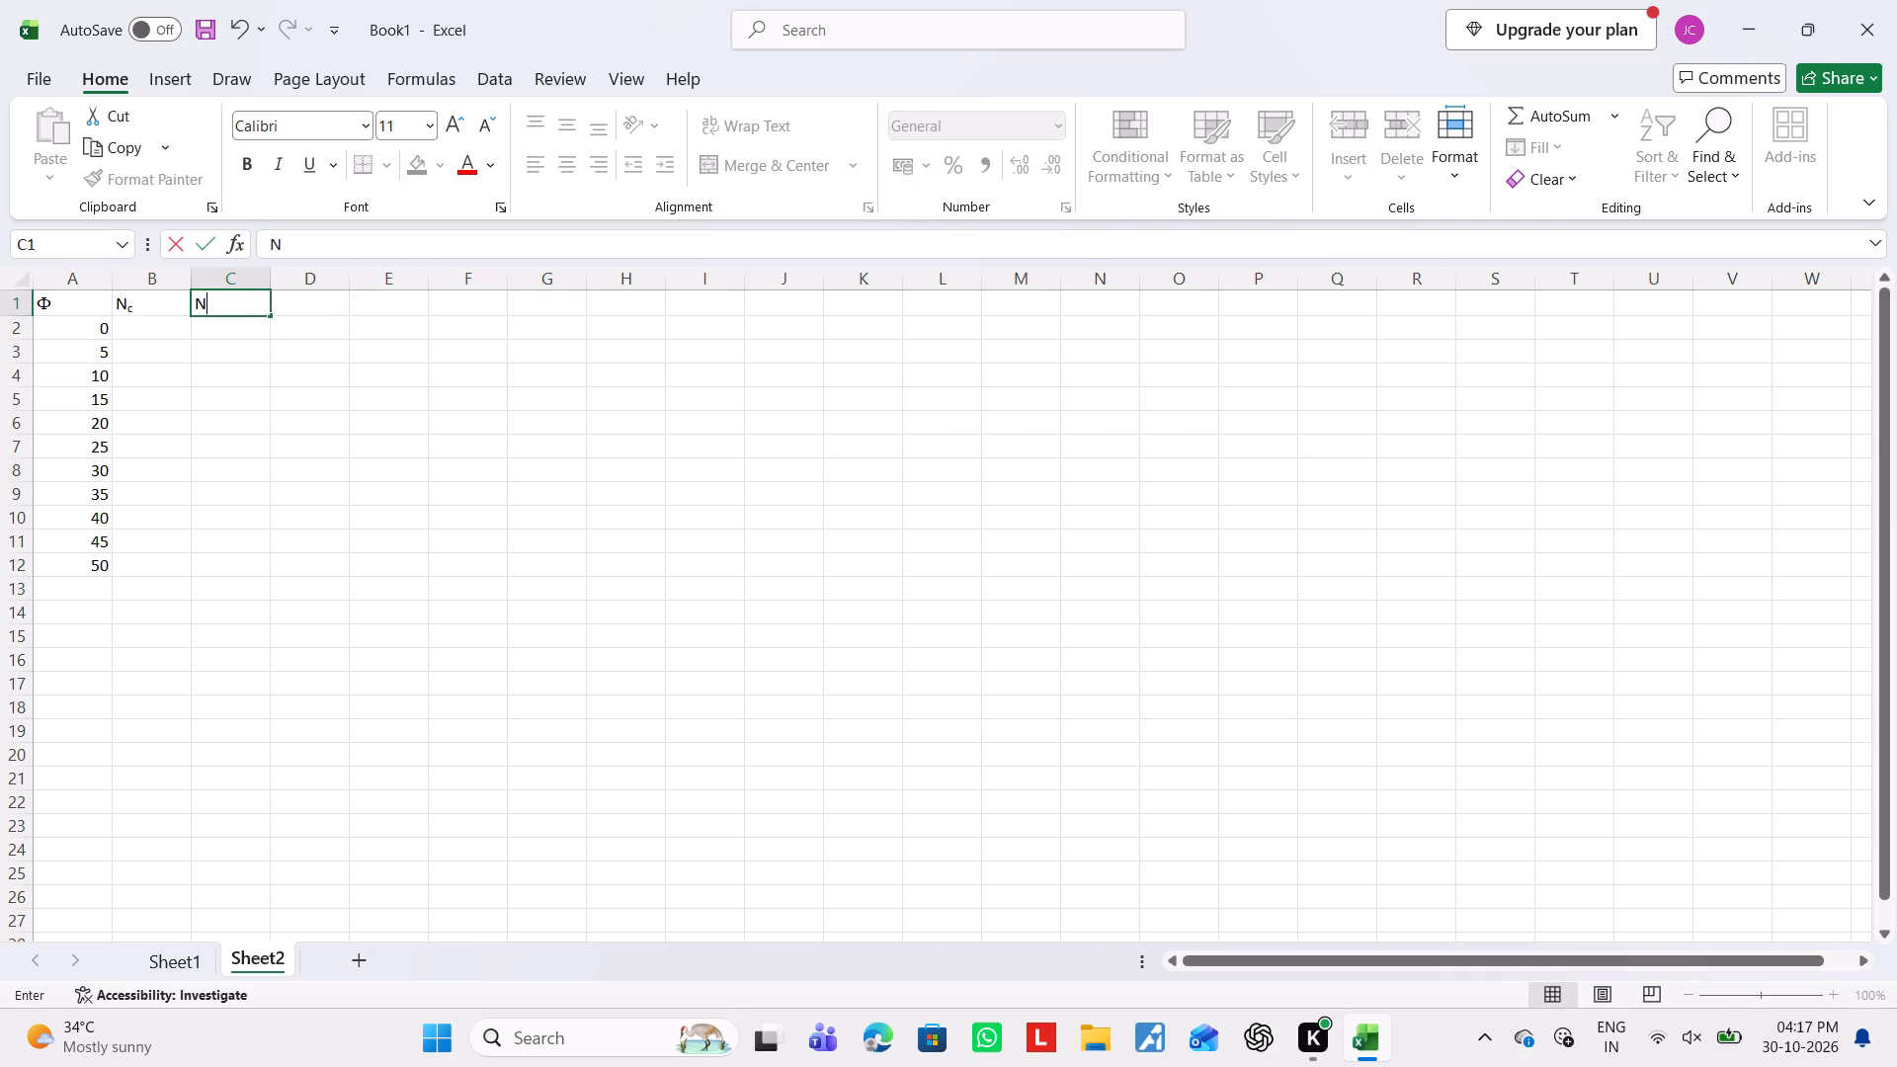
pyautogui.click(975, 28)
pyautogui.press('s')
pyautogui.press('u')
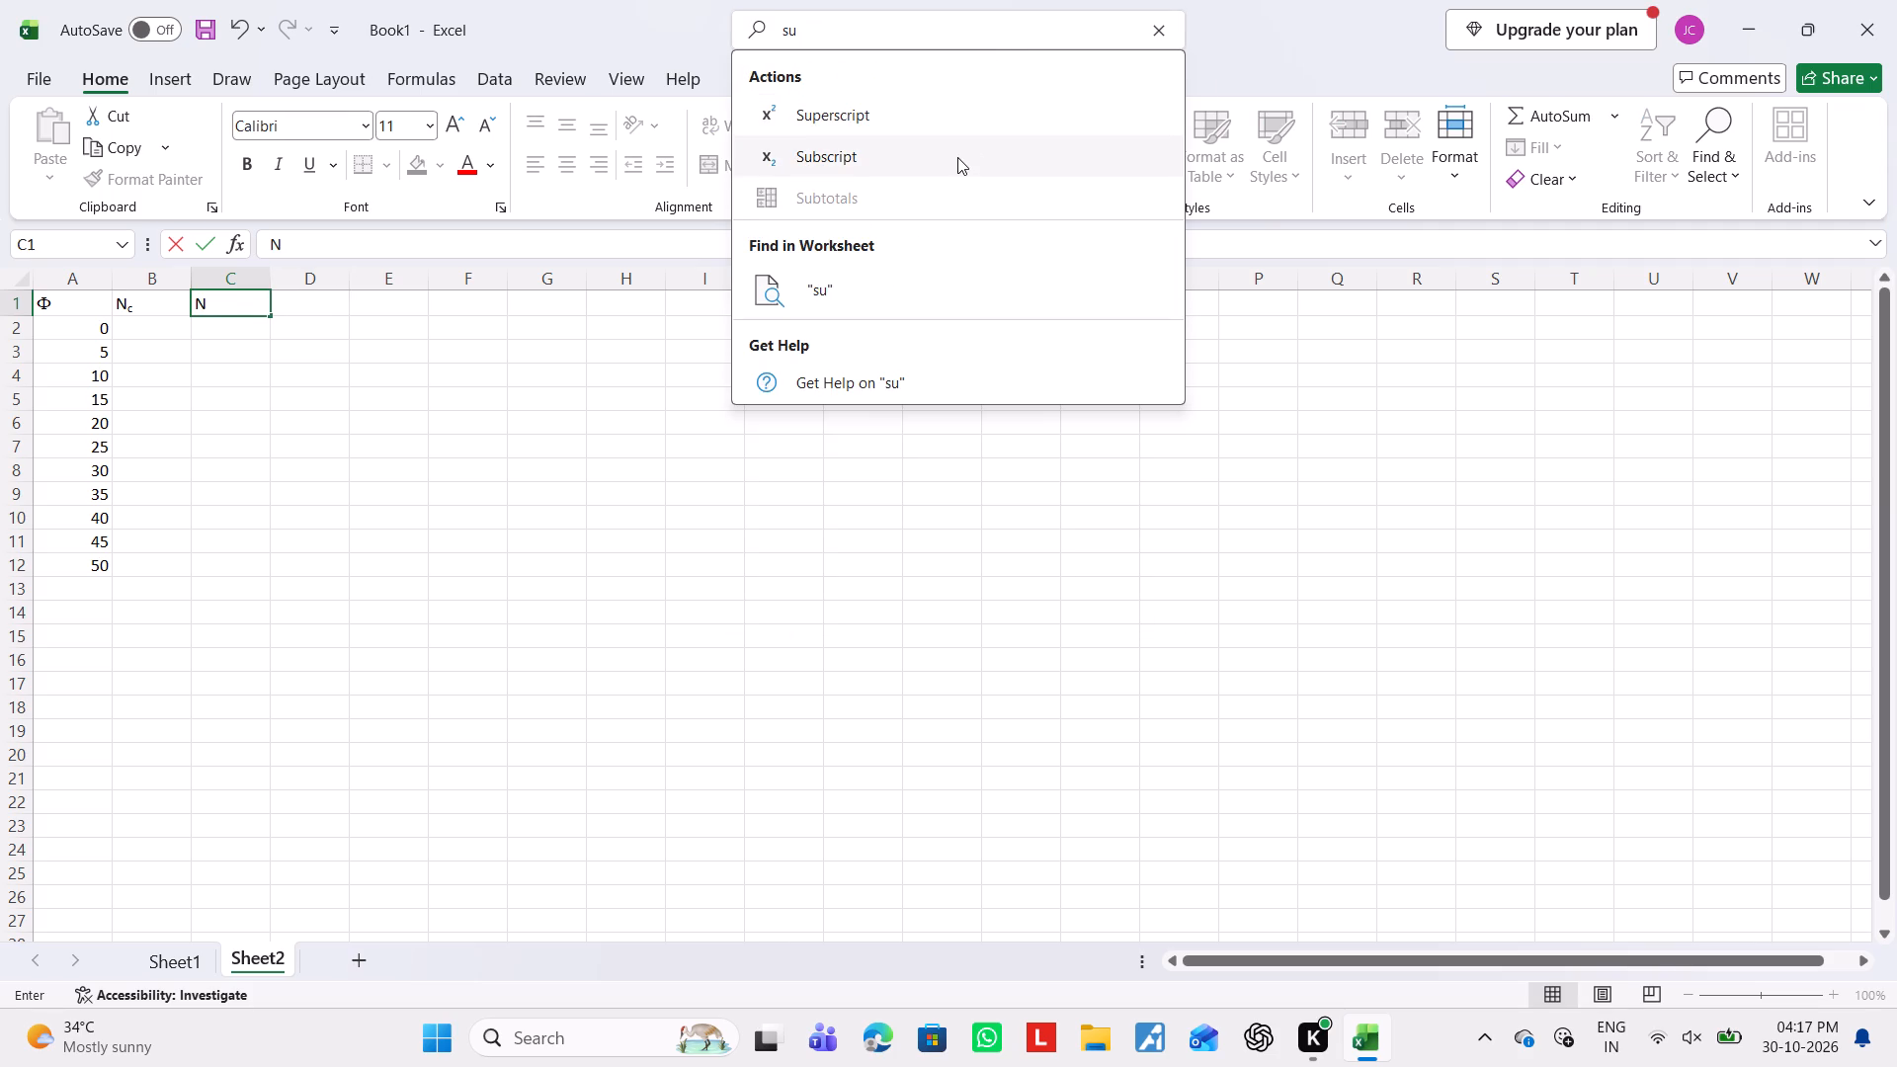
pyautogui.click(940, 150)
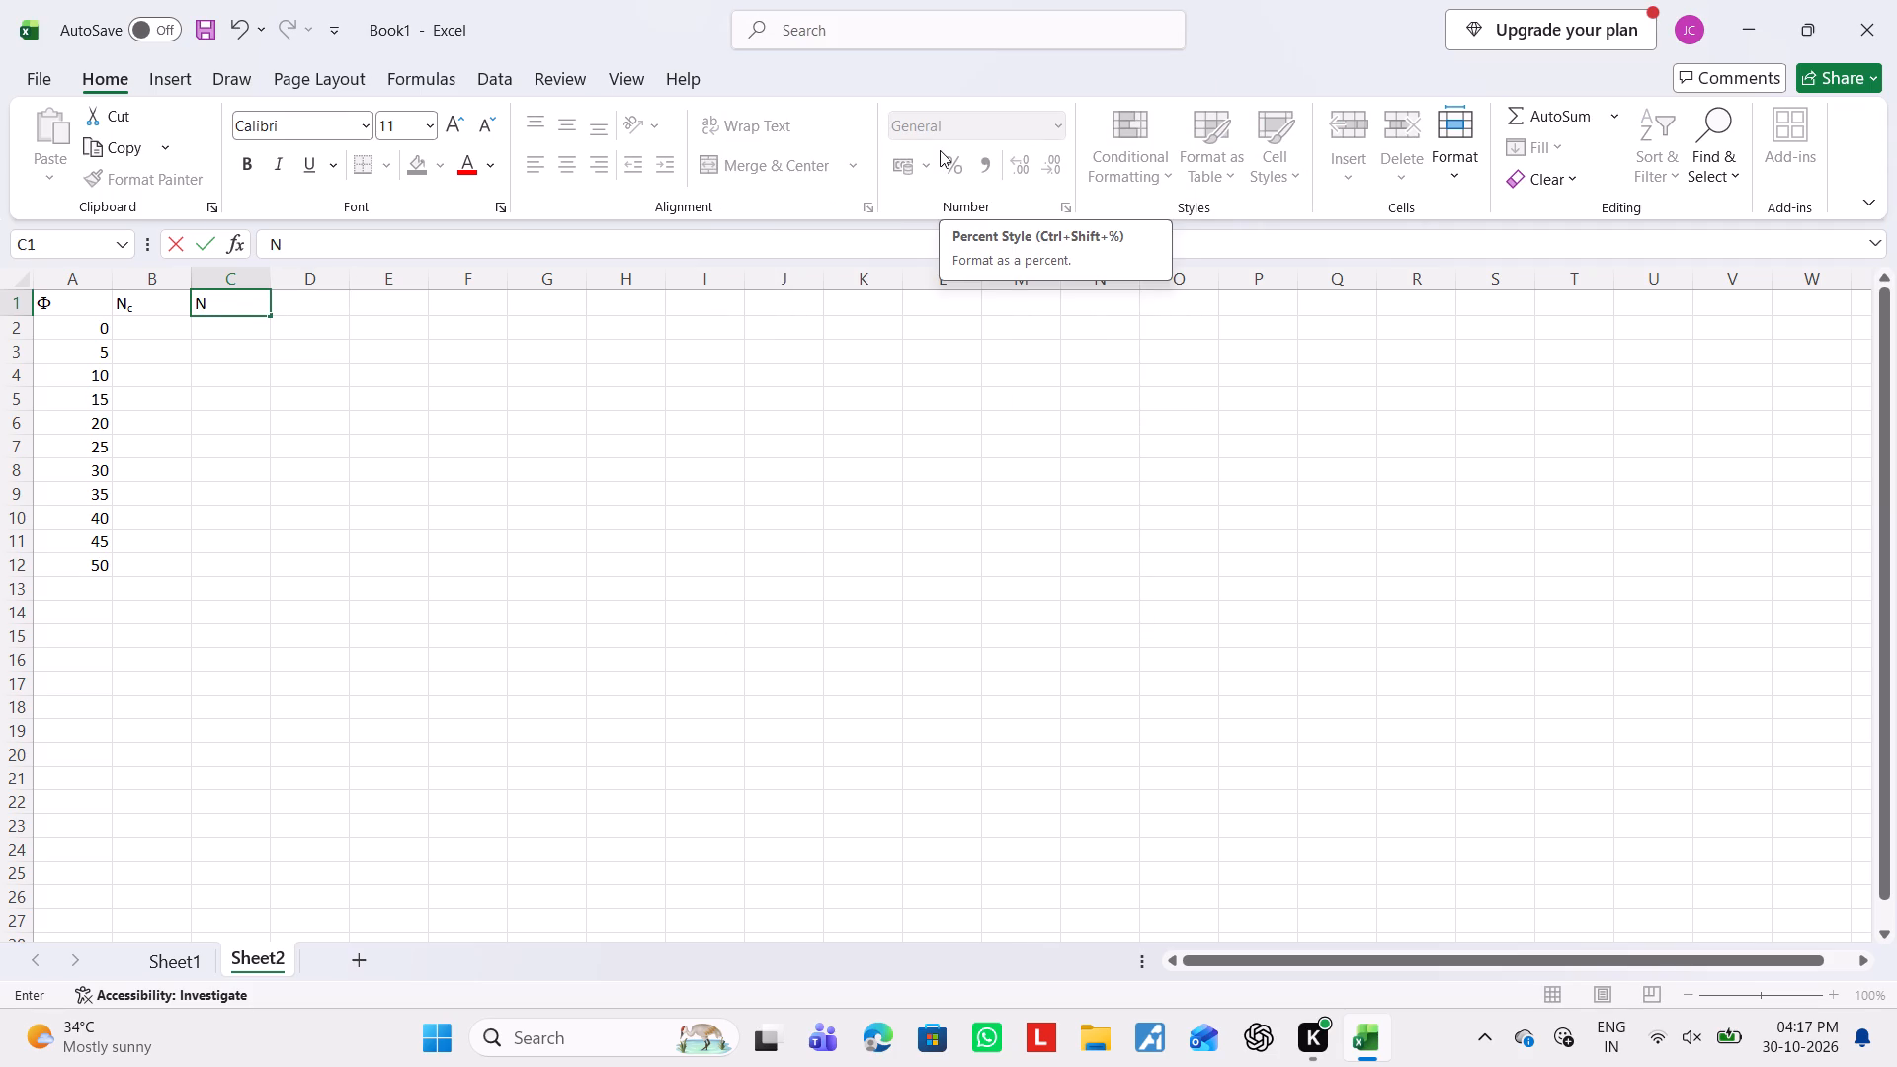
pyautogui.press('q')
# Enter the header N with a subscript γ symbol in cell D1.
pyautogui.click(306, 310)
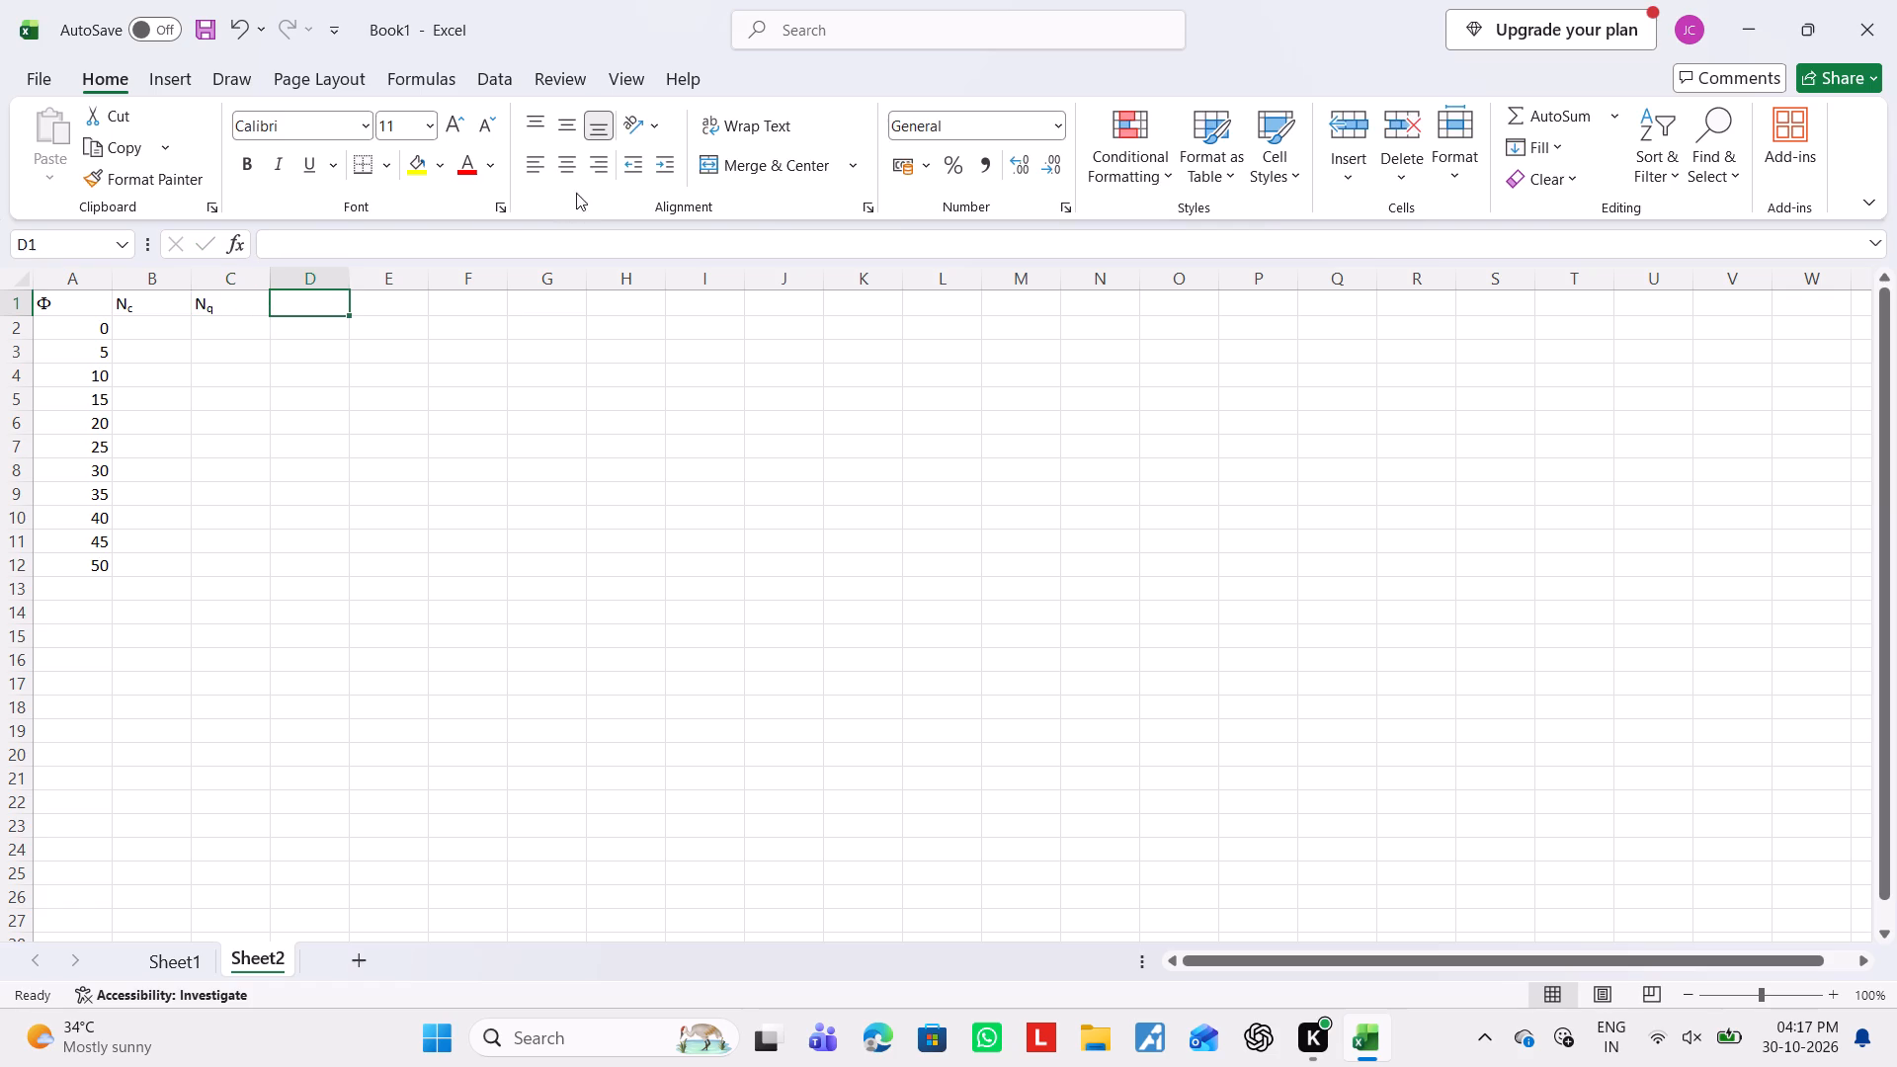
pyautogui.hotkey('shift', 'n')
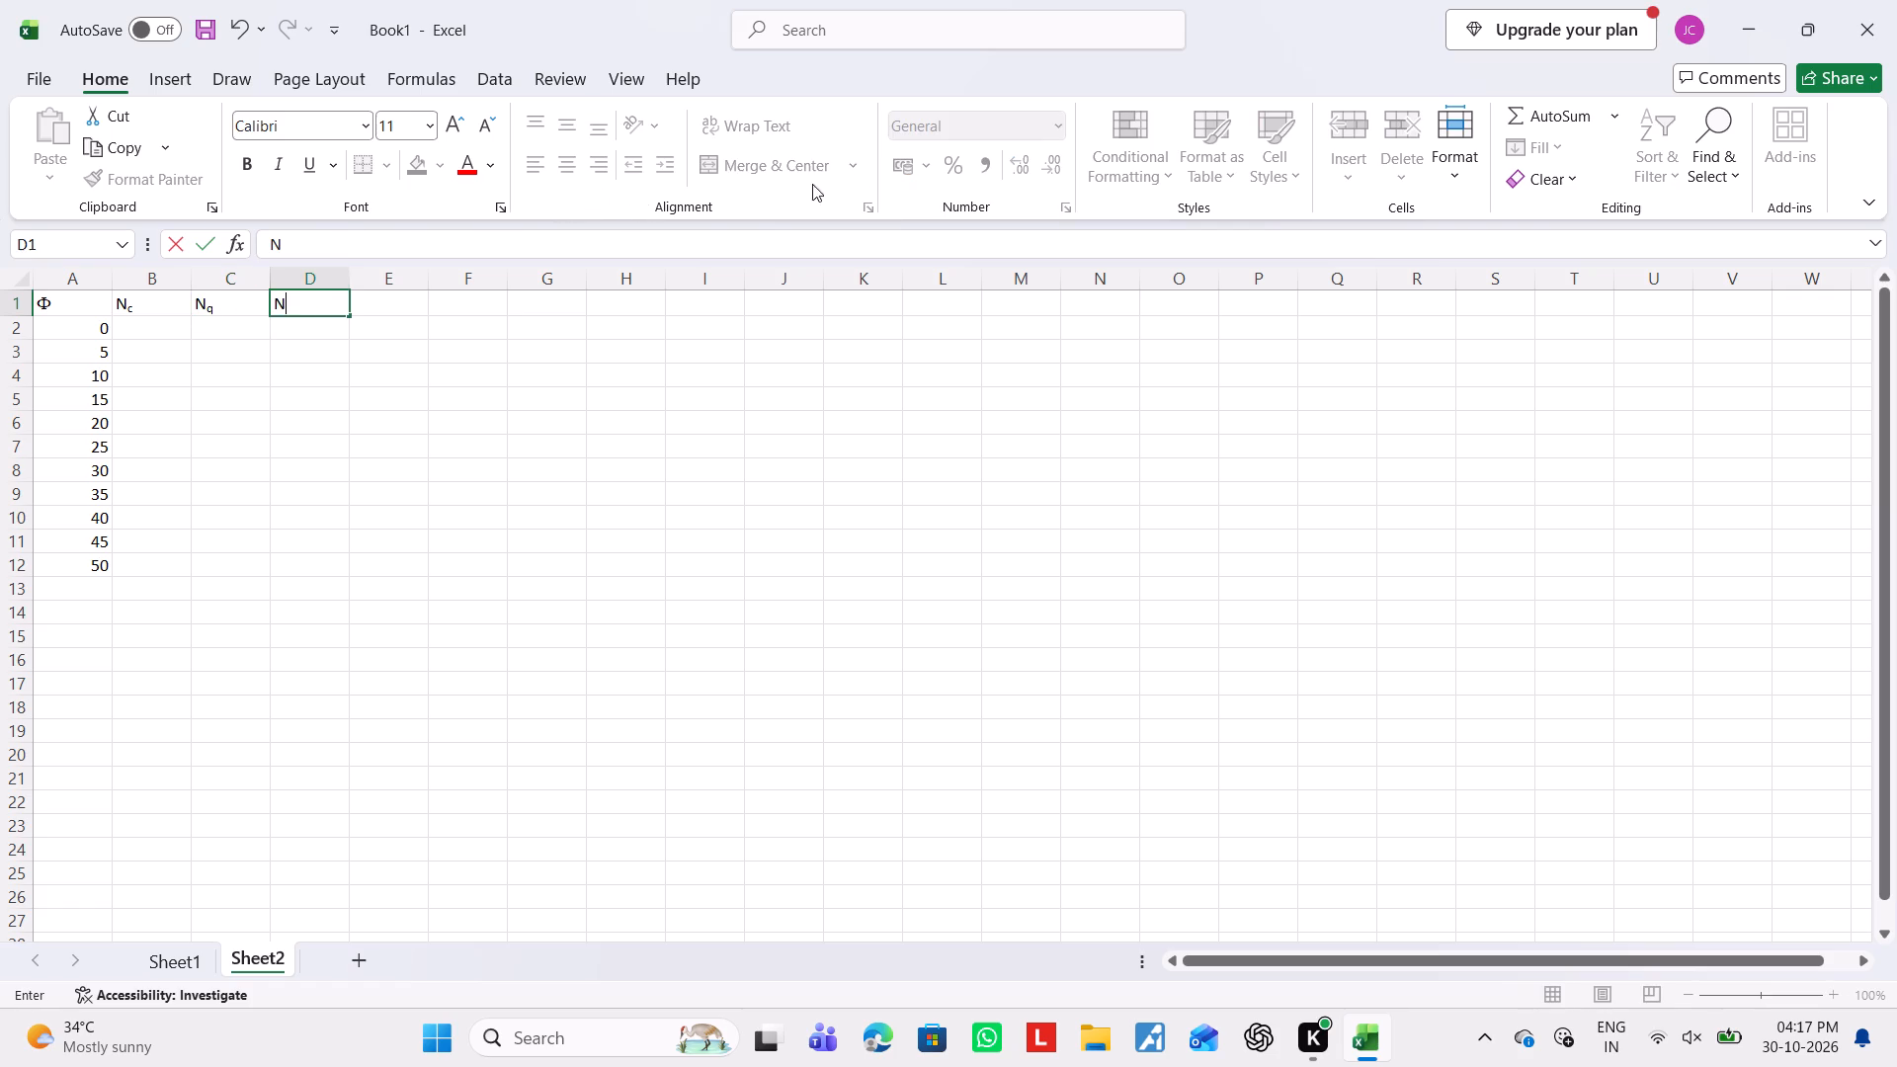
pyautogui.click(816, 26)
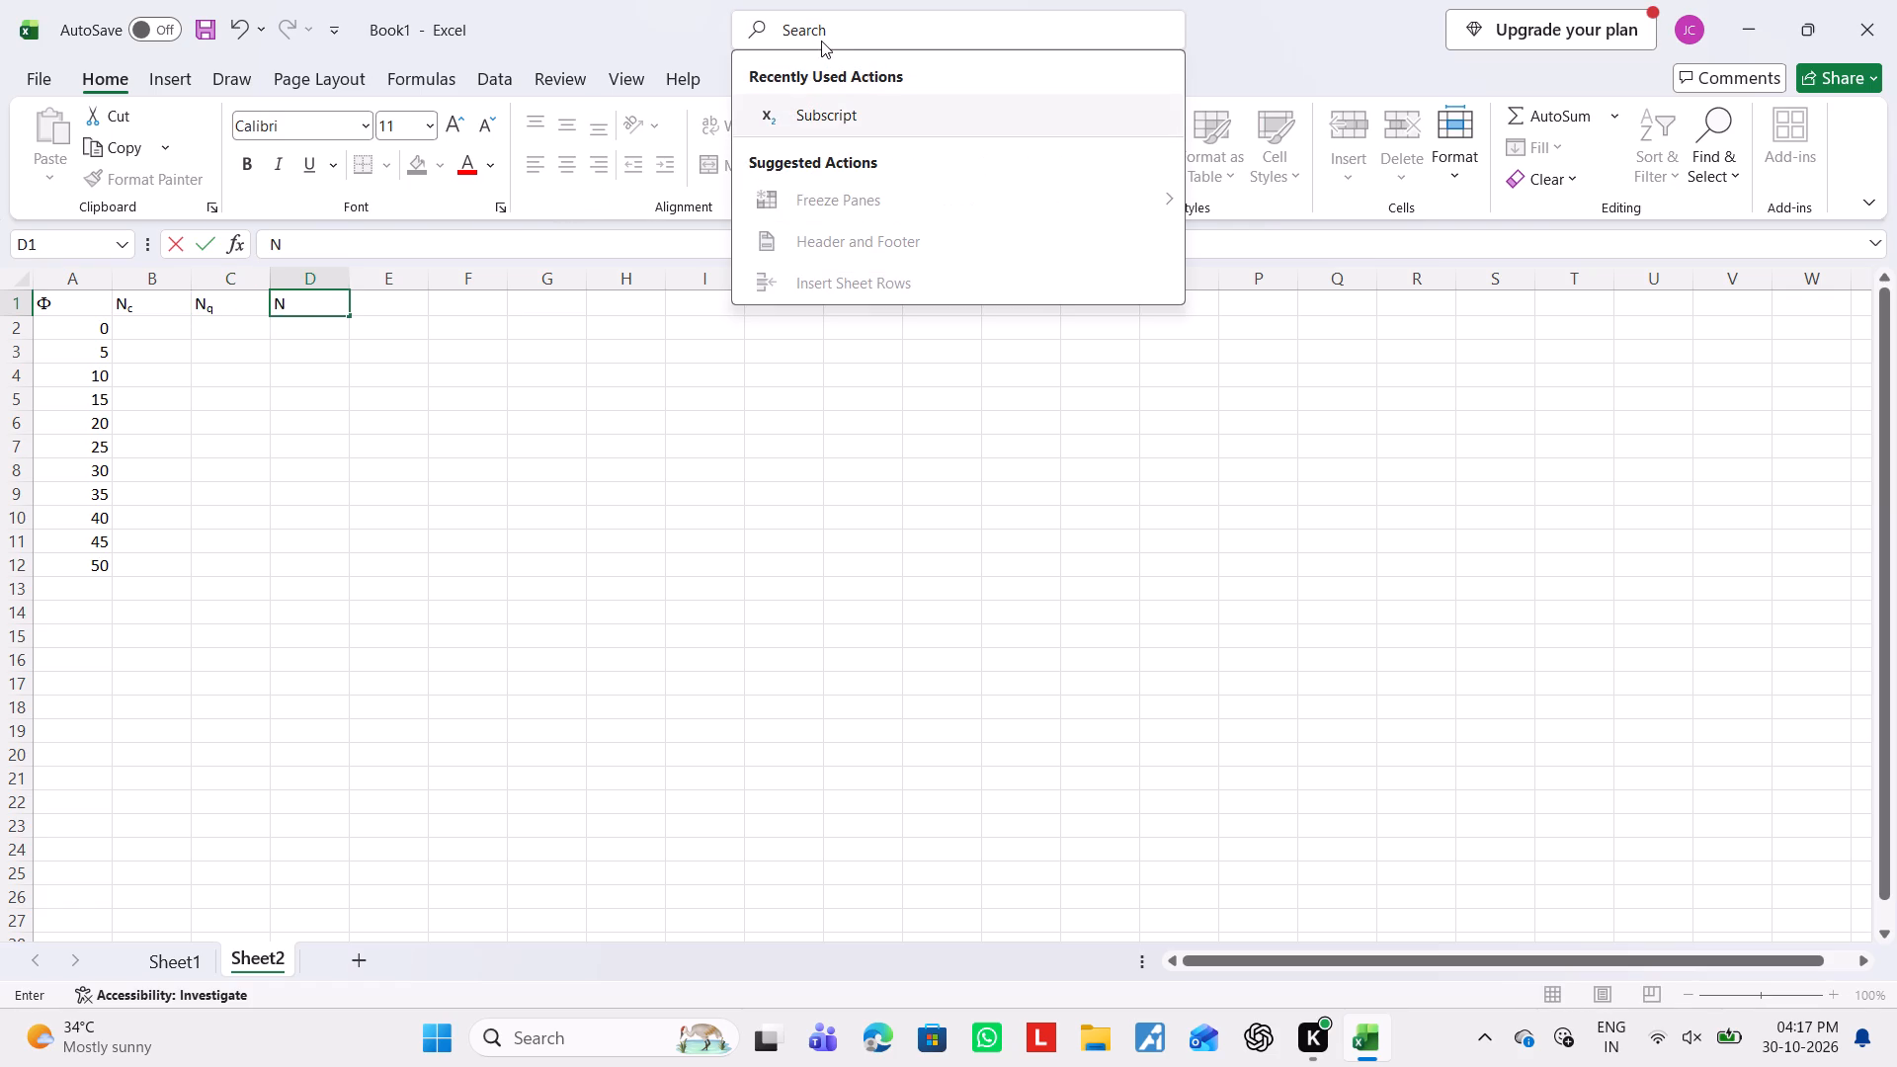
pyautogui.click(825, 118)
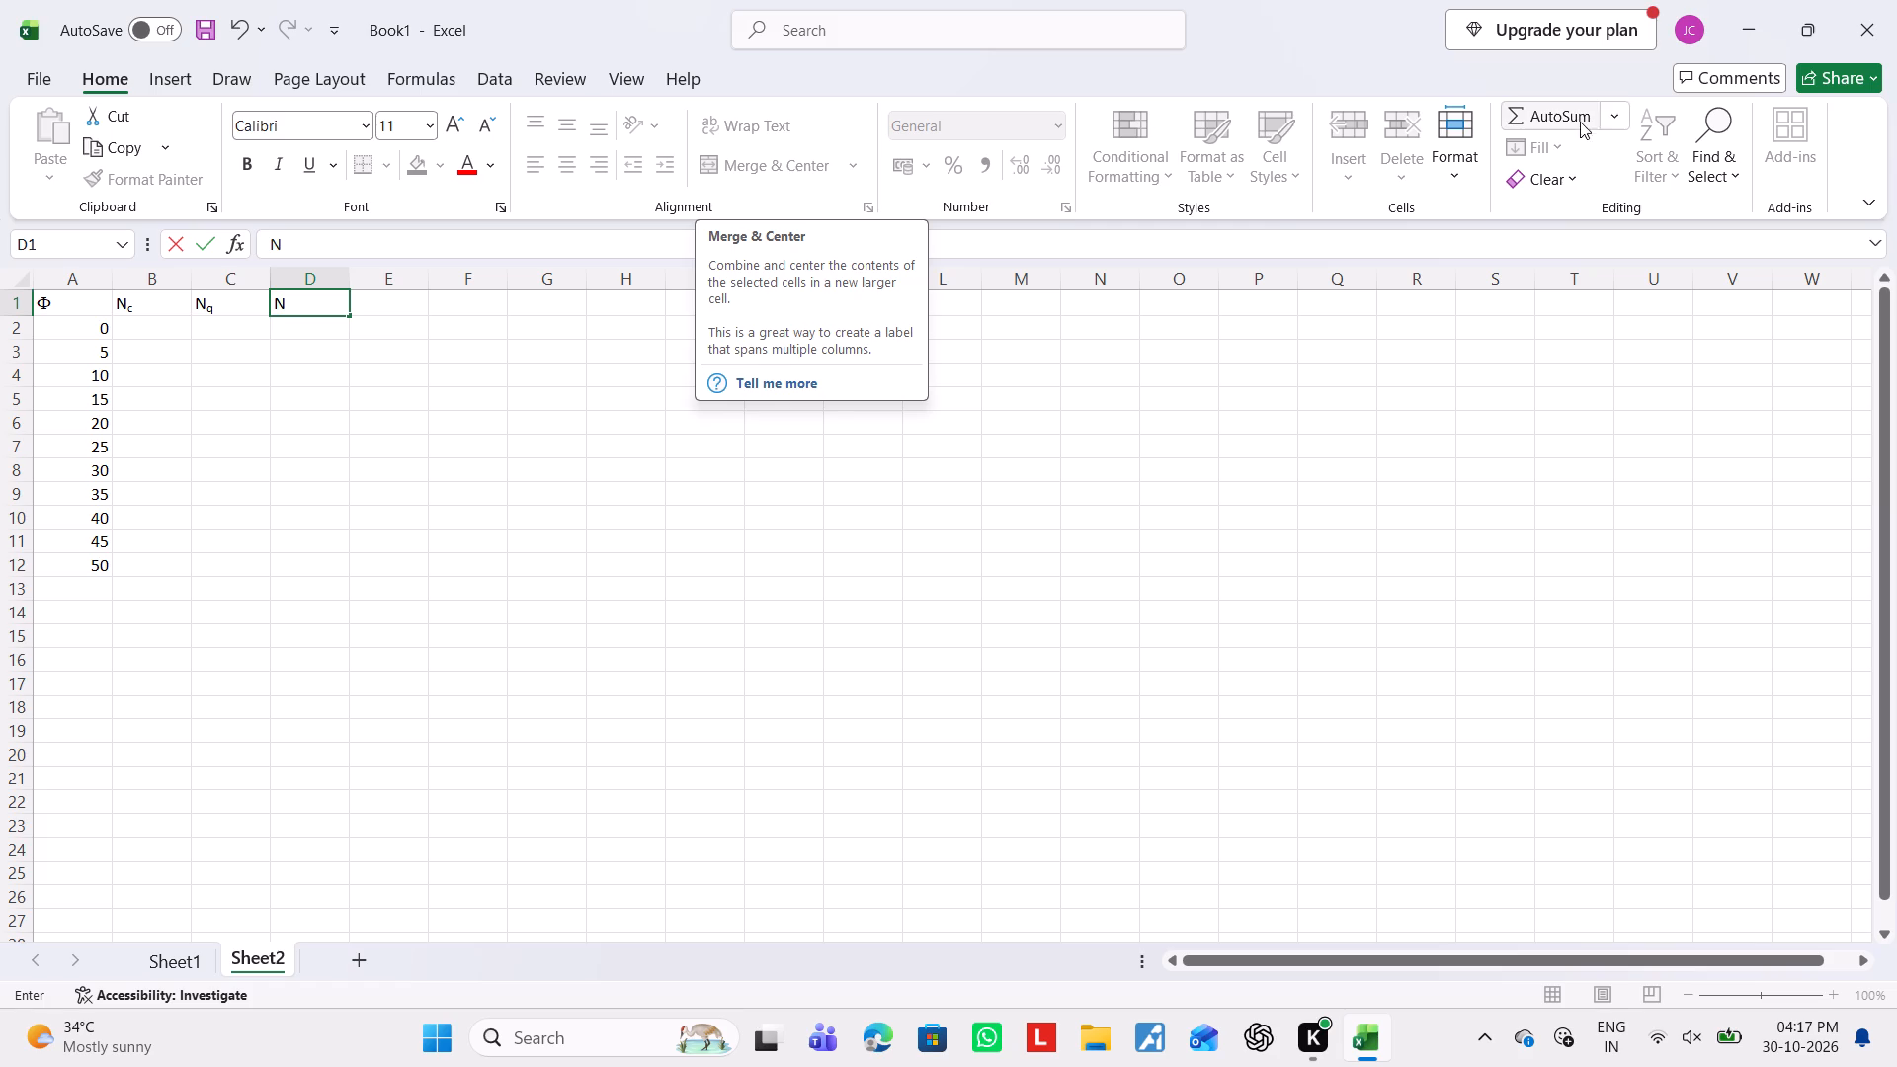
pyautogui.click(164, 83)
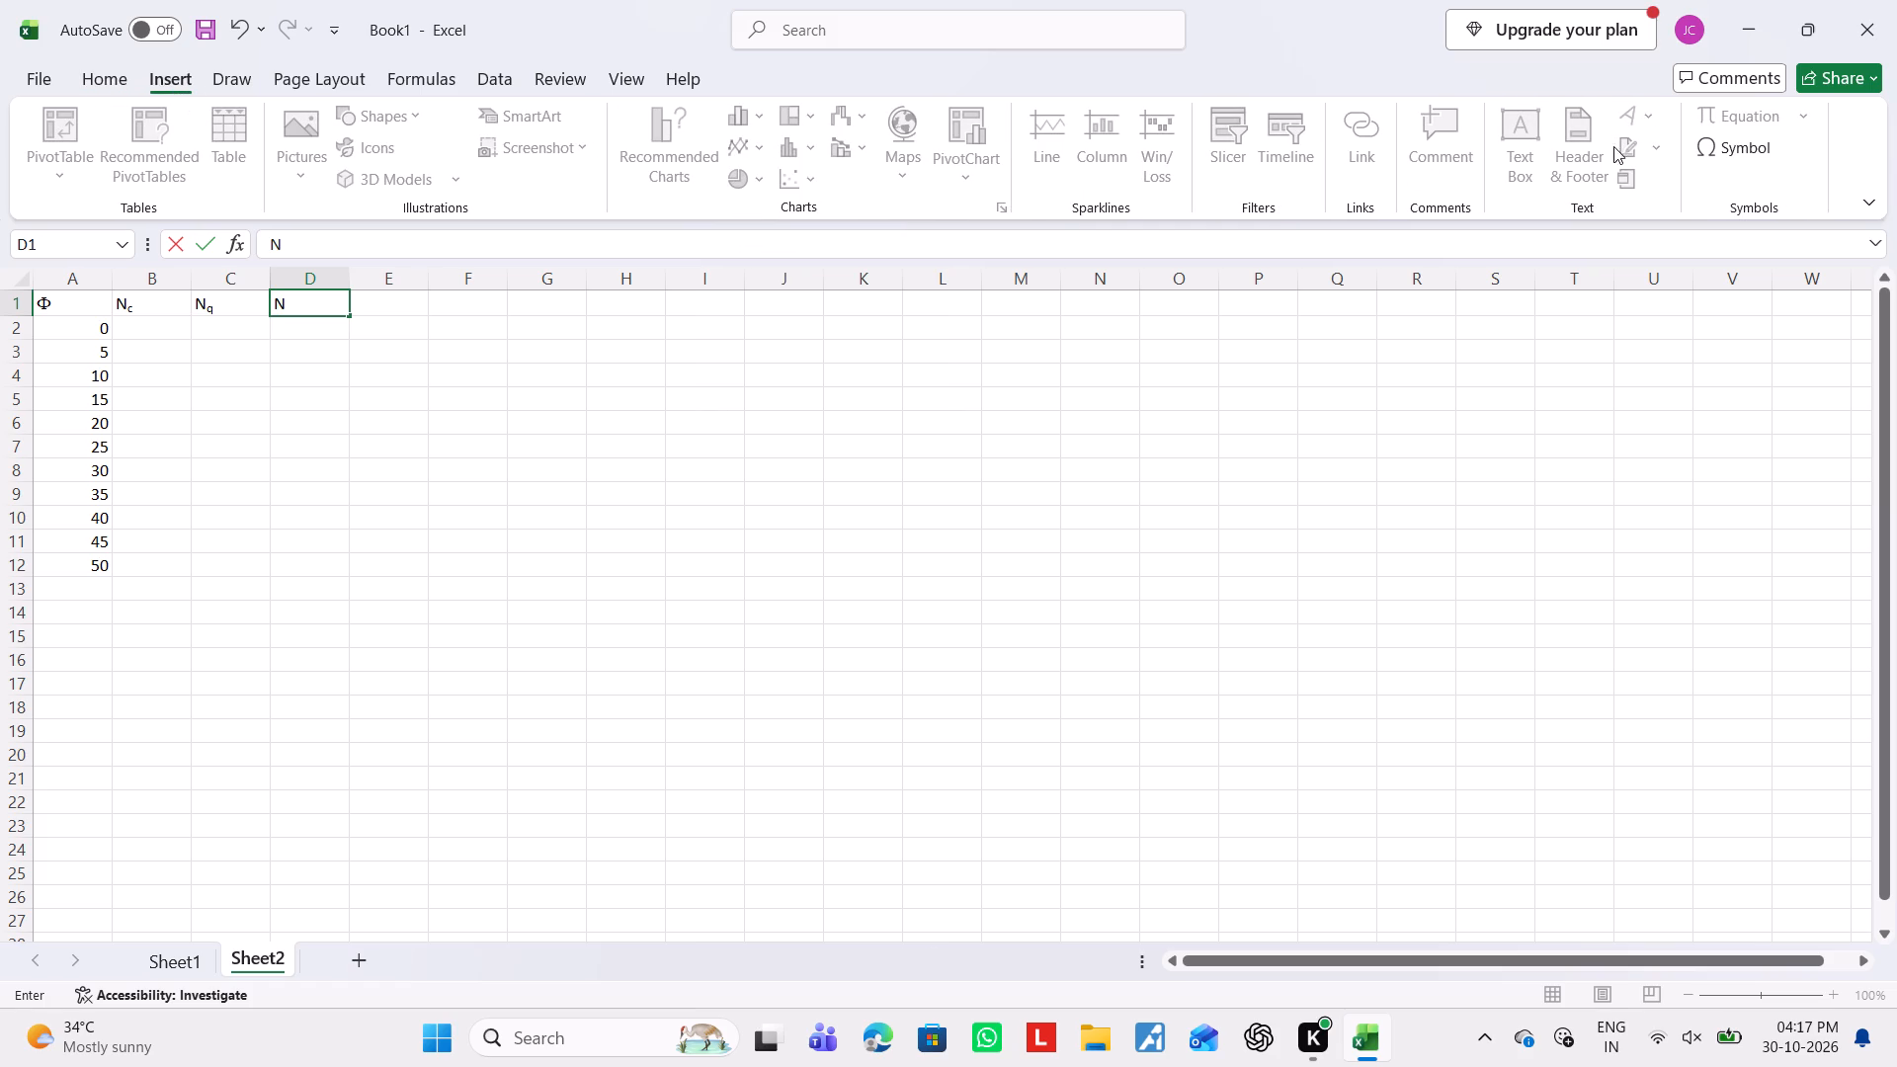
pyautogui.click(1715, 137)
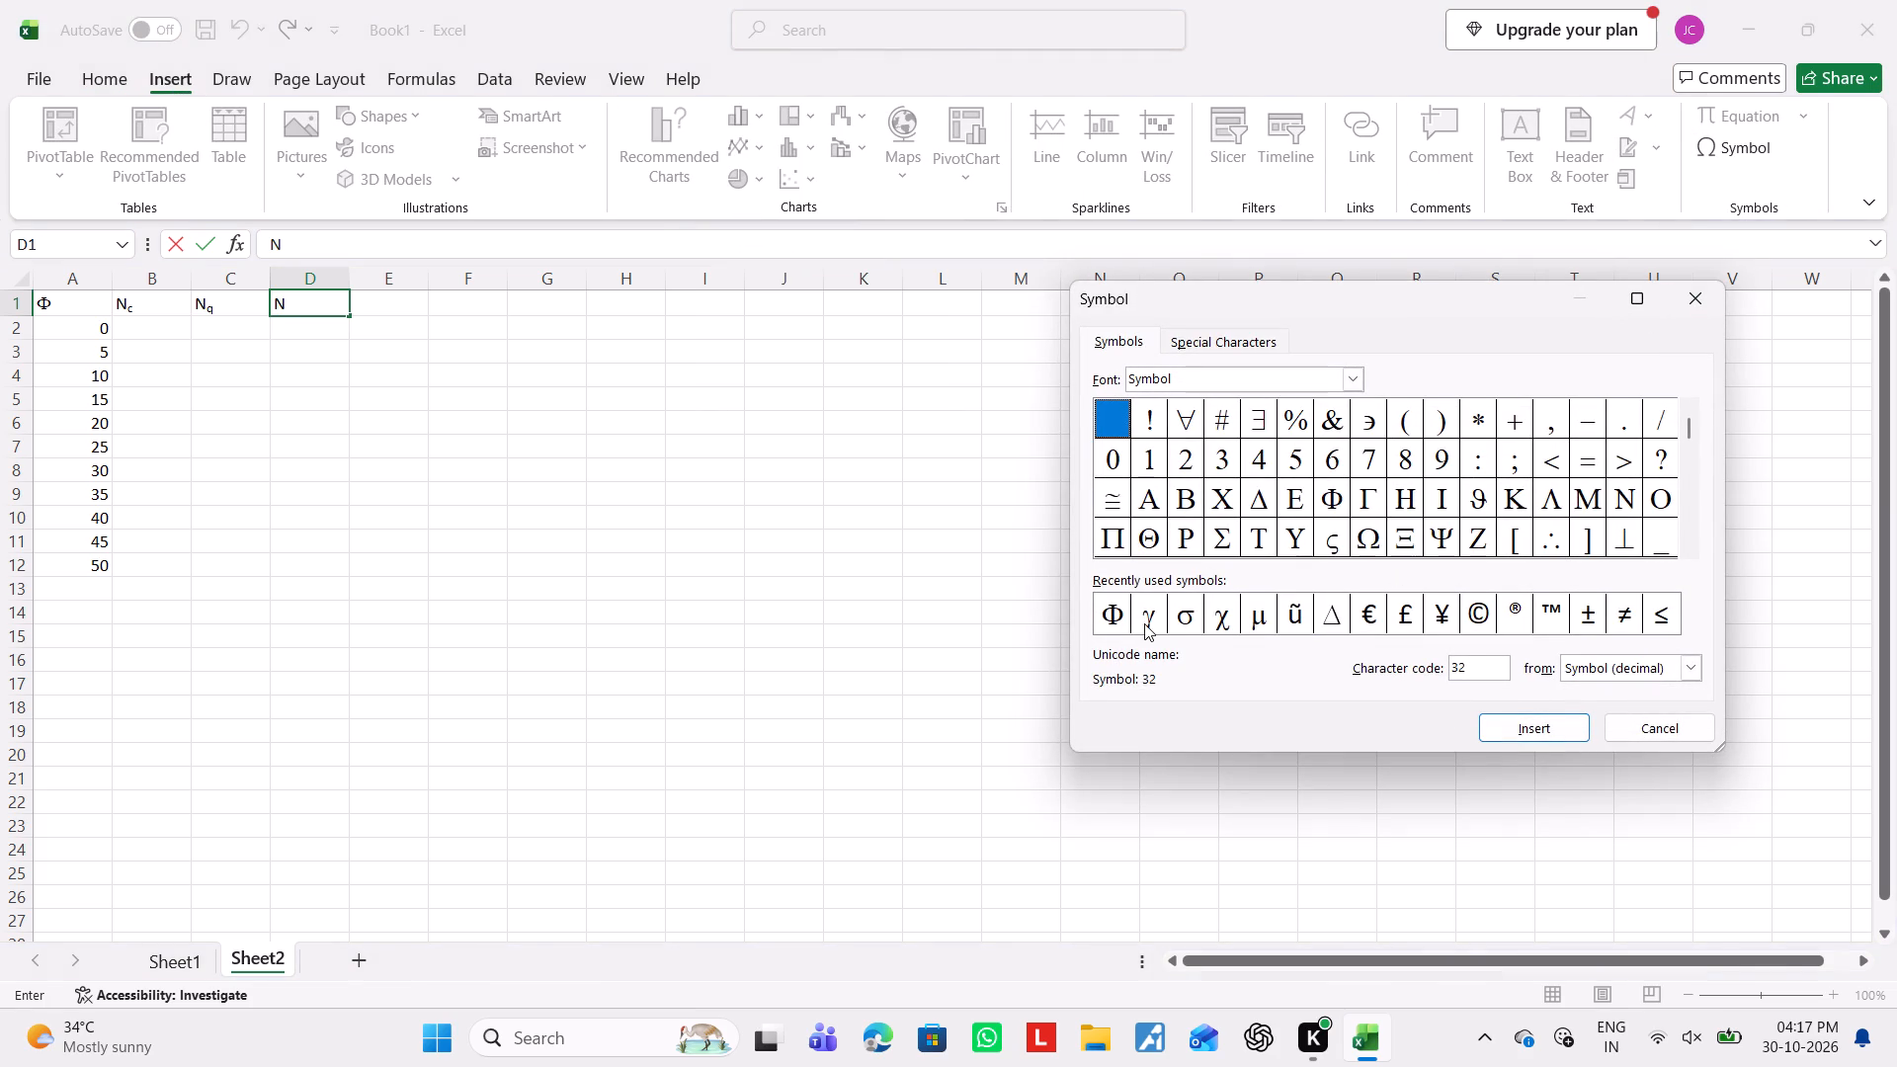
pyautogui.click(1144, 623)
pyautogui.click(1510, 718)
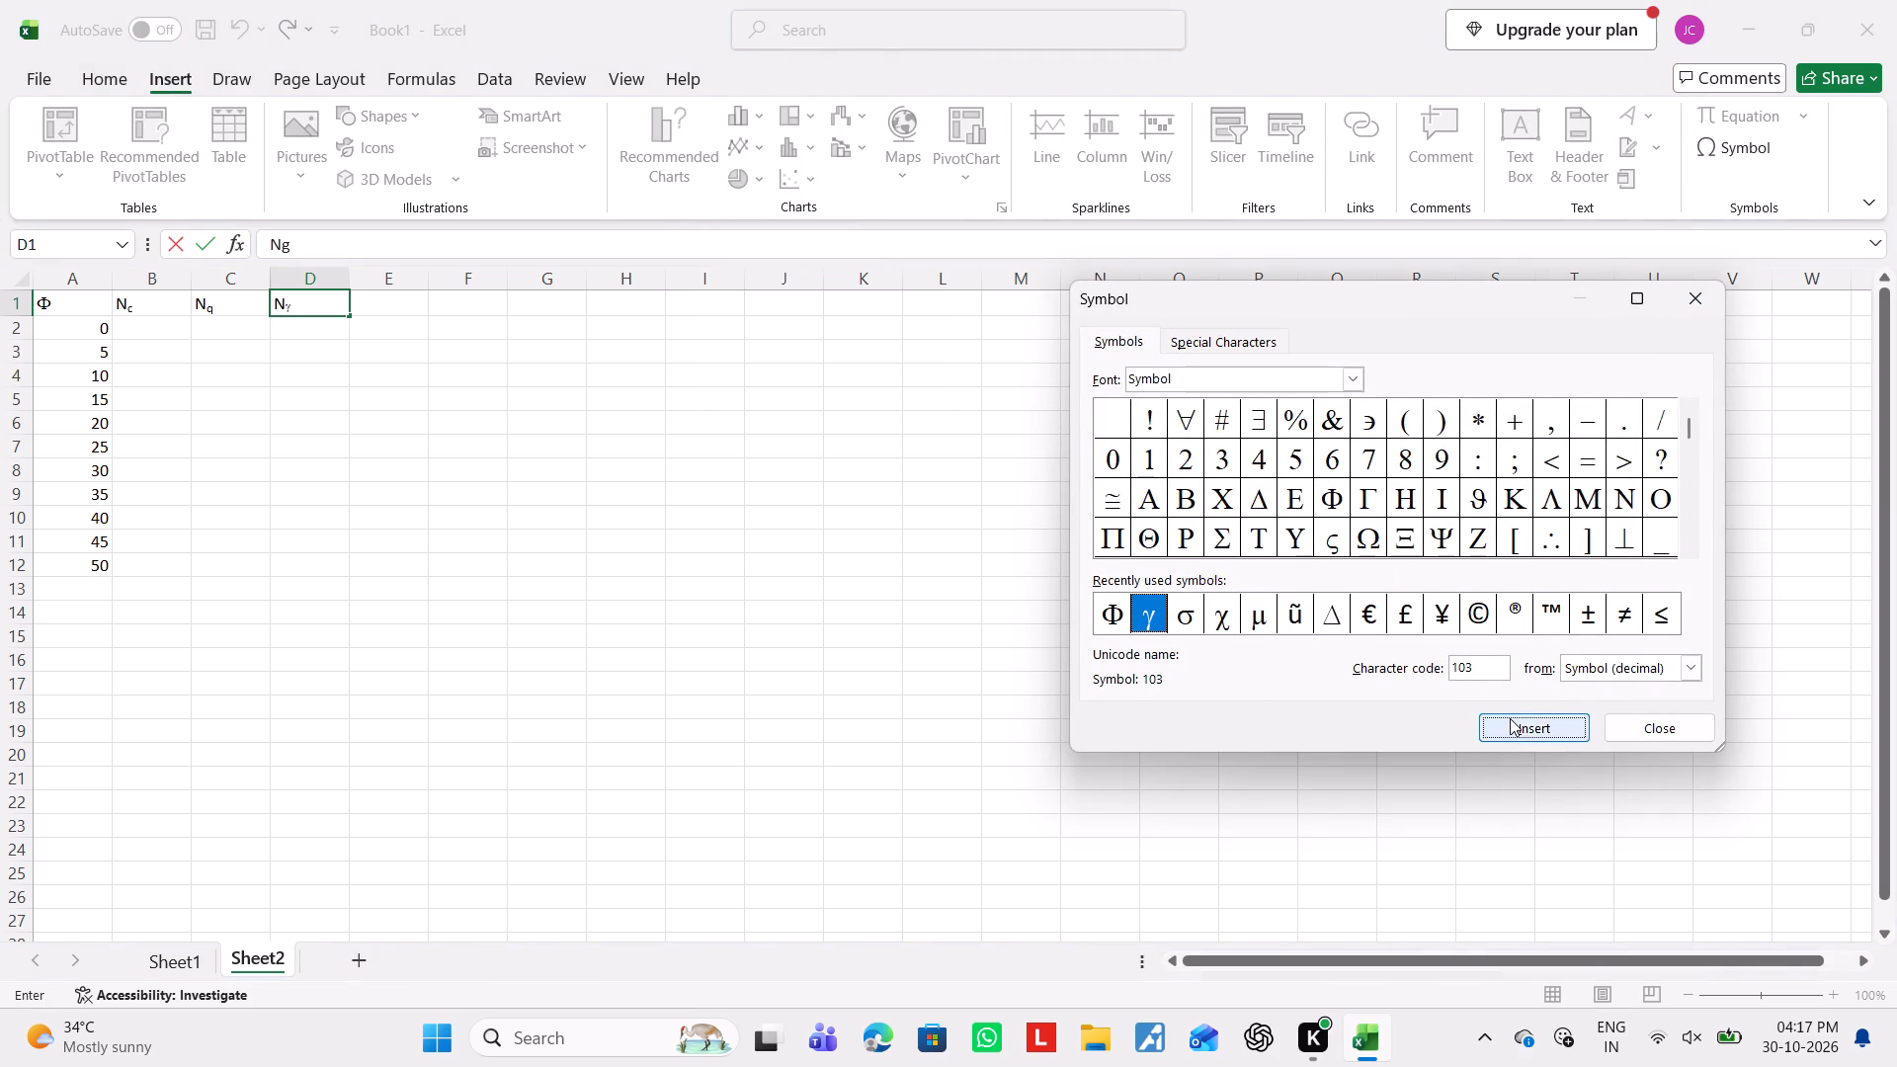
pyautogui.click(1620, 739)
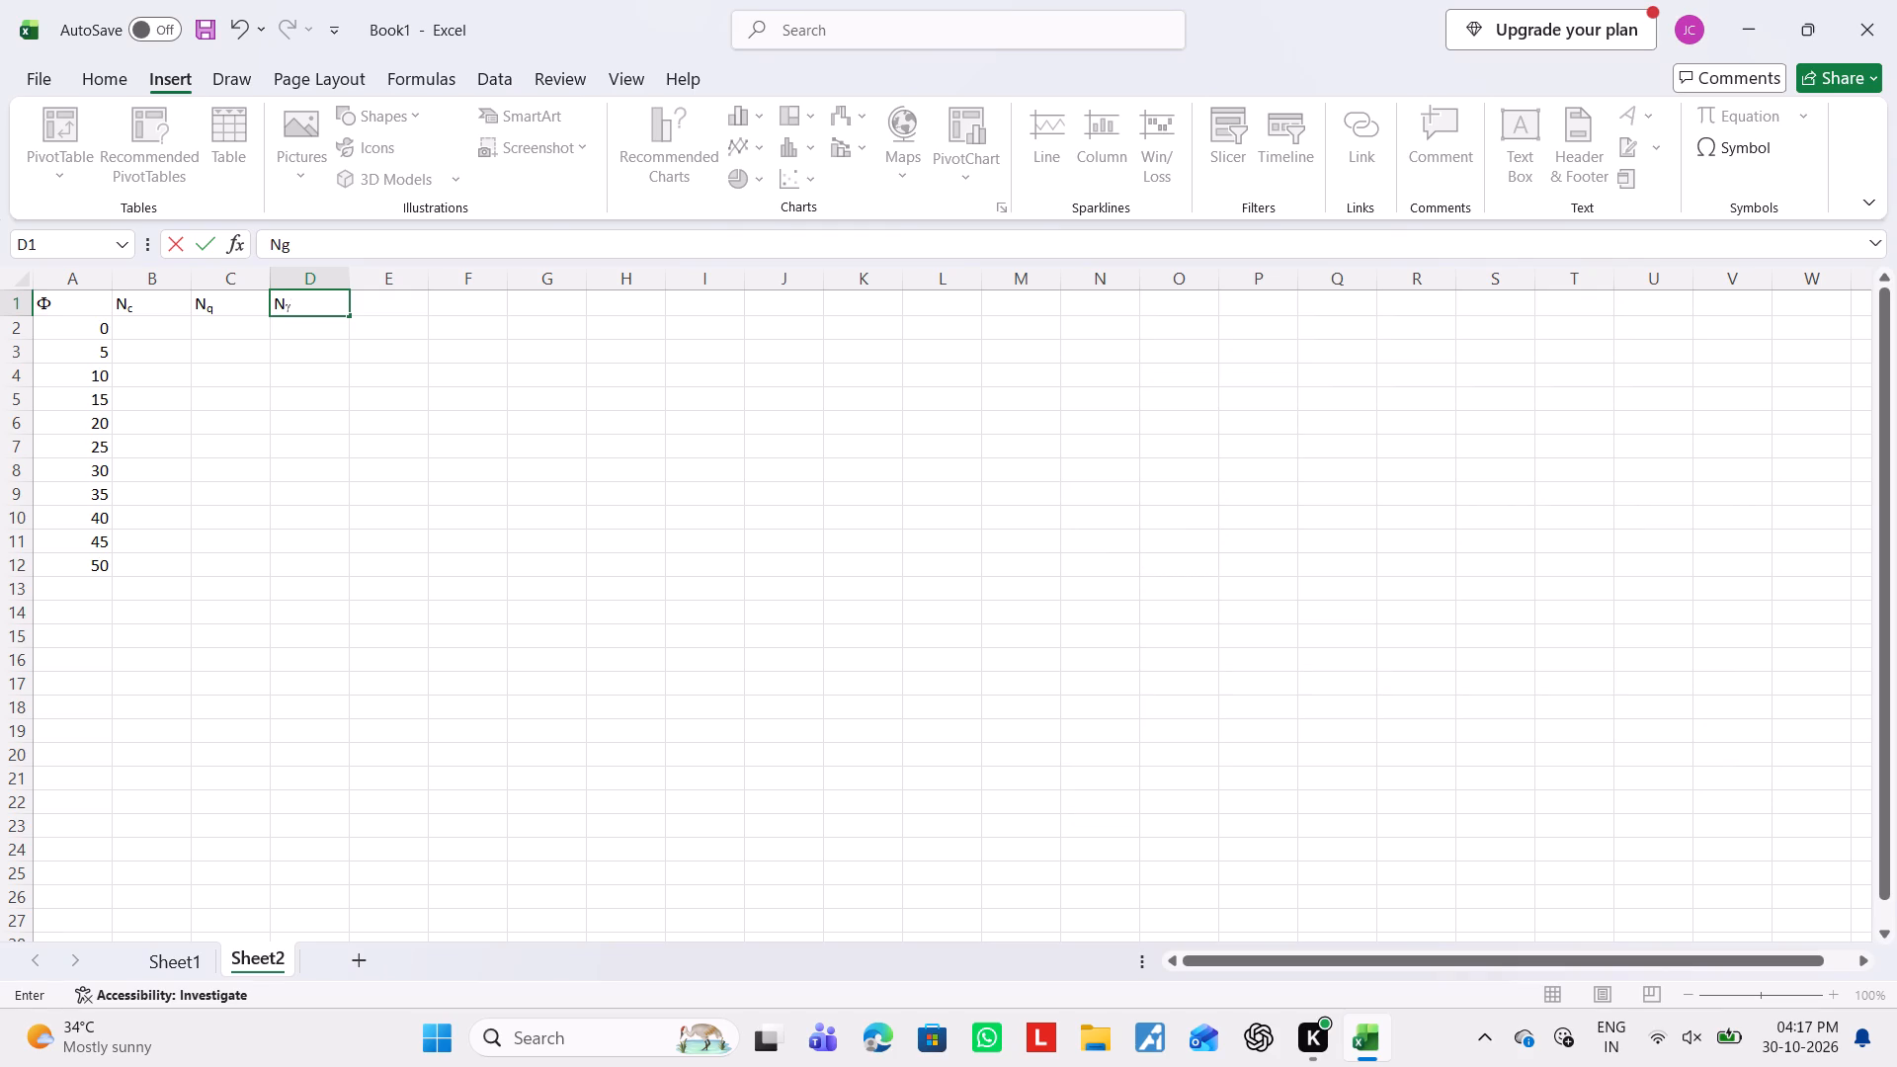
# Fill the Φ = 0 row with Nc 5.14, Nq 1 and Nγ 0 in cells B2 to D2.
pyautogui.click(150, 334)
pyautogui.click(98, 94)
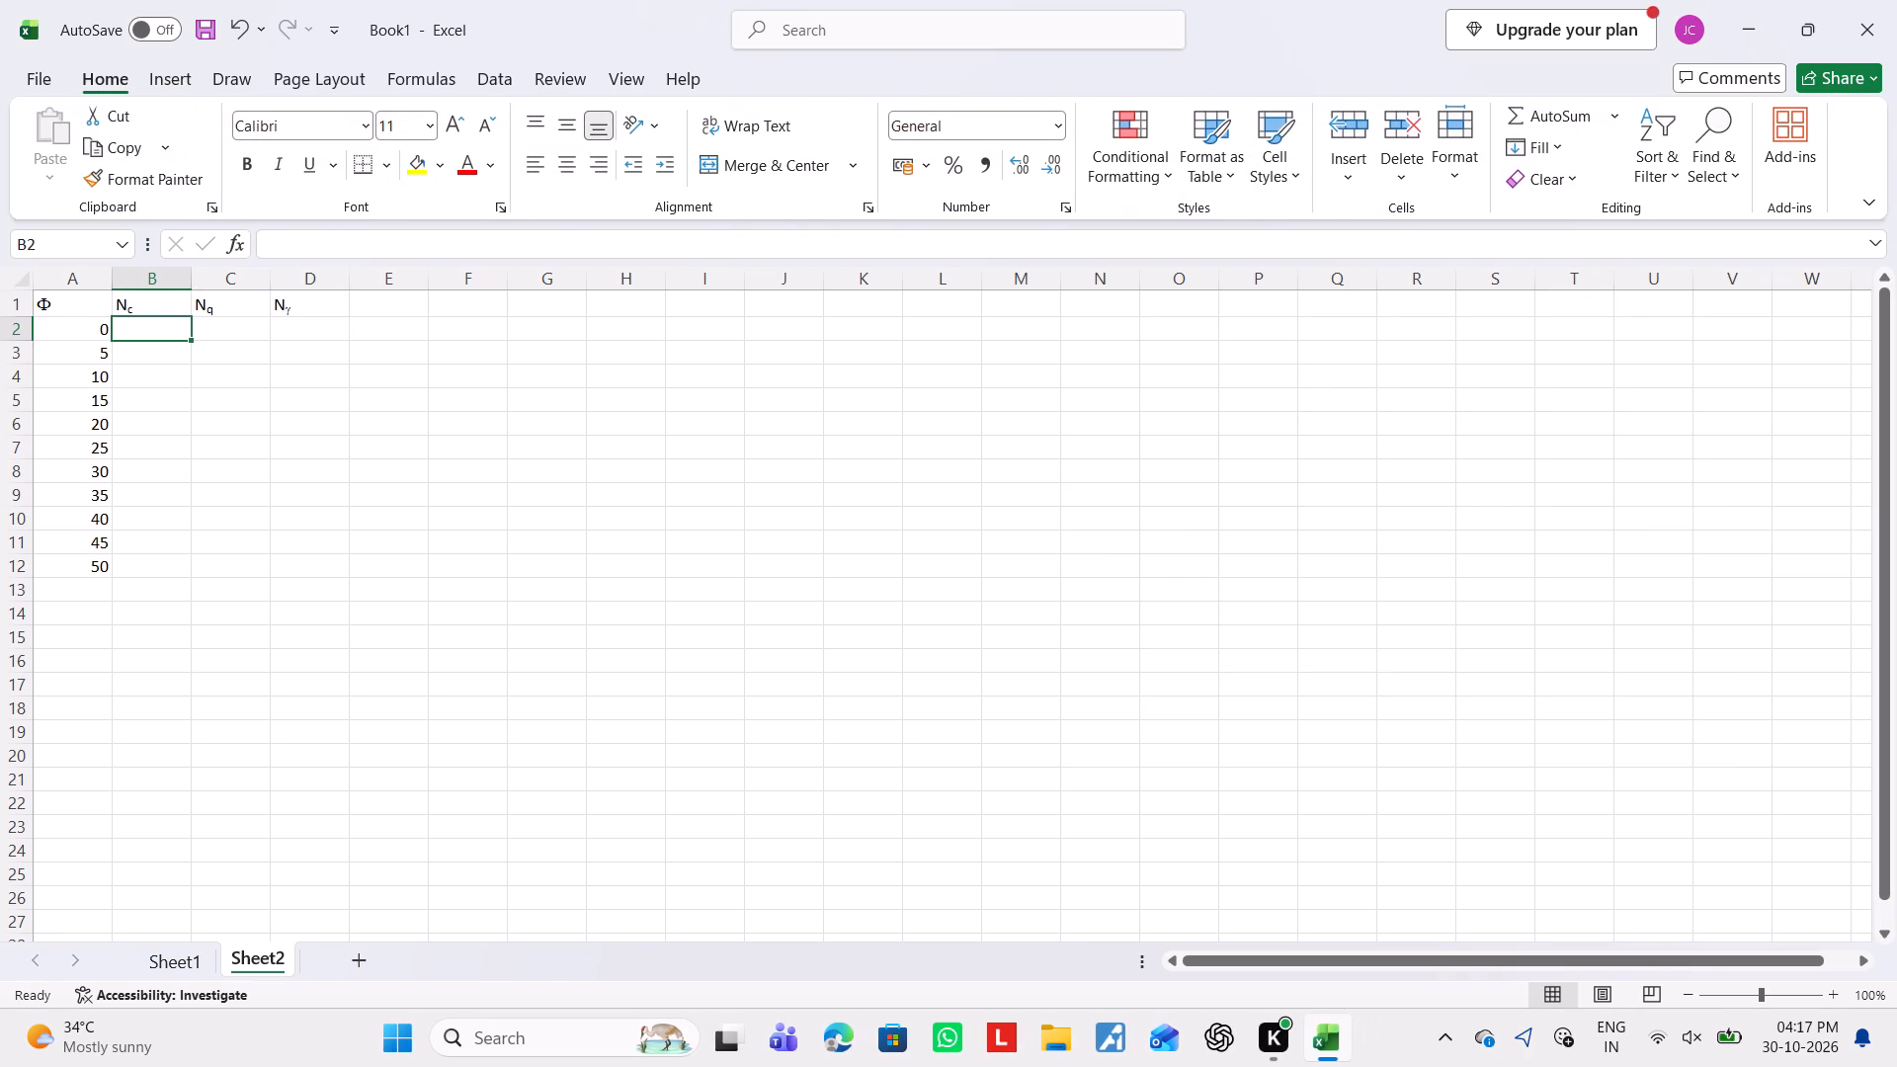
pyautogui.write('5.14')
pyautogui.press('Right')
pyautogui.press('1')
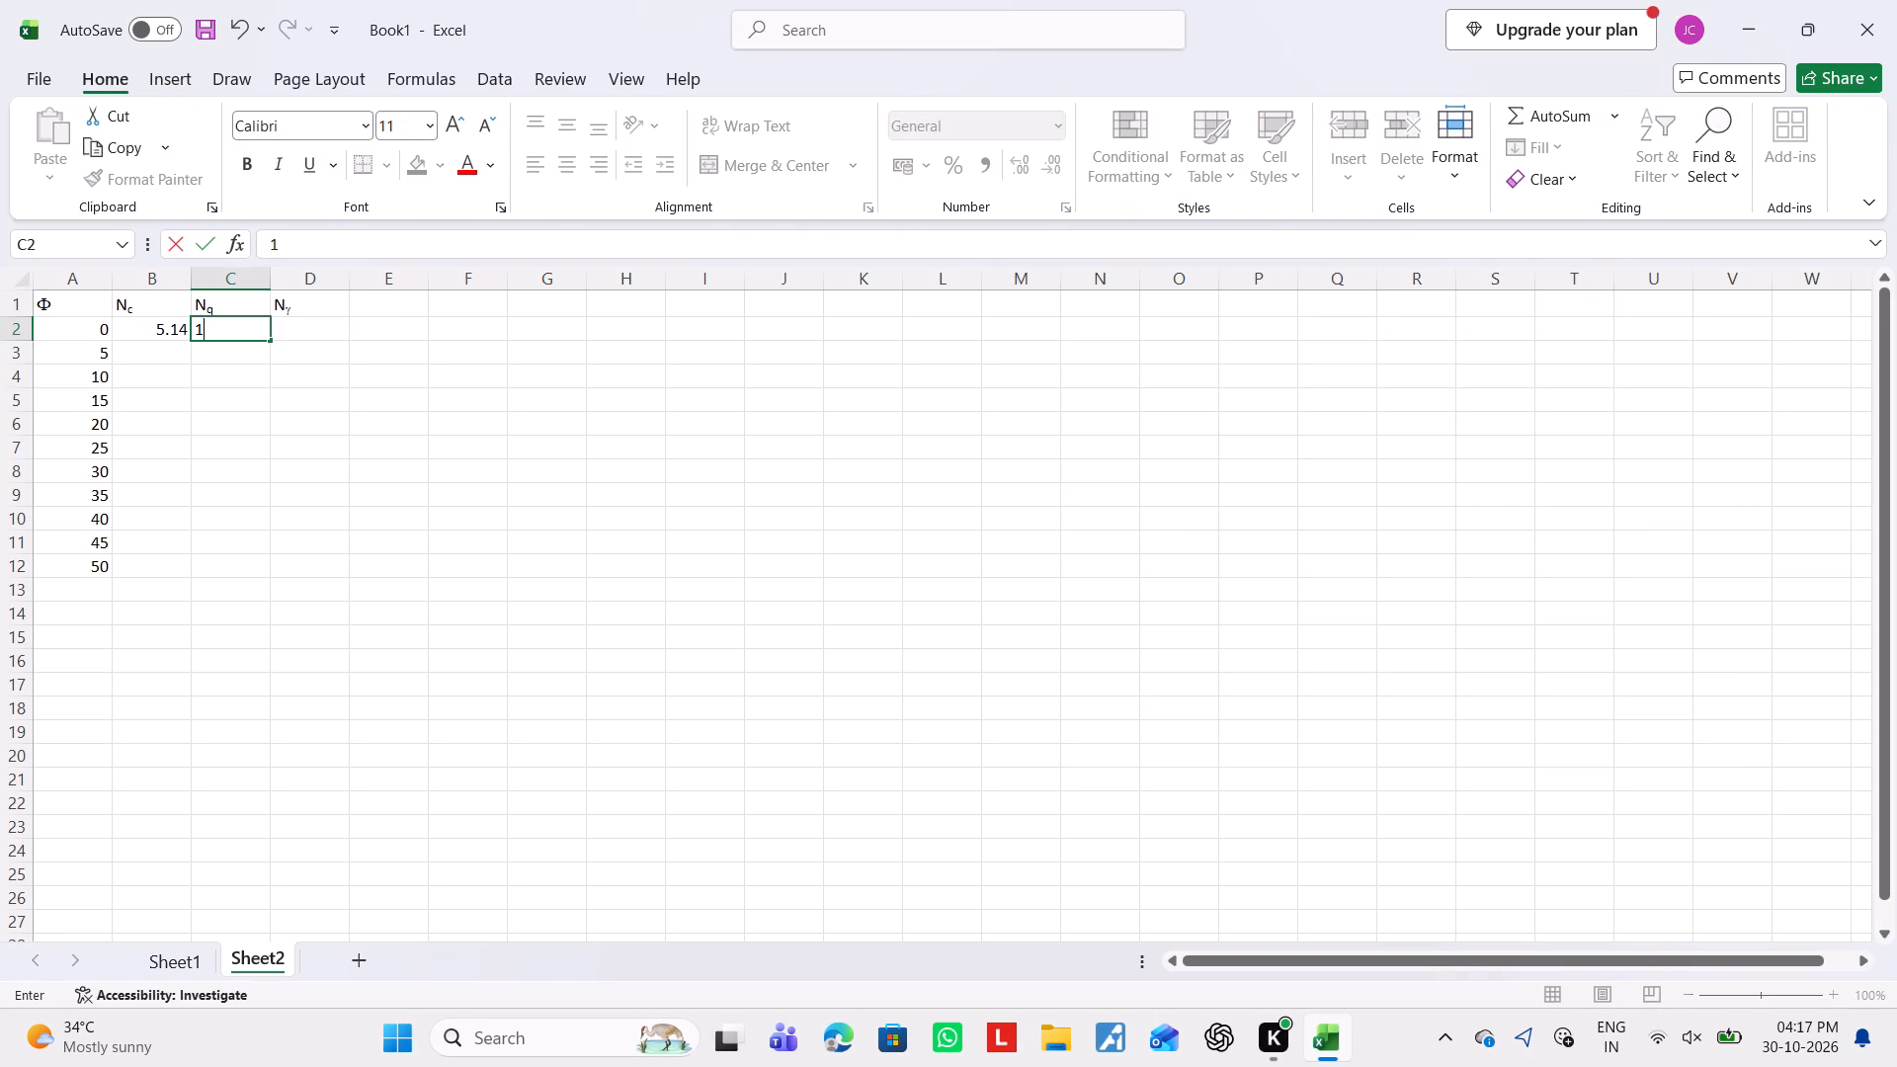
pyautogui.press('Right')
pyautogui.press('0')
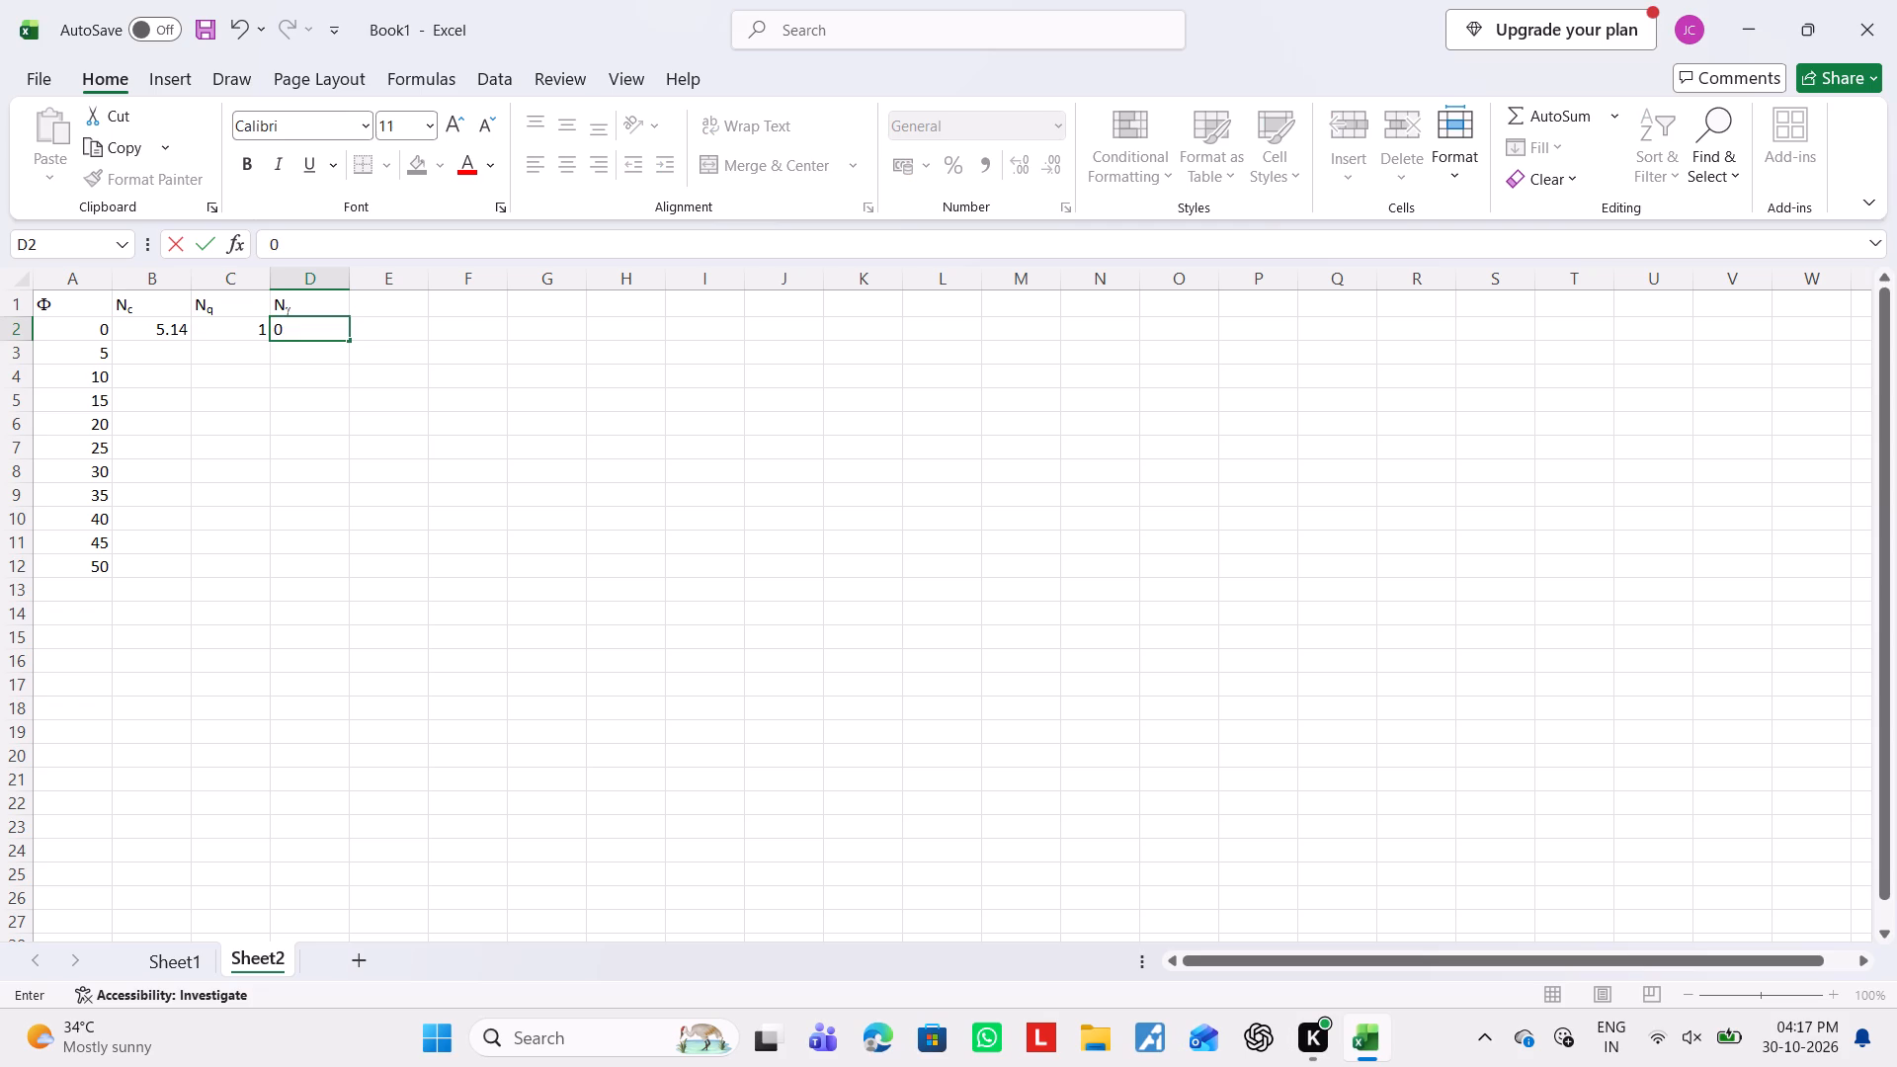
pyautogui.press('Down')
# Fill the Φ = 5 row with Nc 6.49, Nq 1.57 and Nγ 0.45 in cells B3 to D3.
pyautogui.press('Left')
pyautogui.press('Left')
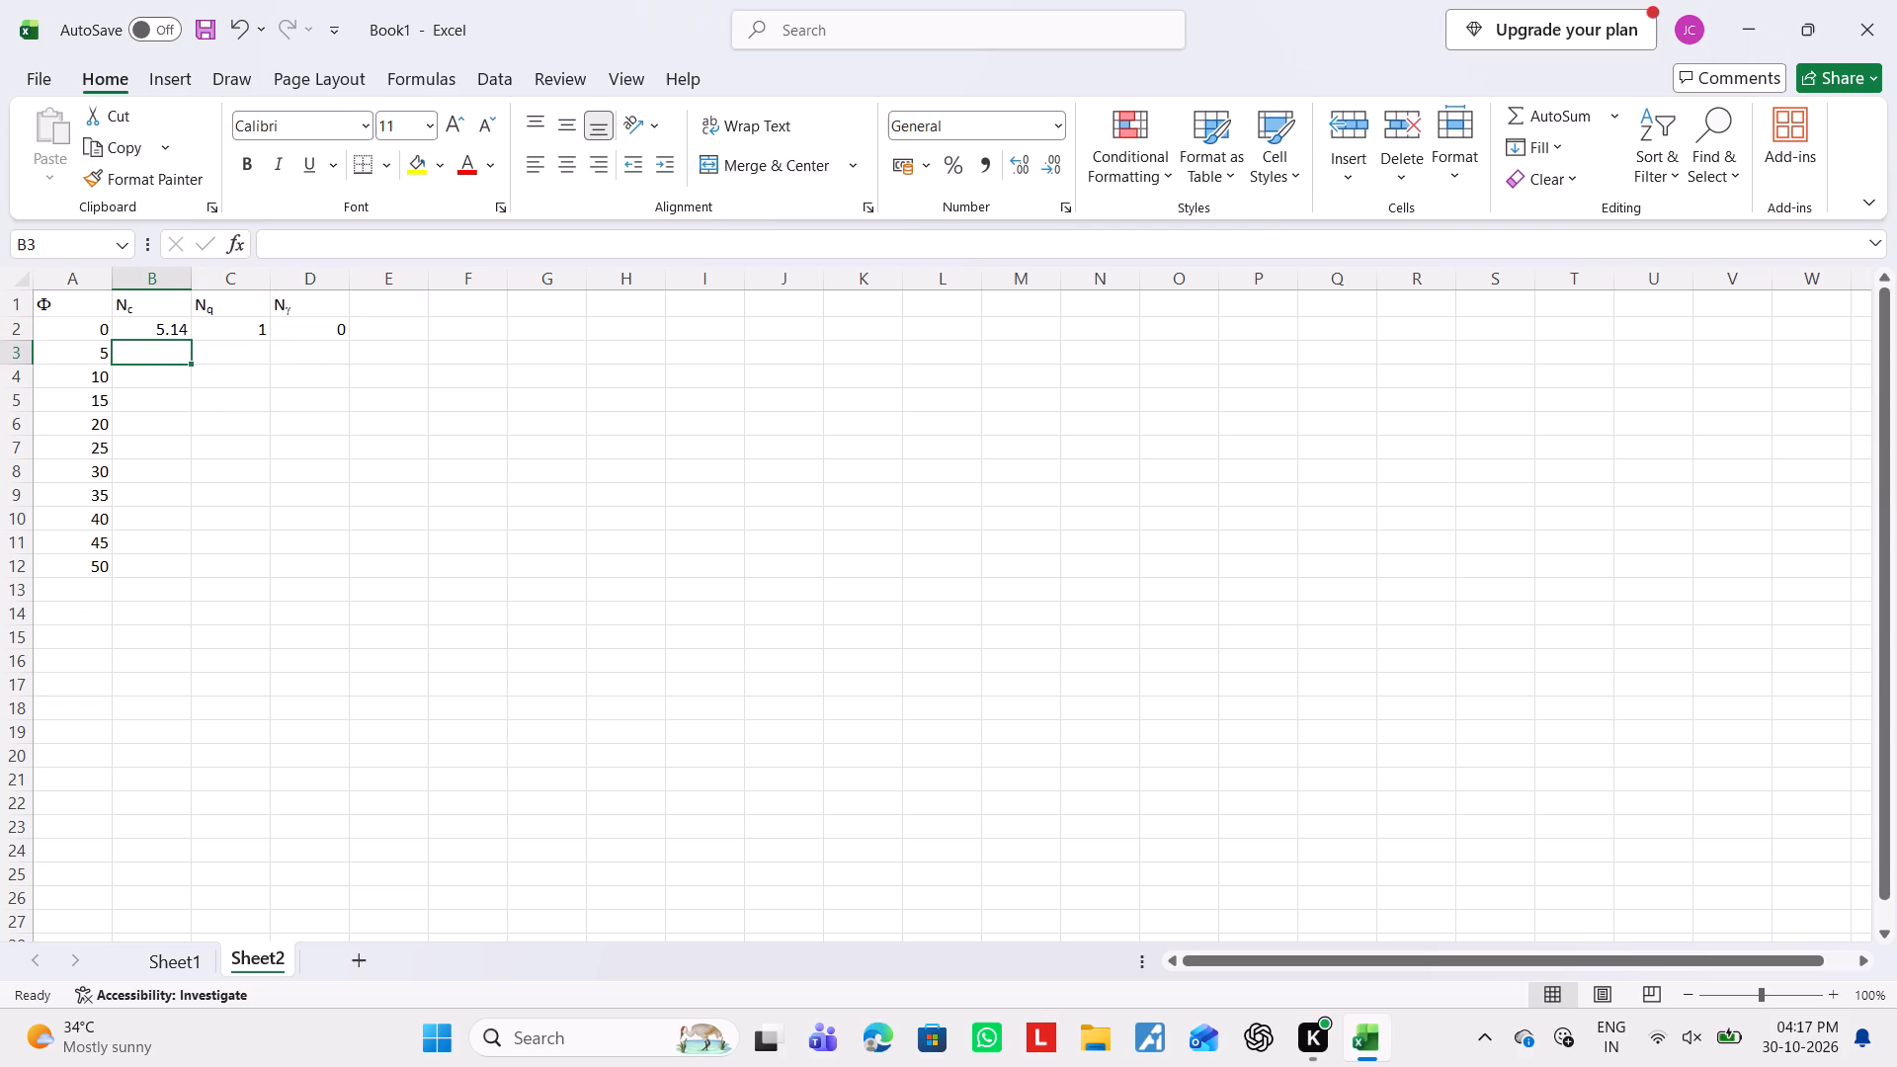
pyautogui.write('6.49')
pyautogui.press('Right')
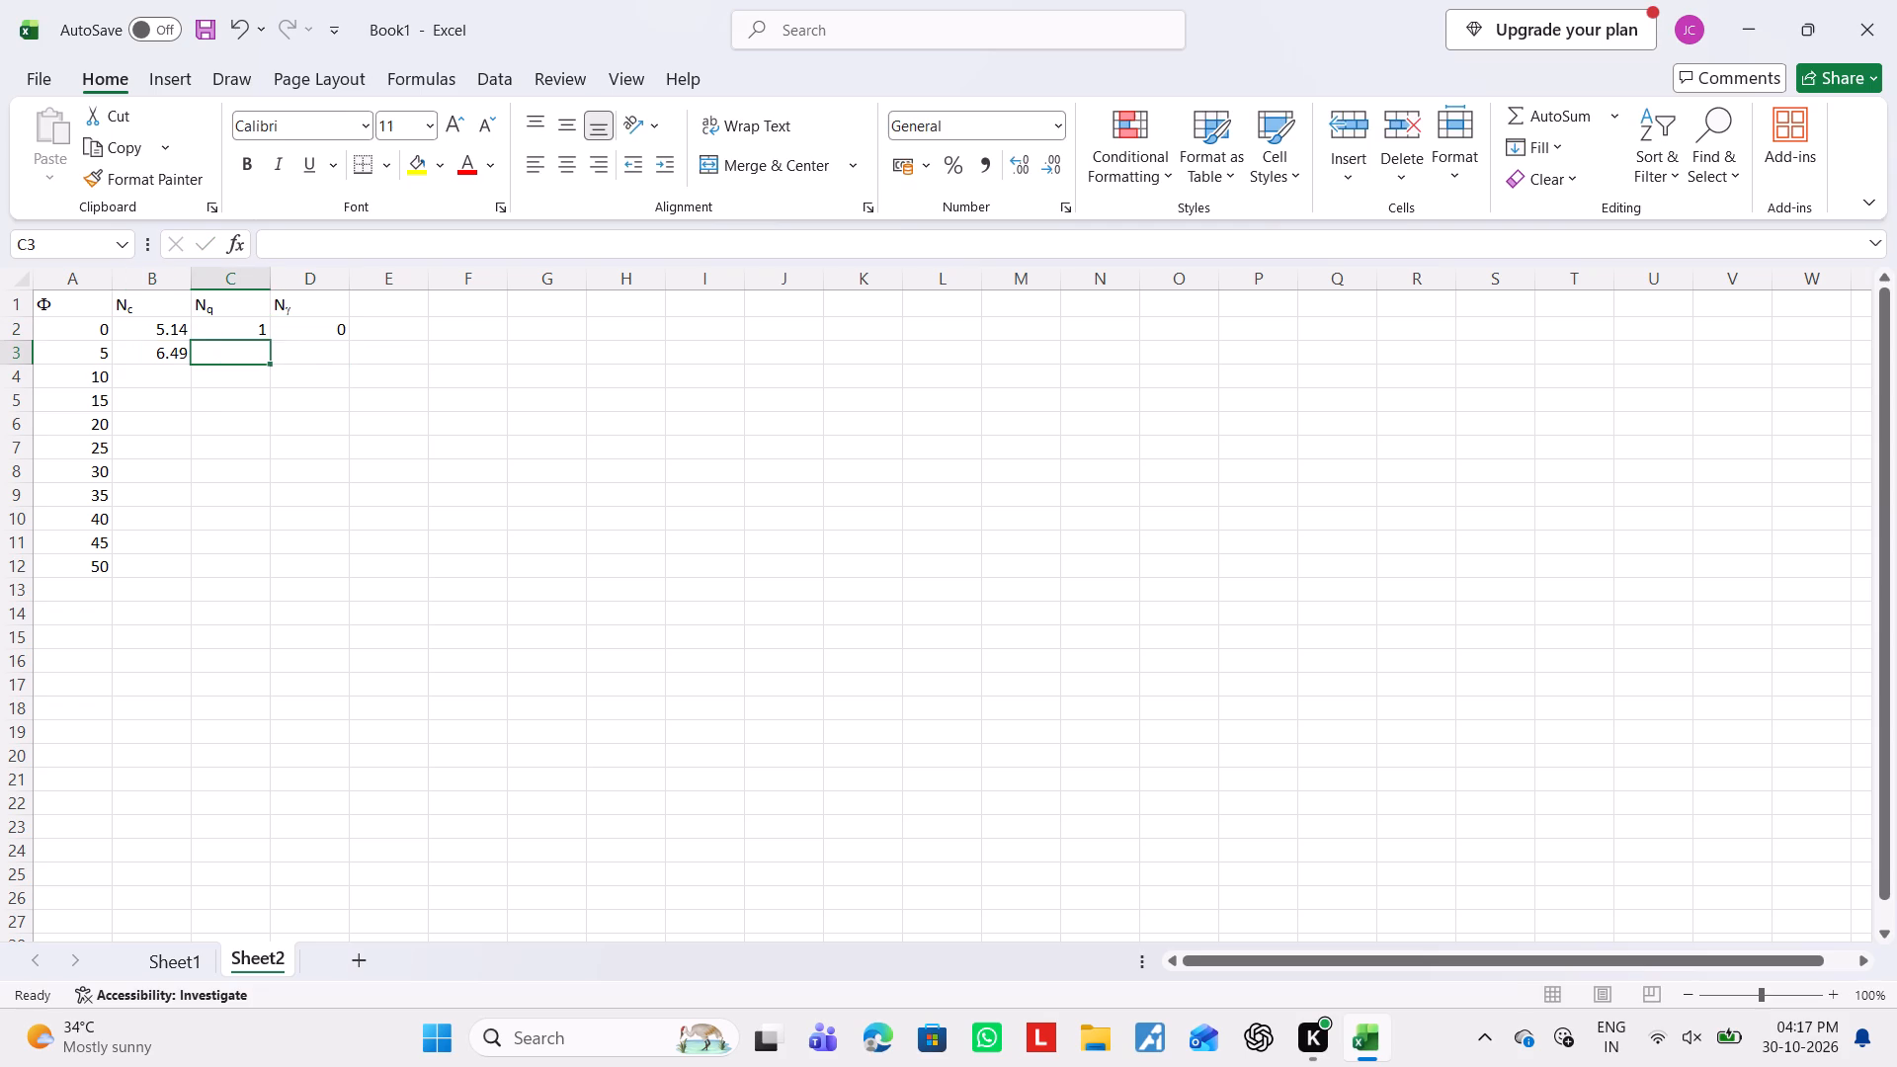
pyautogui.write('1.57')
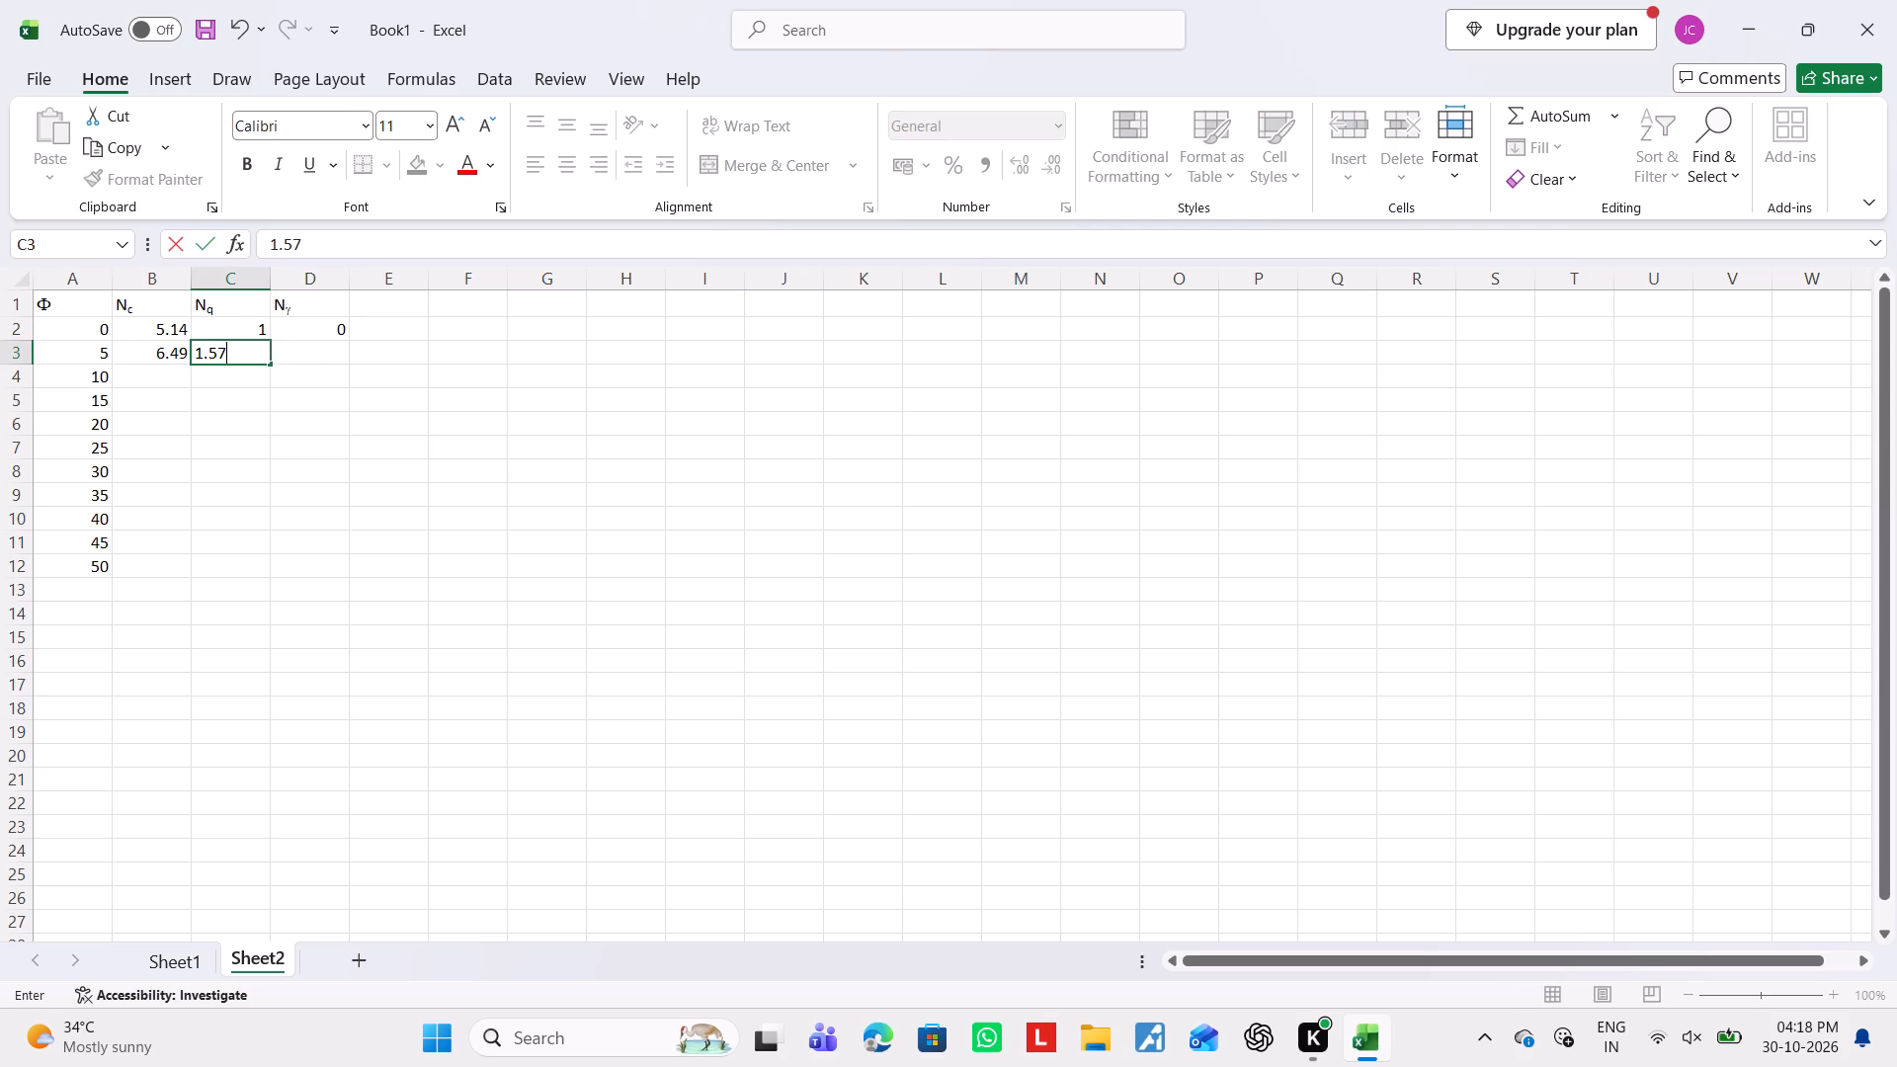
pyautogui.press('Right')
pyautogui.write('0.45')
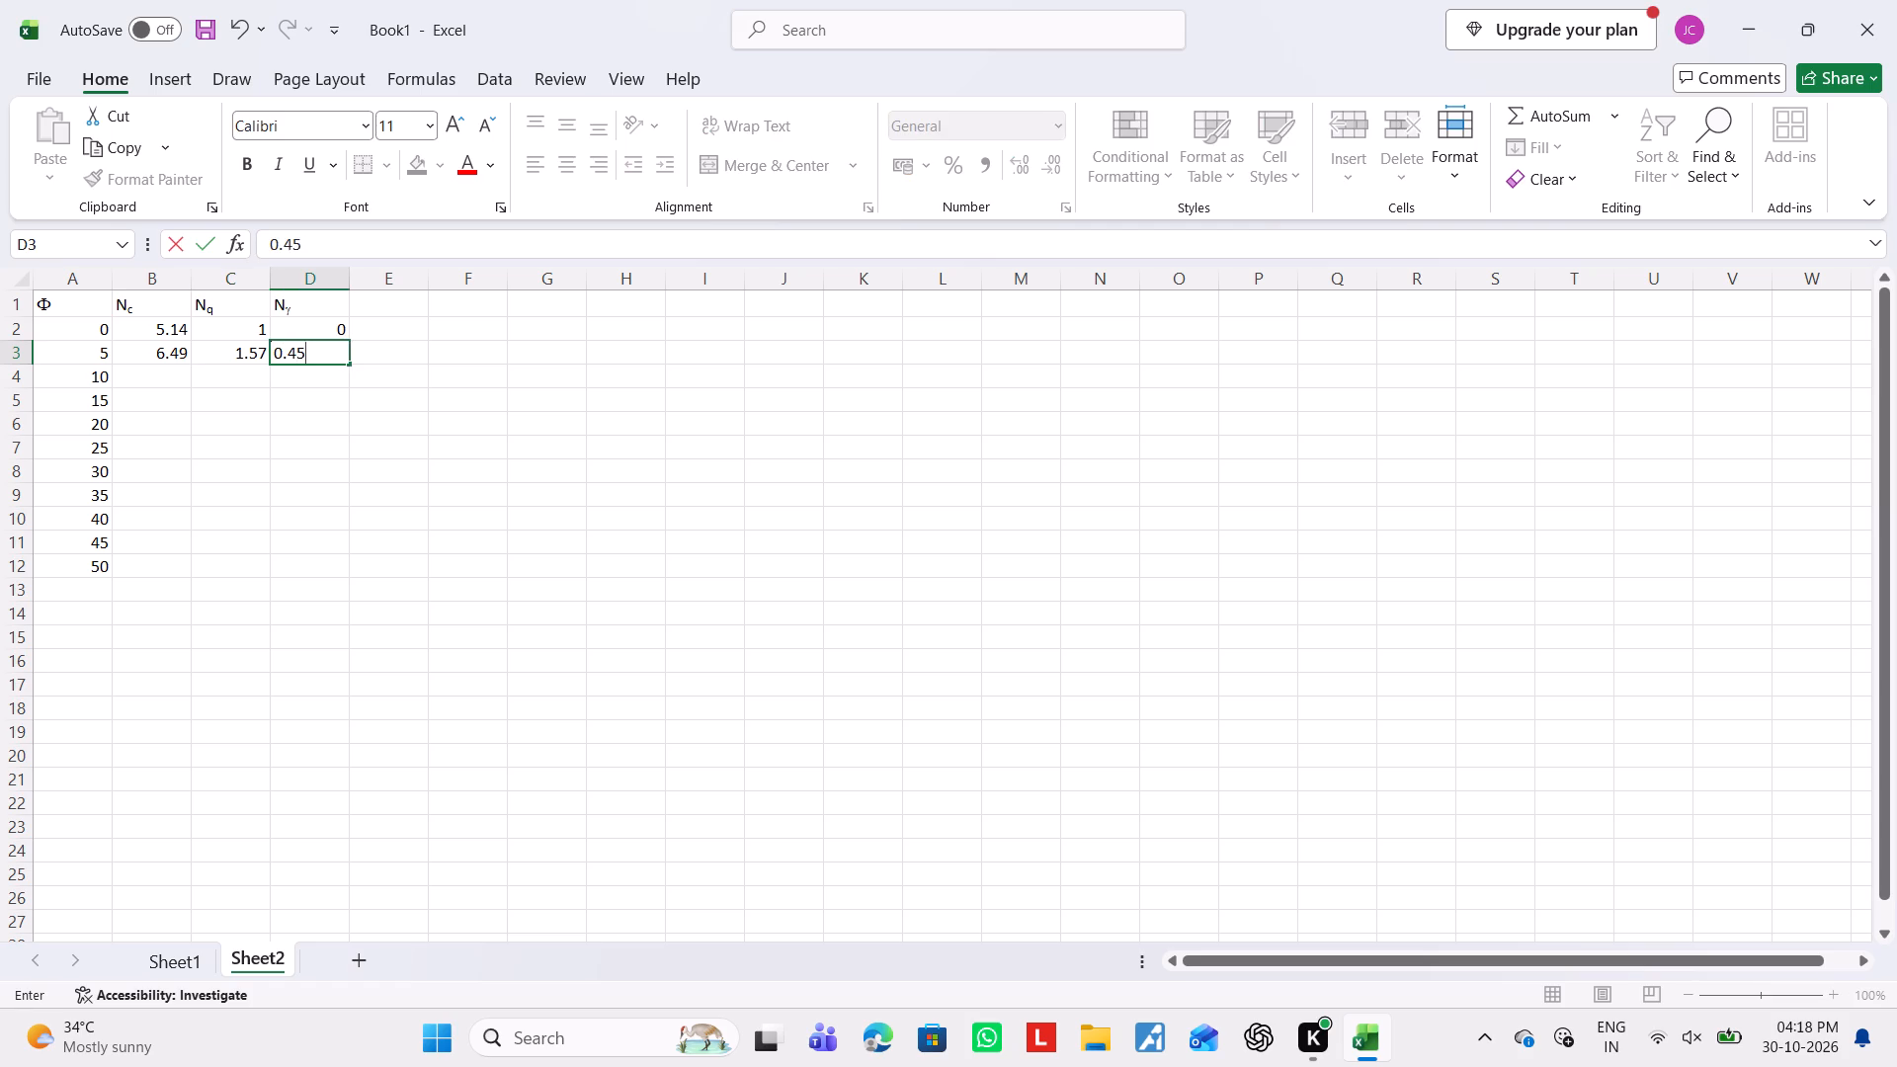
pyautogui.press('Down')
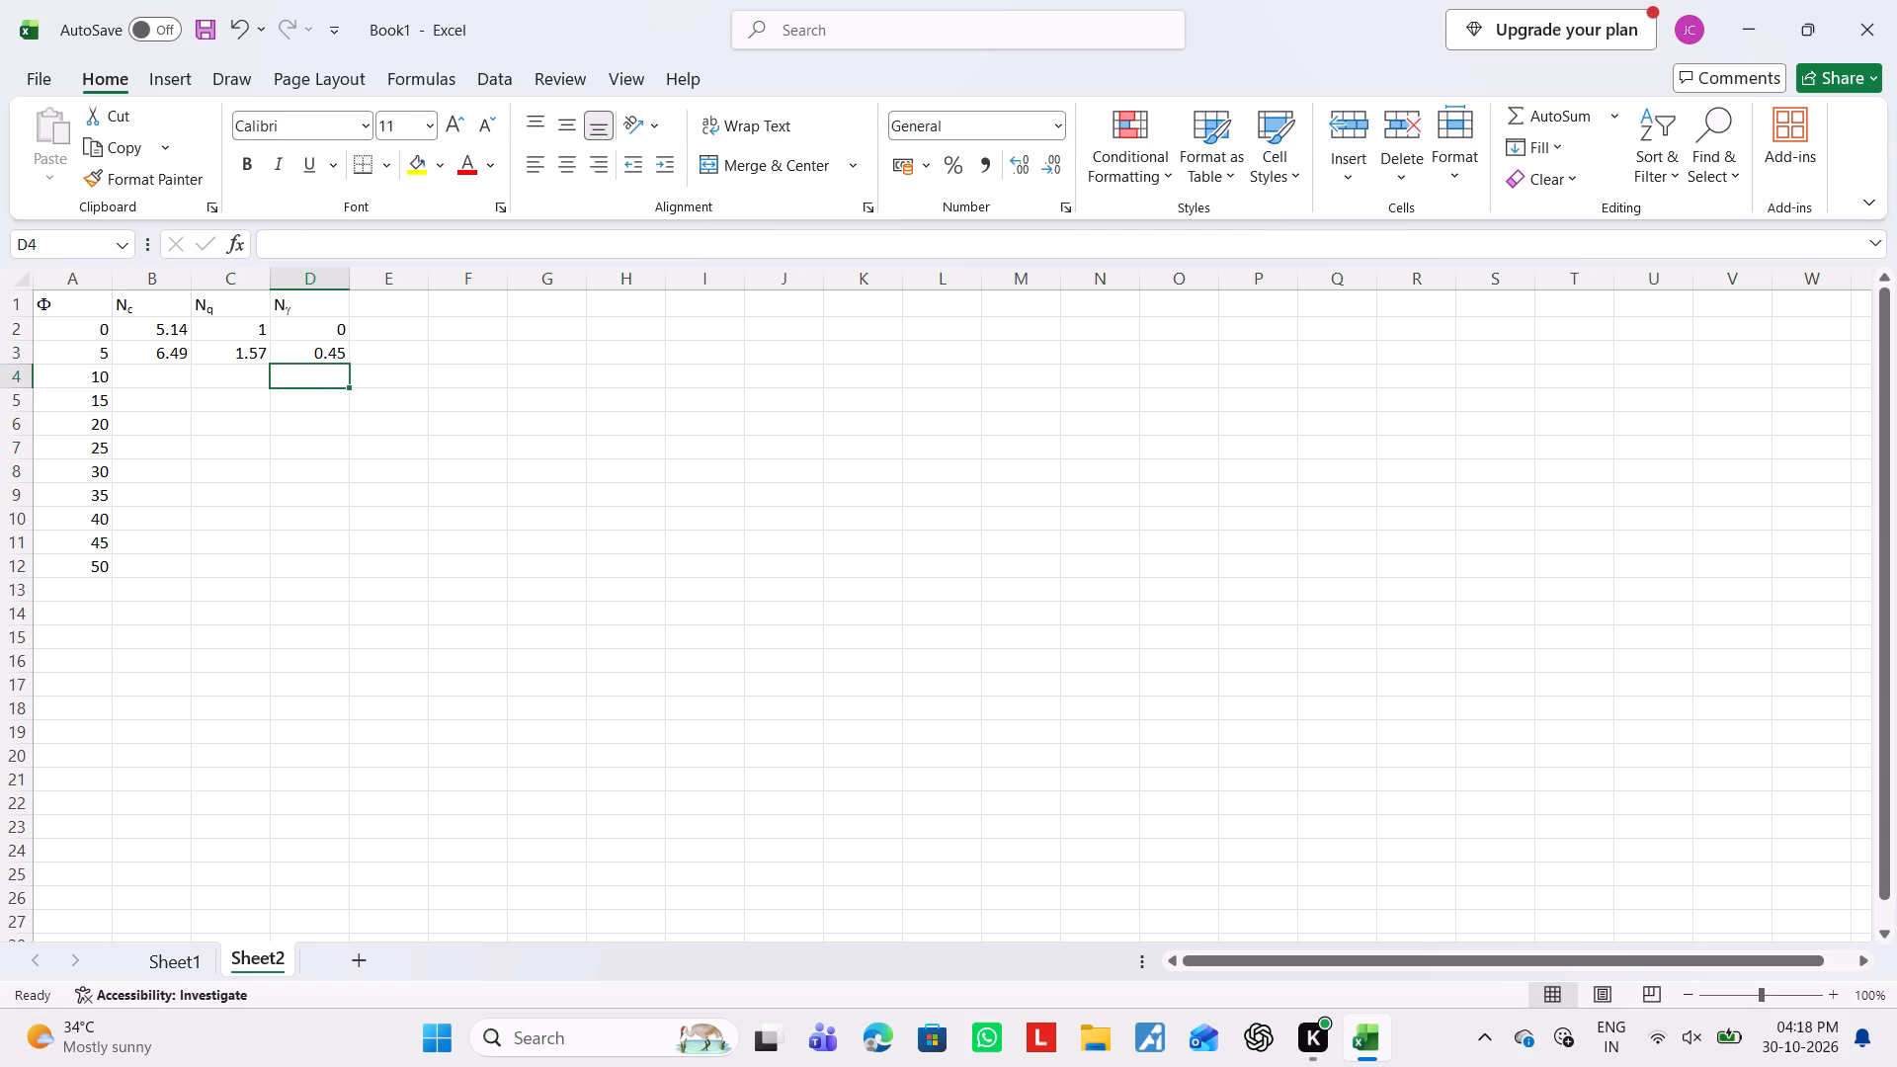
# Fill the Φ = 10 row with Nγ 1.22, Nq 2.47 and Nc 8.35 in cells D4, C4 and B4.
pyautogui.write('1.22')
pyautogui.press('Left')
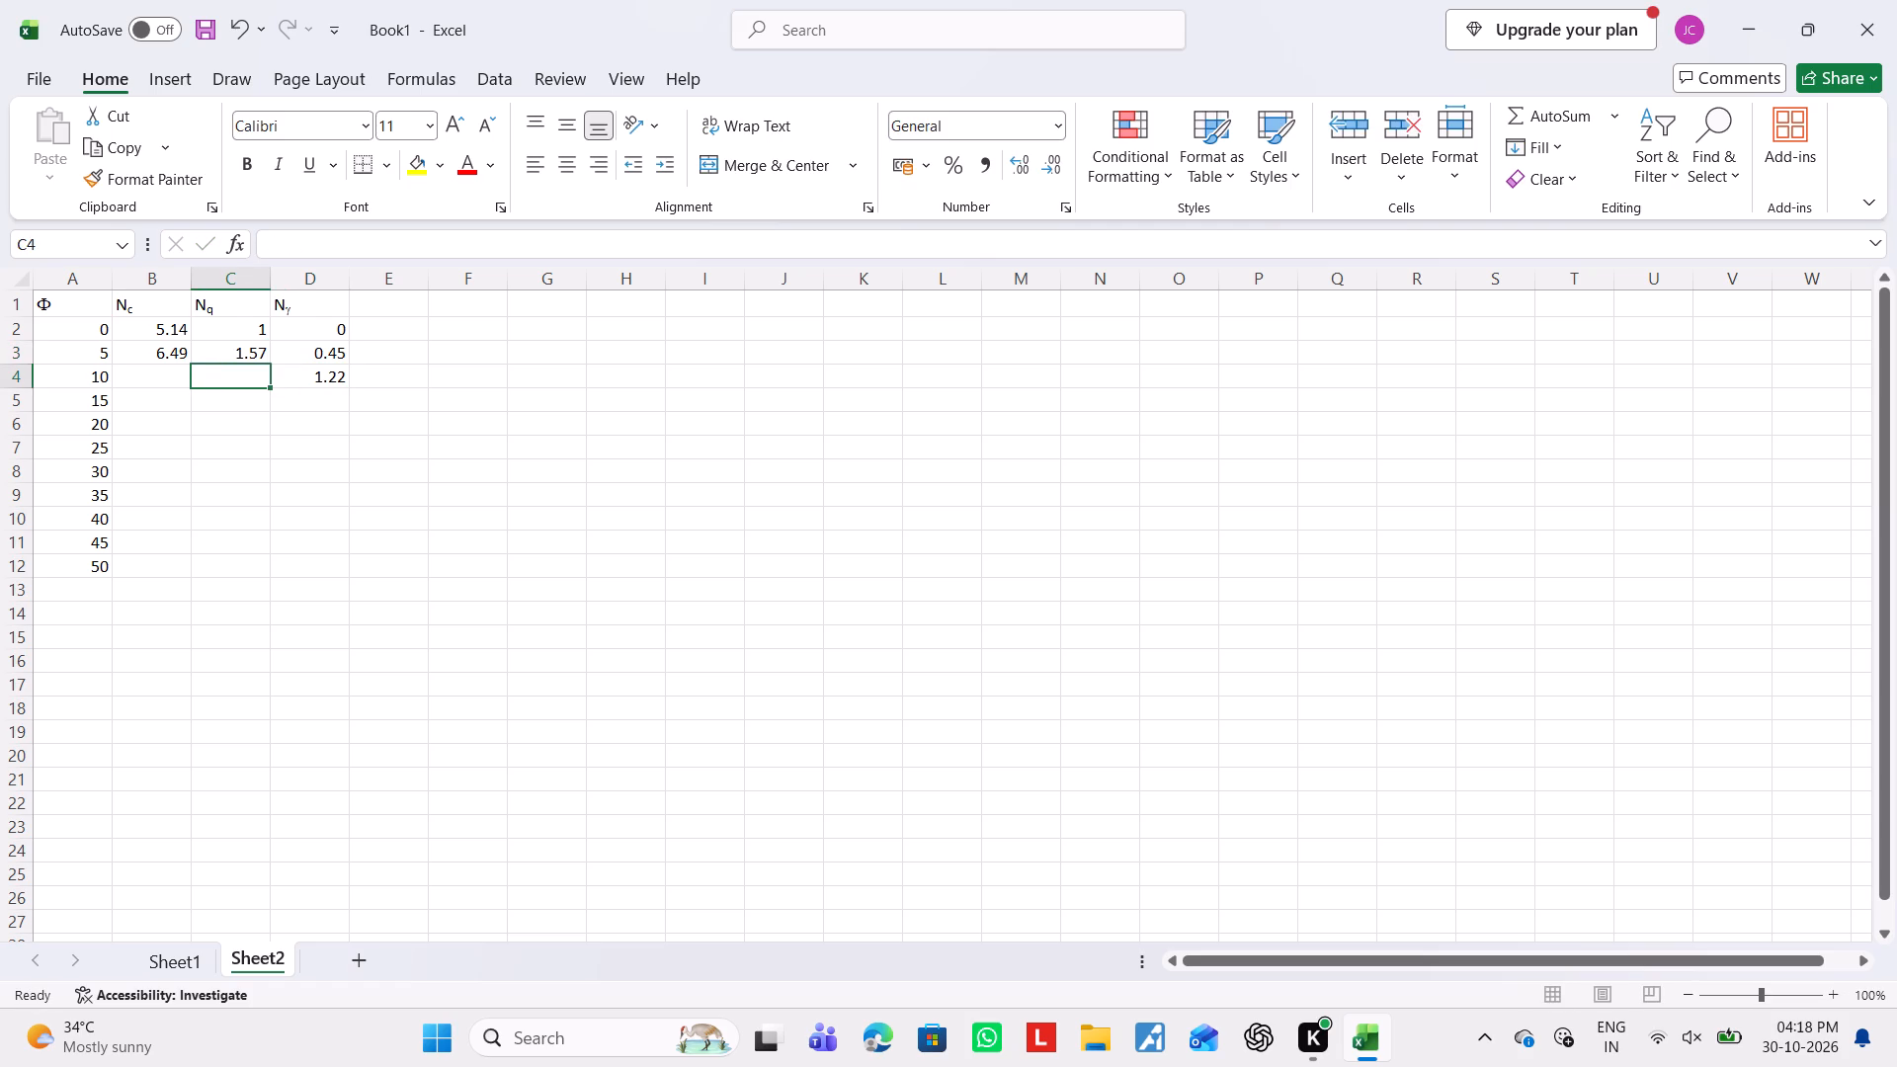
pyautogui.write('2.47')
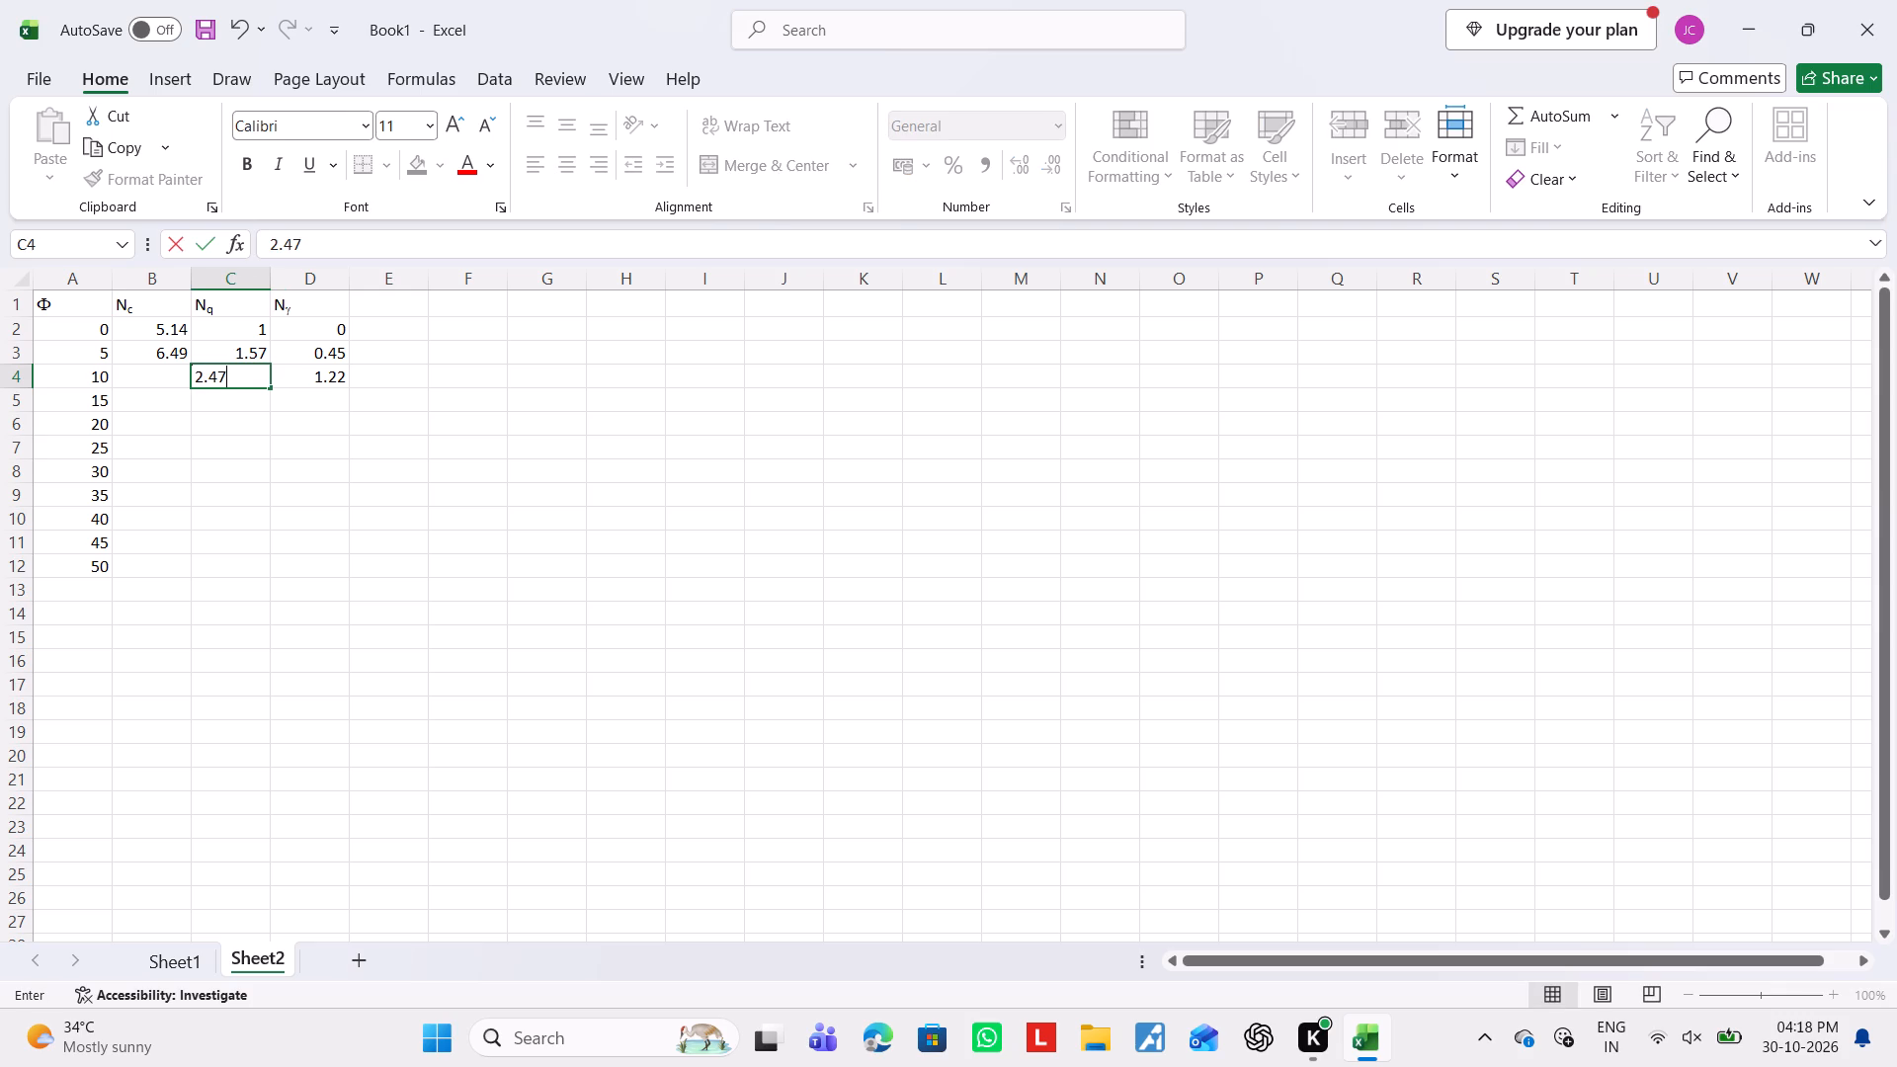
pyautogui.press('Left')
pyautogui.write('8.35')
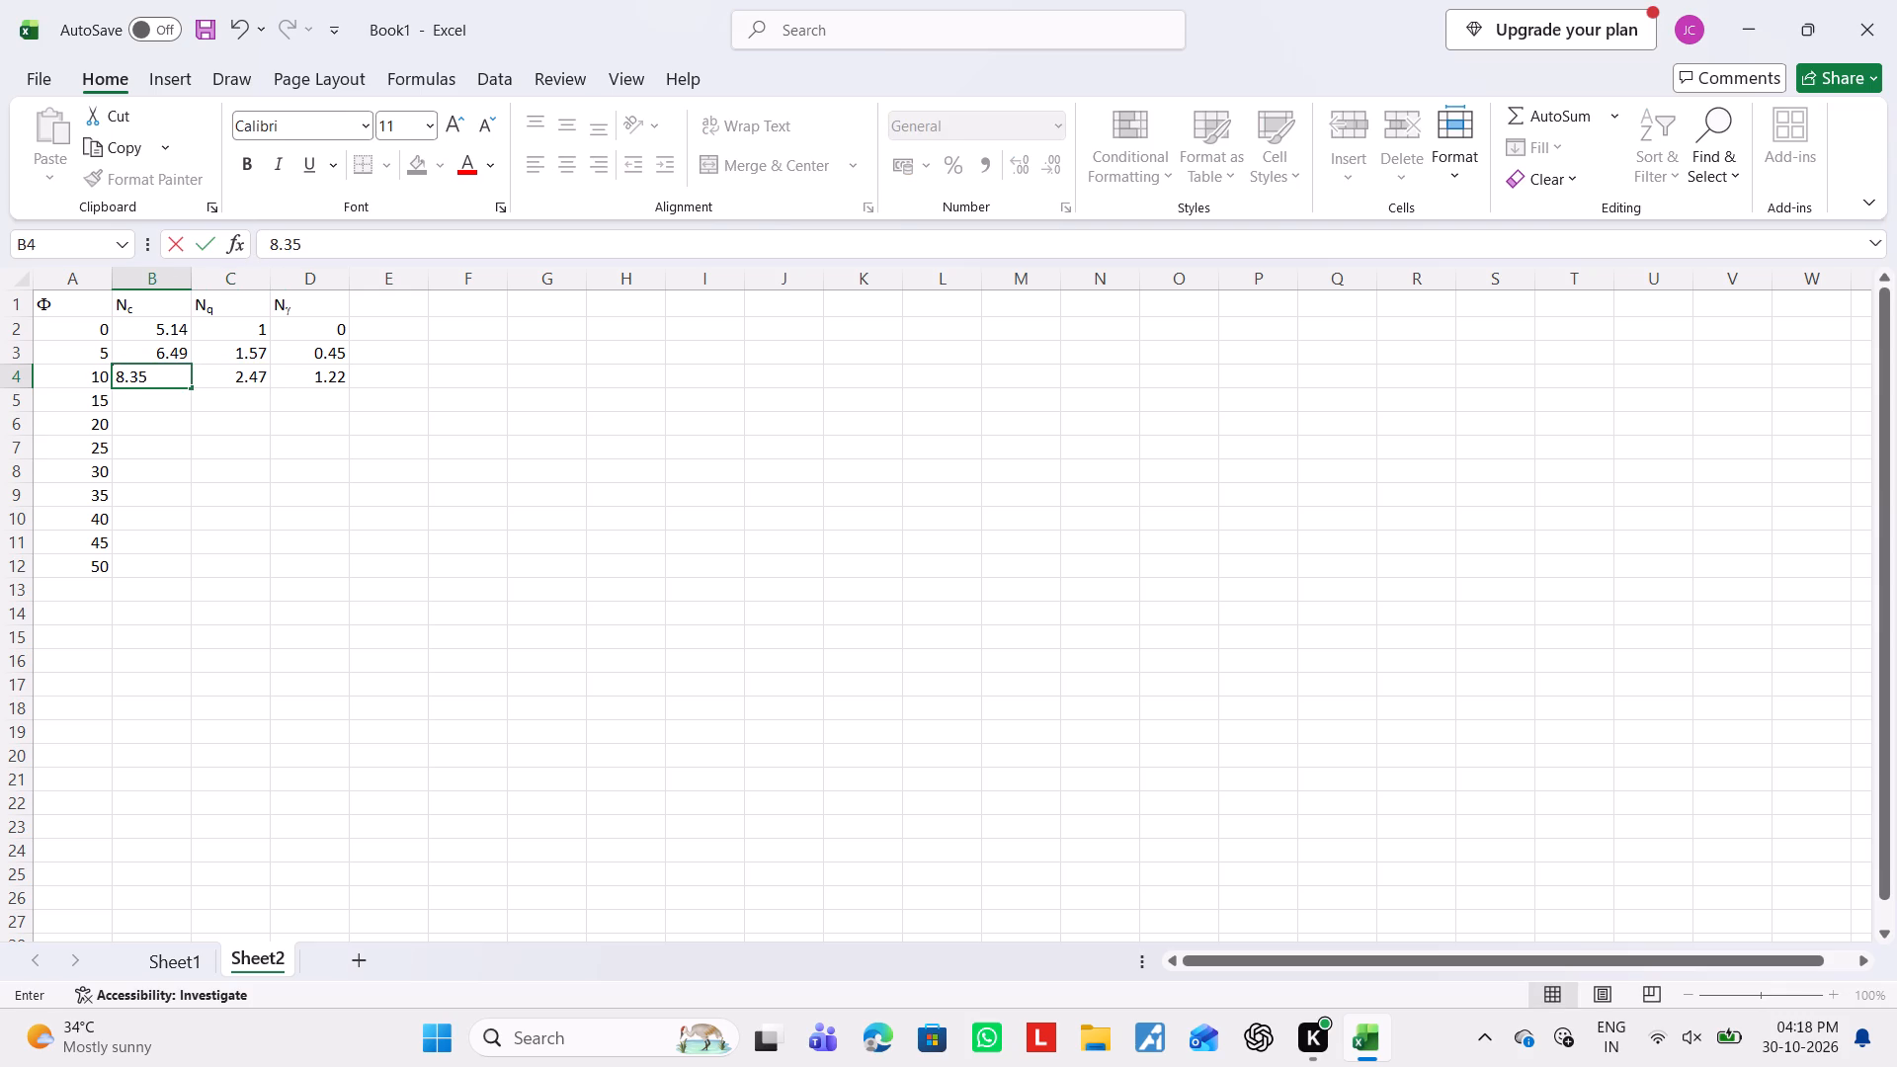
pyautogui.press('Down')
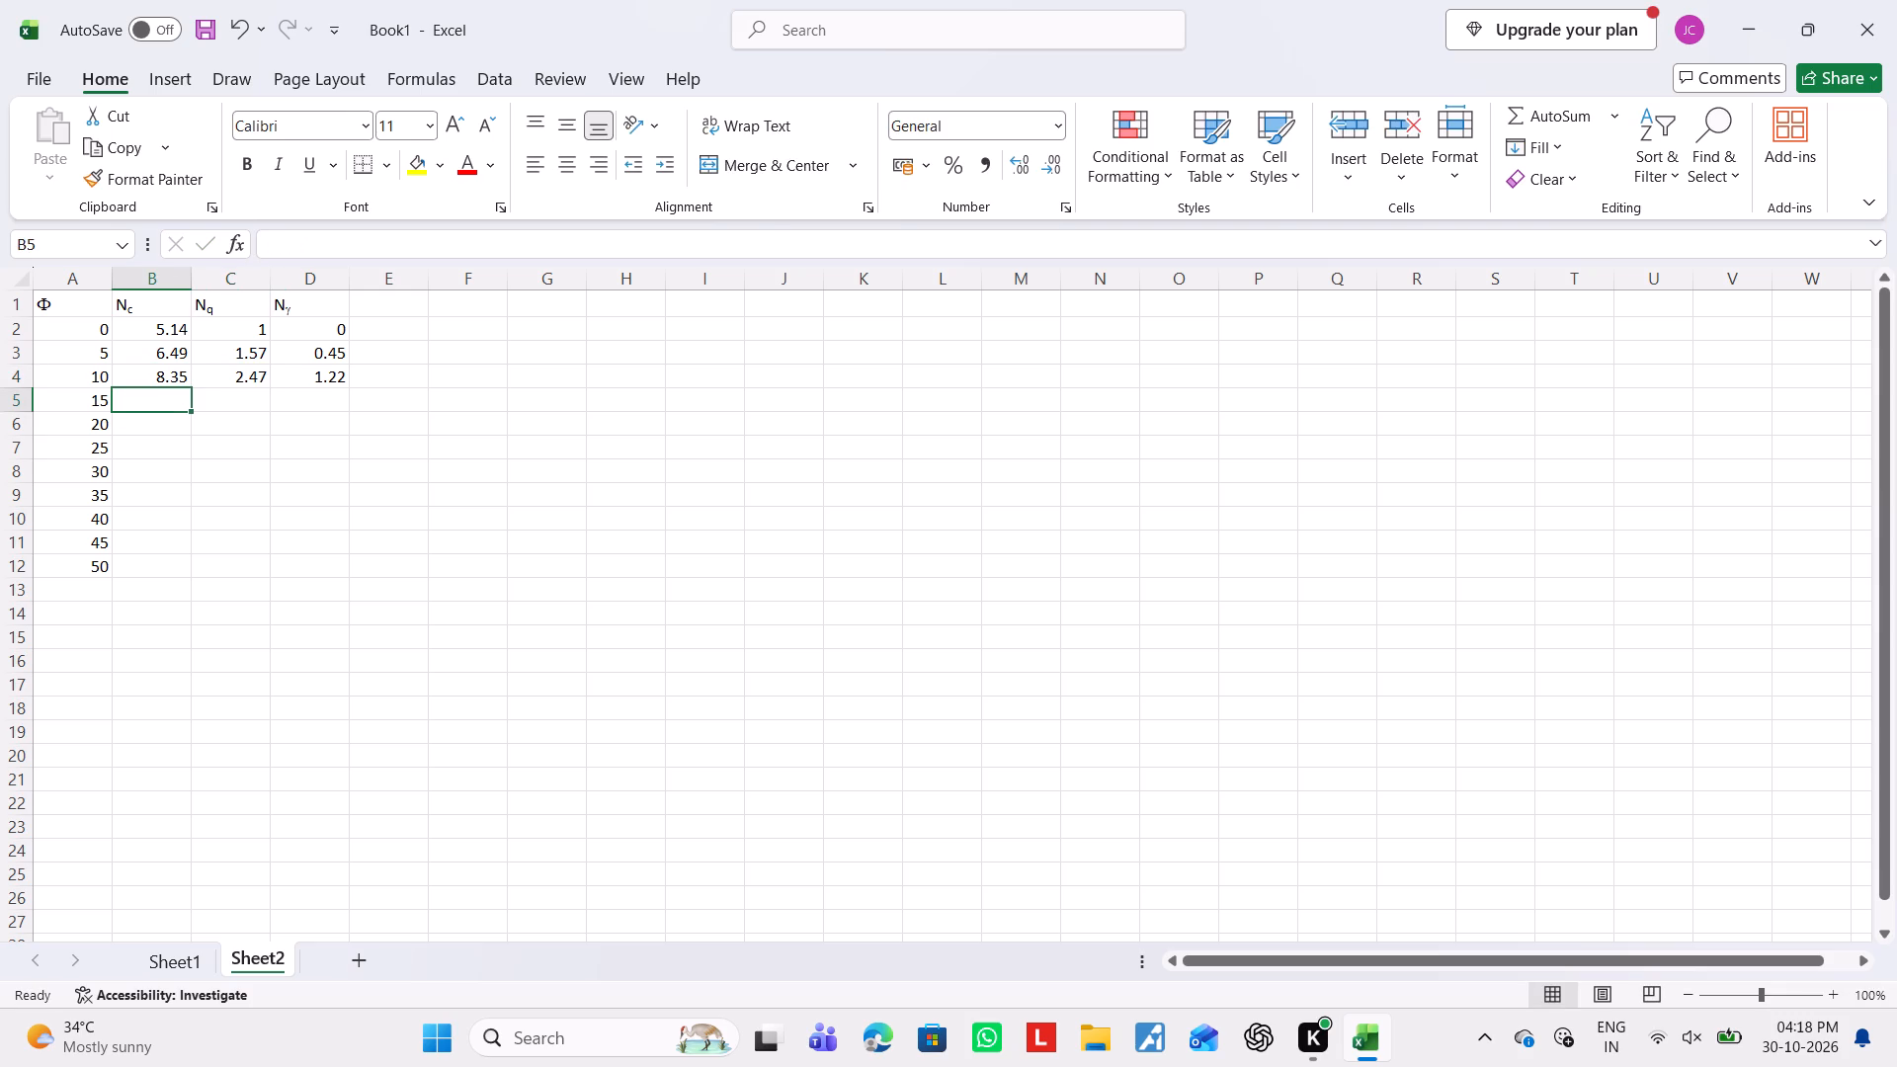
# Fill the Φ = 15 row with Nc 10.98, Nq 3.94 and Nγ 2.65 in cells B5 to D5.
pyautogui.write('10.98')
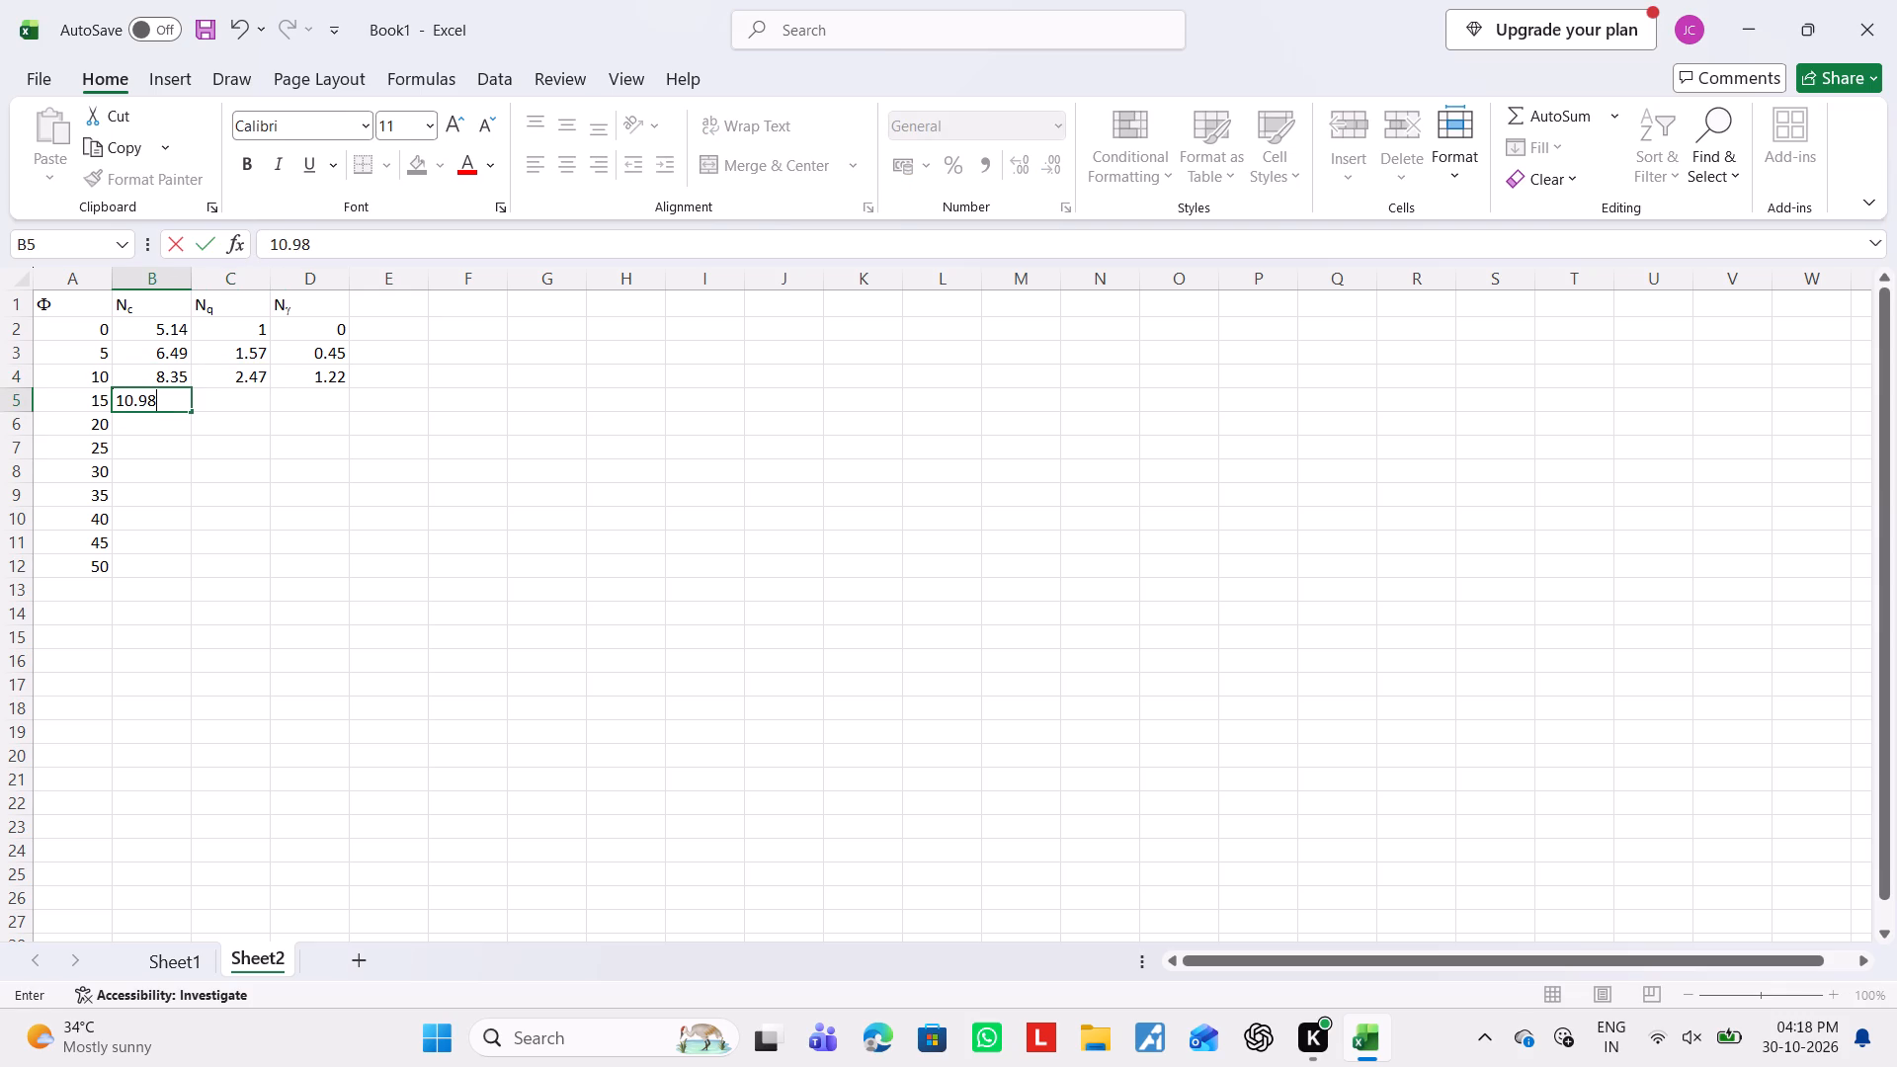
pyautogui.press('Right')
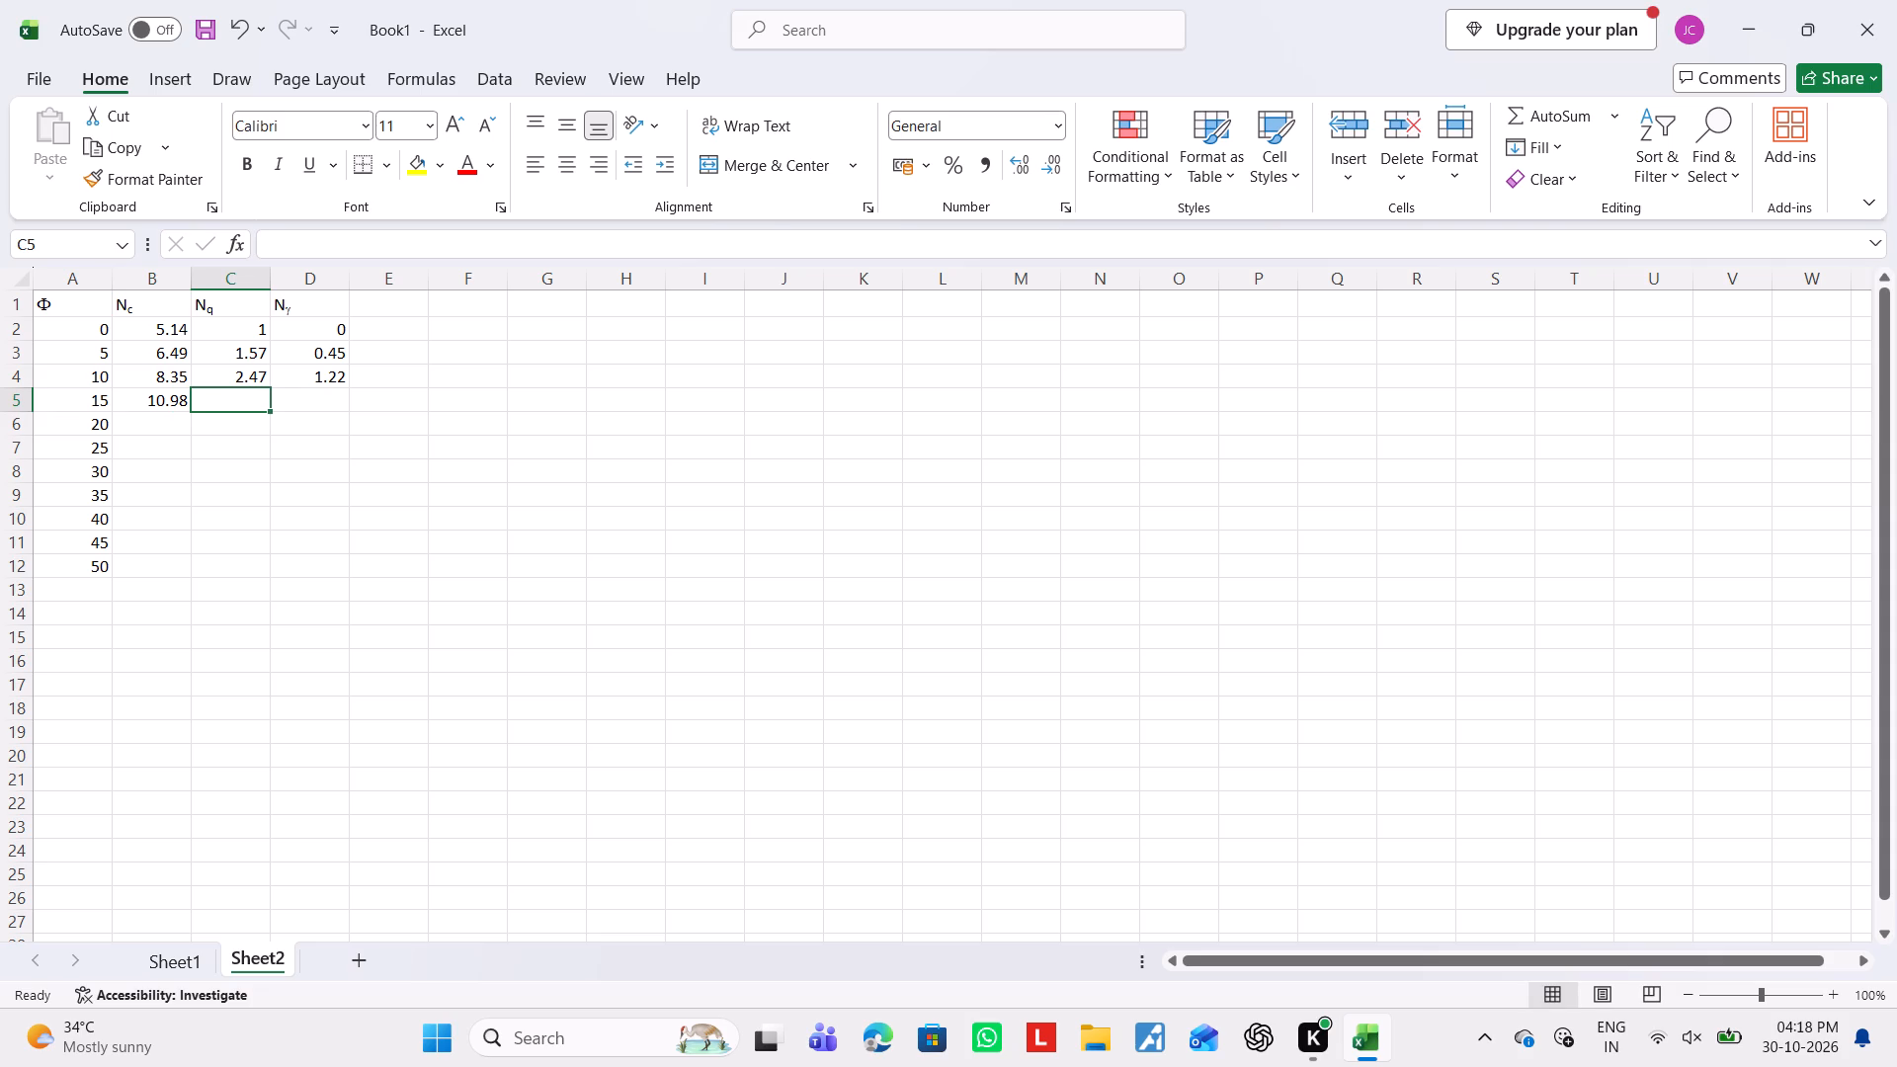
pyautogui.write('3.94')
pyautogui.press('Right')
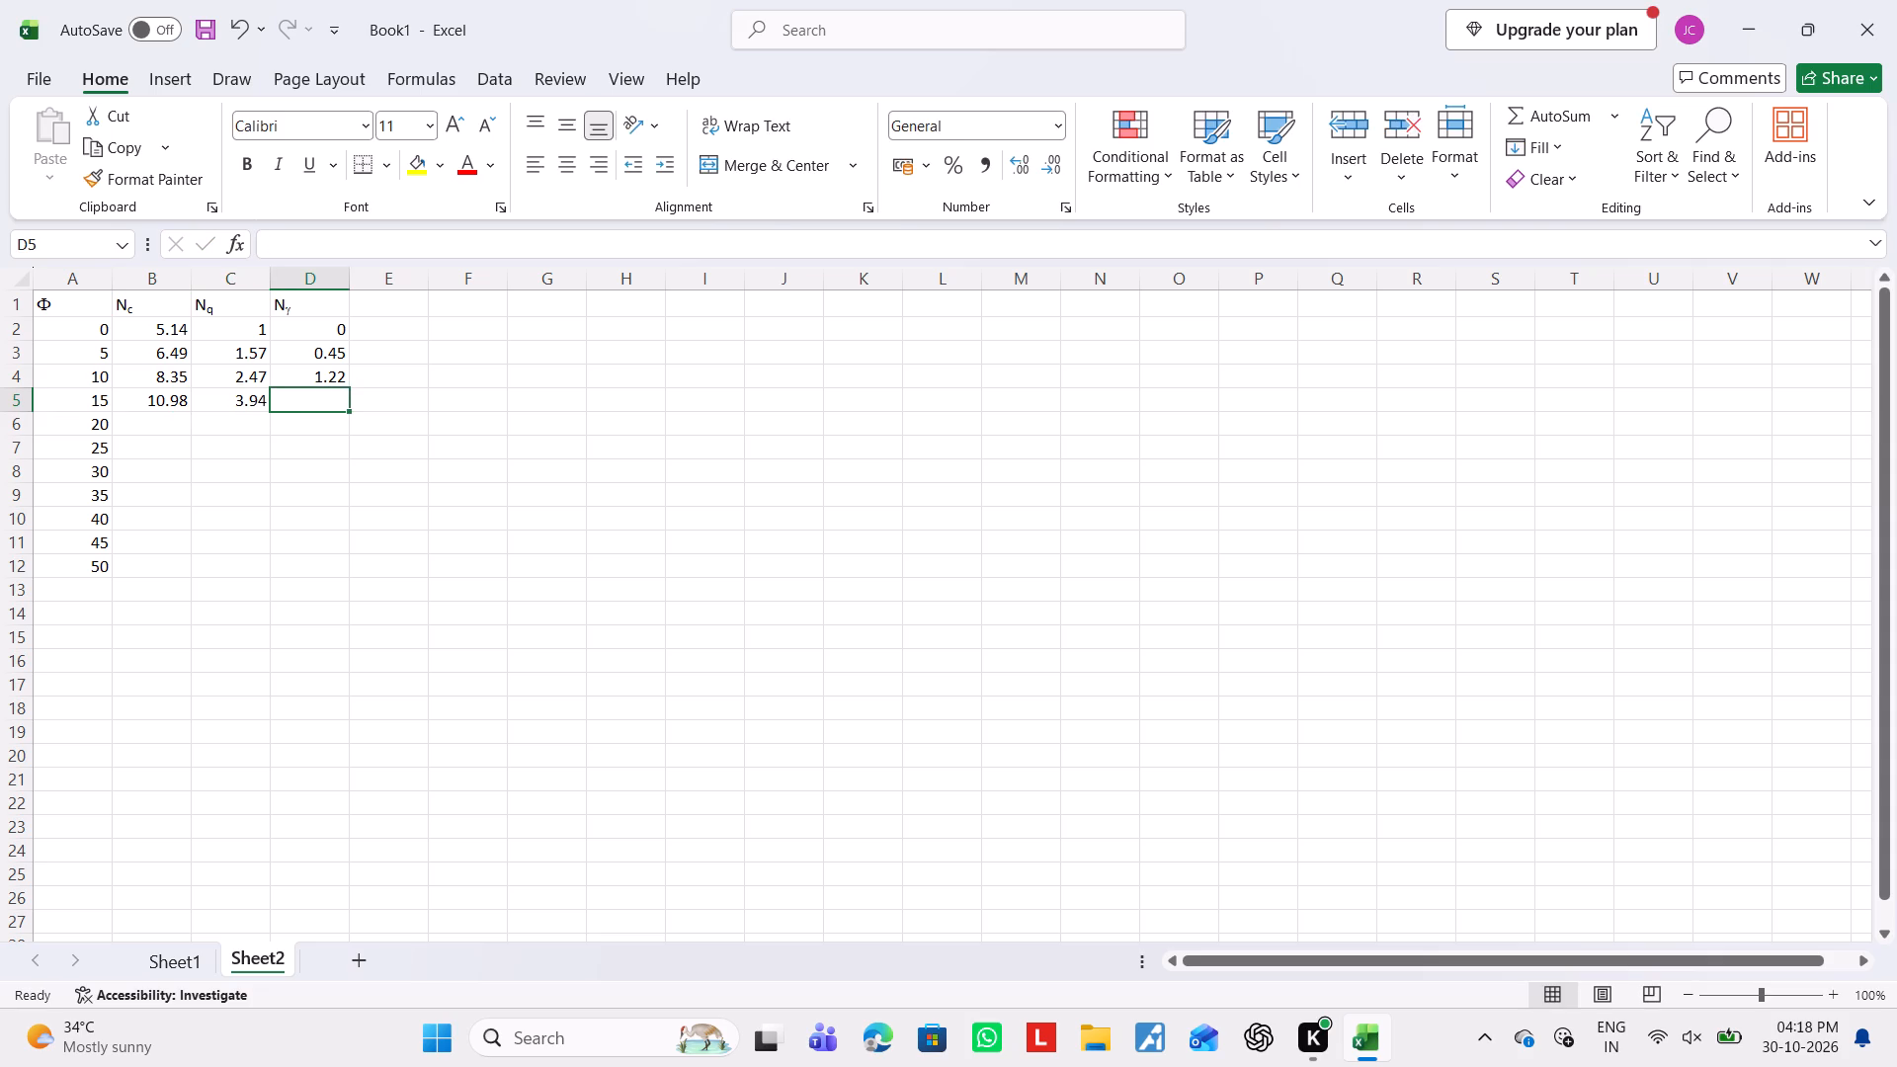
pyautogui.write('2.65')
pyautogui.press('Right')
# Fill the Φ = 20 row with Nγ 5.39, Nq 6.4 and Nc 14.83 in cells D6, C6 and B6.
pyautogui.press('Down')
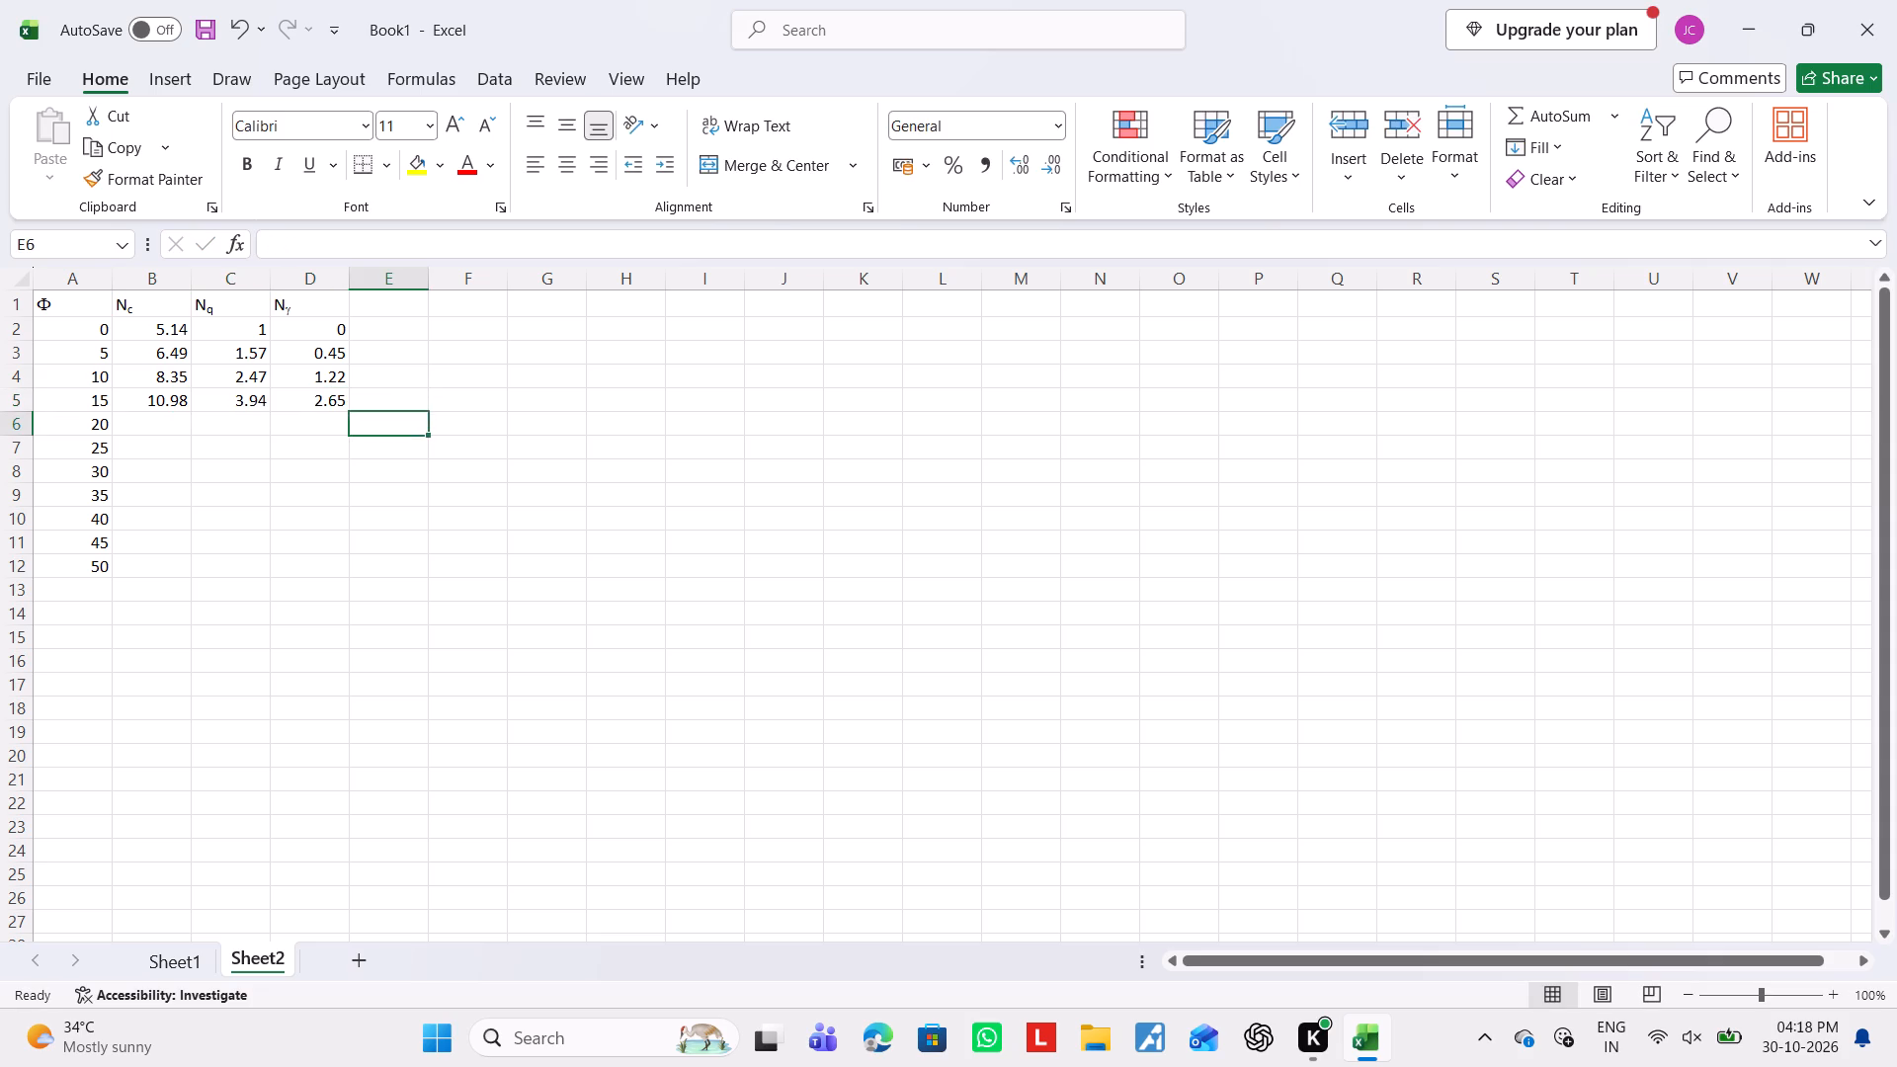
pyautogui.press('Left')
pyautogui.write('5.39')
pyautogui.press('Left')
pyautogui.write('6.4')
pyautogui.press('Left')
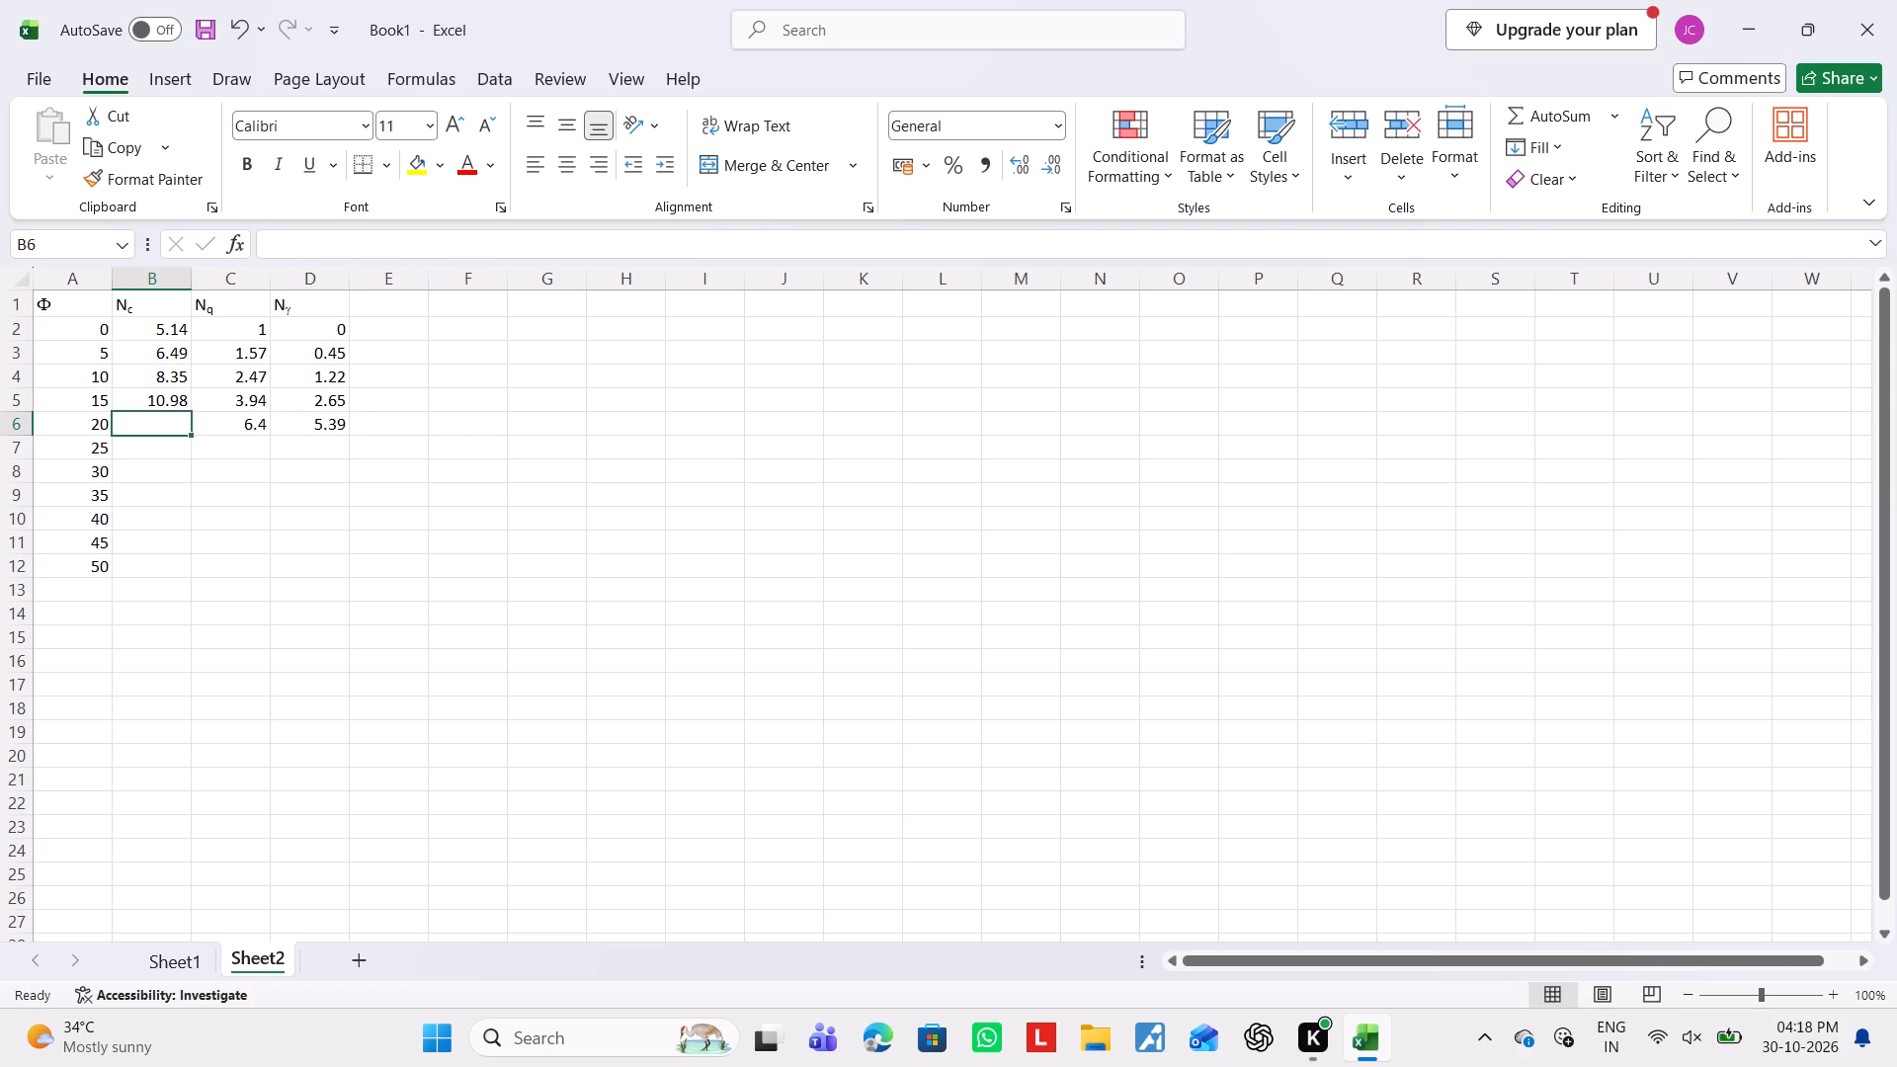
pyautogui.write('14.83')
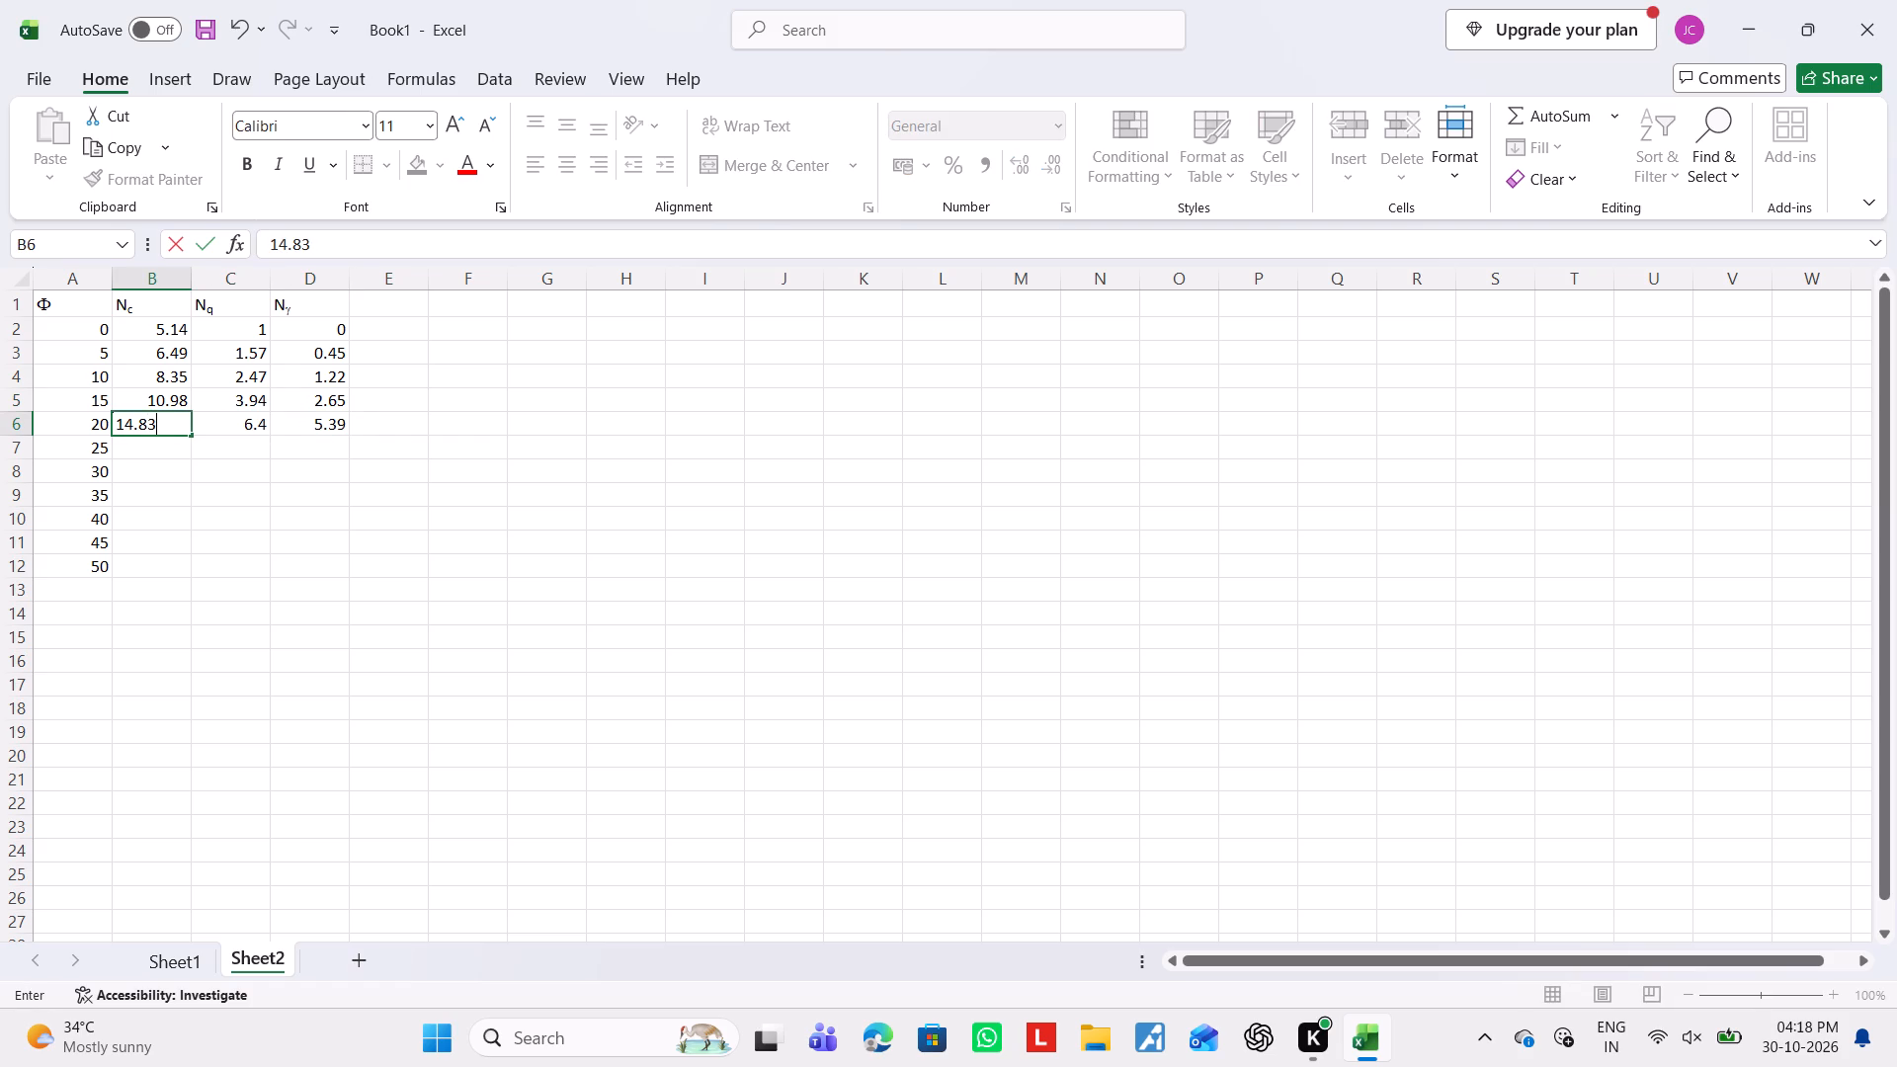
pyautogui.press('Down')
# Fill the Φ = 25 row with Nc 20.72, Nq 10.66 and Nγ 10.88 in cells B7 to D7.
pyautogui.write('20.72')
pyautogui.press('Right')
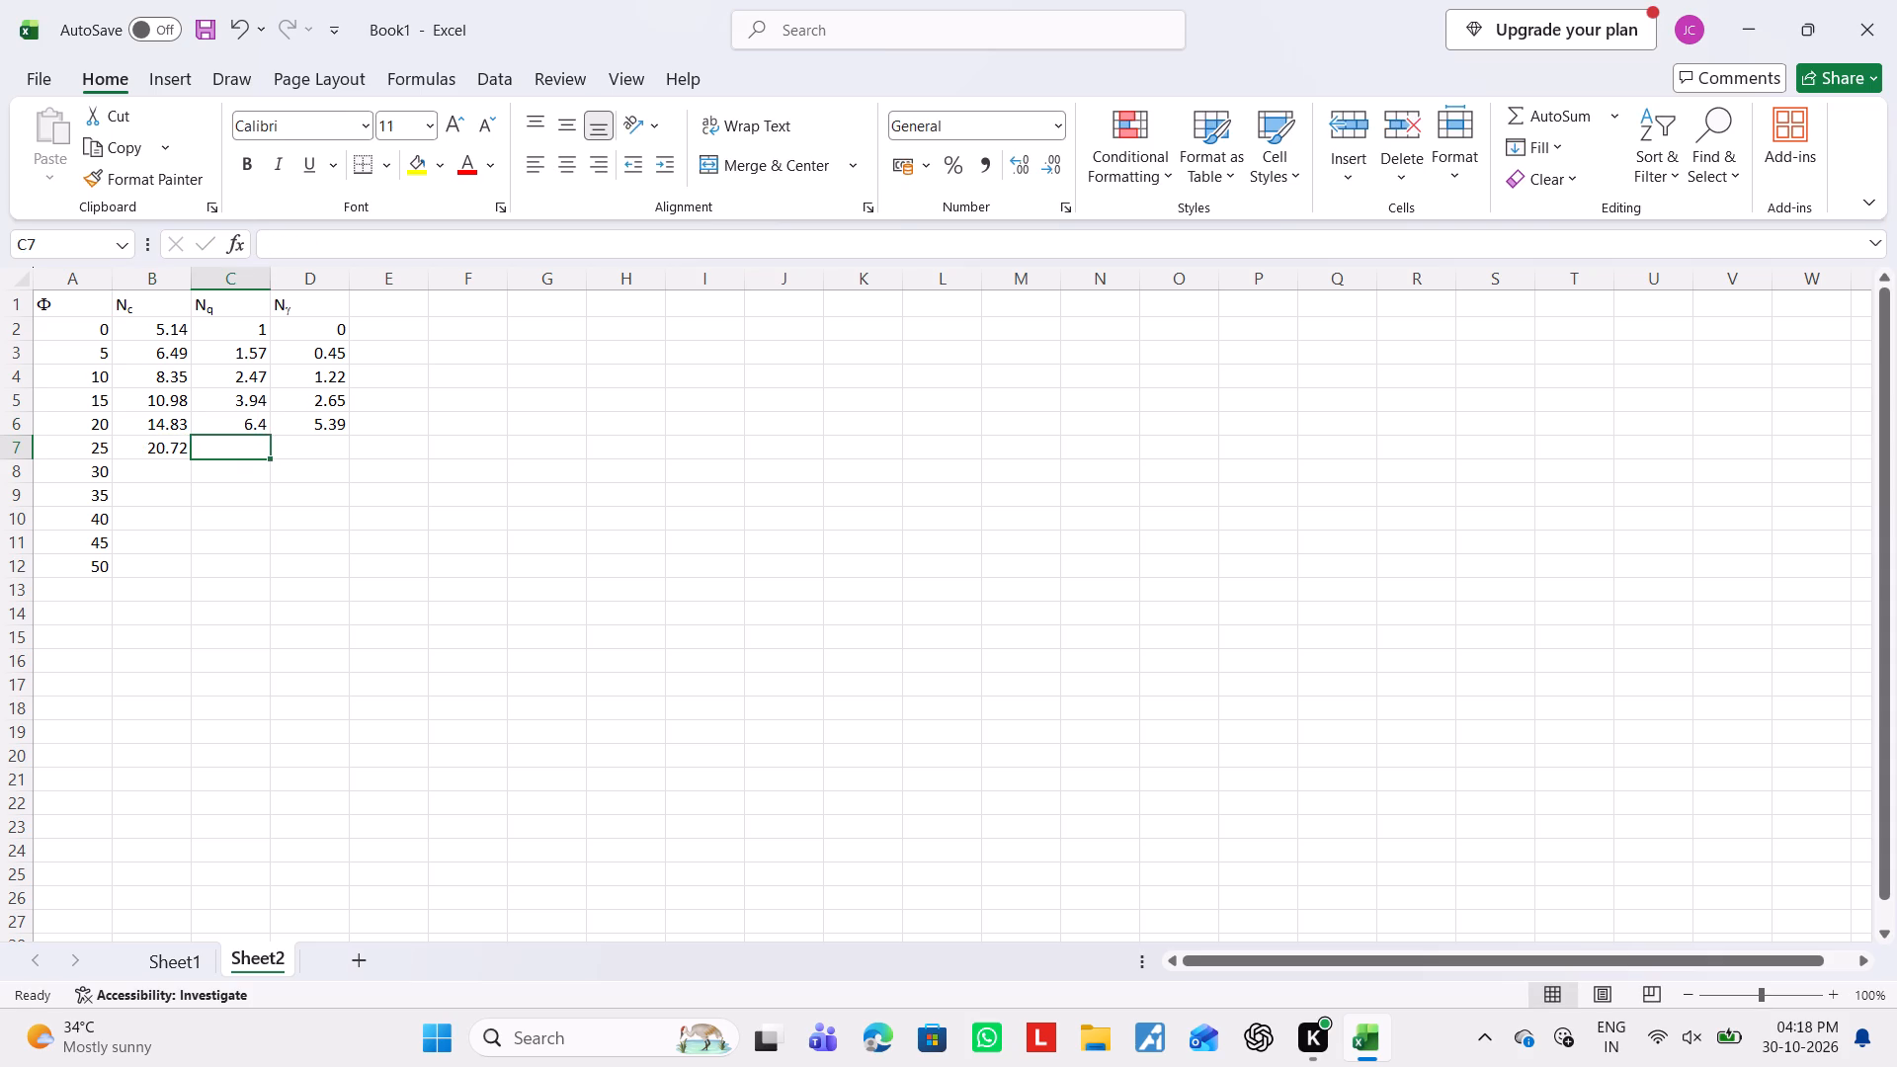
pyautogui.write('10.66')
pyautogui.press('Right')
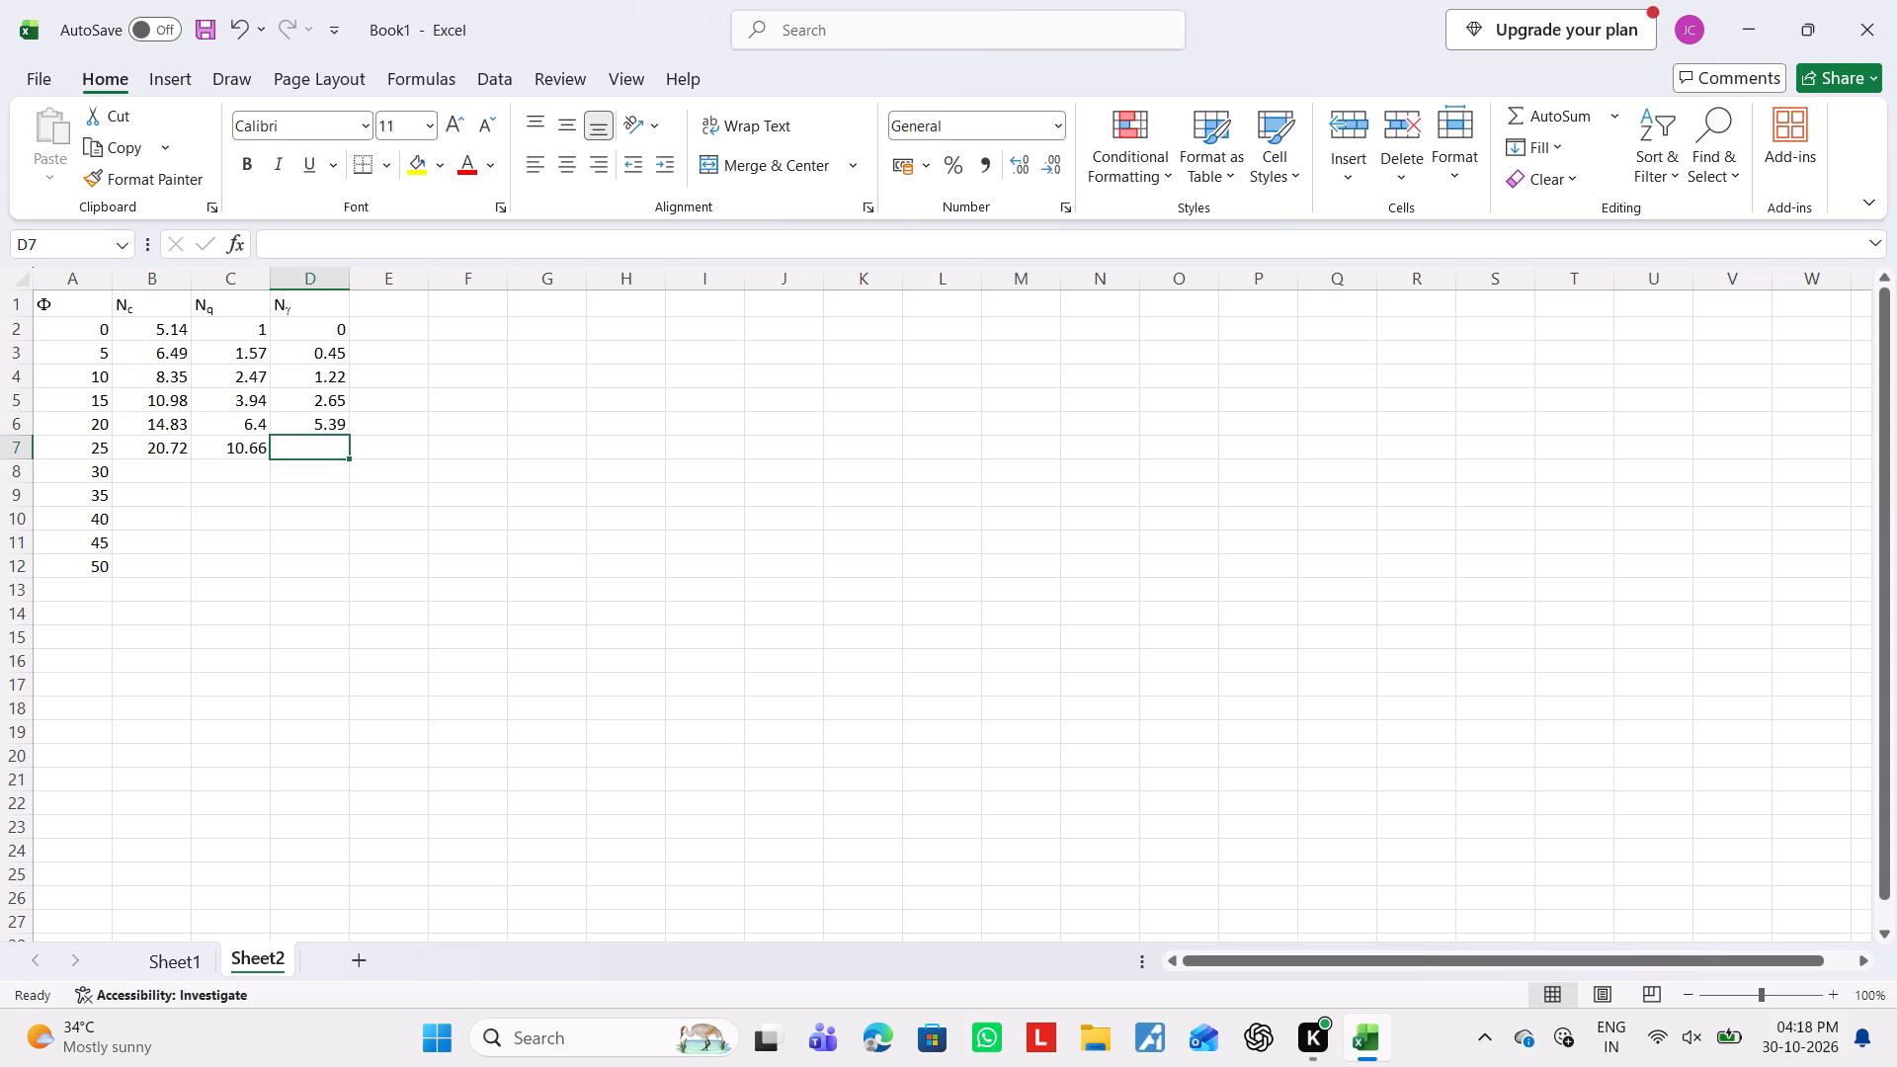
pyautogui.write('10.88')
pyautogui.press('Down')
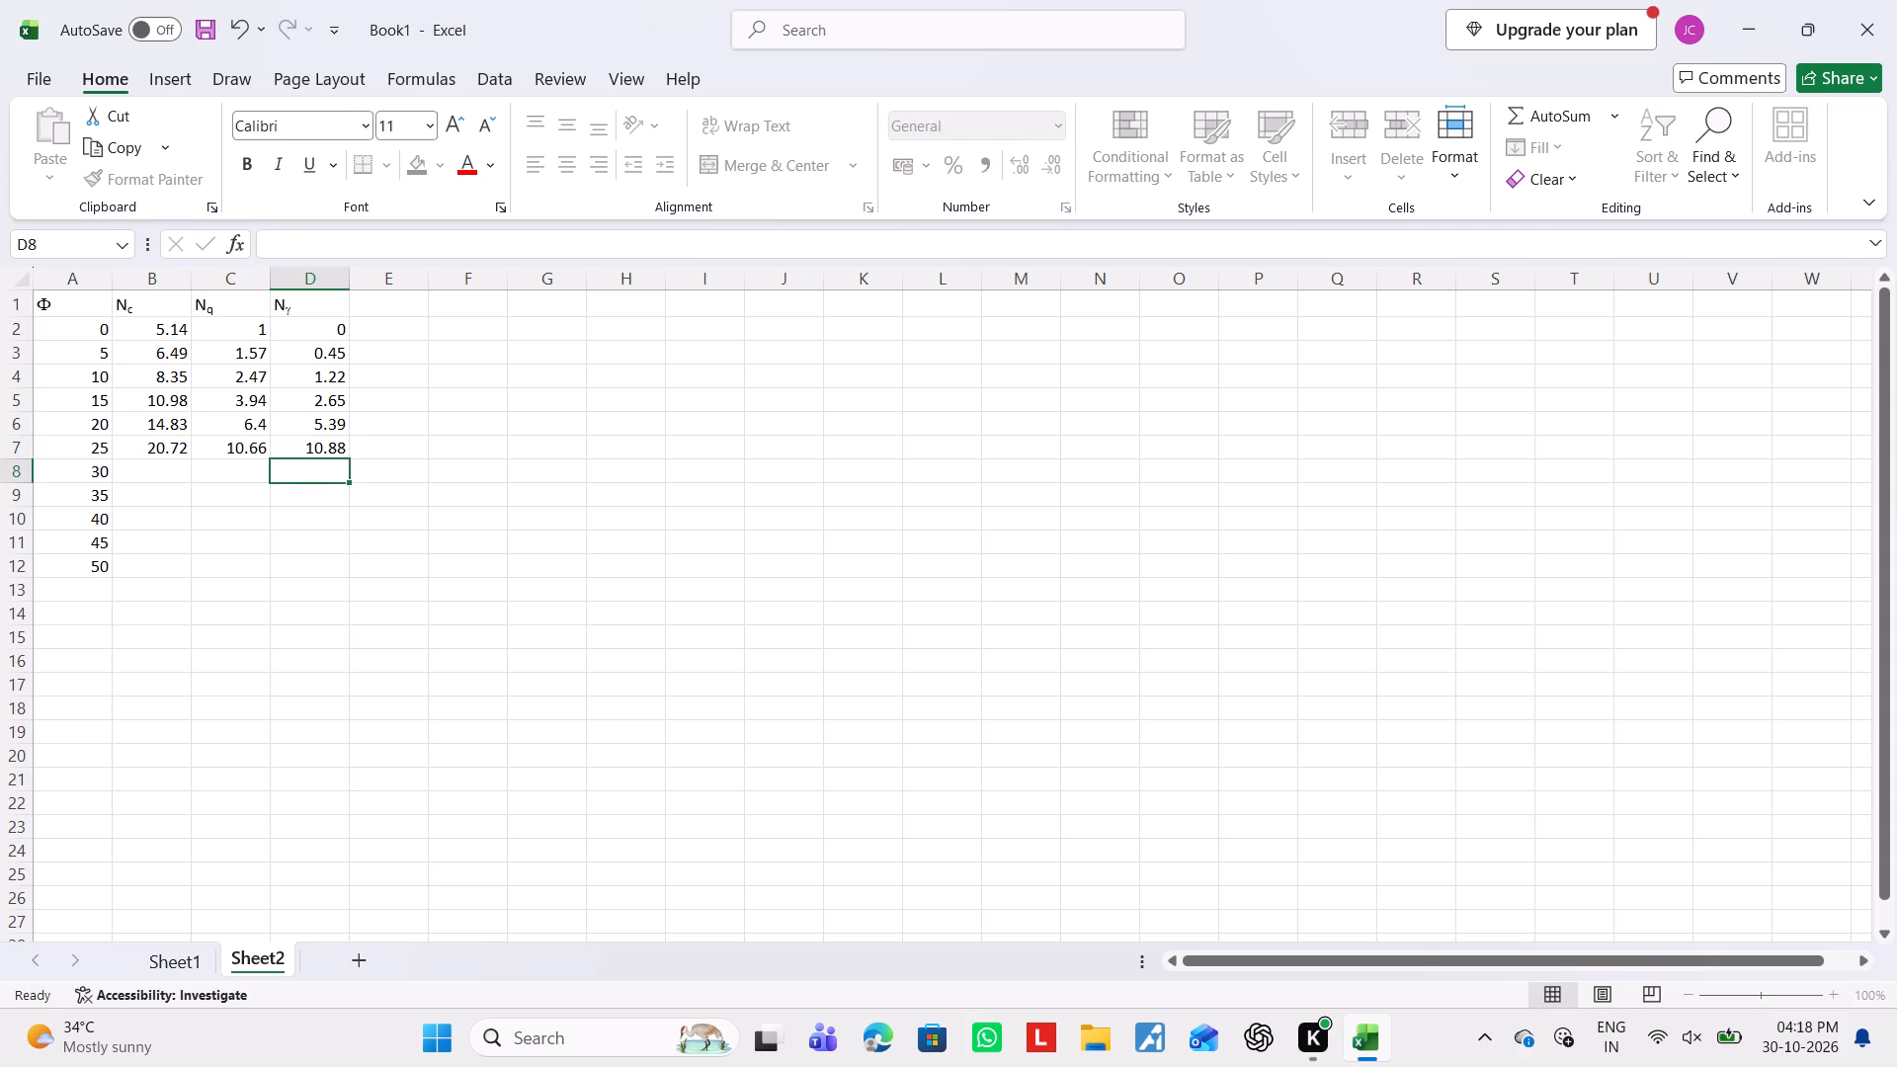
# Fill the Φ = 30 row with Nγ 22.4, Nq 18.4 and Nc 30.14 in cells D8, C8 and B8.
pyautogui.write('22.4')
pyautogui.press('Left')
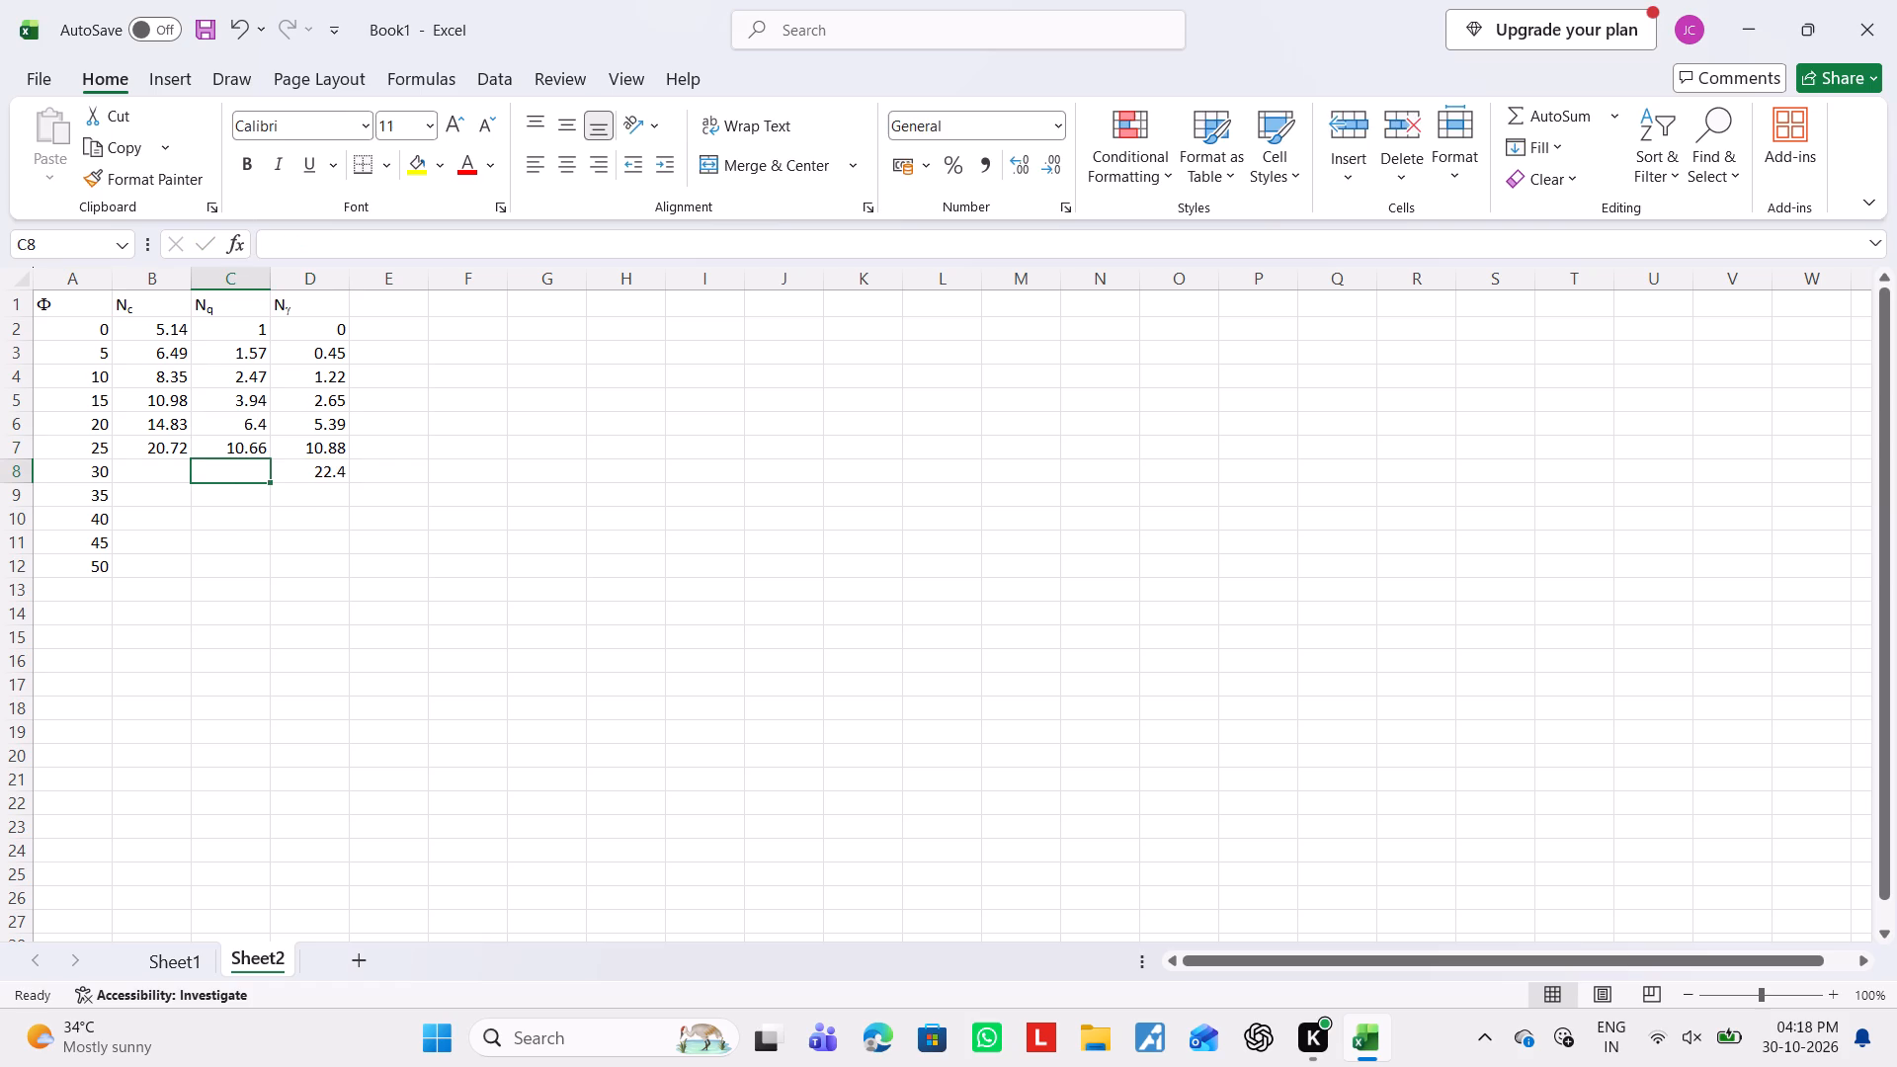
pyautogui.write('18.4')
pyautogui.press('Left')
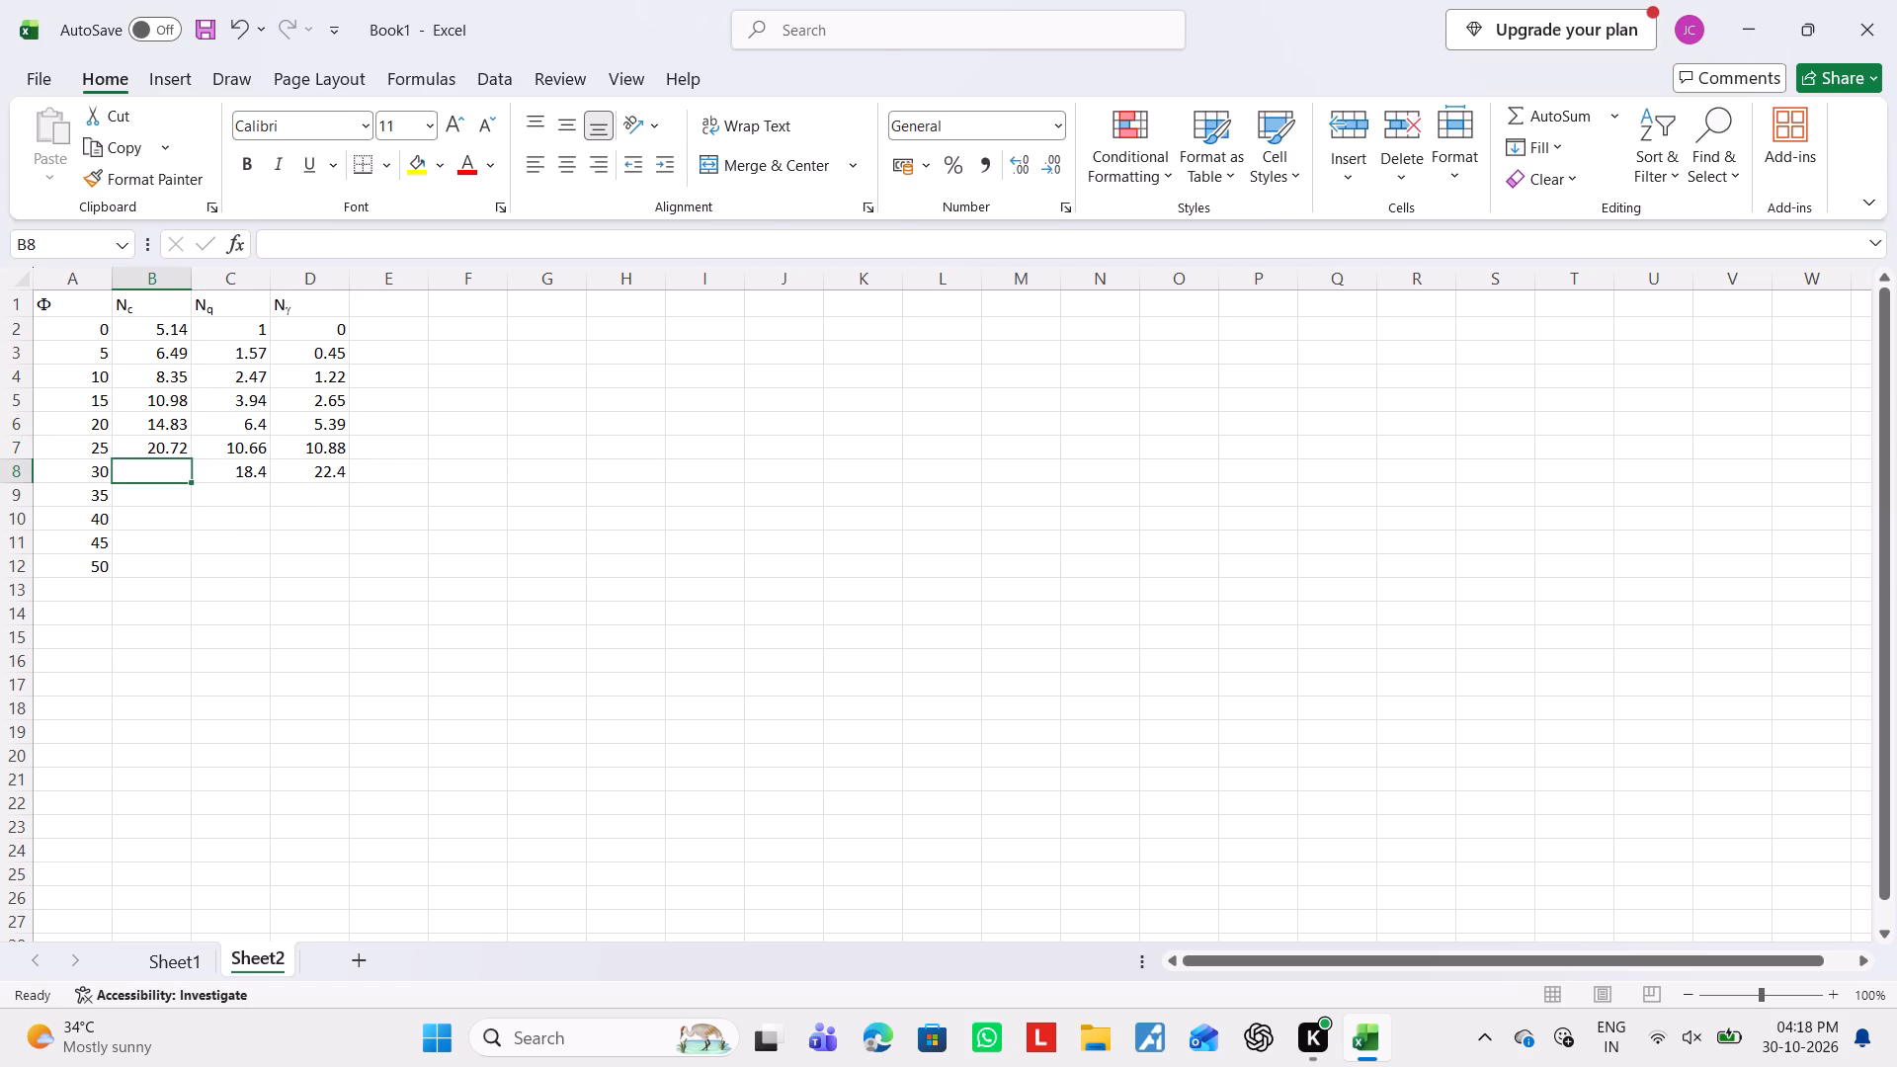
pyautogui.write('30.14')
pyautogui.press('Down')
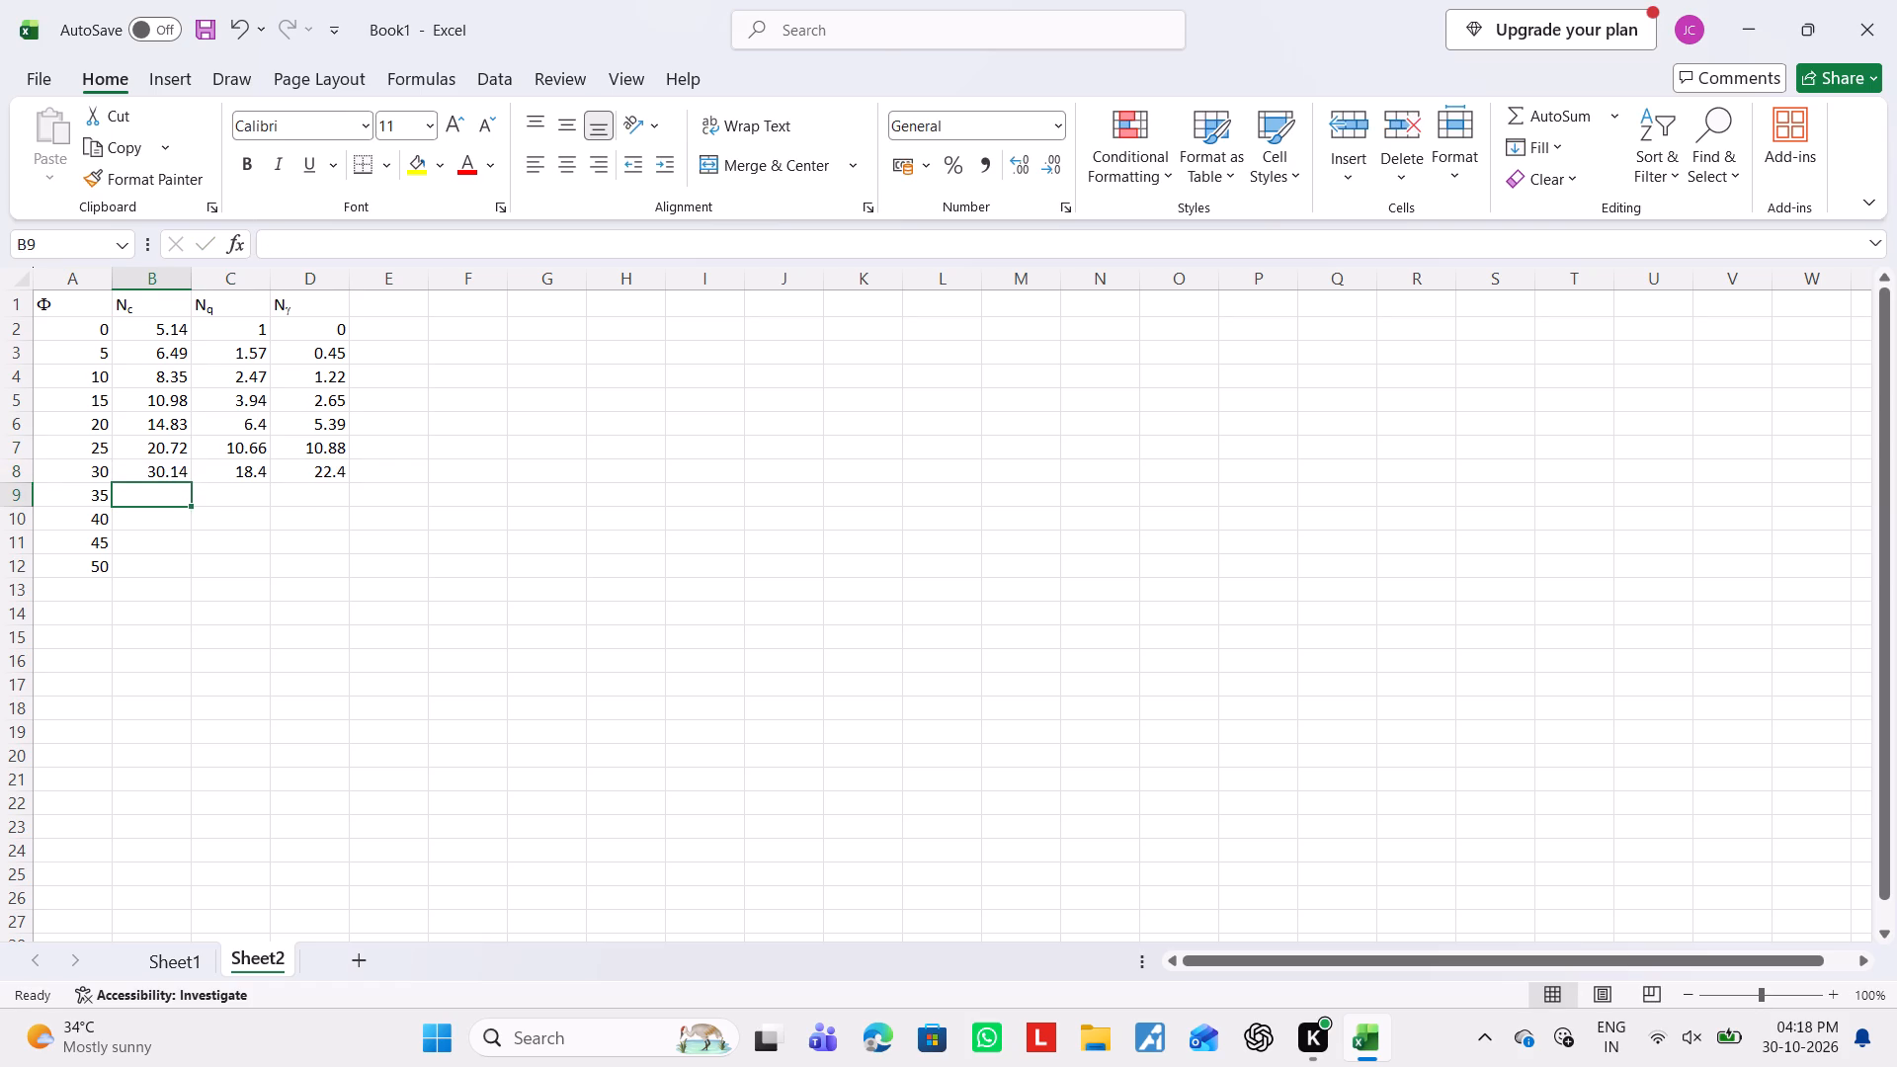
# Fill the Φ = 35 row with Nc 46.12, Nq 33.3 and Nγ 48.03 in cells B9 to D9.
pyautogui.write('460')
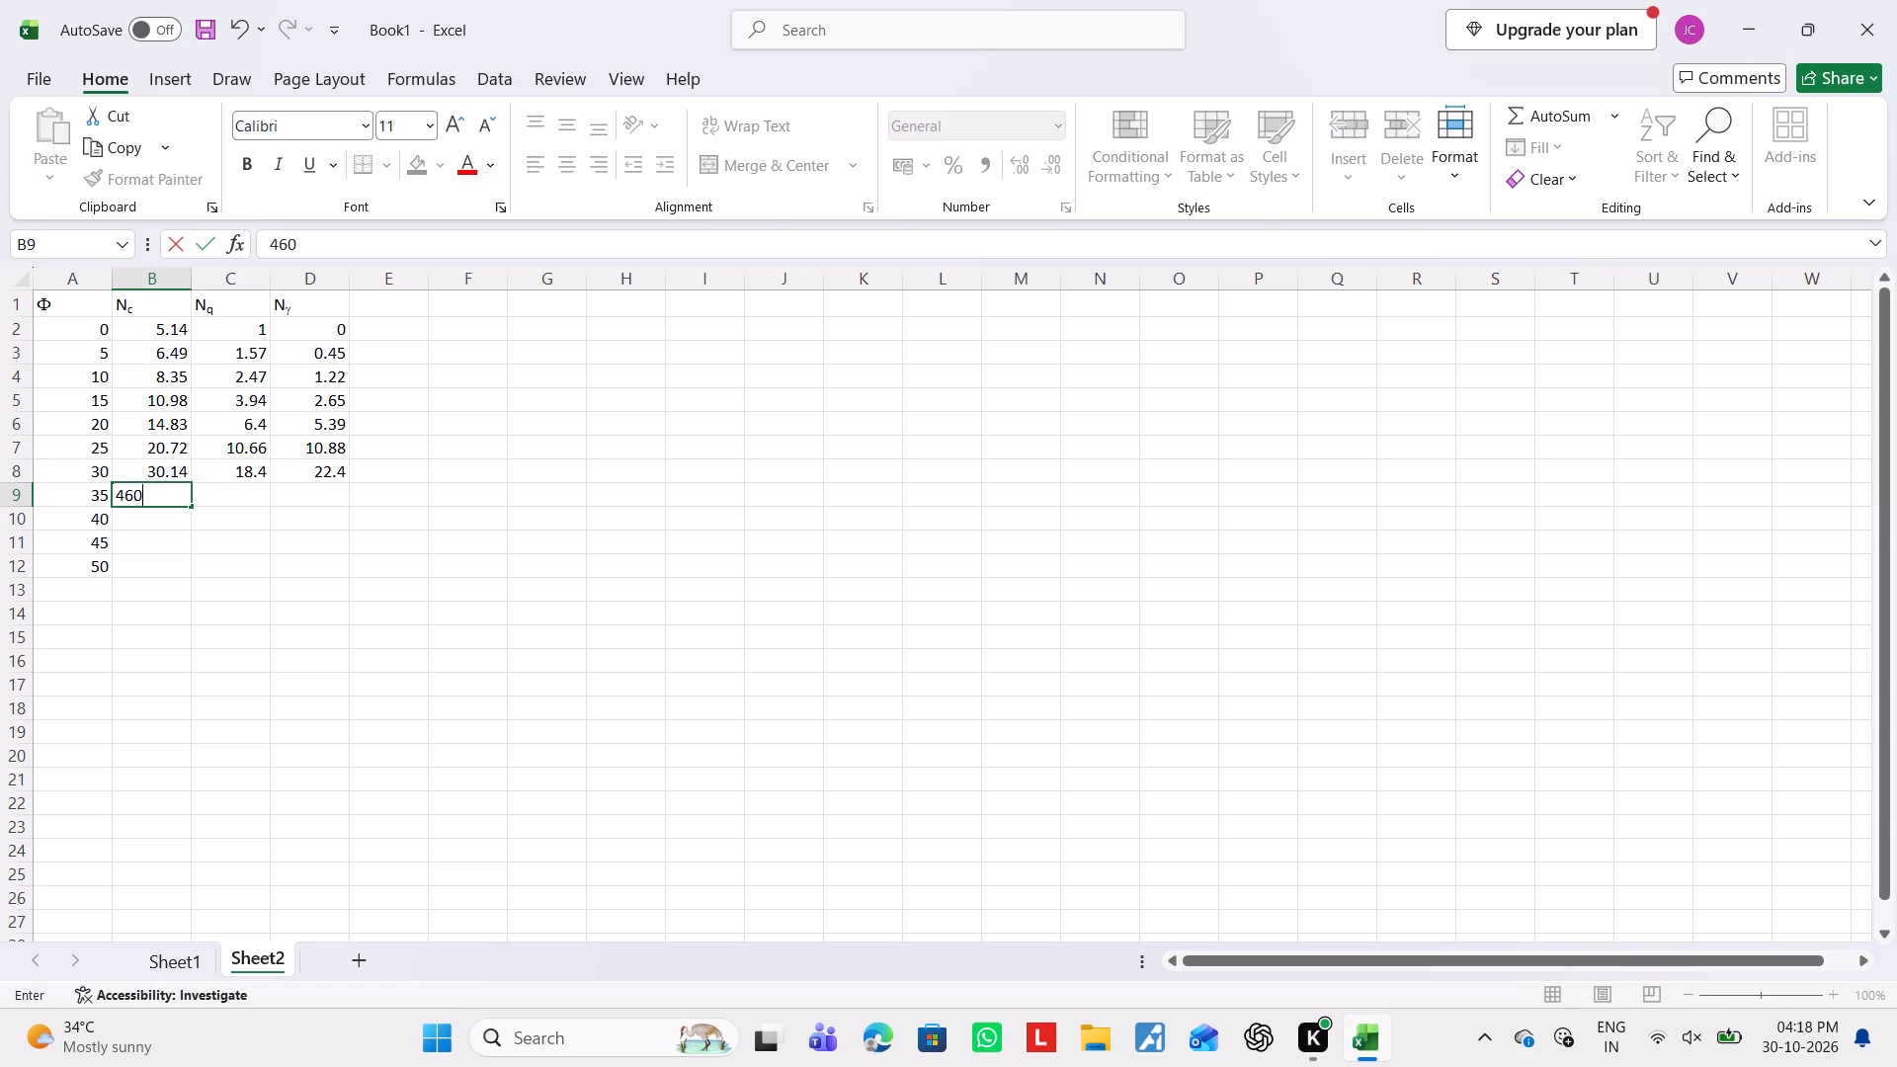
pyautogui.press('BackSpace')
pyautogui.write('.12')
pyautogui.press('Right')
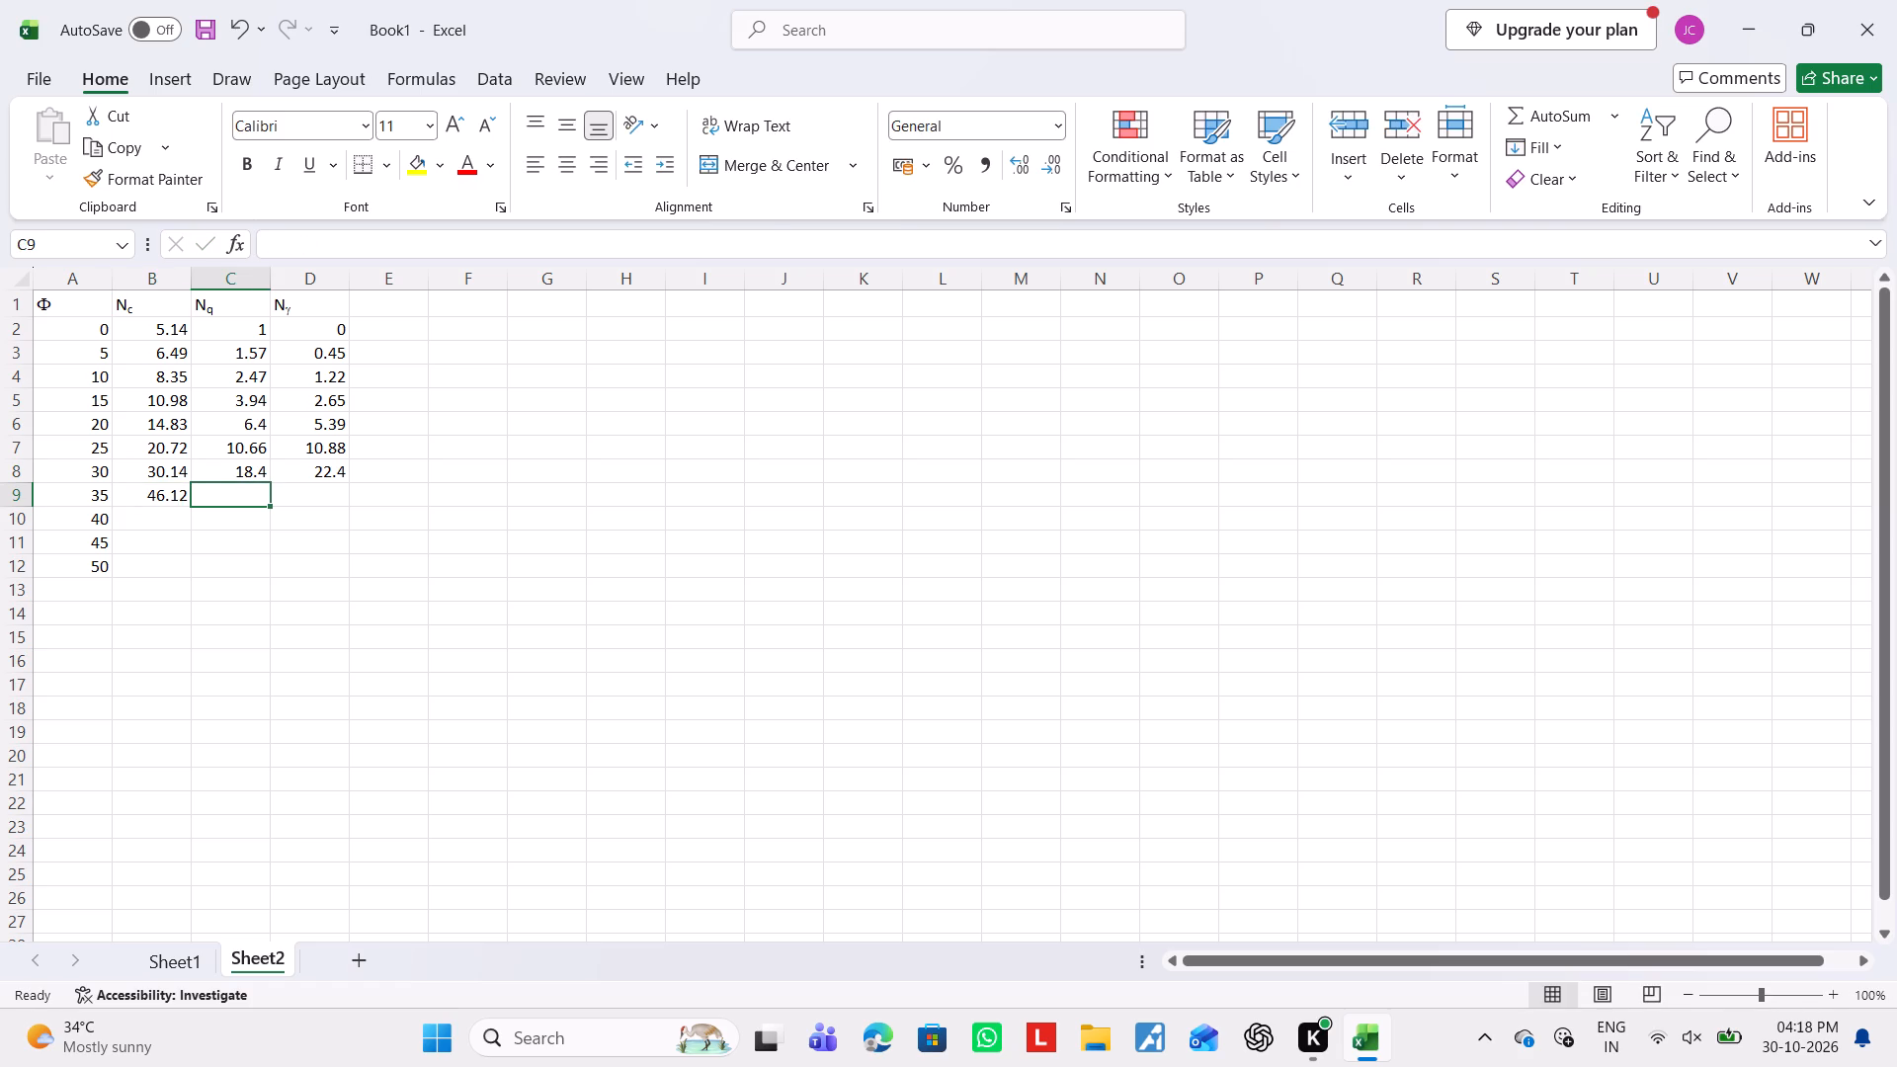
pyautogui.write('33.')
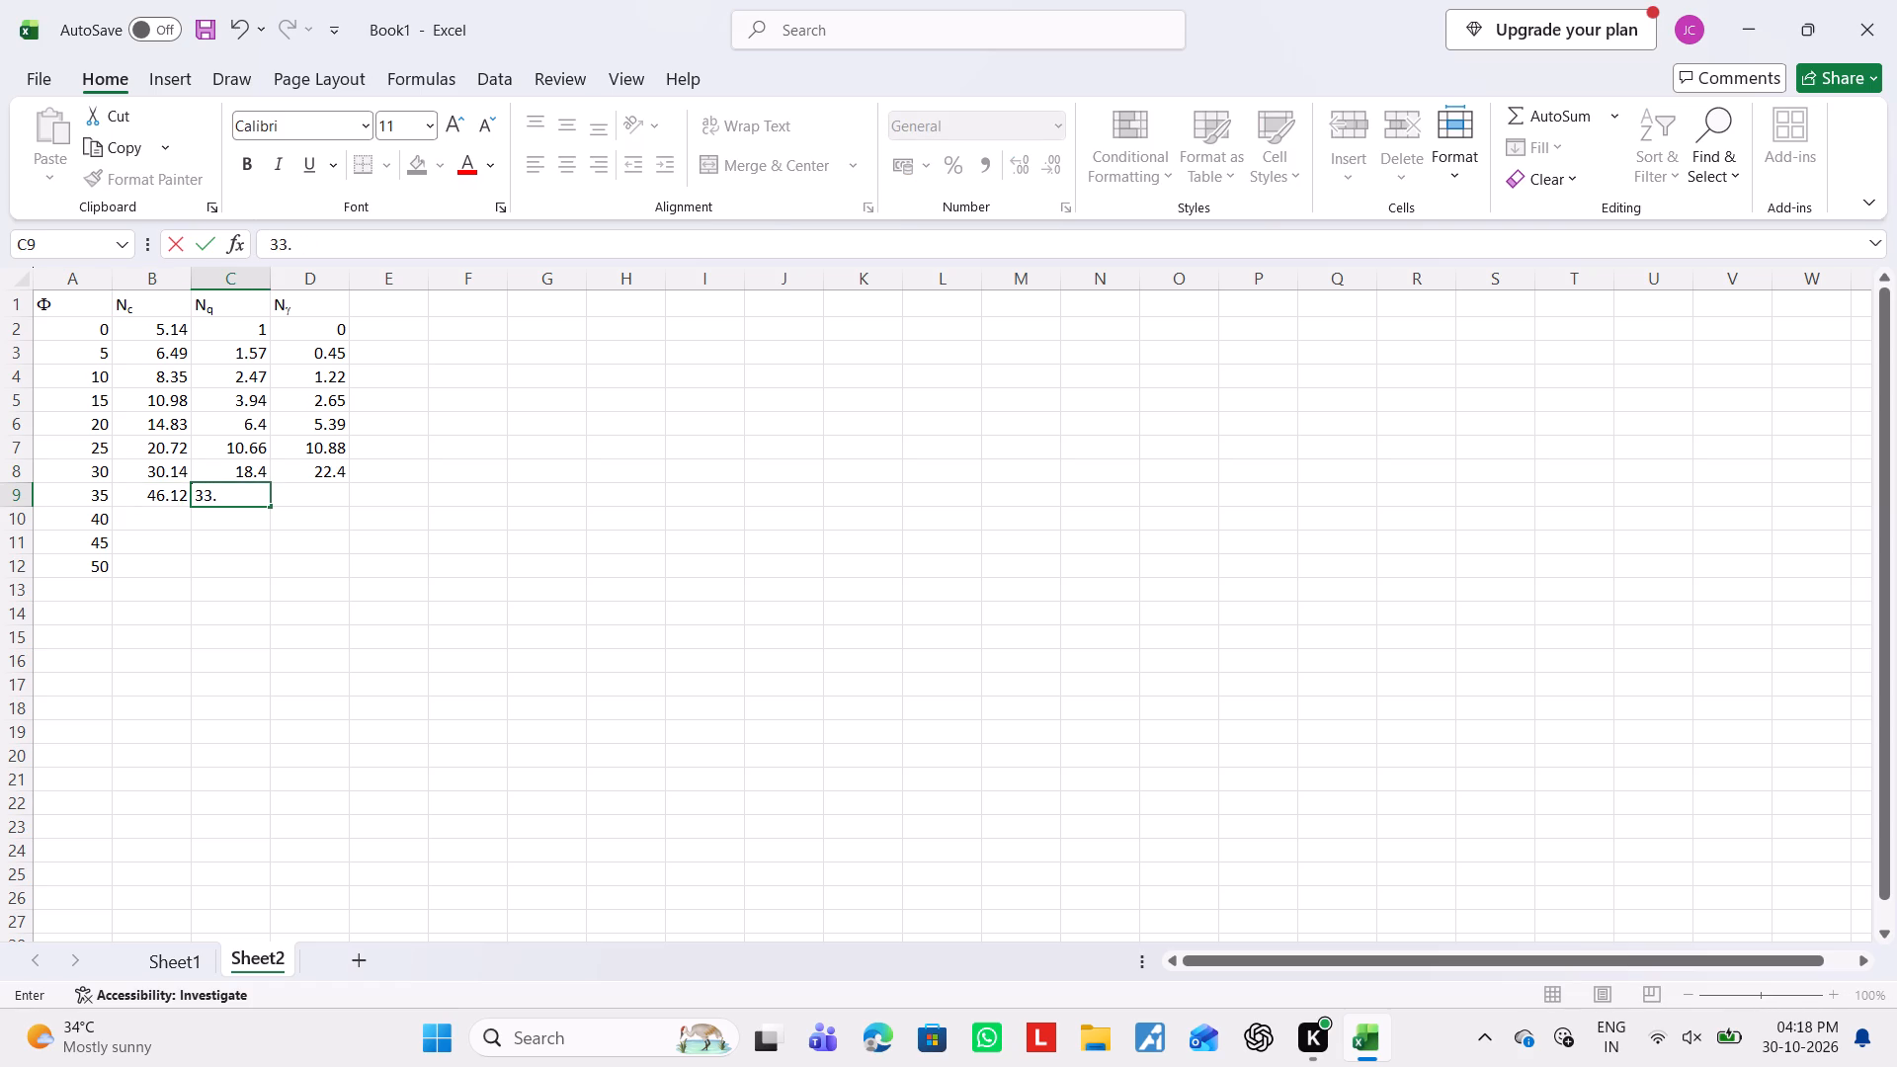
pyautogui.press('3')
pyautogui.press('Right')
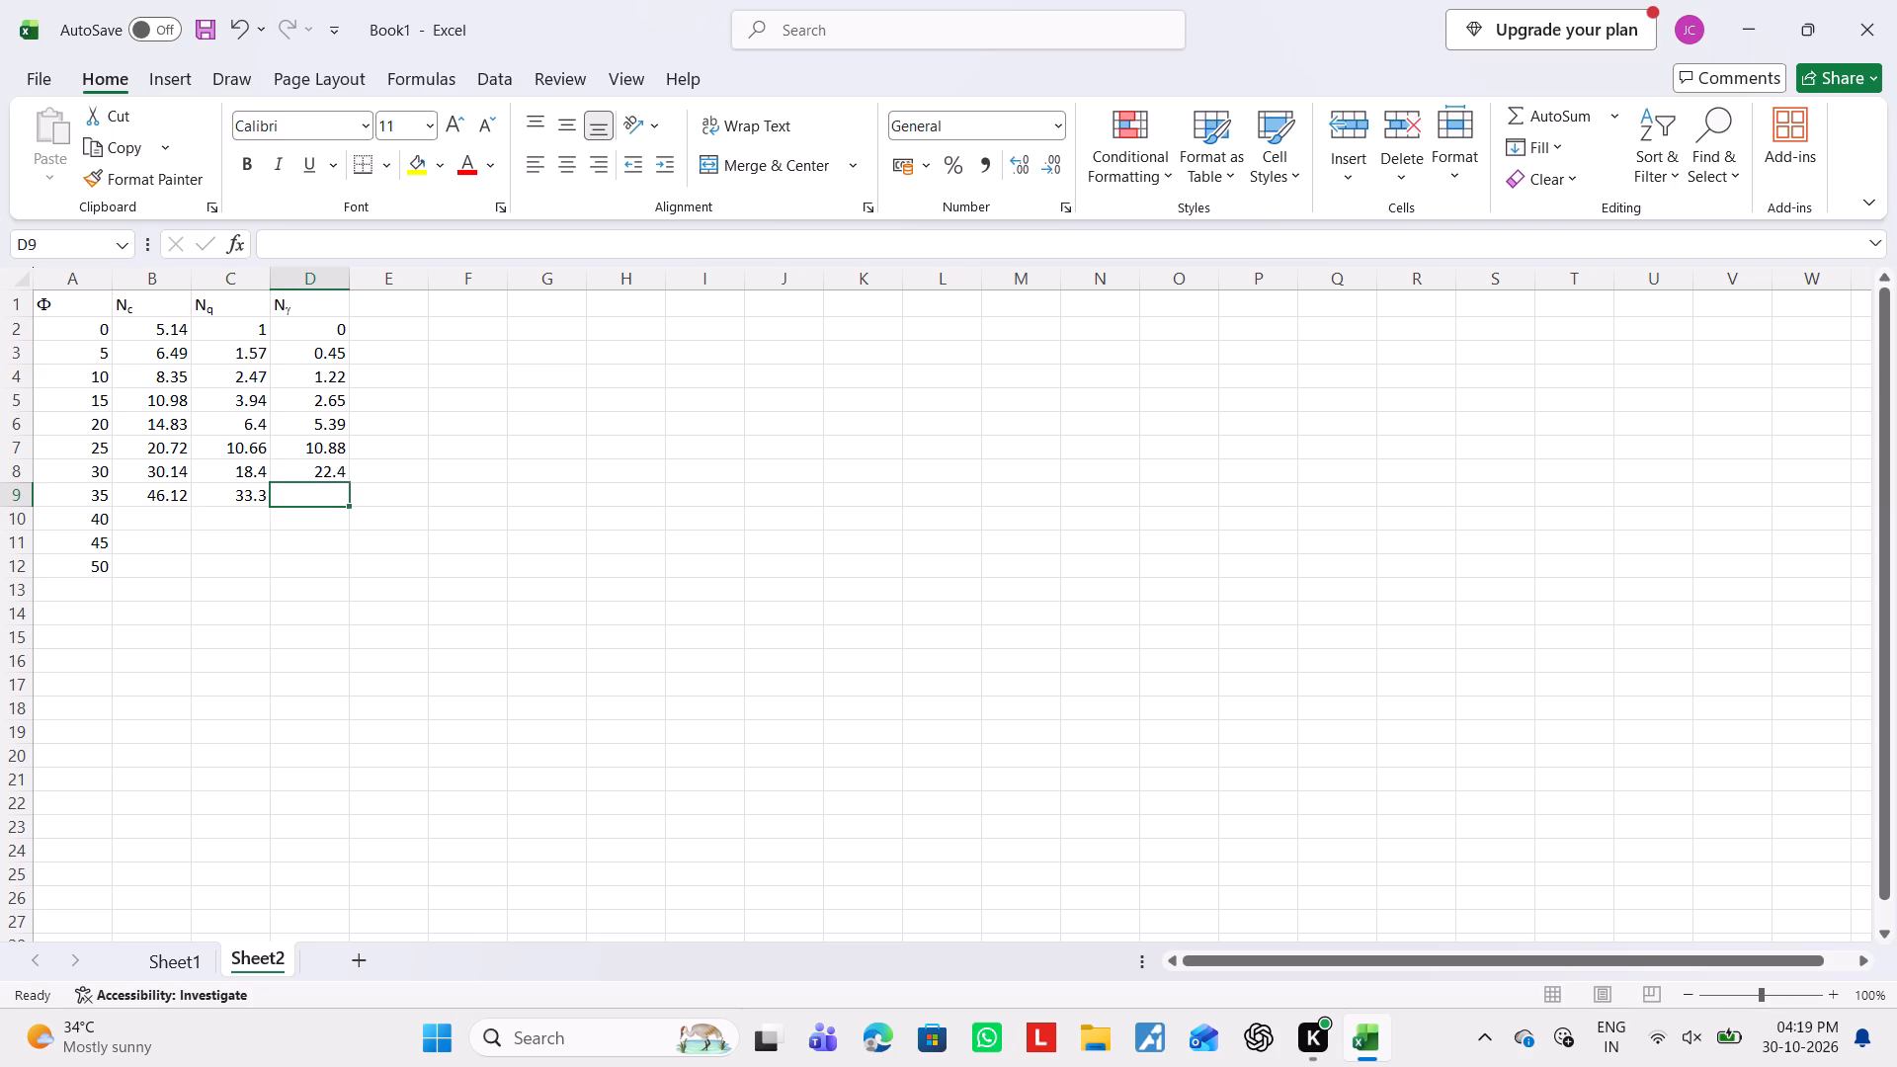
pyautogui.write('48.')
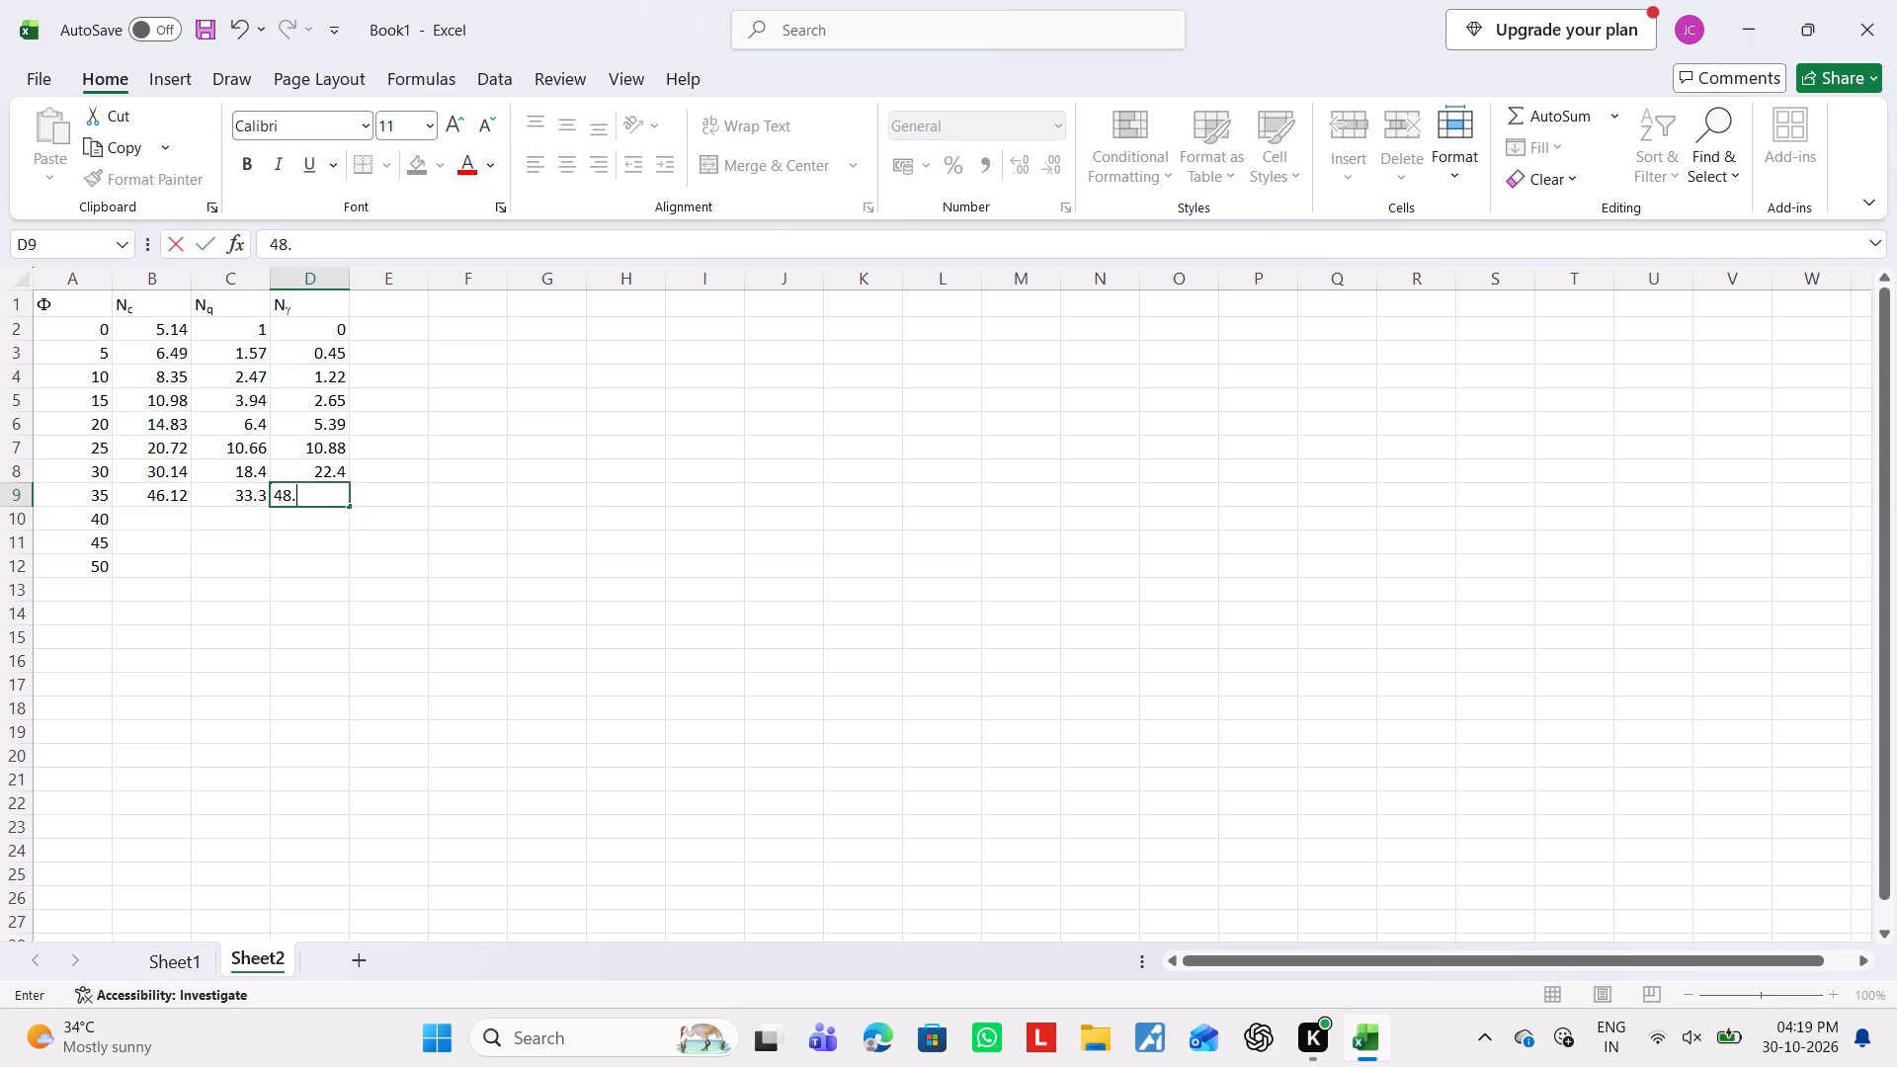
pyautogui.write('03')
pyautogui.press('Down')
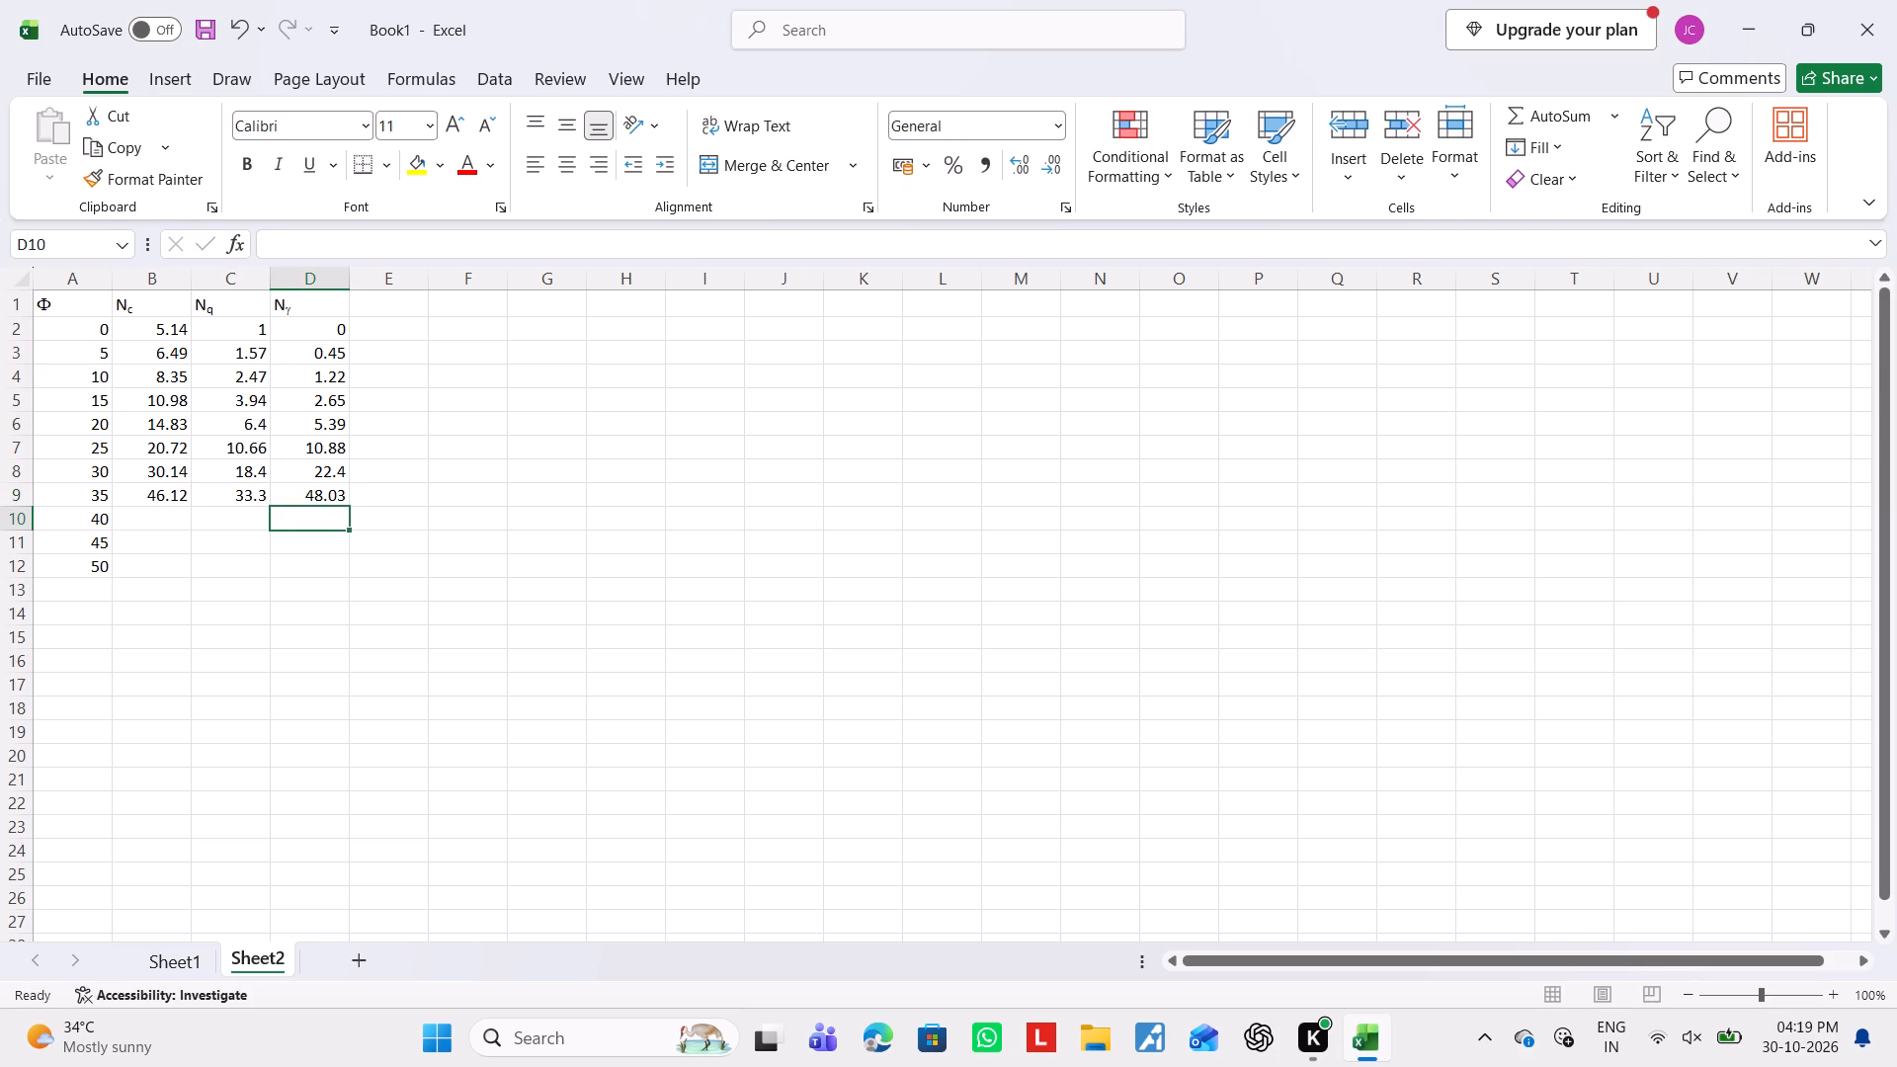
# Fill the Φ = 40 row with Nγ 109.41, Nq 64.2 and Nc 75.71 in cells D10, C10 and B10.
pyautogui.write('109')
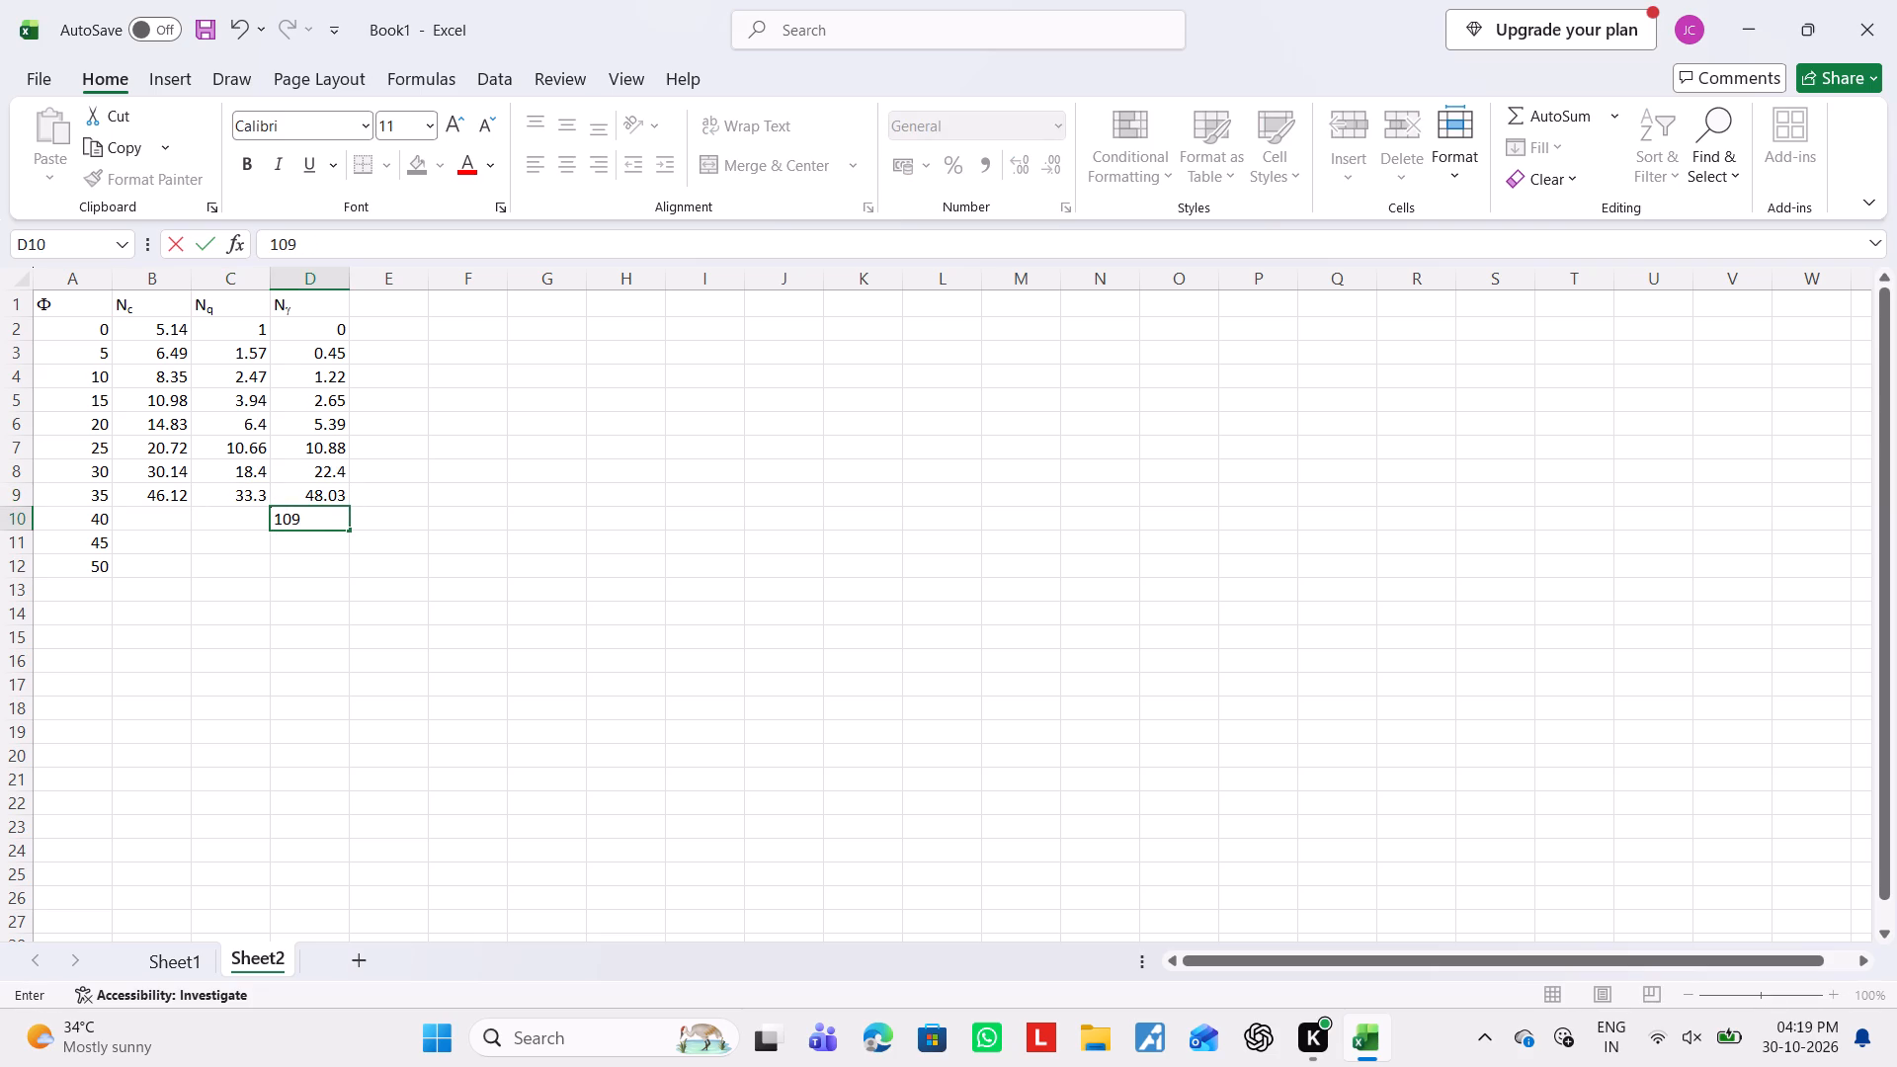
pyautogui.write('.41')
pyautogui.press('Left')
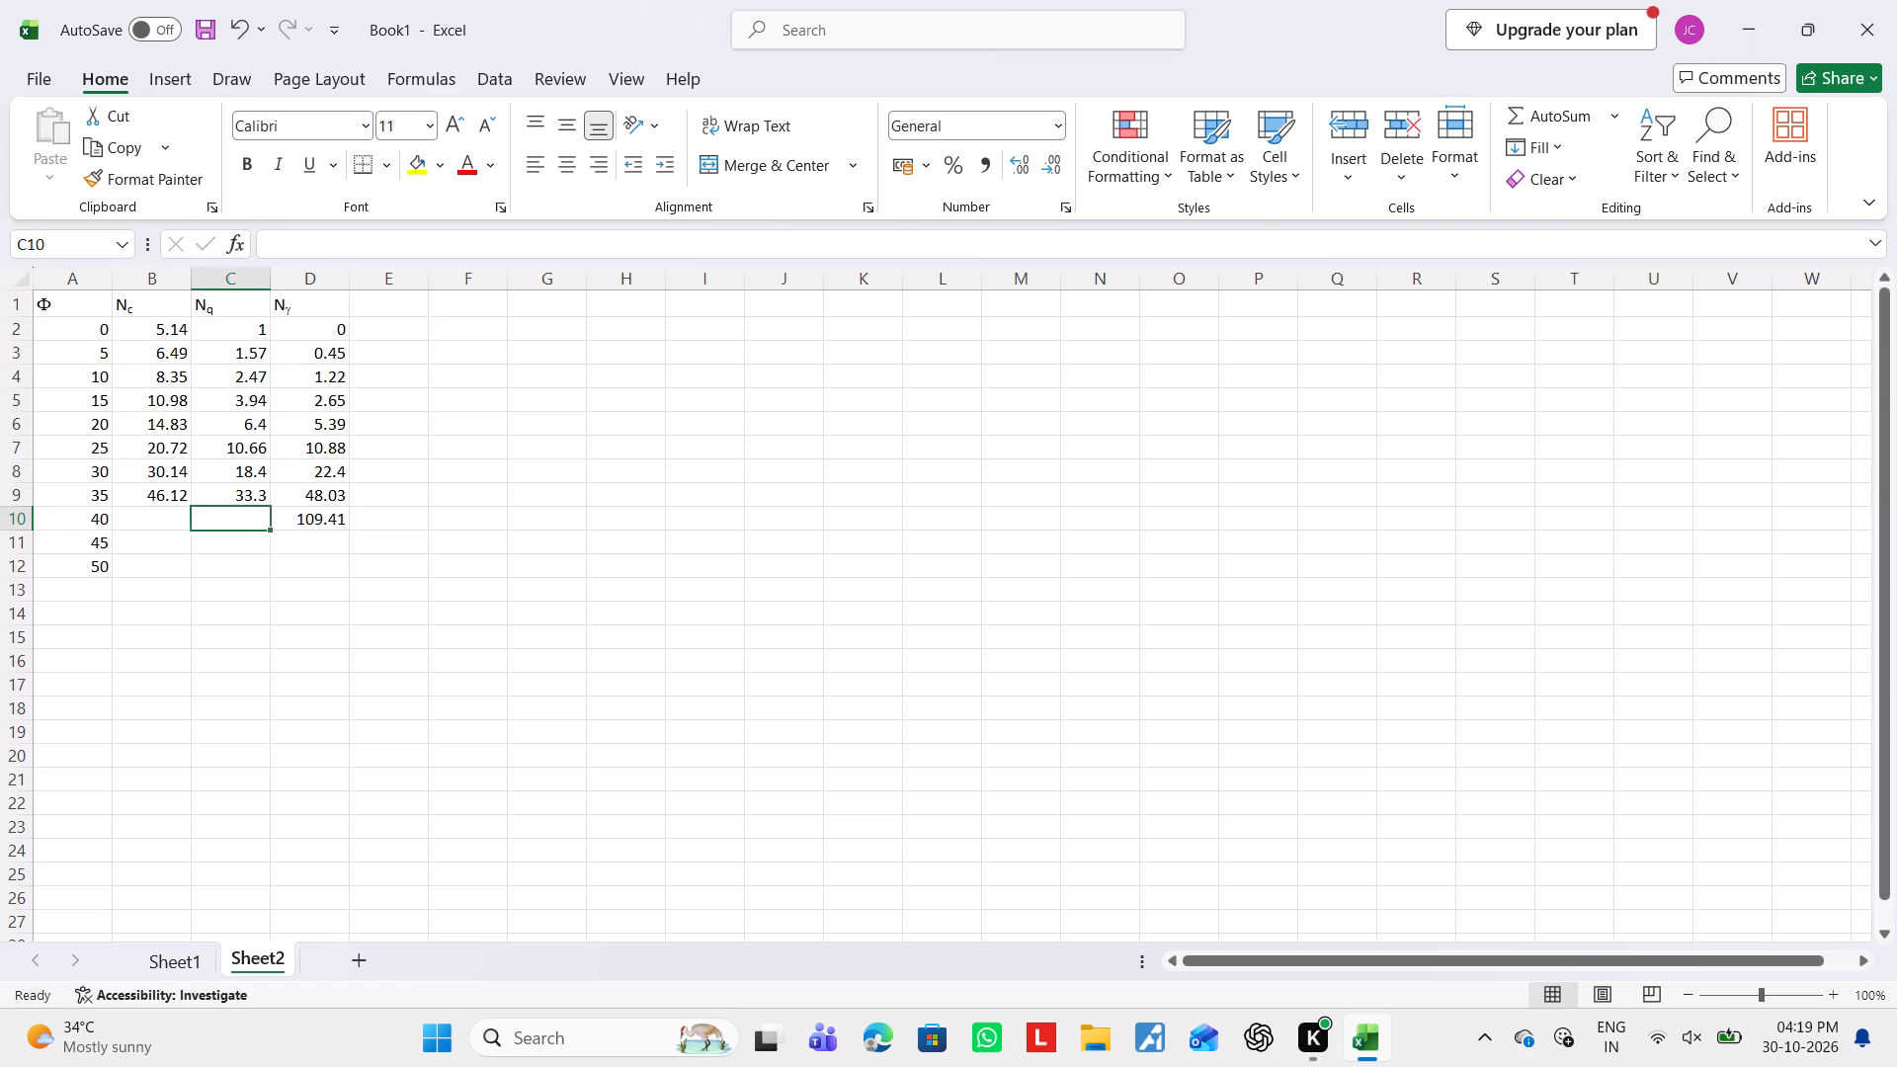
pyautogui.write('64.2')
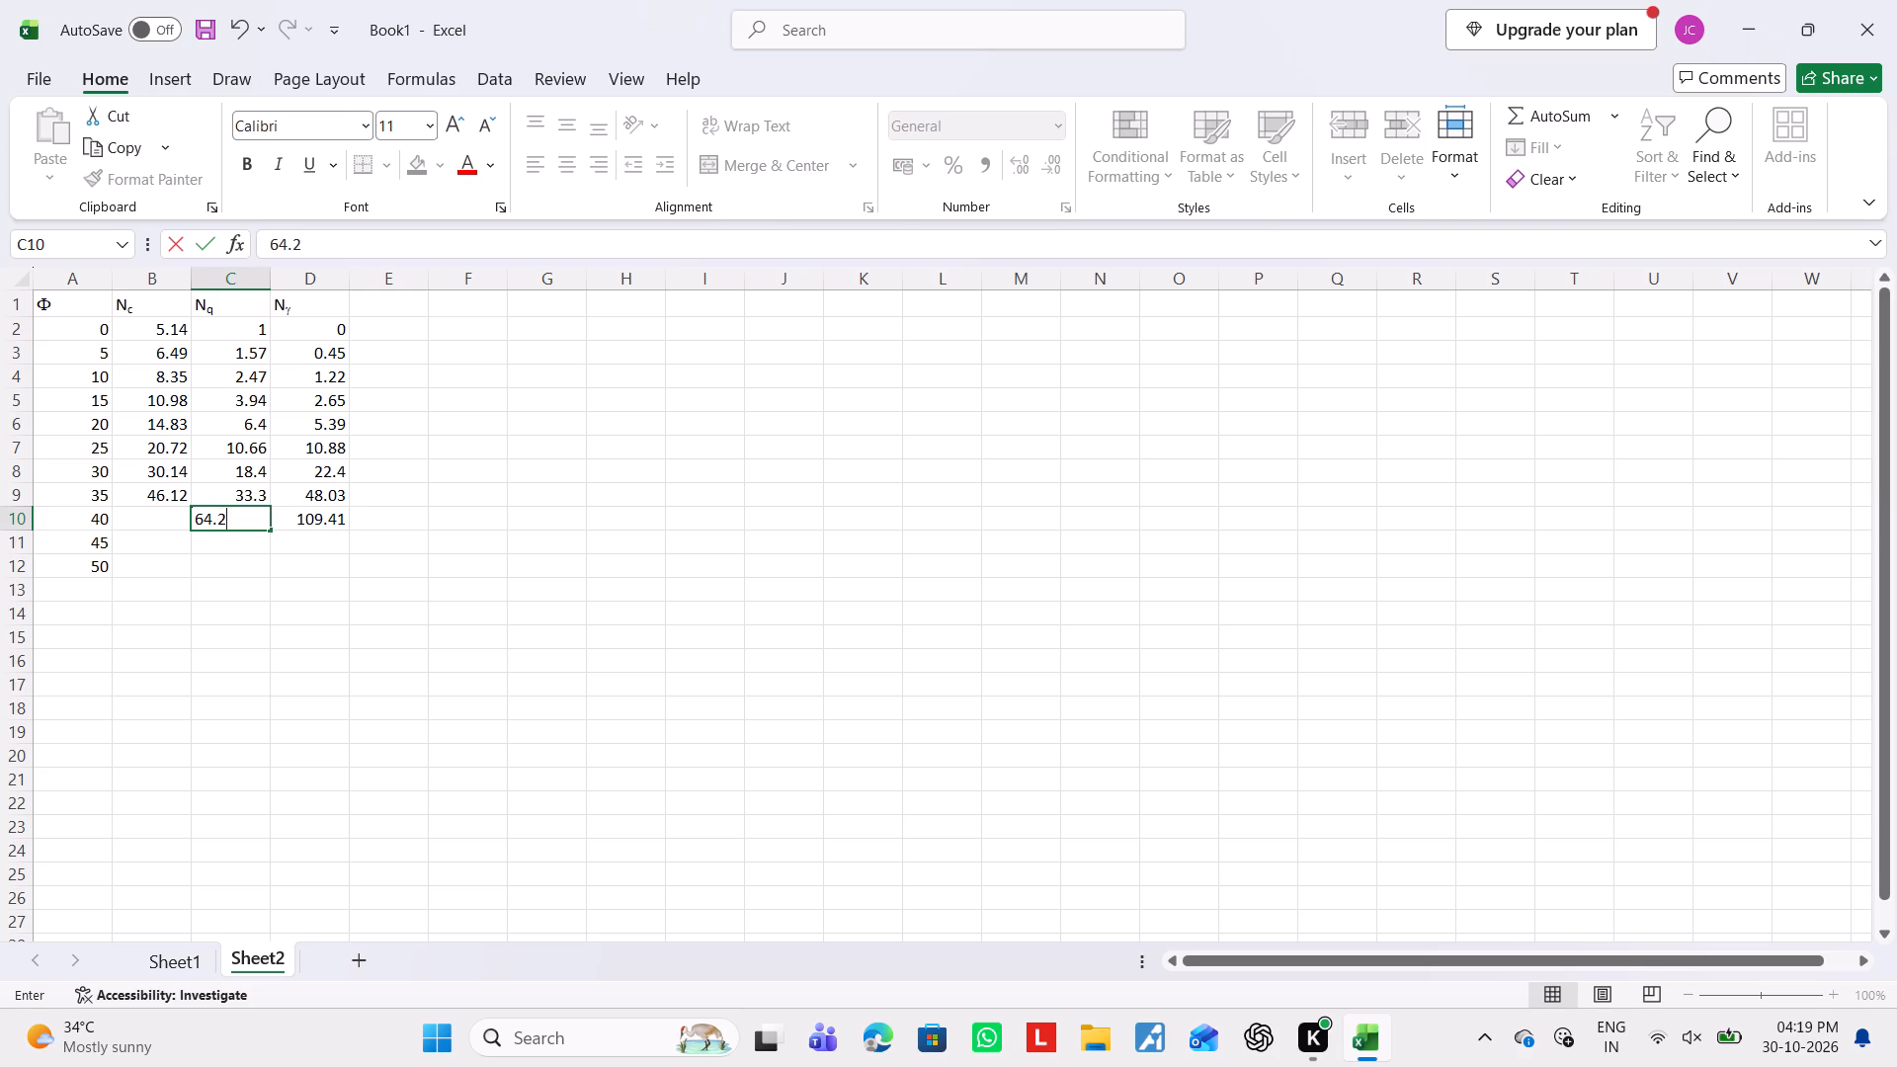
pyautogui.press('Left')
pyautogui.write('75.71')
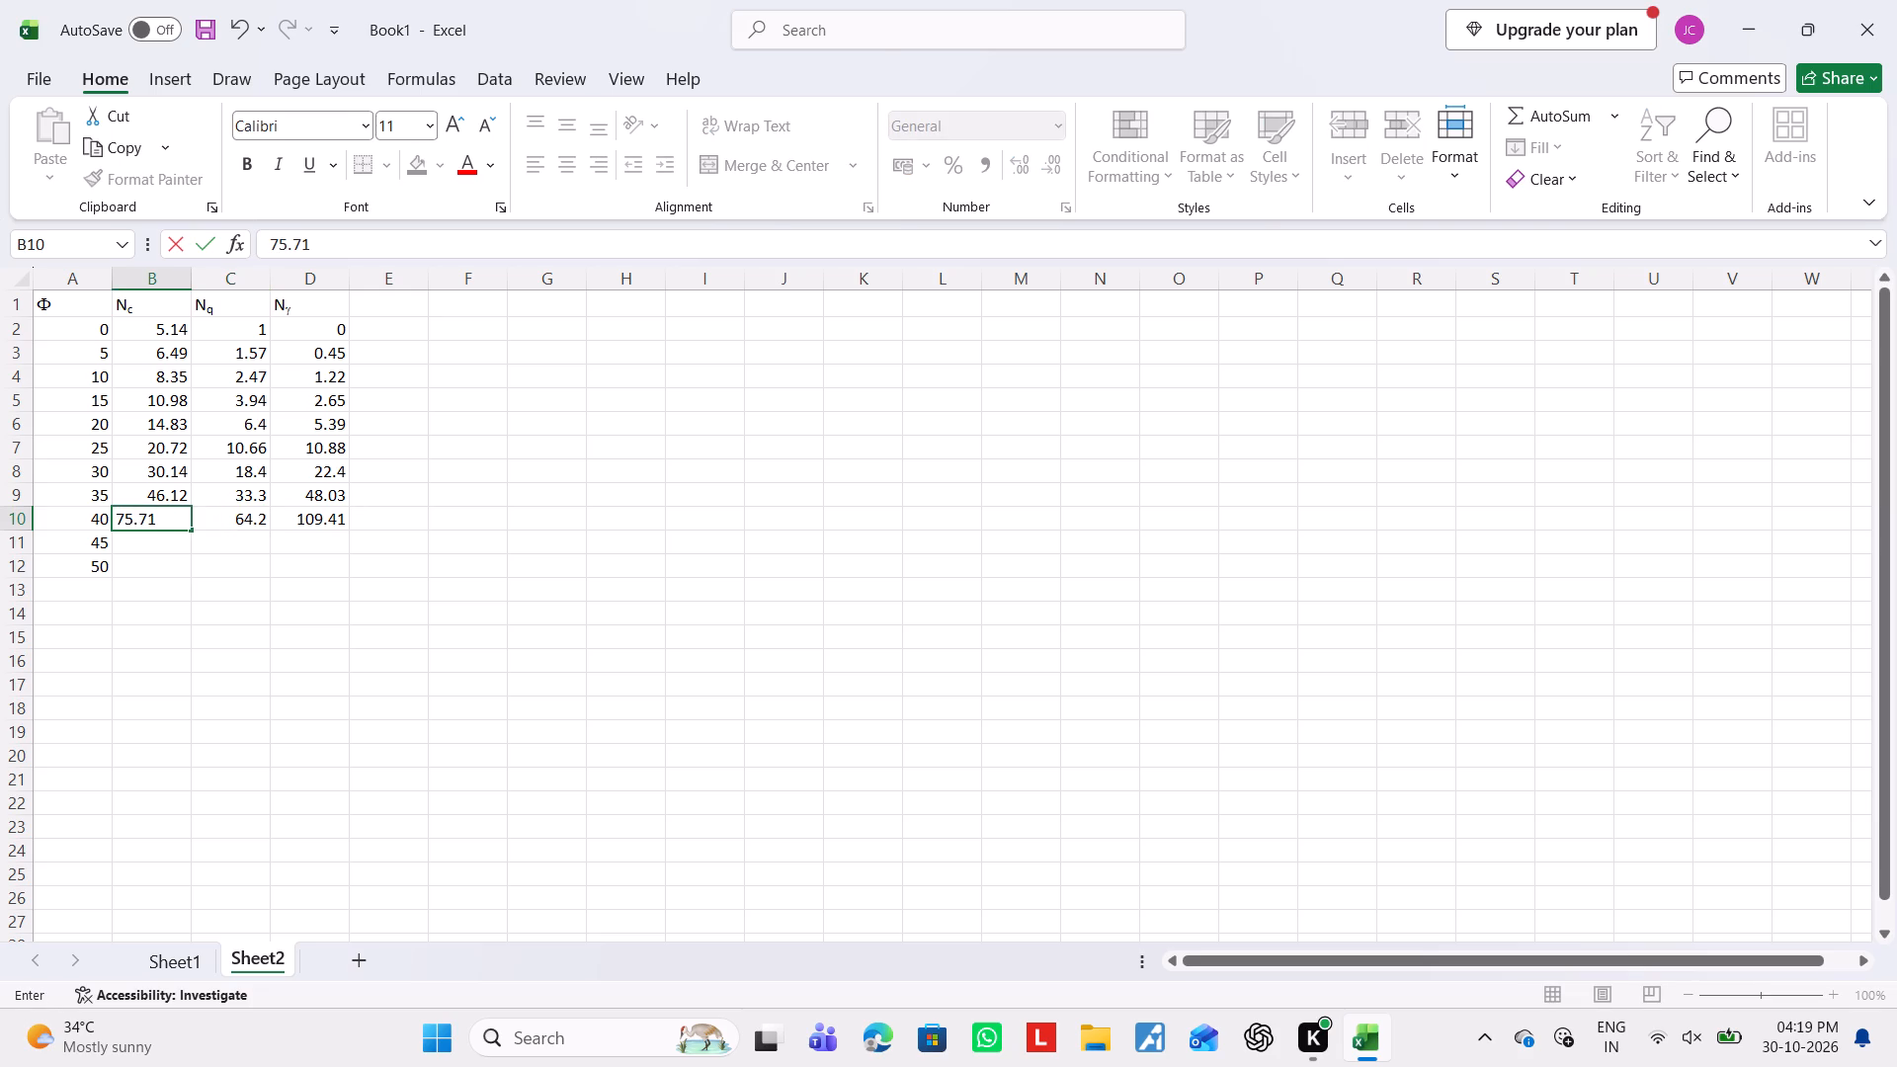
pyautogui.press('Down')
# Fill the Φ = 45 row with Nc 138.88, Nq 134.88 and Nγ 271.76 in cells B11 to D11.
pyautogui.write('138.88')
pyautogui.press('Right')
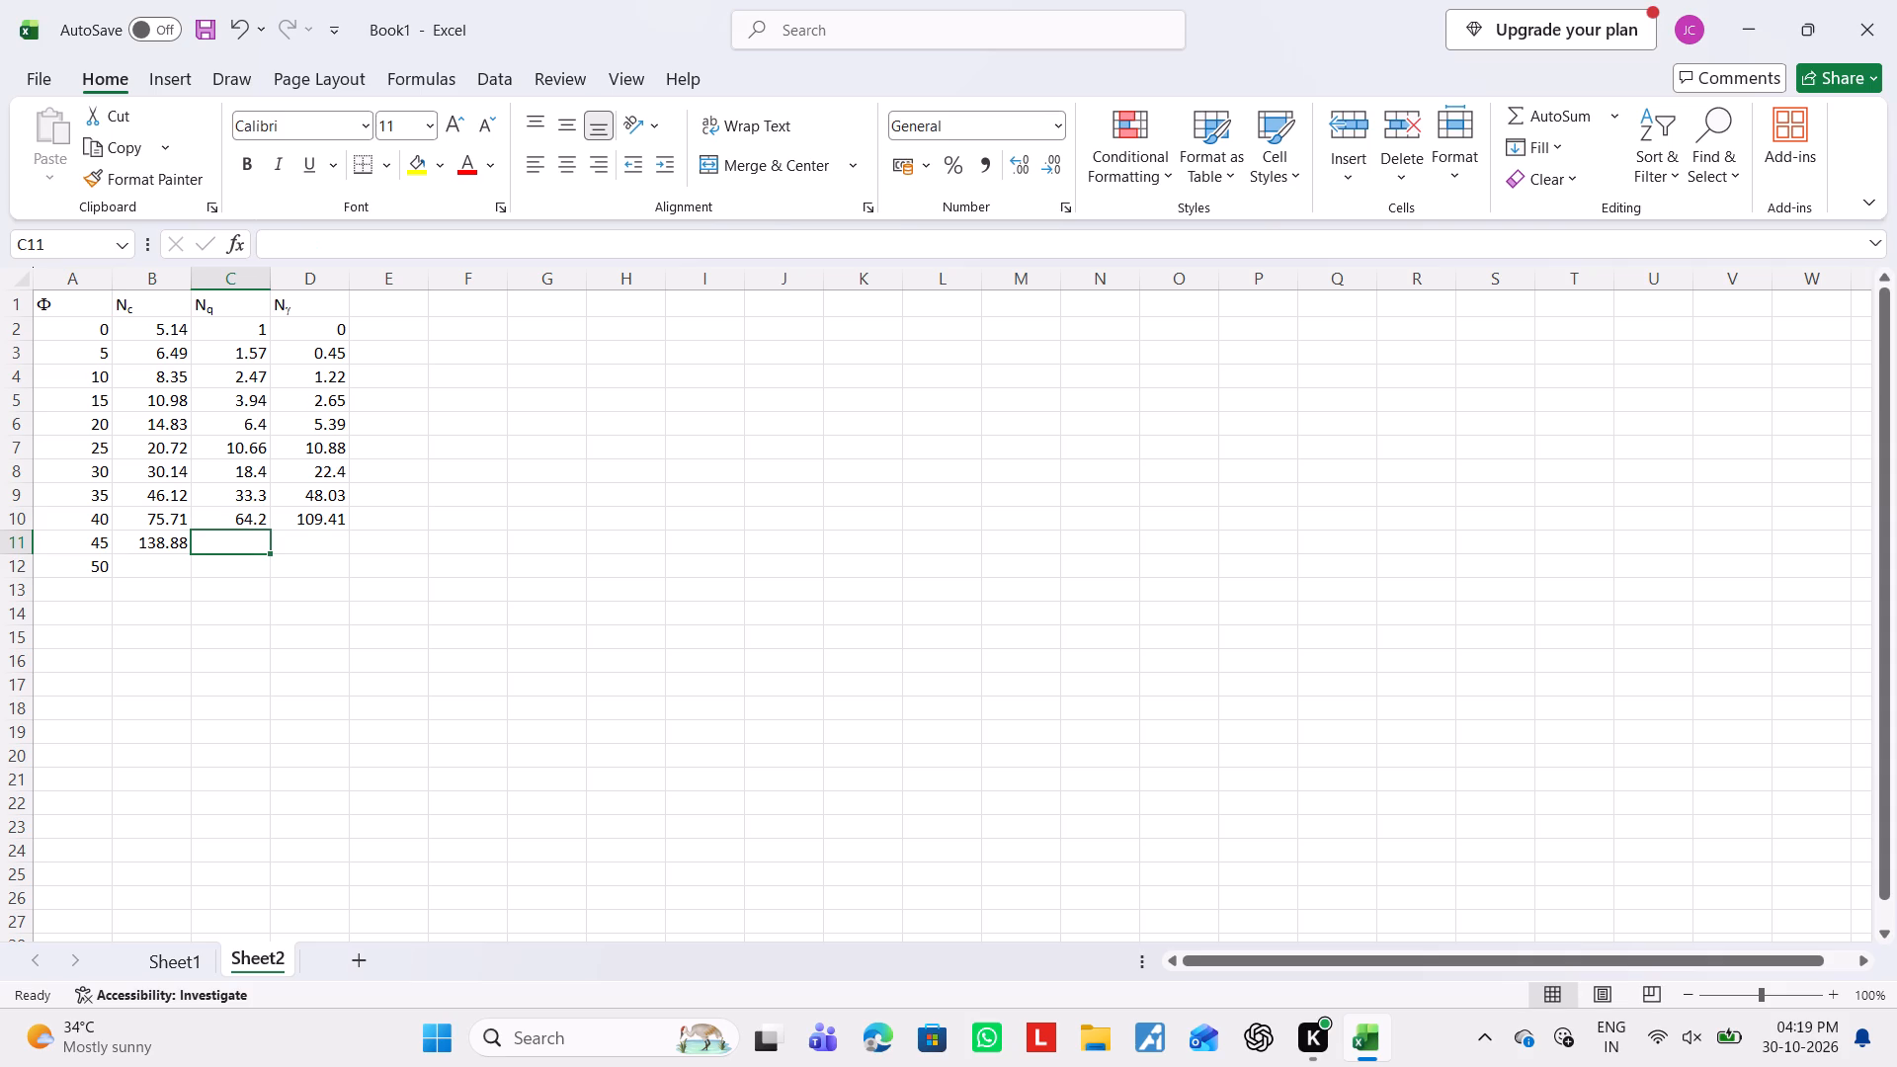
pyautogui.write('134')
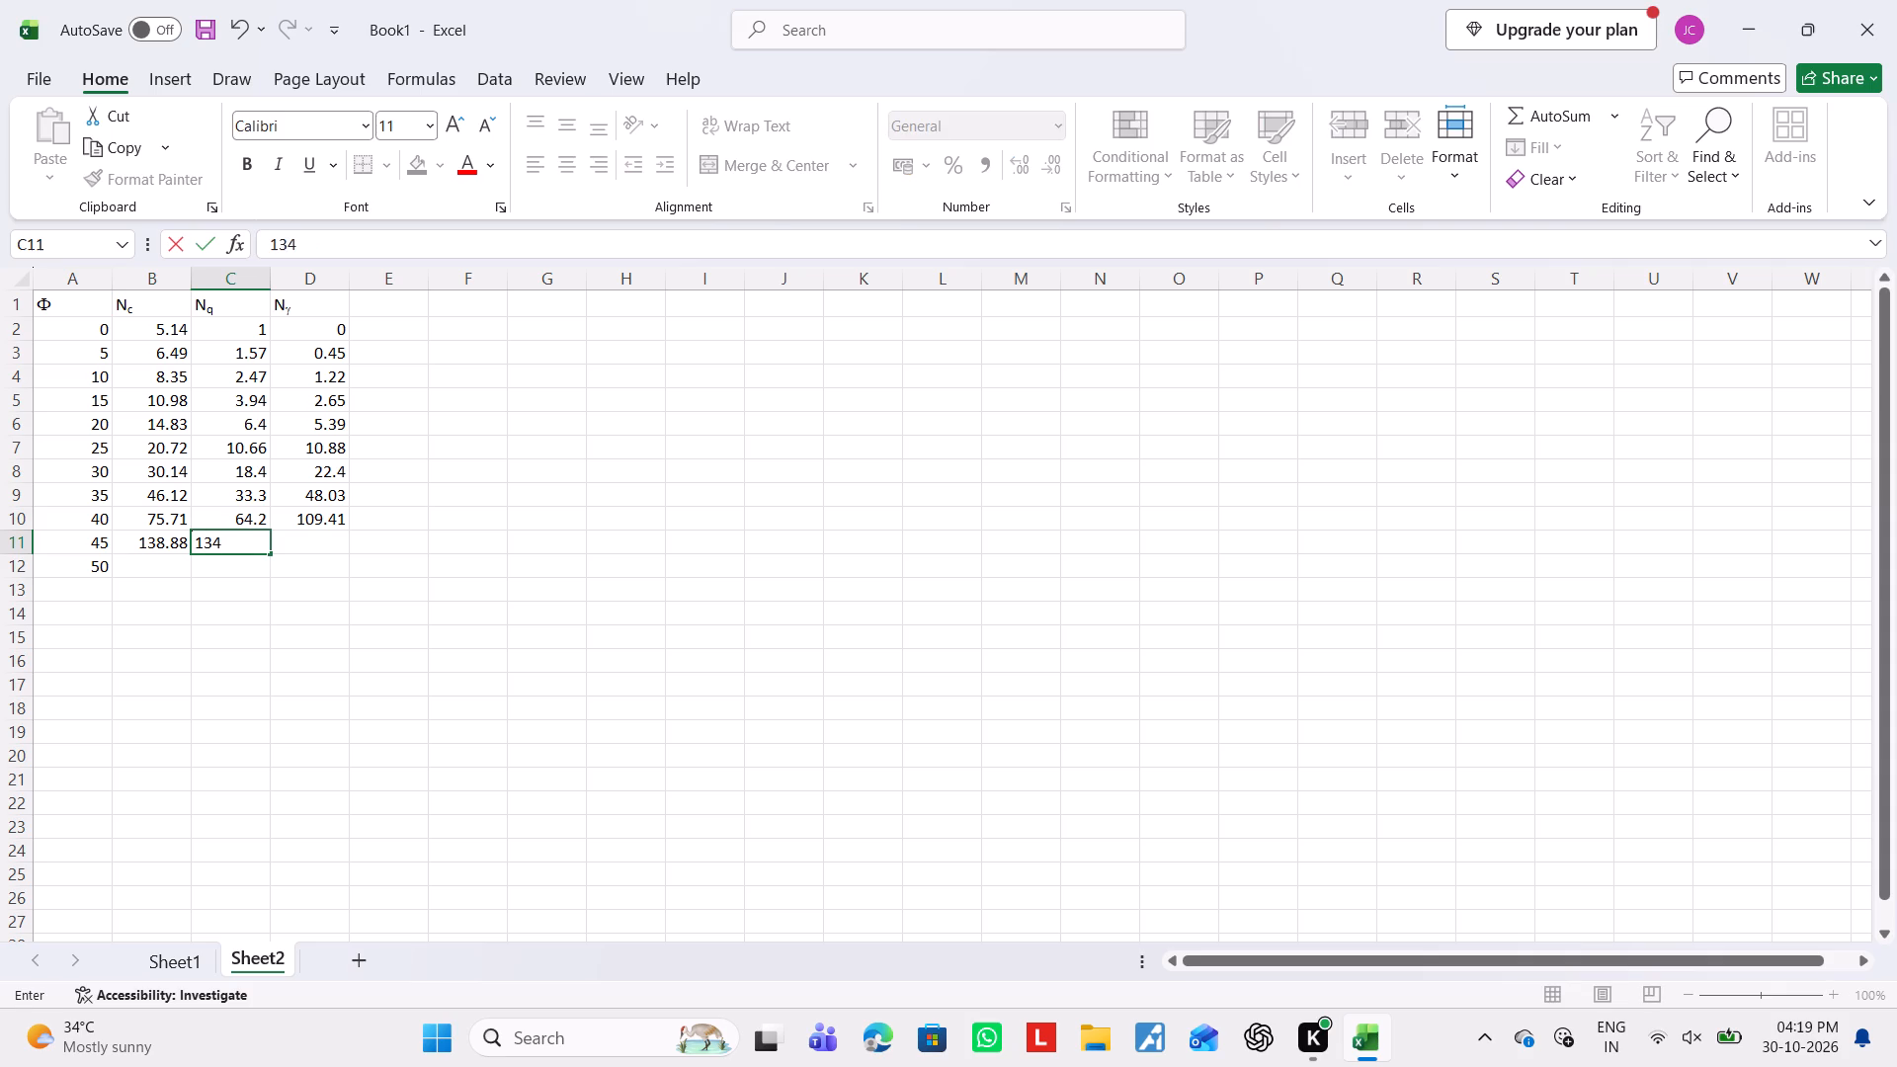
pyautogui.write('.88')
pyautogui.press('Right')
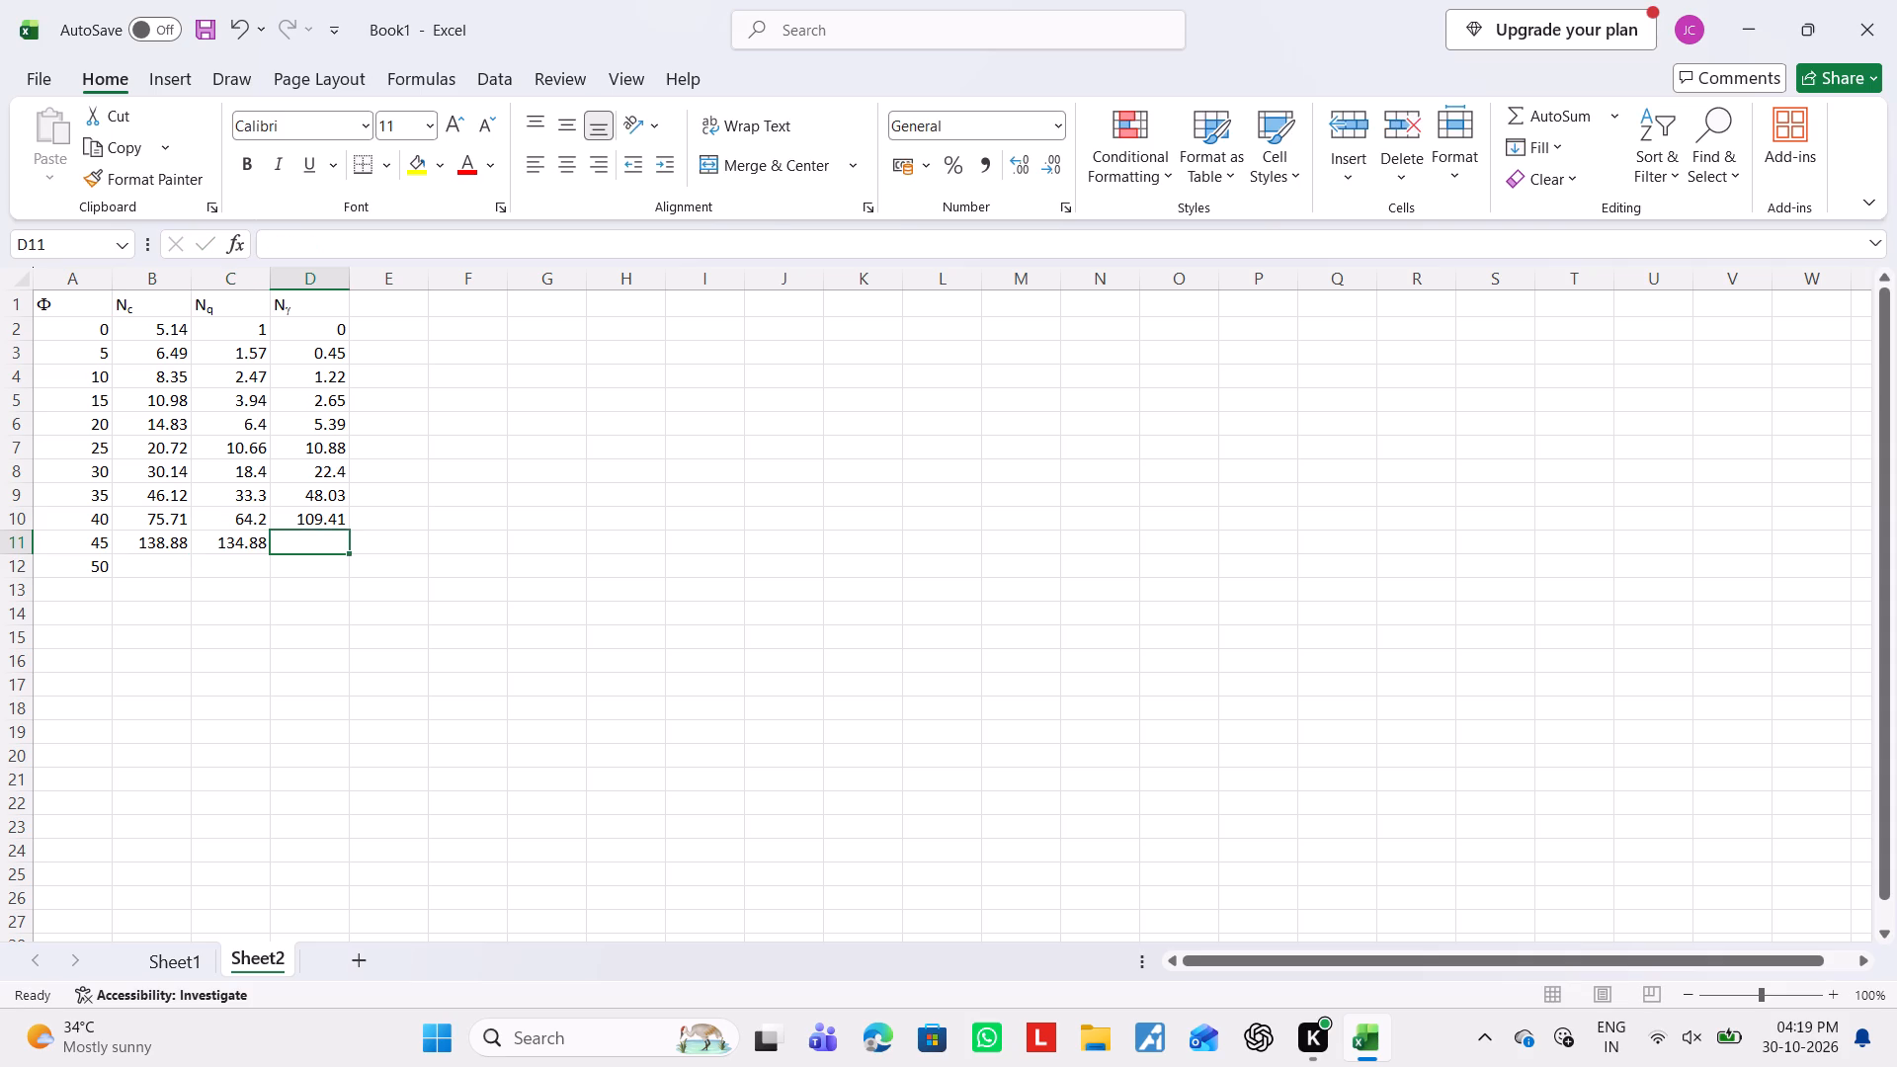
pyautogui.write('271.76')
pyautogui.press('Down')
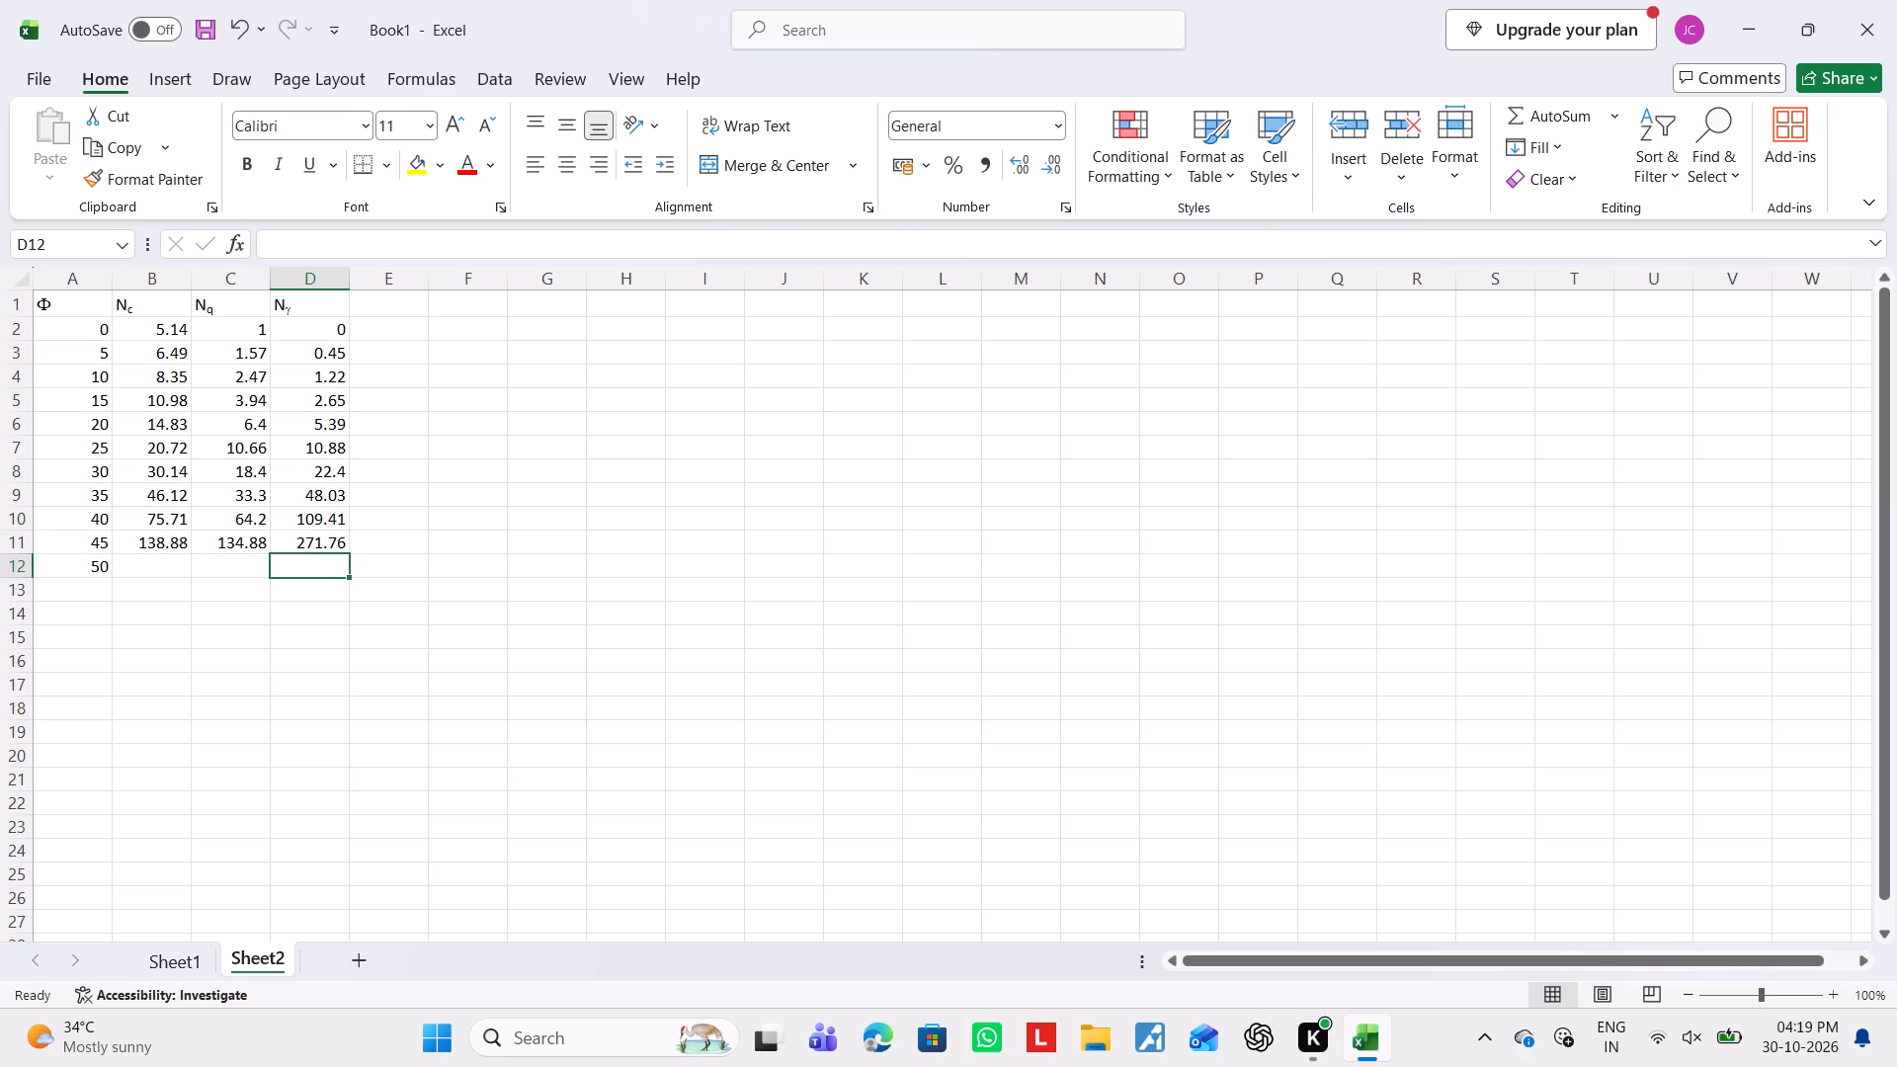
# Fill the Φ = 50 row with Nγ 762.89, Nq 319.07 and Nc 266.89 in cells D12, C12 and B12.
pyautogui.write('762.89')
pyautogui.press('Left')
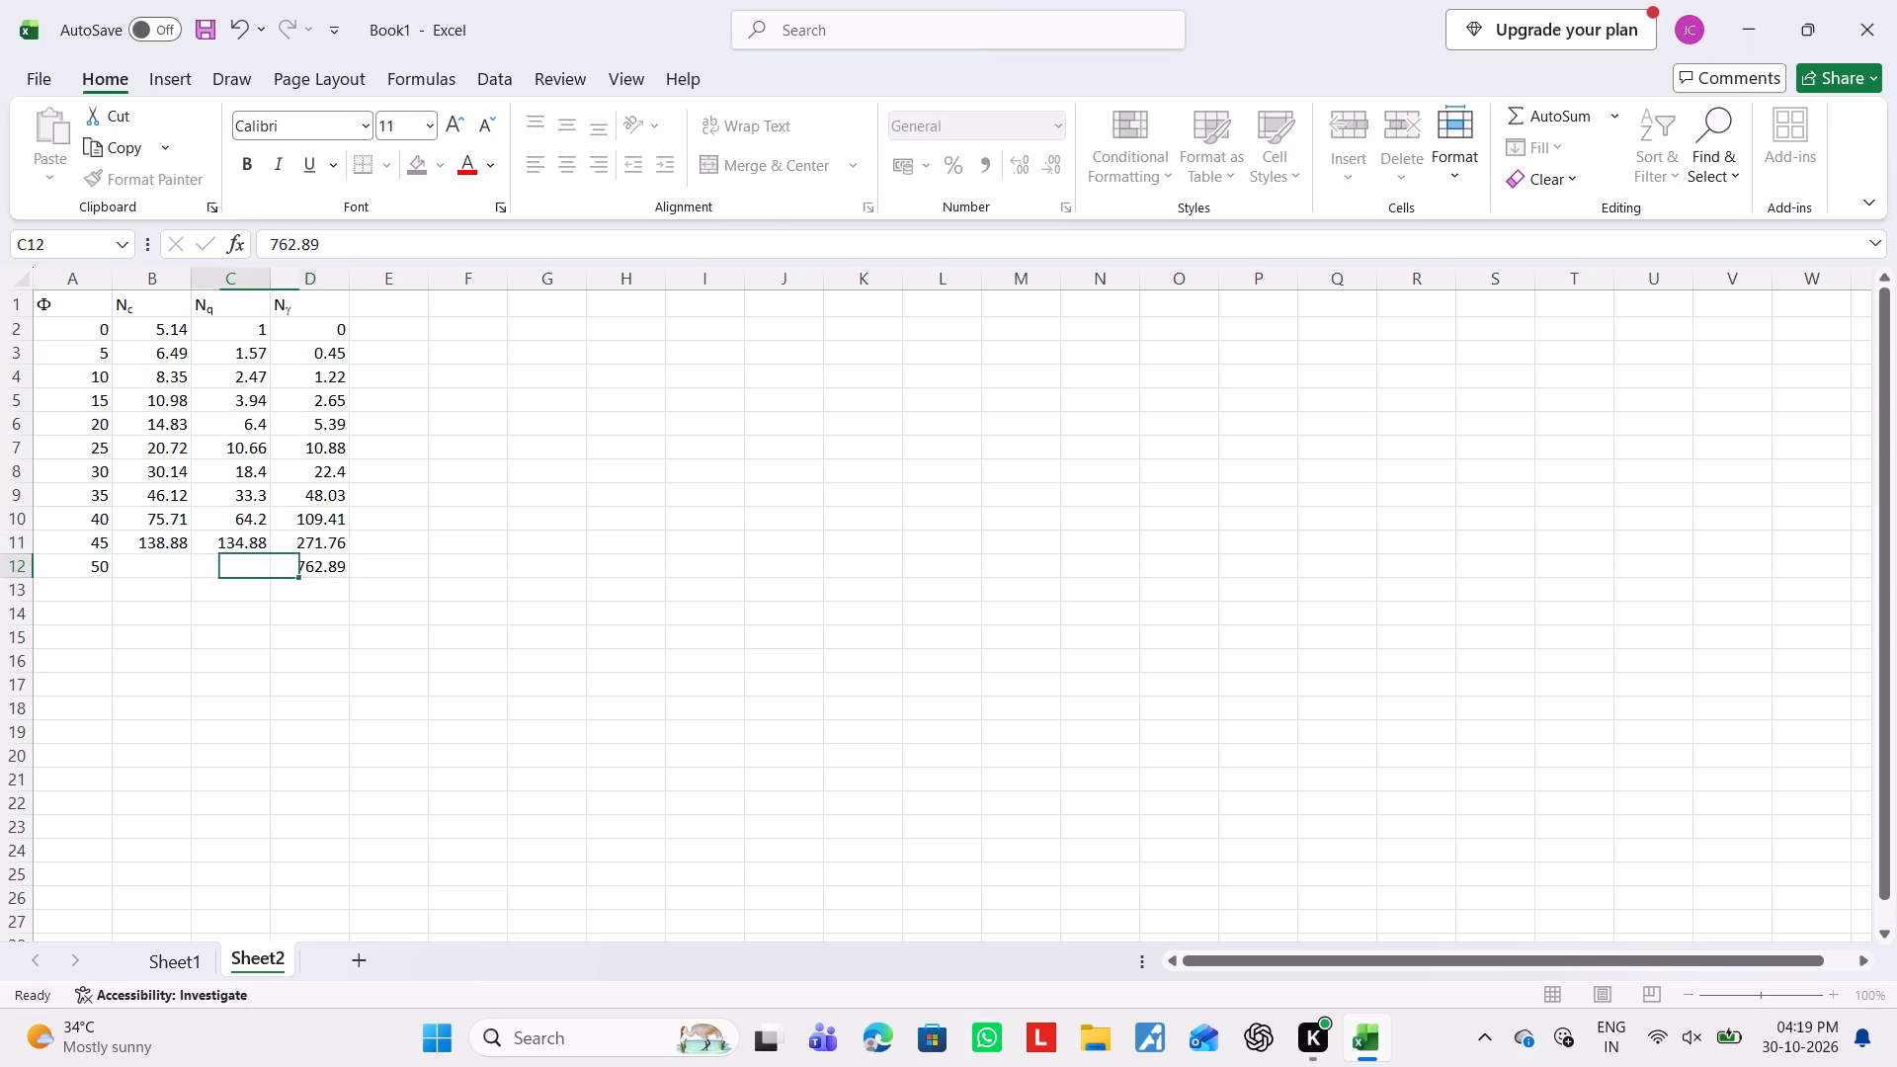
pyautogui.write('319.07')
pyautogui.press('Left')
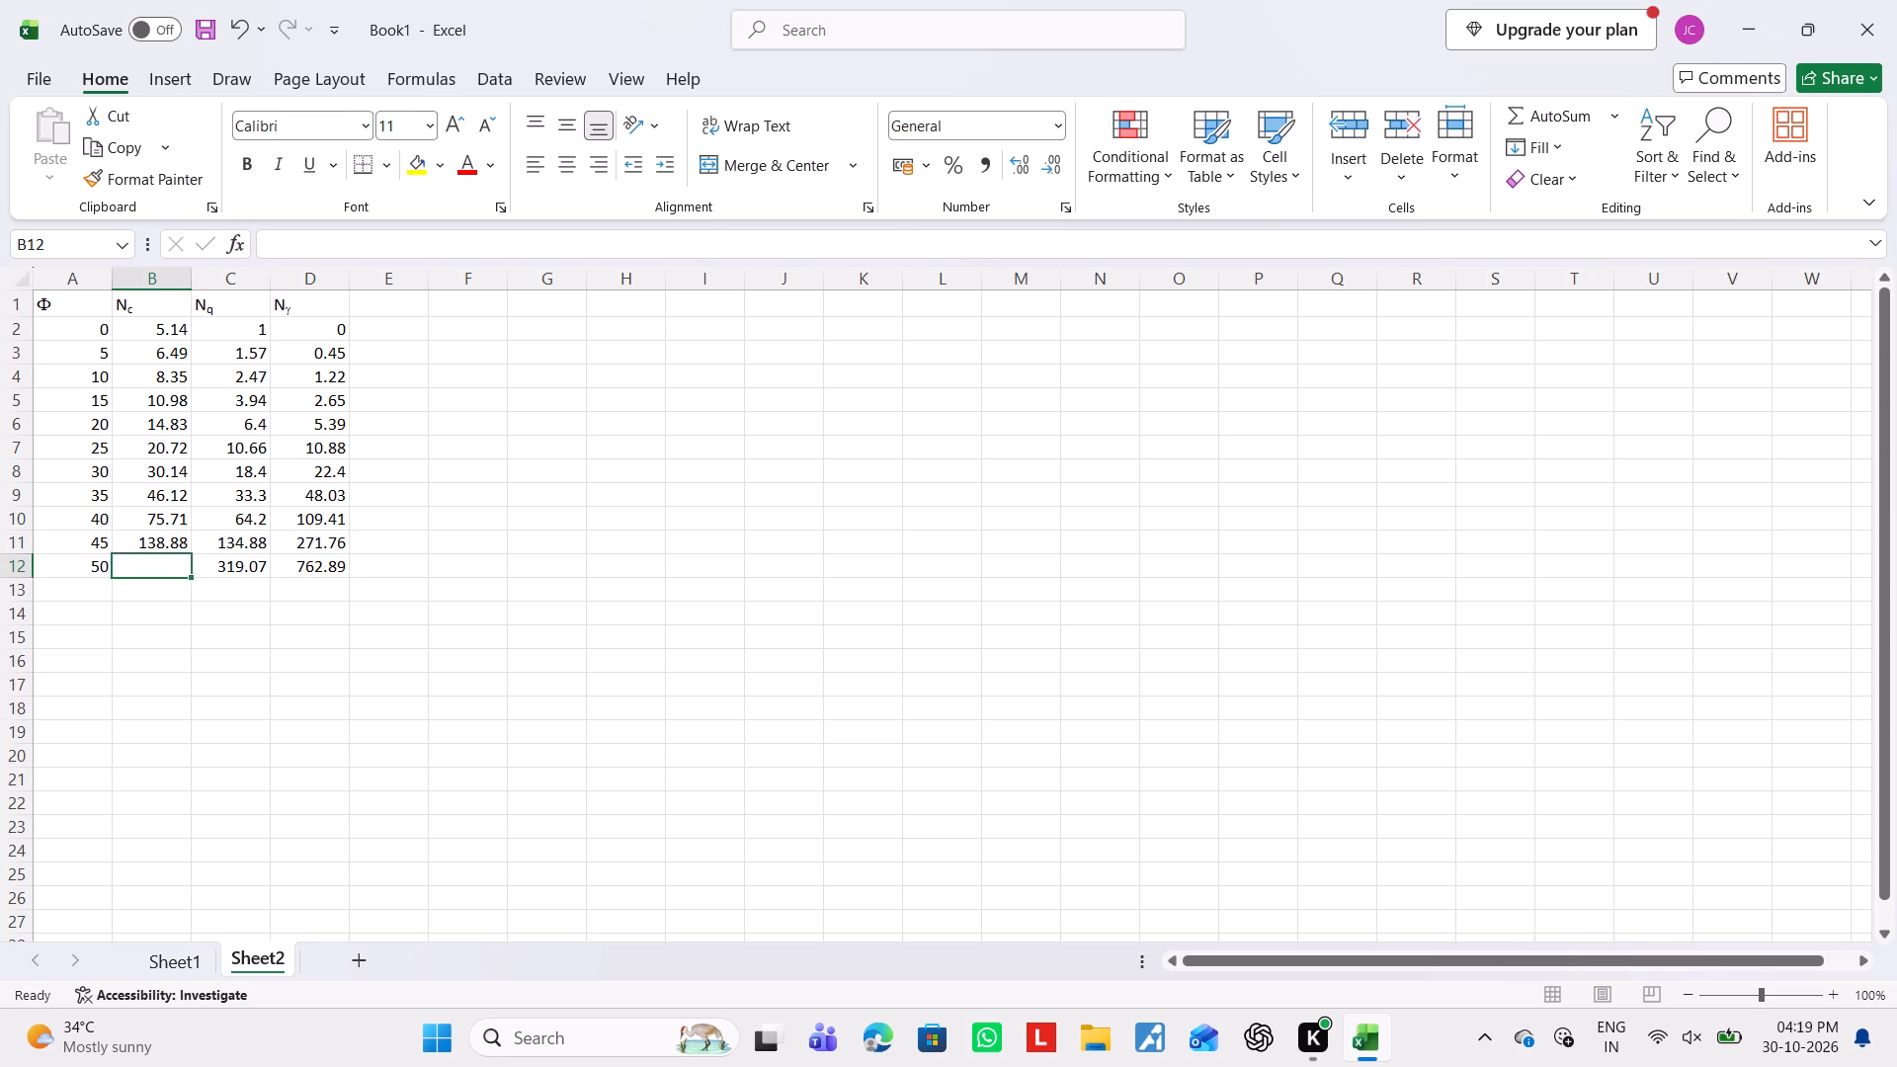
pyautogui.write('266.')
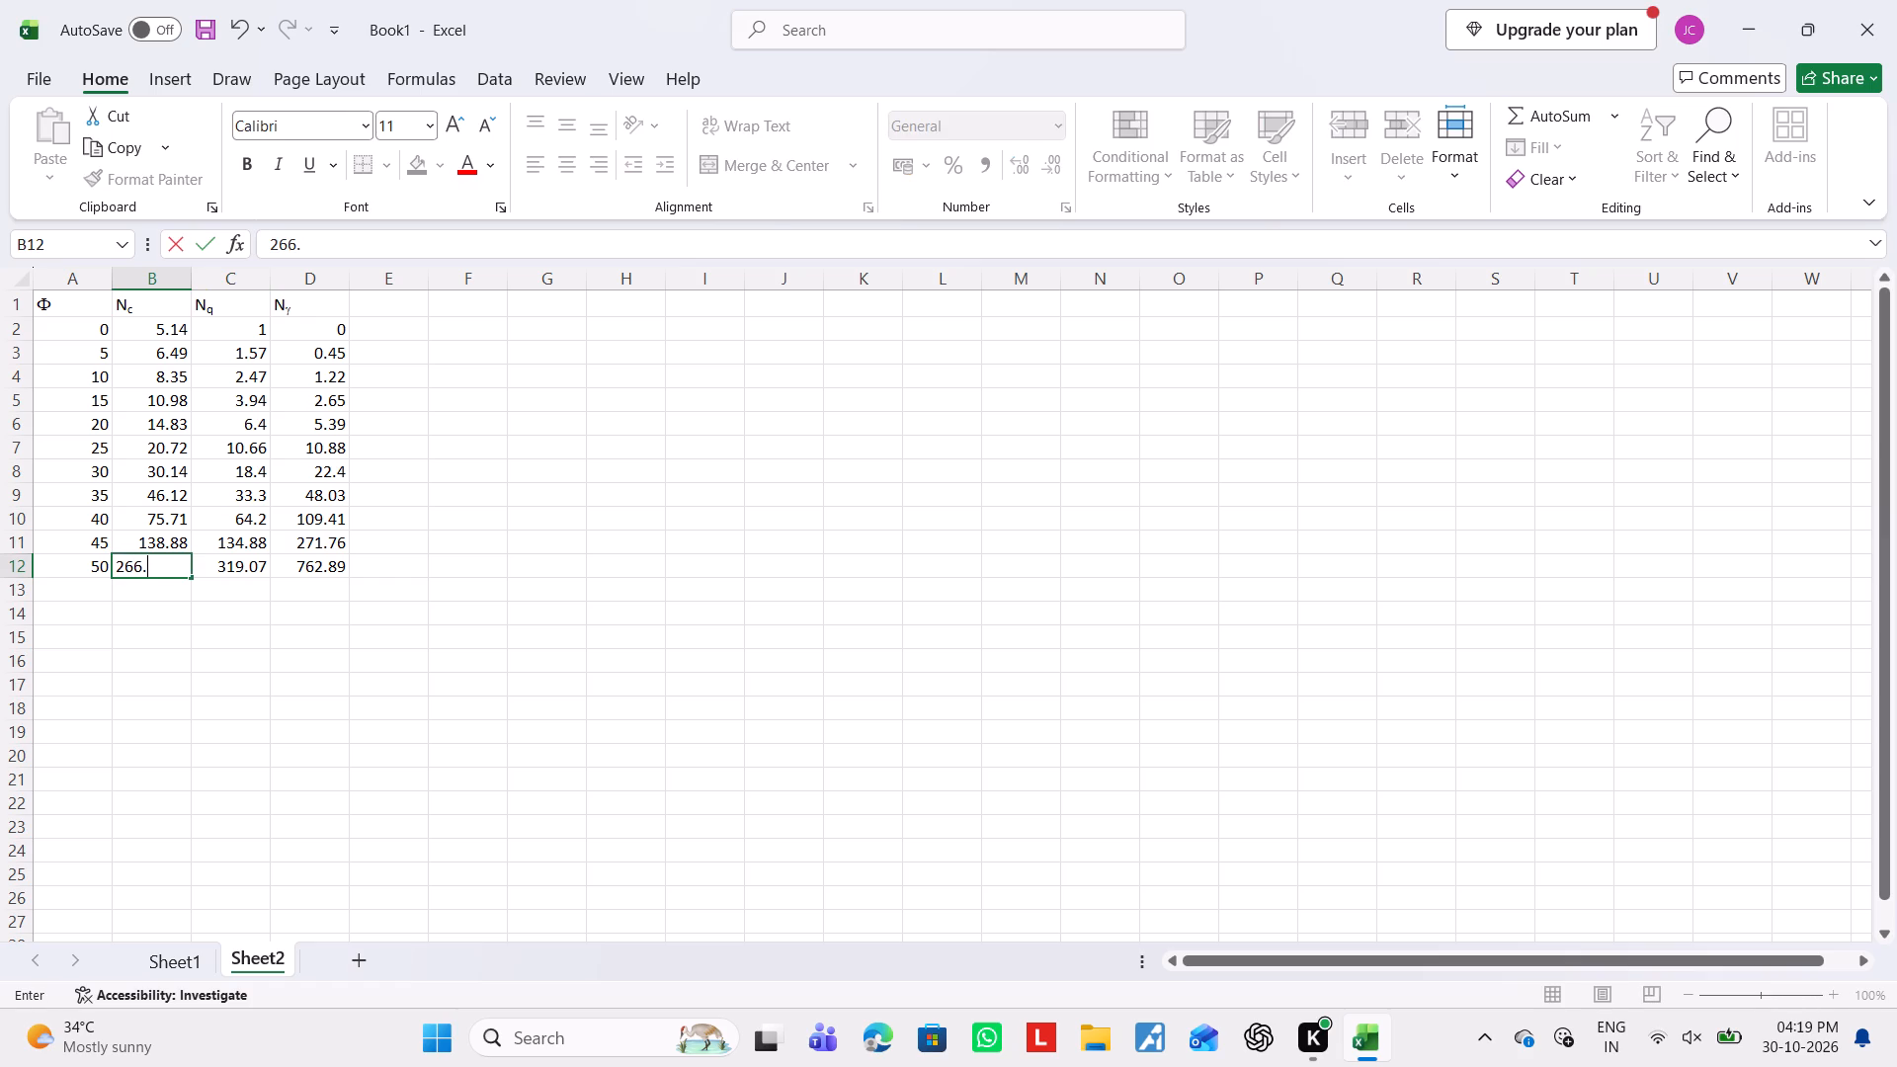
pyautogui.write('89')
# Enter the headings "void Ratio" in cell F1 and "condition of soil" in cell G1.
pyautogui.click(477, 307)
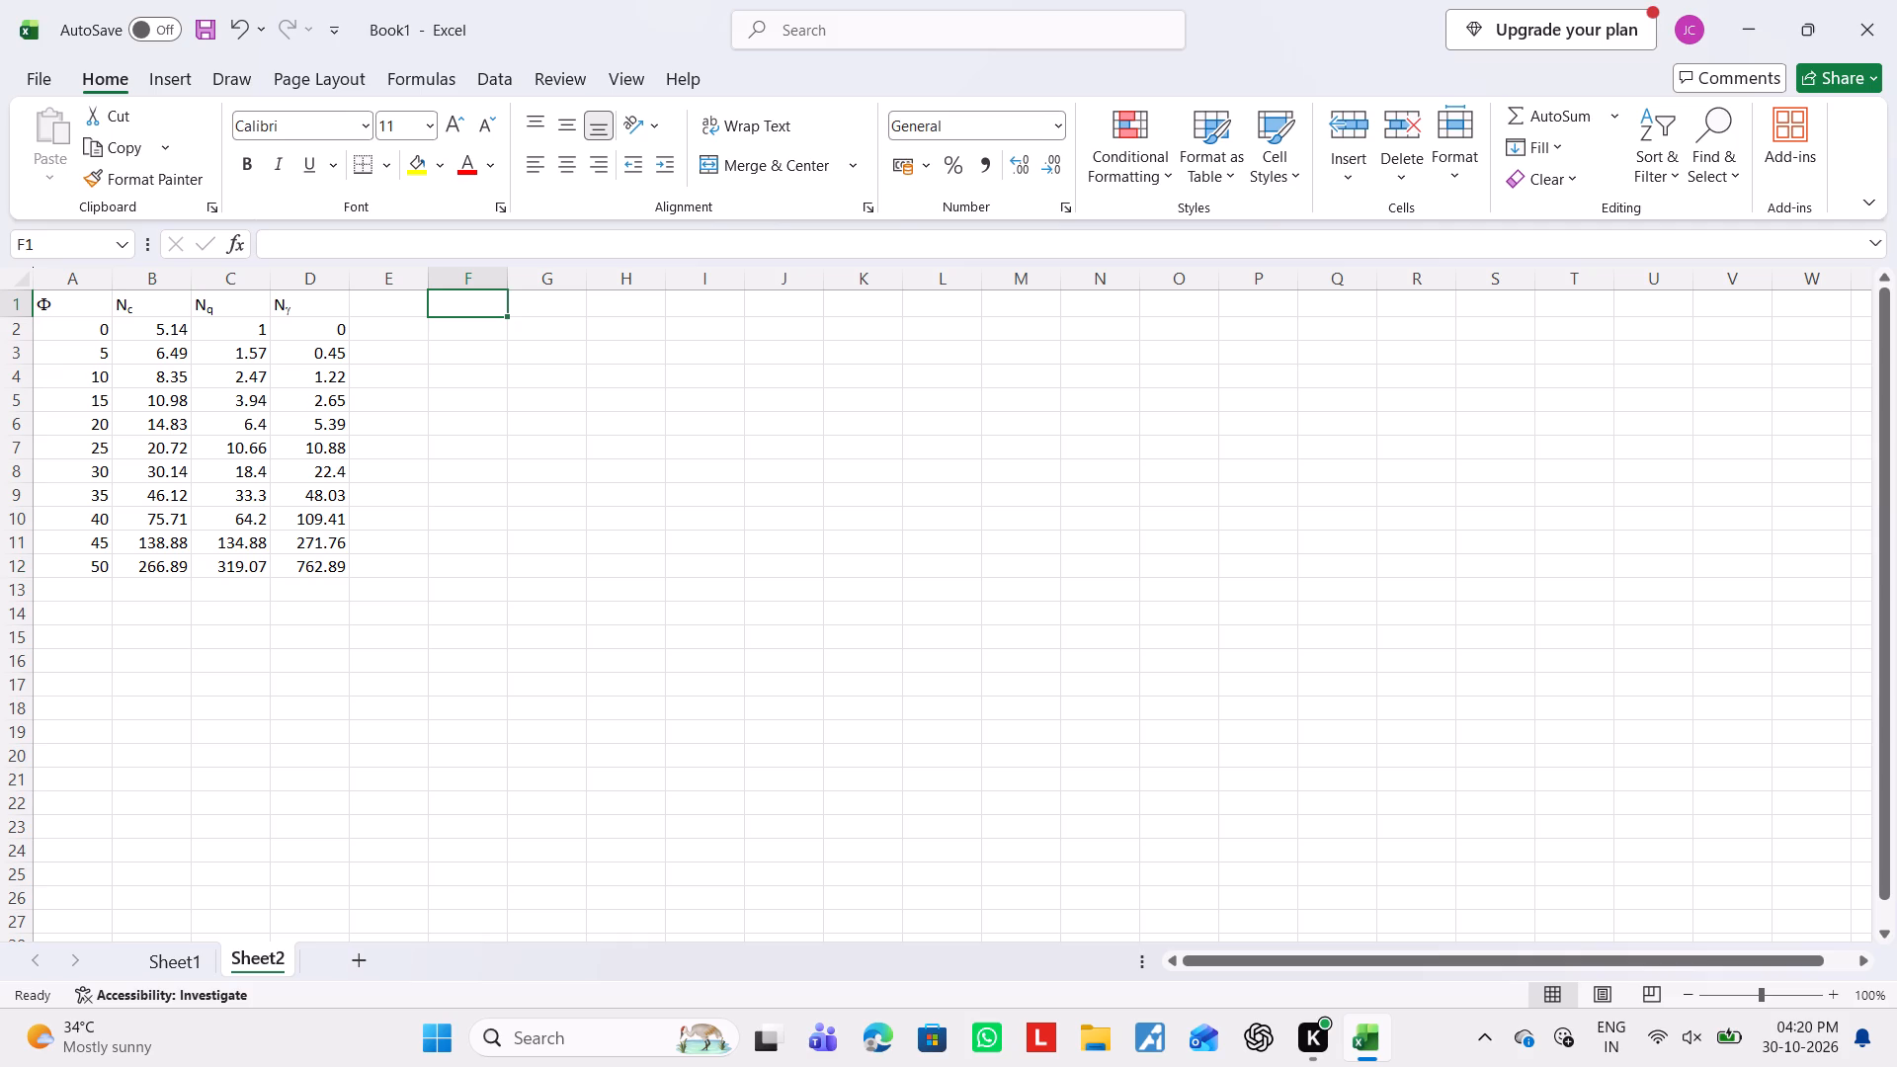
pyautogui.write('voi')
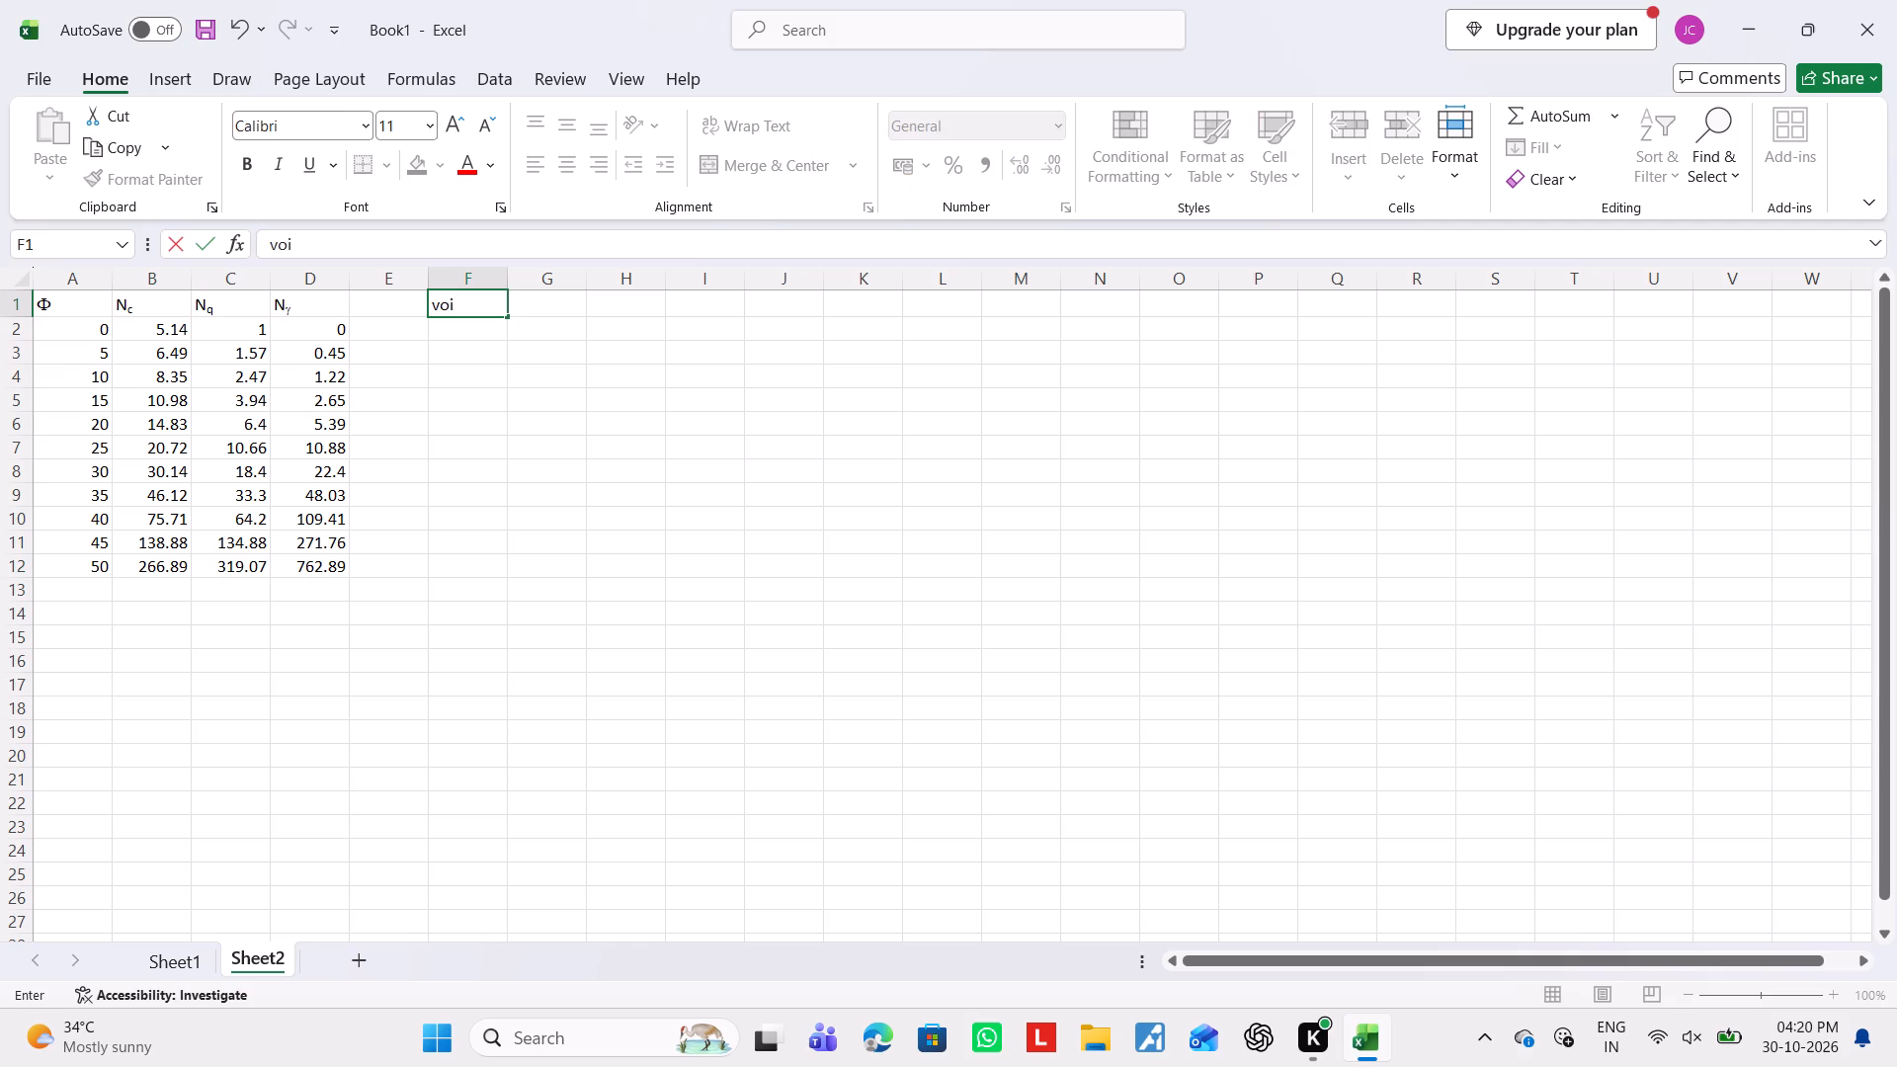
pyautogui.write('de')
pyautogui.press('BackSpace')
pyautogui.press('space')
pyautogui.write('Ratio')
pyautogui.press('Right')
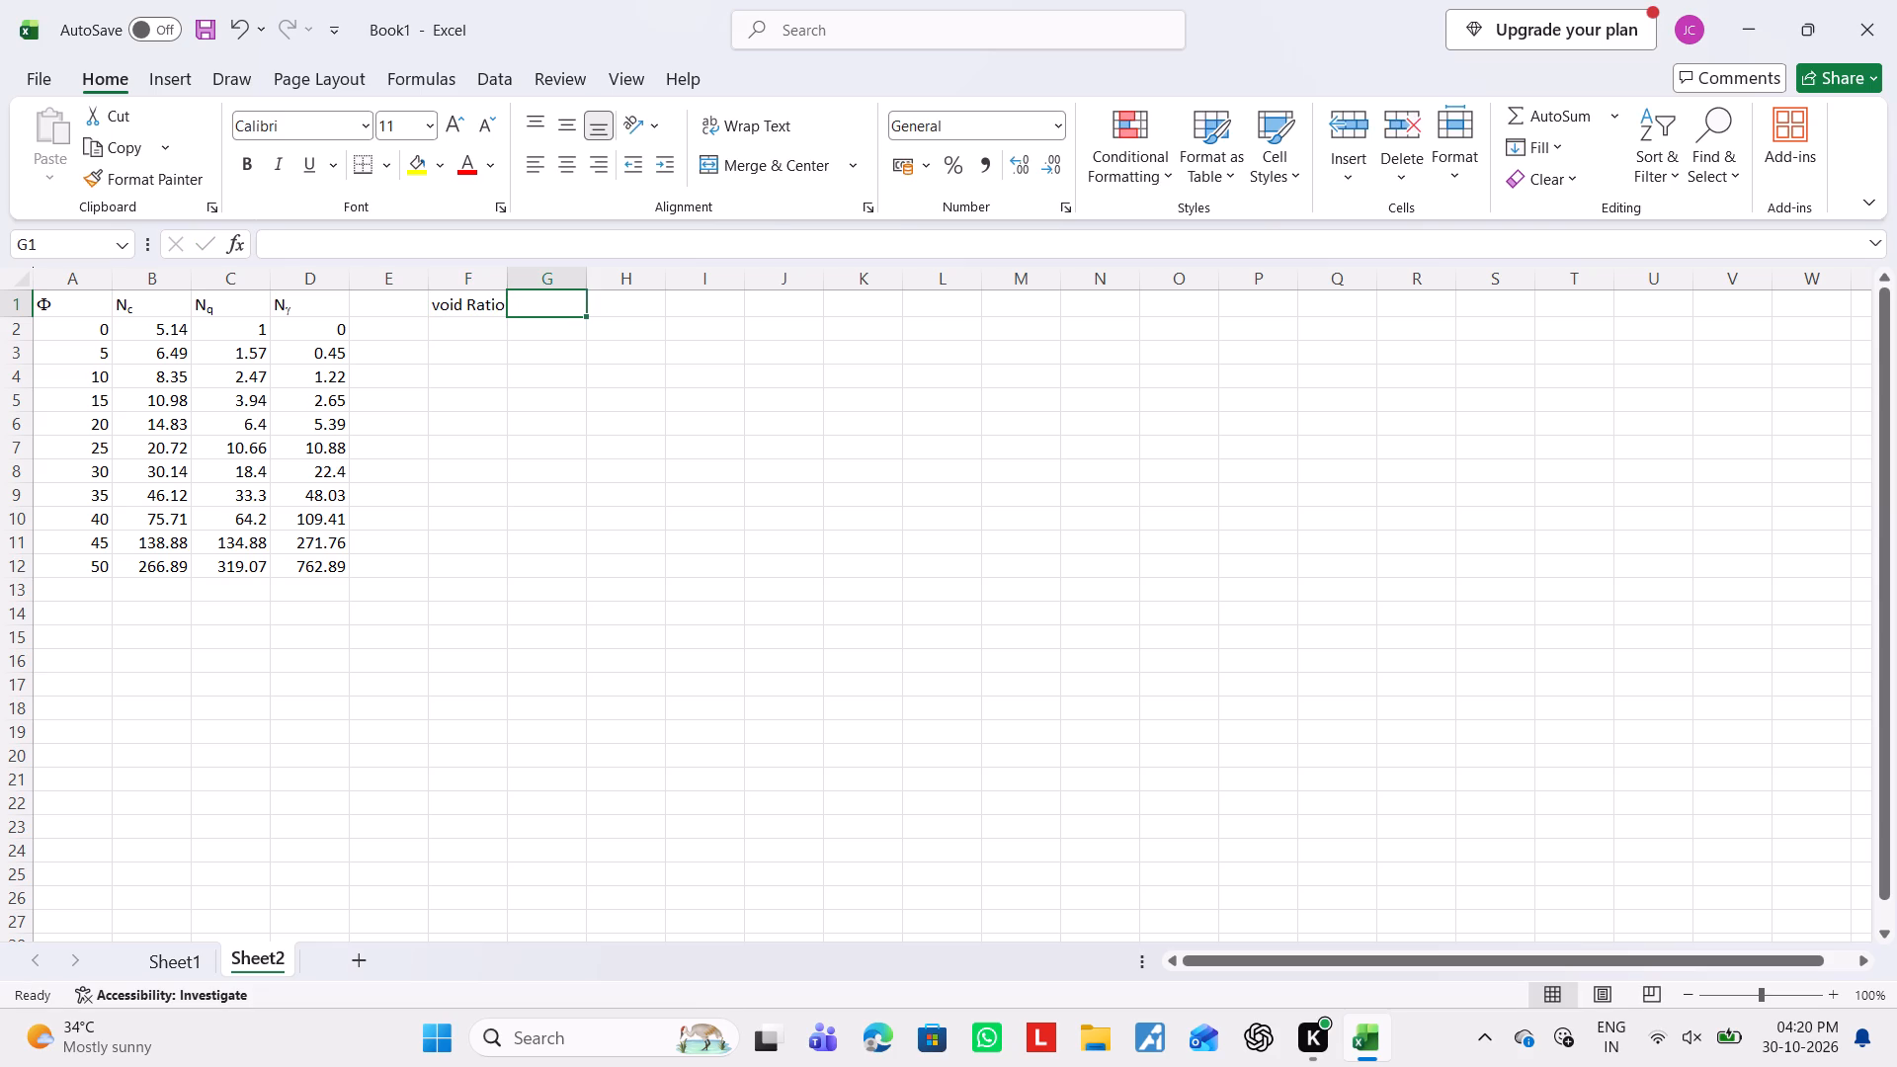
pyautogui.write('condition od')
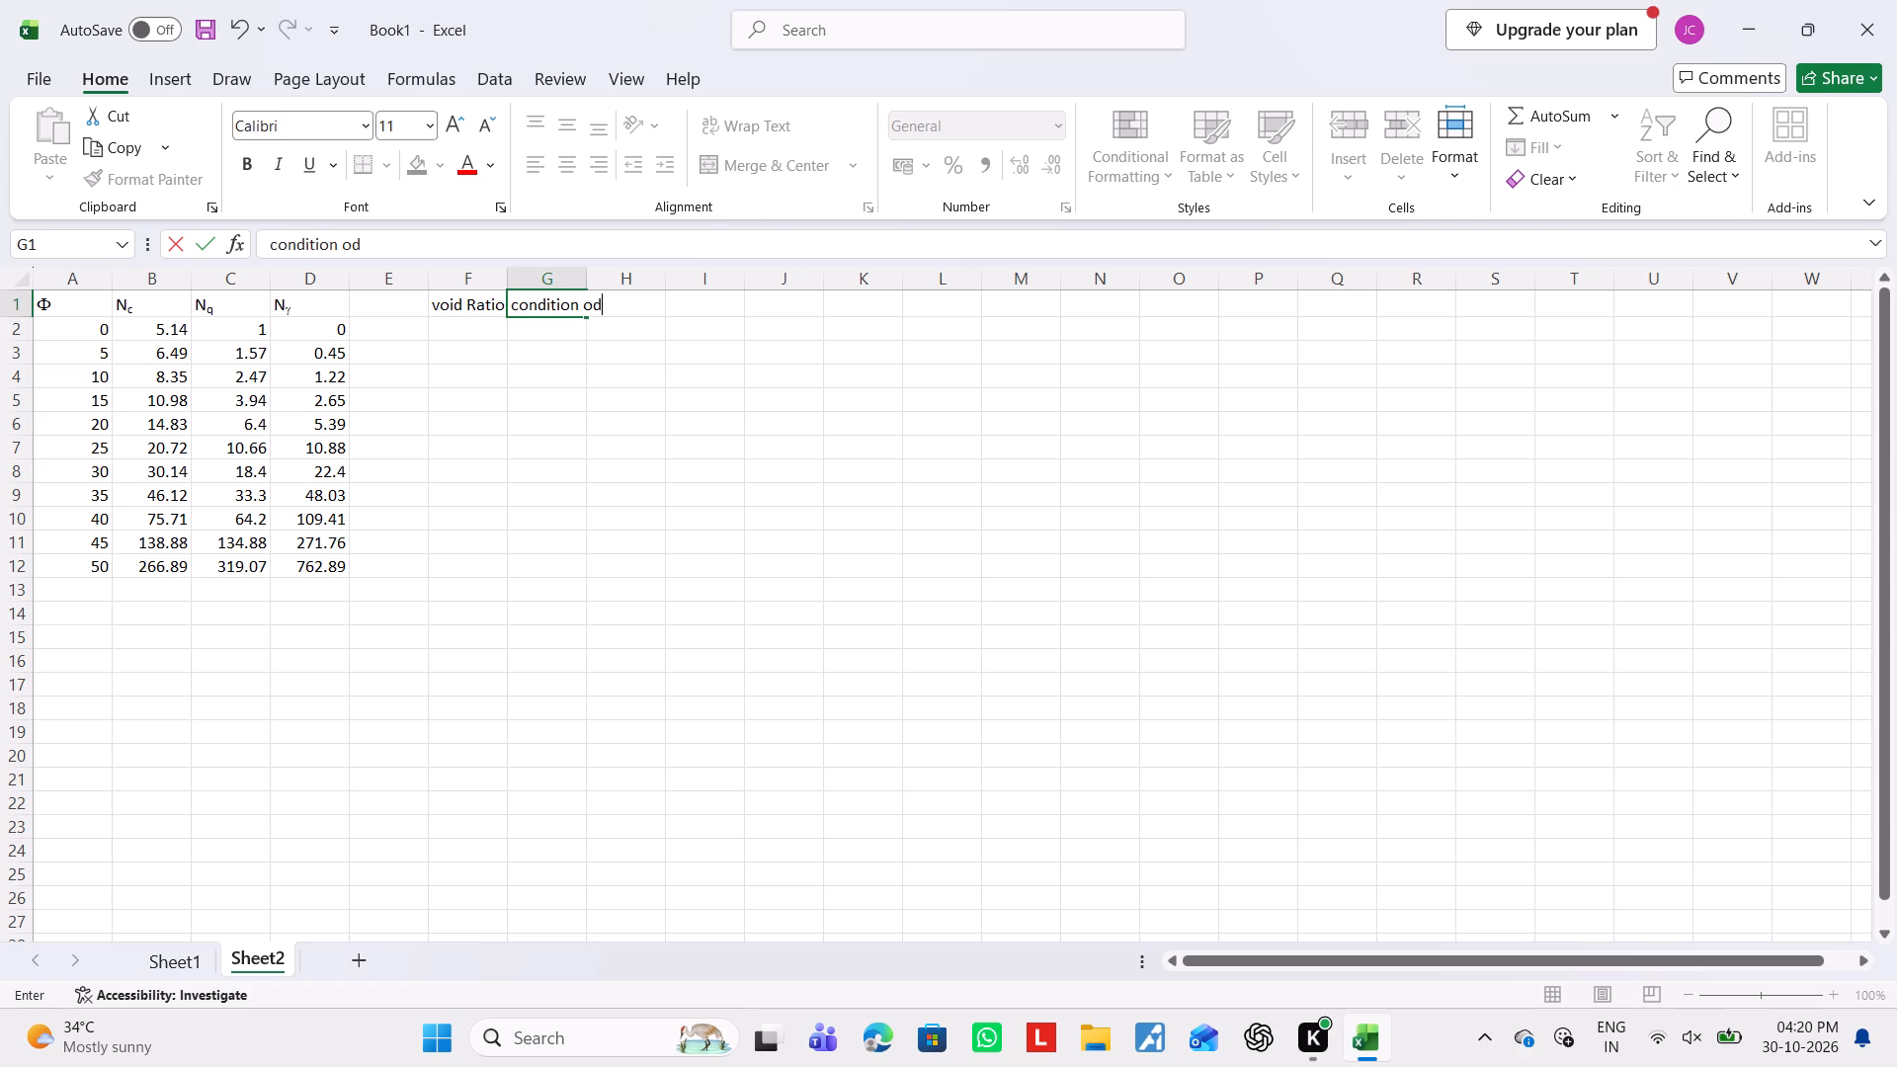
pyautogui.press('BackSpace')
pyautogui.write('f soil')
pyautogui.press('Down')
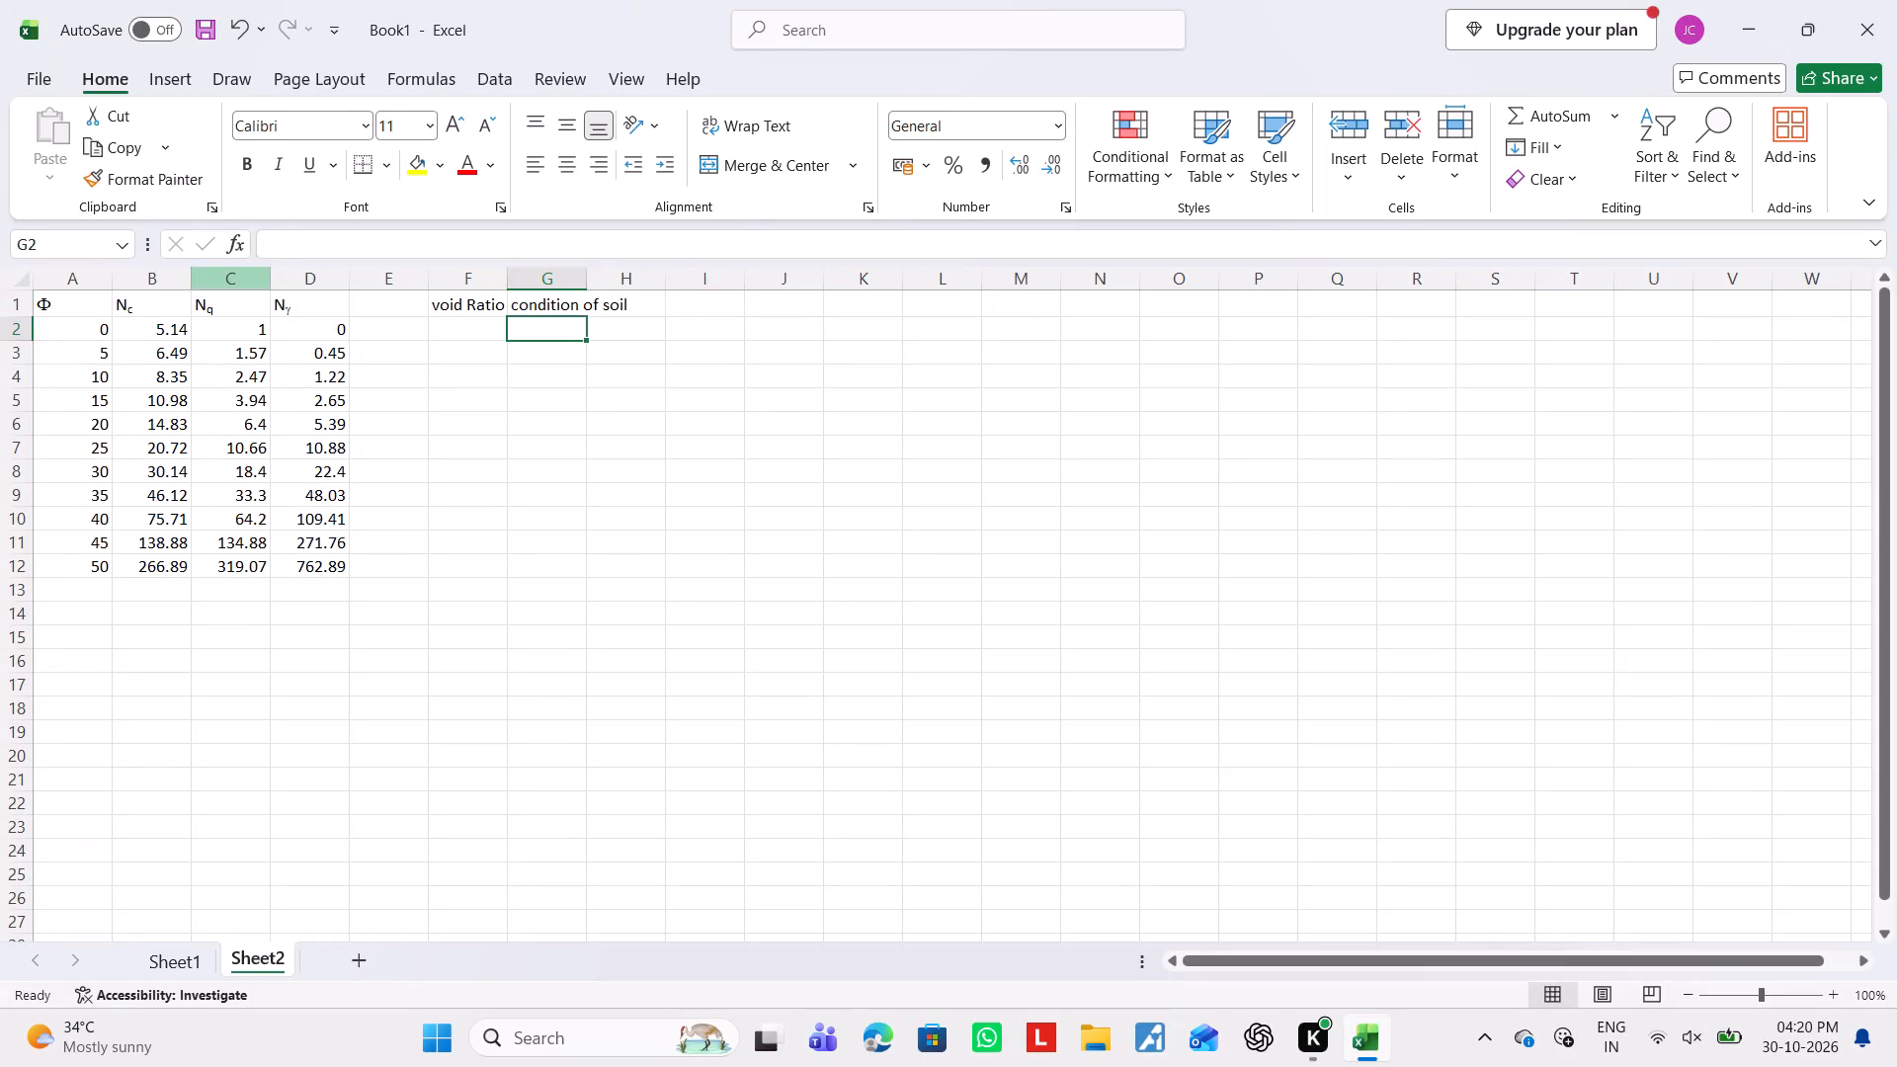
# Auto-fit the width of column G to its "condition of soil" heading.
pyautogui.doubleClick(590, 279)
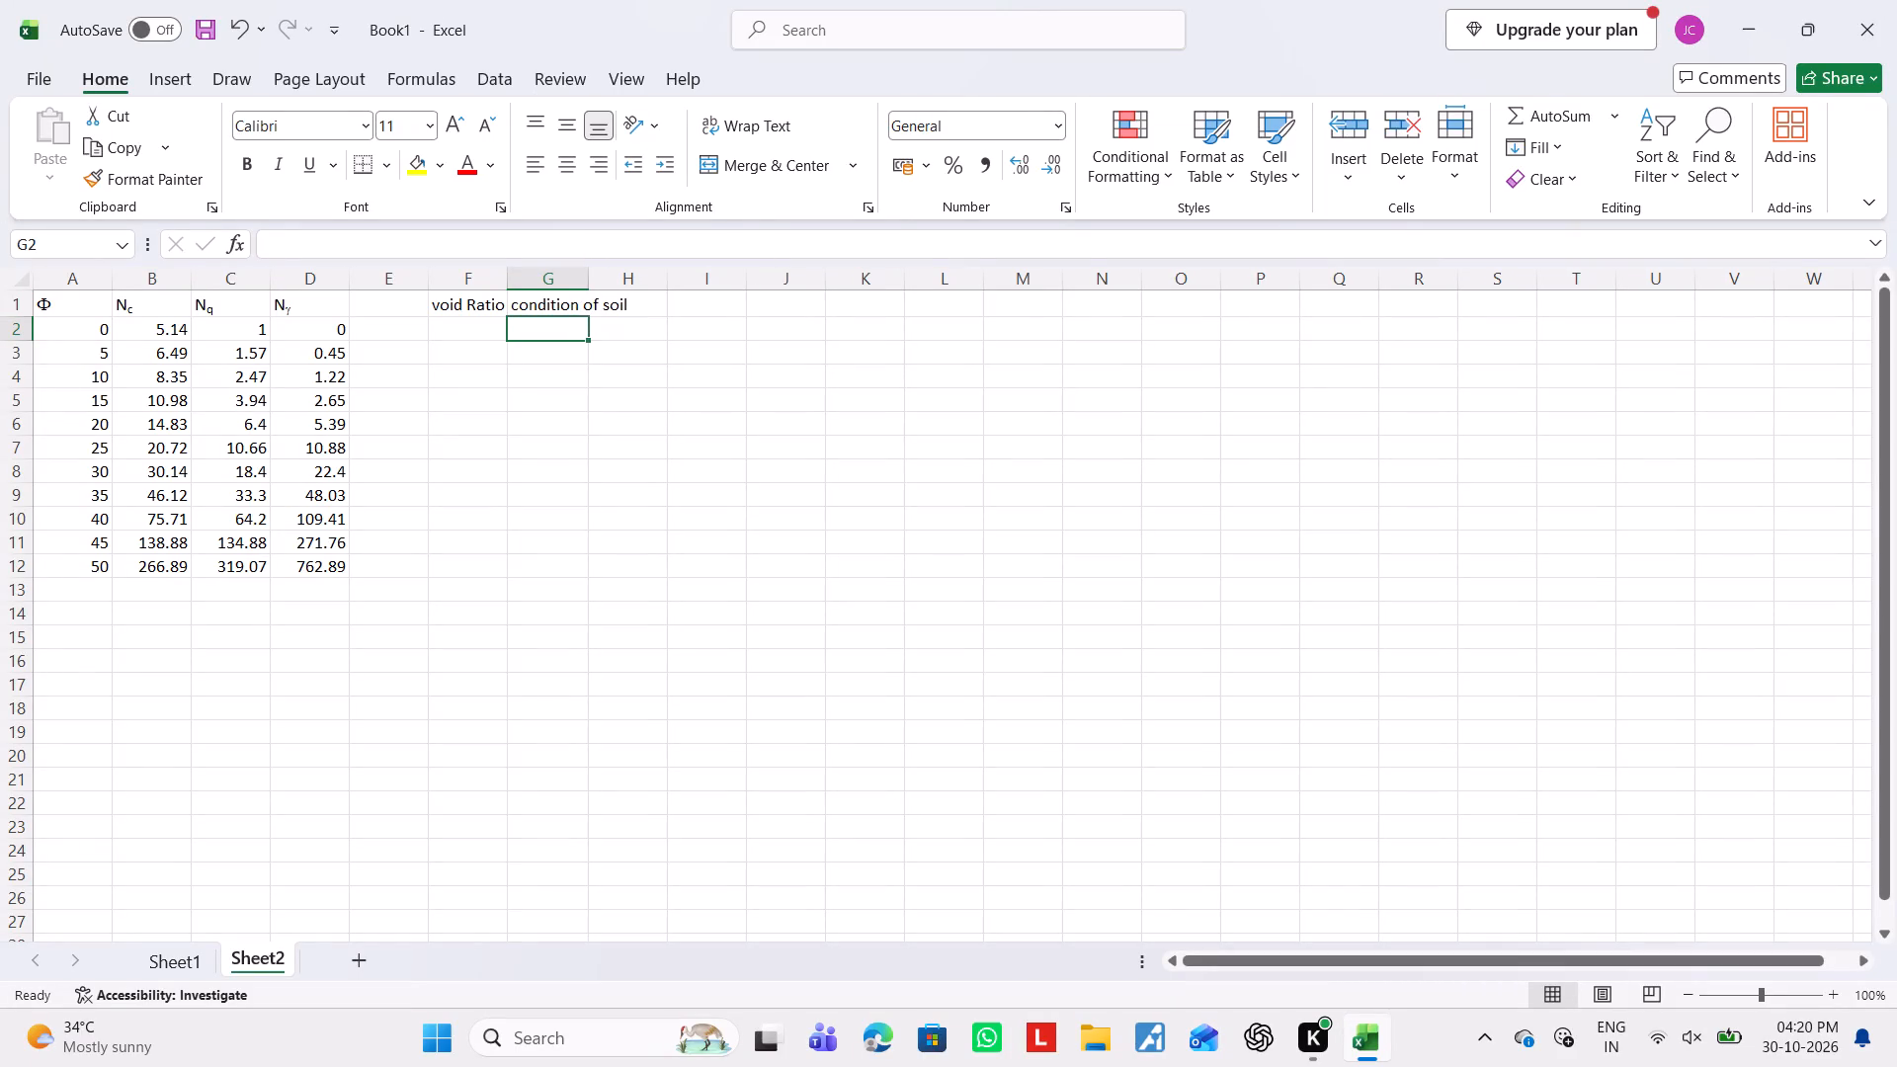
pyautogui.doubleClick(591, 277)
# Enter the void ratio condition "e < 0.55" in cell F2.
pyautogui.click(454, 330)
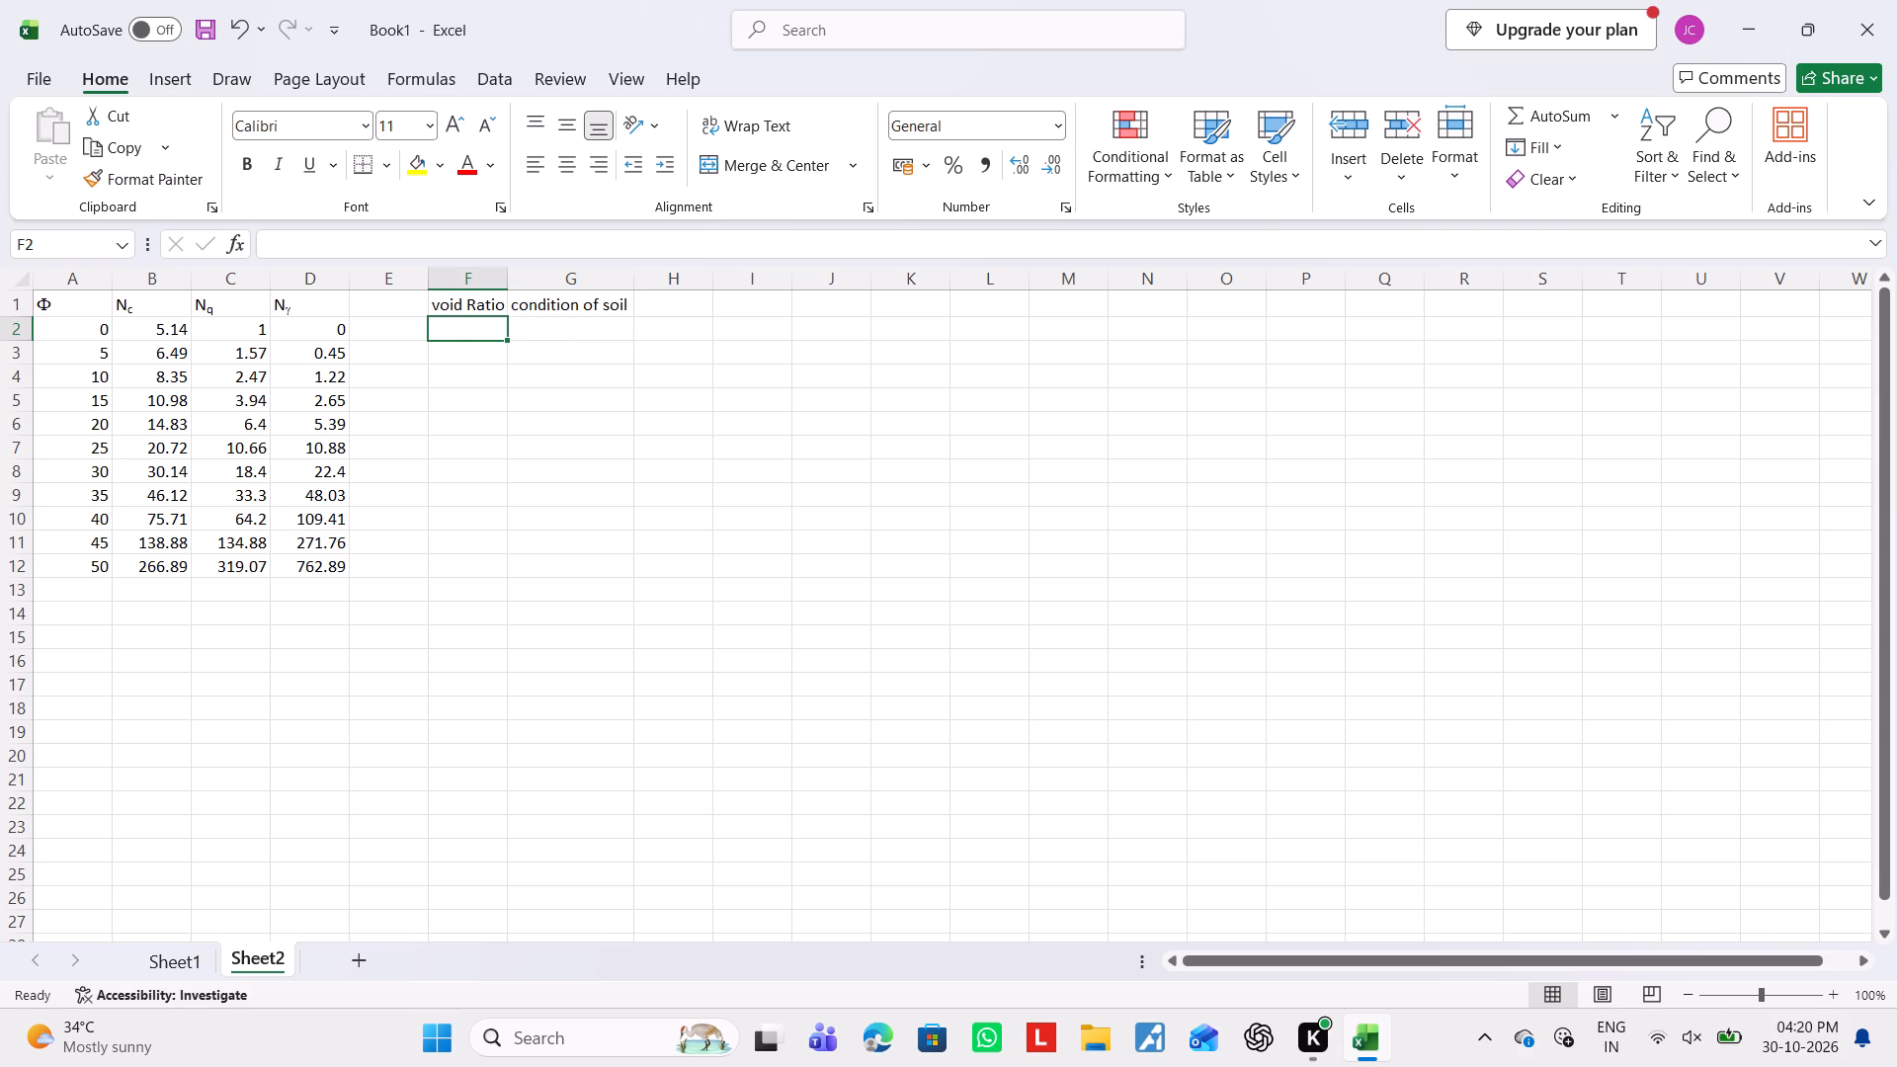
pyautogui.press('e')
pyautogui.press('space')
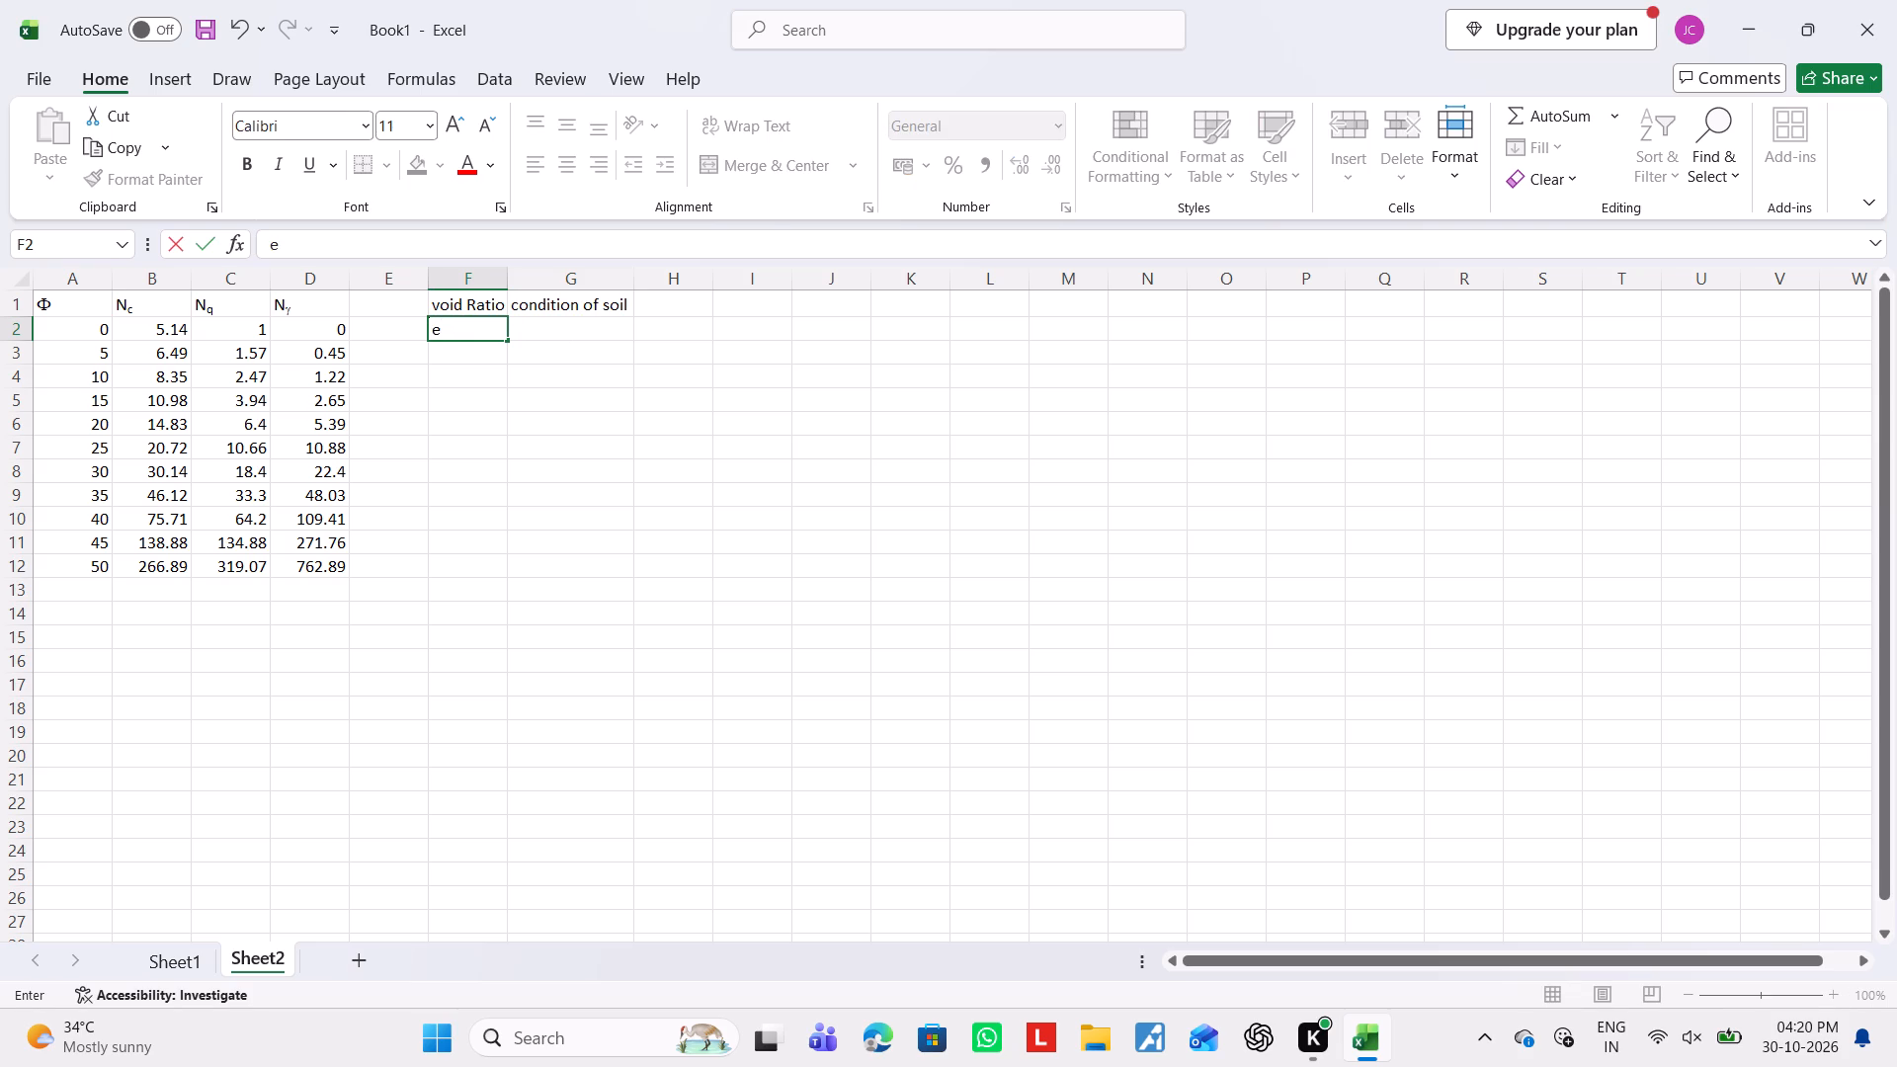
pyautogui.write('<')
pyautogui.press('space')
pyautogui.write('0.55')
pyautogui.press('Down')
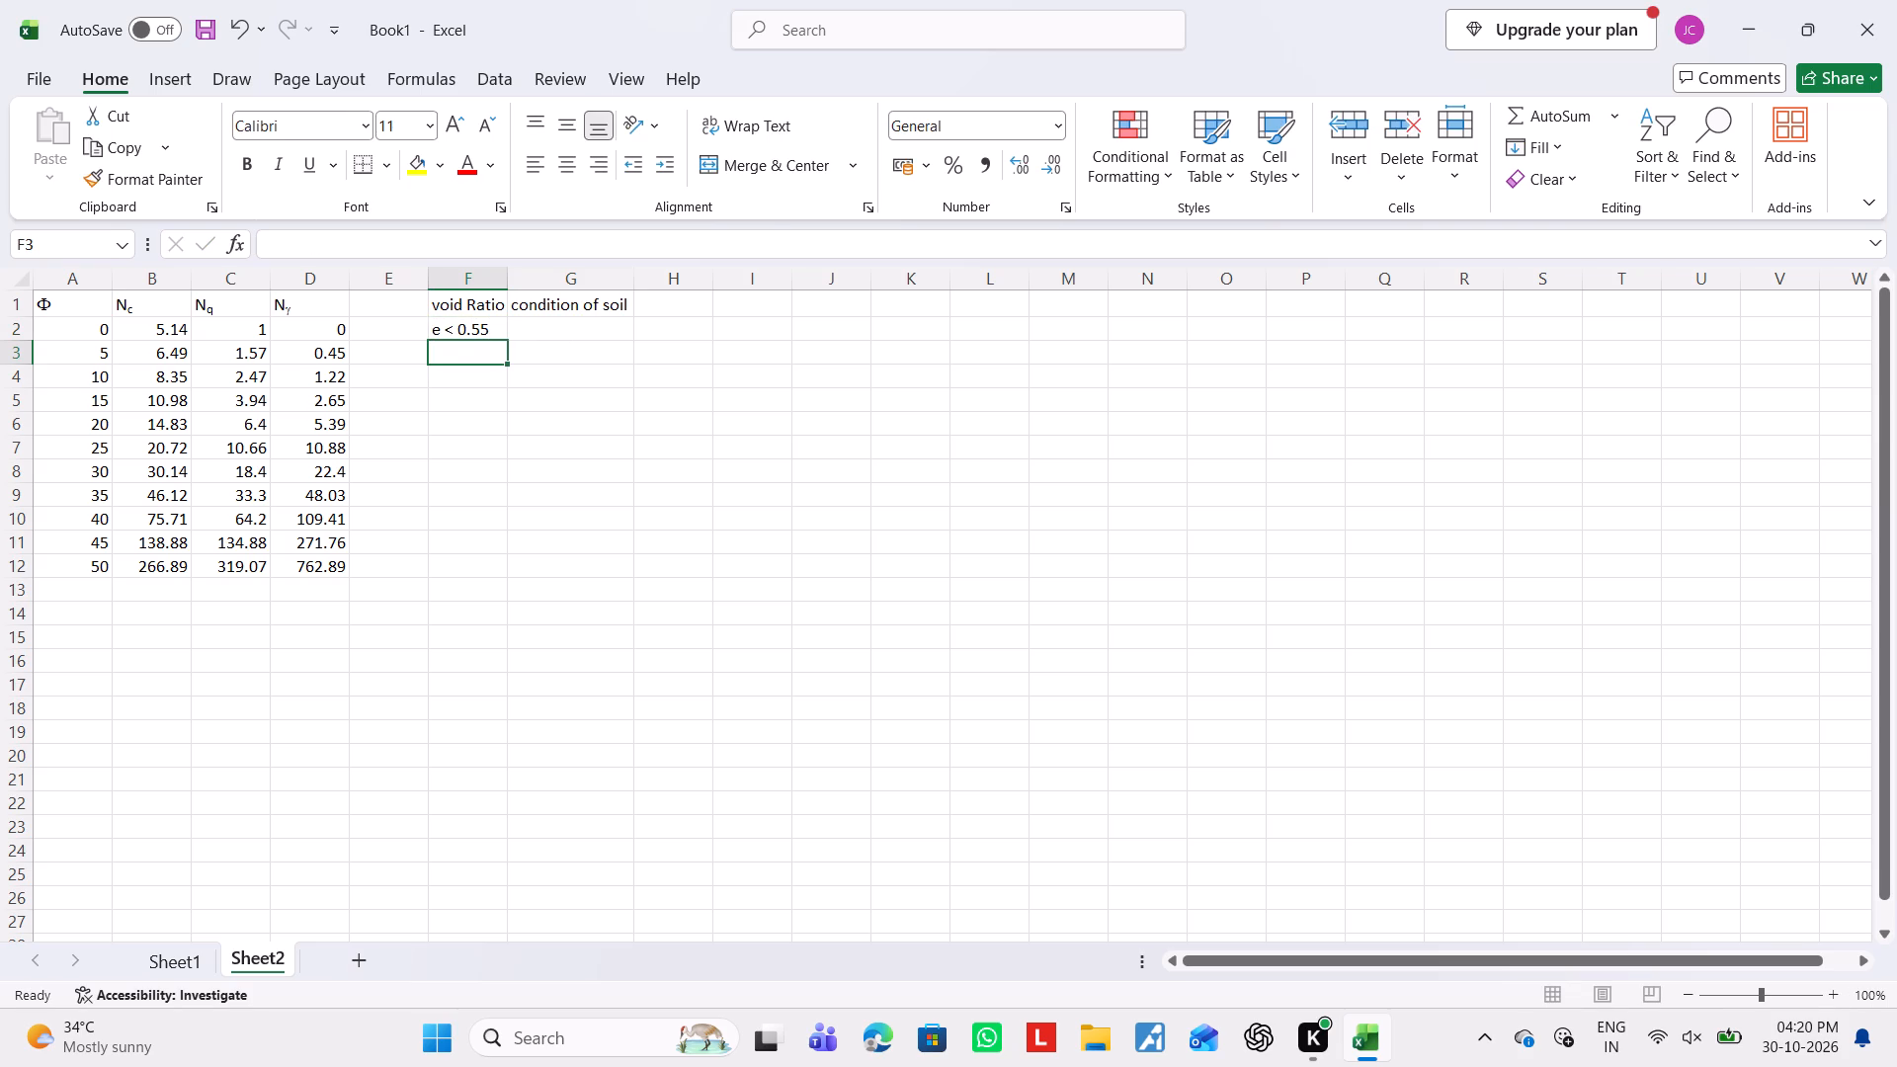
# Enter the void ratio condition "e > 0.75" in cell F3.
pyautogui.hotkey('shift', 'e')
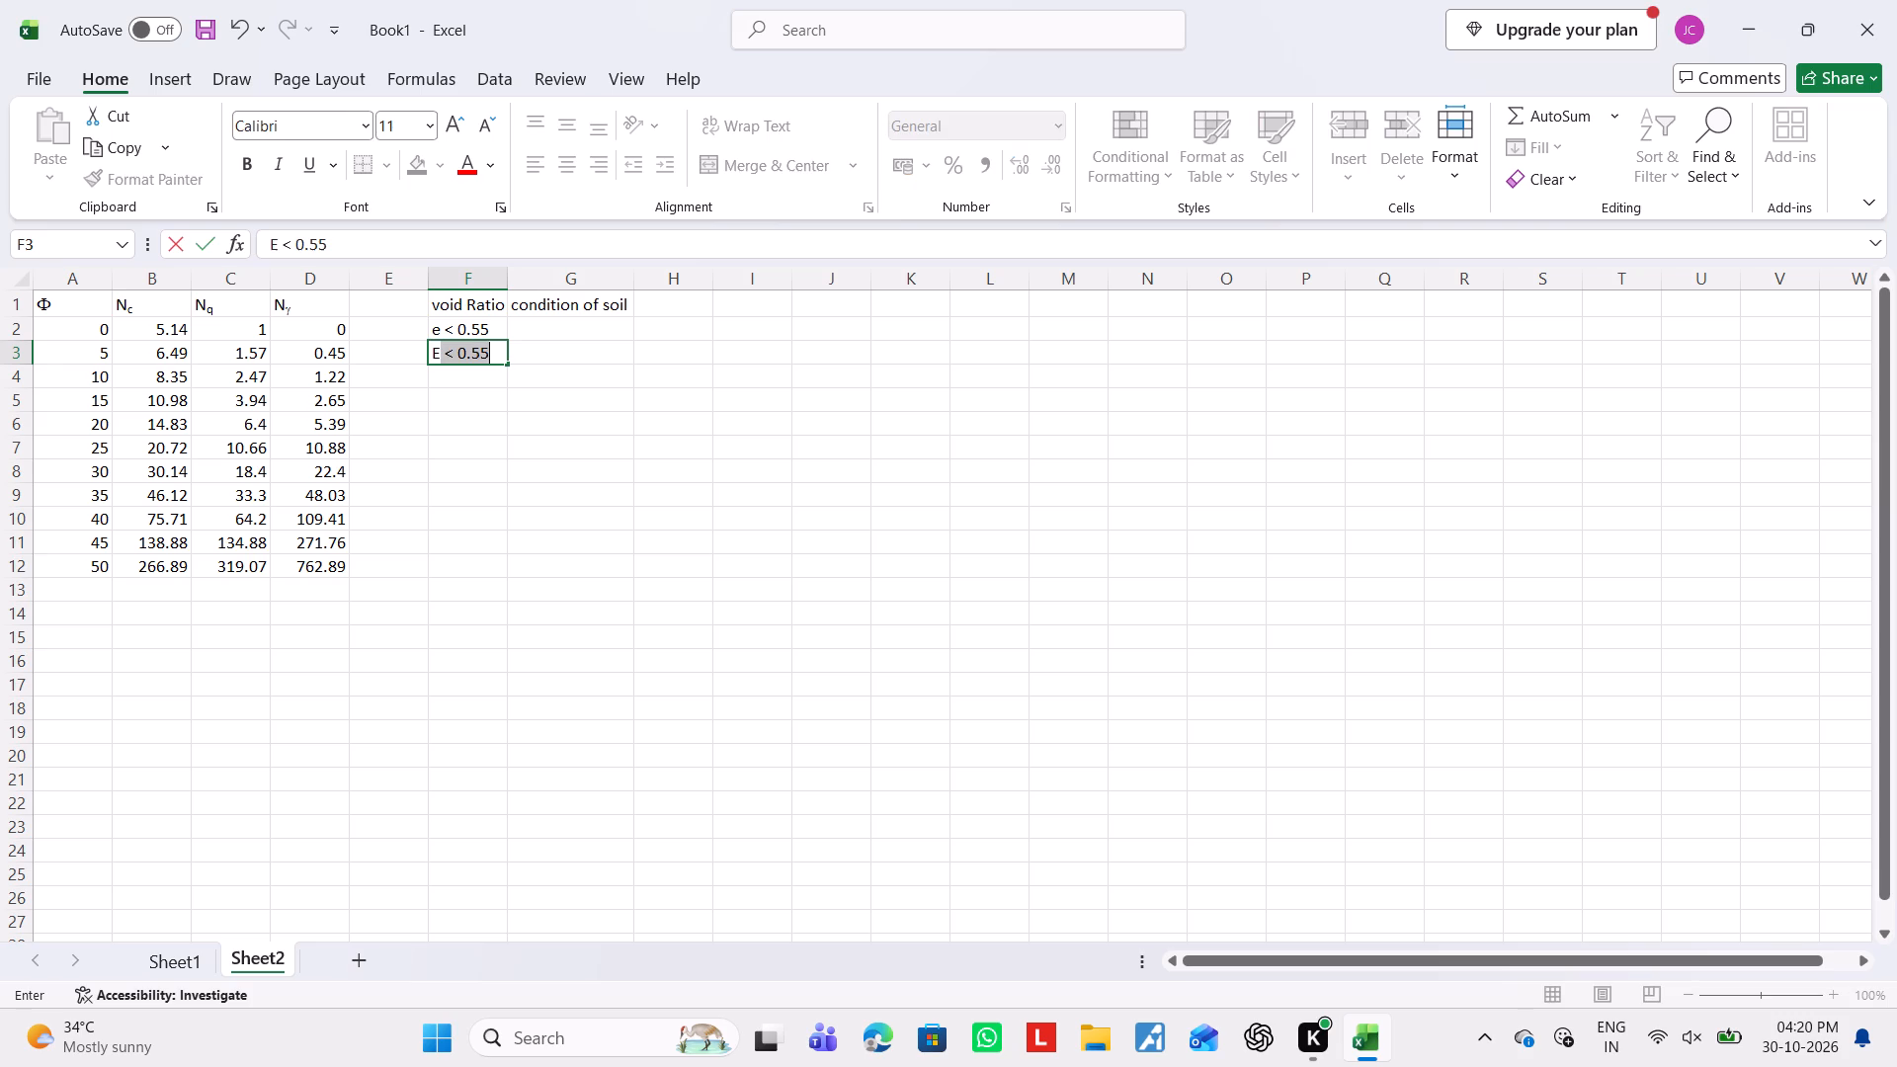
pyautogui.press('BackSpace')
pyautogui.press('e')
pyautogui.press('BackSpace')
pyautogui.press('BackSpace')
pyautogui.press('e')
pyautogui.press('space')
pyautogui.hotkey('shift', '>')
pyautogui.press('space')
pyautogui.write('0.75')
pyautogui.press('Down')
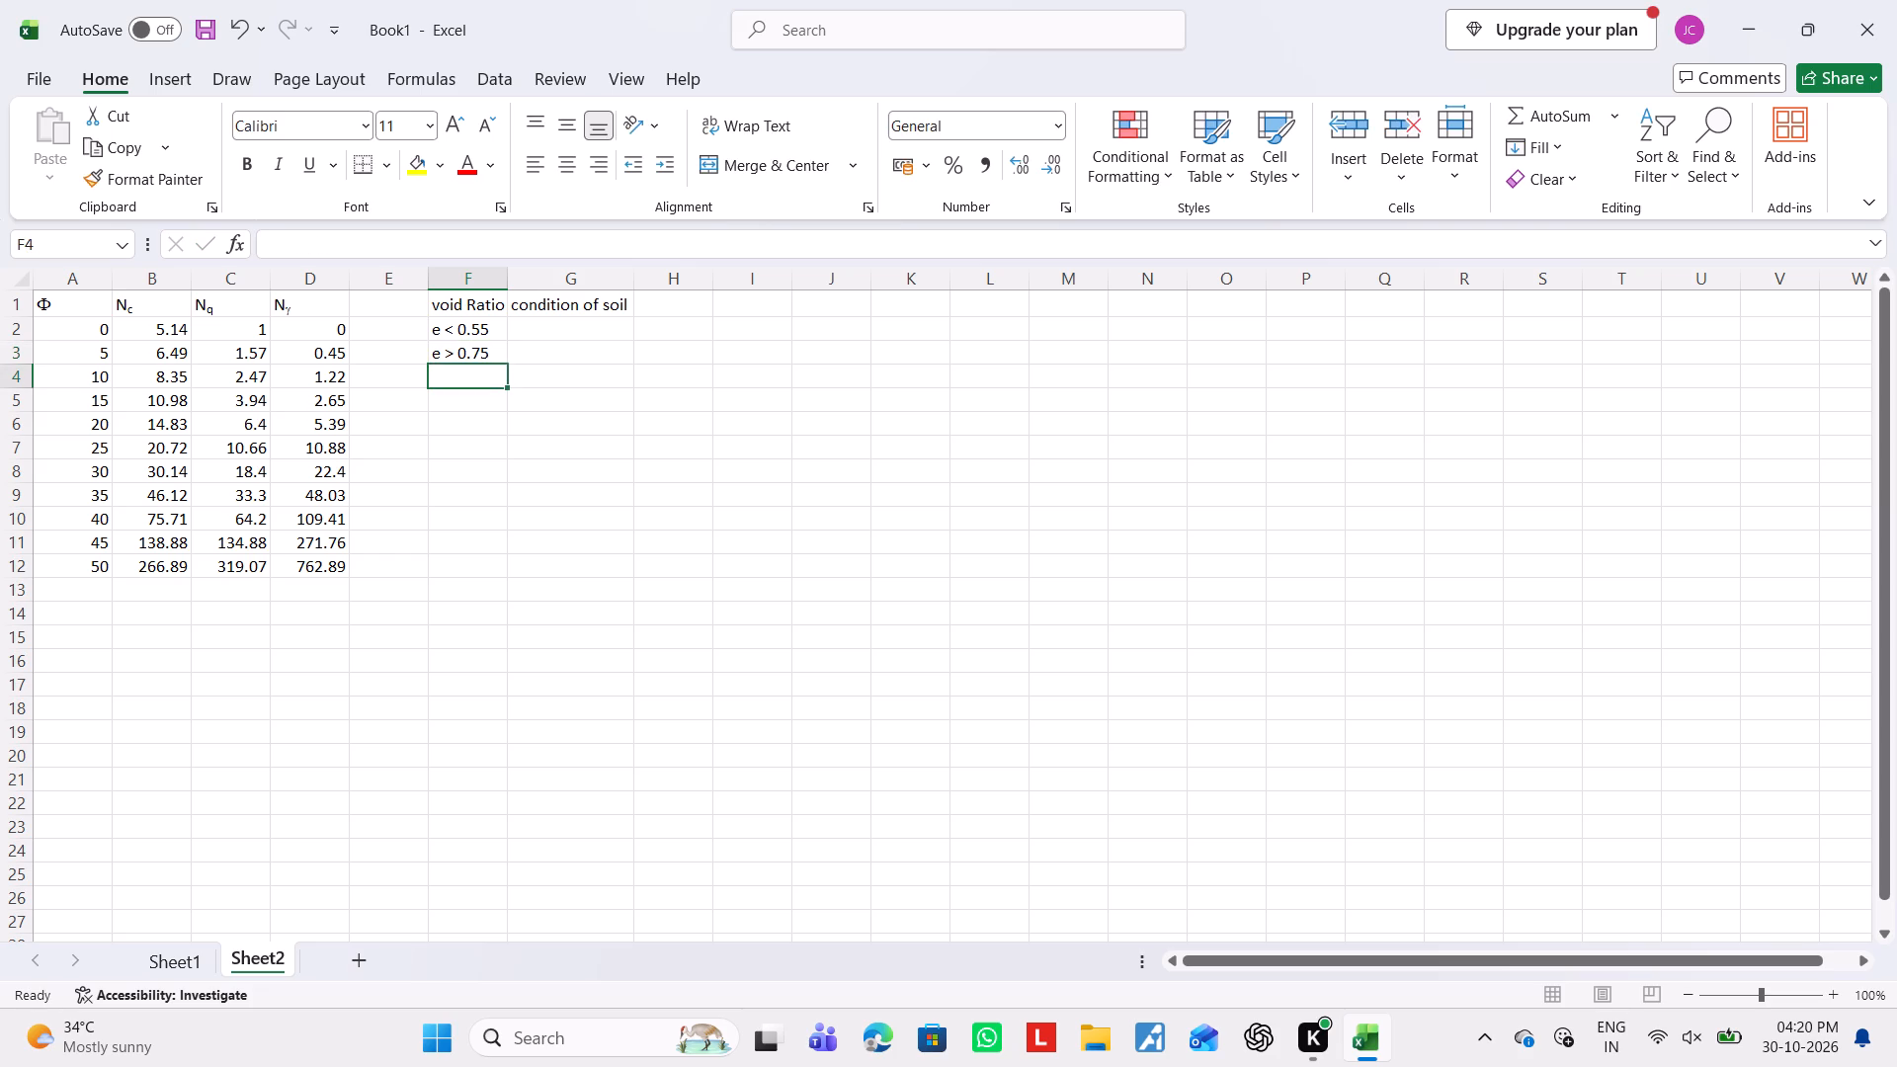
# Enter the void ratio range "e 0.35 to 0.75" in cell F4.
pyautogui.write('e')
pyautogui.press('space')
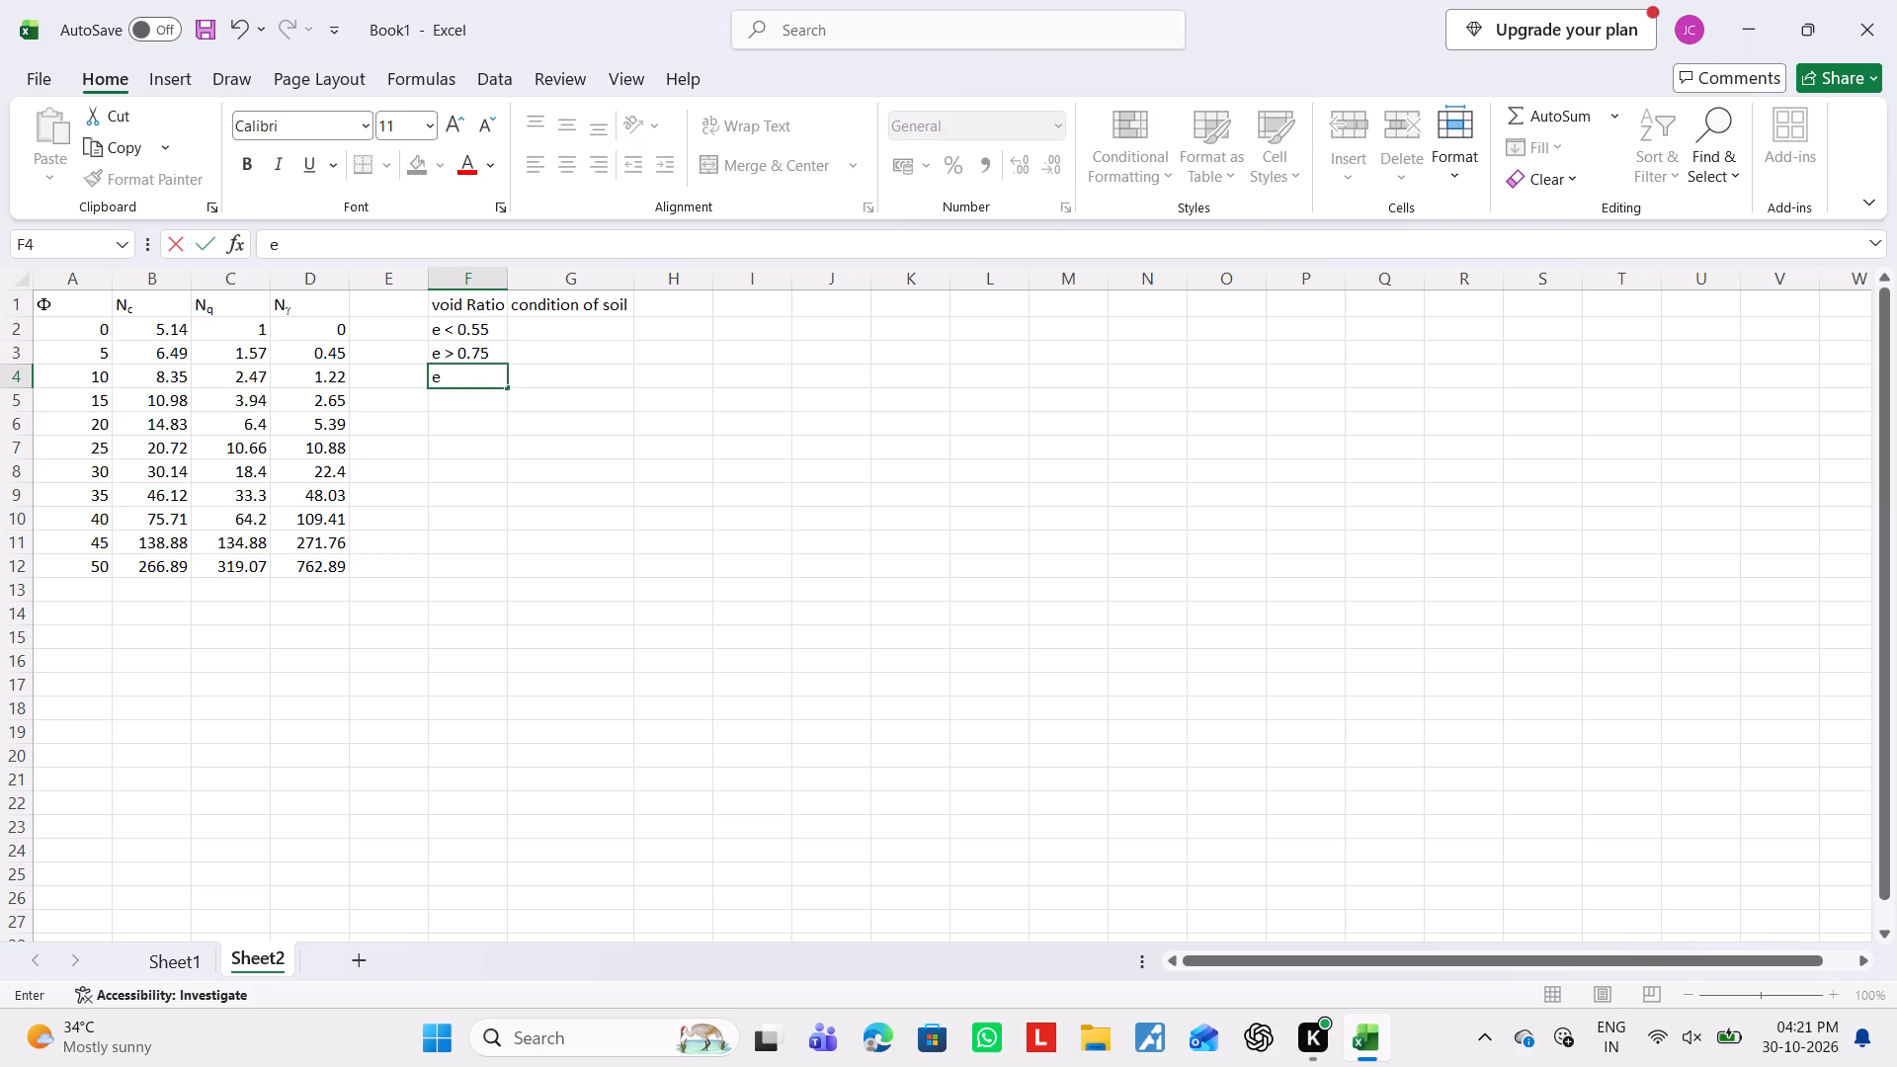
pyautogui.write('0.35')
pyautogui.write('to')
pyautogui.press('Left')
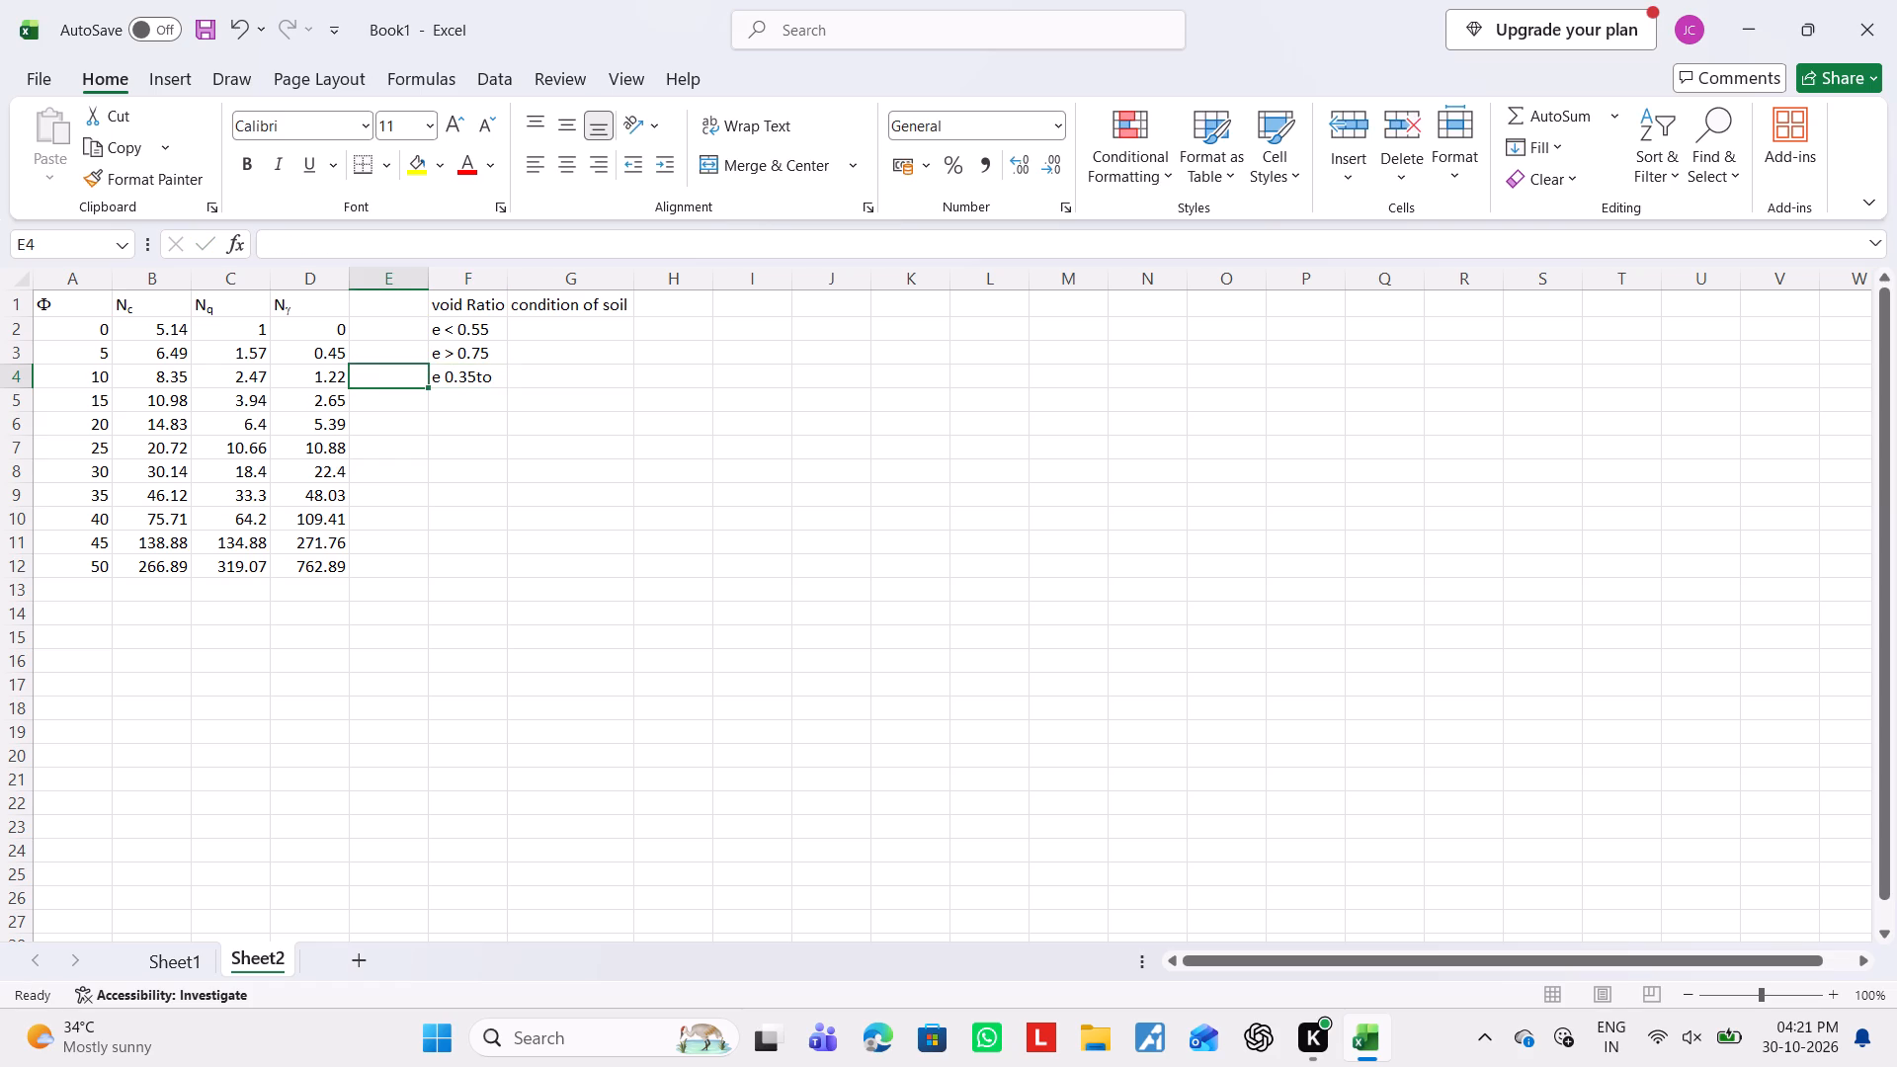
pyautogui.press('Right')
pyautogui.click(470, 381)
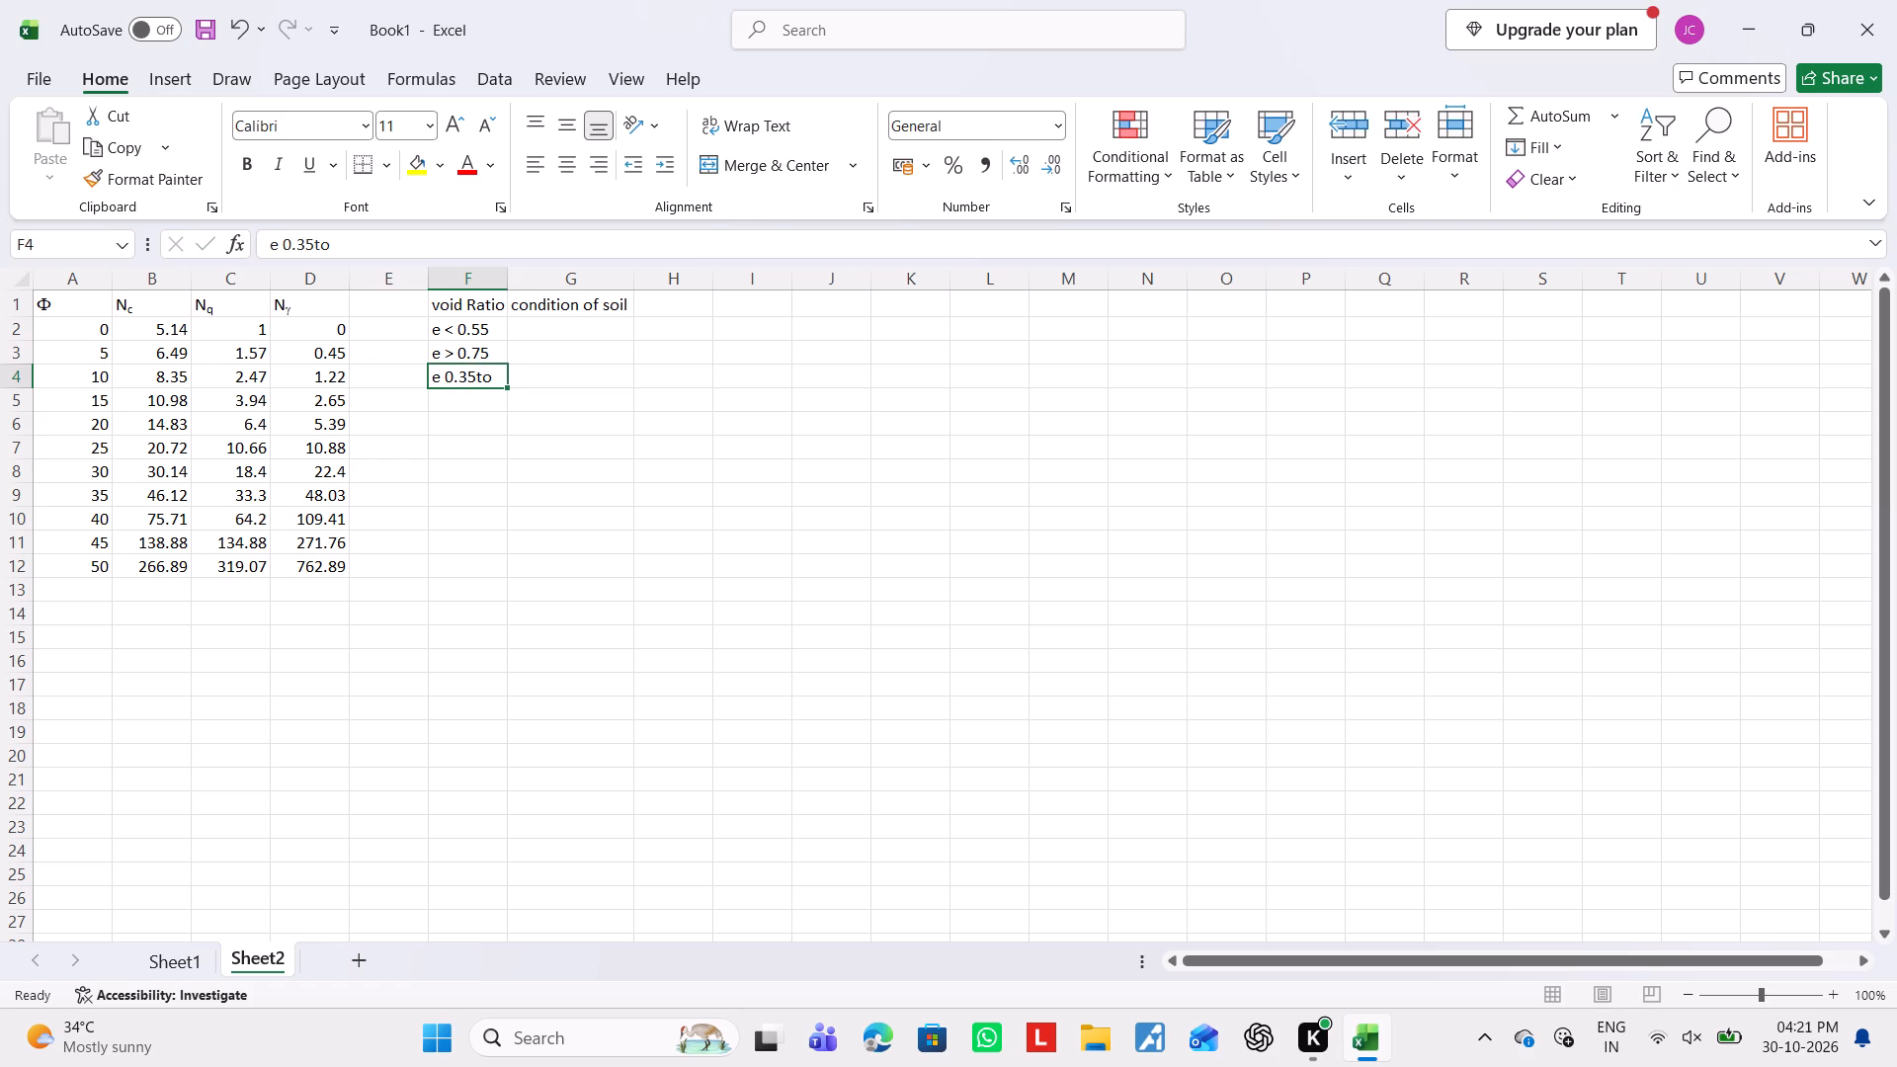
pyautogui.click(477, 378)
pyautogui.doubleClick(480, 377)
pyautogui.click(470, 376)
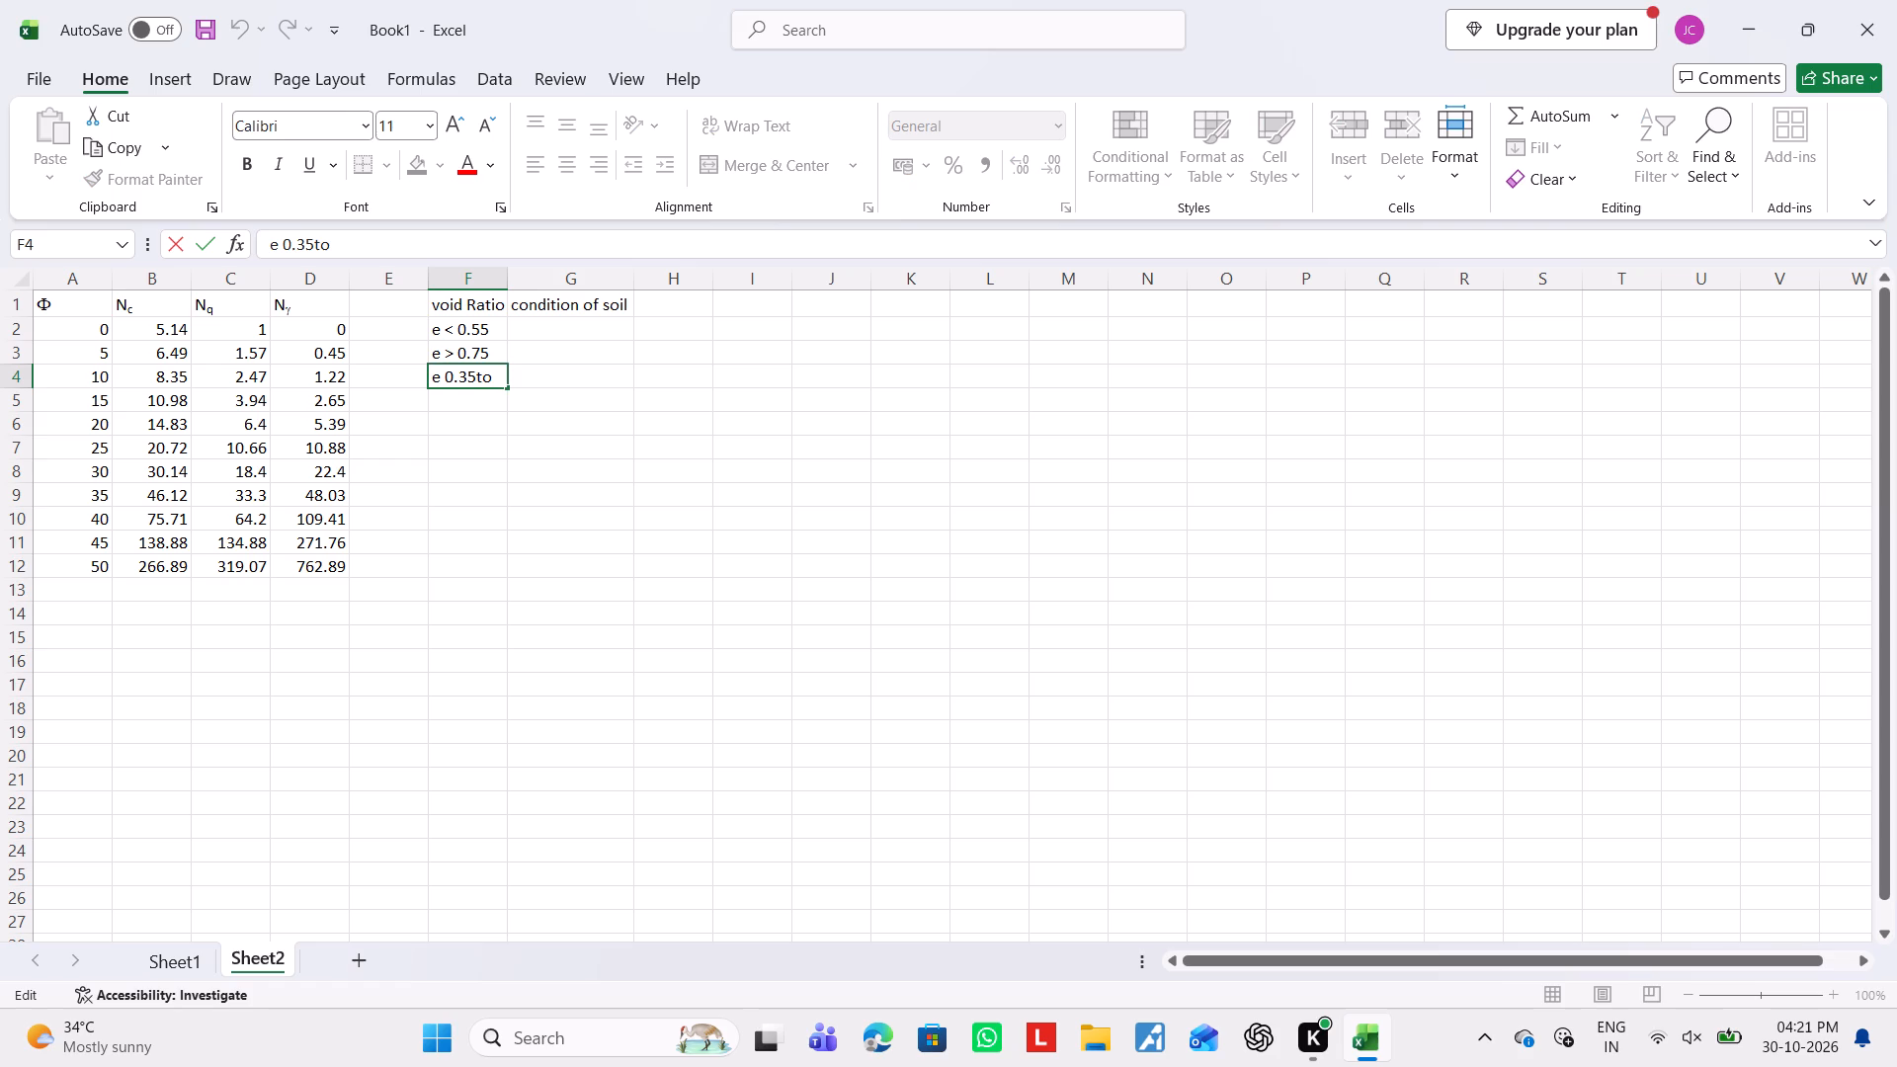
pyautogui.click(475, 377)
pyautogui.press('space')
pyautogui.moveTo(495, 374); pyautogui.dragTo(498, 375)
pyautogui.moveTo(498, 375); pyautogui.dragTo(504, 377)
pyautogui.press('space')
pyautogui.write('0.75')
# Auto-fit the width of column F to its void ratio entries.
pyautogui.click(506, 280)
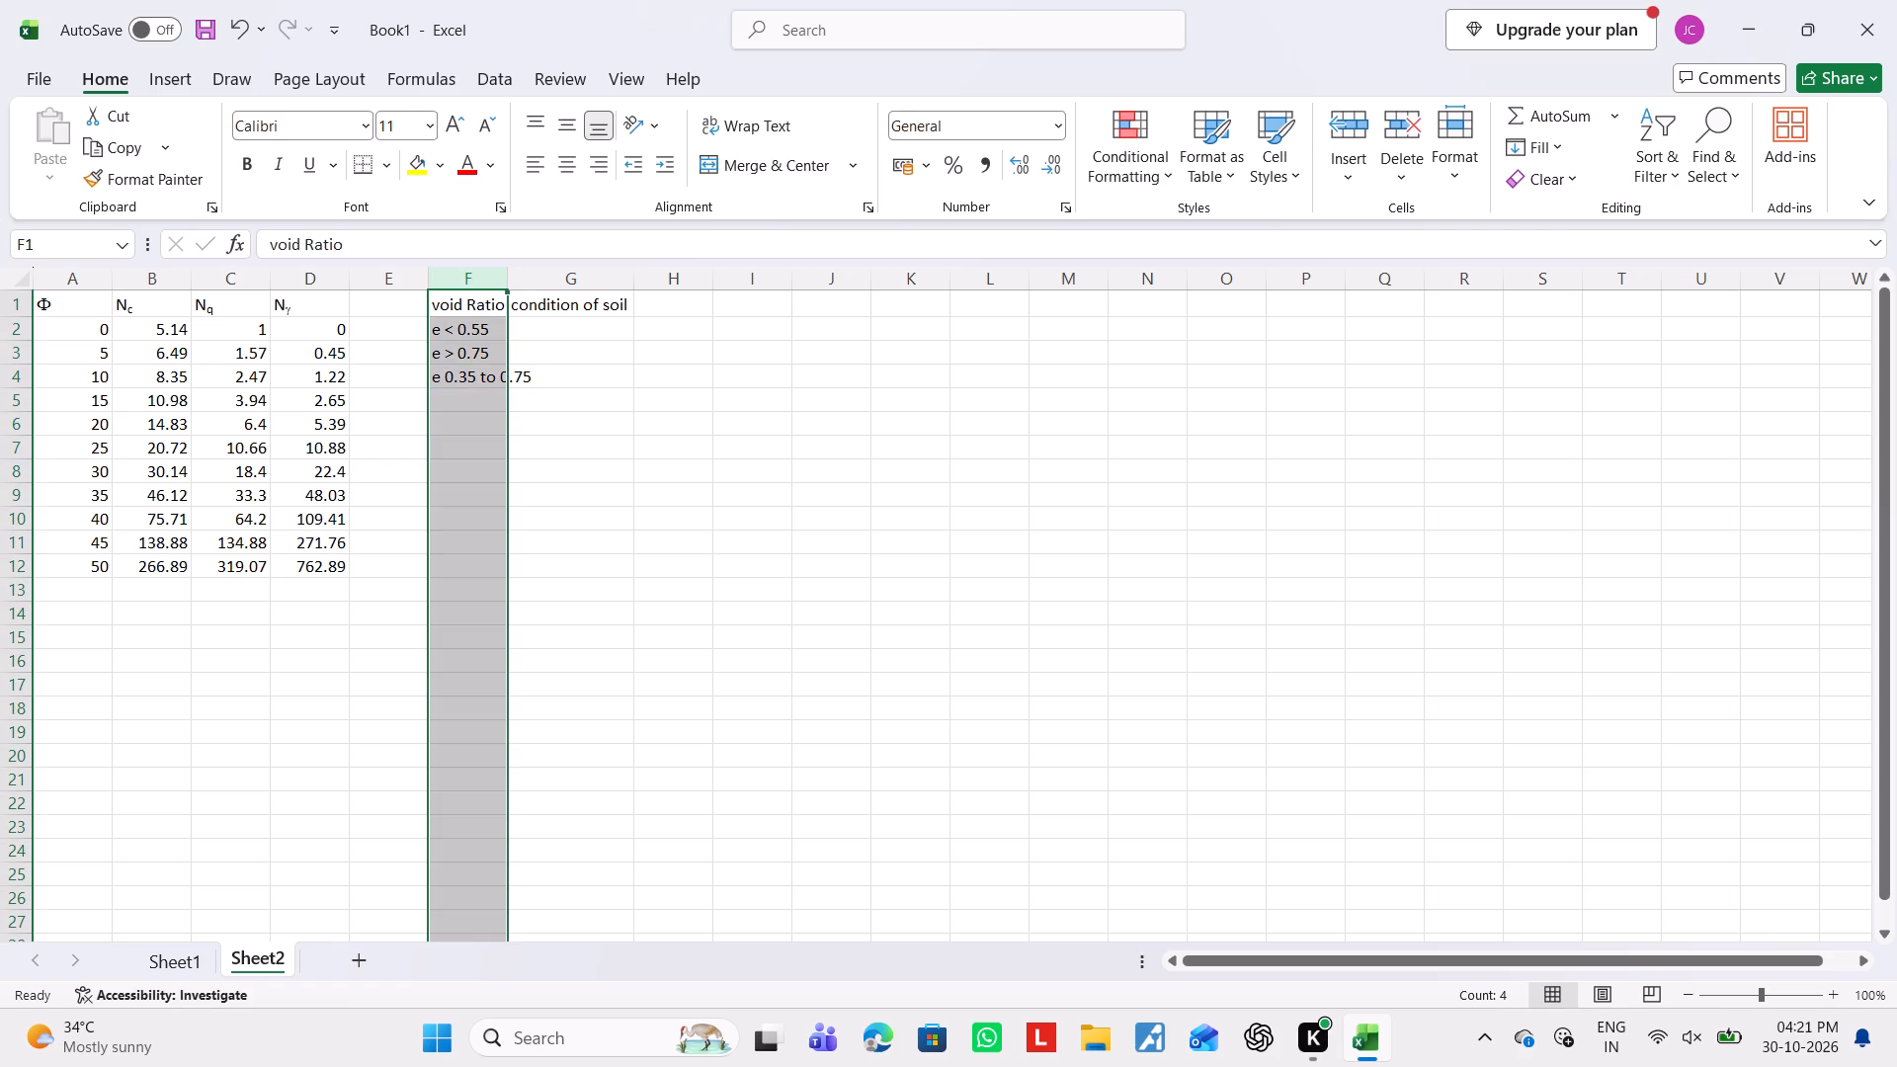
pyautogui.doubleClick(508, 281)
# Enter the soil conditions "dense", "loose" and "medium" in cells G2, G3 and G4.
pyautogui.click(569, 334)
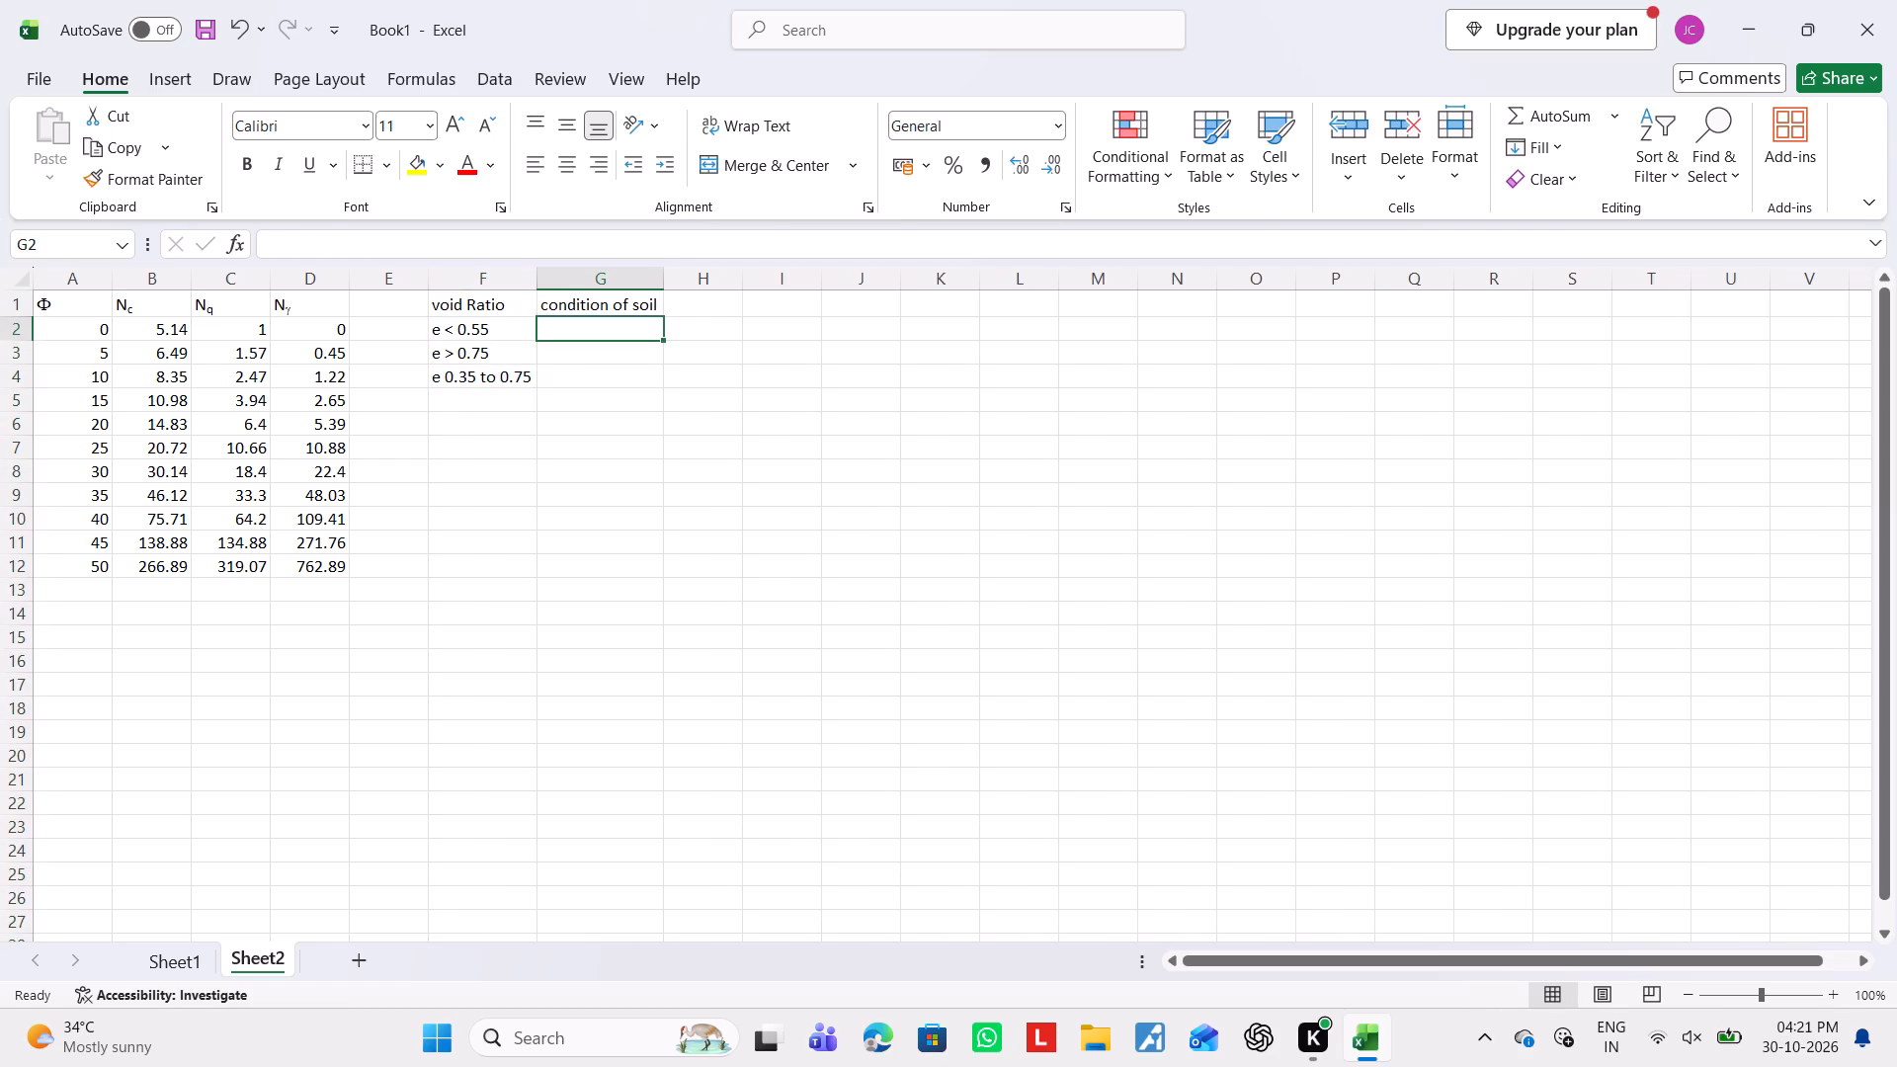
pyautogui.write('de')
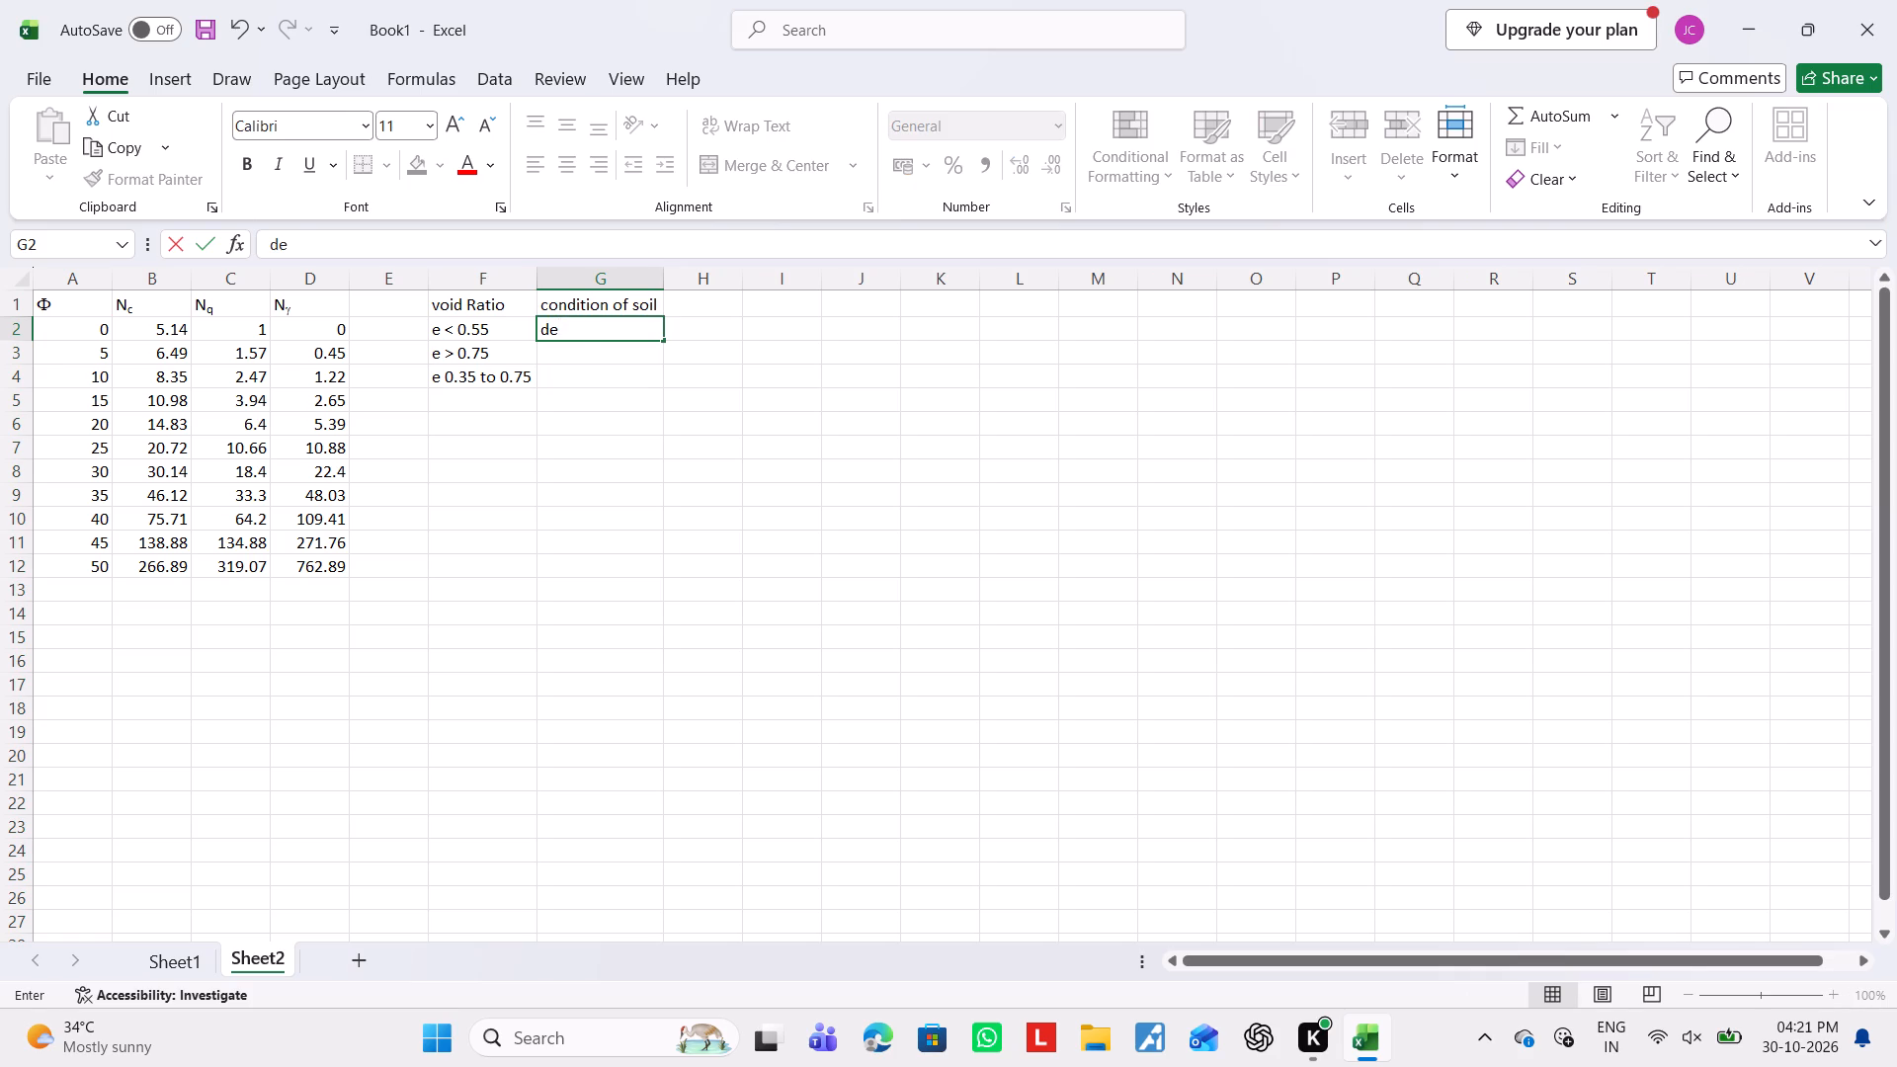
pyautogui.write('nse')
pyautogui.press('Down')
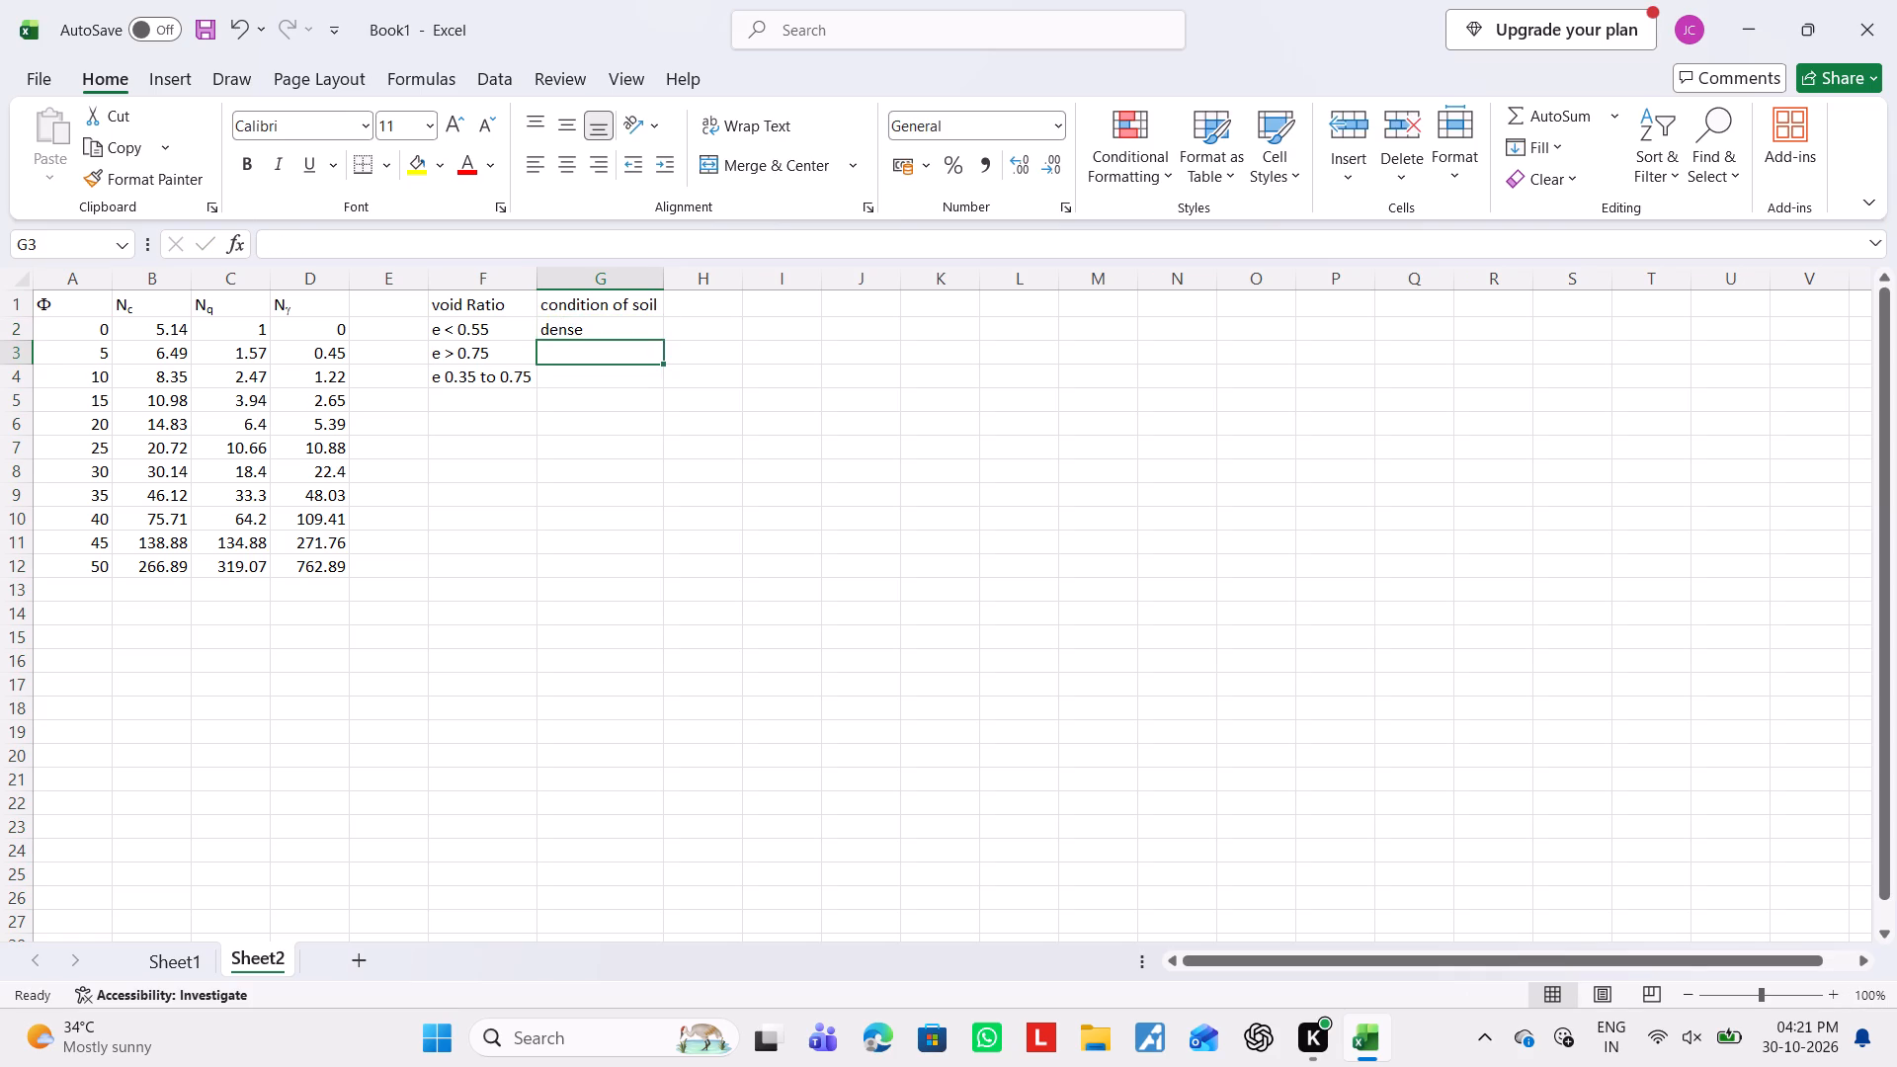
pyautogui.write('loose')
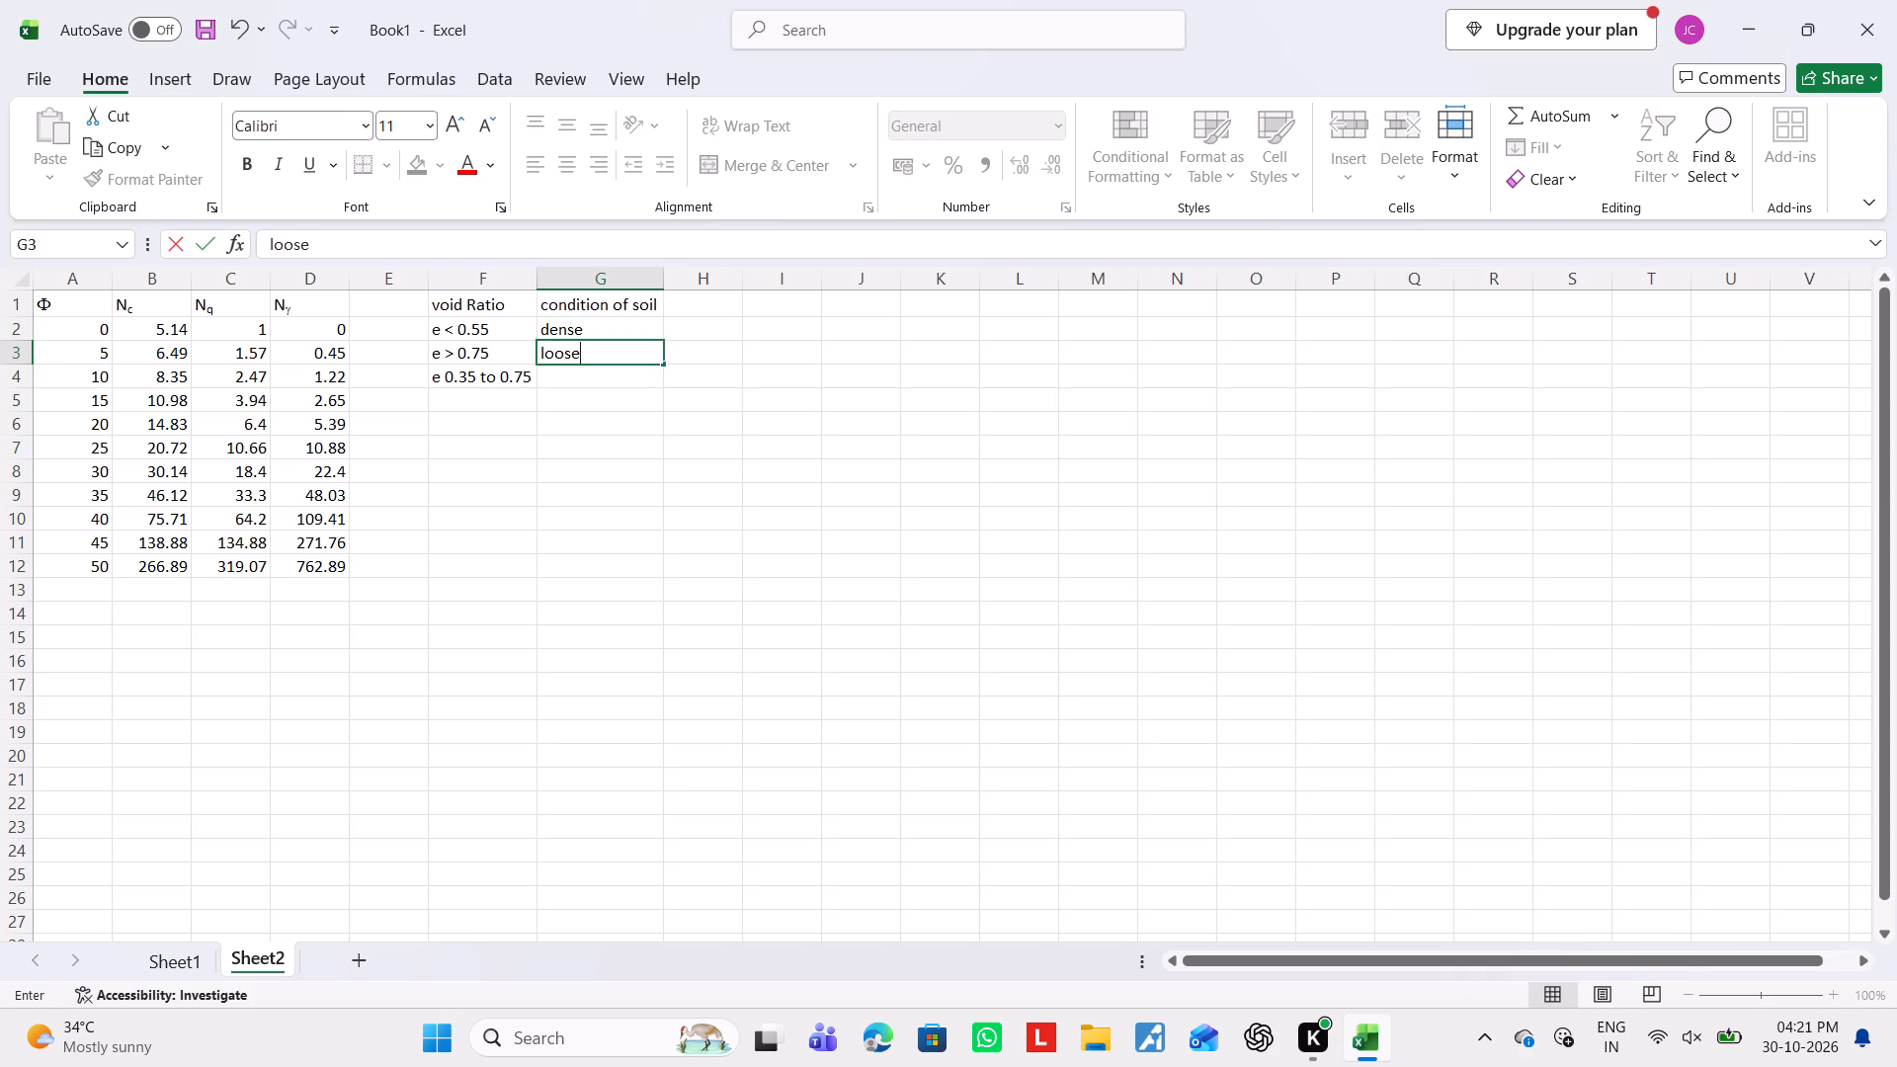
pyautogui.press('Down')
pyautogui.press('m')
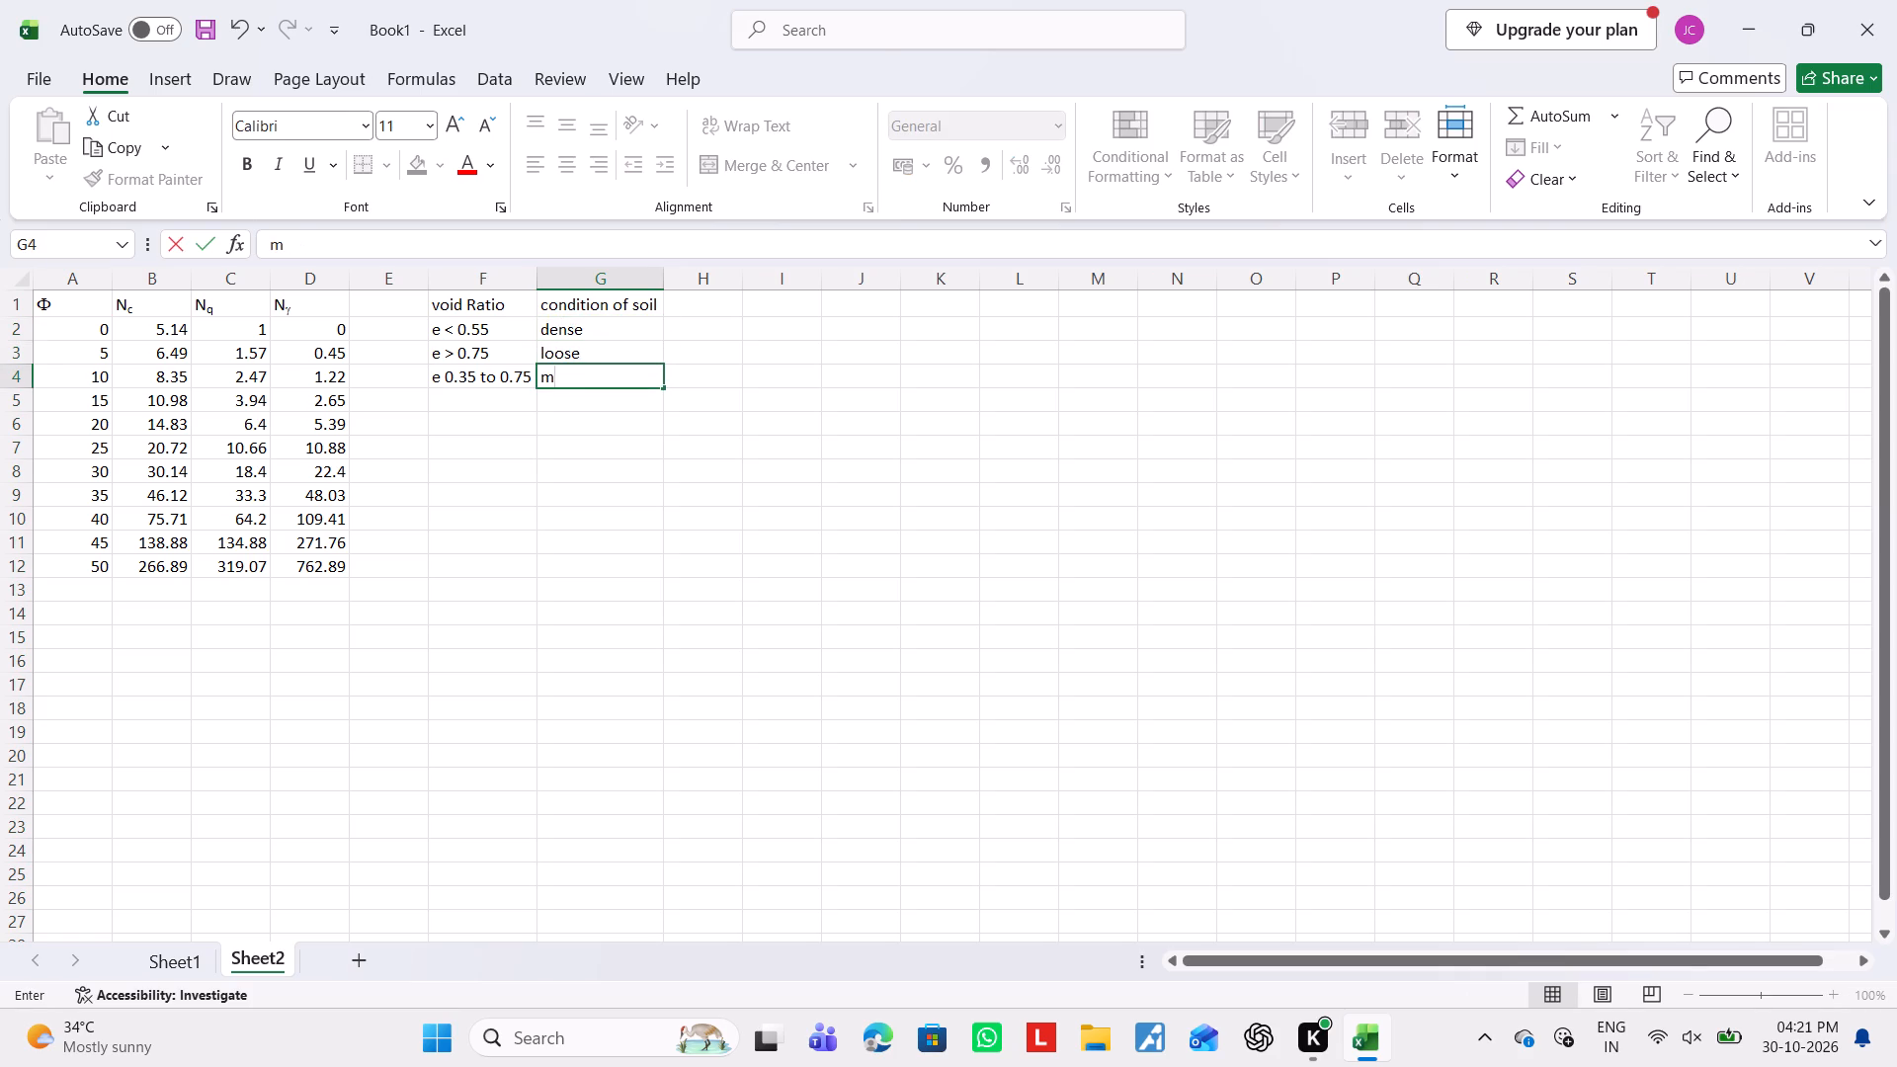
pyautogui.write('ed')
pyautogui.write('ium')
pyautogui.press('Right')
# Enter the heading "method of analysis" in cell H1.
pyautogui.press('Up')
pyautogui.press('Up')
pyautogui.press('Up')
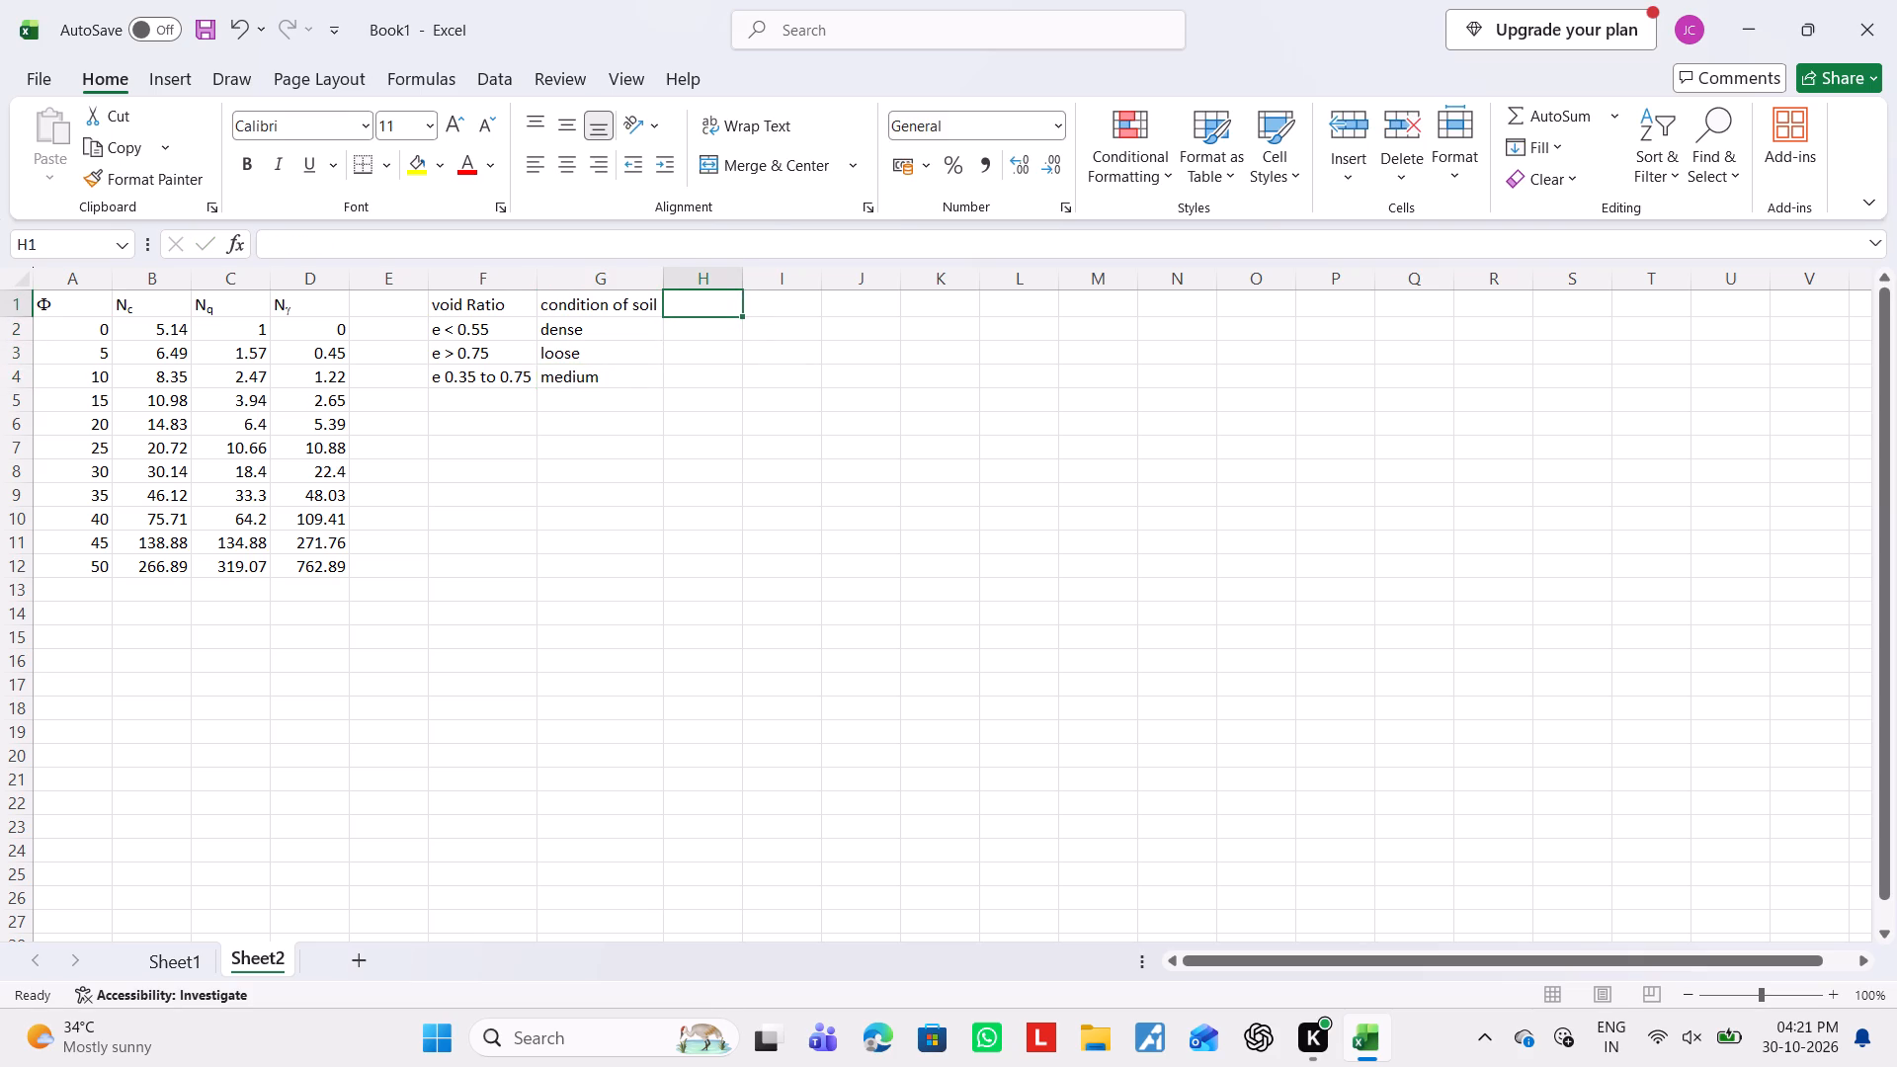
pyautogui.write('methos')
pyautogui.press('BackSpace')
pyautogui.write('d o')
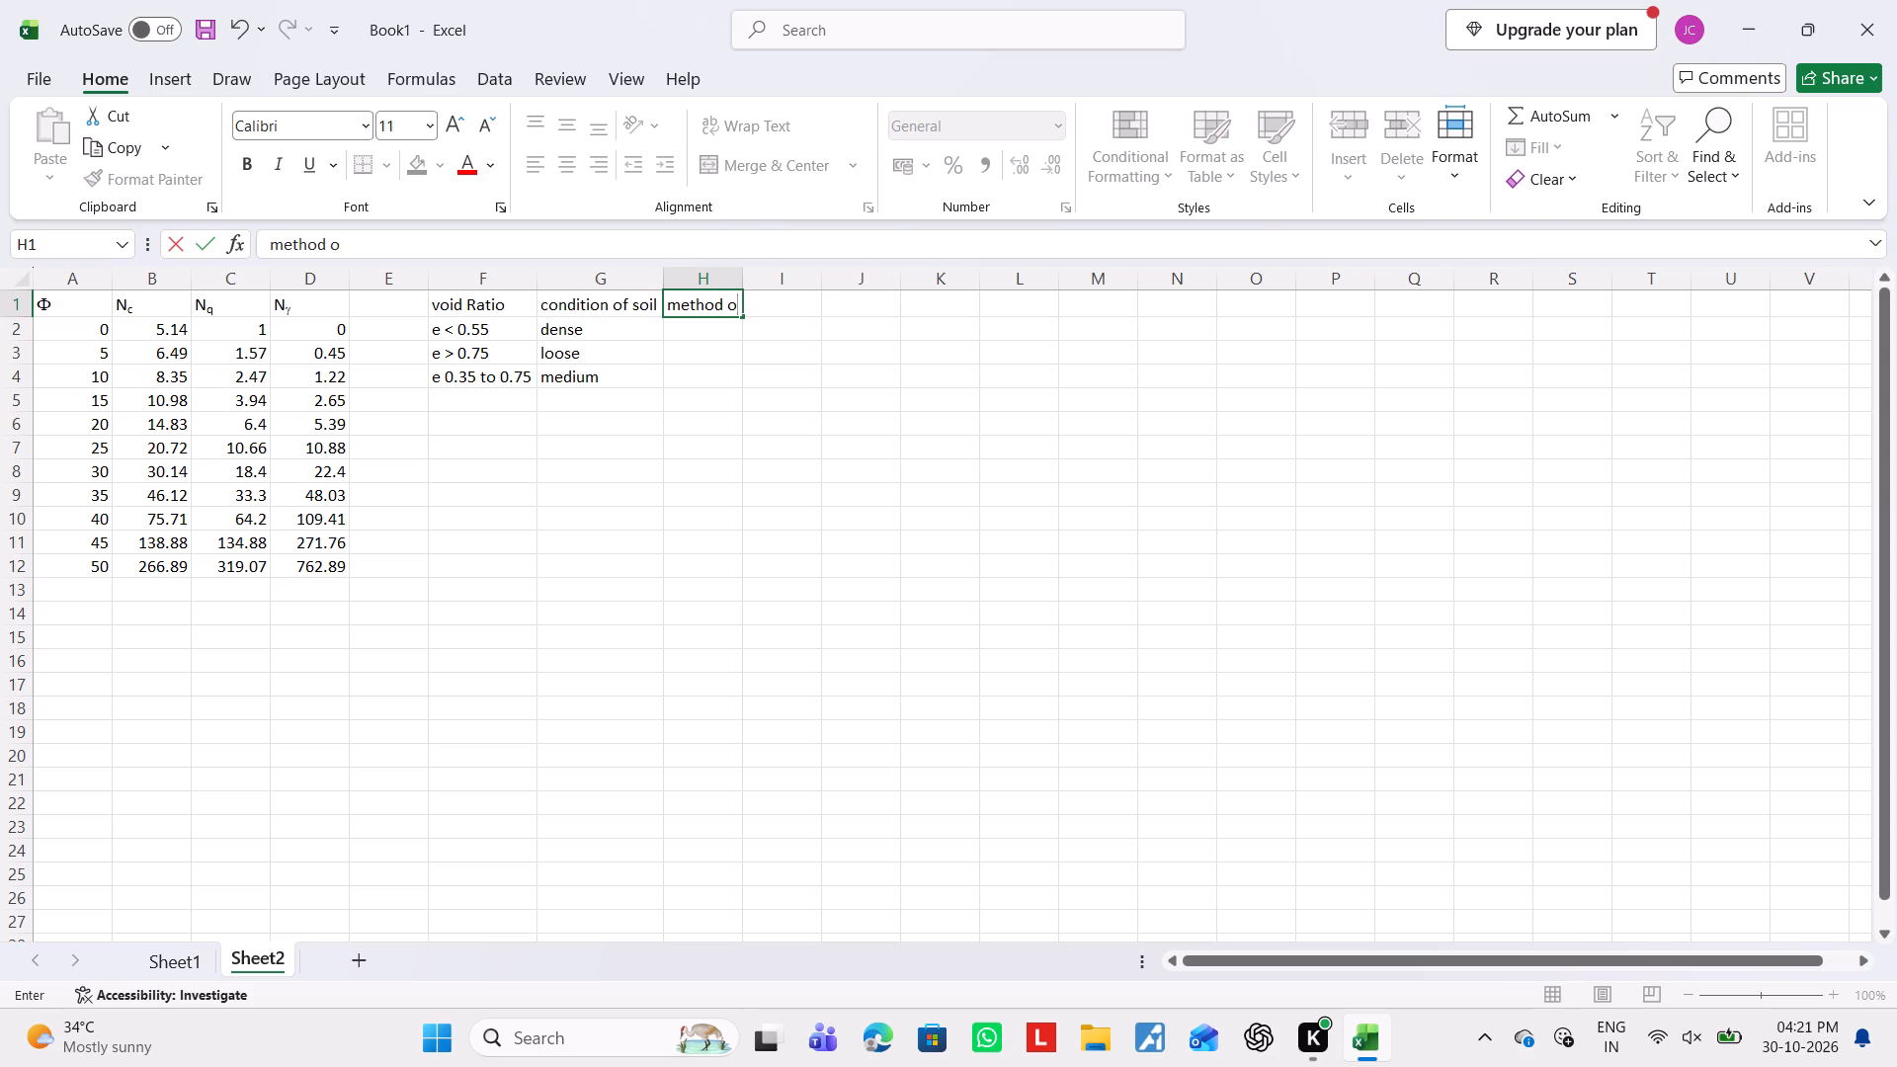
pyautogui.write('f ana')
pyautogui.write('lysis')
pyautogui.press('Down')
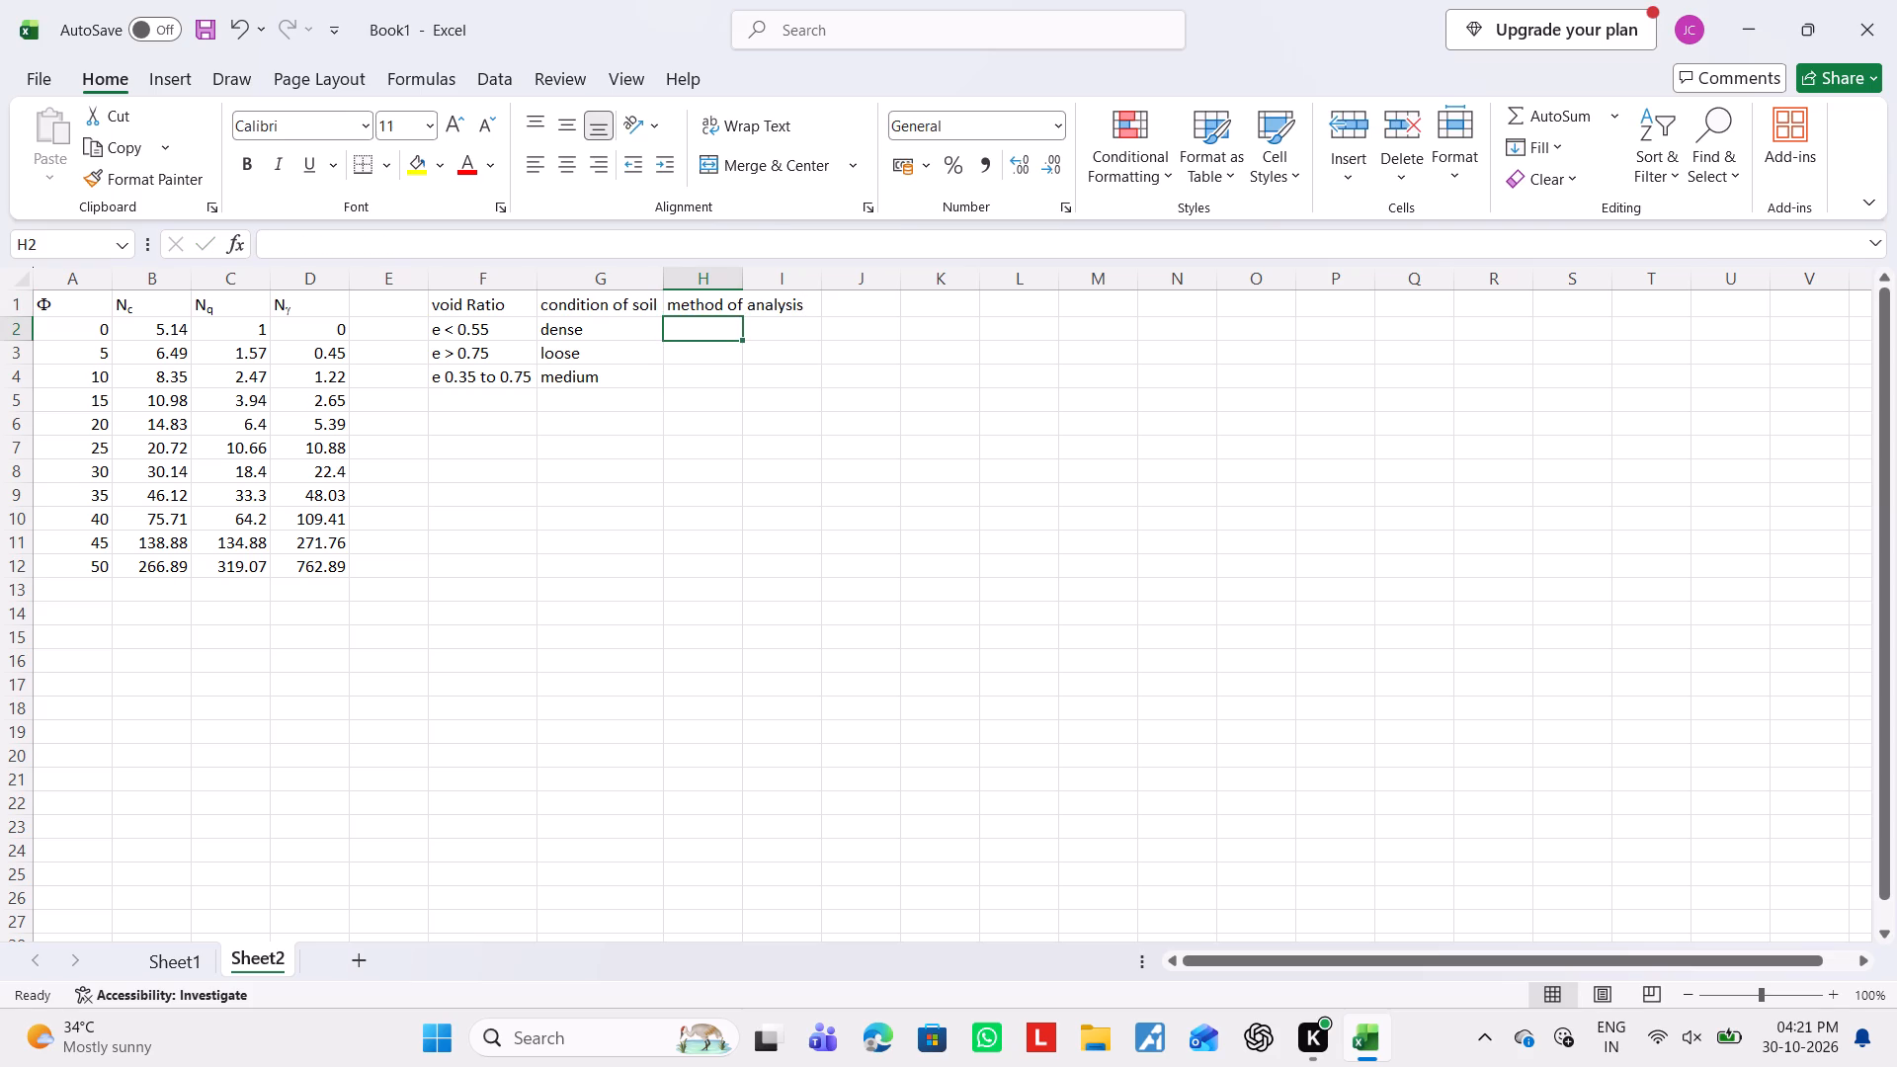
# Auto-fit the width of column H to its "method of analysis" heading.
pyautogui.doubleClick(745, 284)
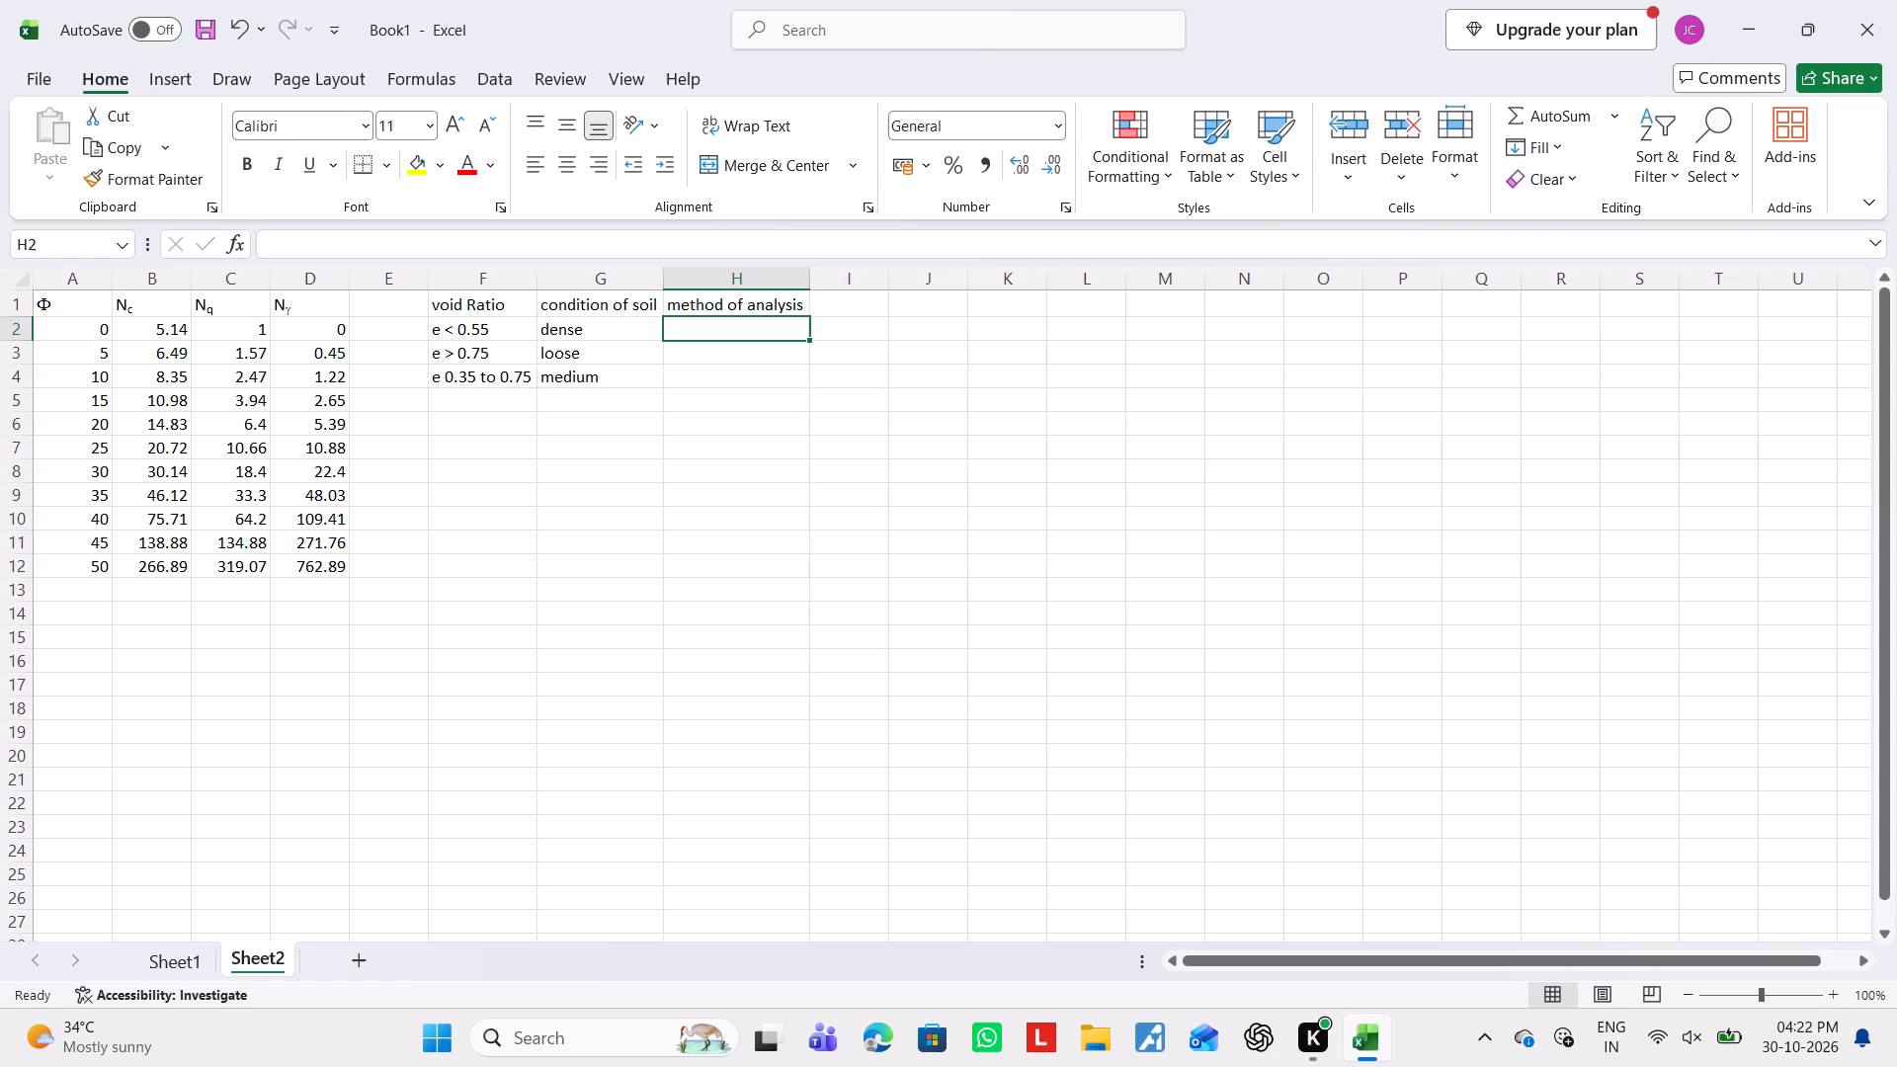
# Enter "genral shear failure" in cell H2 as the method of analysis for dense soil.
pyautogui.write('gen')
pyautogui.write('ral shear')
pyautogui.press('space')
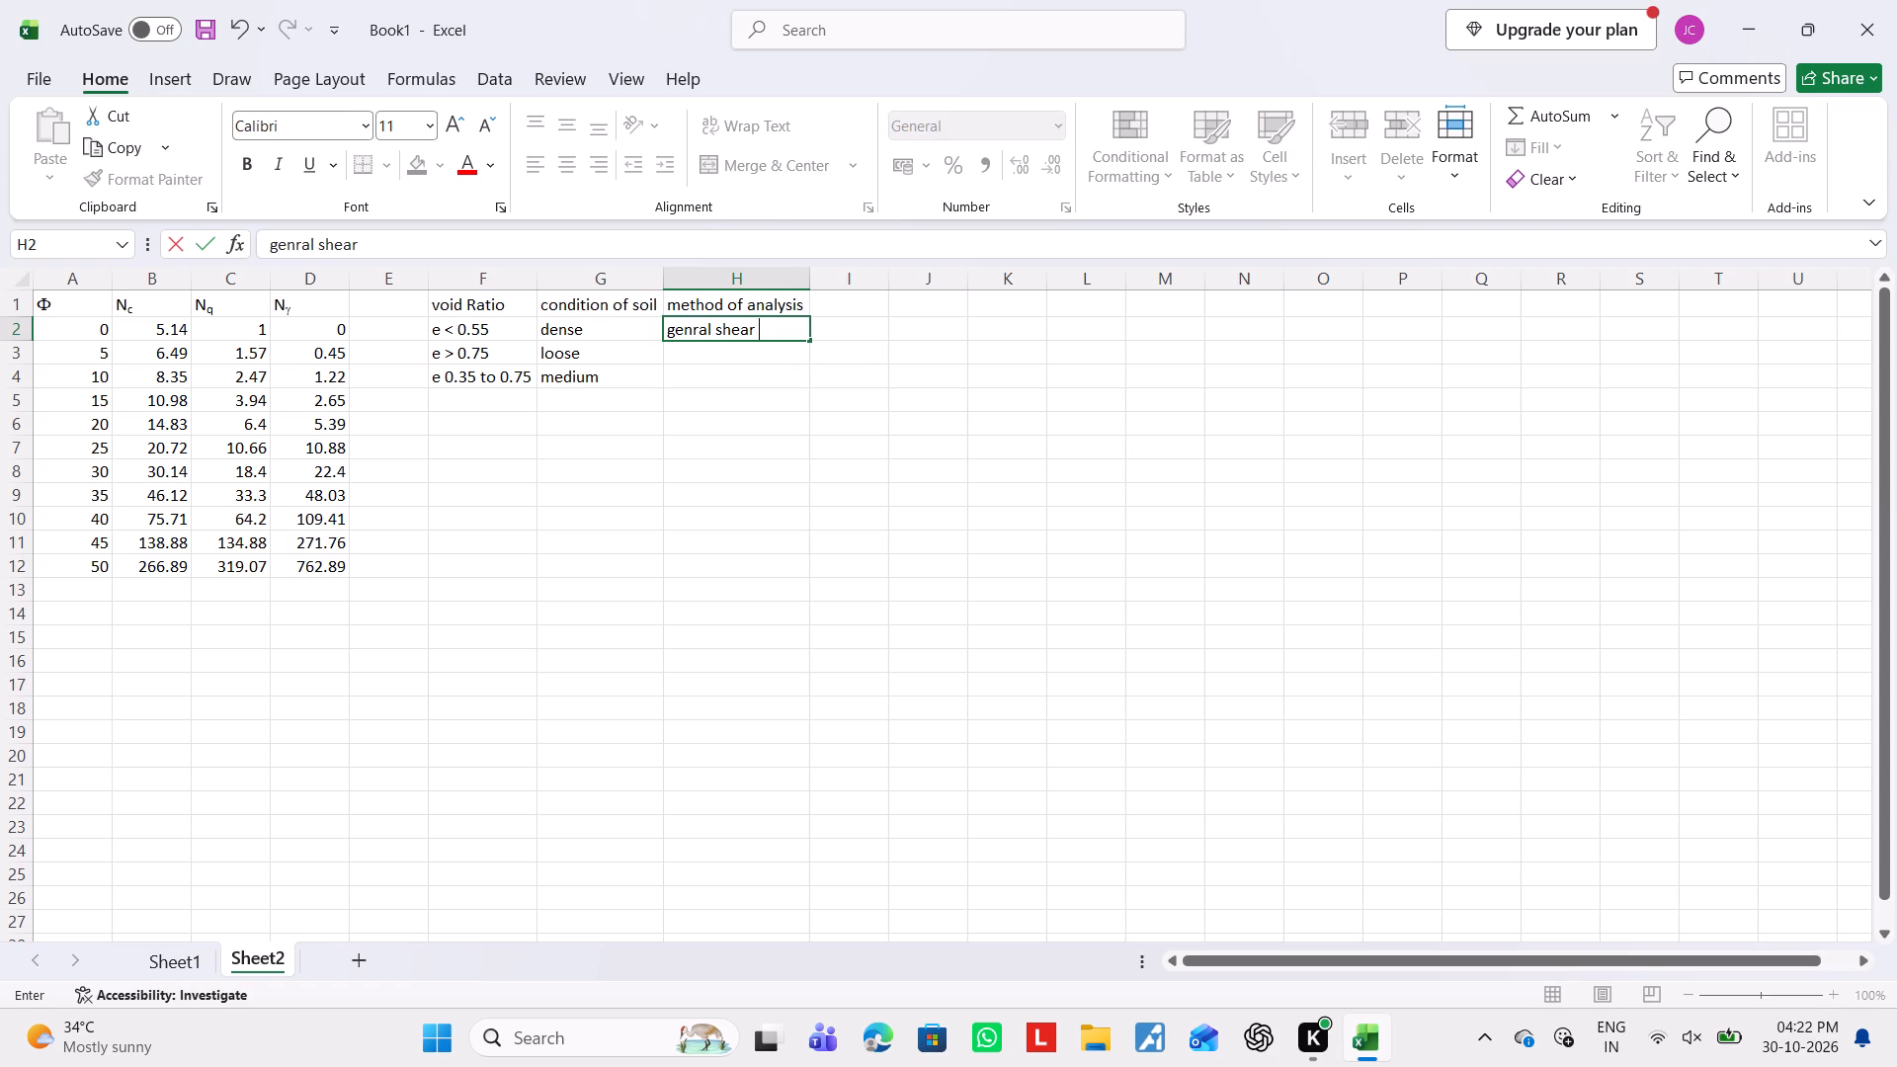
pyautogui.write('fi')
pyautogui.press('BackSpace')
pyautogui.write('ailure')
pyautogui.press('Left')
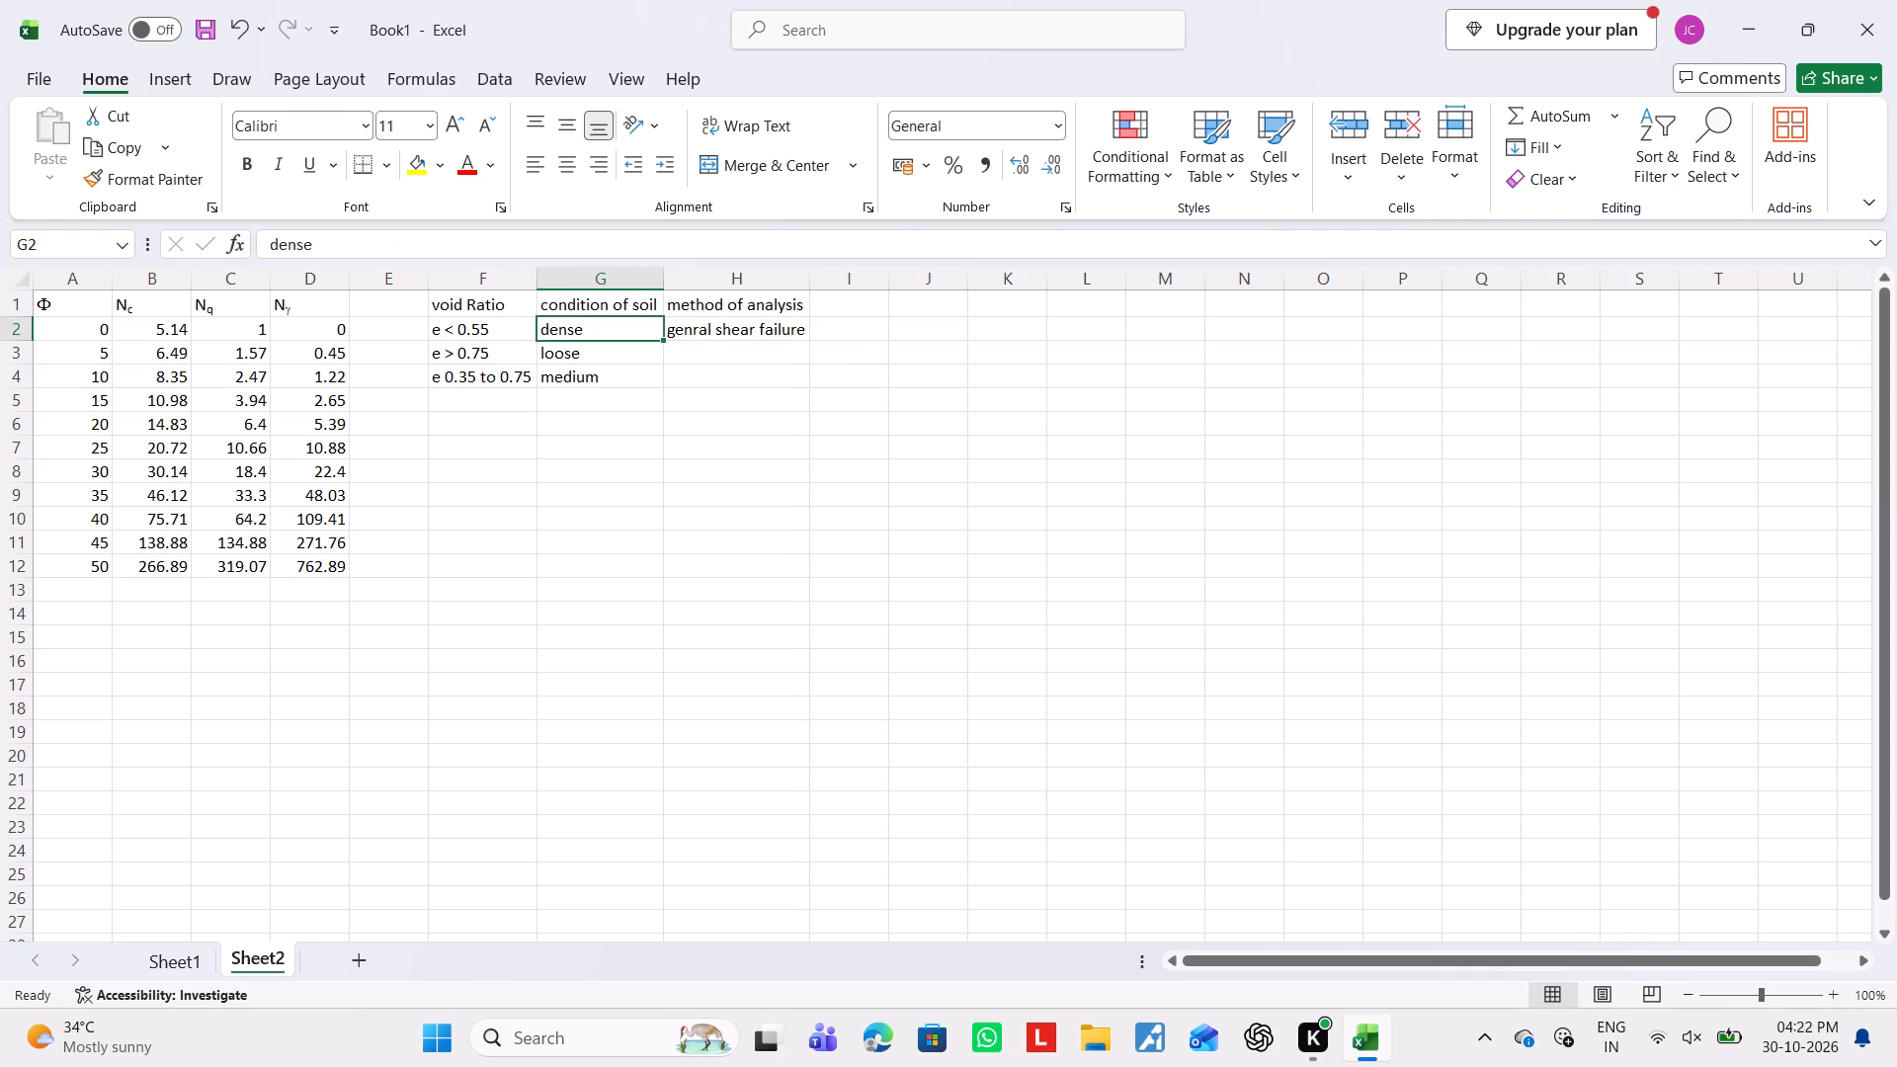
# Enter "Local shear failure" in cell H3 as the method of analysis for loose soil.
pyautogui.click(744, 350)
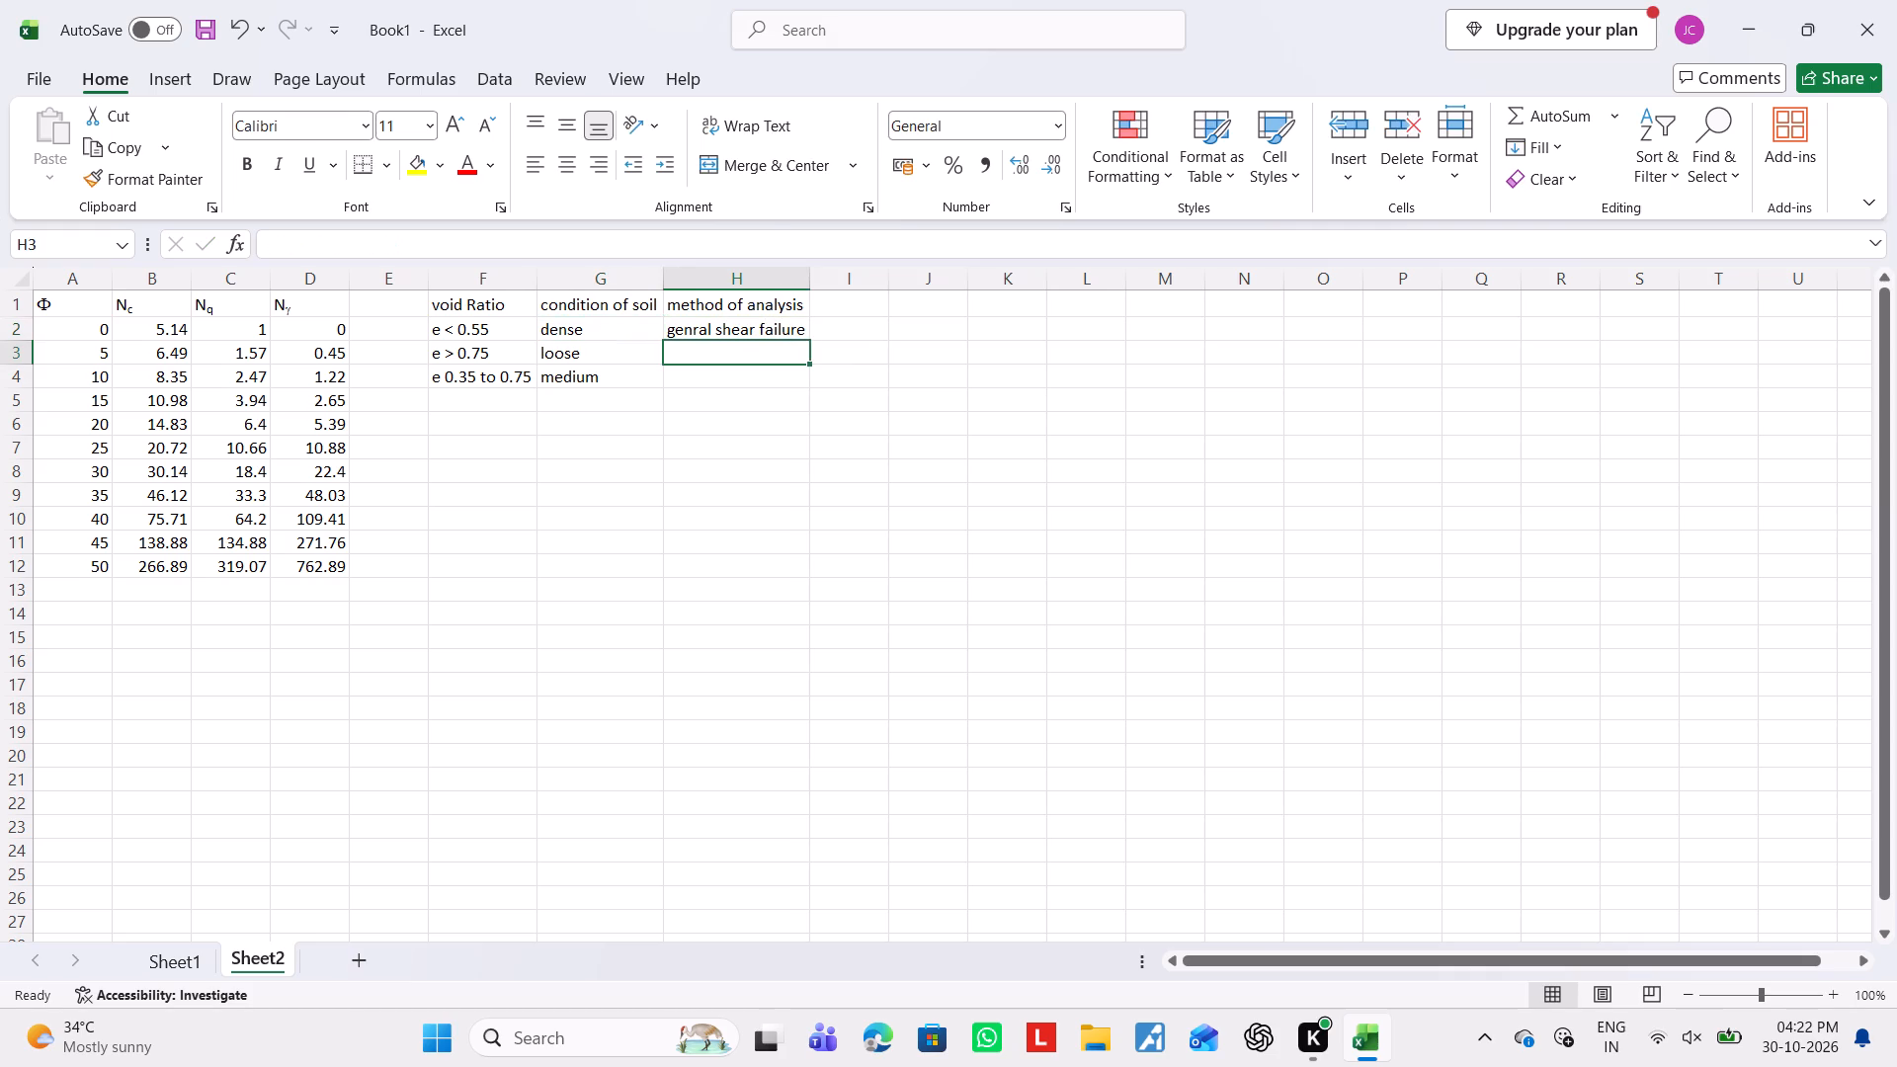
pyautogui.write('Loca;')
pyautogui.press('BackSpace')
pyautogui.write('l')
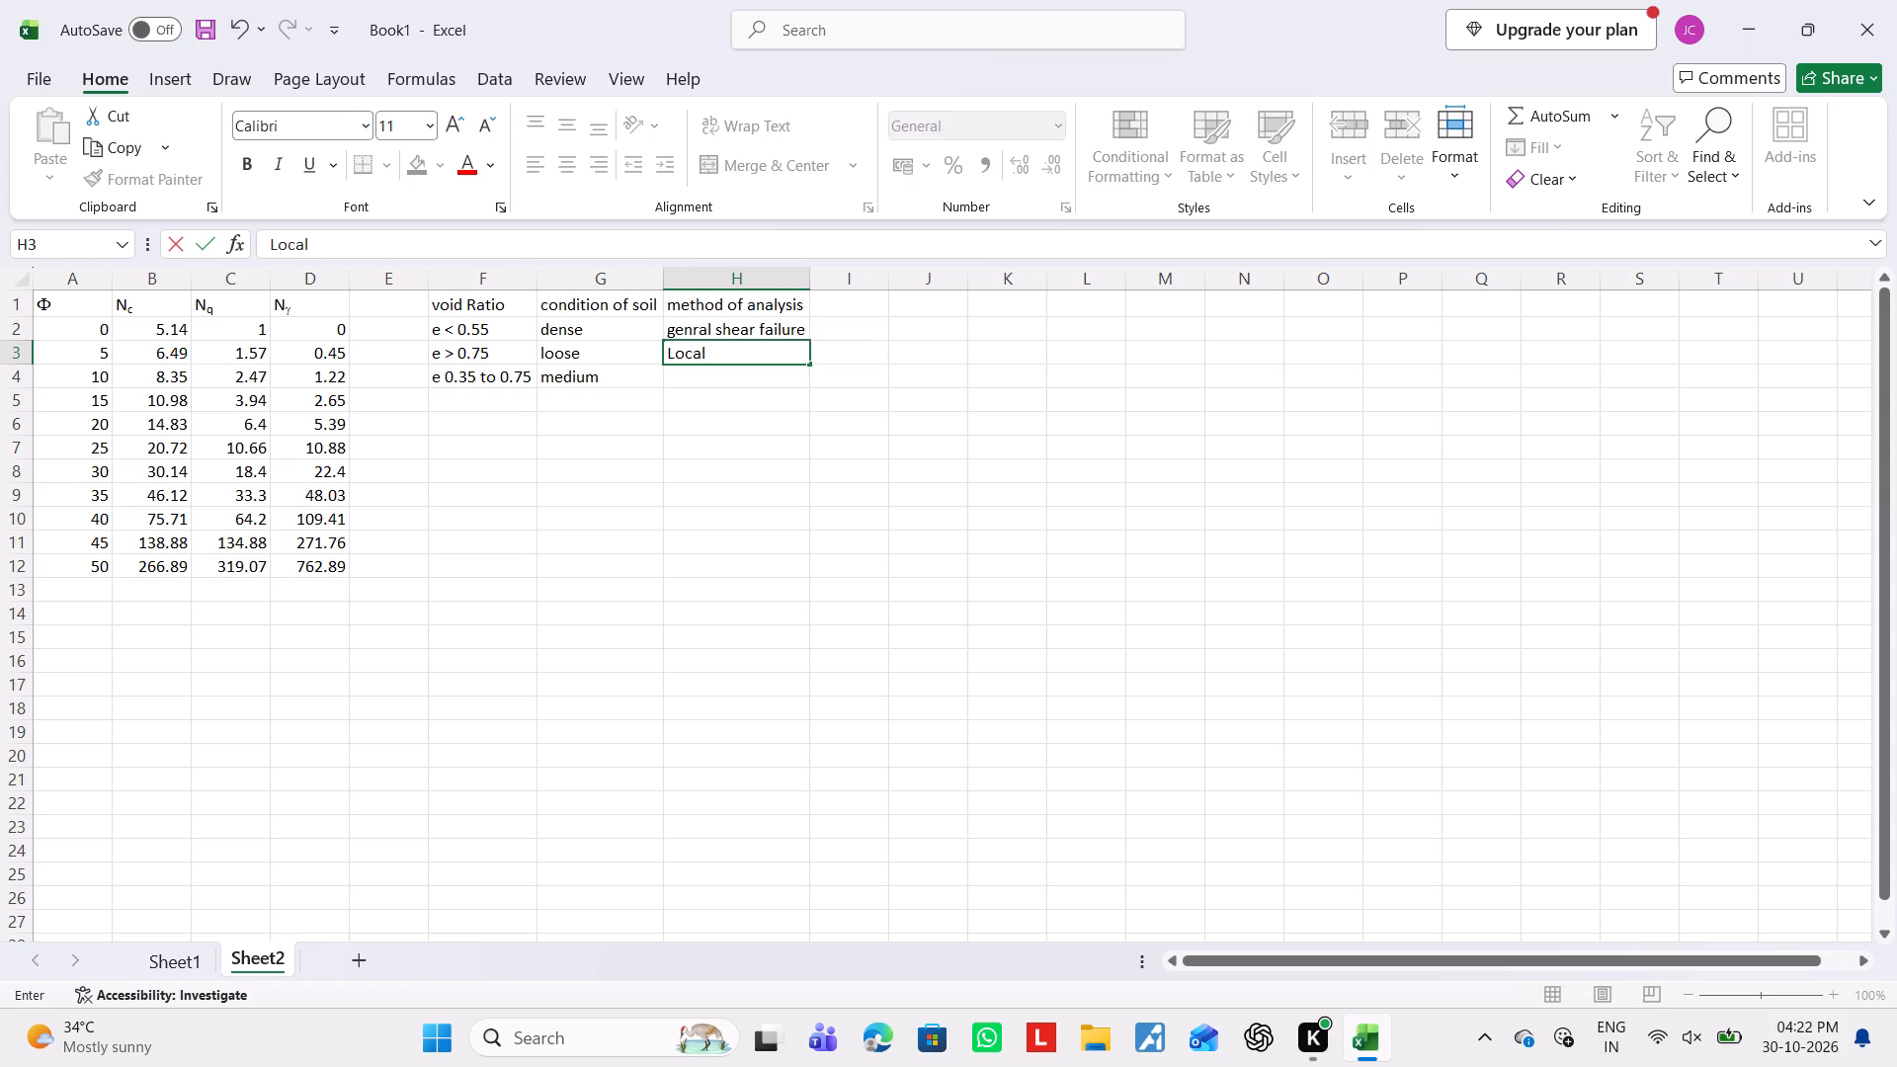
pyautogui.press('space')
pyautogui.write('shear')
pyautogui.press('space')
pyautogui.write('failue')
pyautogui.press('r')
pyautogui.rightClick(794, 352)
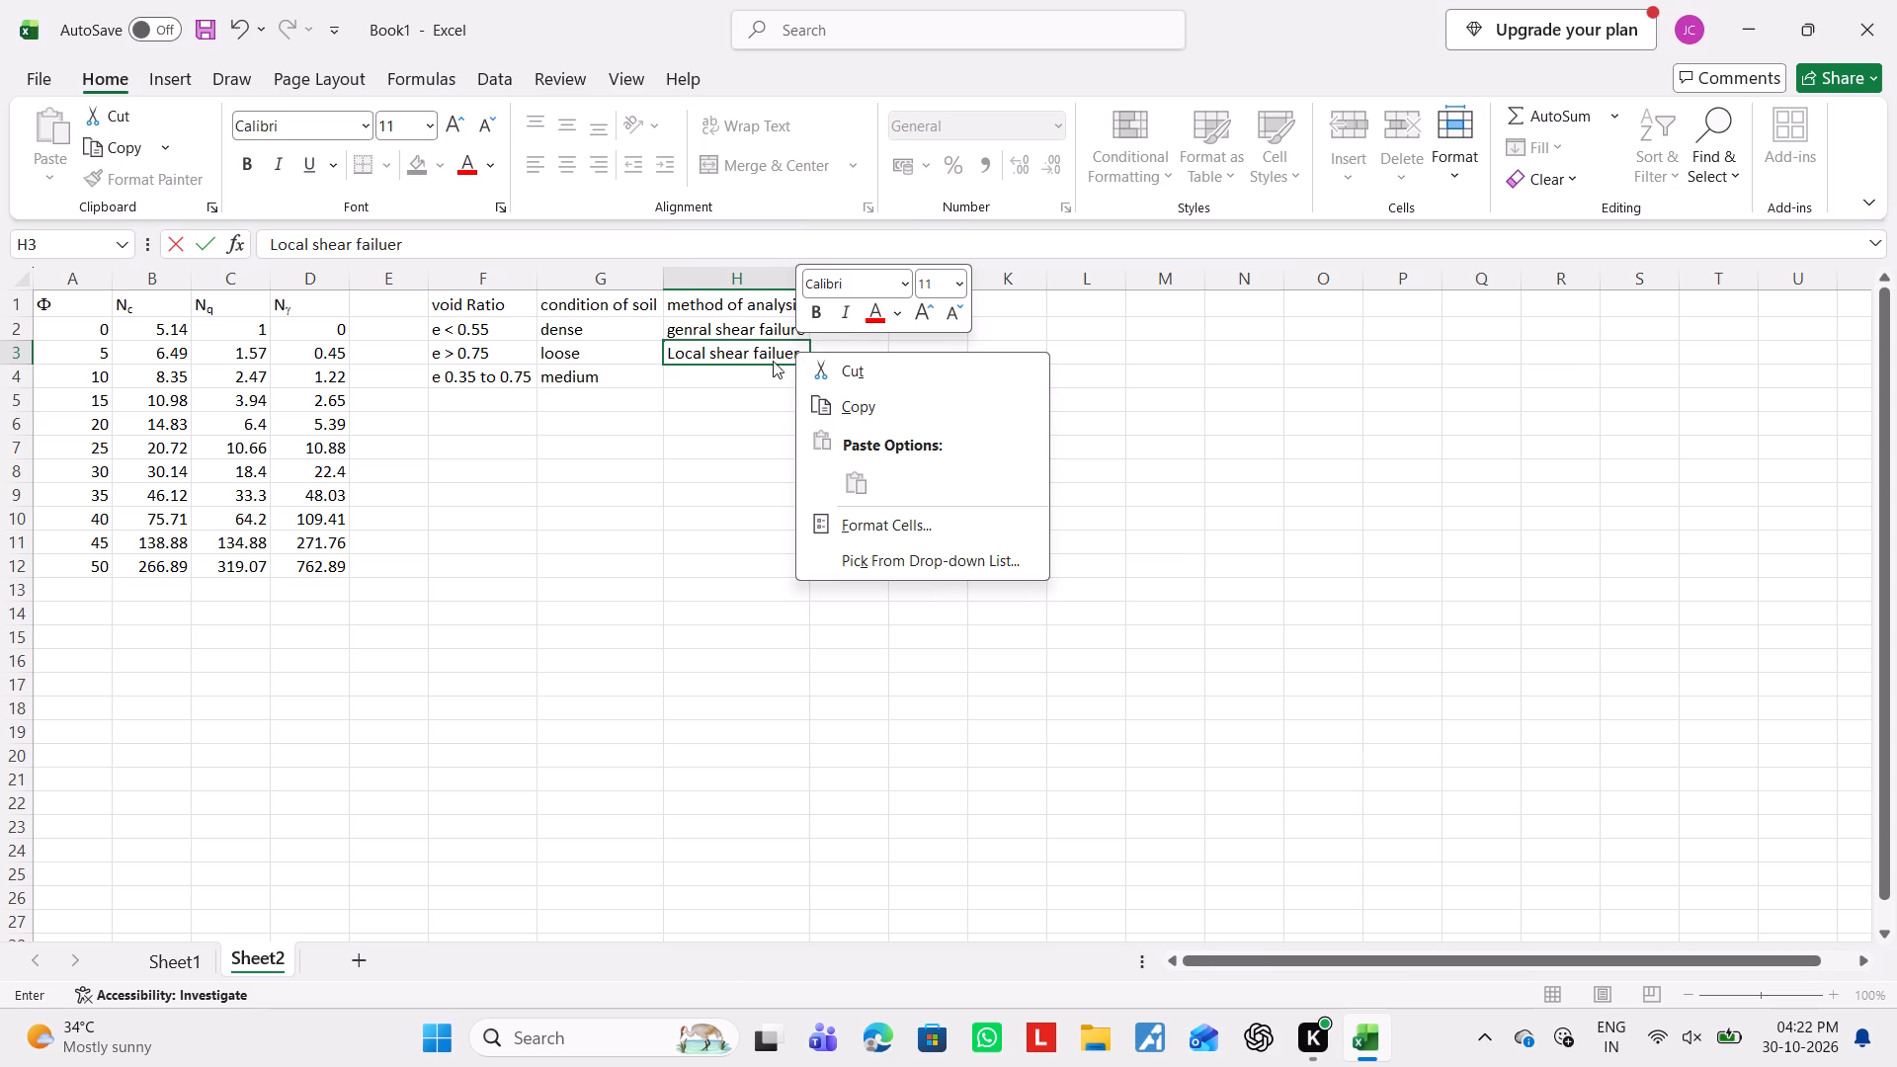
pyautogui.click(777, 349)
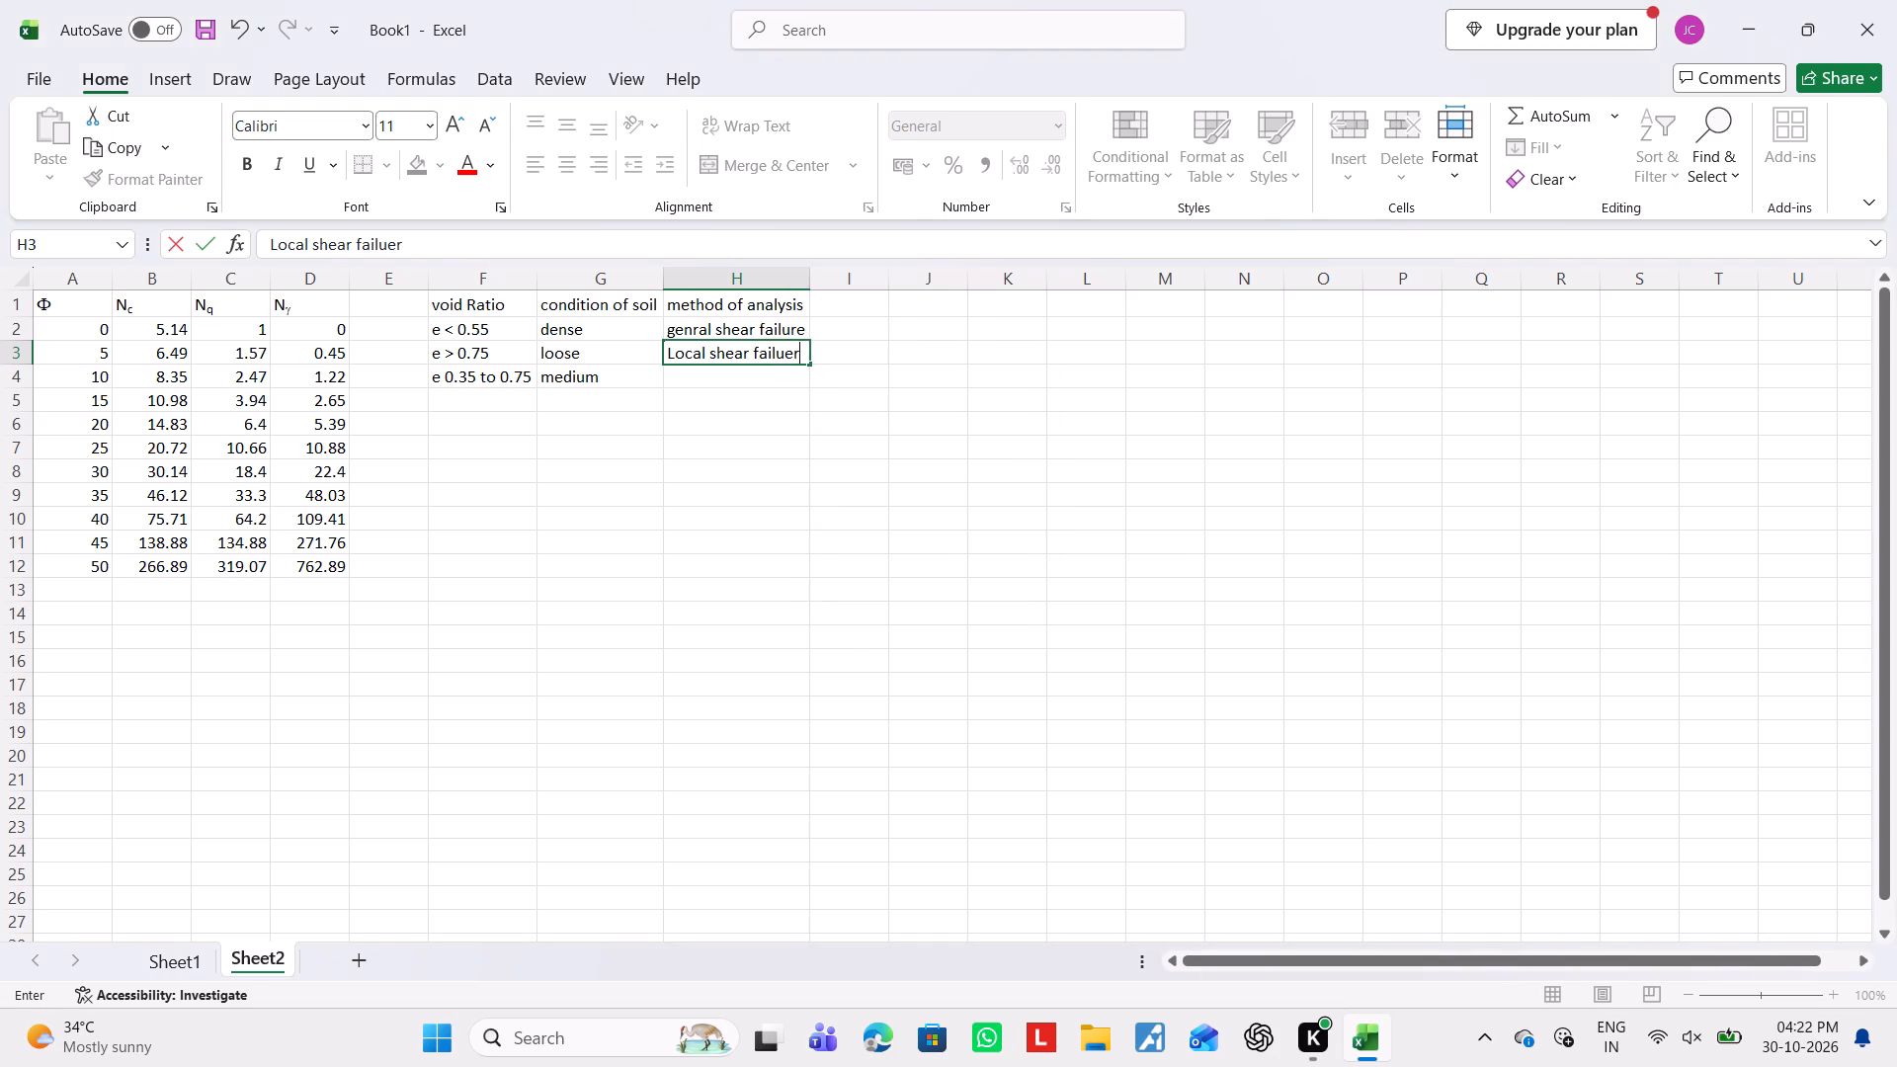
pyautogui.press('BackSpace')
pyautogui.press('BackSpace')
pyautogui.write('re')
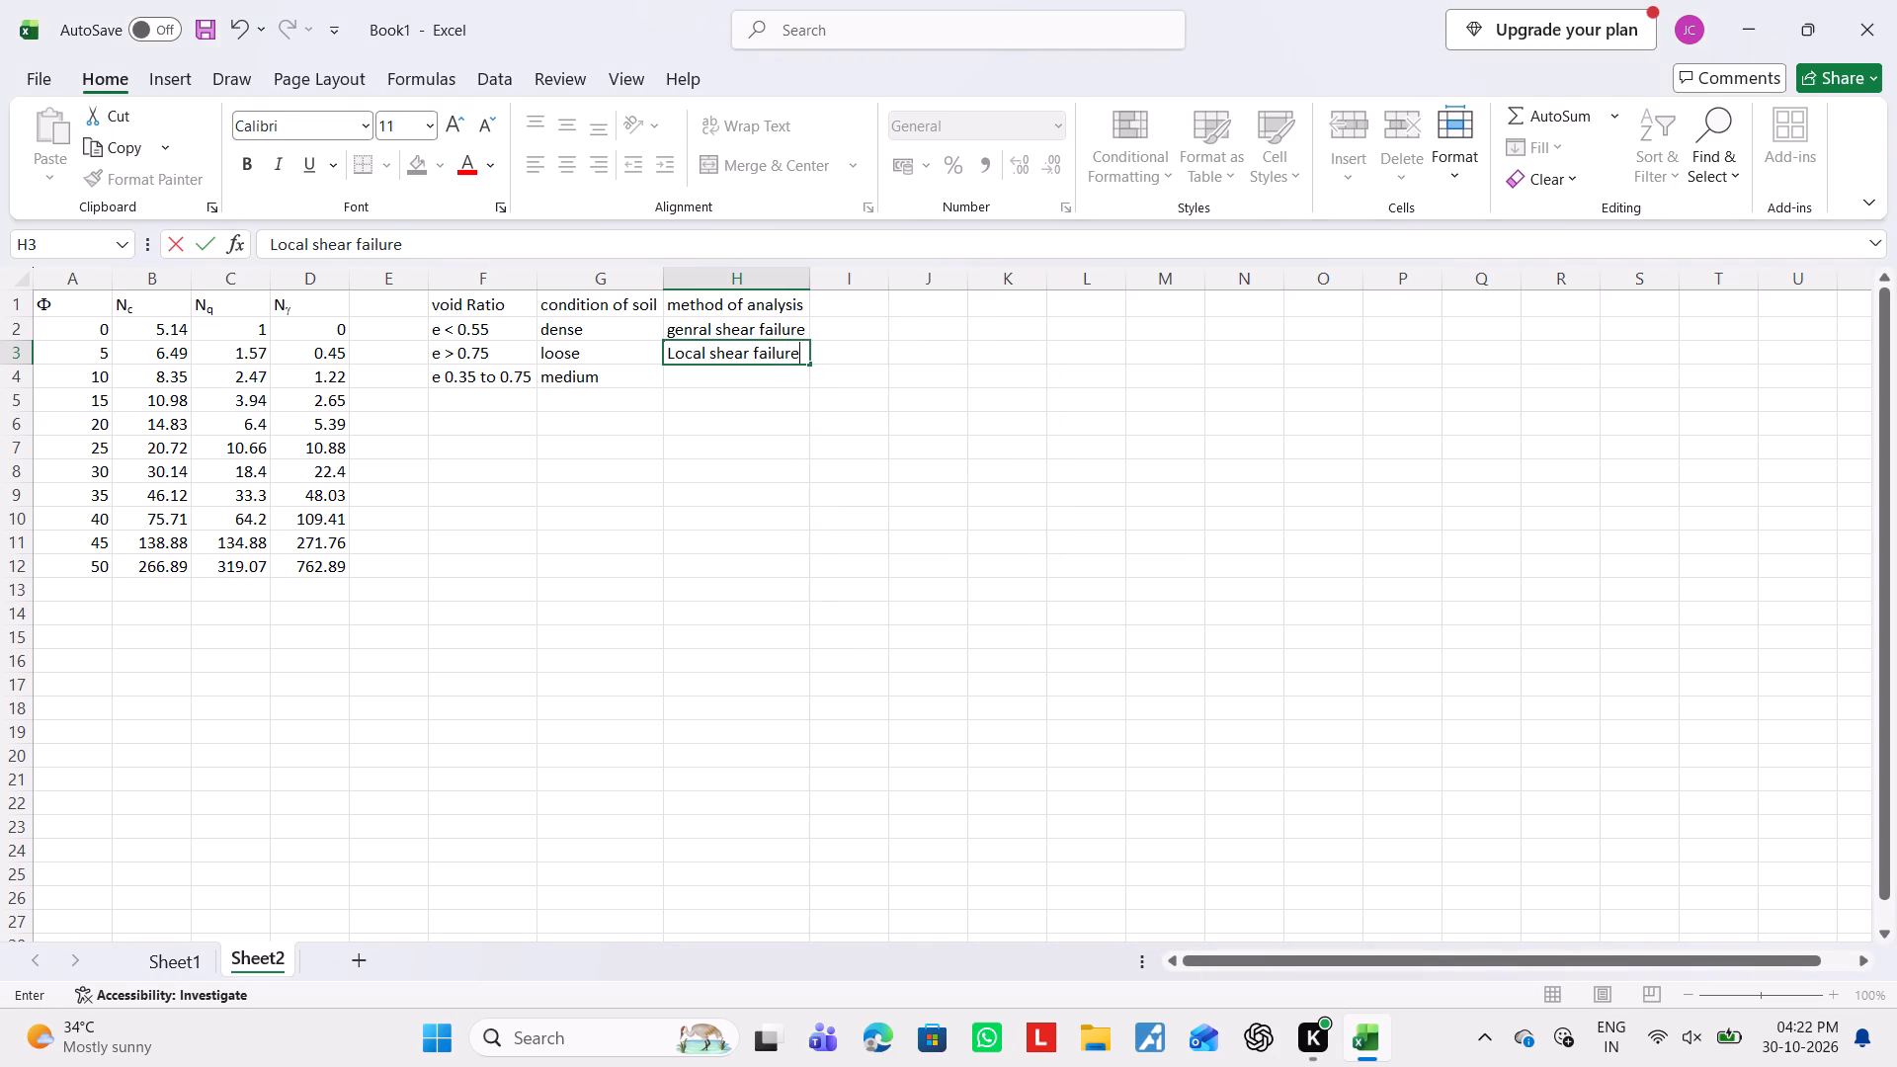
# Enter "Interpolate between above" in cell H4 as the method of analysis for medium soil.
pyautogui.click(702, 373)
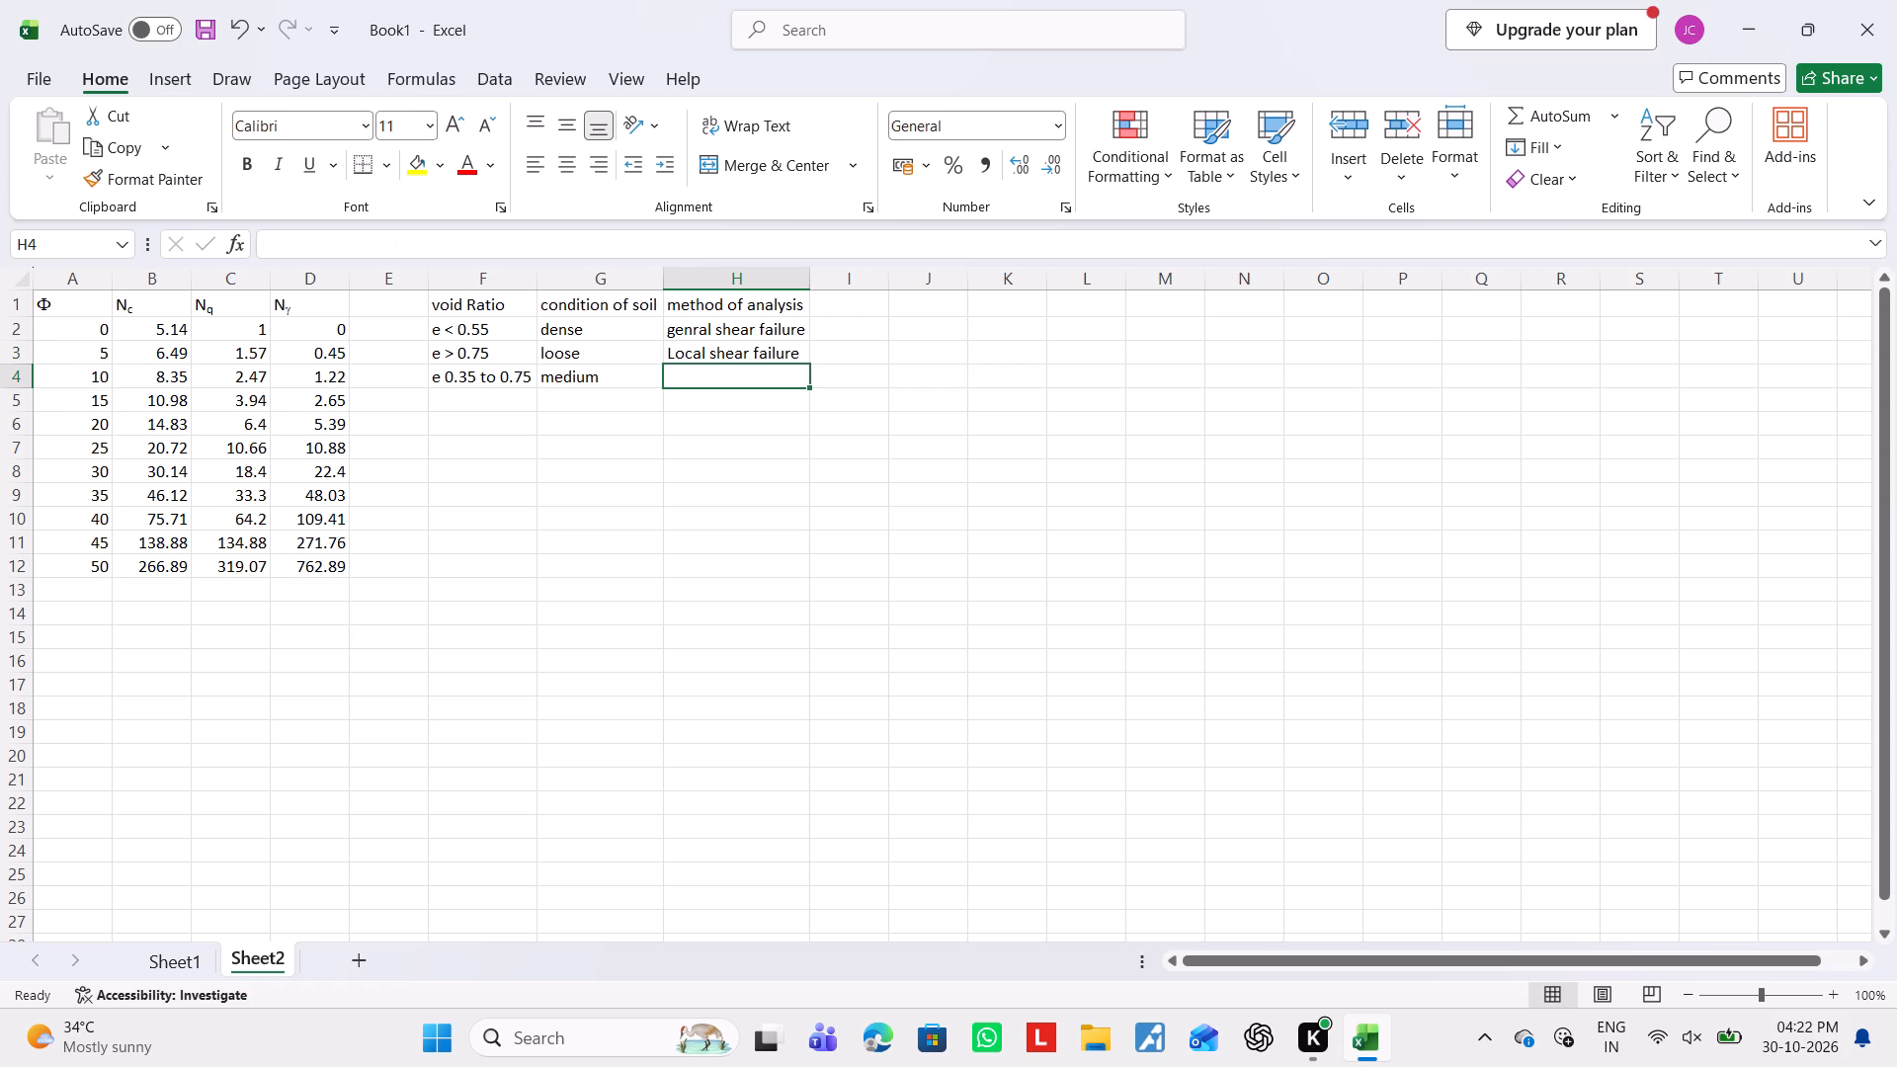
pyautogui.write('In')
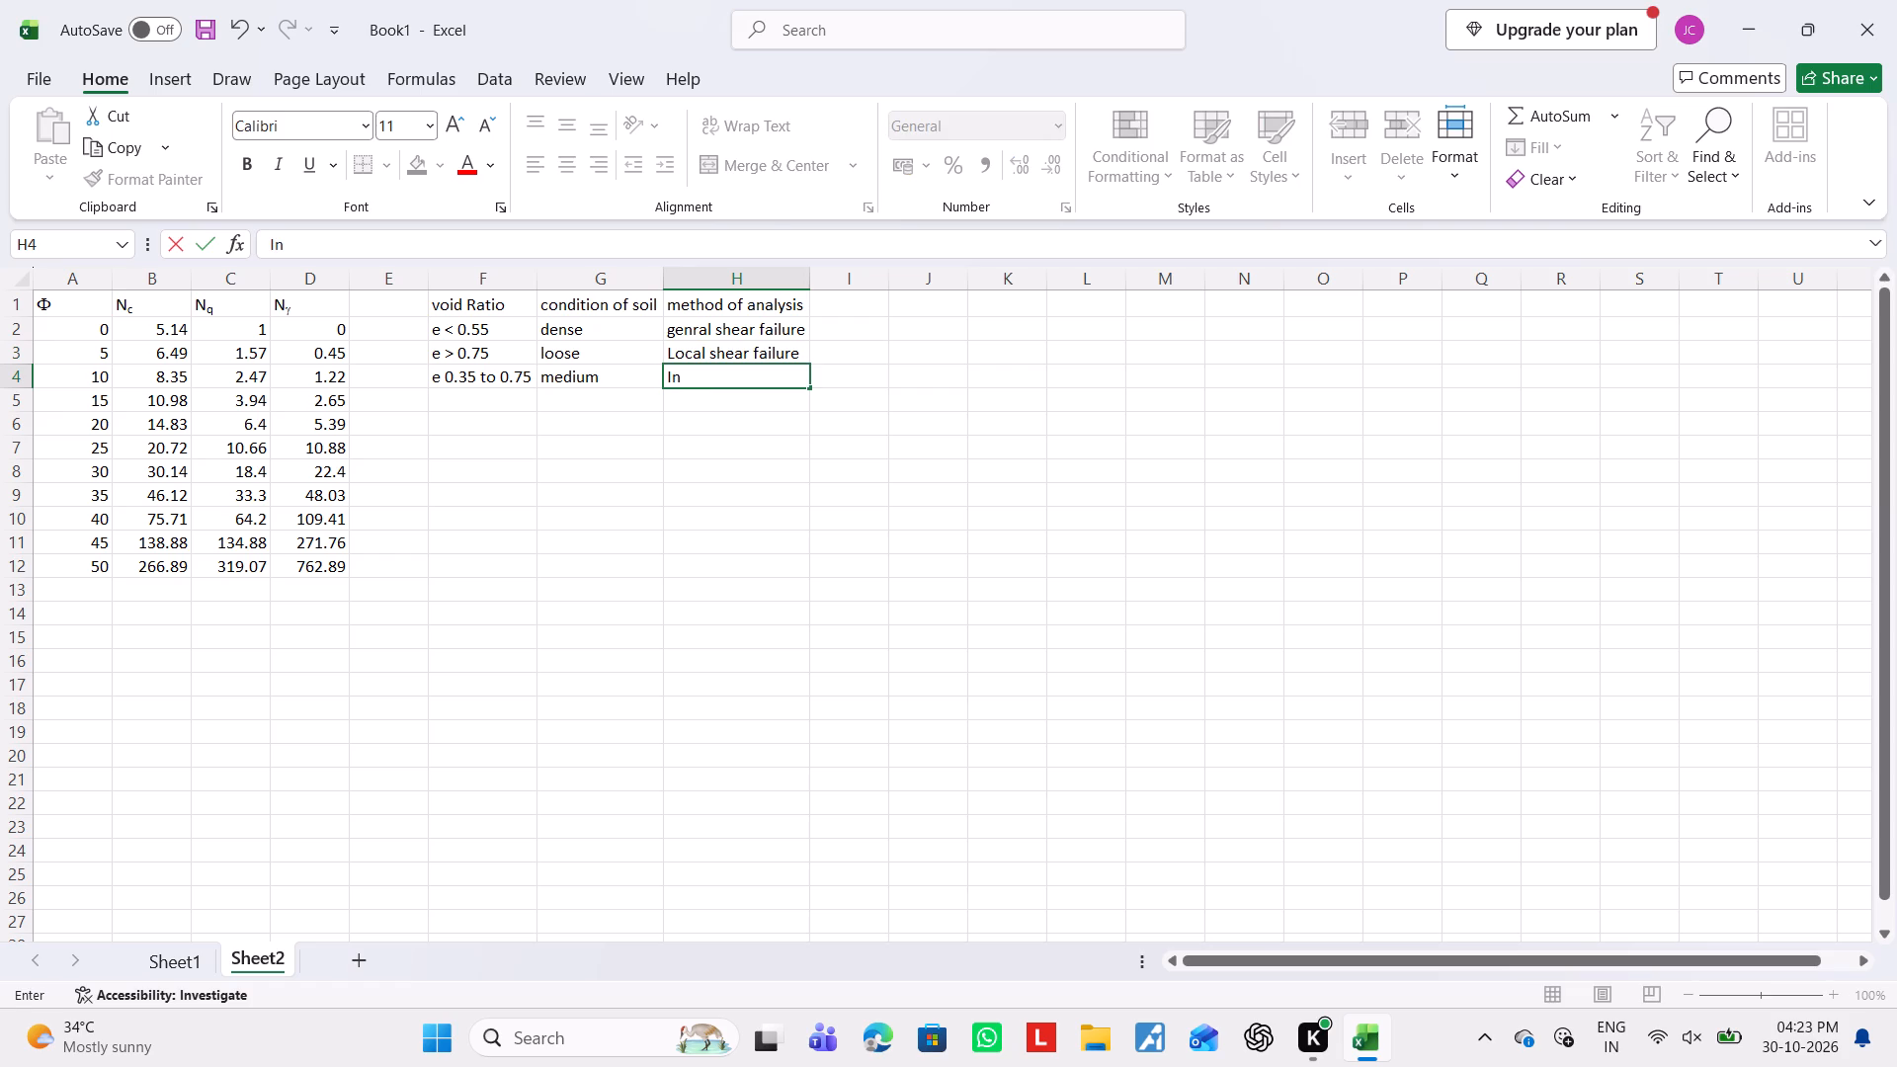
pyautogui.write('te')
pyautogui.write('r')
pyautogui.press('space')
pyautogui.press('BackSpace')
pyautogui.write('polate')
pyautogui.press('space')
pyautogui.write('bete')
pyautogui.press('BackSpace')
pyautogui.press('w')
pyautogui.write('een above')
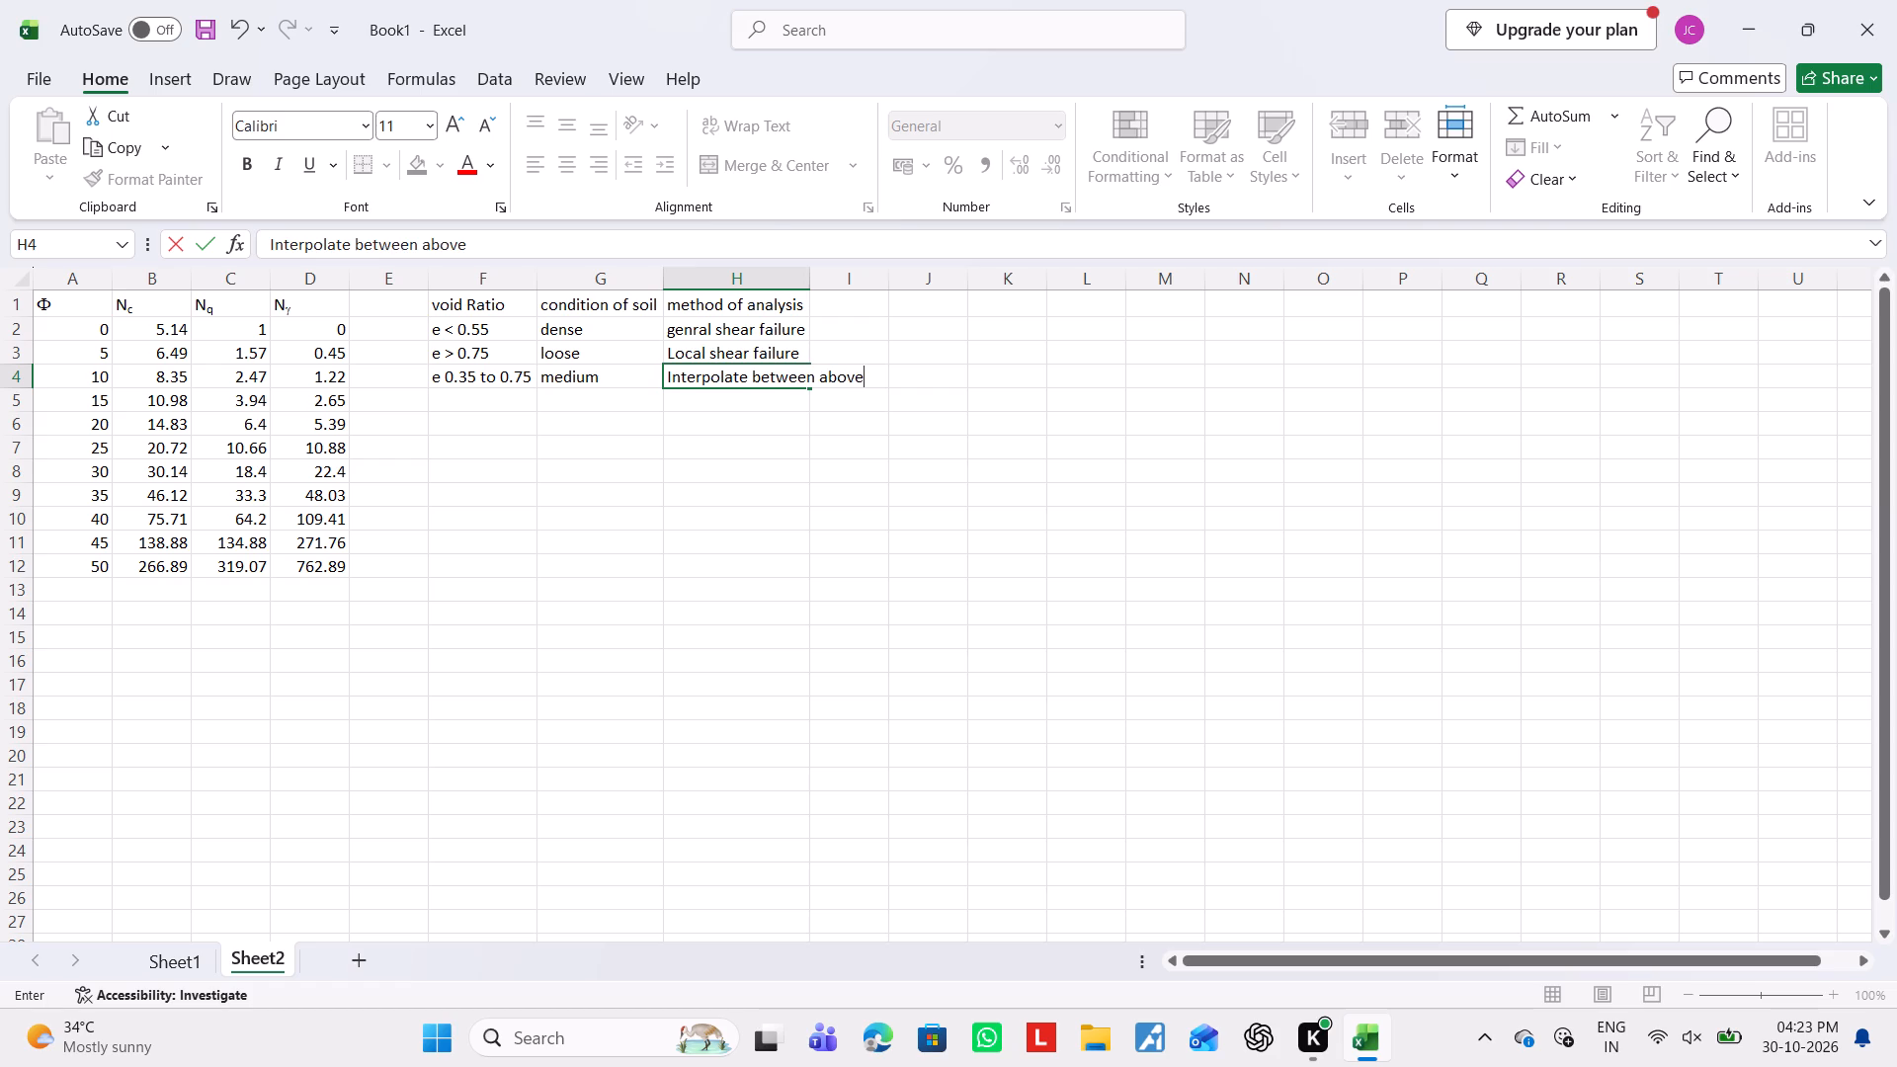
# Auto-fit the width of column H to the "Interpolate between above" entry.
pyautogui.click(807, 279)
pyautogui.doubleClick(807, 279)
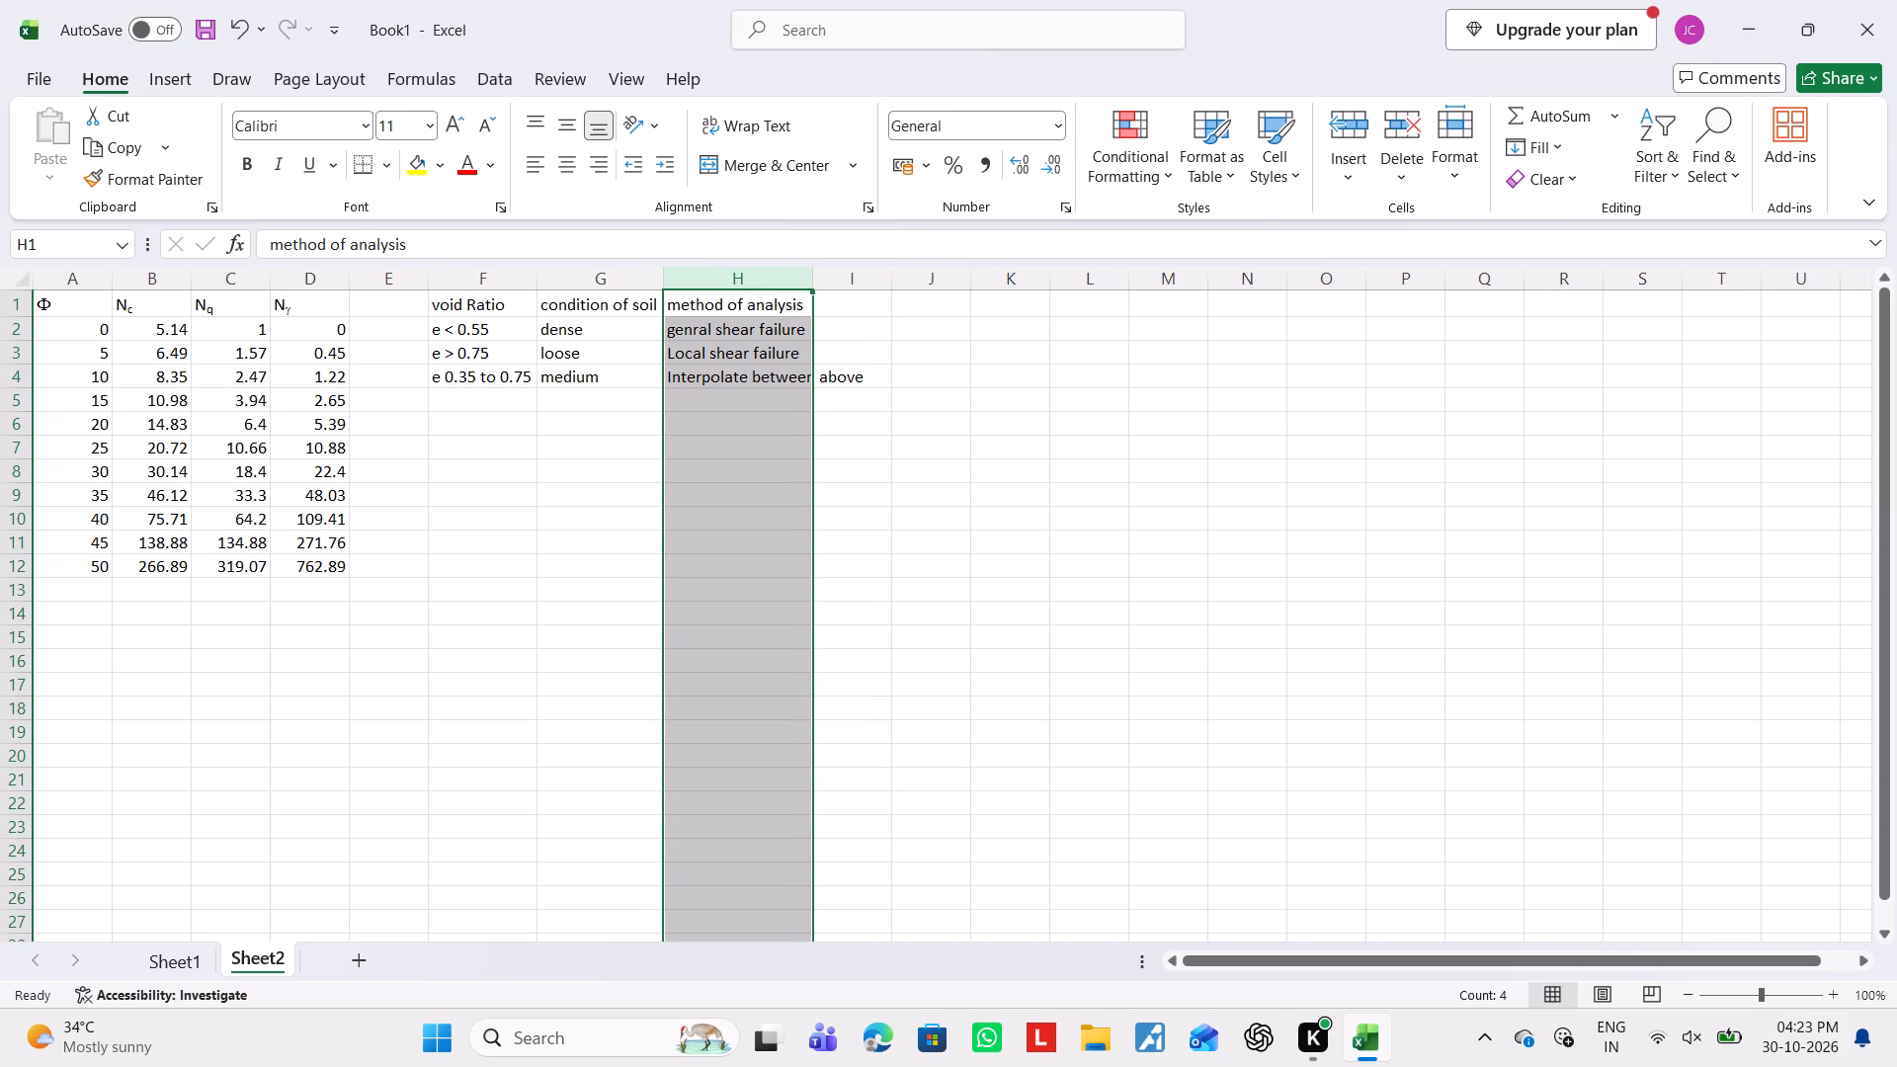
pyautogui.tripleClick(811, 280)
# Append "Two" to the text in cell H4 so it reads "Interpolate between above Two".
pyautogui.click(864, 380)
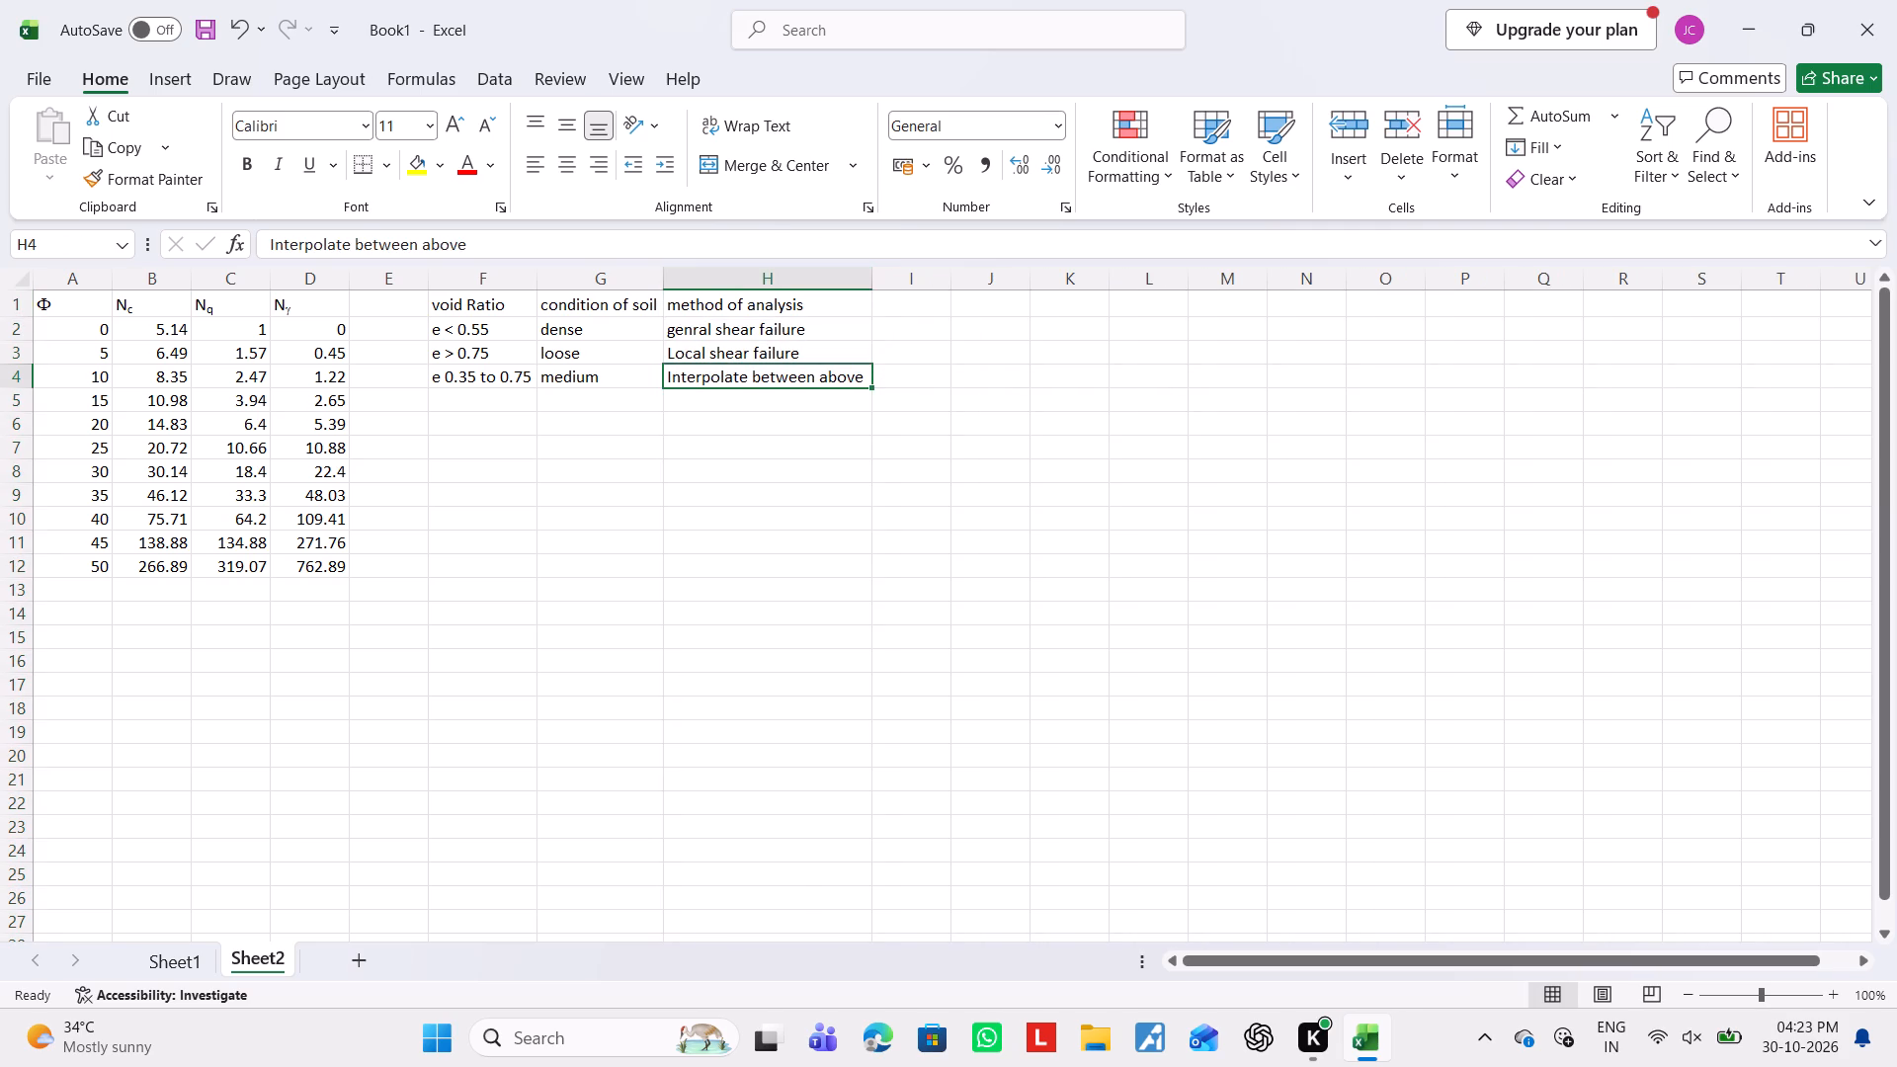
pyautogui.doubleClick(865, 379)
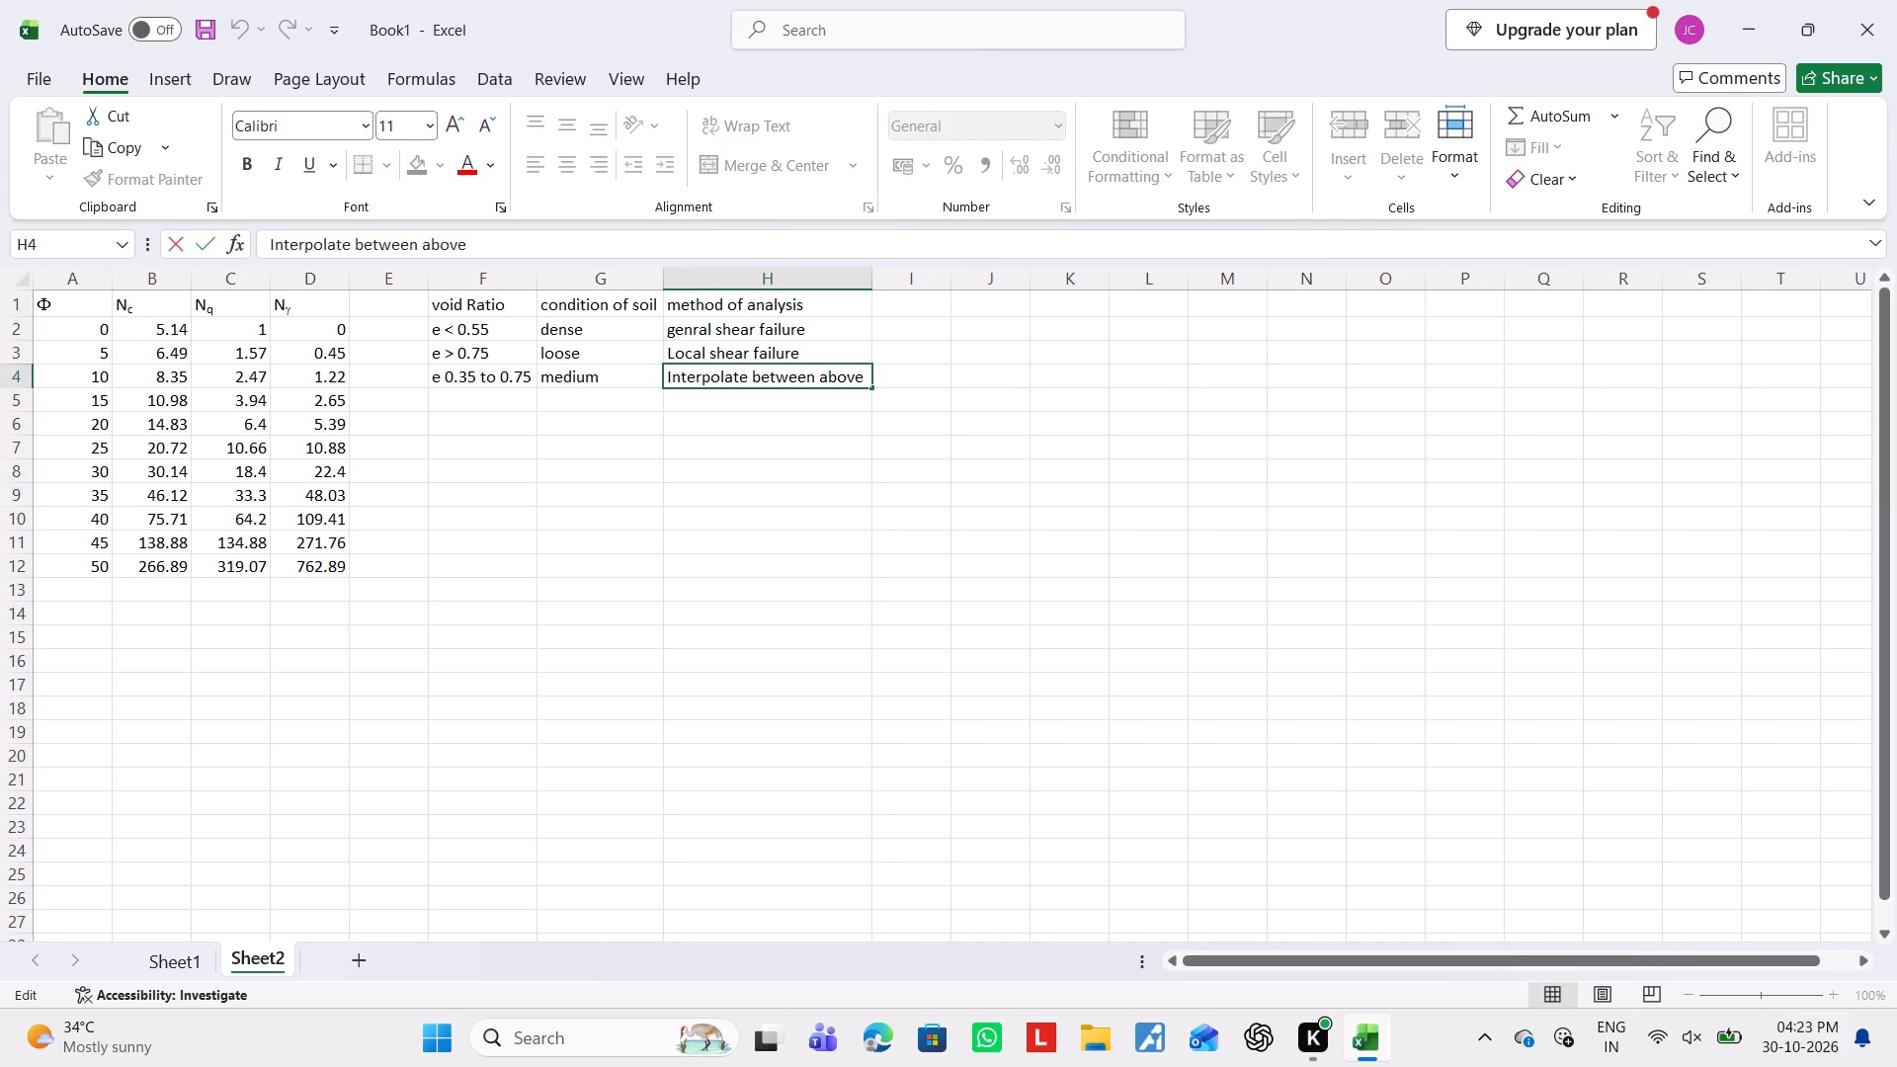
pyautogui.press('space')
pyautogui.write('Two')
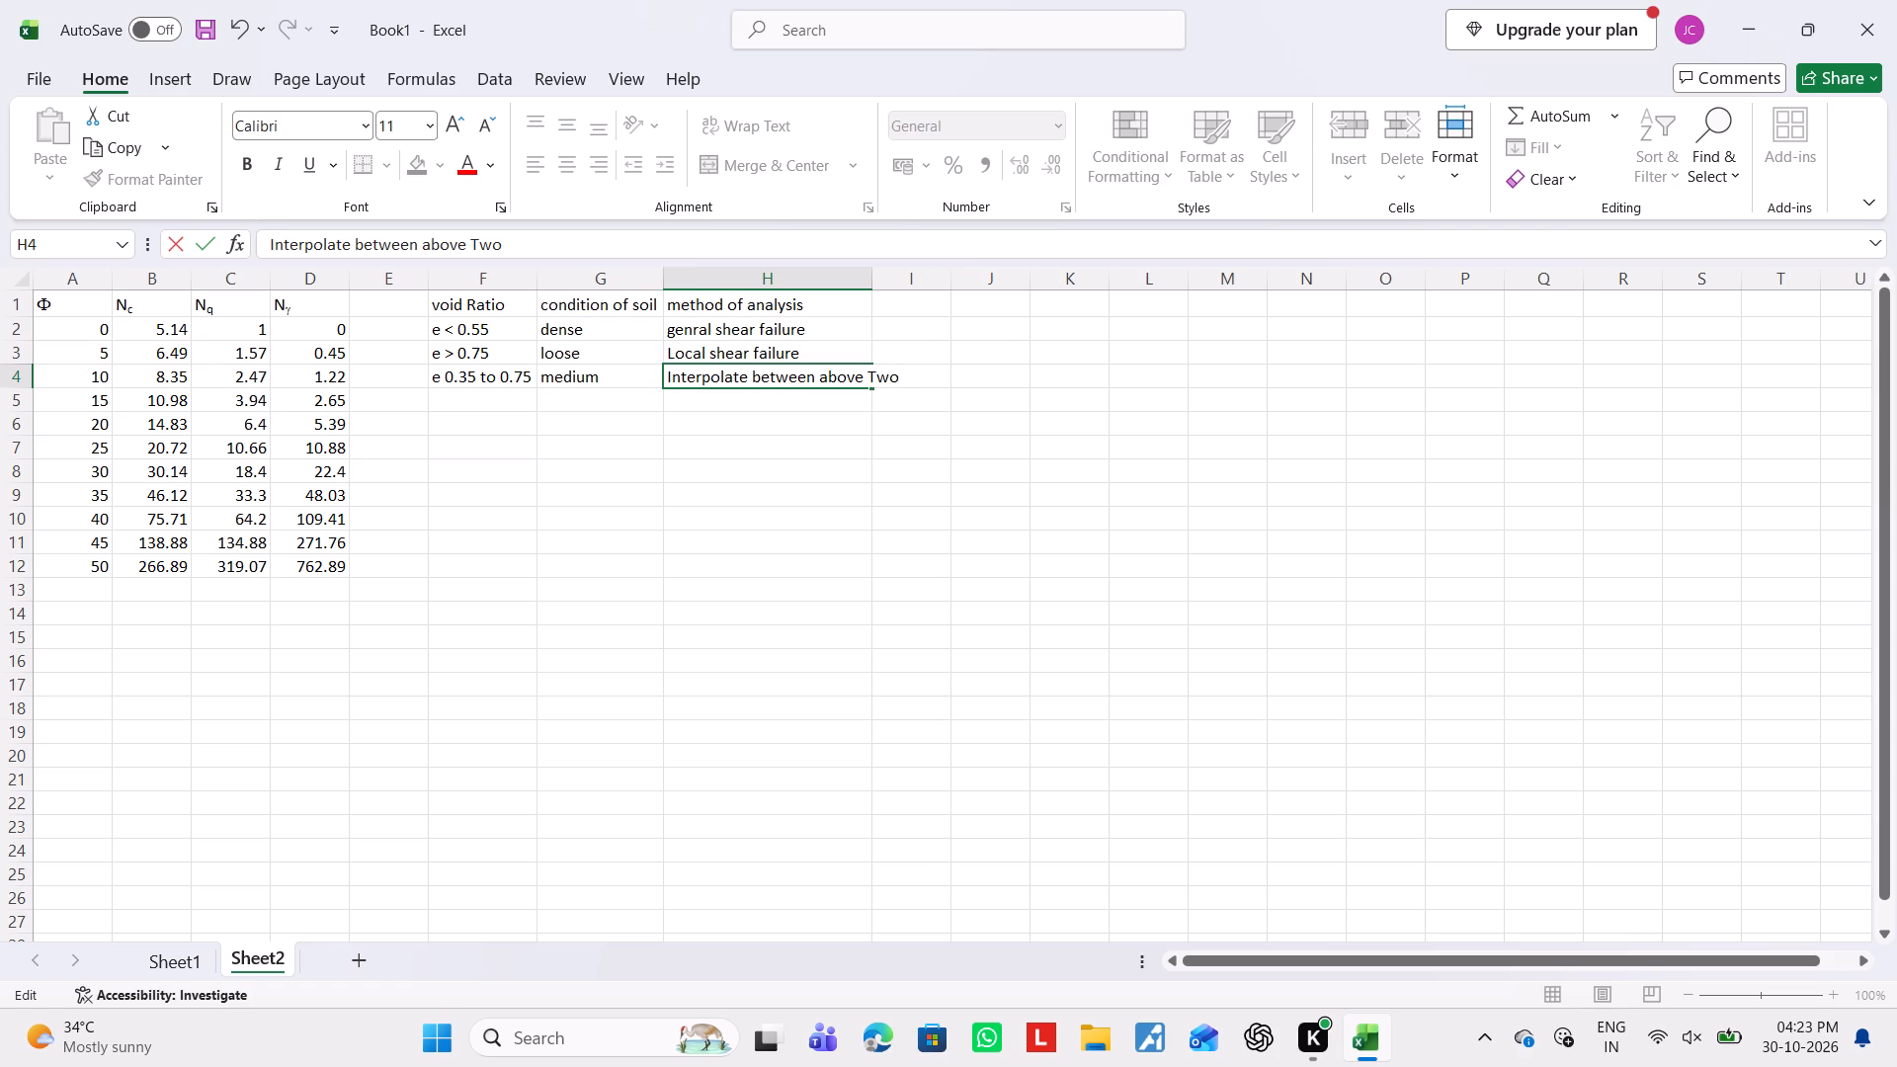
pyautogui.click(758, 521)
# Auto-fit the width of column H to the extended "Interpolate between above Two" text.
pyautogui.doubleClick(873, 277)
pyautogui.click(876, 641)
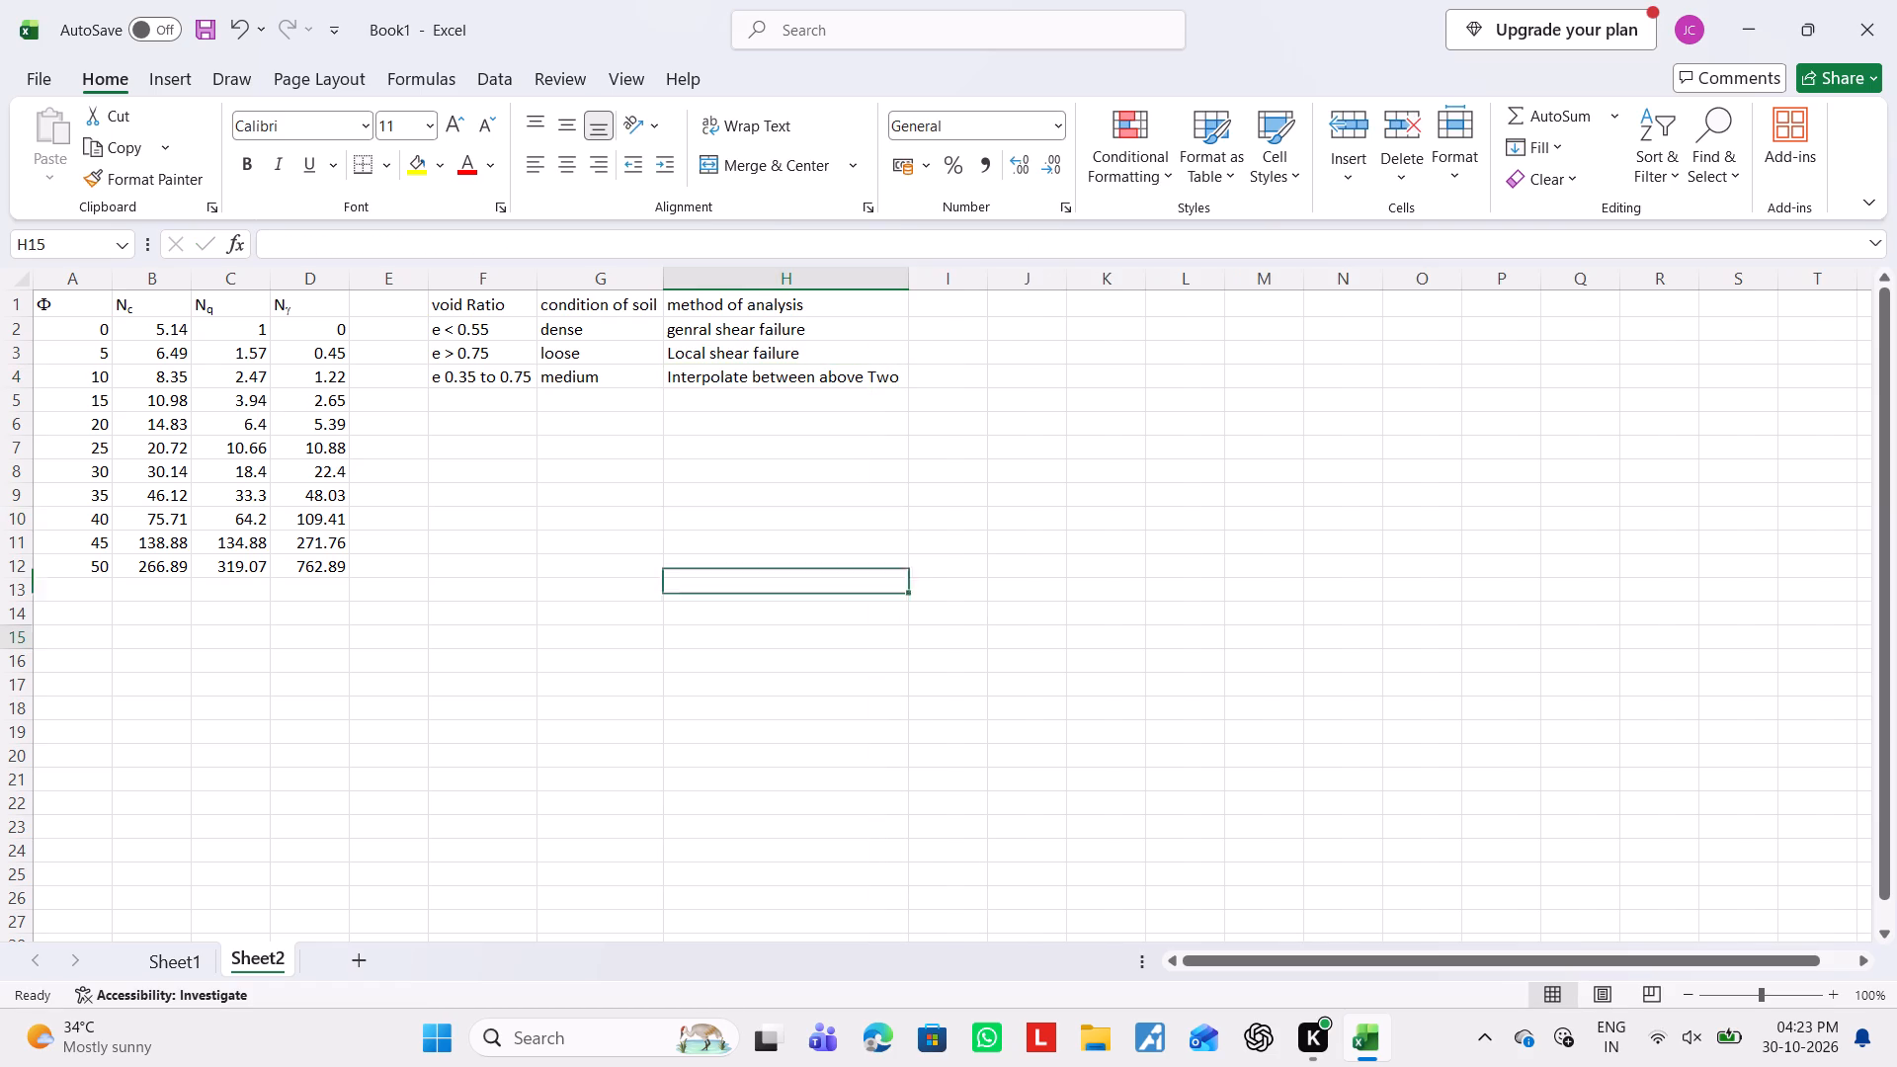
pyautogui.click(453, 457)
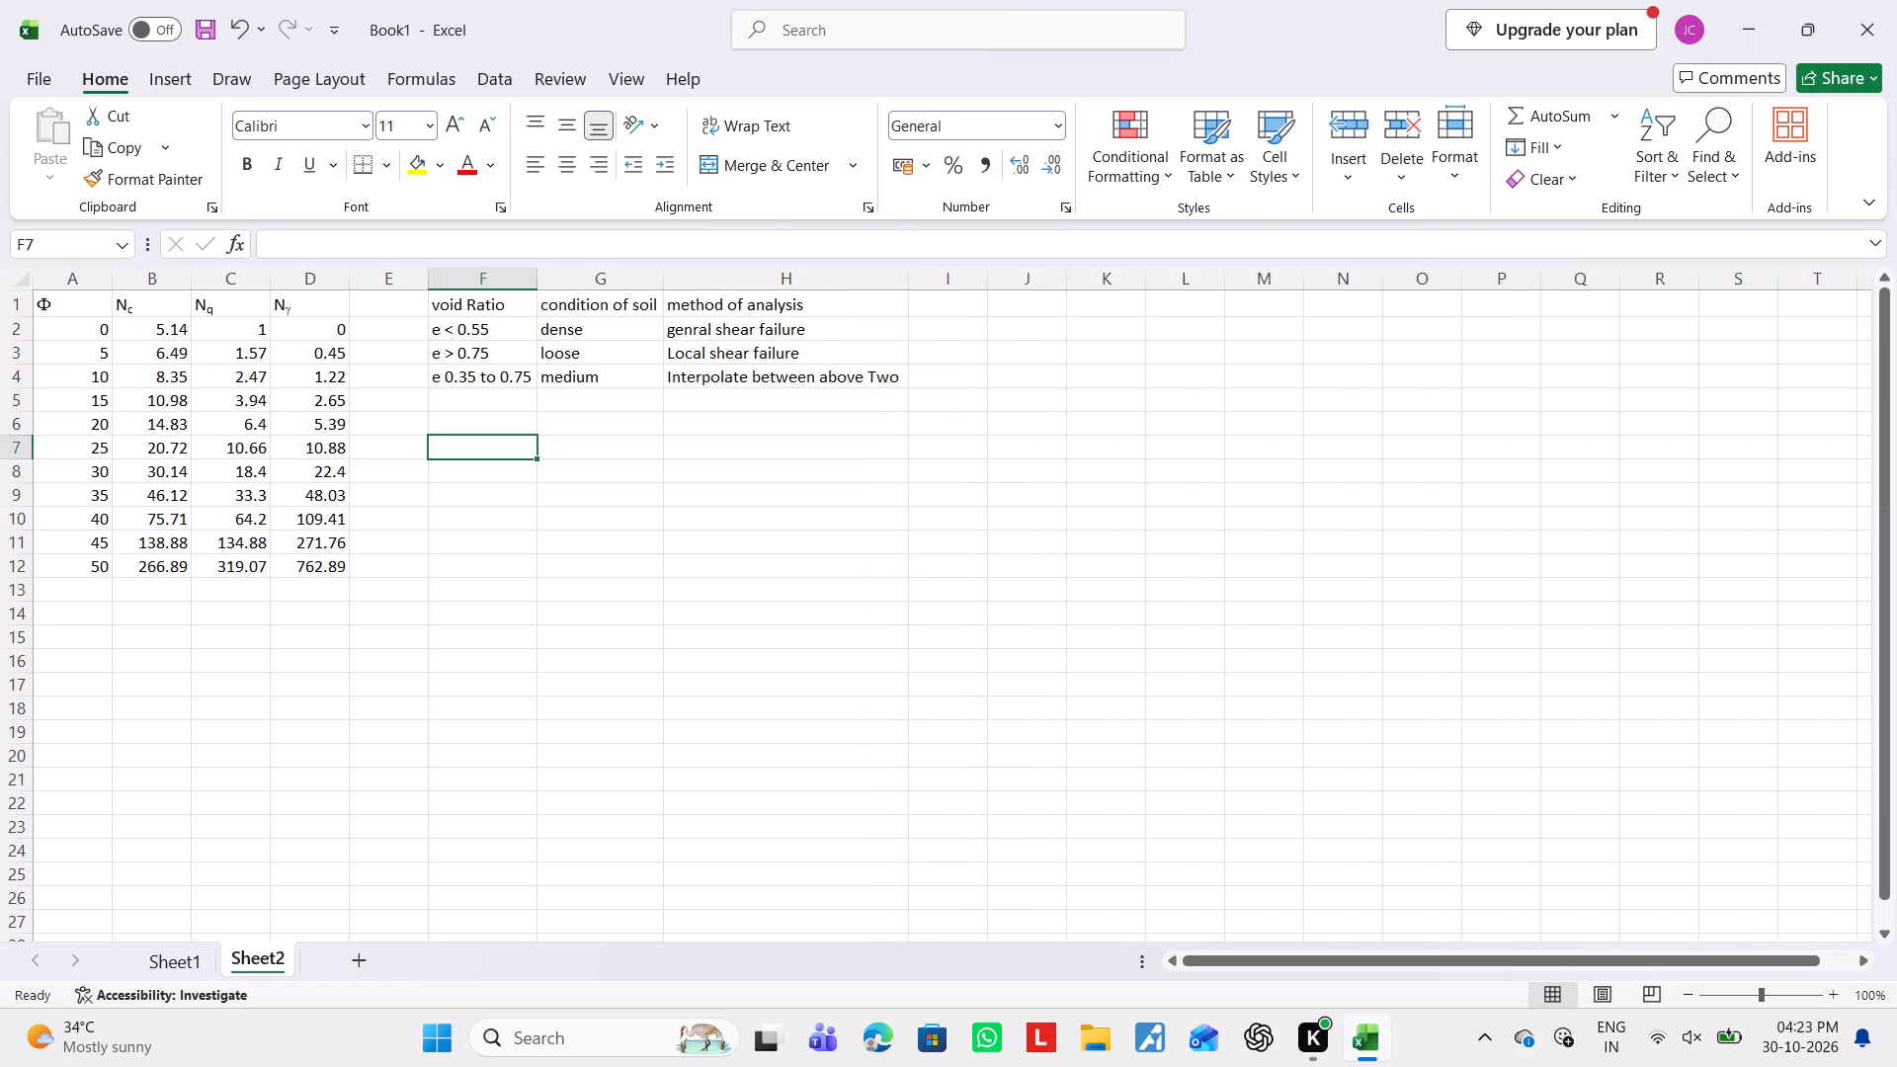
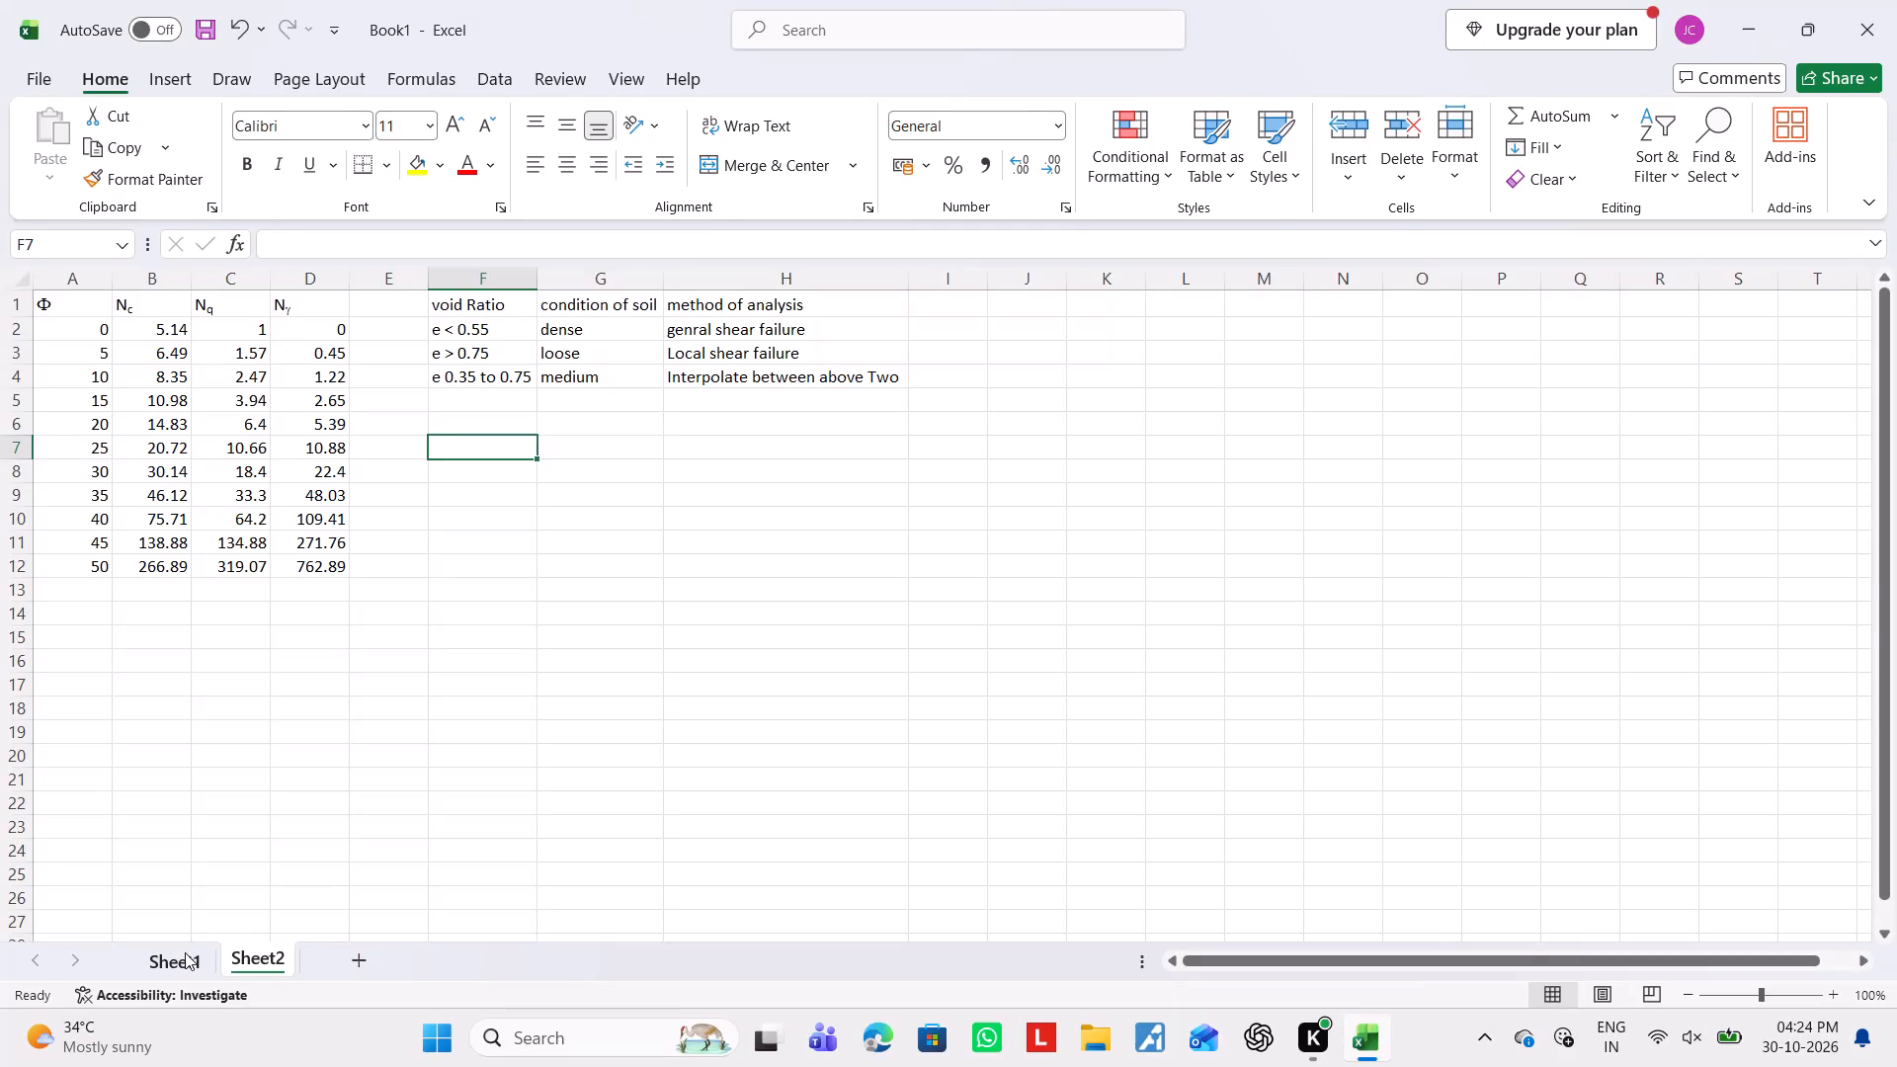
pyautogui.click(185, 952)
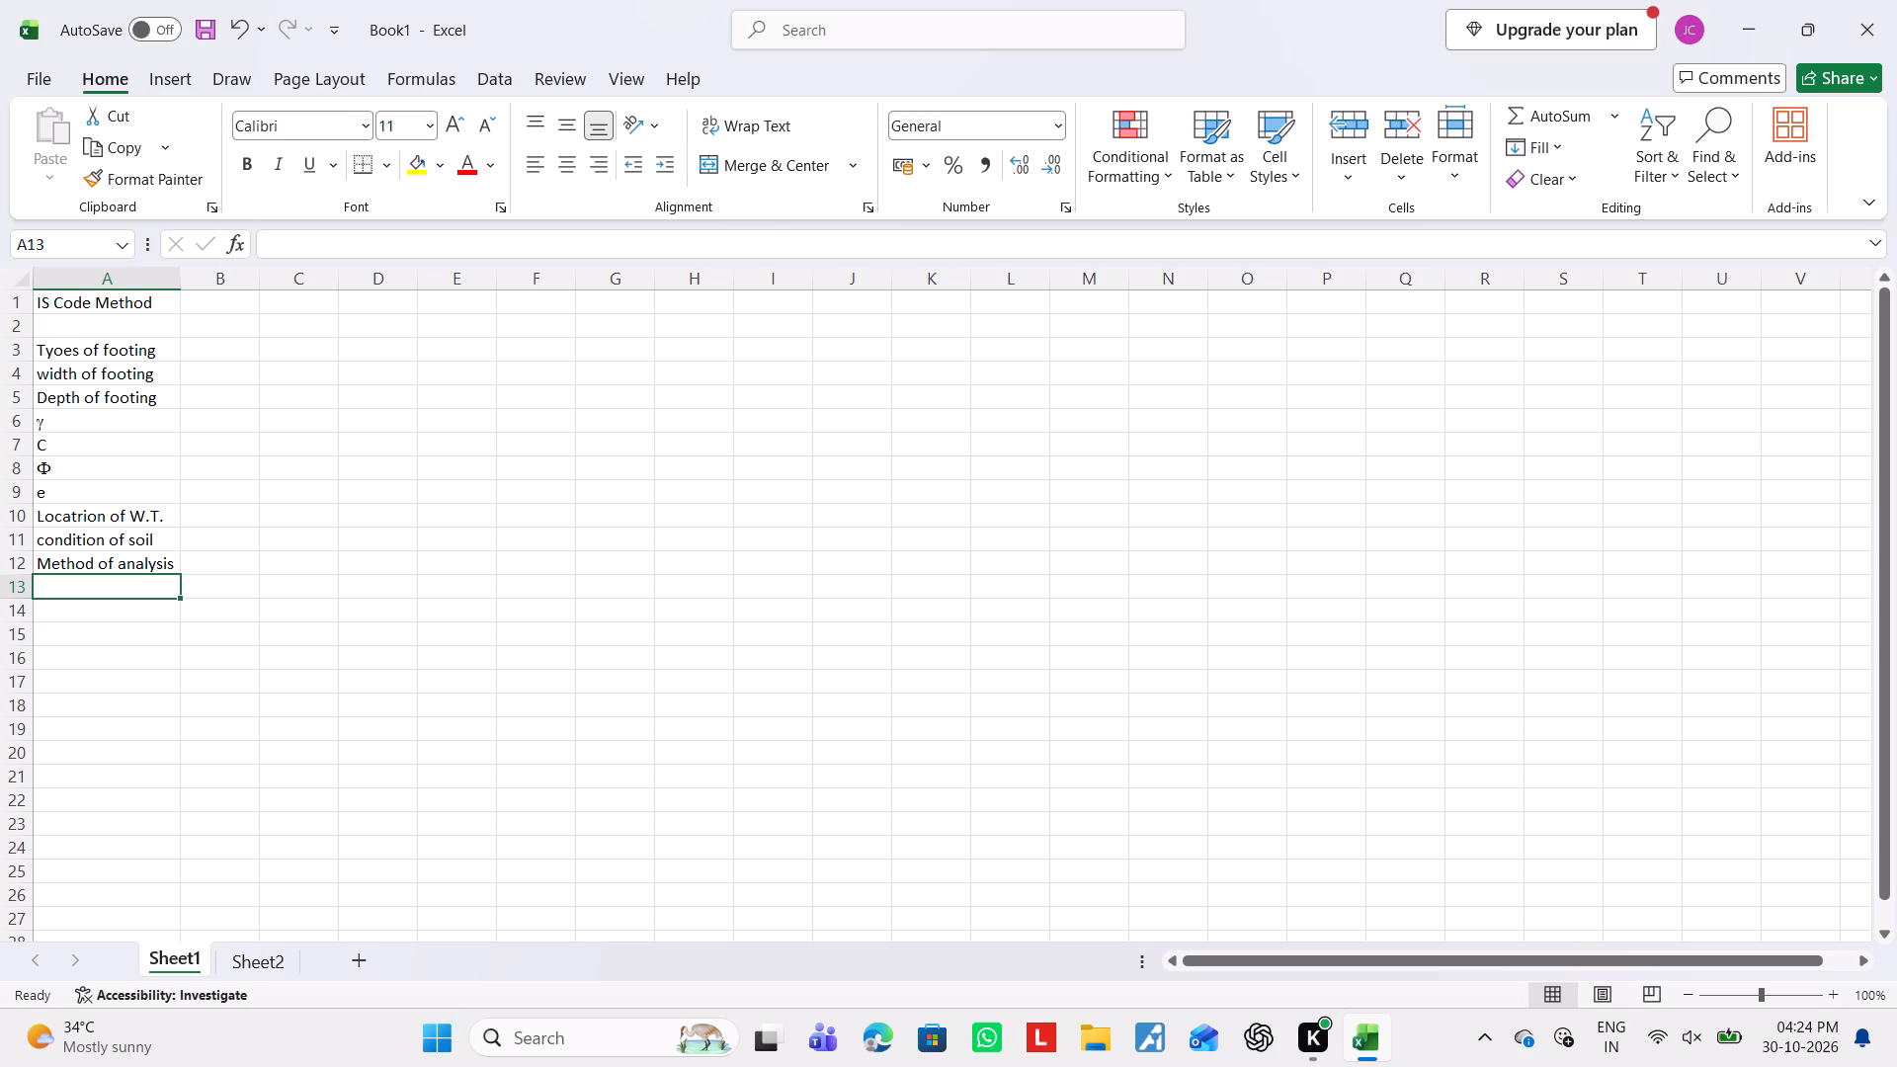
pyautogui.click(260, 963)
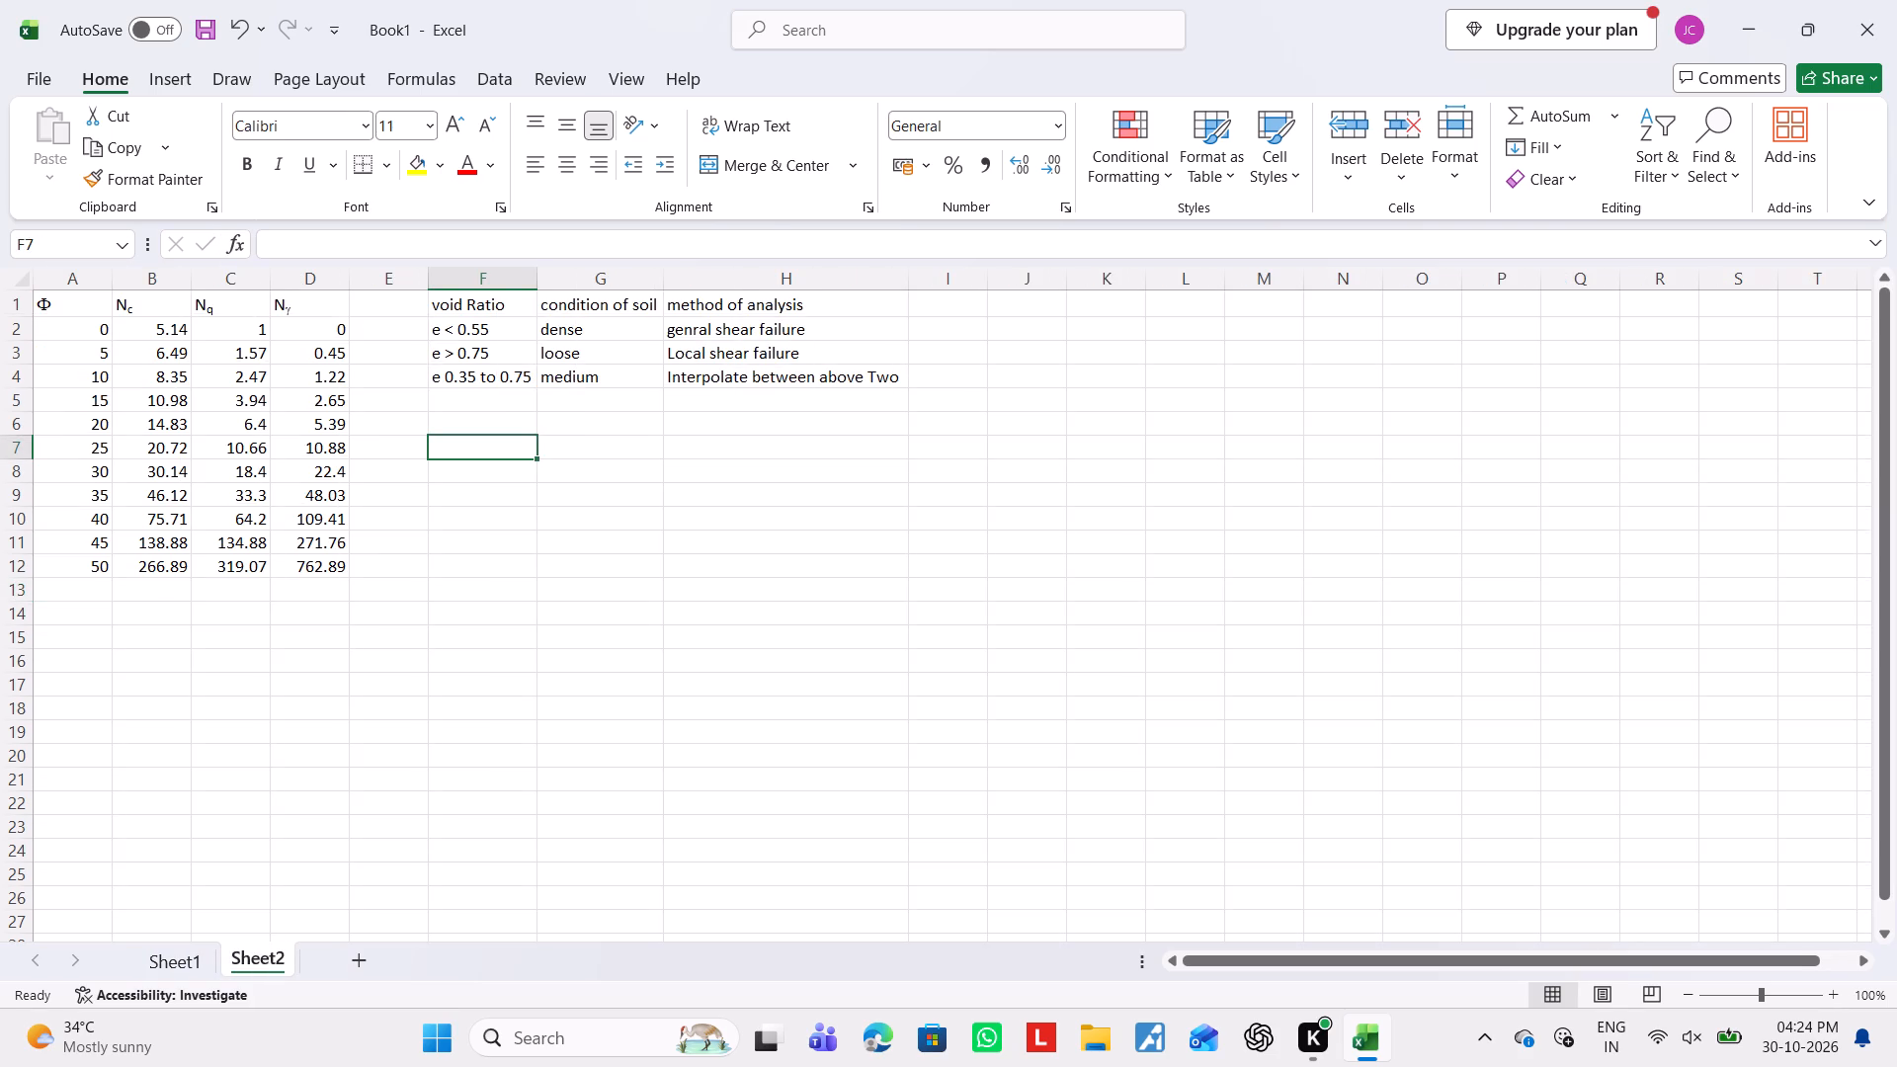
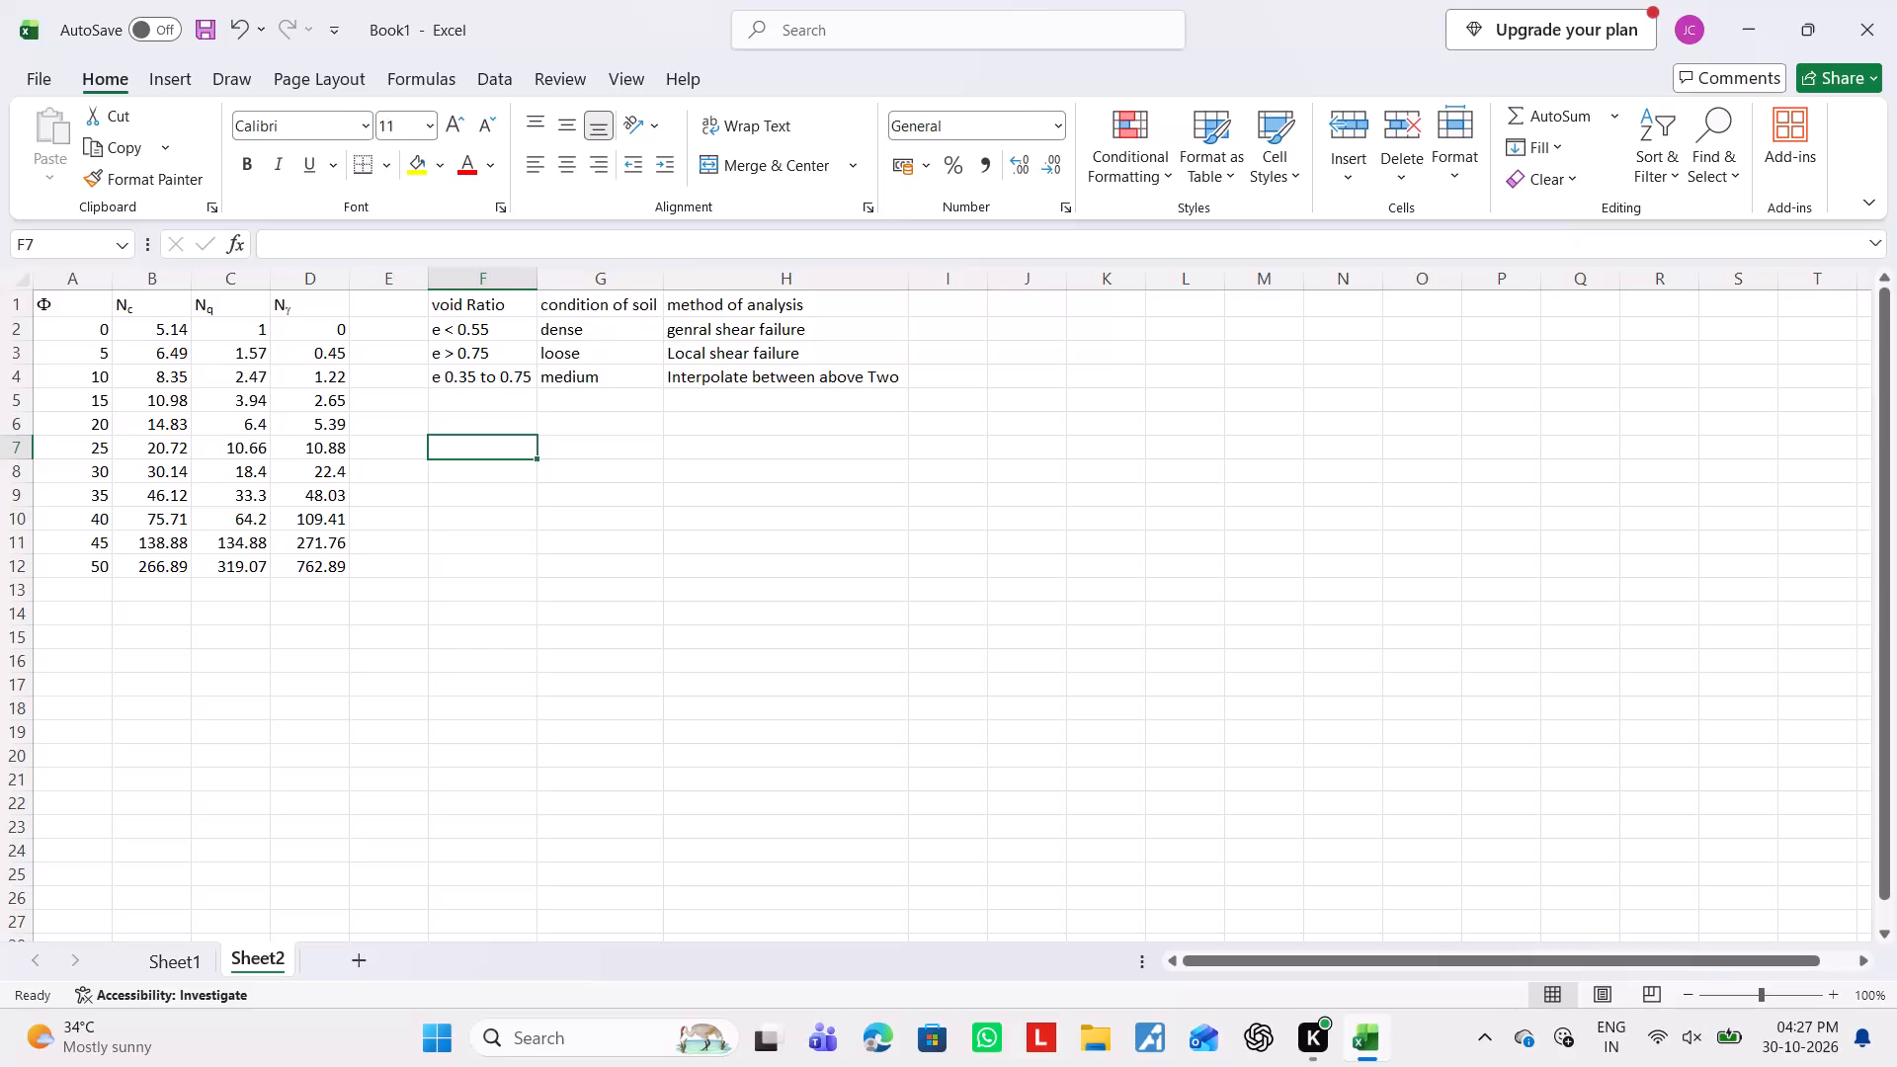
# Enter the table title "Shape factor" in cell F7 of Sheet2, below the void ratio table.
pyautogui.write('sh')
pyautogui.press('BackSpace')
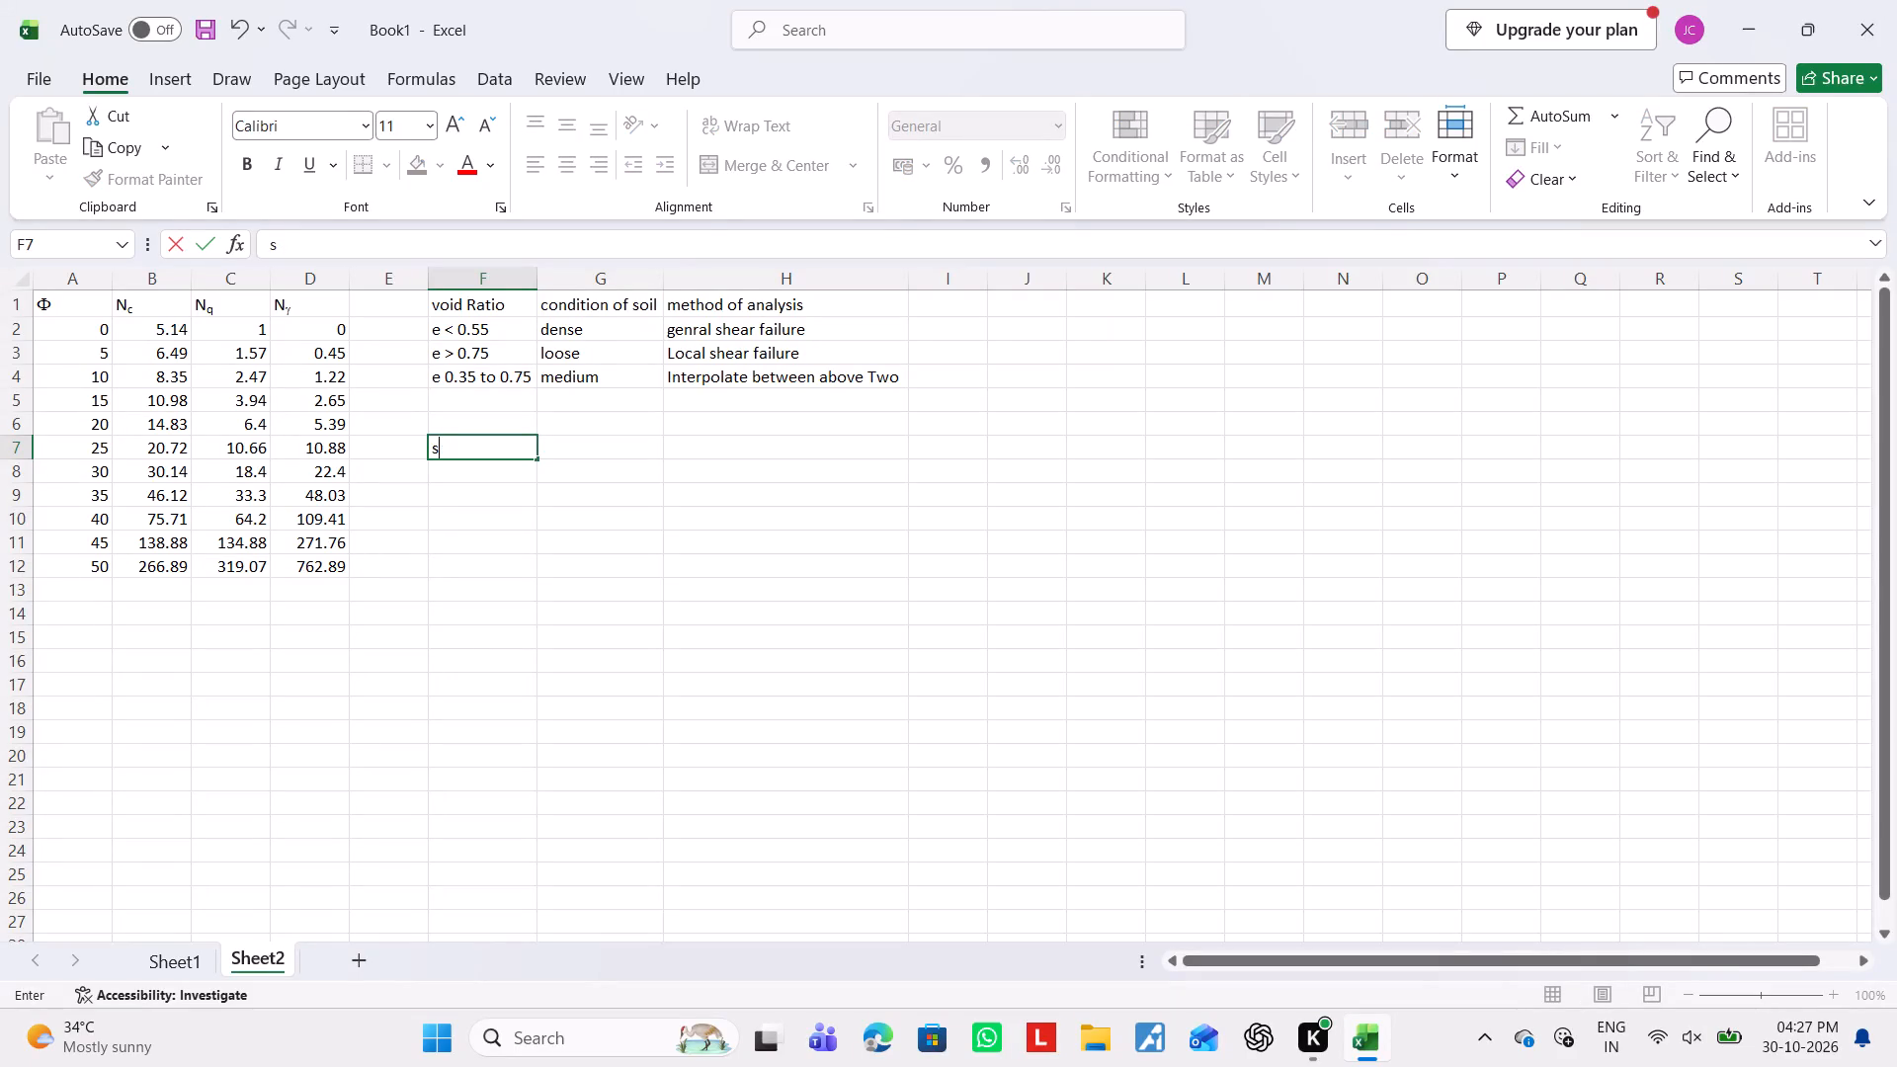
pyautogui.press('BackSpace')
pyautogui.write('Shape')
pyautogui.press('space')
pyautogui.write('fa')
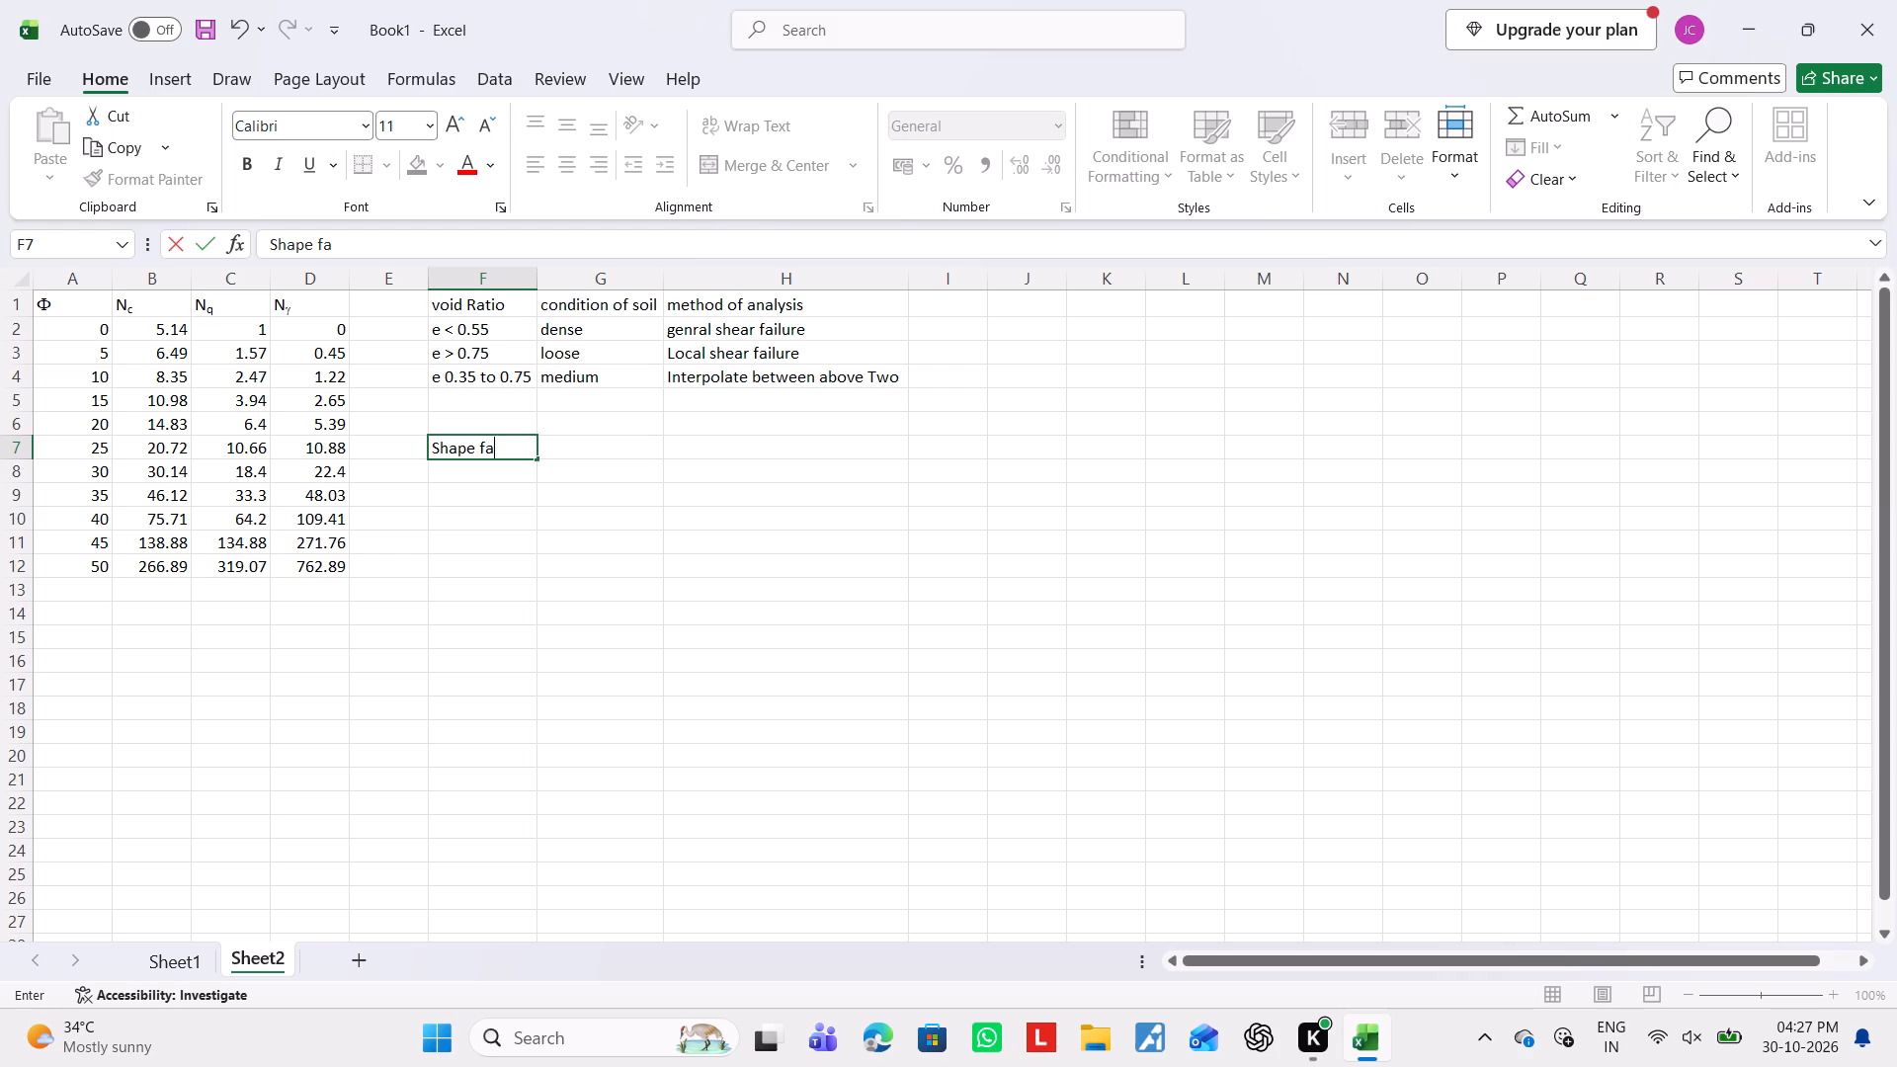
pyautogui.write('ced')
pyautogui.press('BackSpace')
pyautogui.press('BackSpace')
pyautogui.press('BackSpace')
pyautogui.write('ctor')
pyautogui.press('Down')
# Enter the column header "shape" in cell F9, two rows below the Shape factor title.
pyautogui.press('Down')
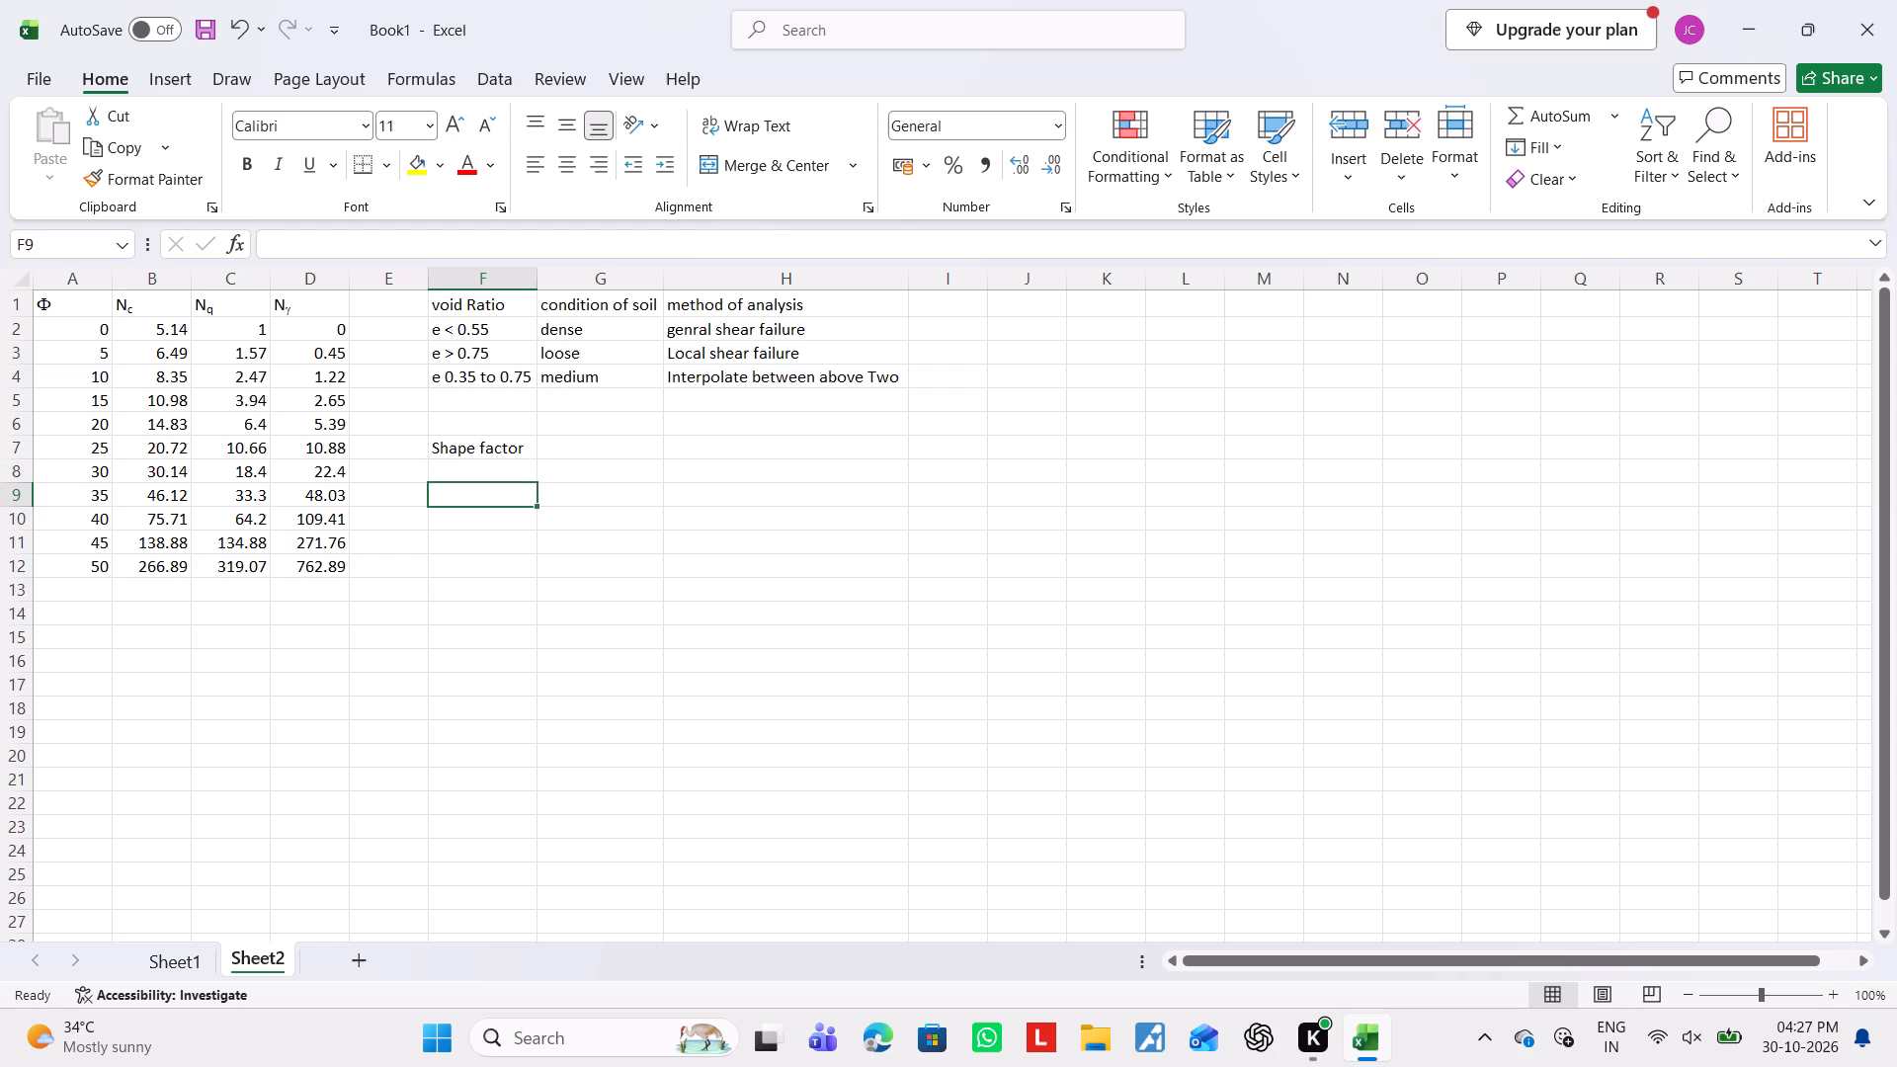
pyautogui.write('shape')
pyautogui.press('Right')
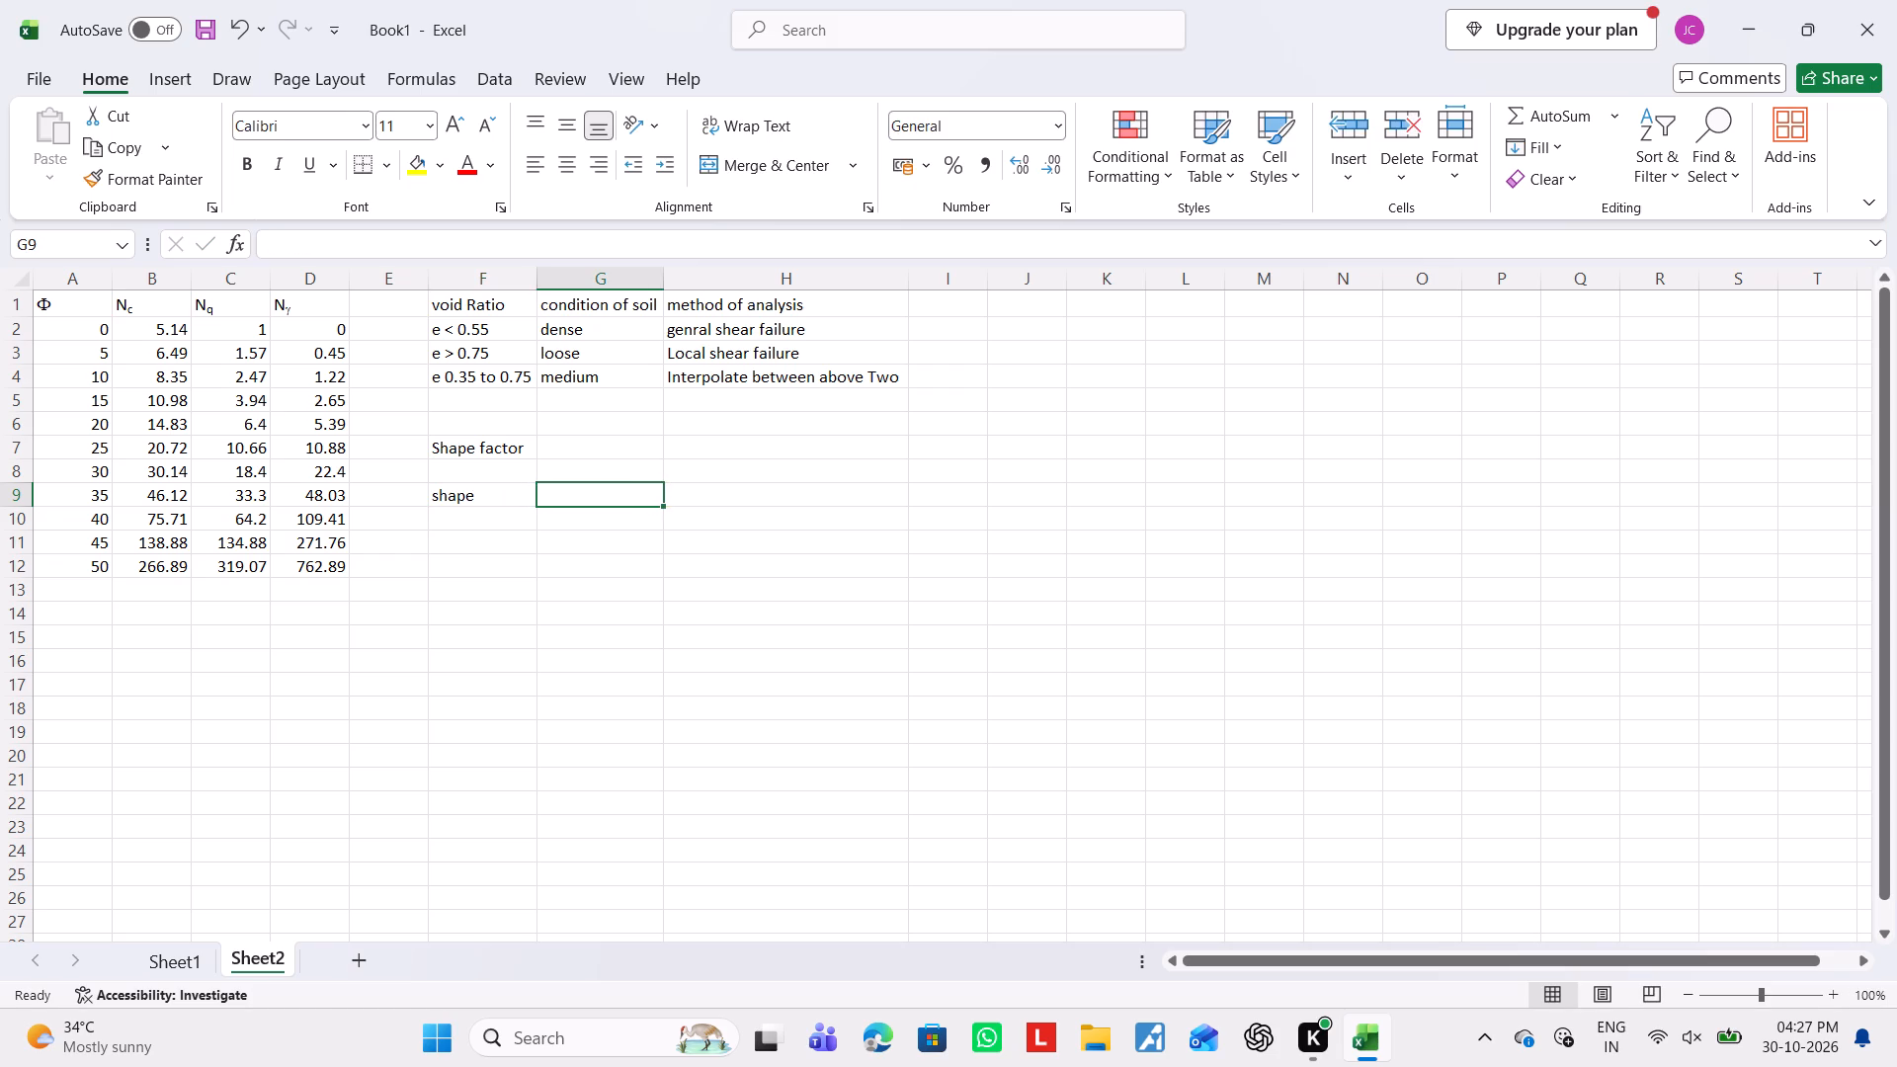
# Review the list of input labels on Sheet1, highlighting A3:A12 from the footing type to the method of analysis.
pyautogui.click(170, 966)
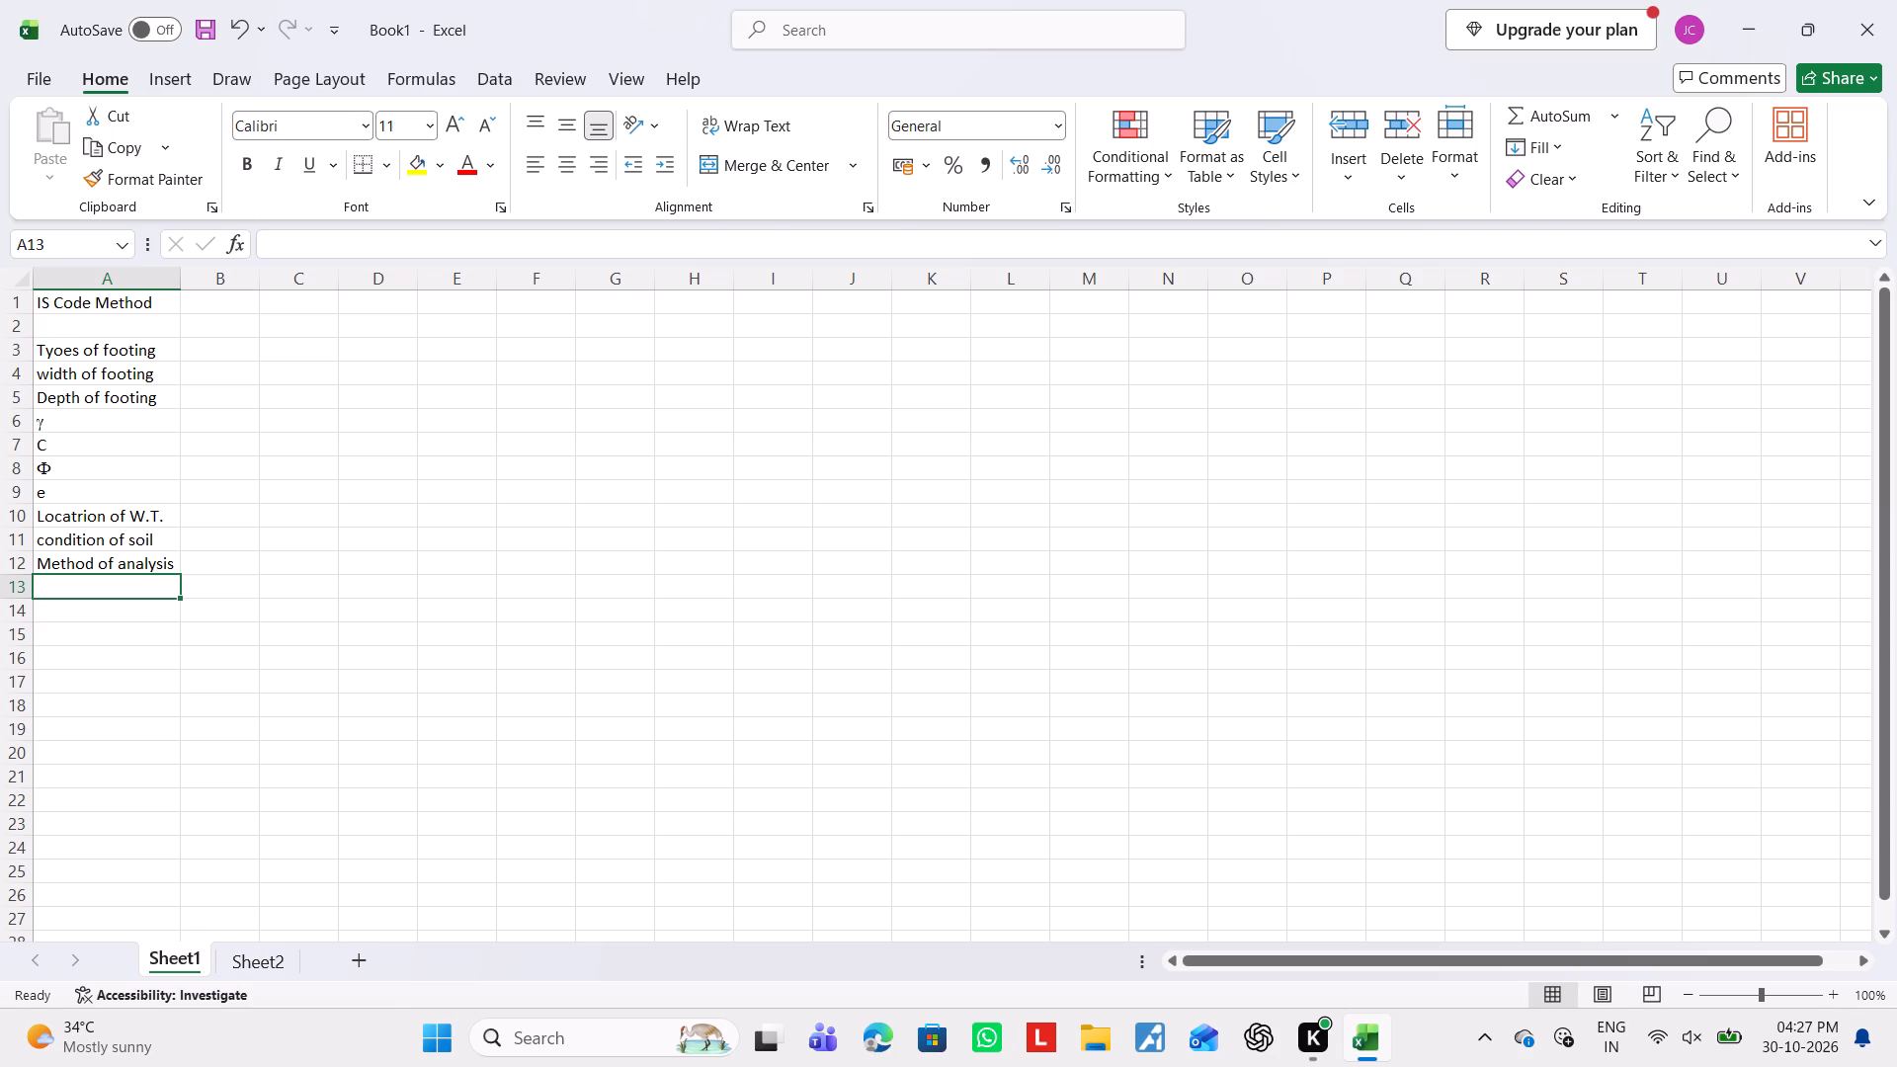
pyautogui.doubleClick(105, 360)
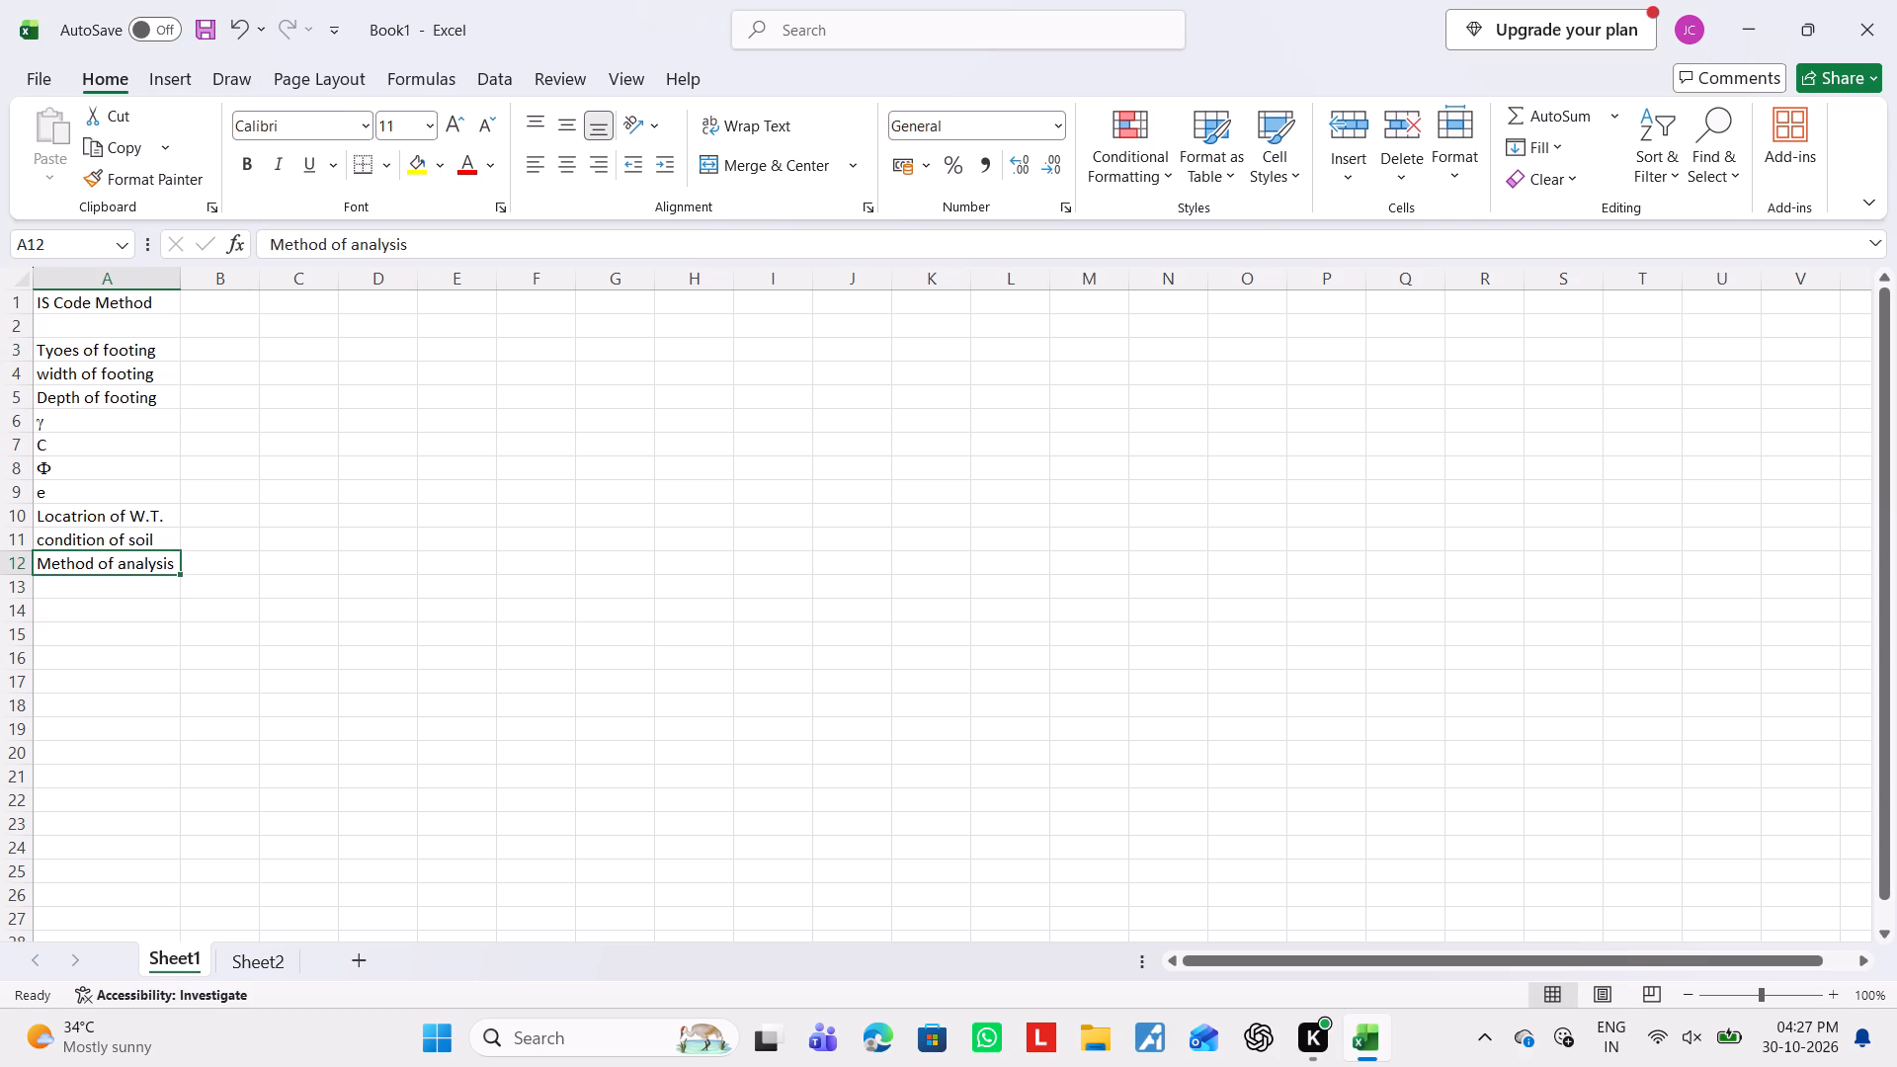
pyautogui.click(115, 354)
pyautogui.hotkey('shift', 'Down')
pyautogui.hotkey('shift', 'Down')
pyautogui.hotkey('shift', 'Down')
pyautogui.hotkey('shift', 'Down')
pyautogui.hotkey('shift', 'Down')
pyautogui.hotkey('shift', 'Down')
pyautogui.hotkey('shift', 'Down')
pyautogui.hotkey('shift', 'Down')
pyautogui.hotkey('shift', 'Down')
pyautogui.hotkey('shift', 'Down')
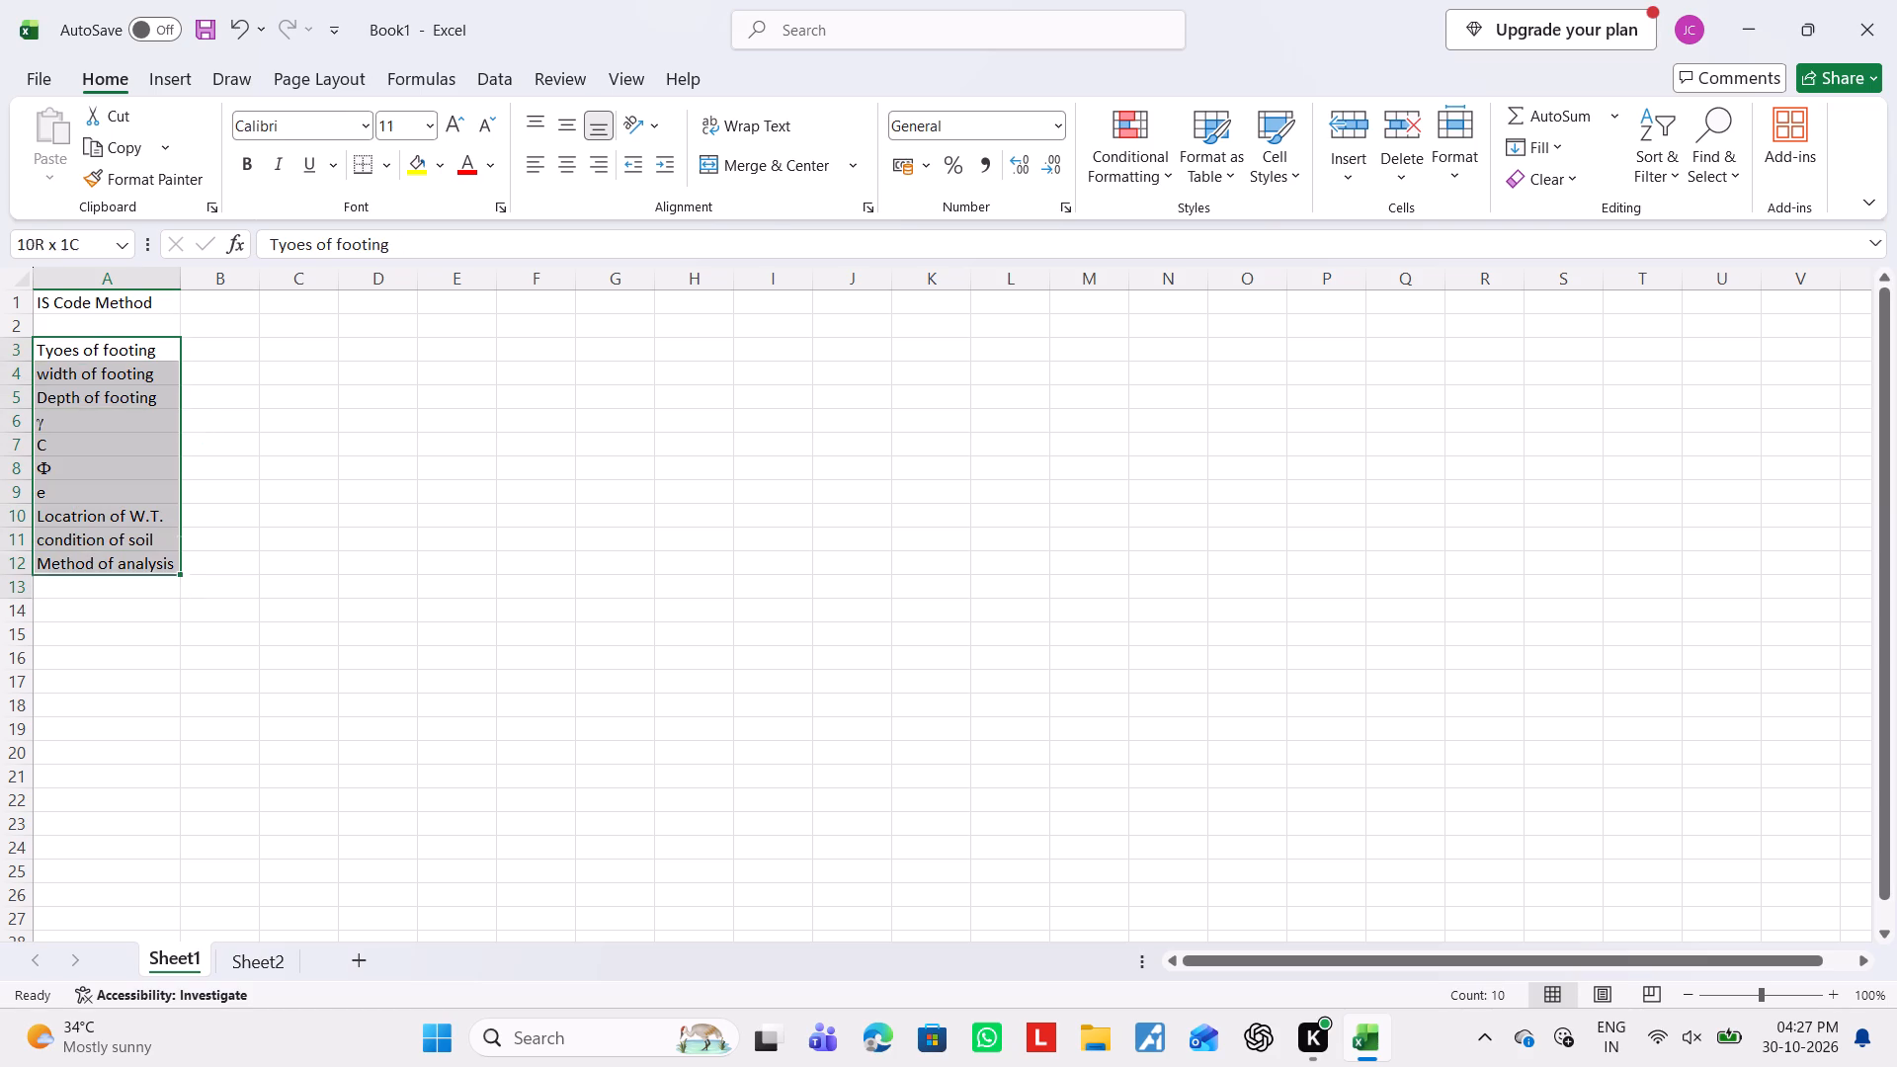
pyautogui.hotkey('shift', 'Up')
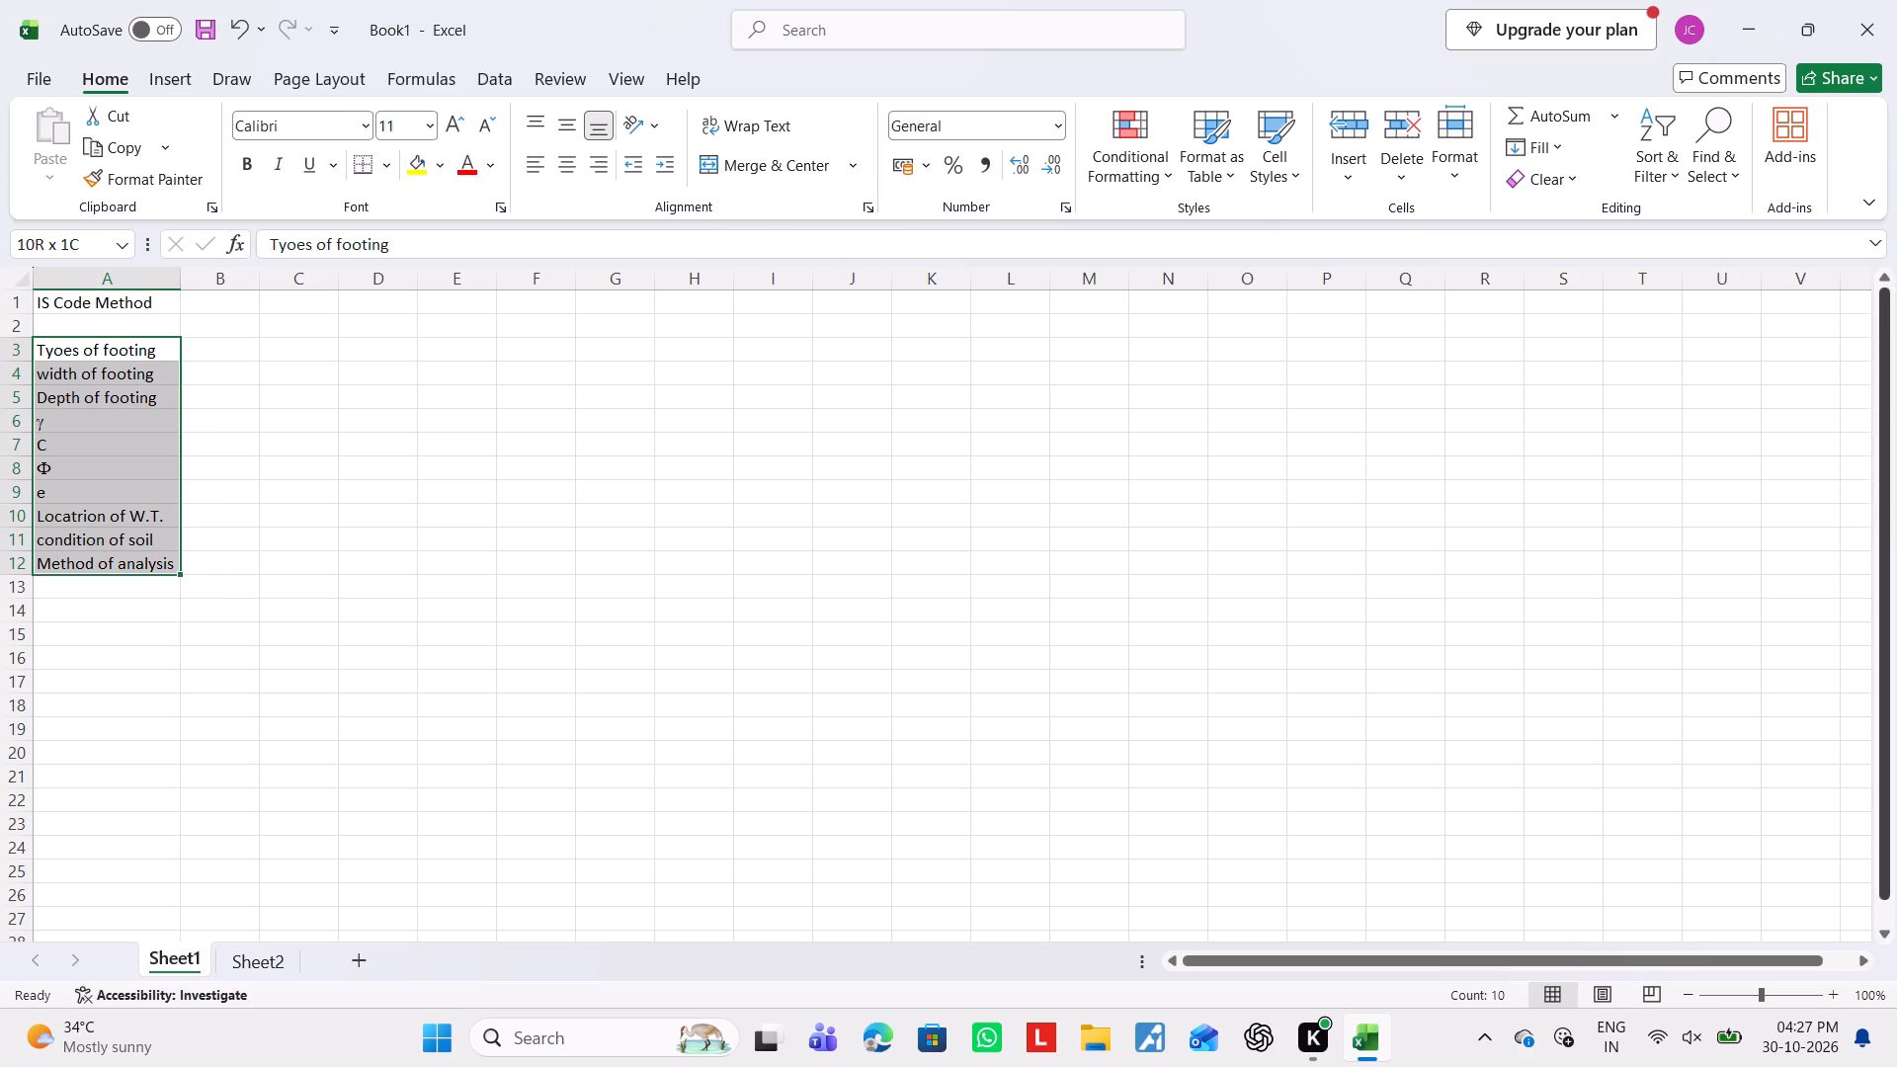
pyautogui.scroll(-6, 477, 612)
pyautogui.scroll(13, 1104, 534)
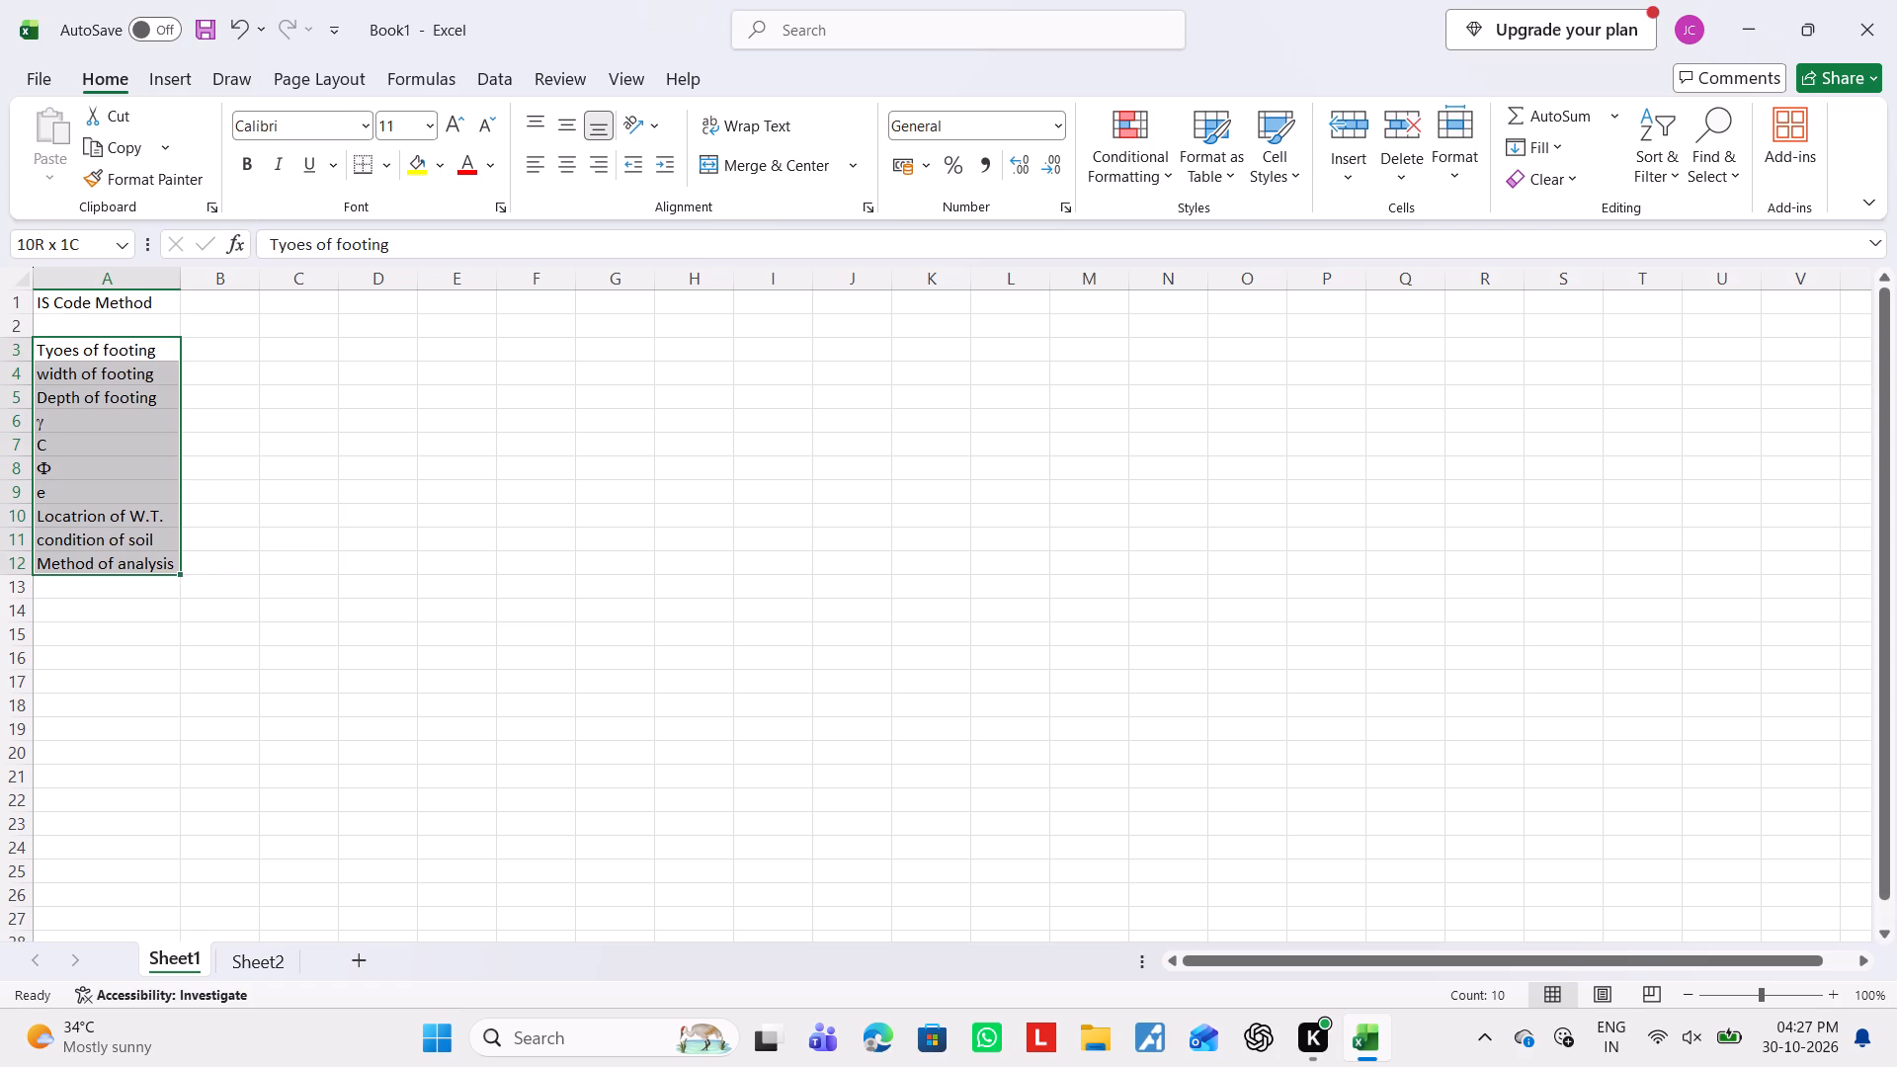
pyautogui.scroll(-6, 589, 648)
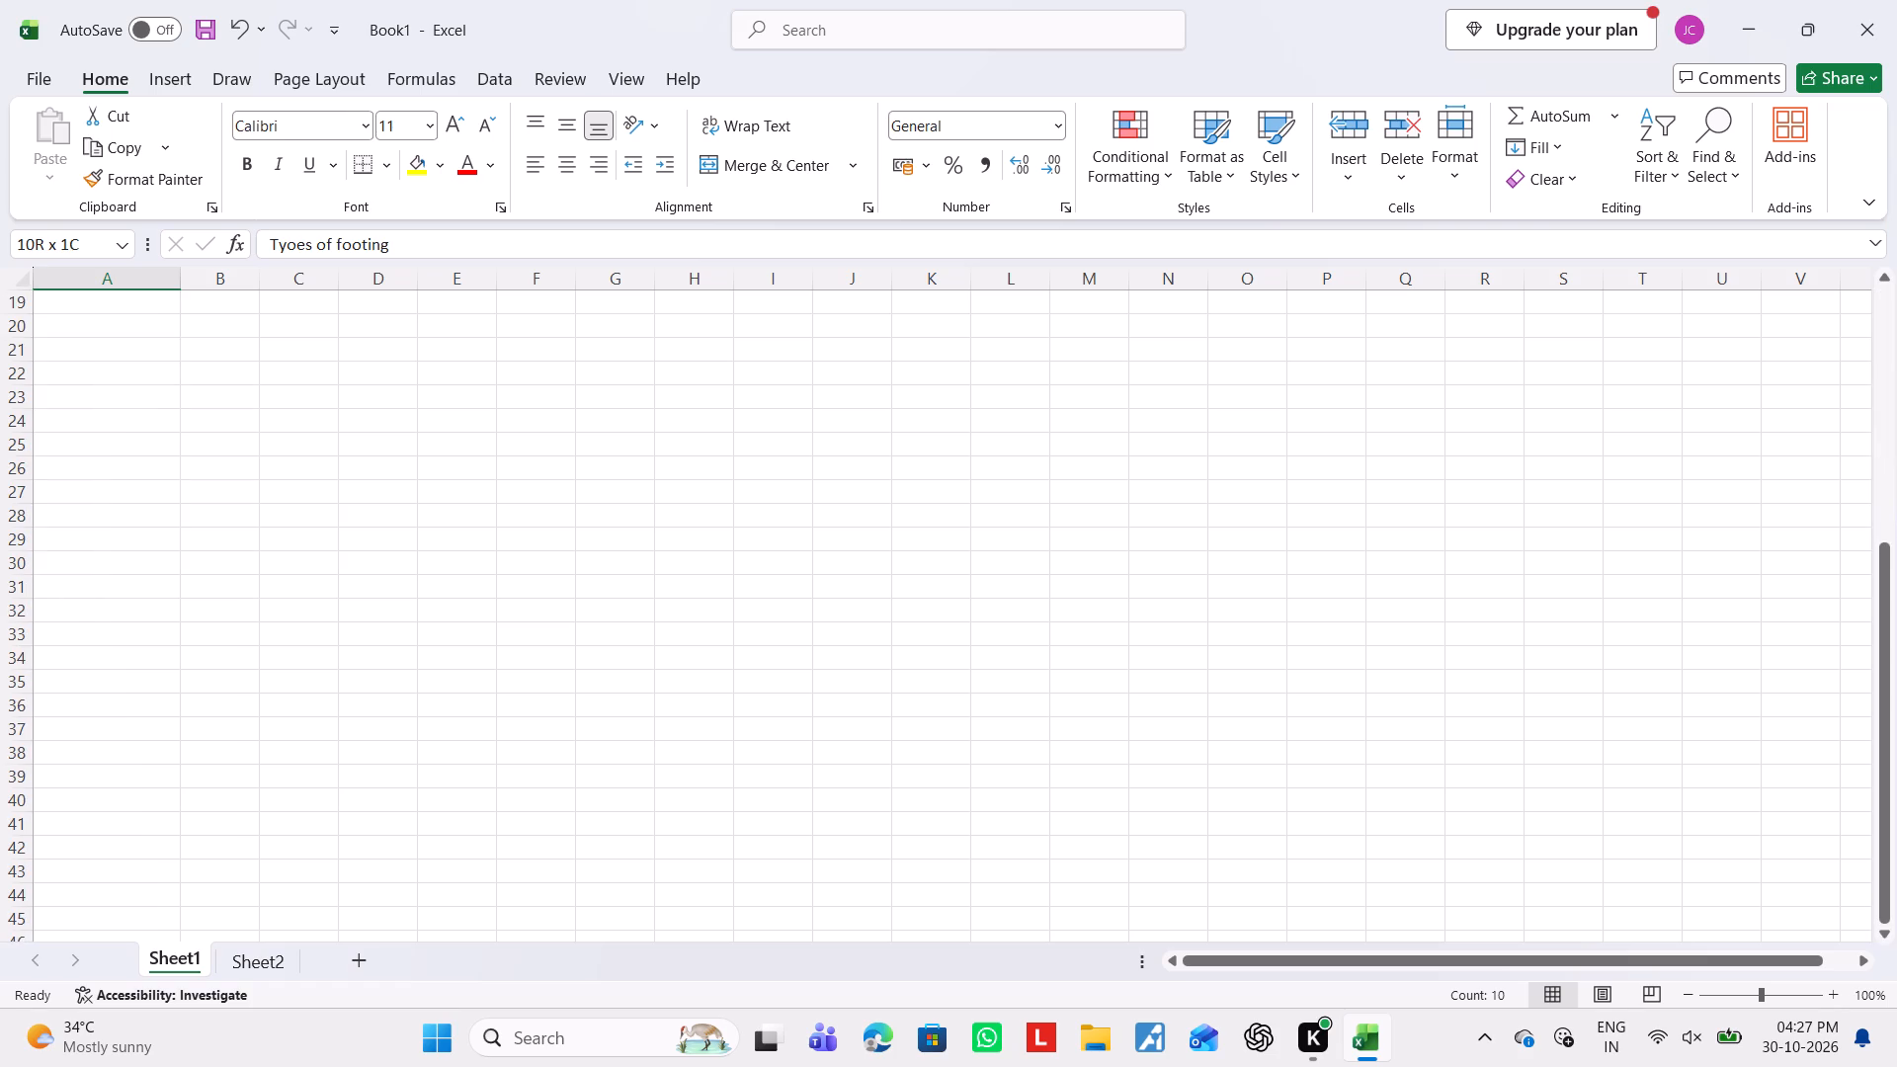
pyautogui.scroll(4, 847, 648)
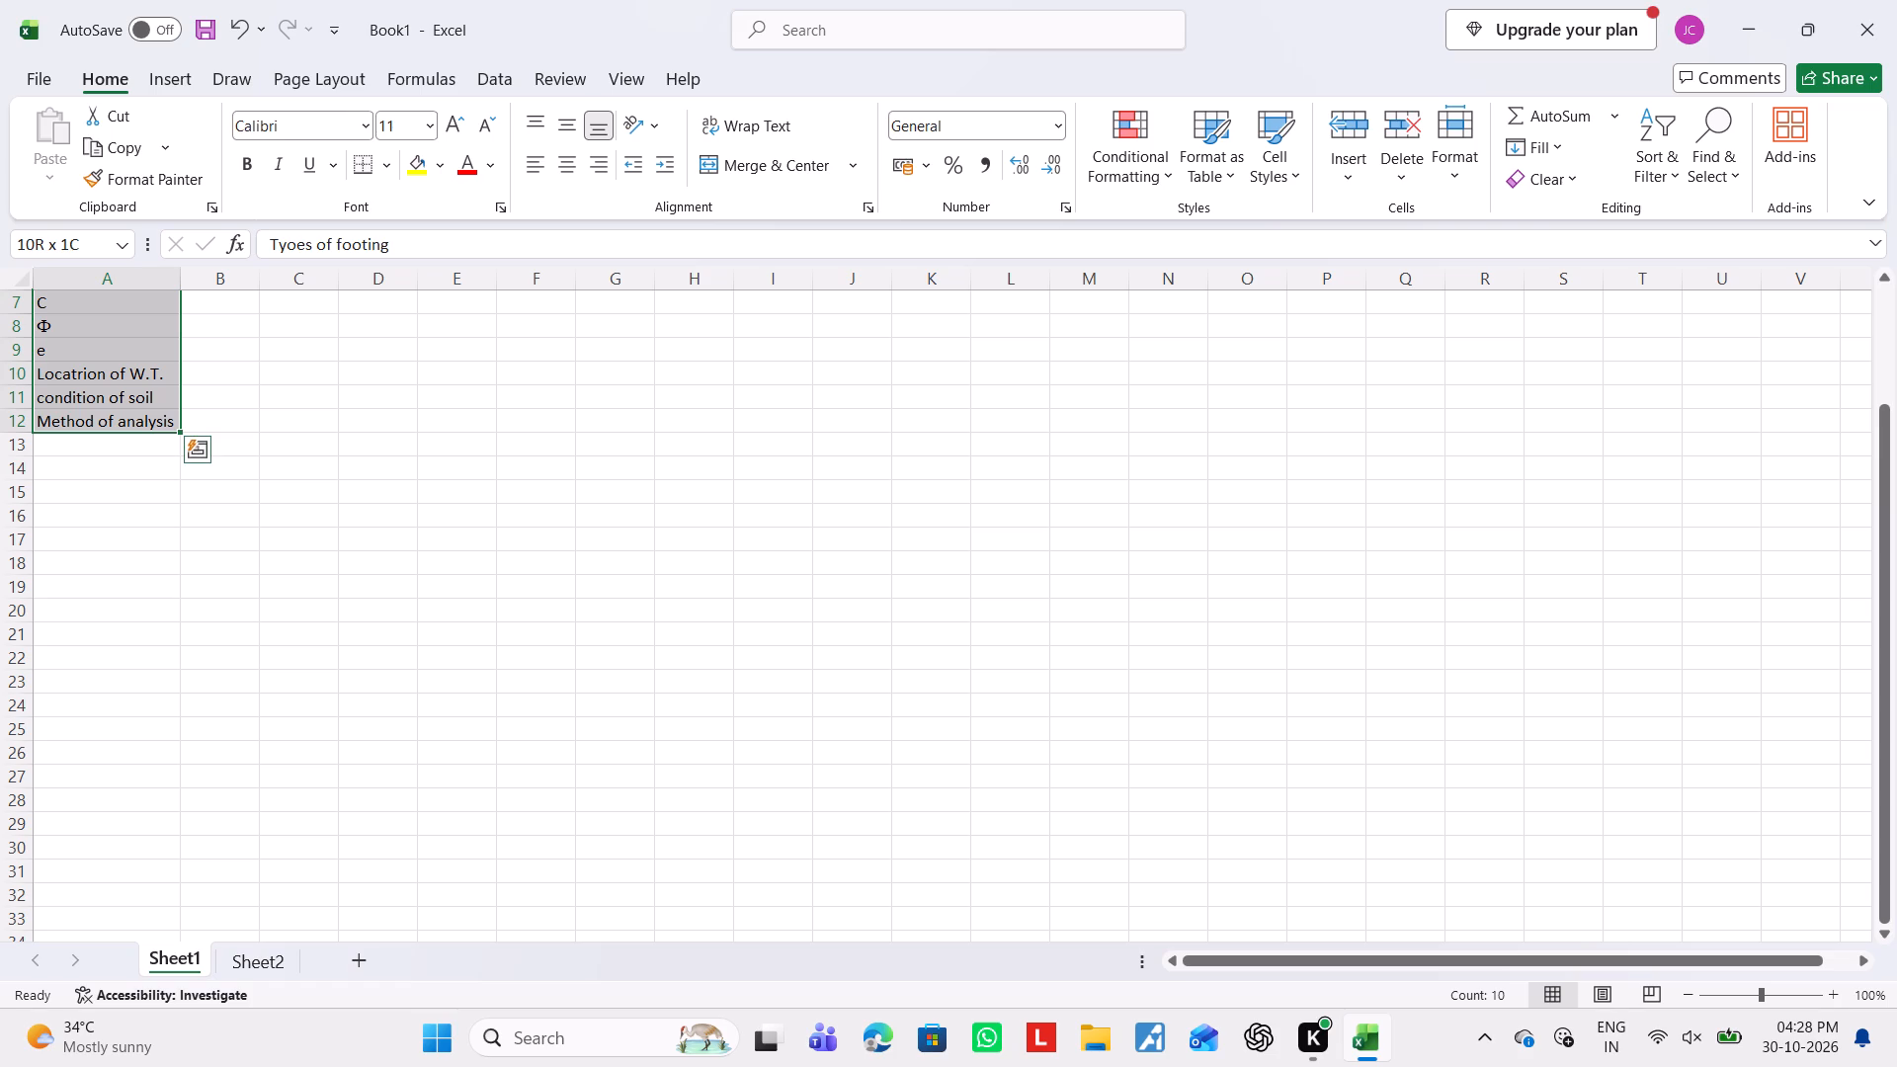
pyautogui.scroll(4, 124, 436)
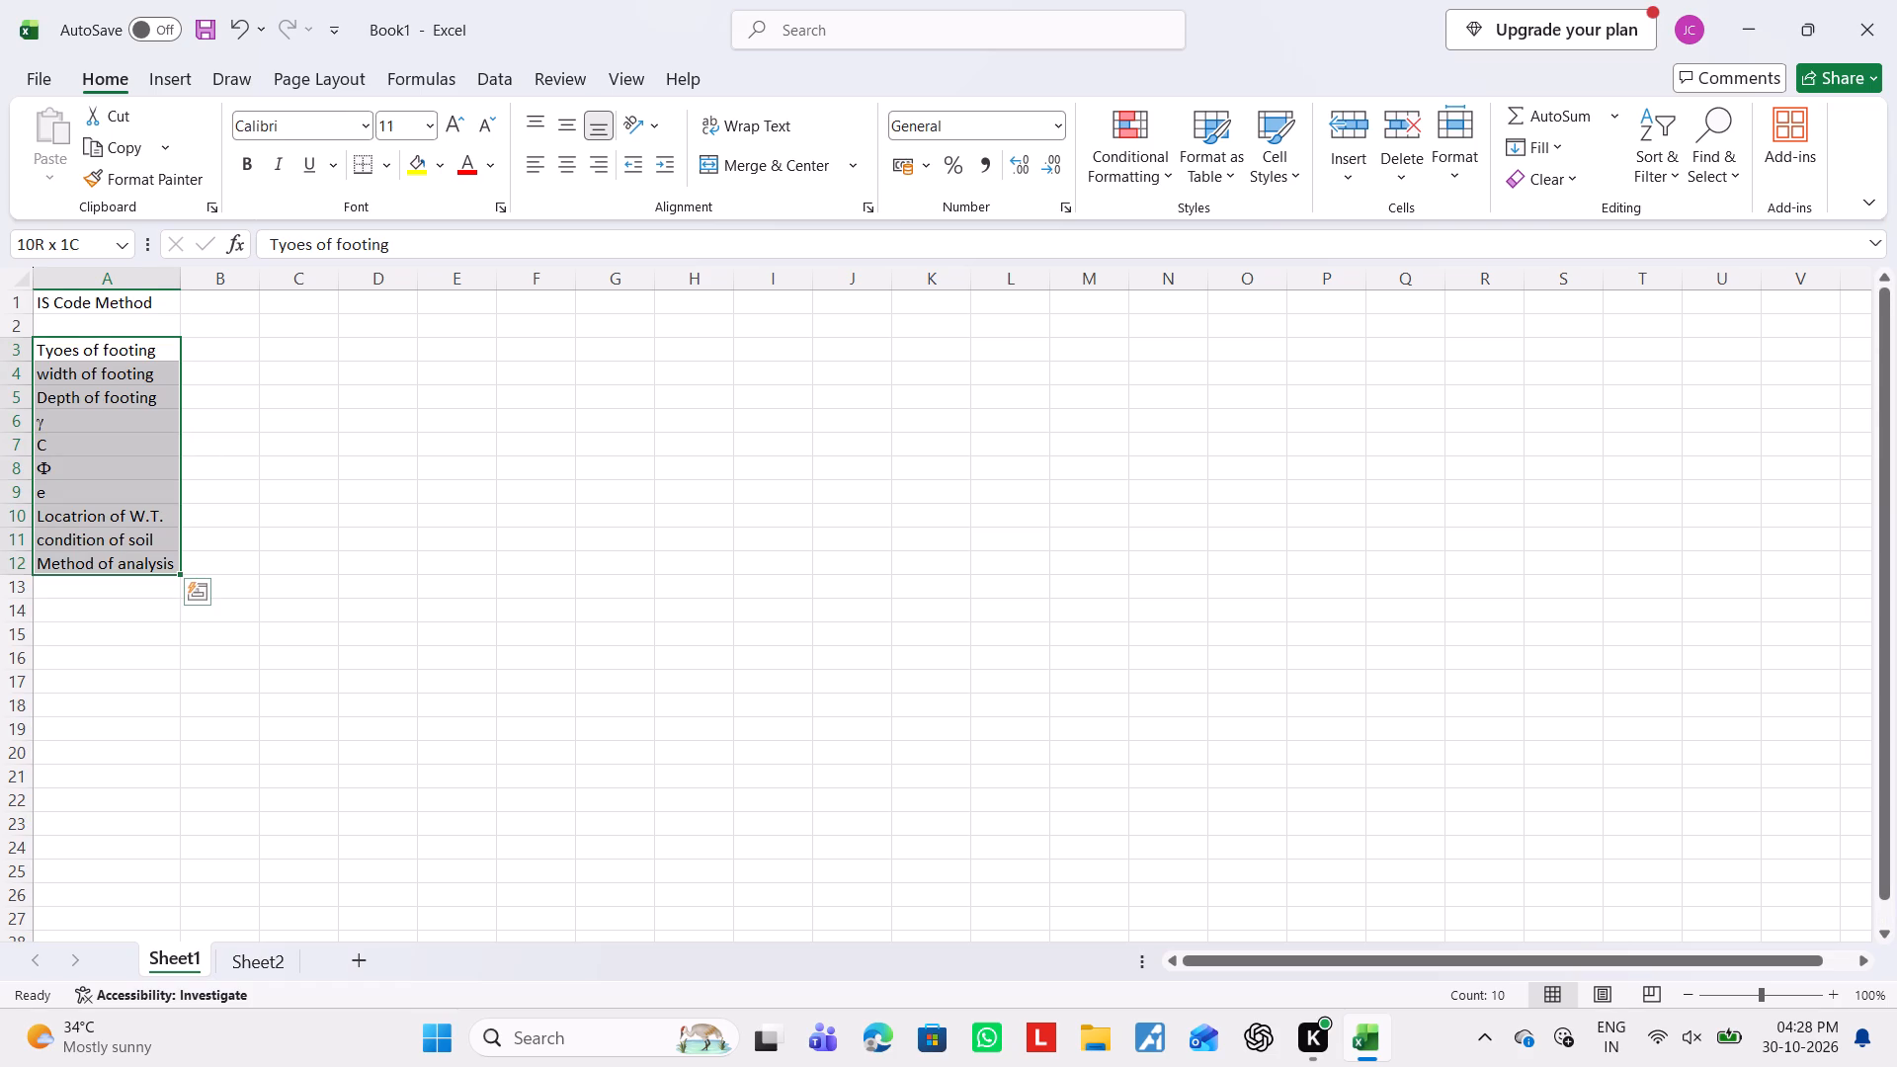
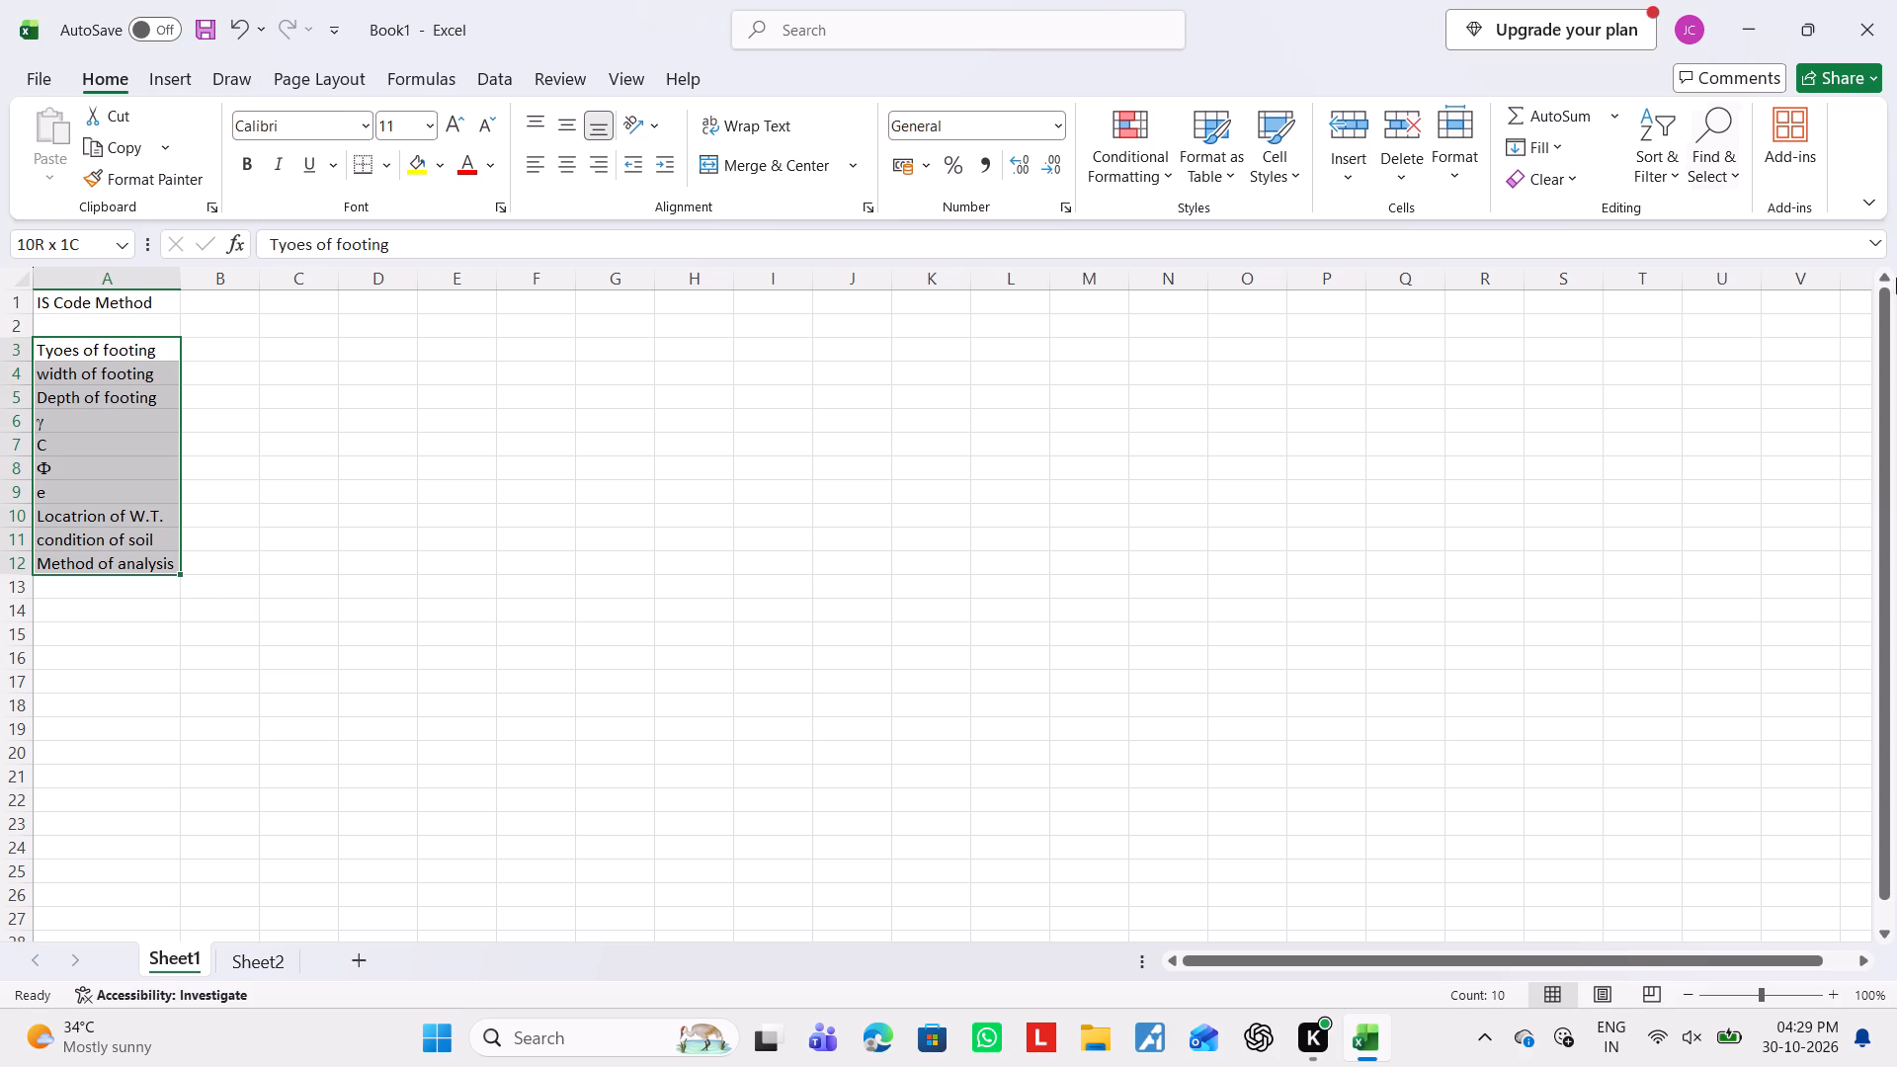
# Copy the input labels in A3:A12 of Sheet1 and paste them transposed into row 3, starting at cell D3.
pyautogui.hotkey('ctrl', 'c')
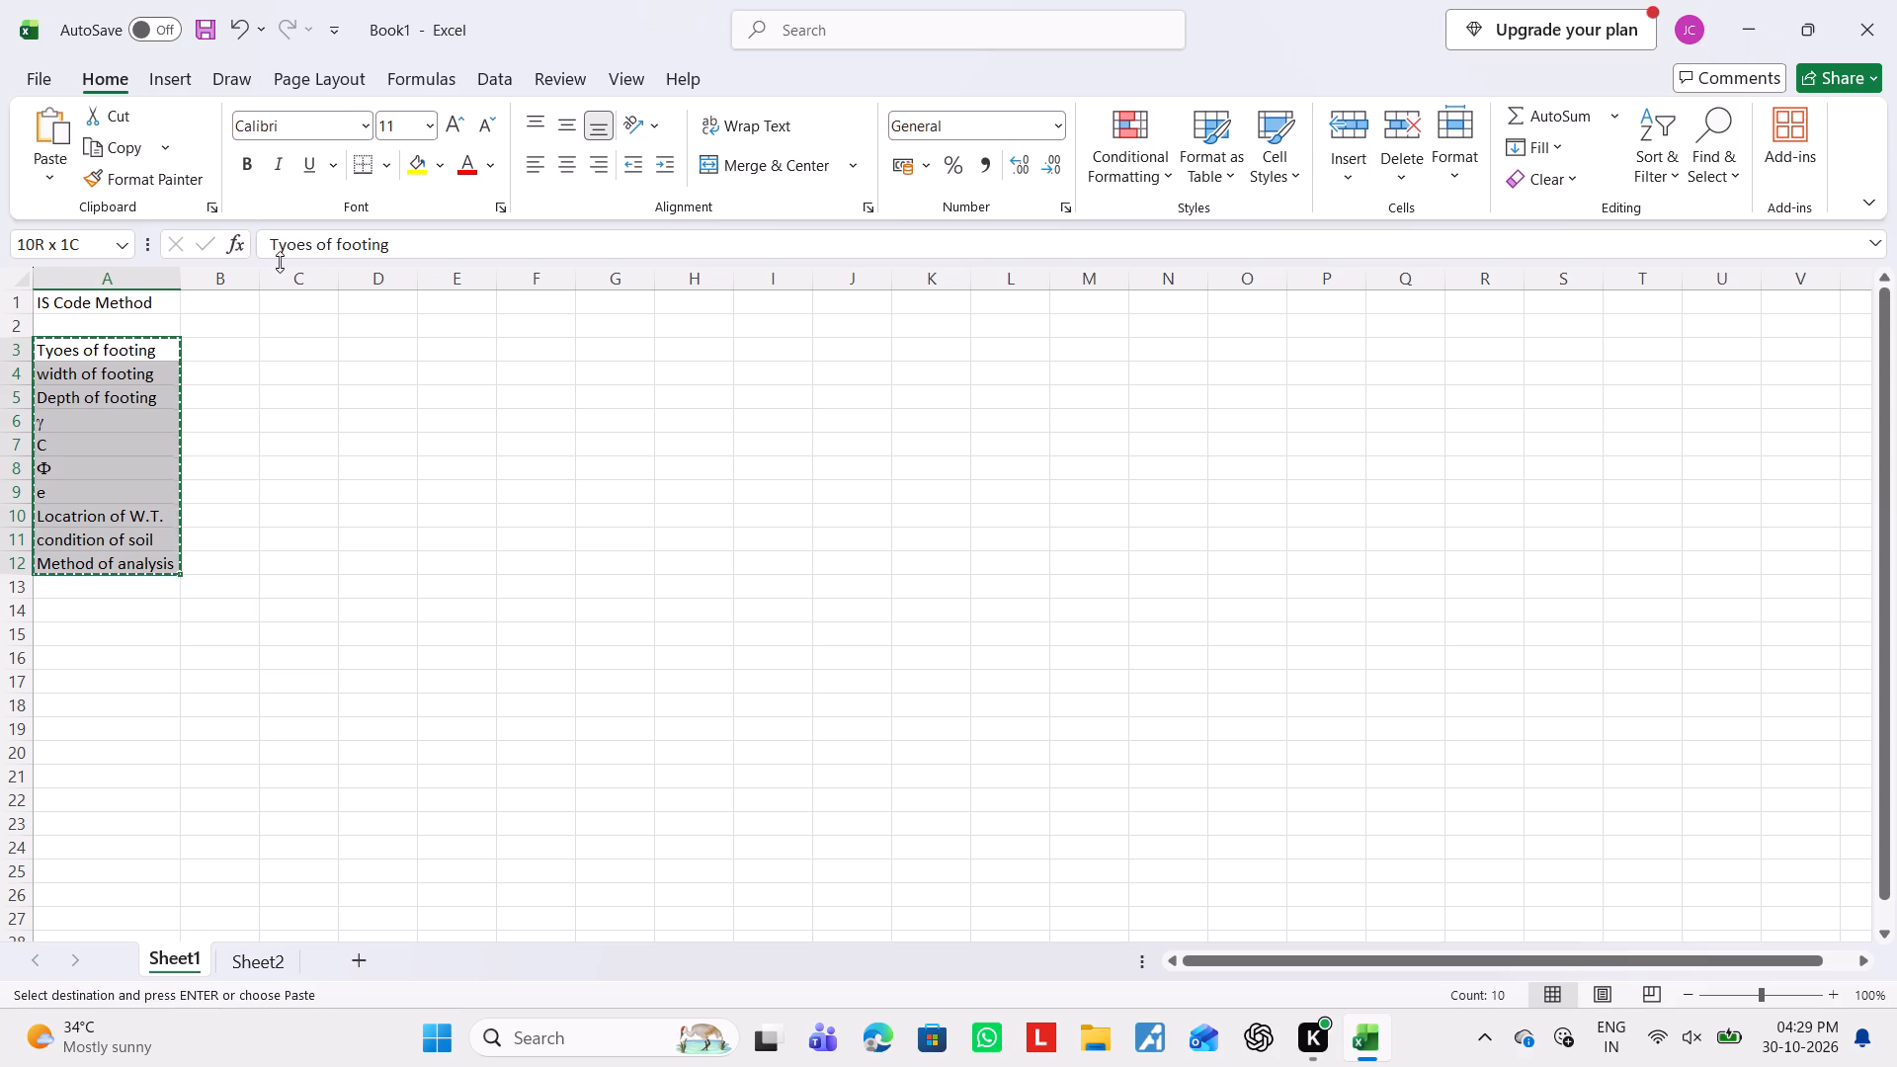
pyautogui.click(353, 347)
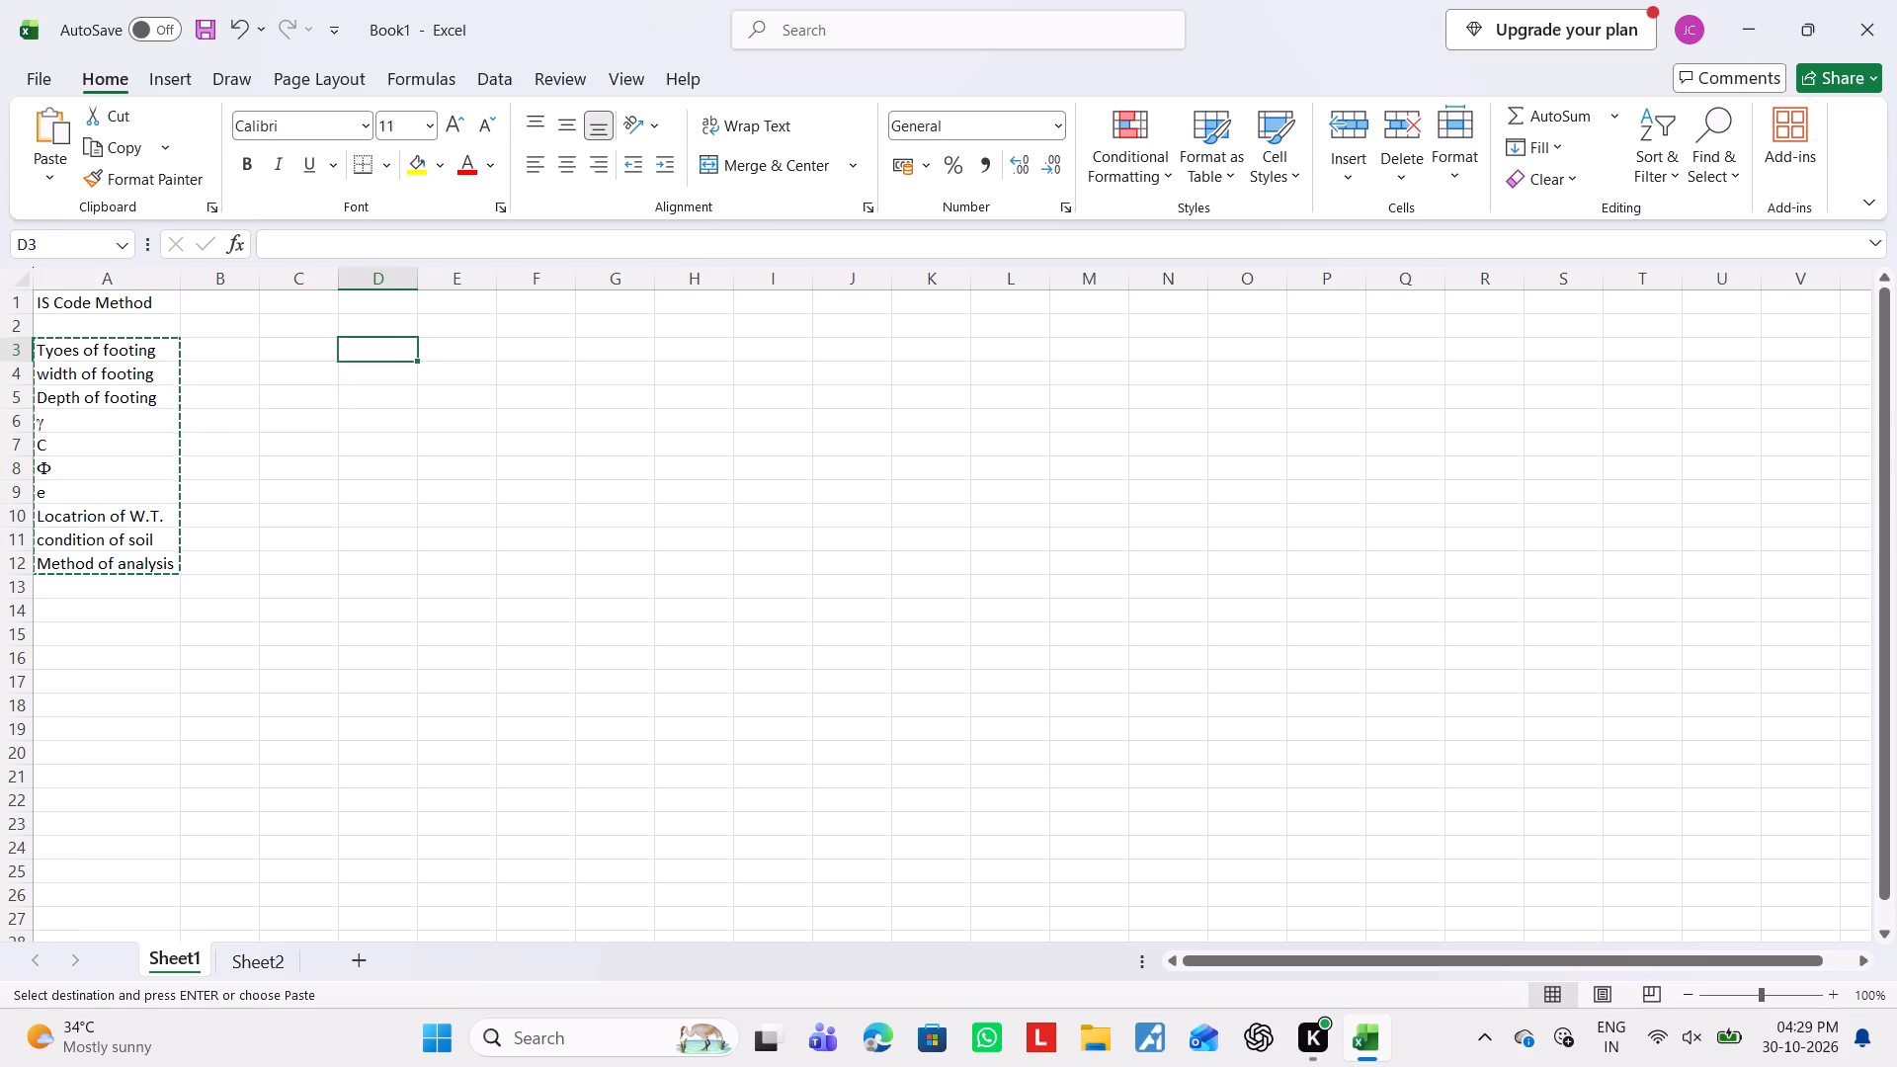
pyautogui.rightClick(375, 350)
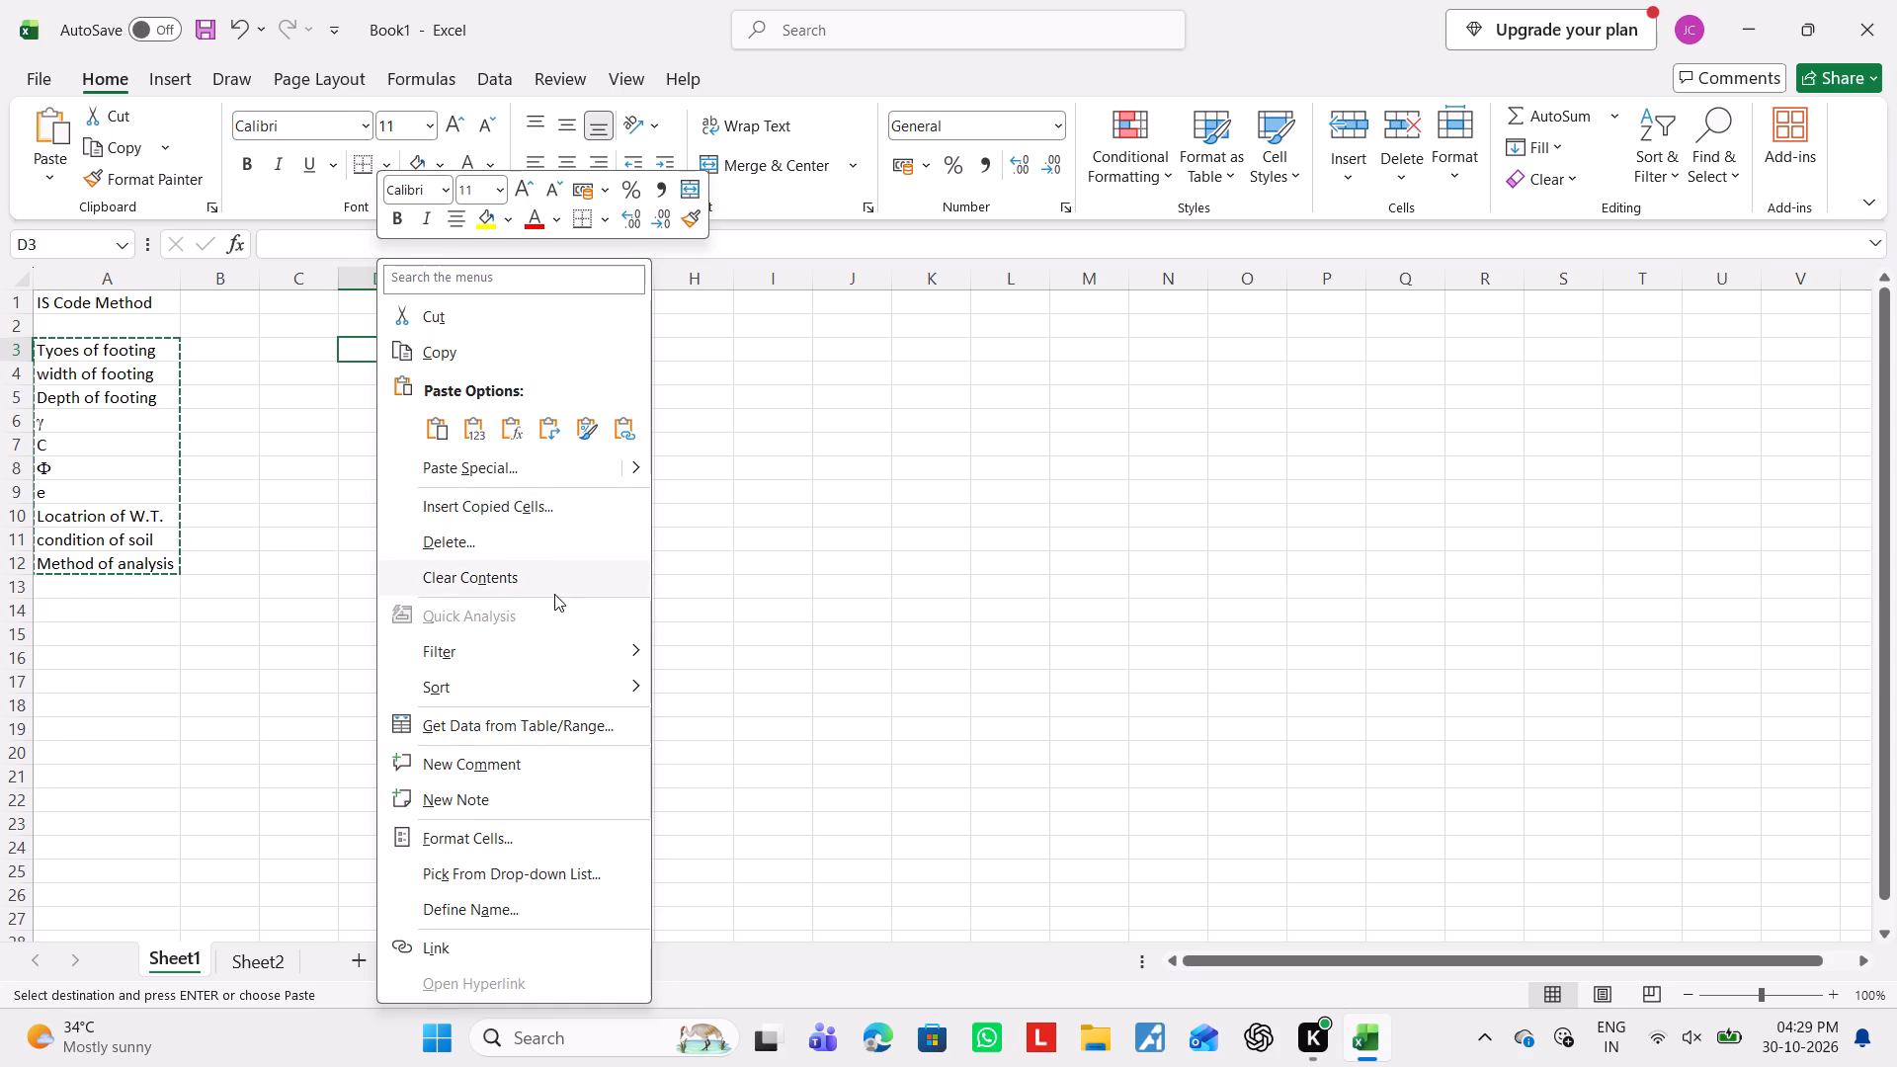
pyautogui.click(501, 455)
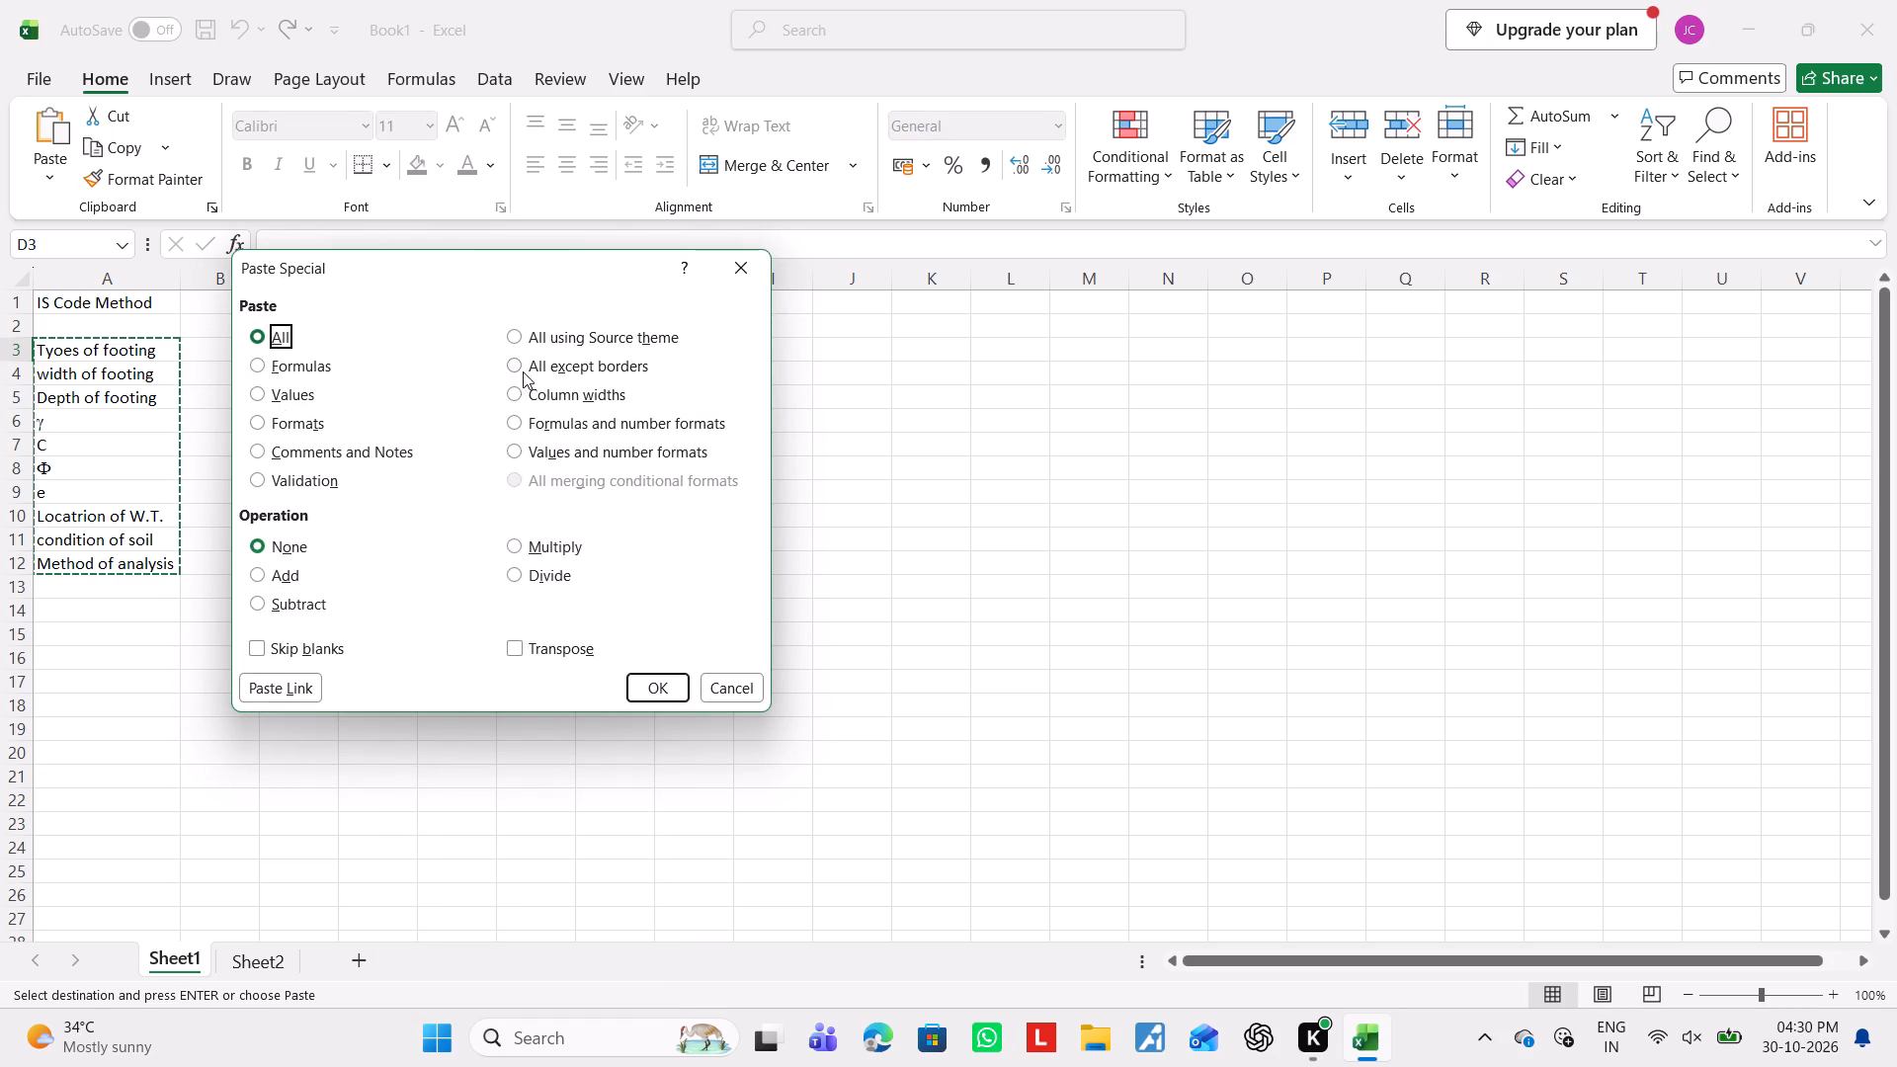
pyautogui.click(522, 654)
pyautogui.click(649, 698)
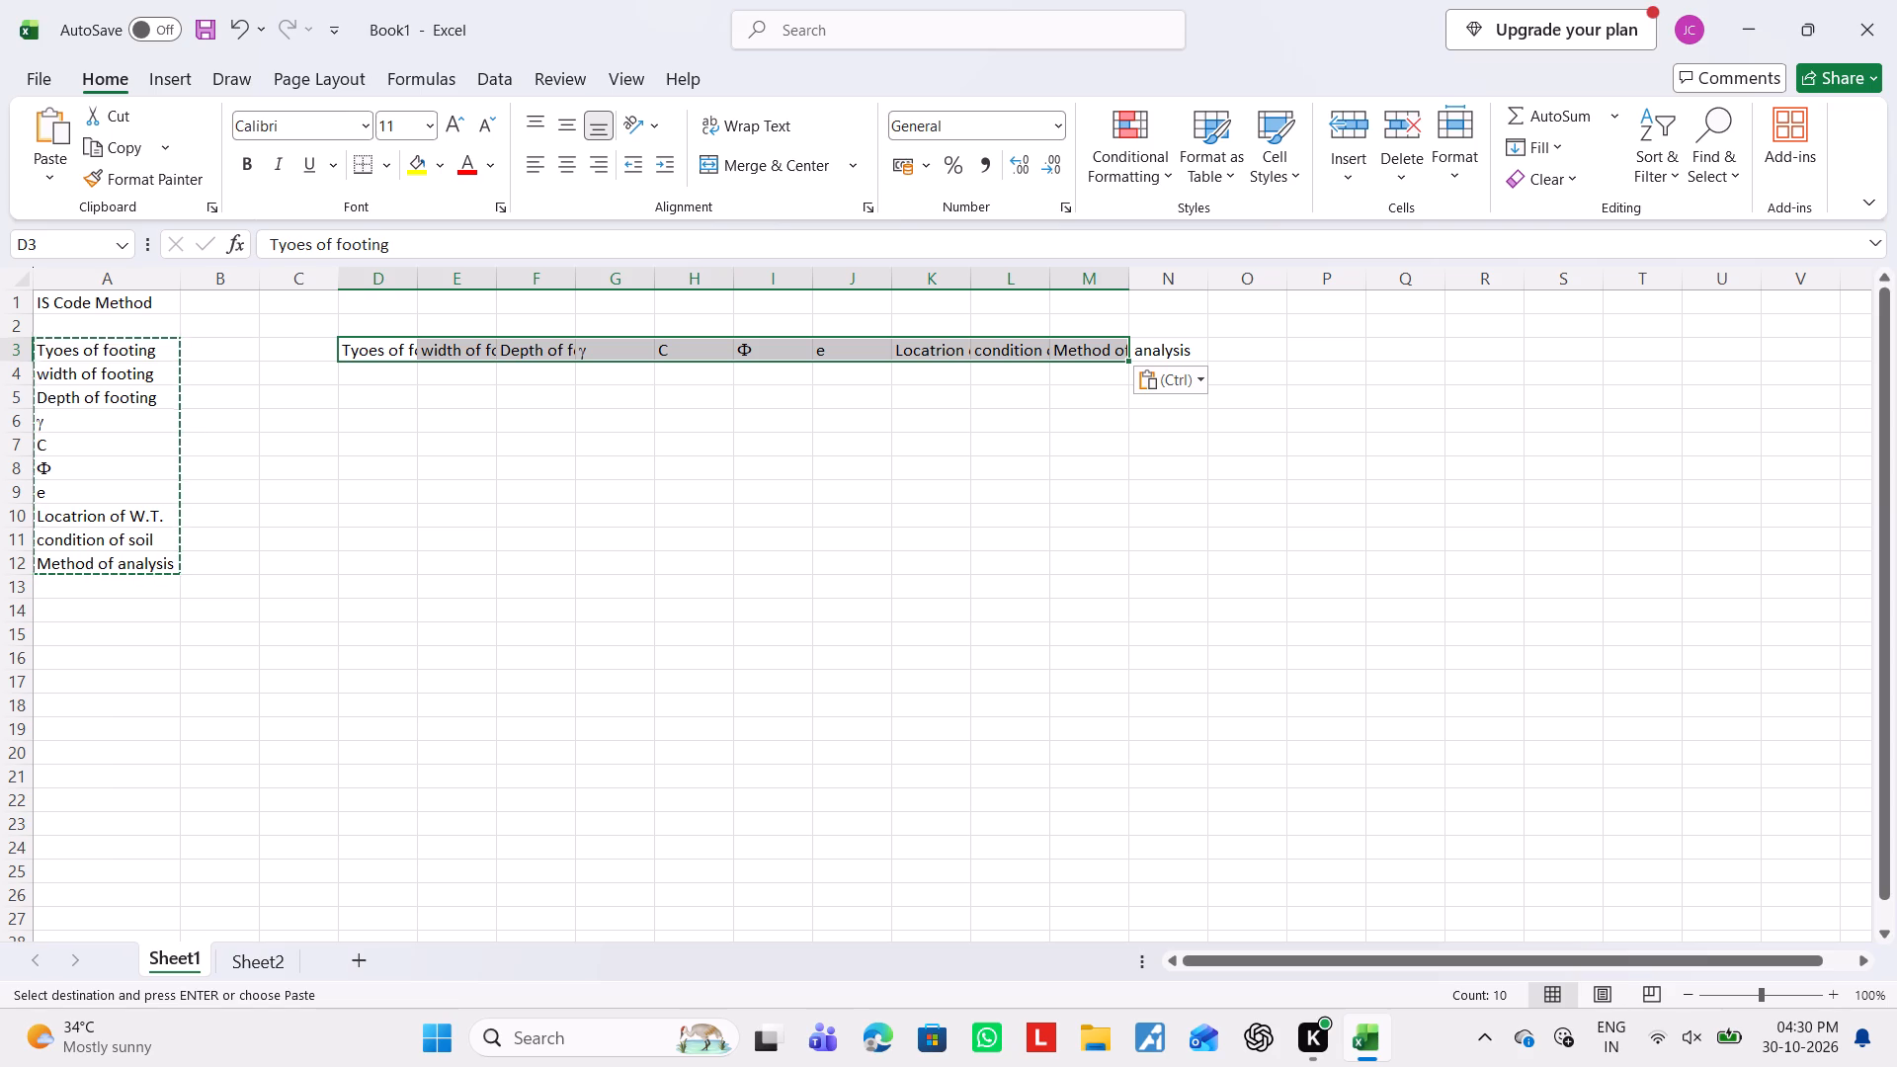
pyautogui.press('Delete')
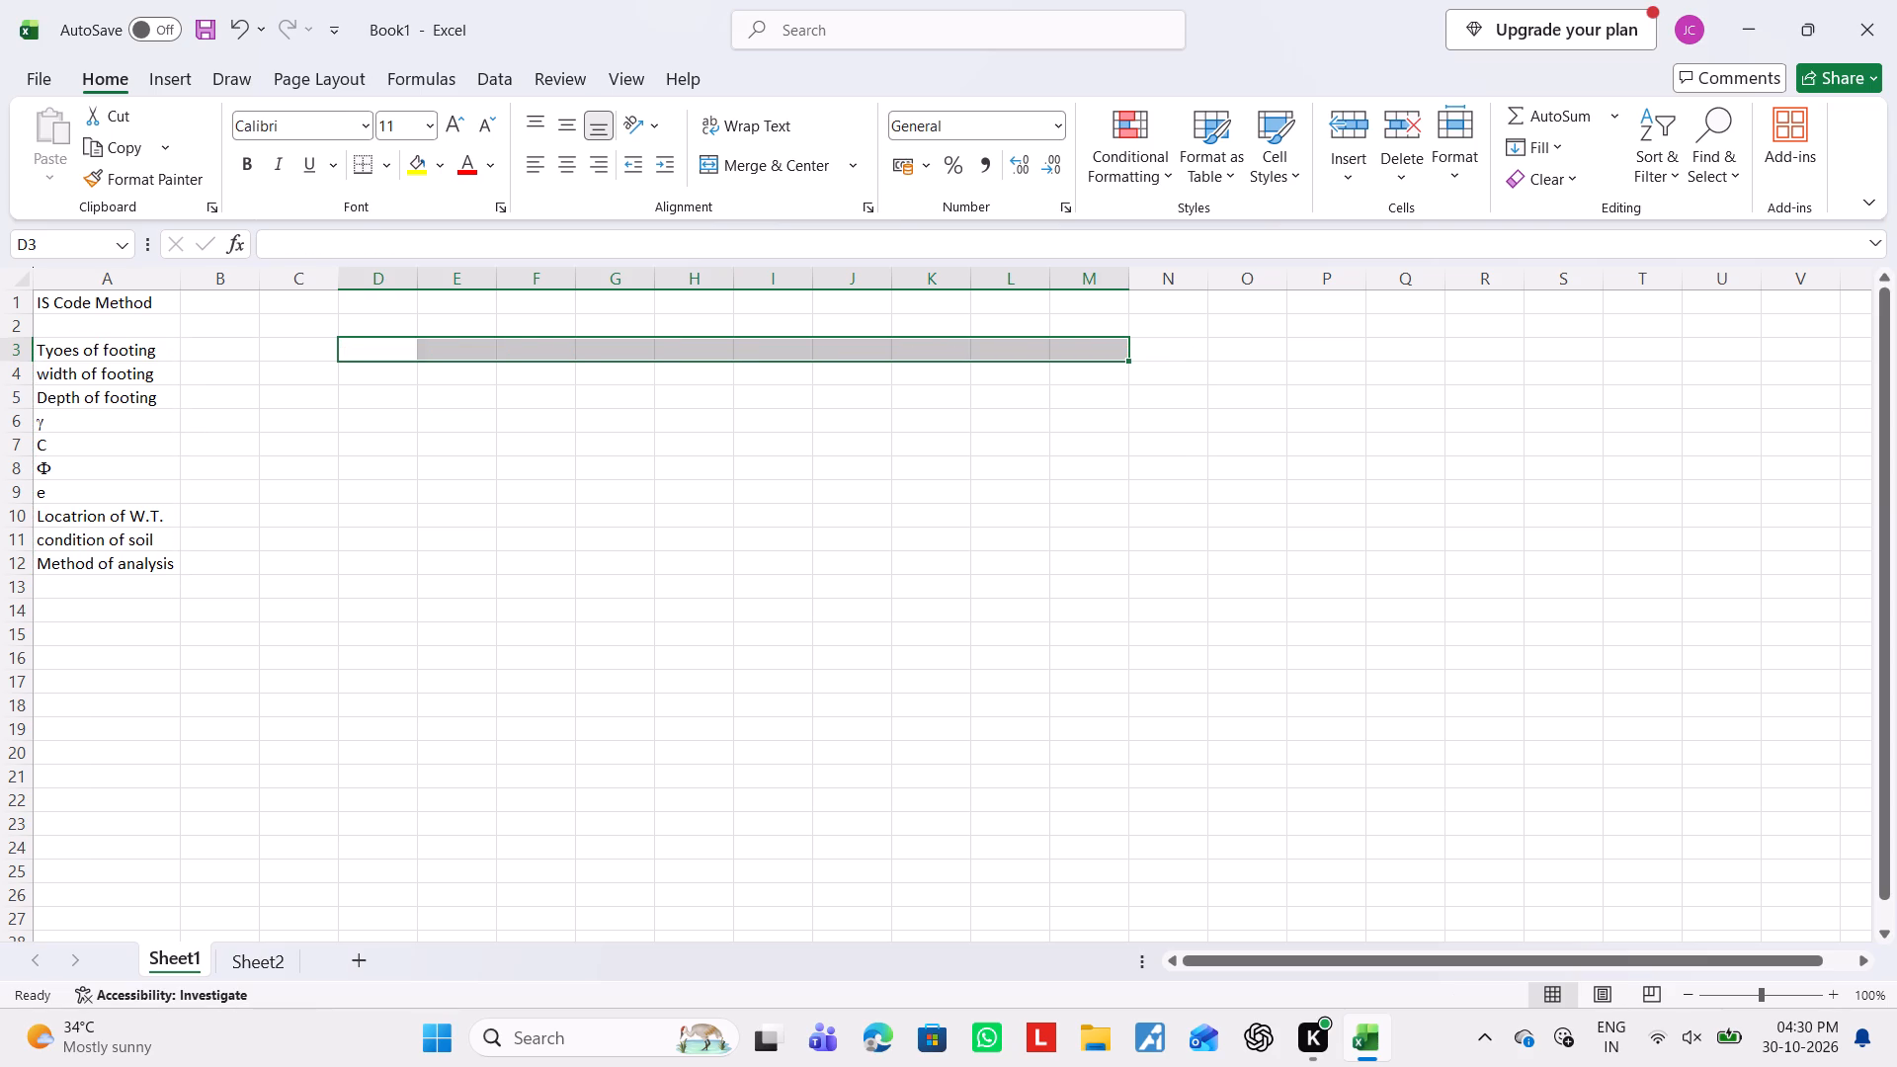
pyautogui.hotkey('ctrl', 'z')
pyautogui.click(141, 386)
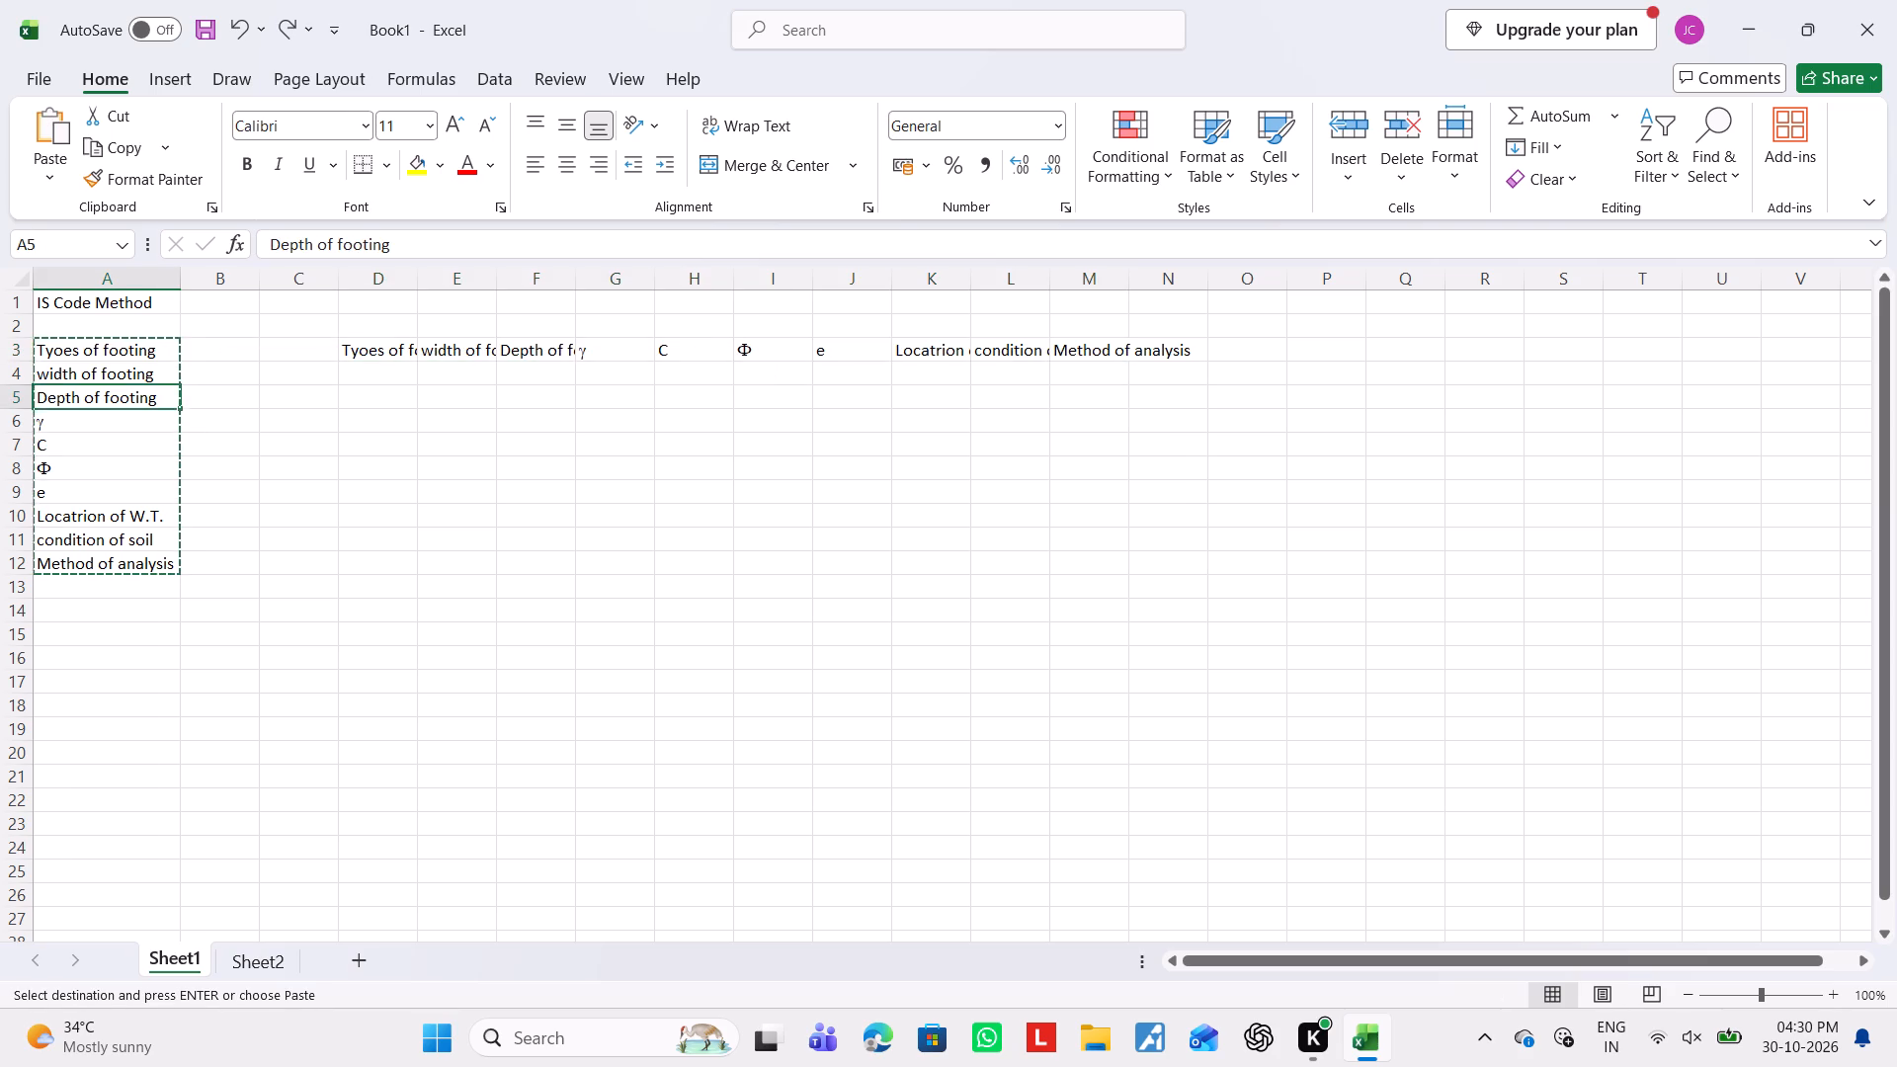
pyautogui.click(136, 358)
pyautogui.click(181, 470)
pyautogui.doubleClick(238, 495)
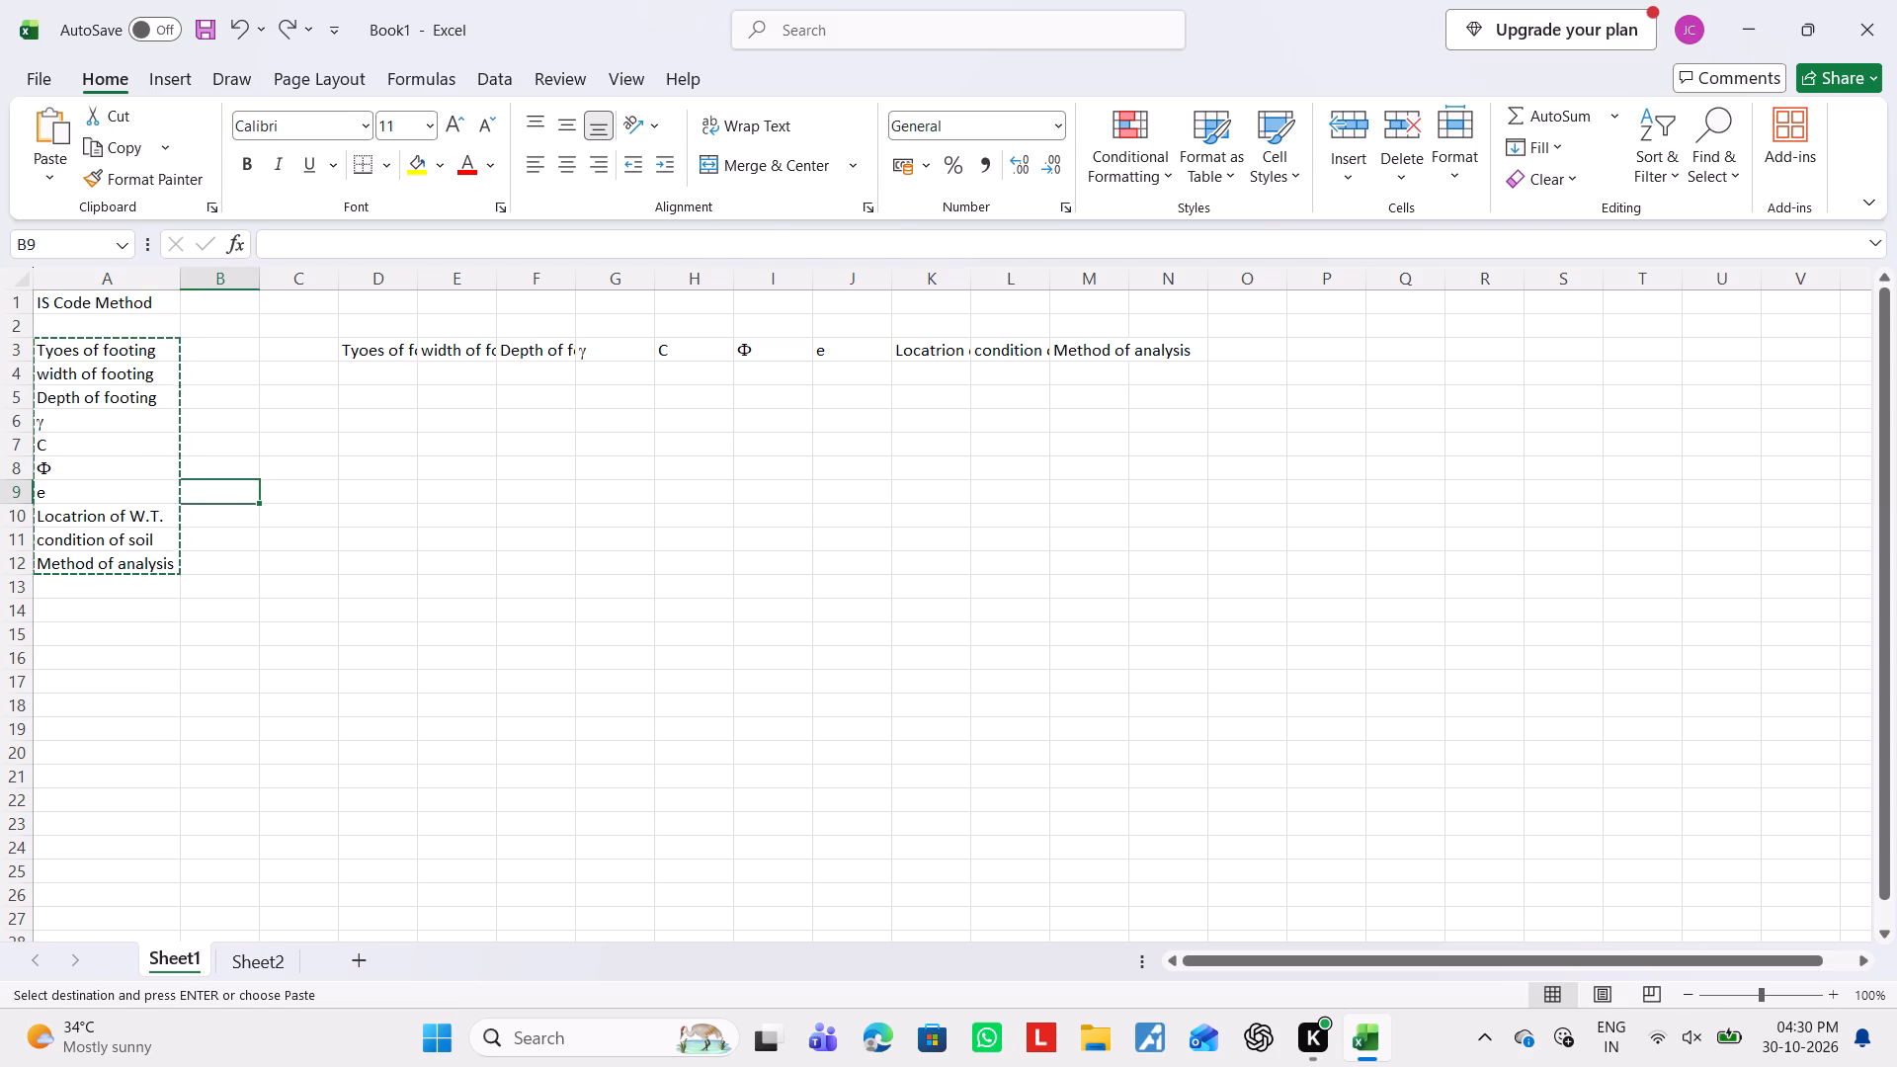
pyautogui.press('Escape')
# Clear the original vertical list of input labels from A3:A12 on Sheet1, keeping the transposed row.
pyautogui.click(98, 361)
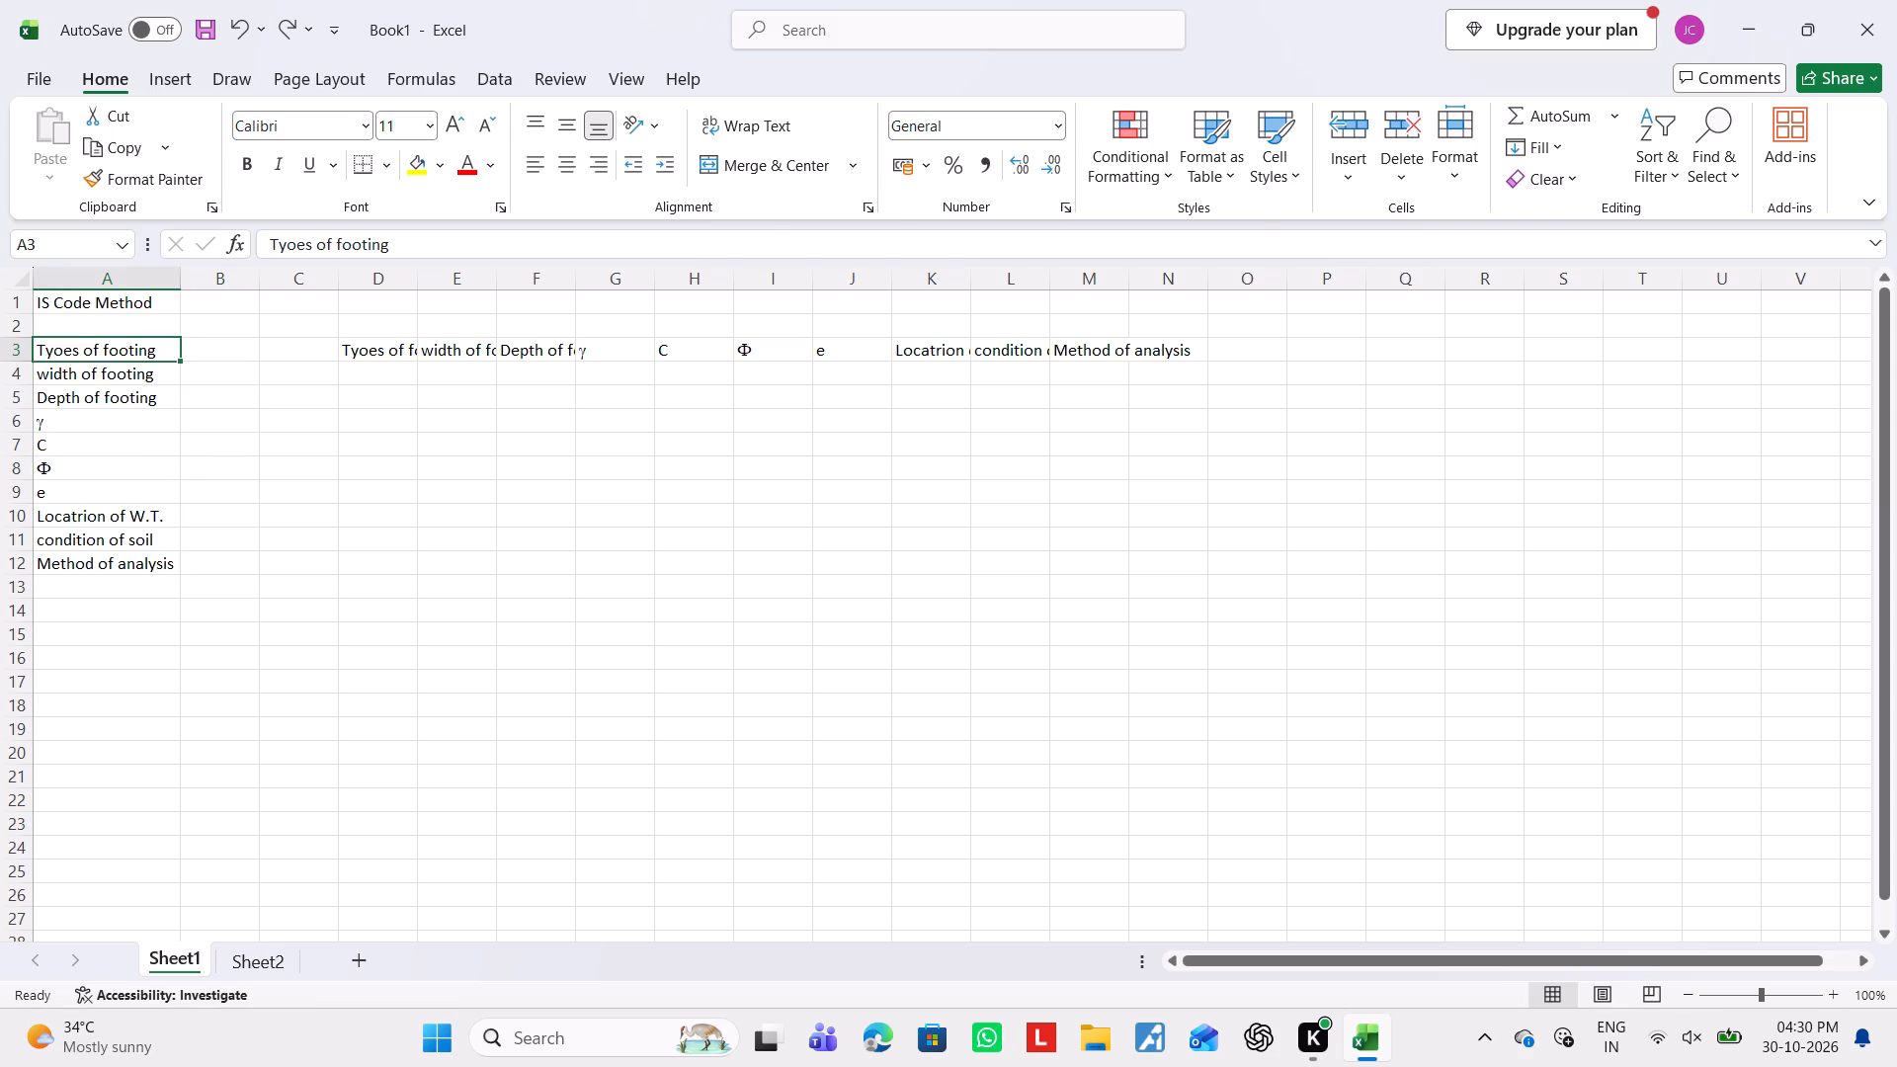
pyautogui.hotkey('shift', 'Down')
pyautogui.hotkey('shift', 'Up')
pyautogui.hotkey('shift', 'Down')
pyautogui.hotkey('shift', 'Down')
pyautogui.hotkey('shift', 'Down')
pyautogui.hotkey('shift', 'Down')
pyautogui.hotkey('shift', 'Down')
pyautogui.hotkey('shift', 'Down')
pyautogui.hotkey('shift', 'Down')
pyautogui.hotkey('shift', 'Down')
pyautogui.hotkey('shift', 'Down')
pyautogui.hotkey('shift', 'Down')
pyautogui.hotkey('shift', 'Down')
pyautogui.hotkey('shift', 'Down')
pyautogui.hotkey('shift', 'Up')
pyautogui.hotkey('shift', 'Up')
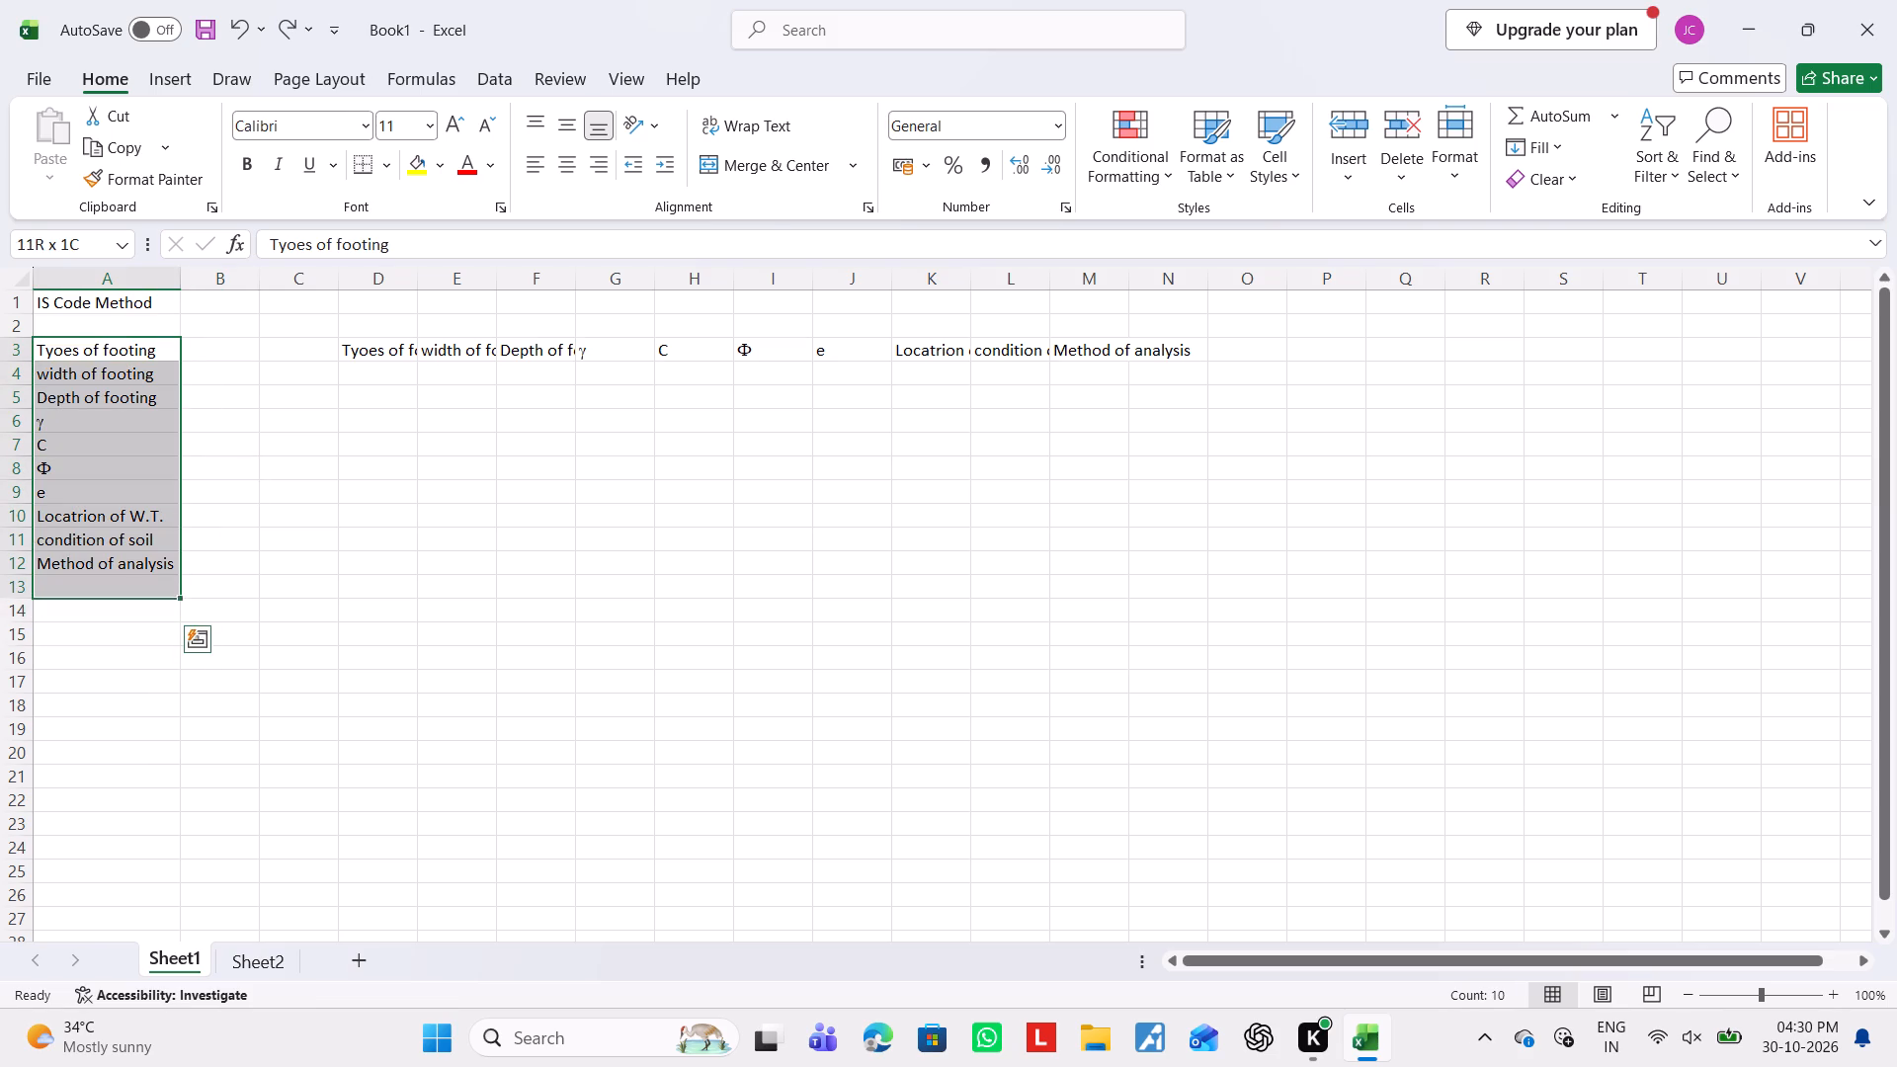
pyautogui.hotkey('shift', 'Up')
pyautogui.press('BackSpace')
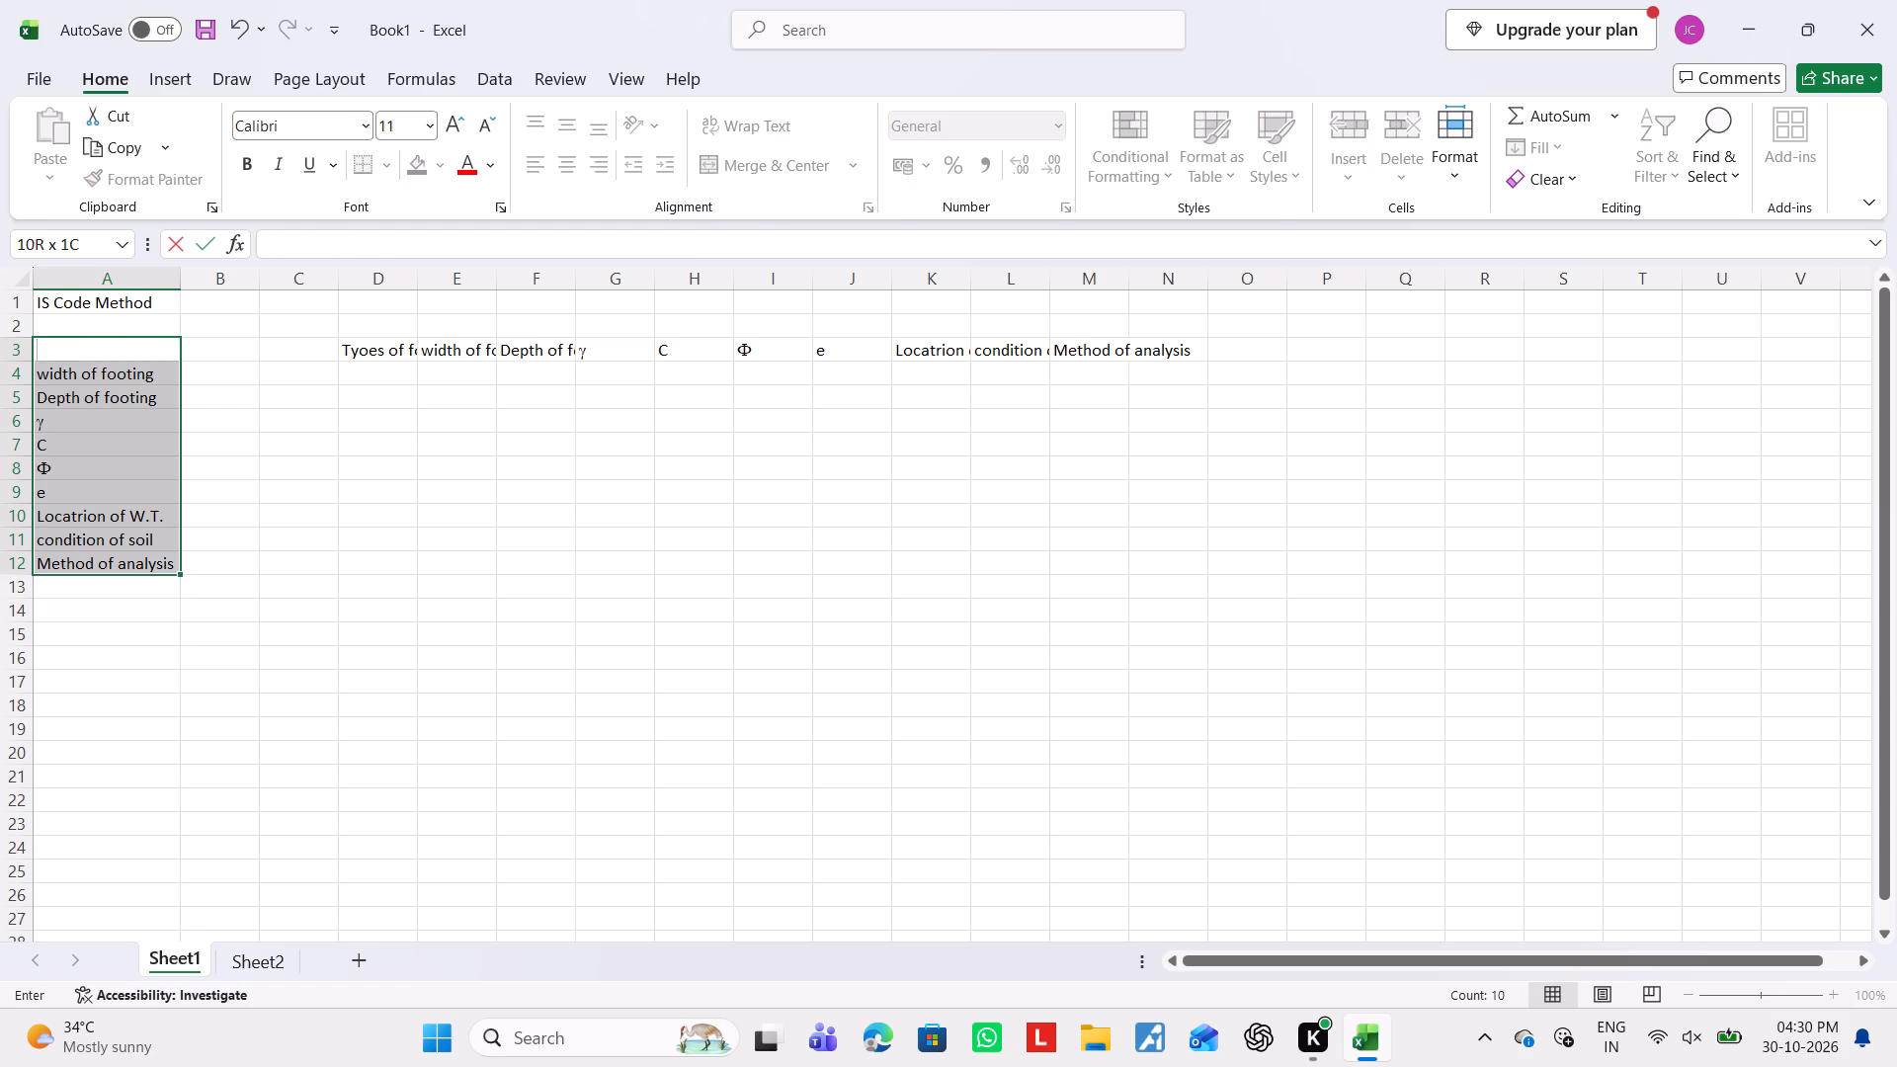
pyautogui.press('Delete')
pyautogui.press('Delete')
pyautogui.moveTo(142, 501); pyautogui.dragTo(137, 486)
pyautogui.moveTo(97, 372); pyautogui.dragTo(102, 624)
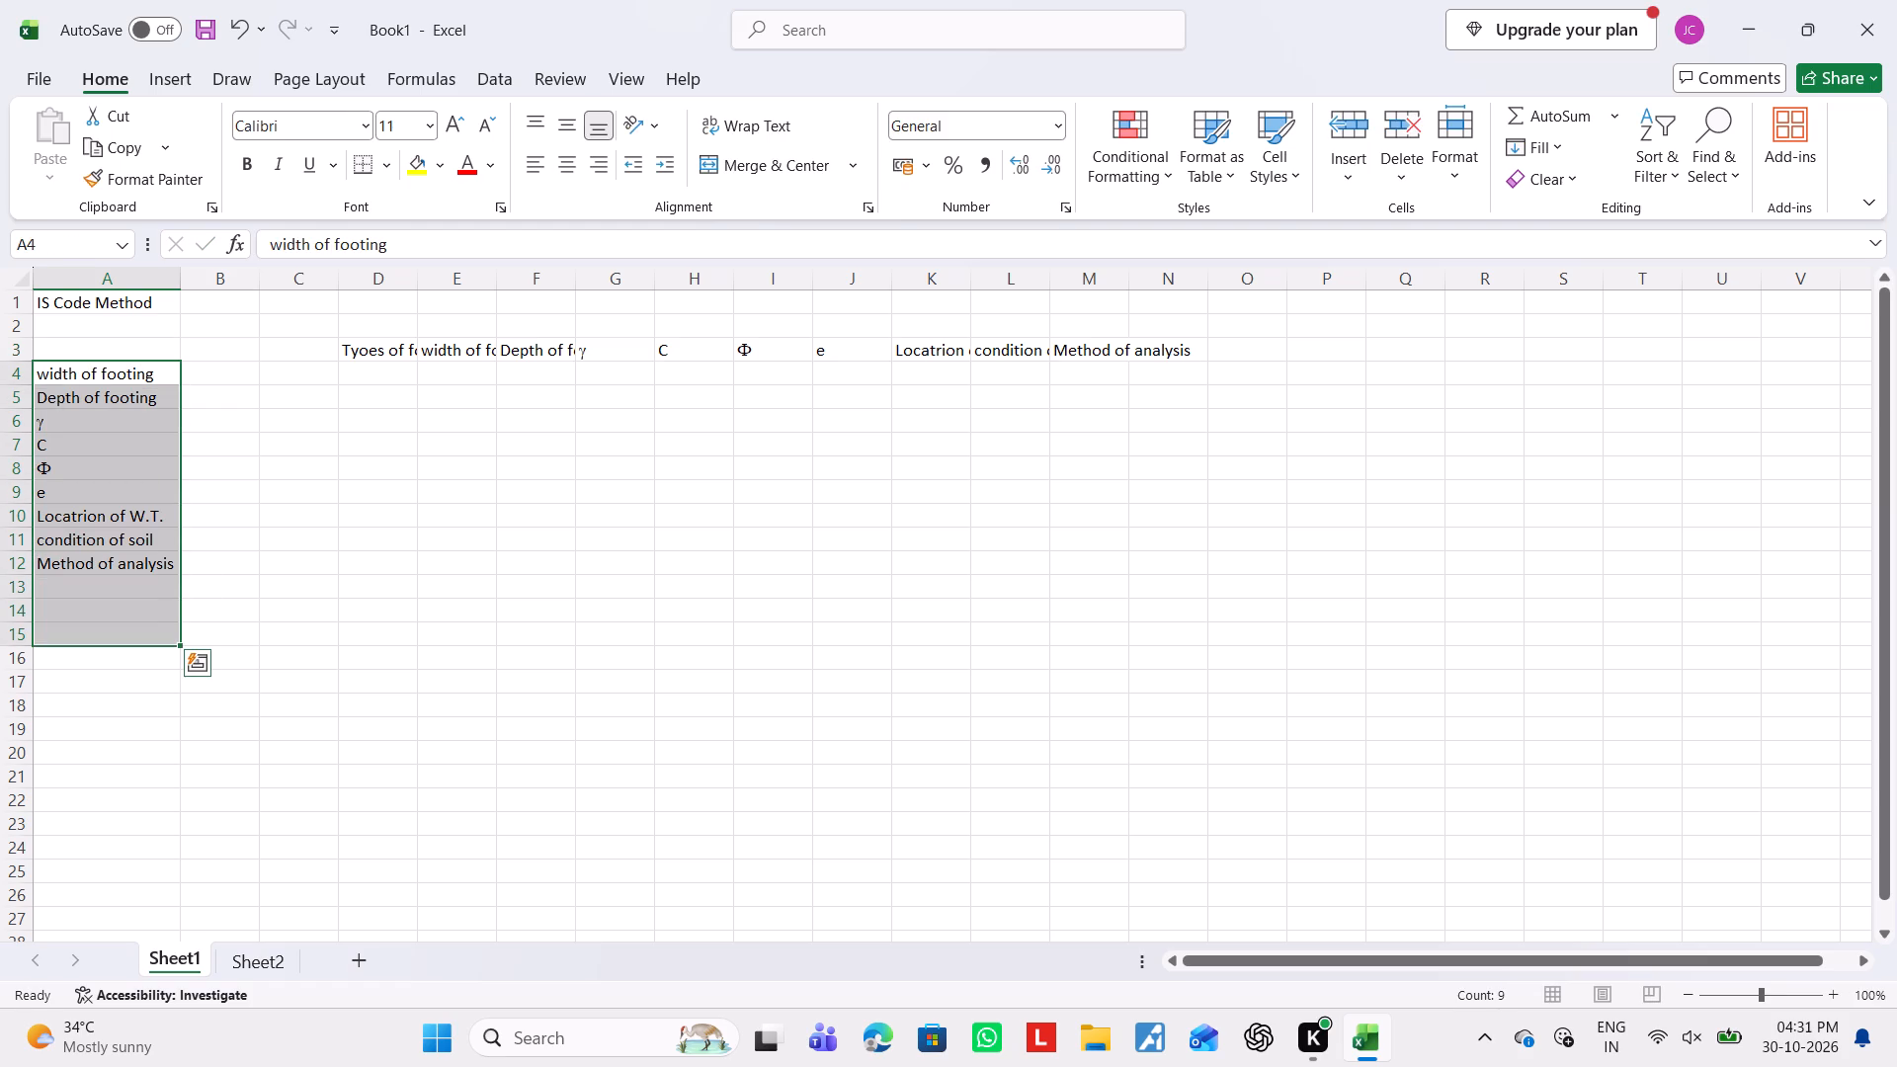
pyautogui.press('Delete')
pyautogui.press('Delete')
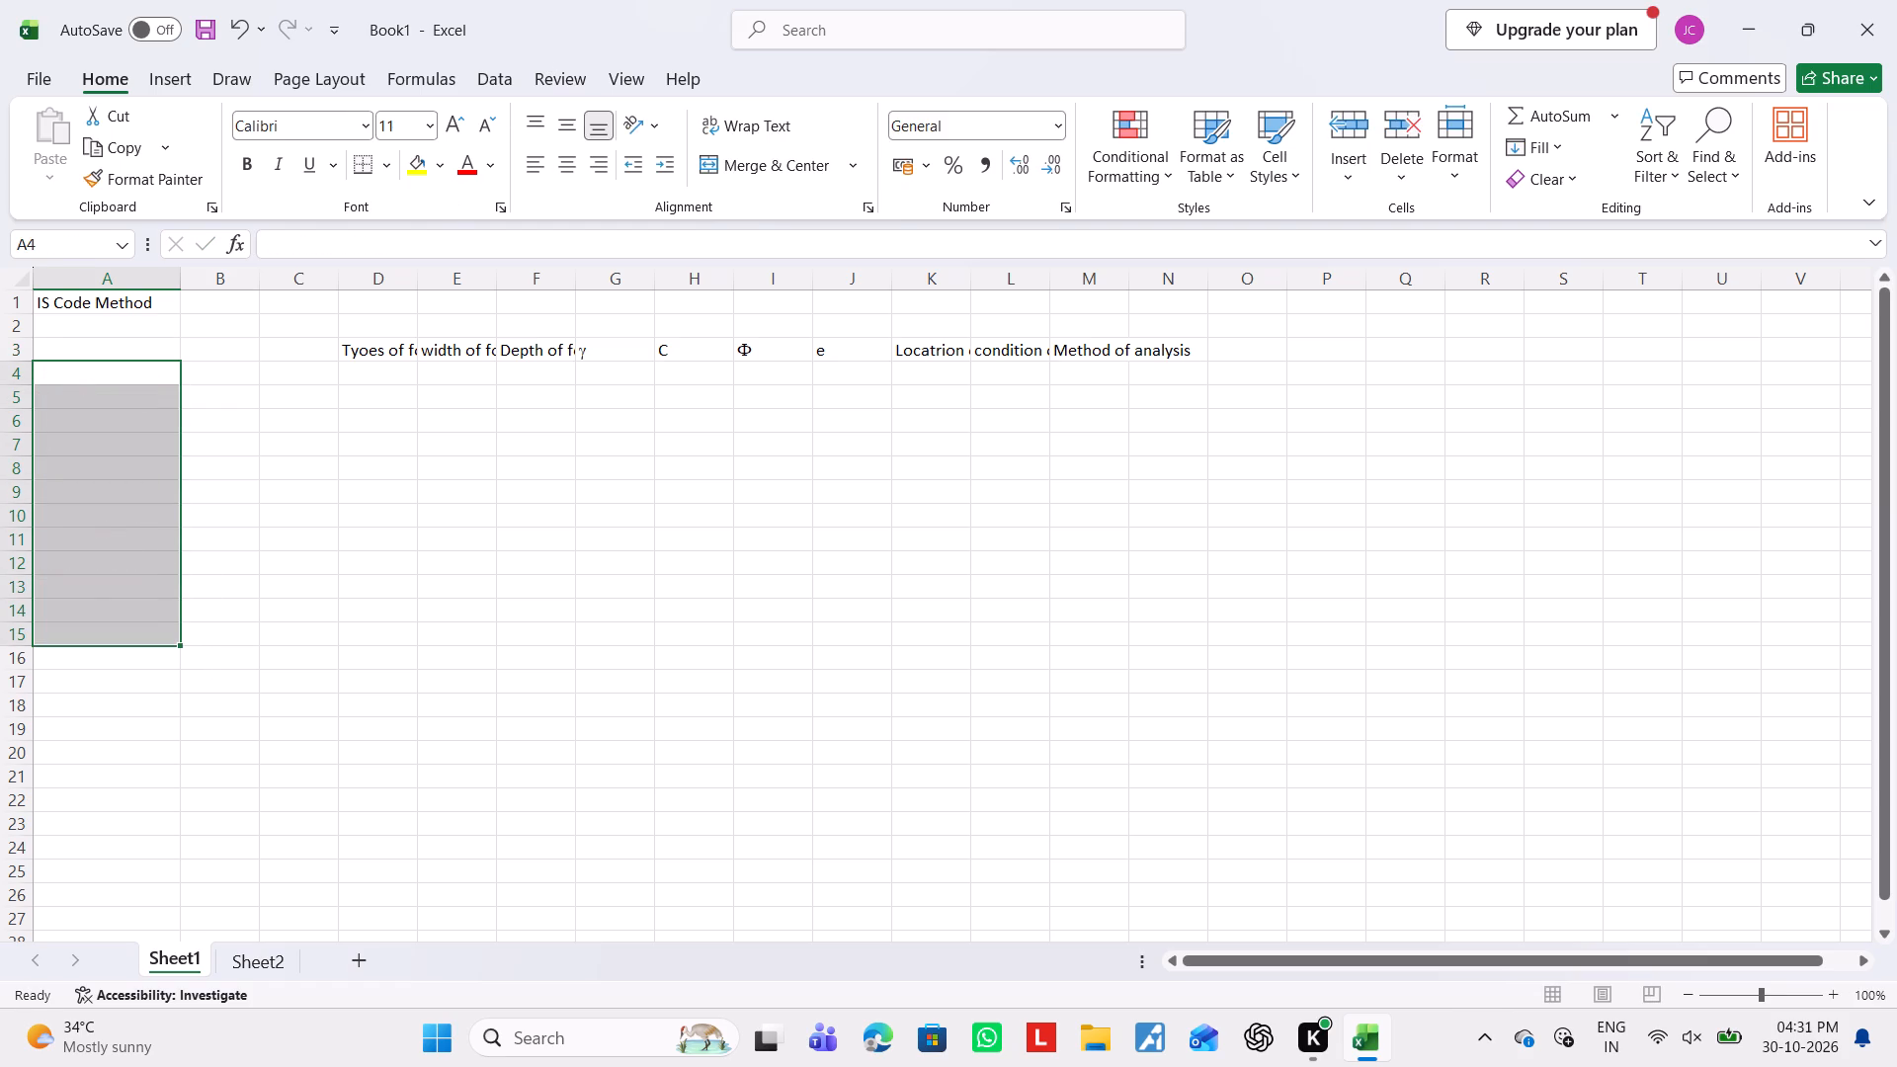
# AutoFit columns D, E, F, K, L and M to their row 3 labels, keeping the symbol columns G to J at default width.
pyautogui.doubleClick(416, 275)
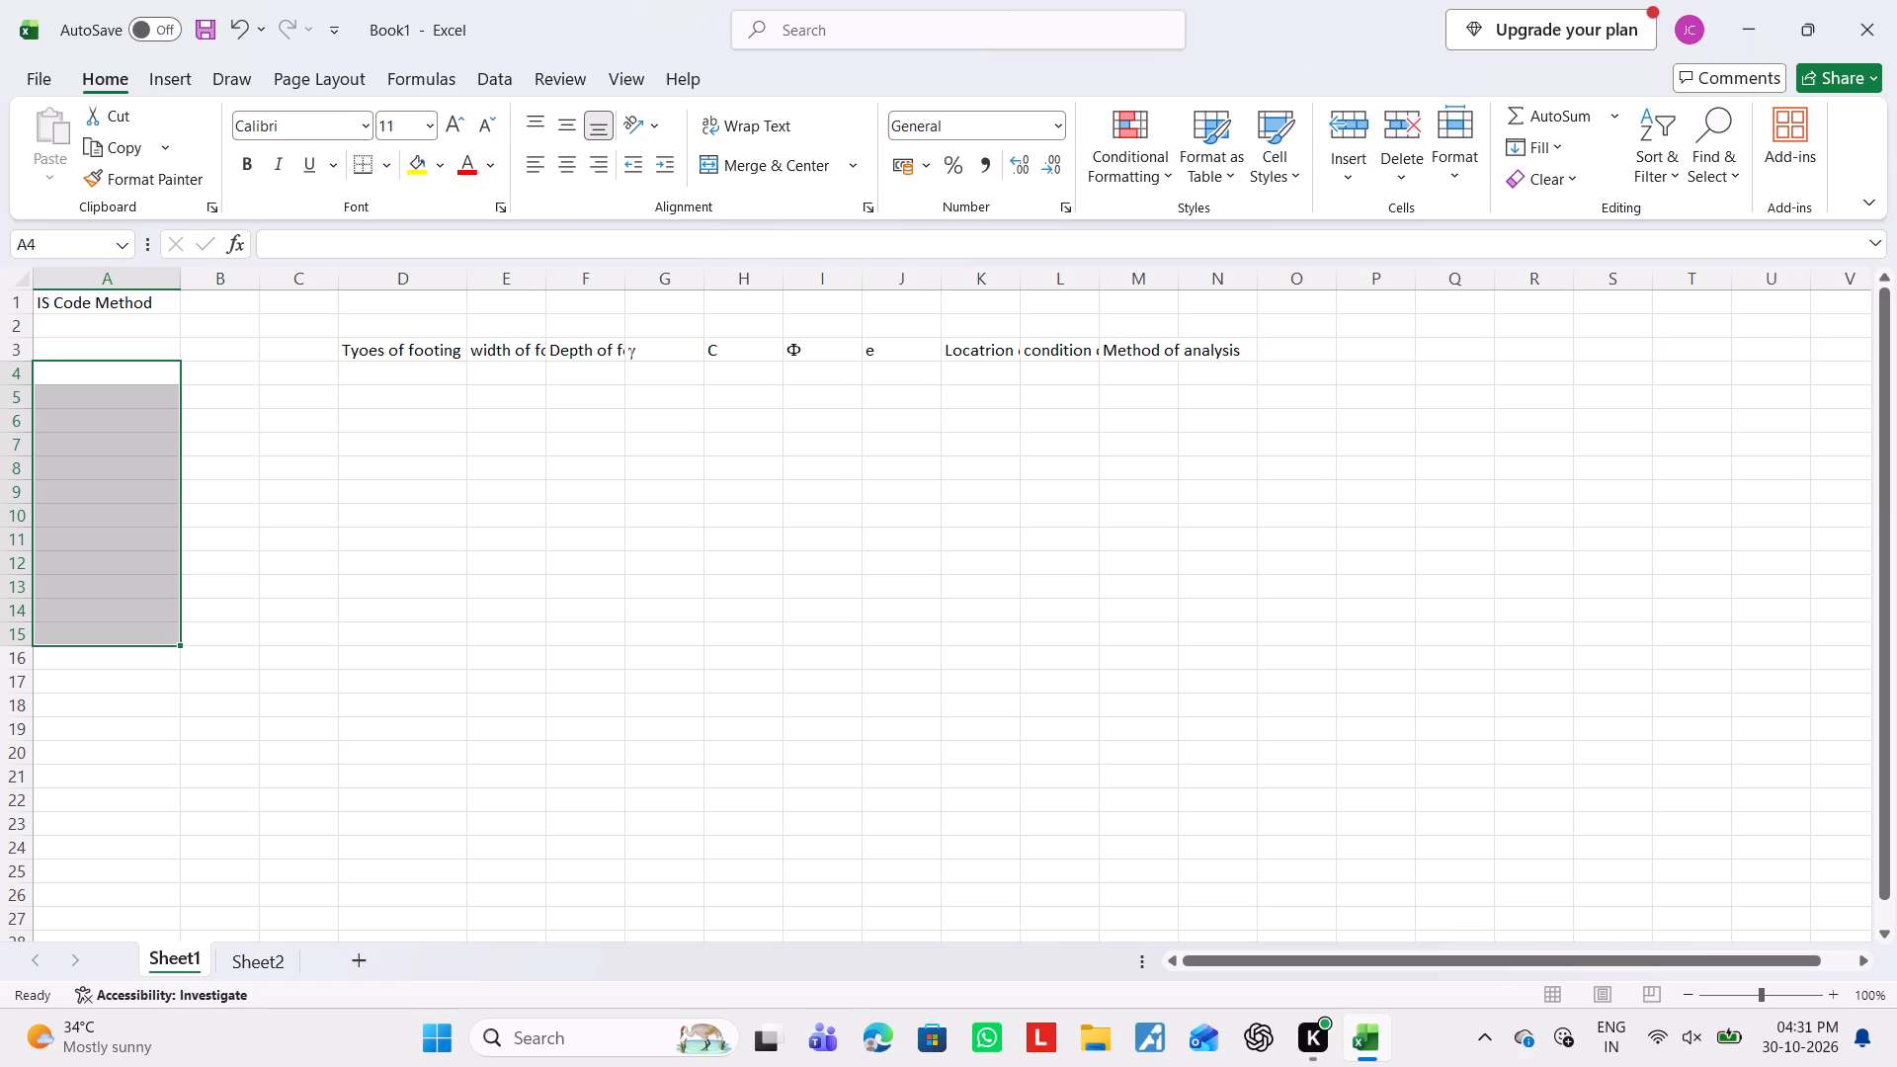
pyautogui.doubleClick(549, 276)
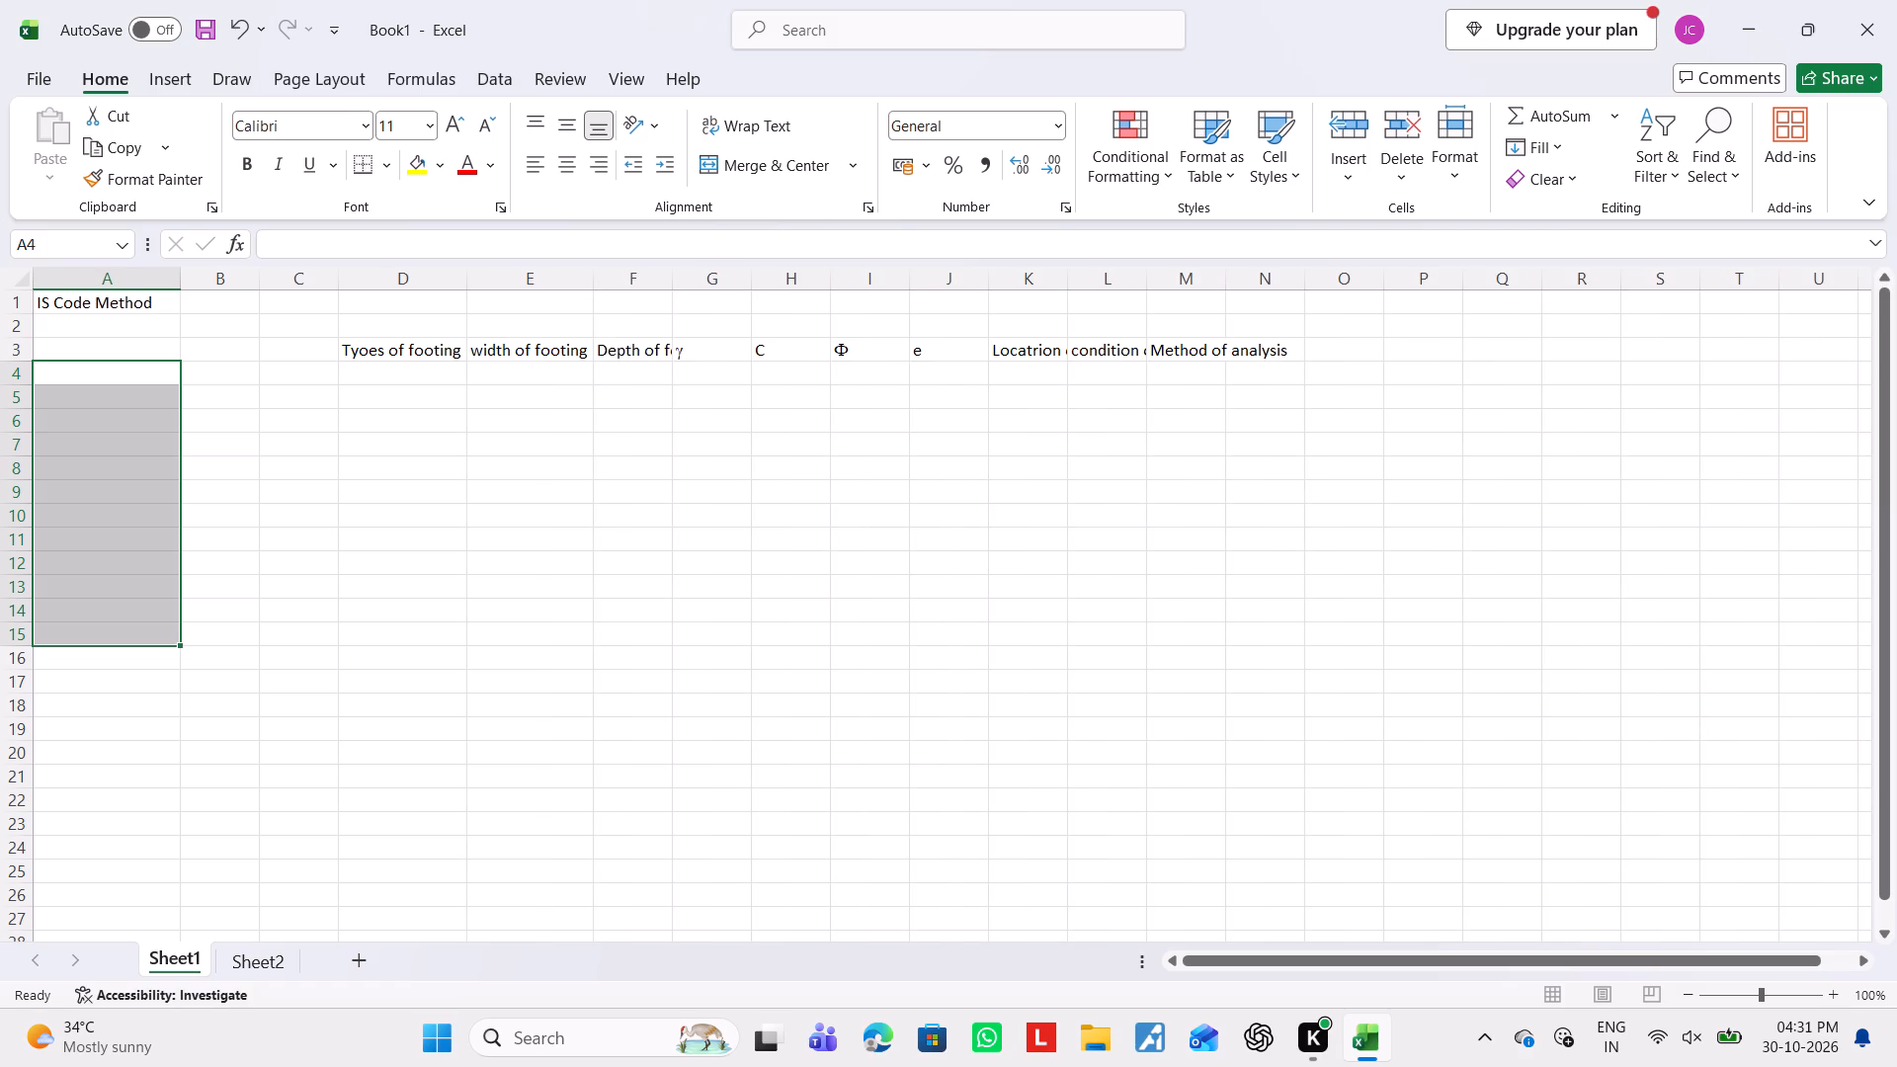
pyautogui.doubleClick(671, 274)
pyautogui.doubleClick(801, 280)
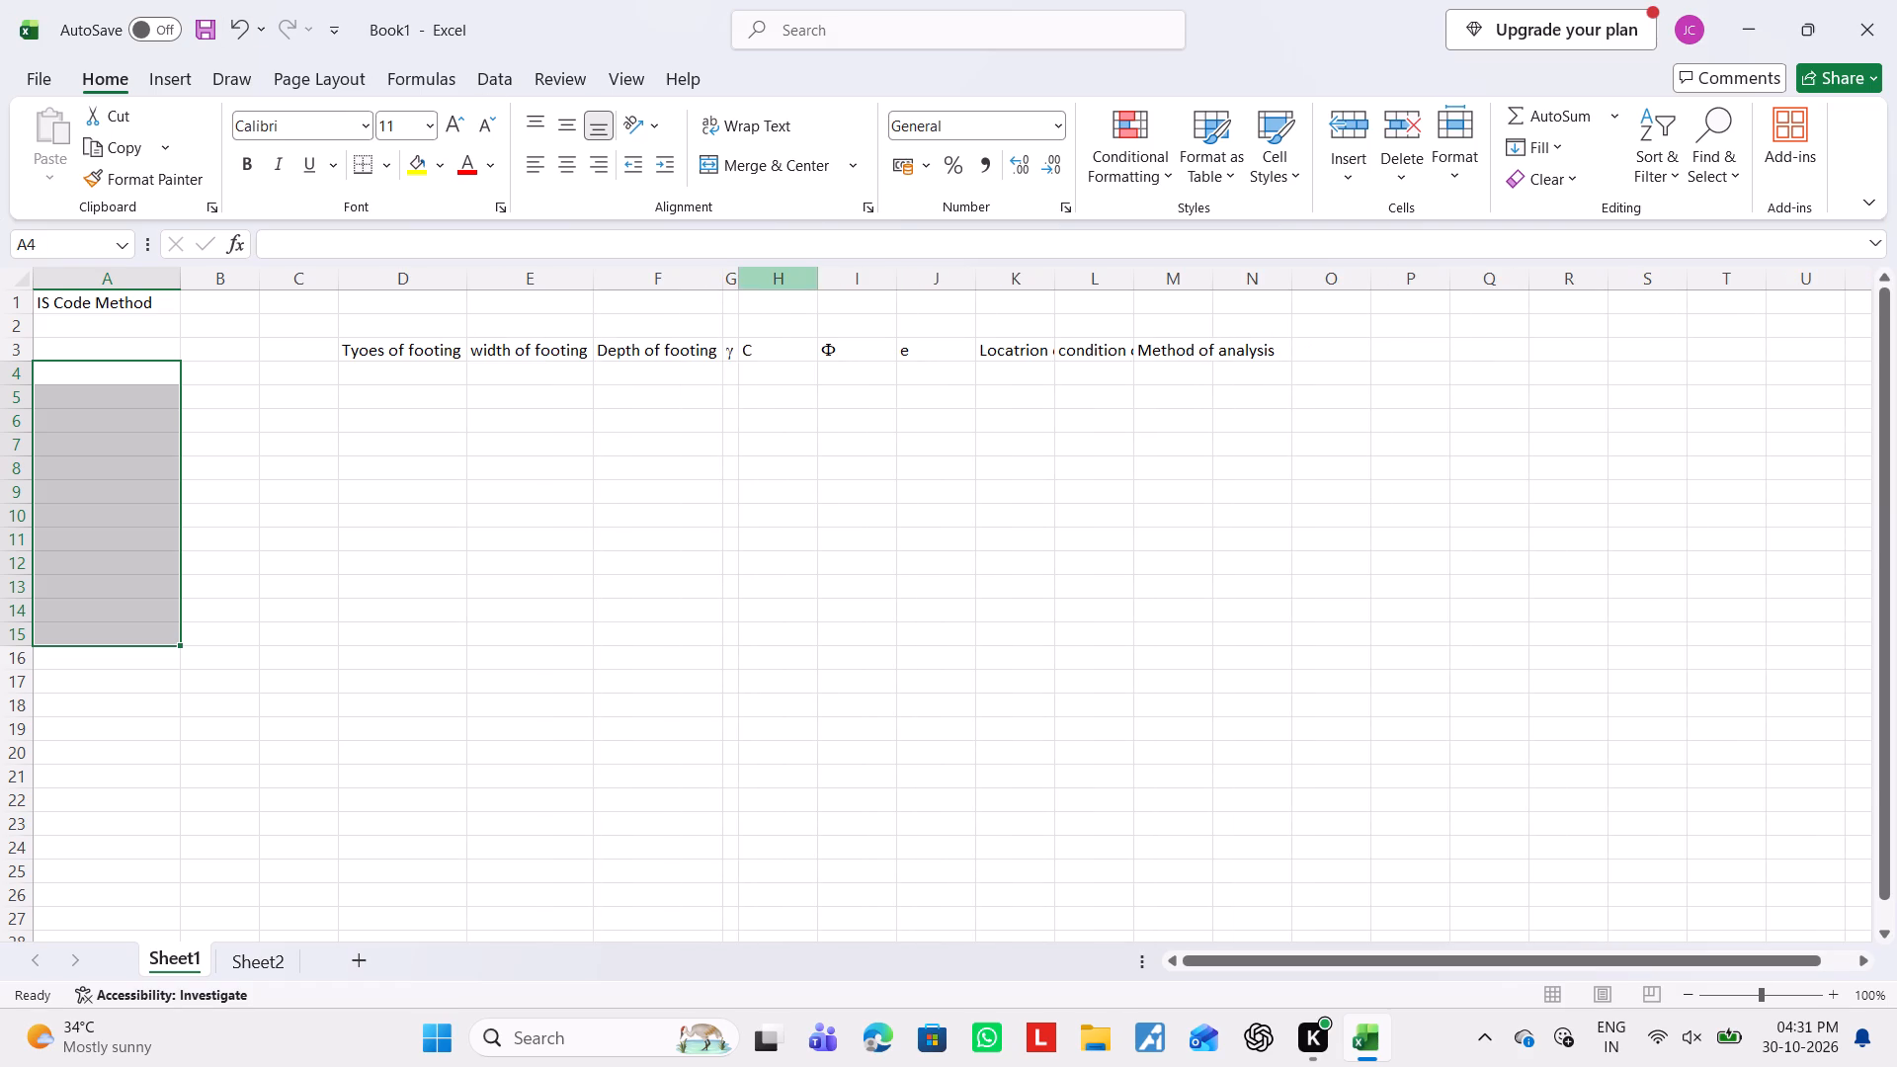
pyautogui.hotkey('ctrl', 'z')
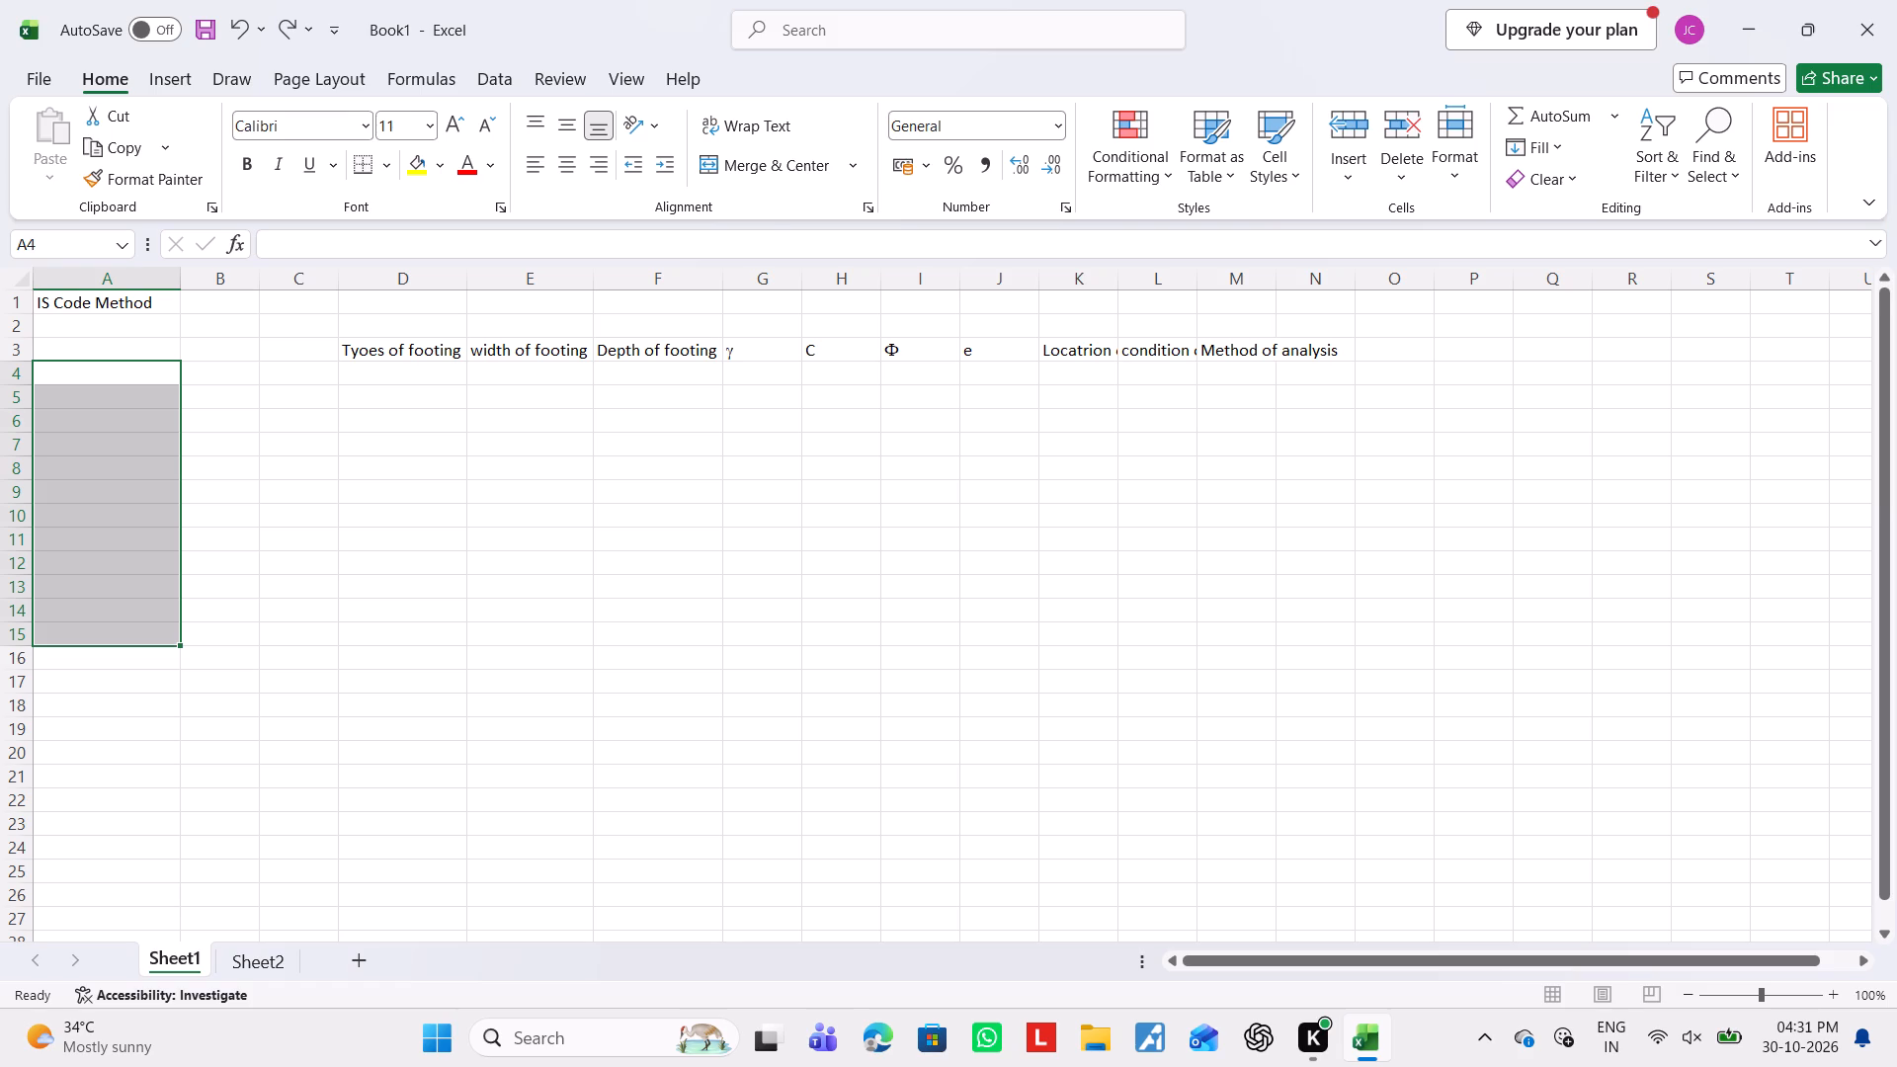
pyautogui.doubleClick(1122, 277)
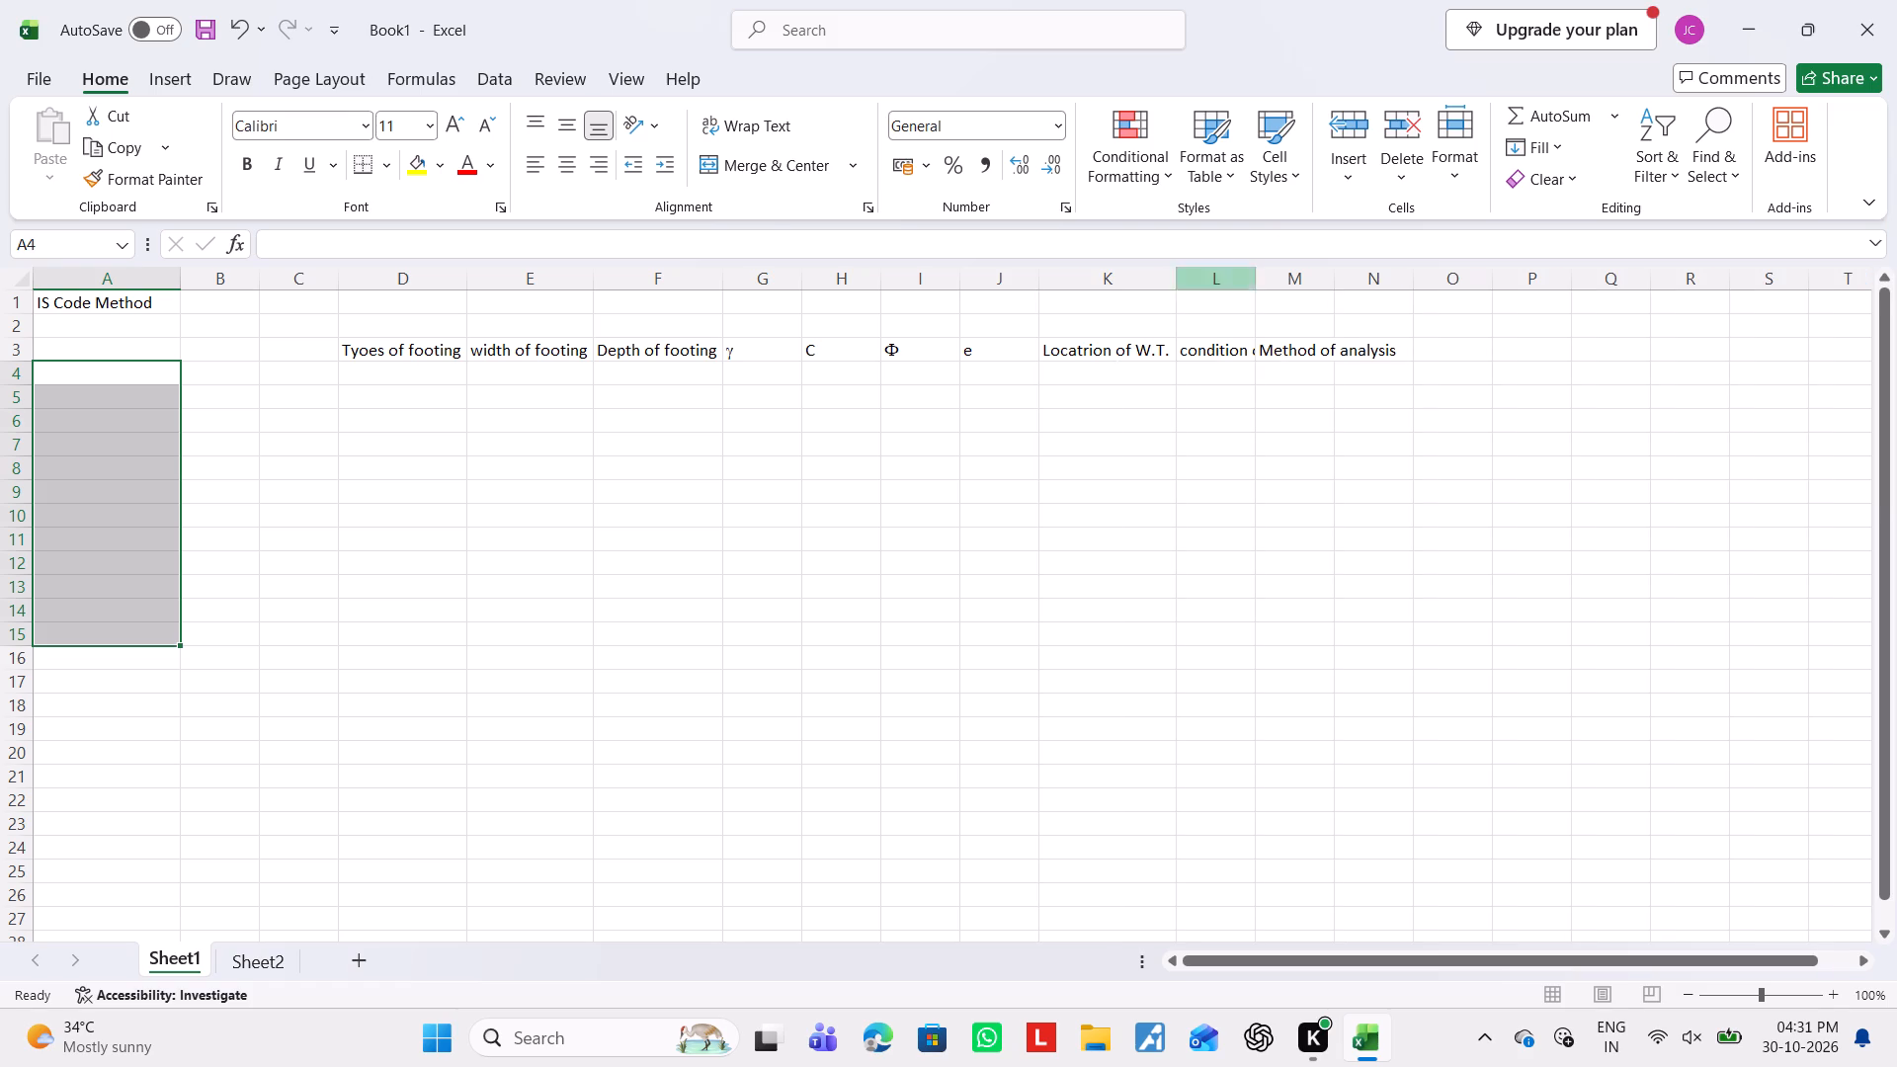
pyautogui.doubleClick(1258, 273)
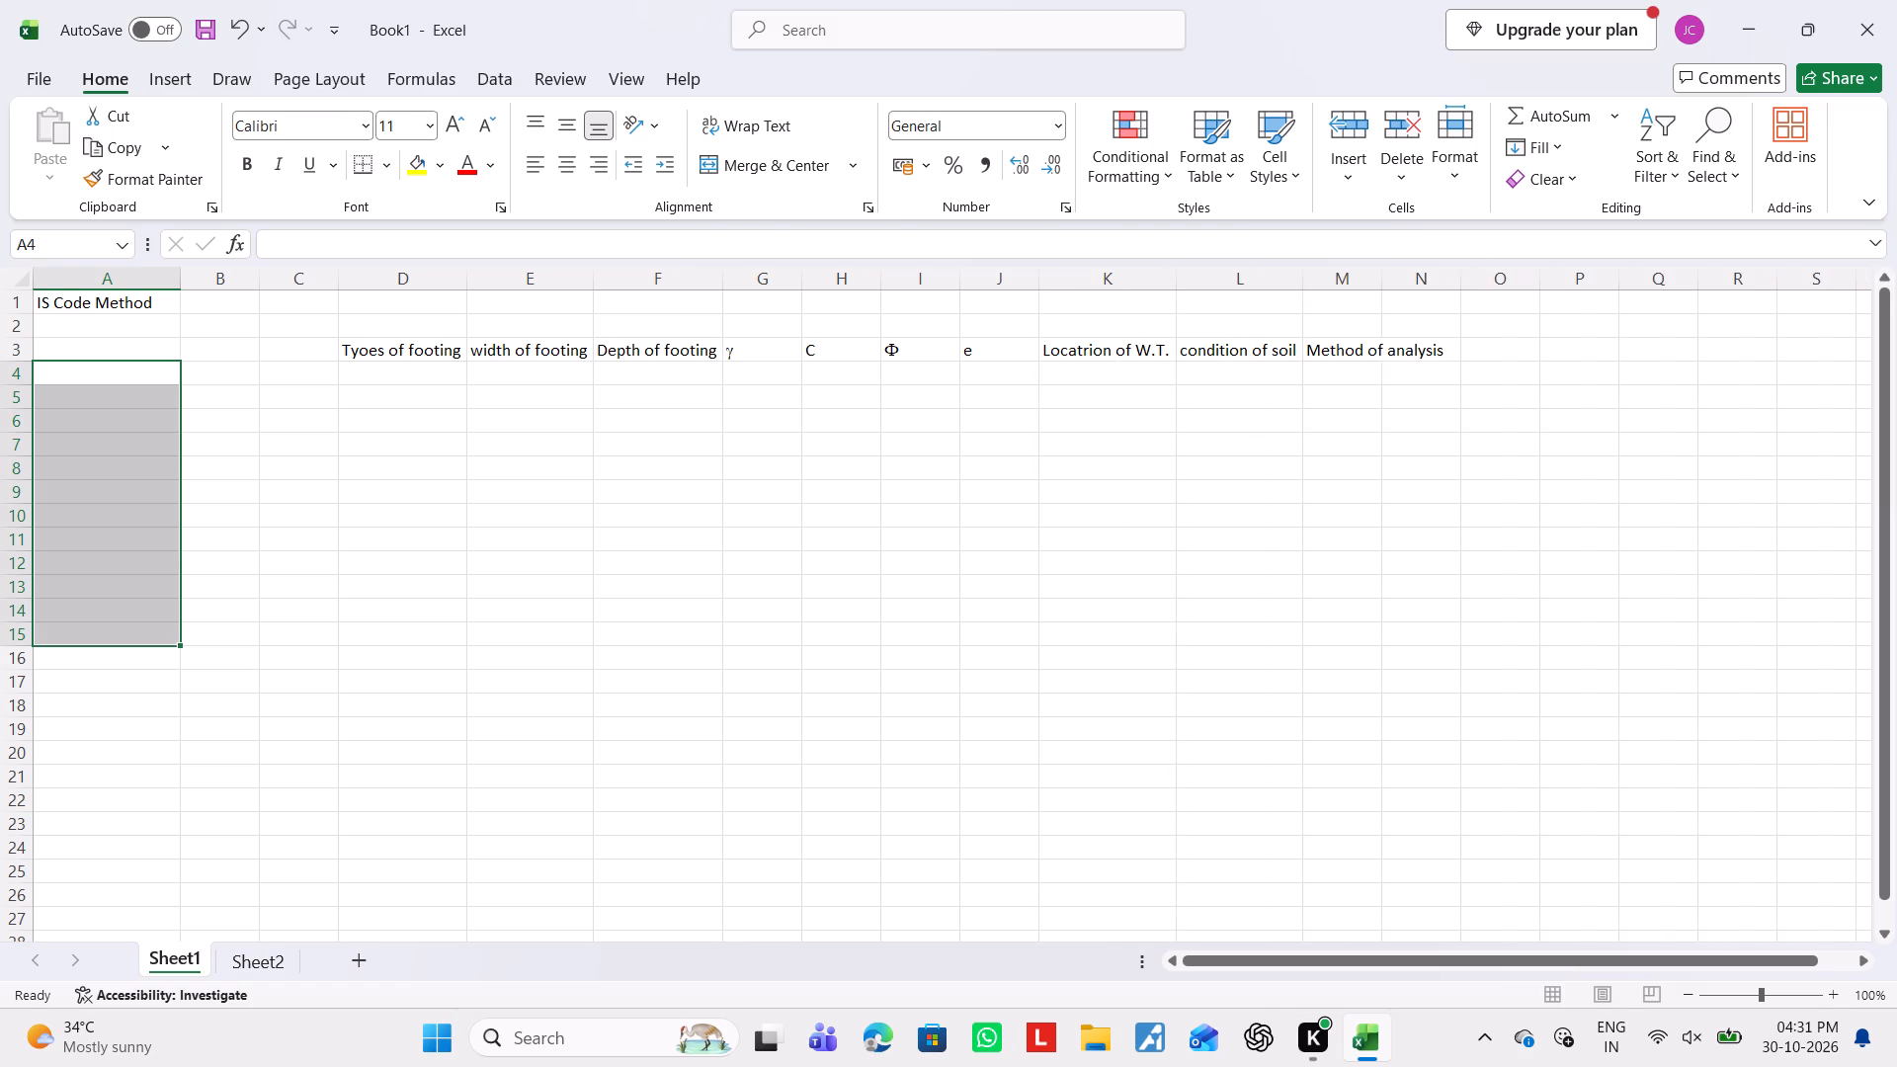
pyautogui.doubleClick(1306, 279)
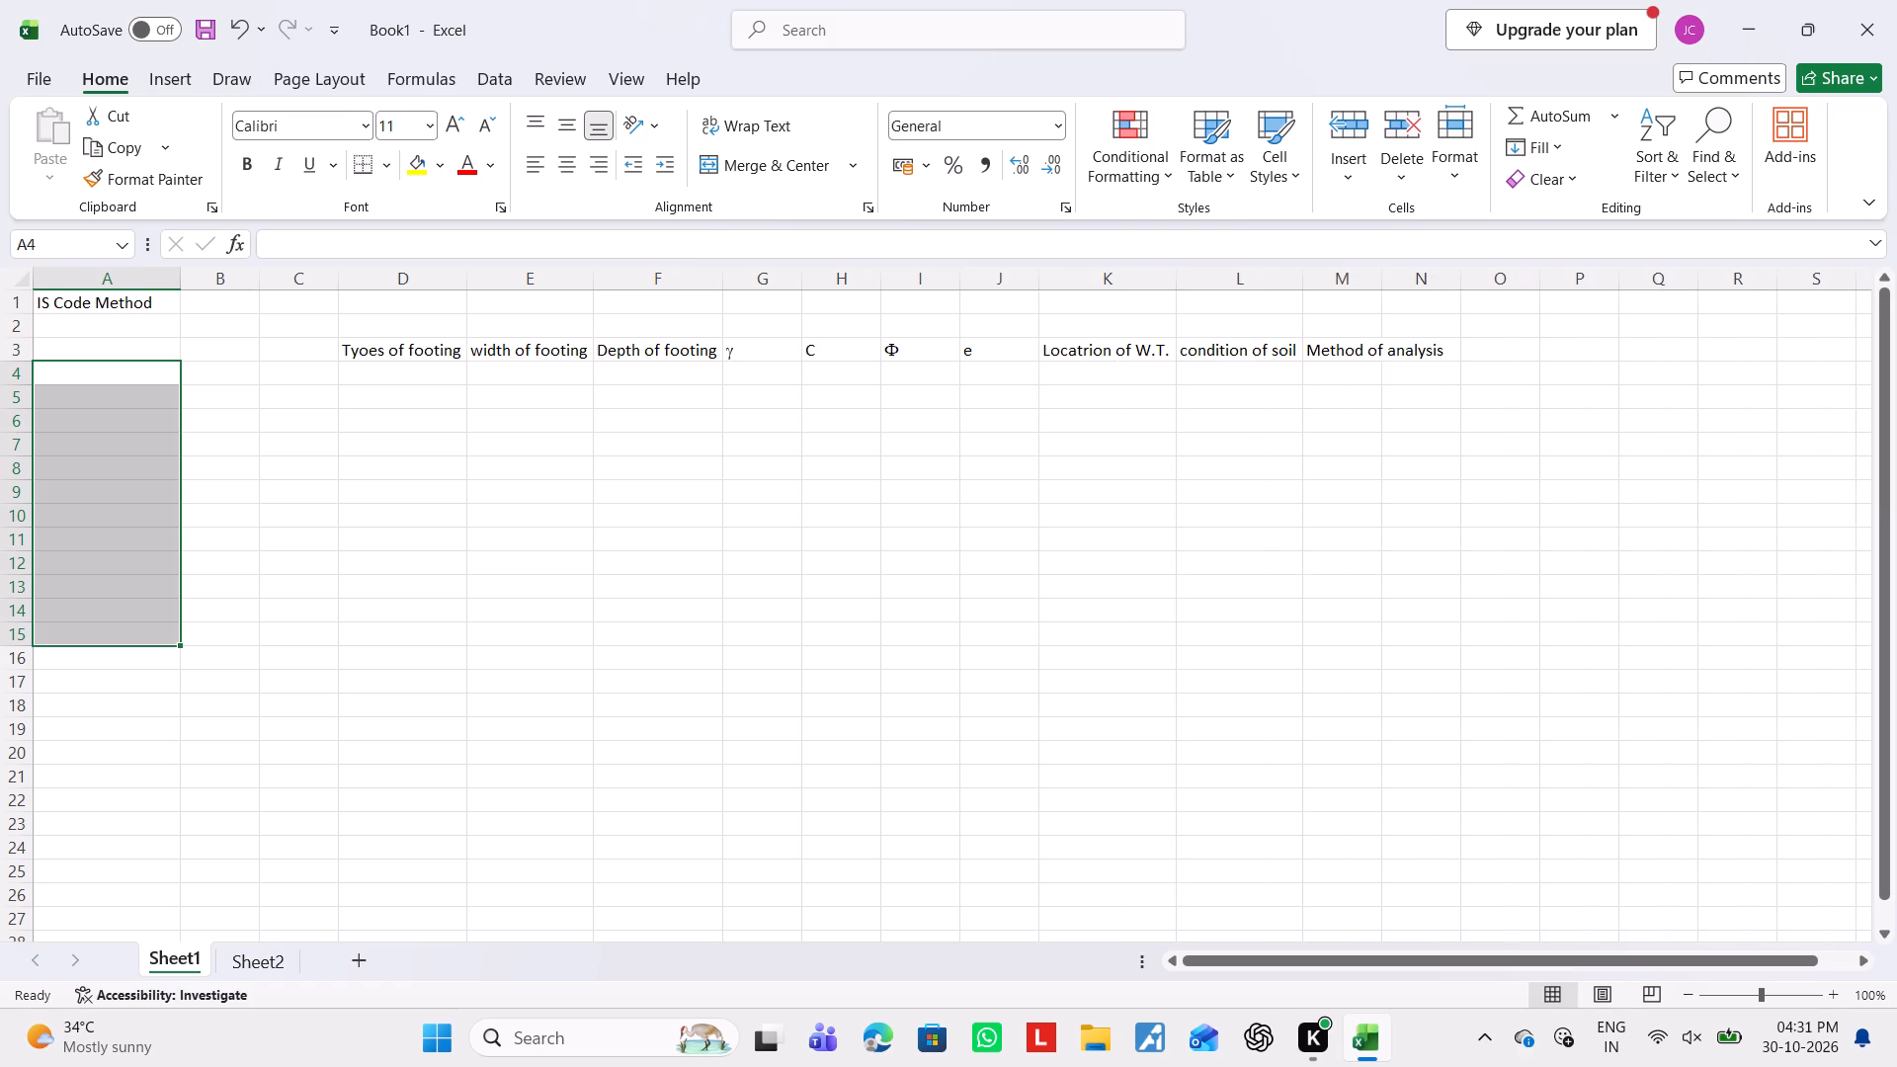
pyautogui.doubleClick(1383, 275)
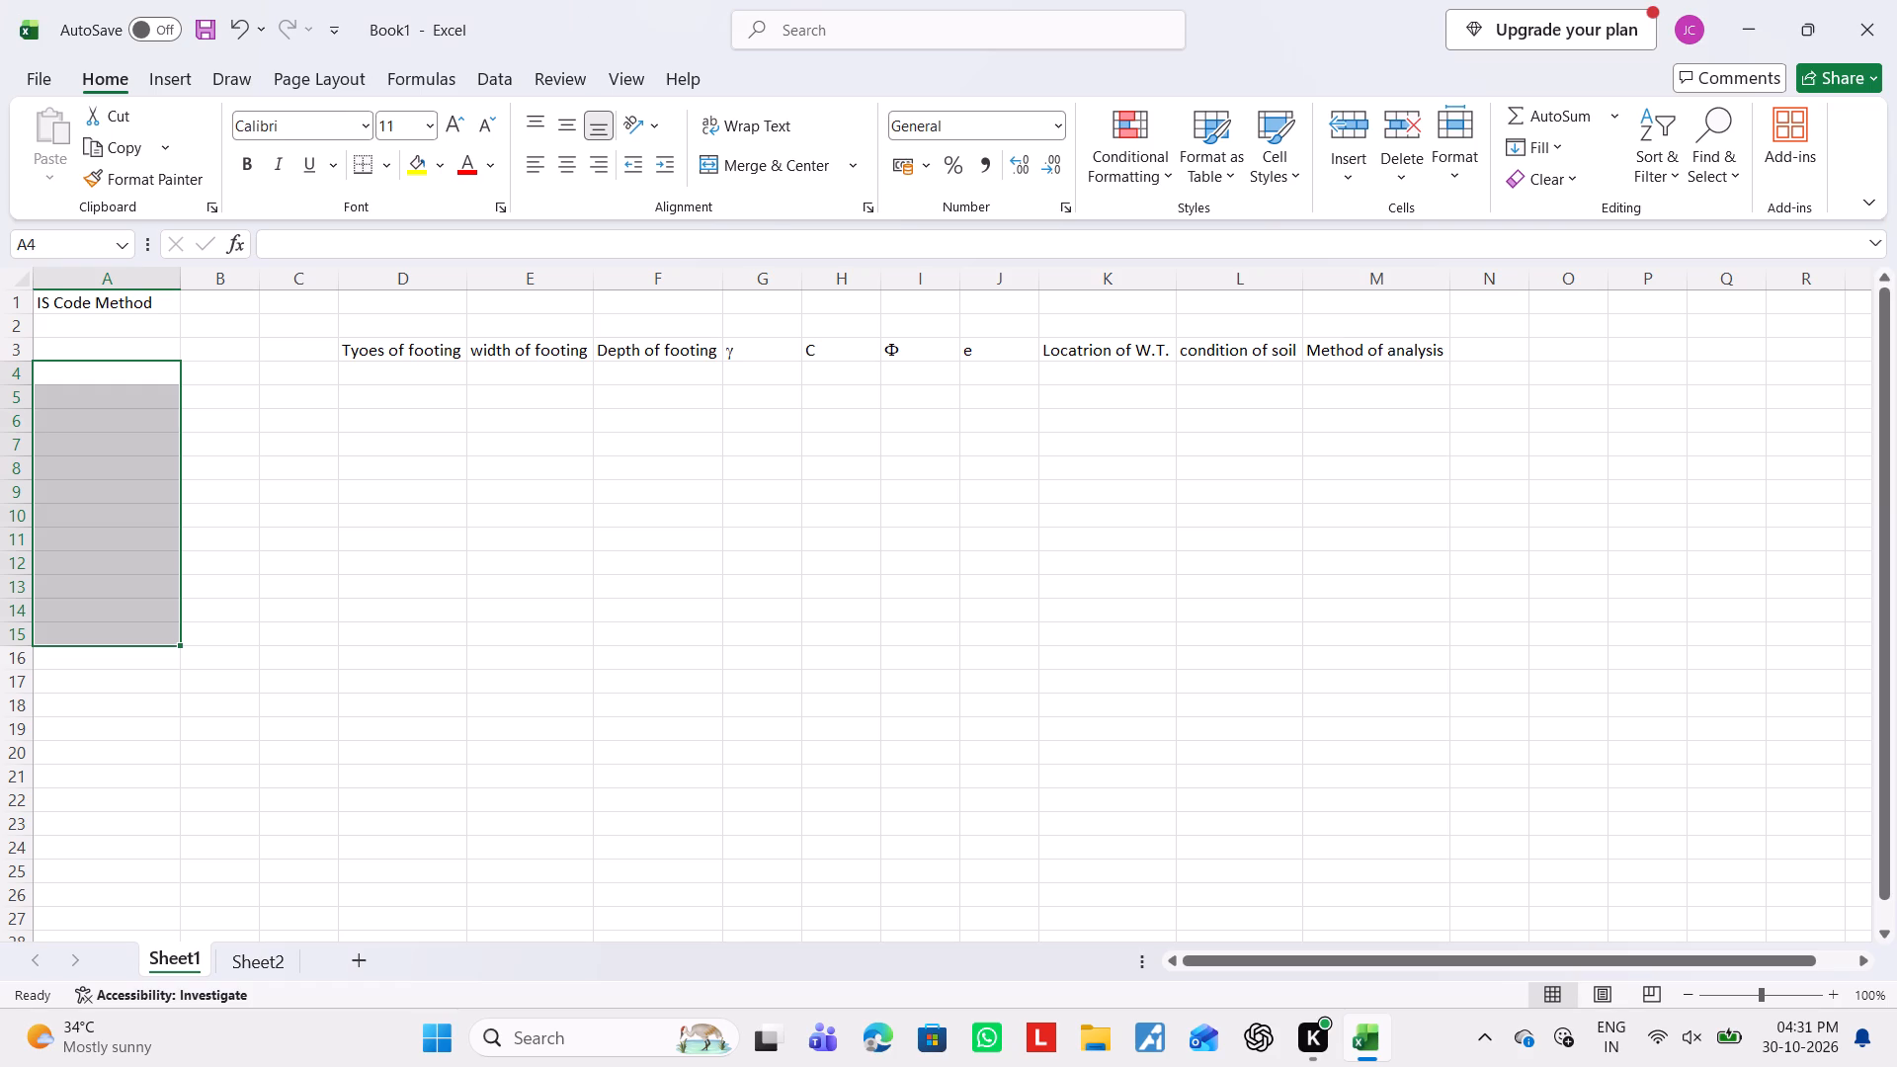
# Enter the column header "Sc" with a subscript c in cell G9 of Sheet2, beside the shape header.
pyautogui.click(254, 972)
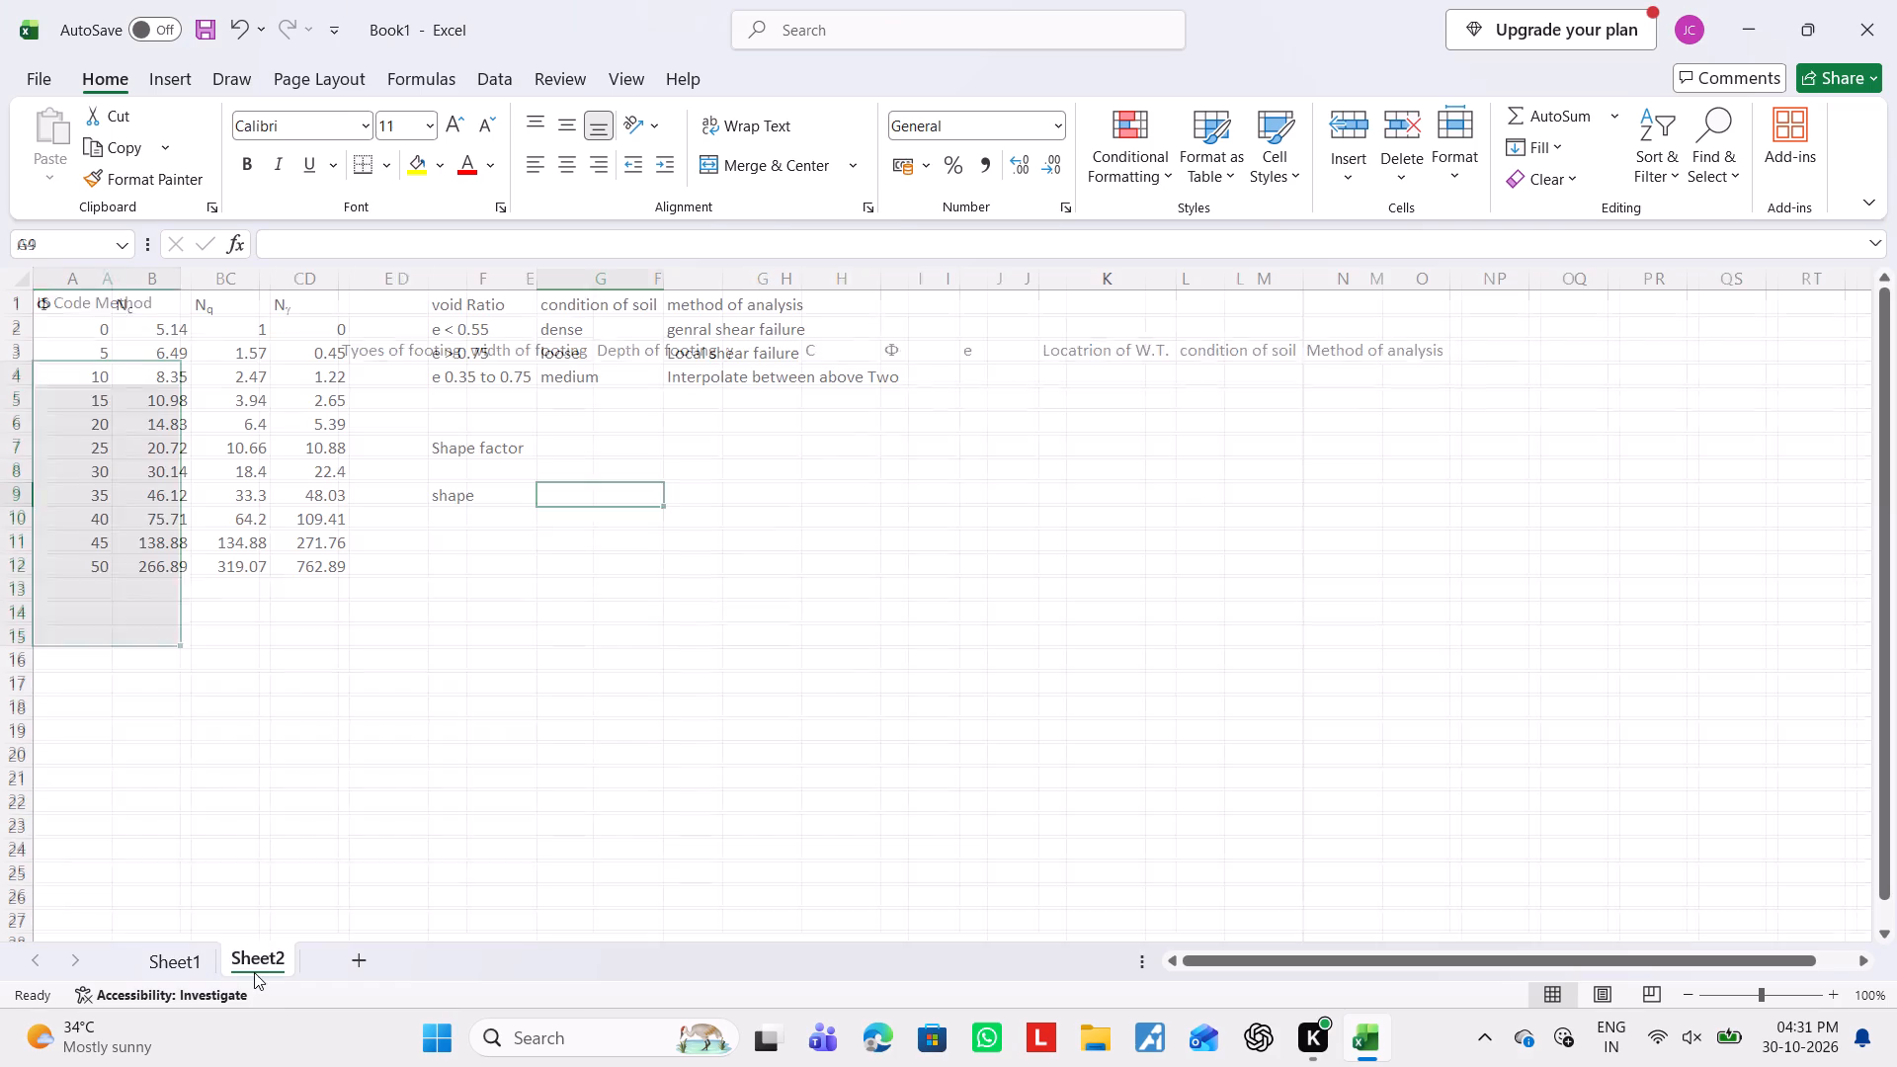
pyautogui.click(594, 440)
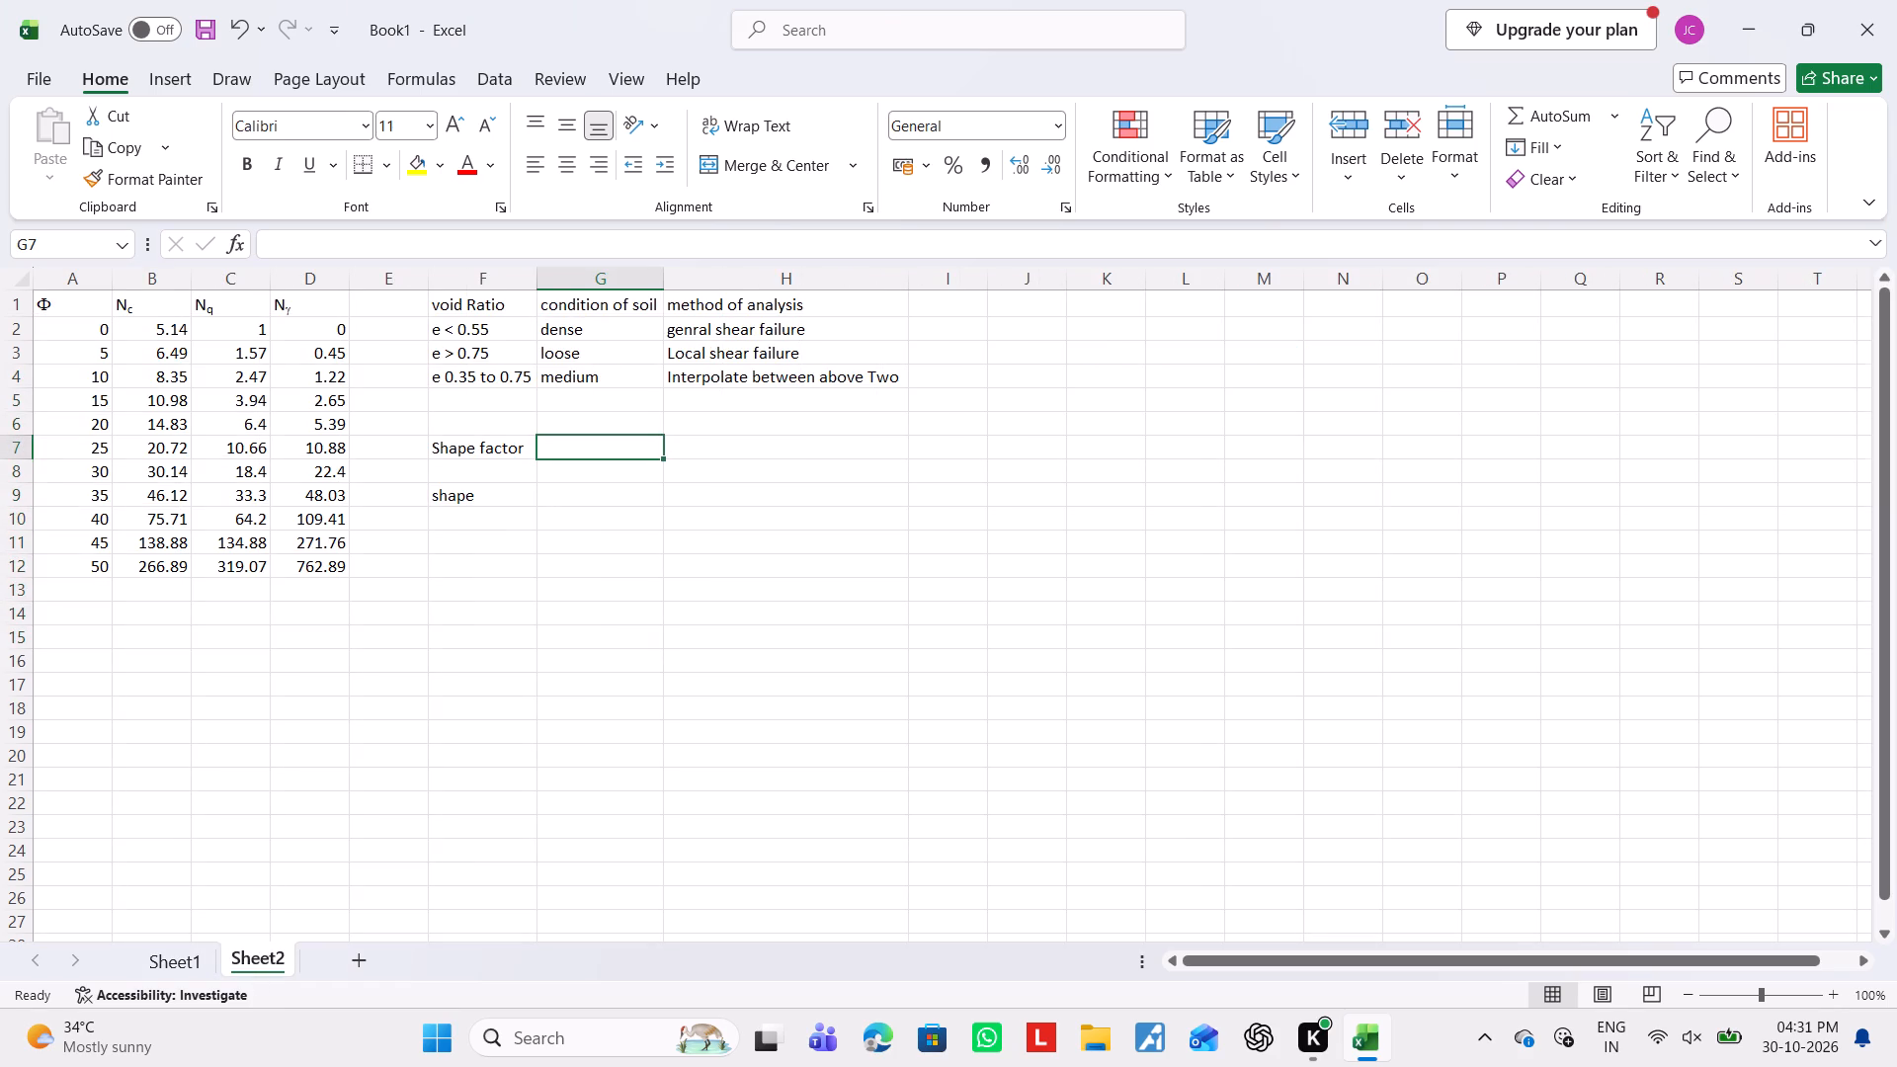
pyautogui.click(603, 494)
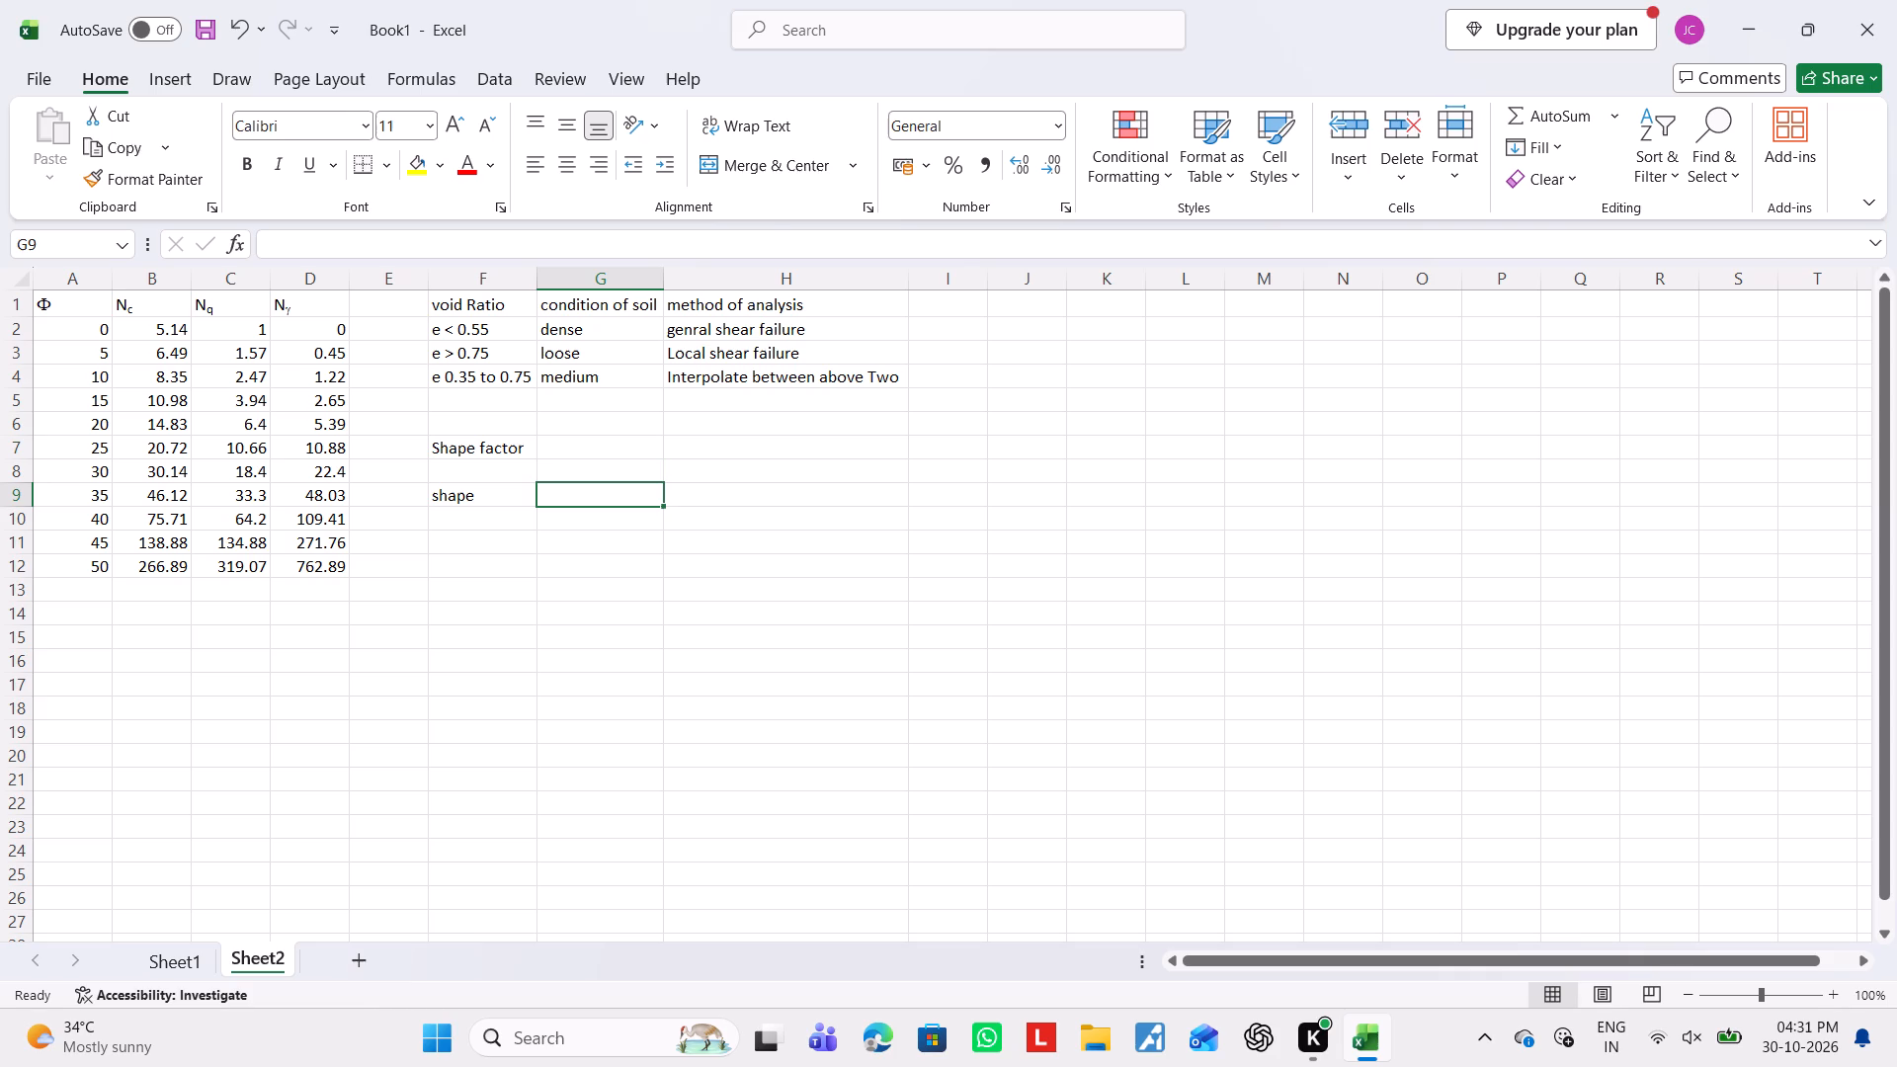
pyautogui.press('s')
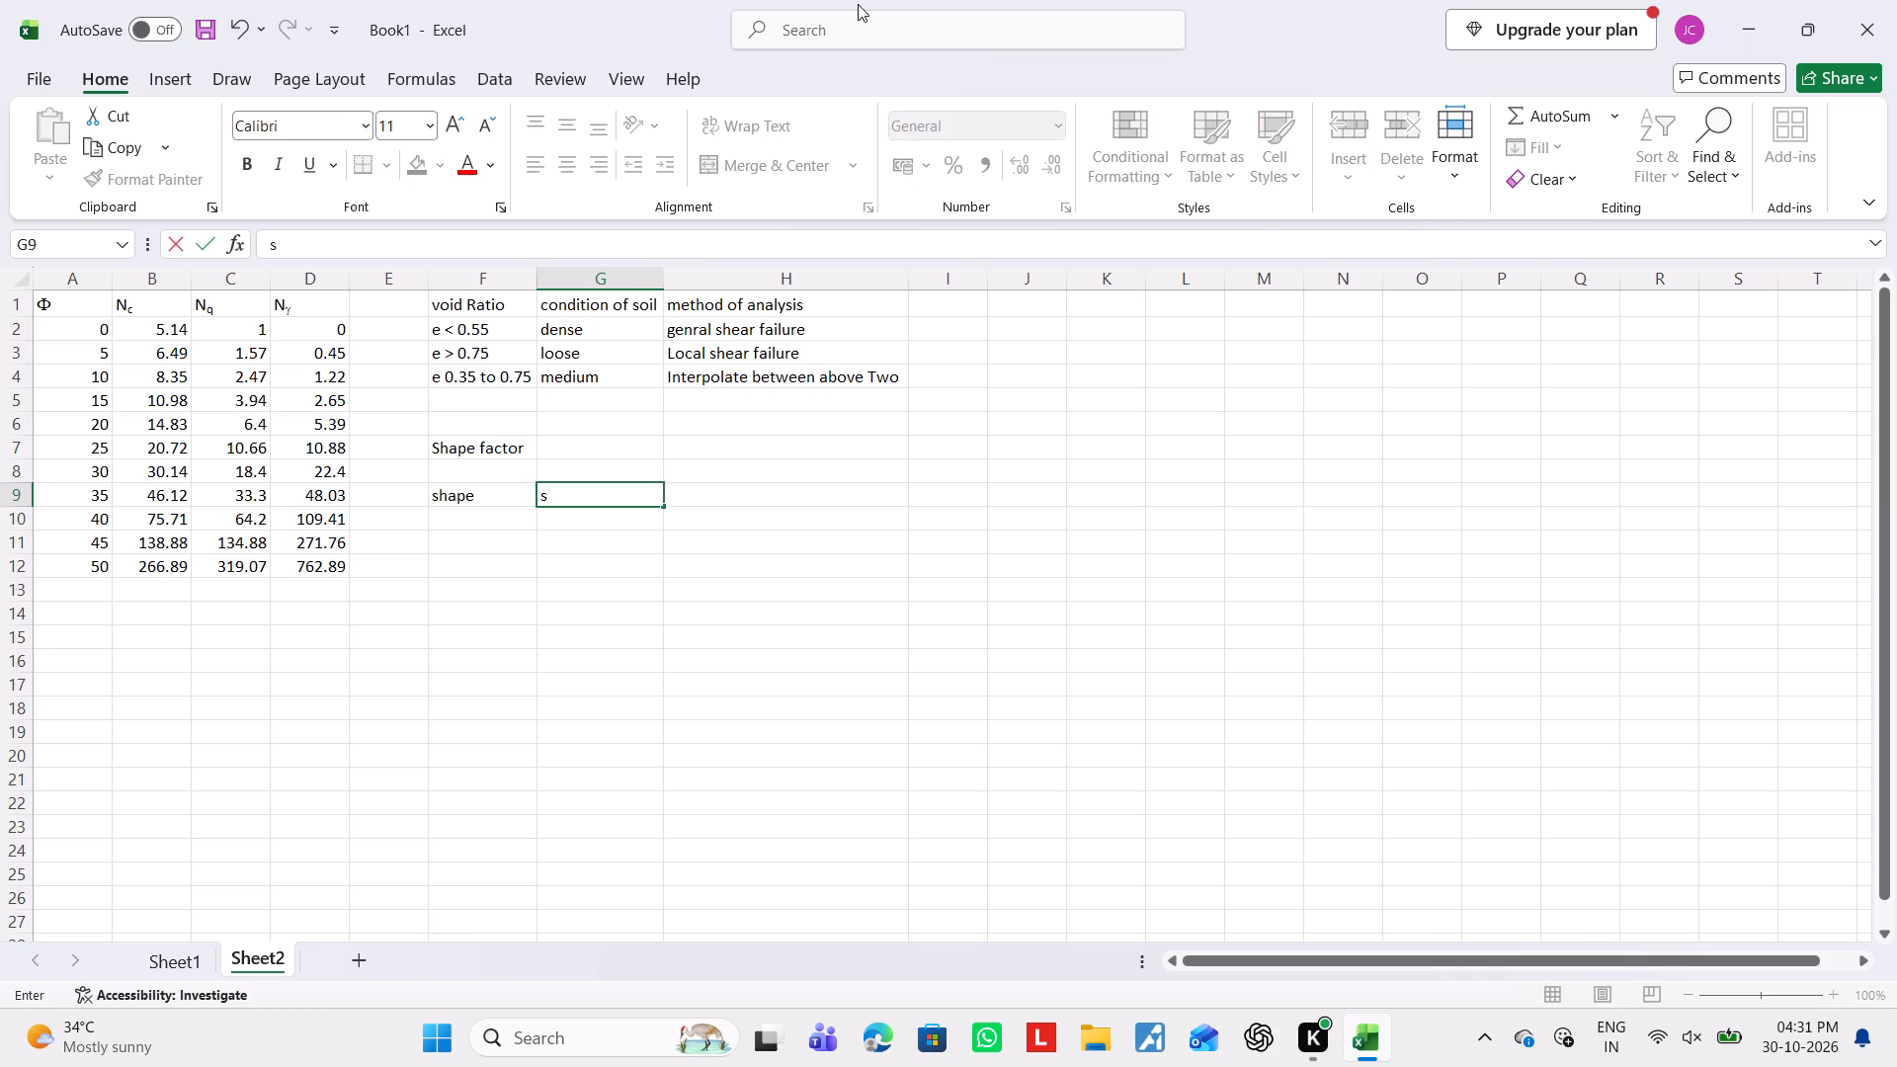
pyautogui.press('BackSpace')
pyautogui.hotkey('shift', 's')
pyautogui.click(815, 17)
pyautogui.click(825, 34)
pyautogui.click(823, 107)
pyautogui.press('c')
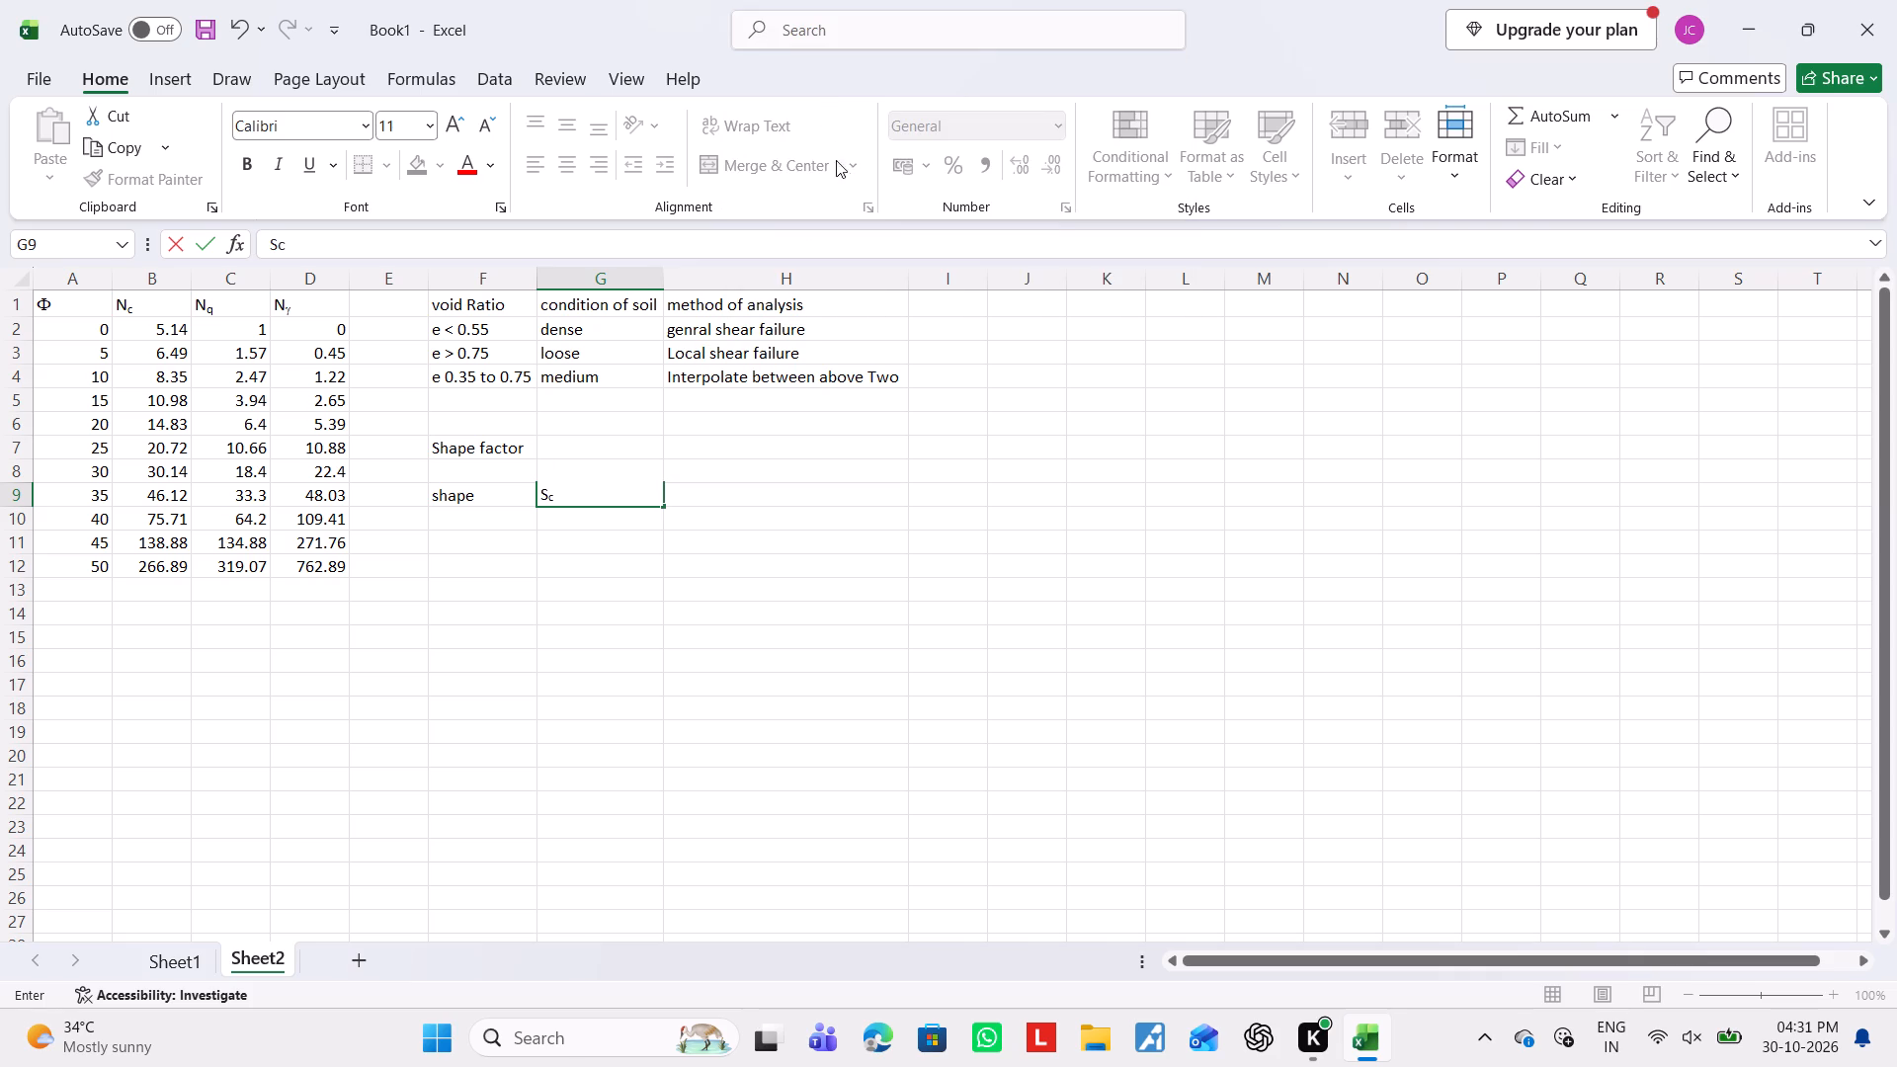
pyautogui.click(762, 498)
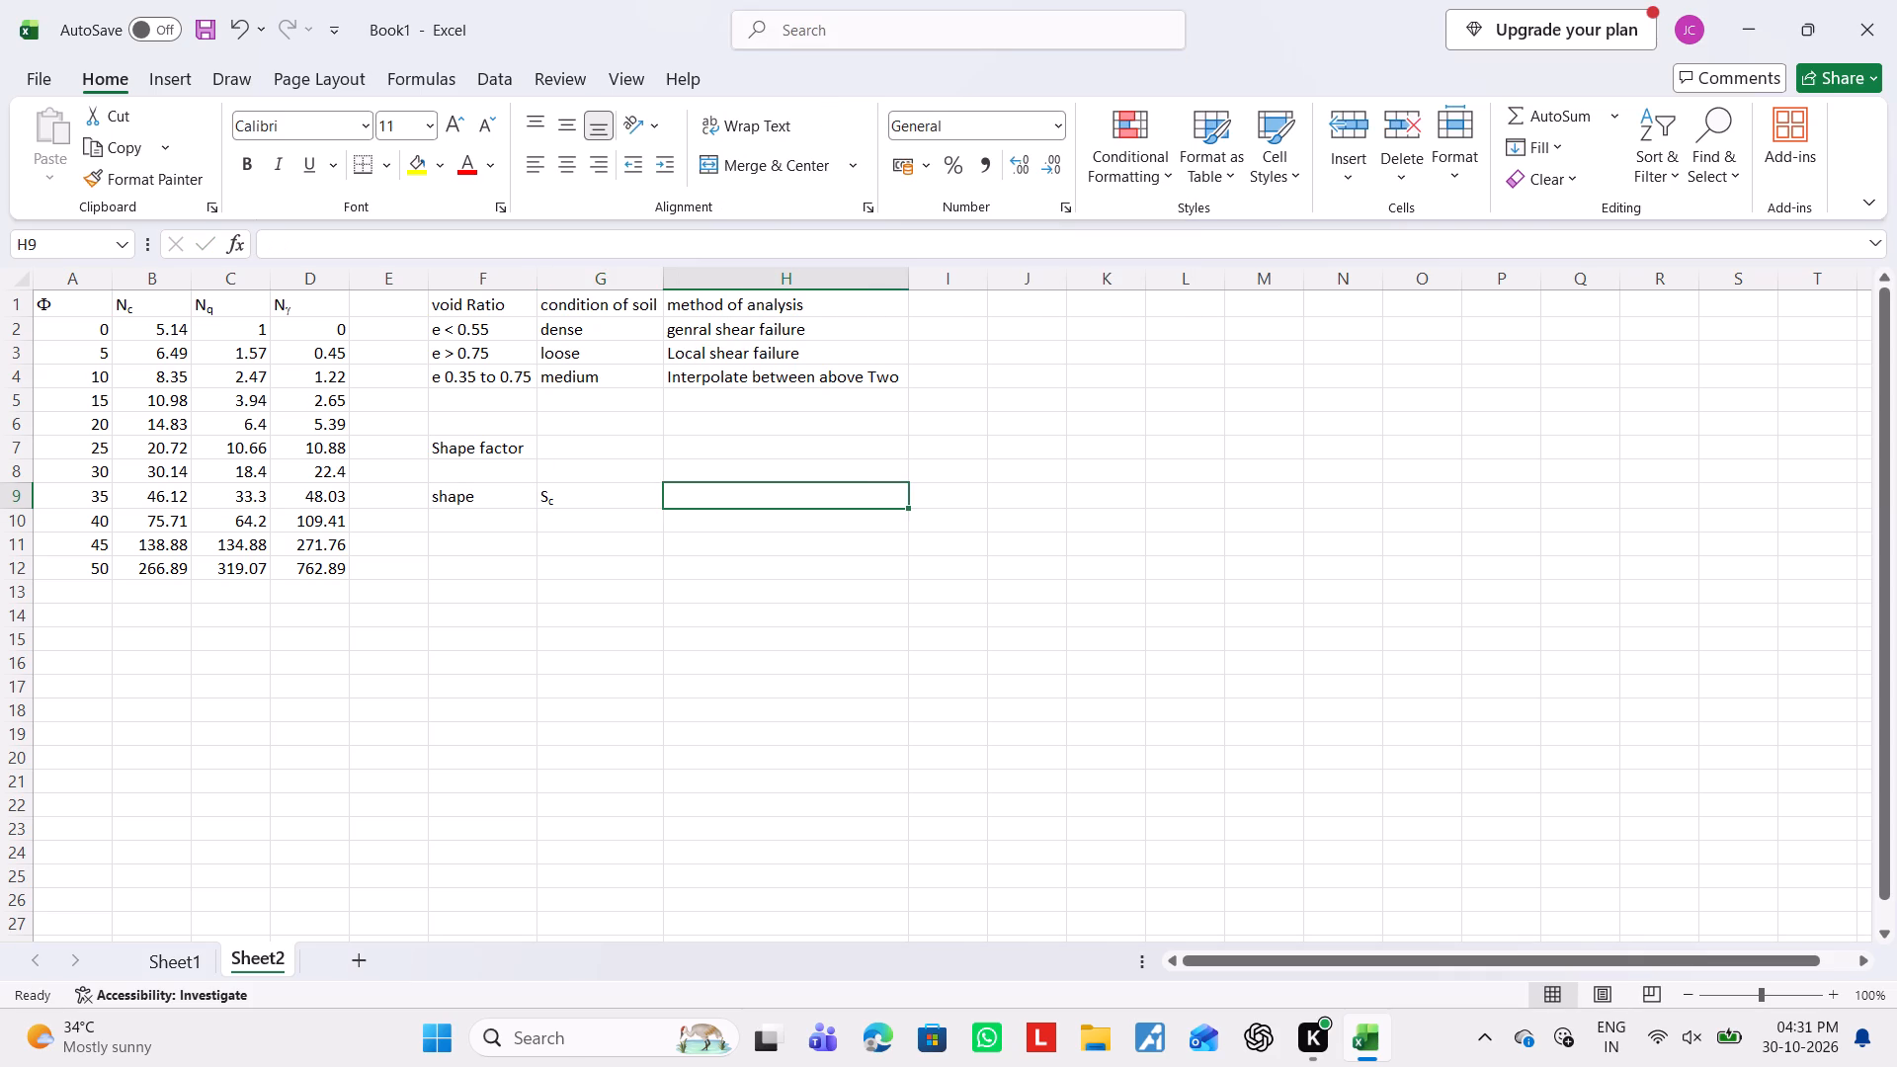
# Enter the column header "Sq" with a subscript q in cell H9 of Sheet2.
pyautogui.hotkey('shift', 's')
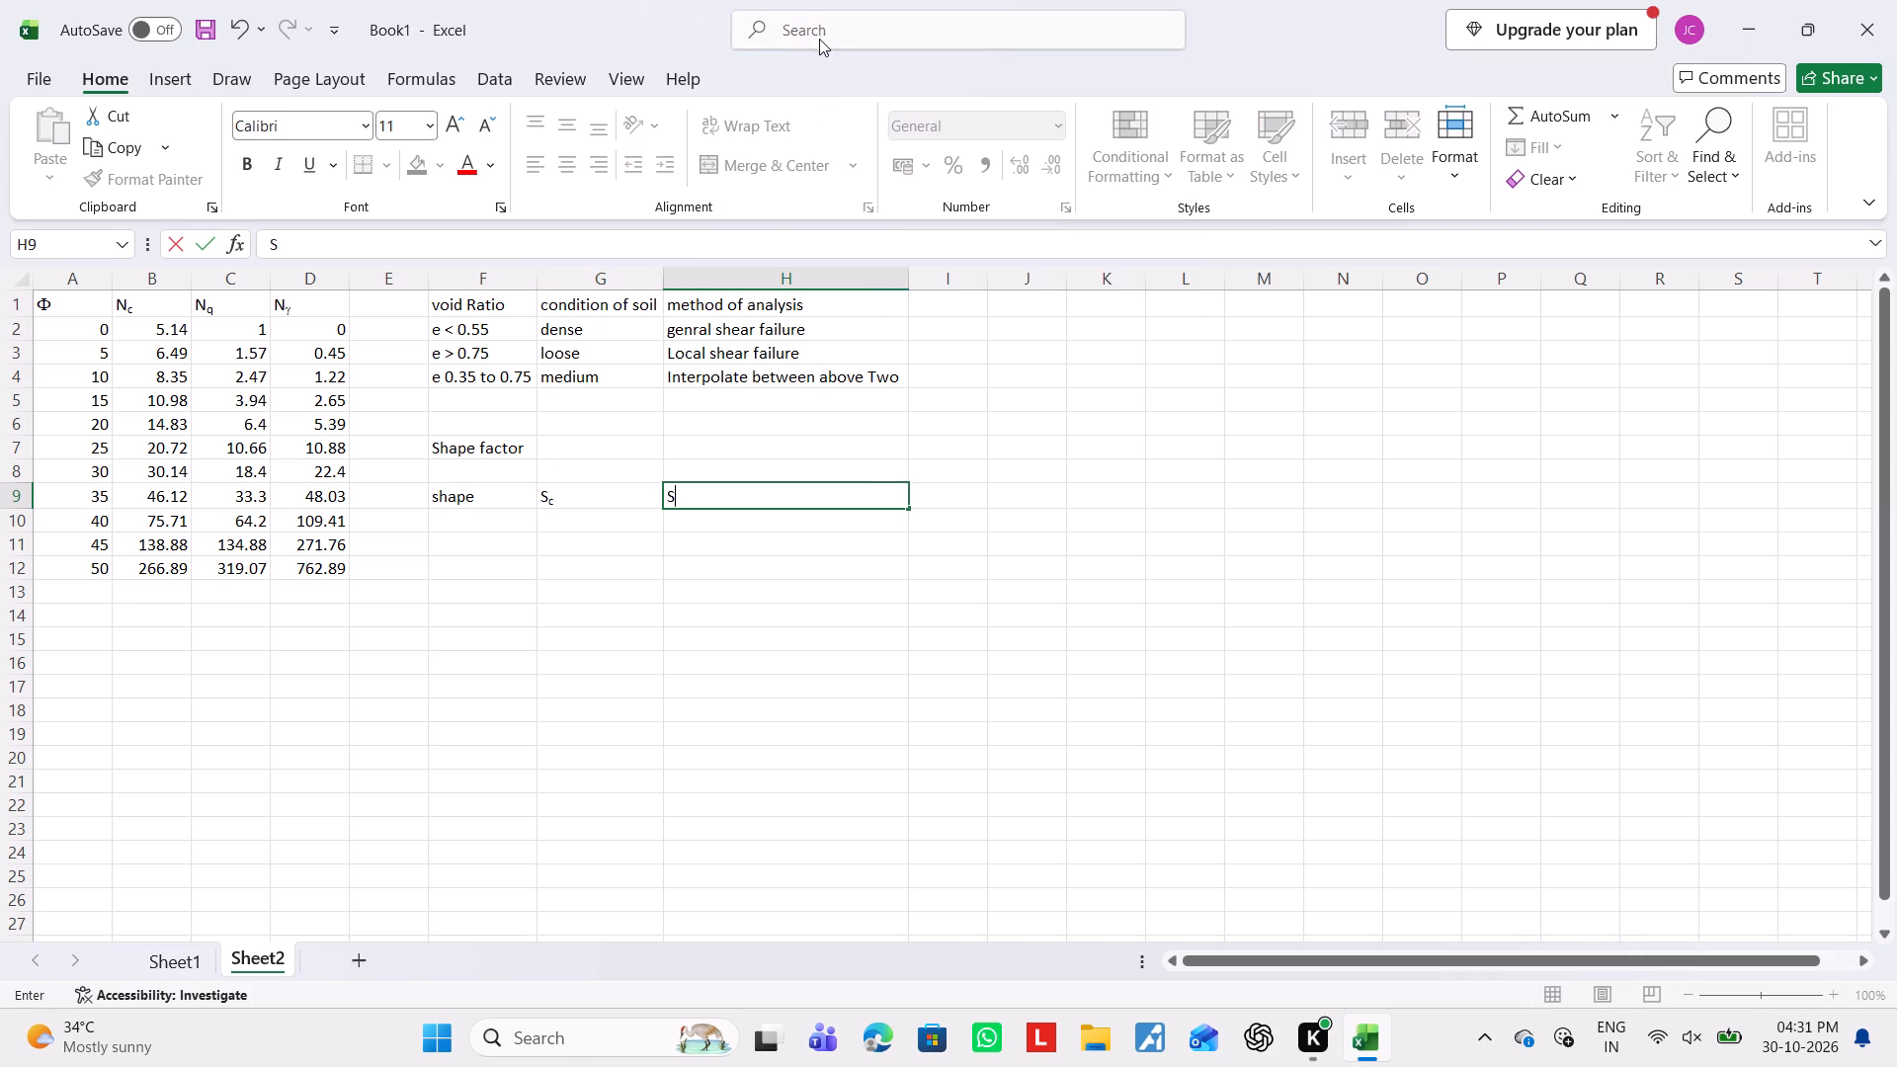
pyautogui.click(823, 38)
pyautogui.click(831, 34)
pyautogui.click(834, 122)
pyautogui.press('q')
pyautogui.click(944, 492)
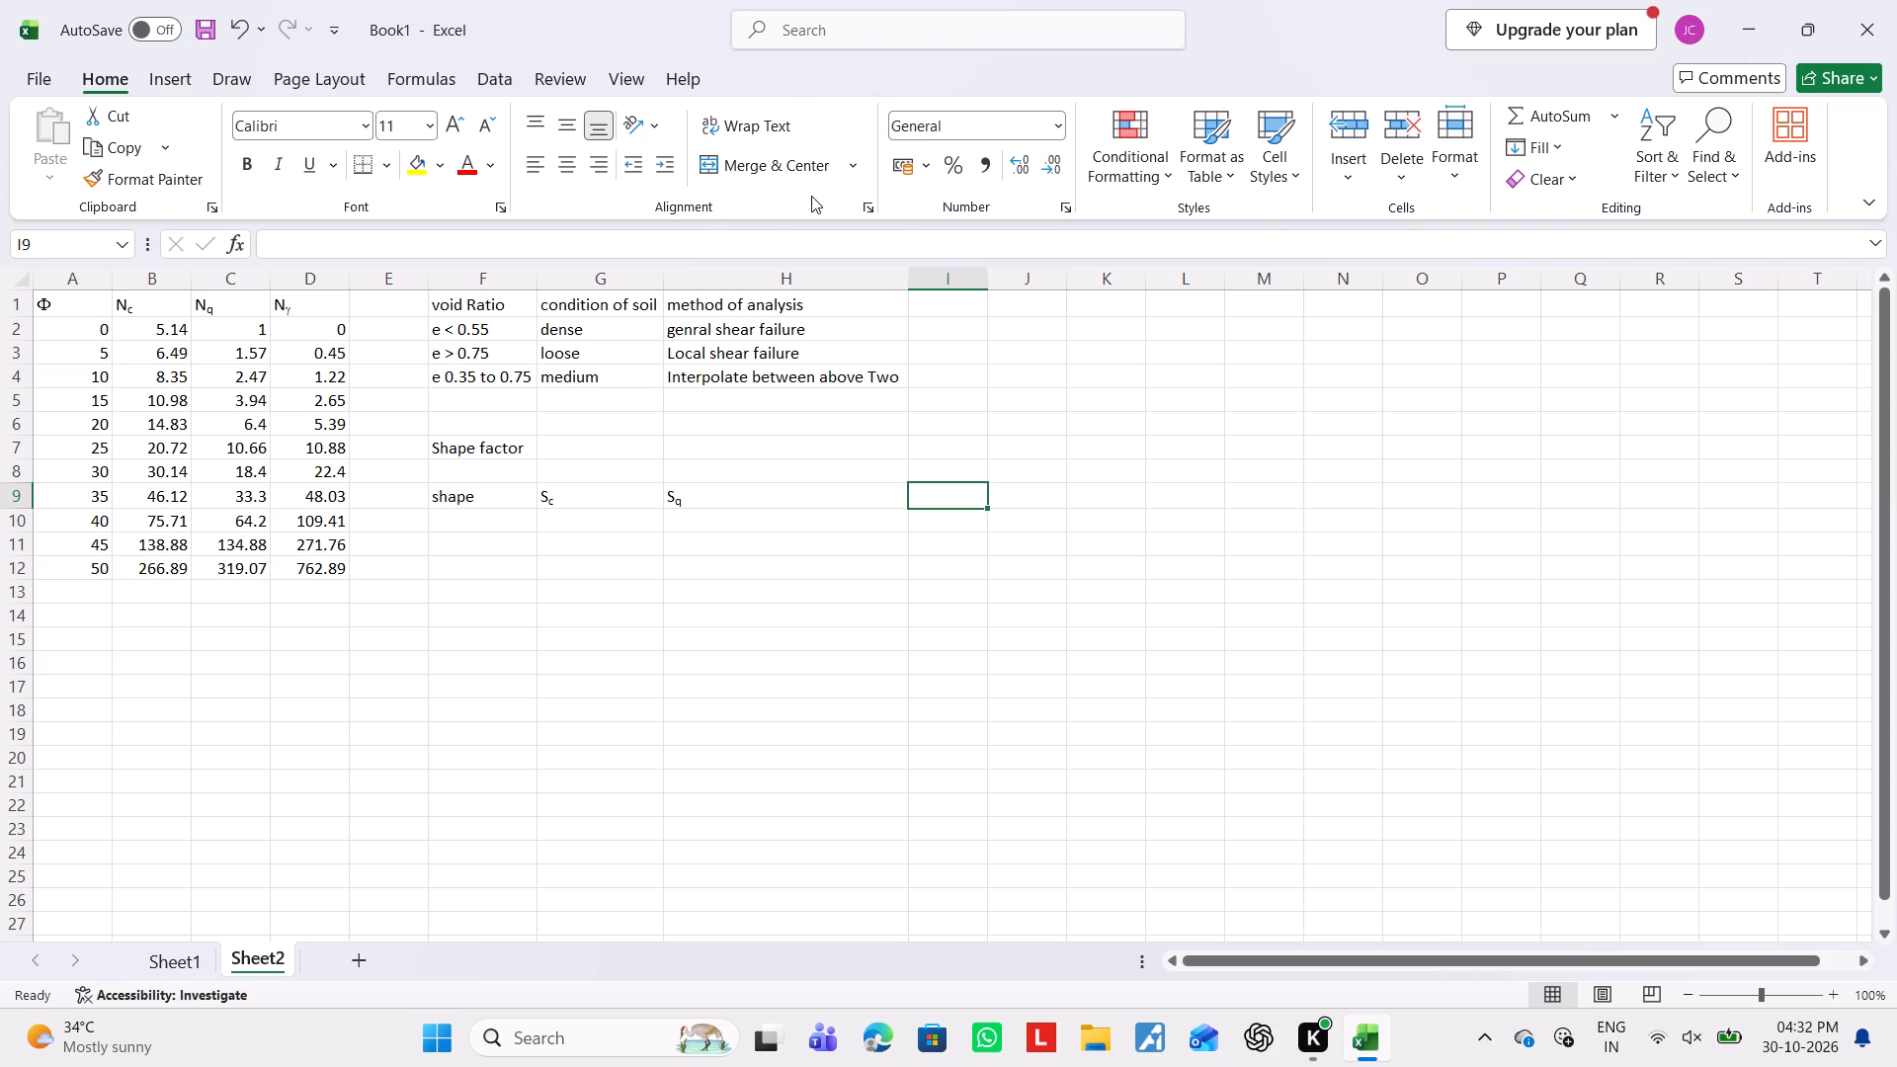
# Enter the column header "Sγ" with a subscript gamma symbol in cell I9 of Sheet2.
pyautogui.hotkey('shift', 's')
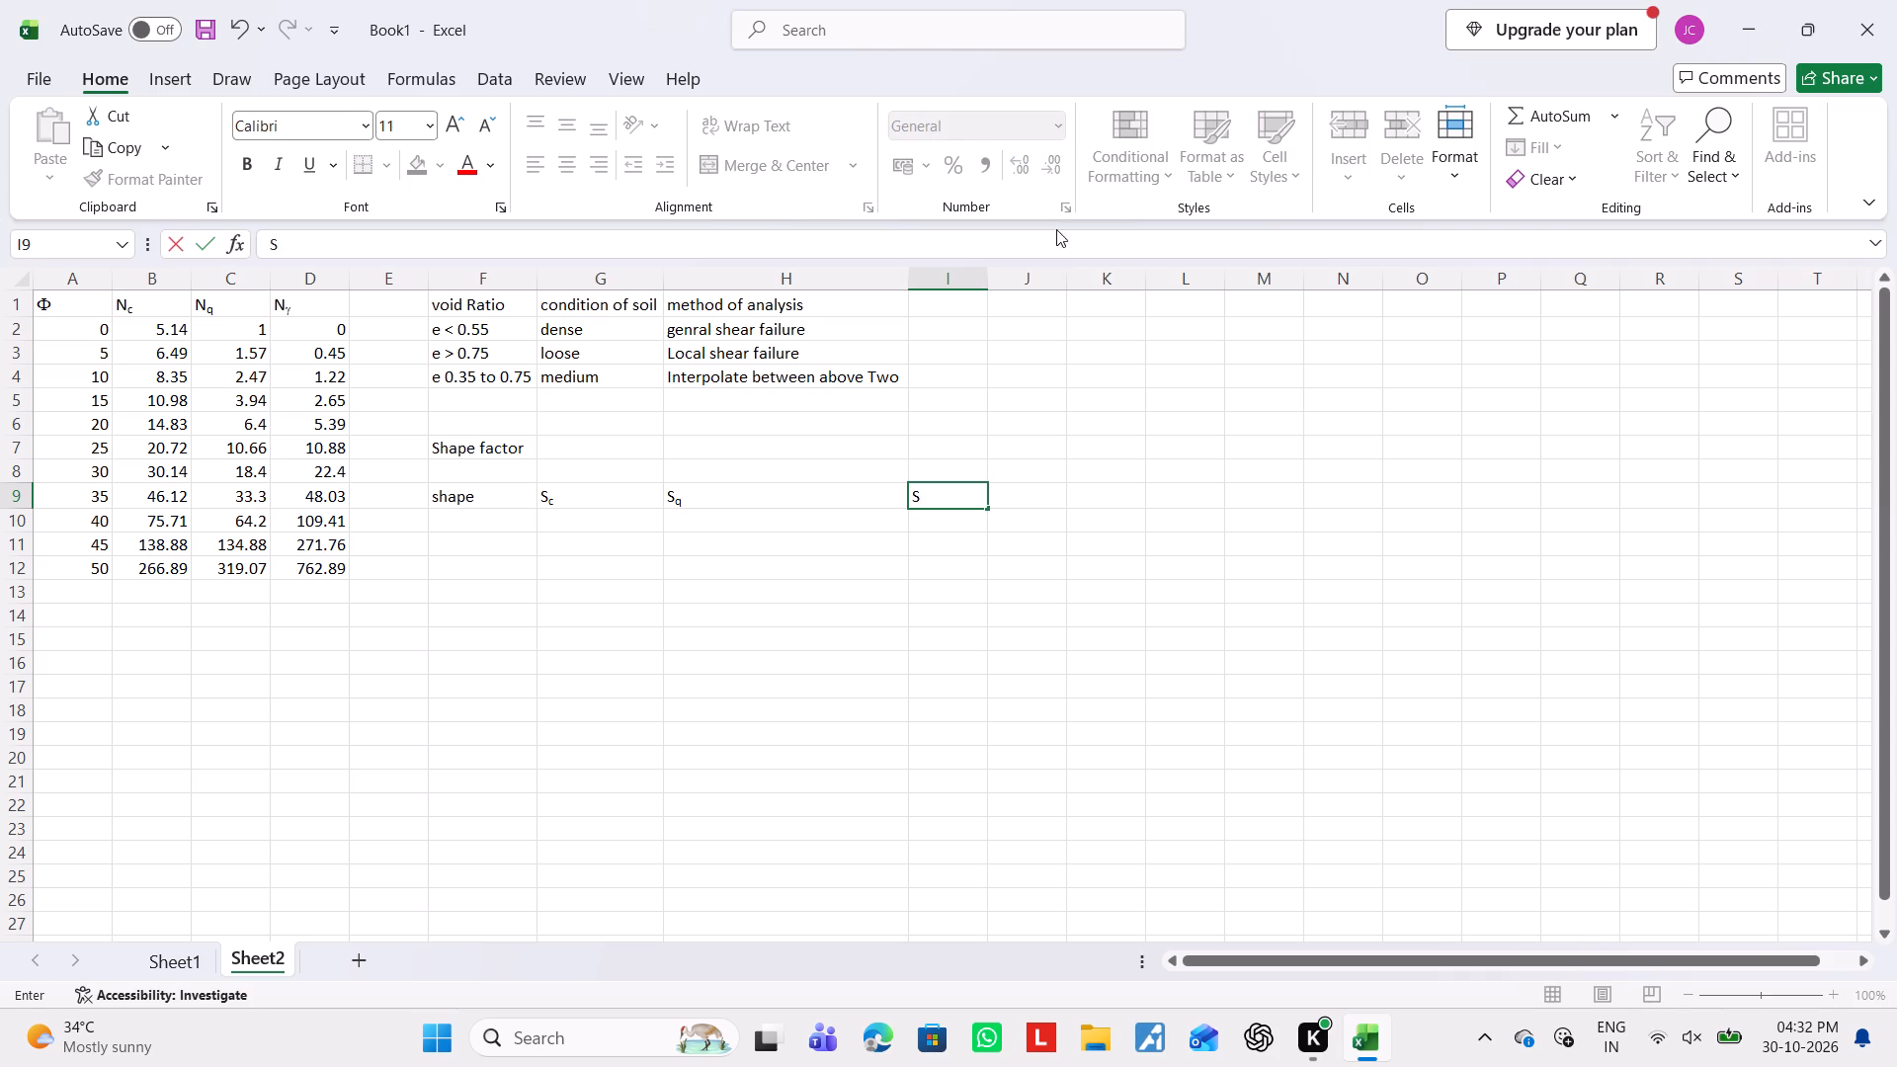
pyautogui.click(874, 22)
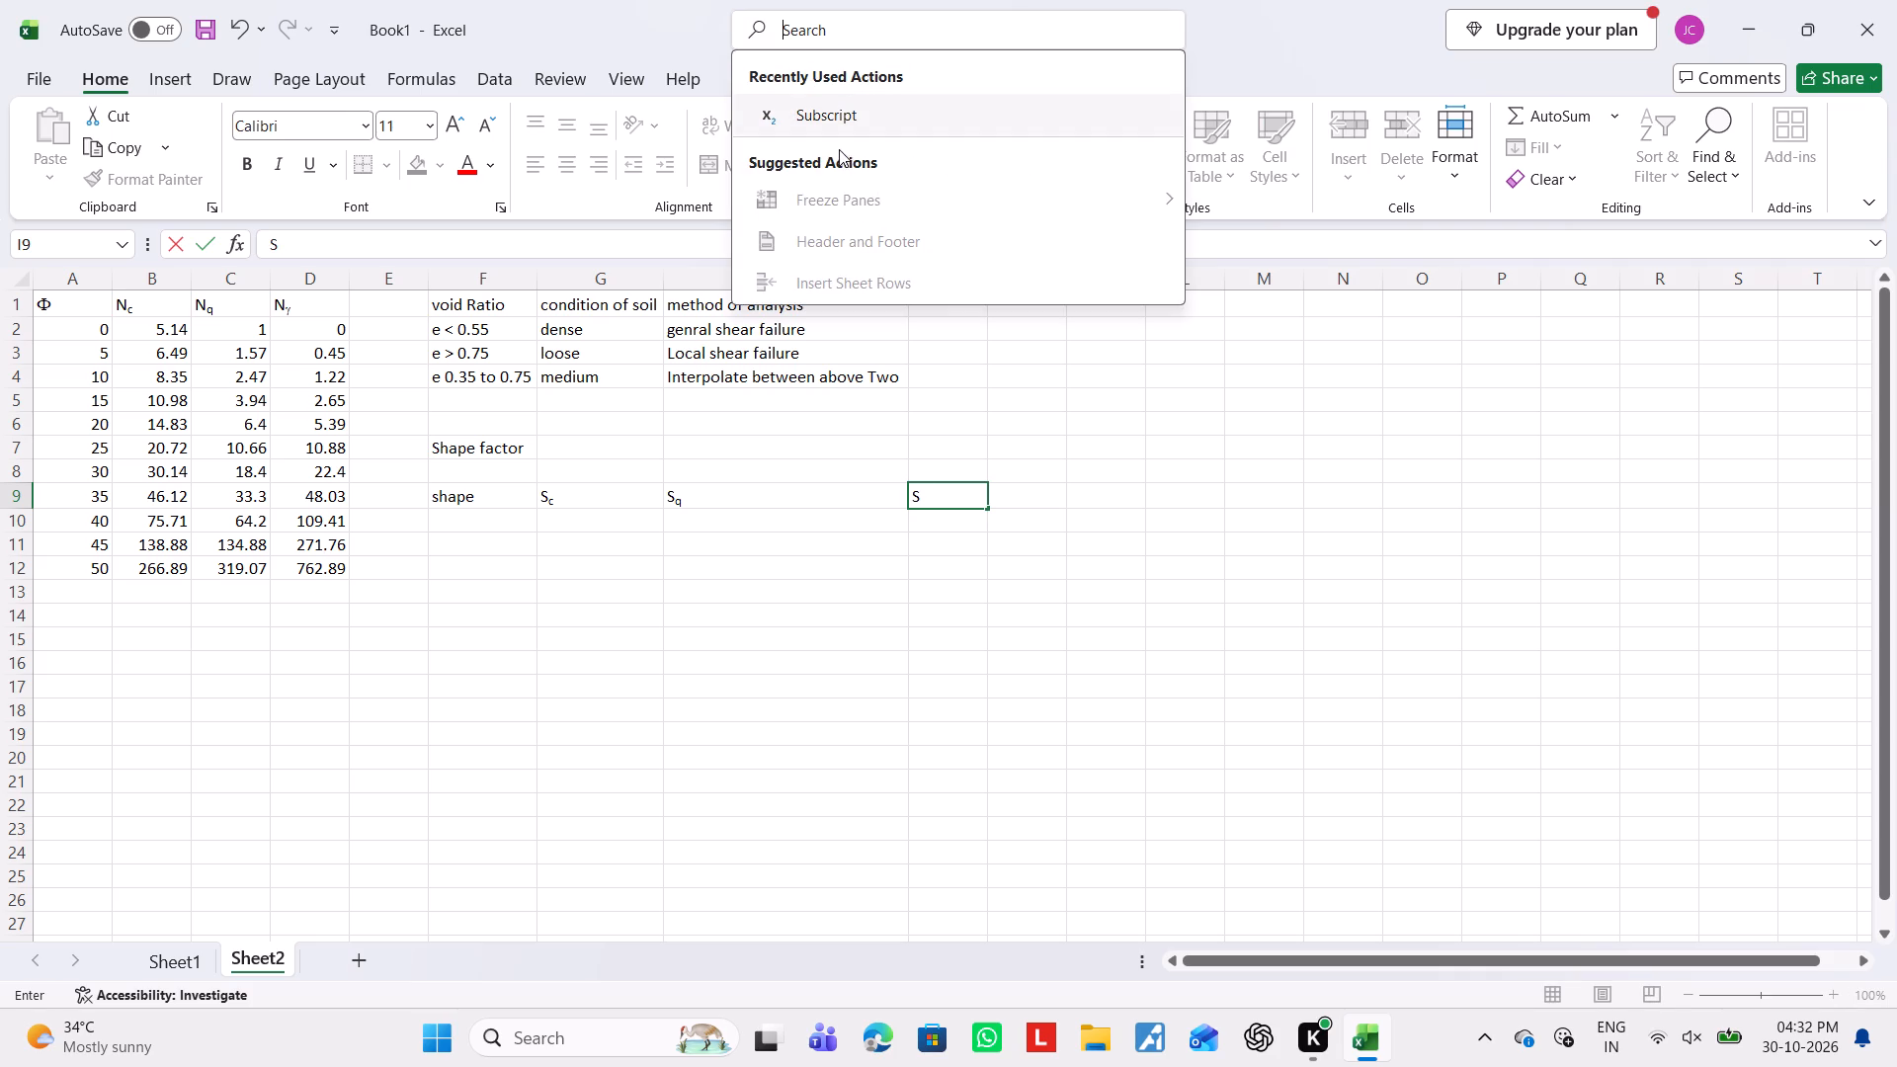
pyautogui.click(836, 117)
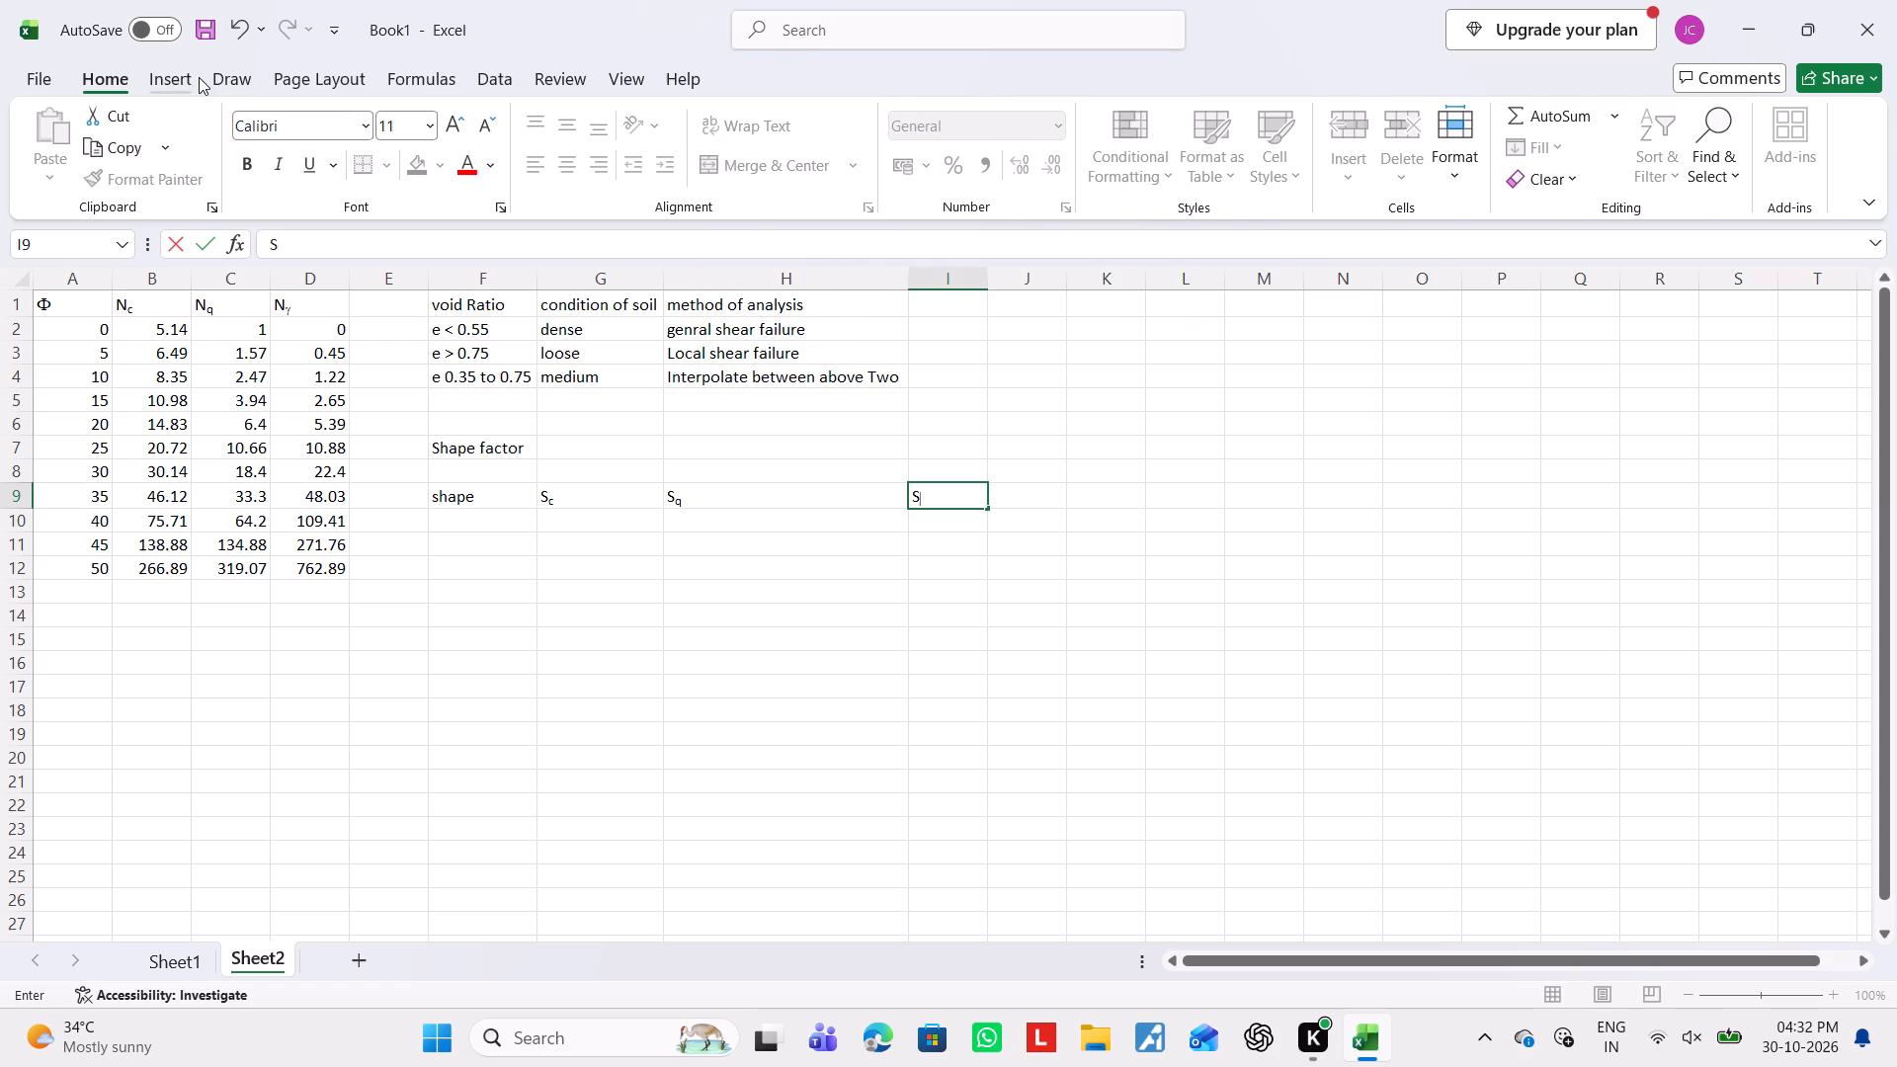
pyautogui.click(184, 79)
pyautogui.click(1702, 154)
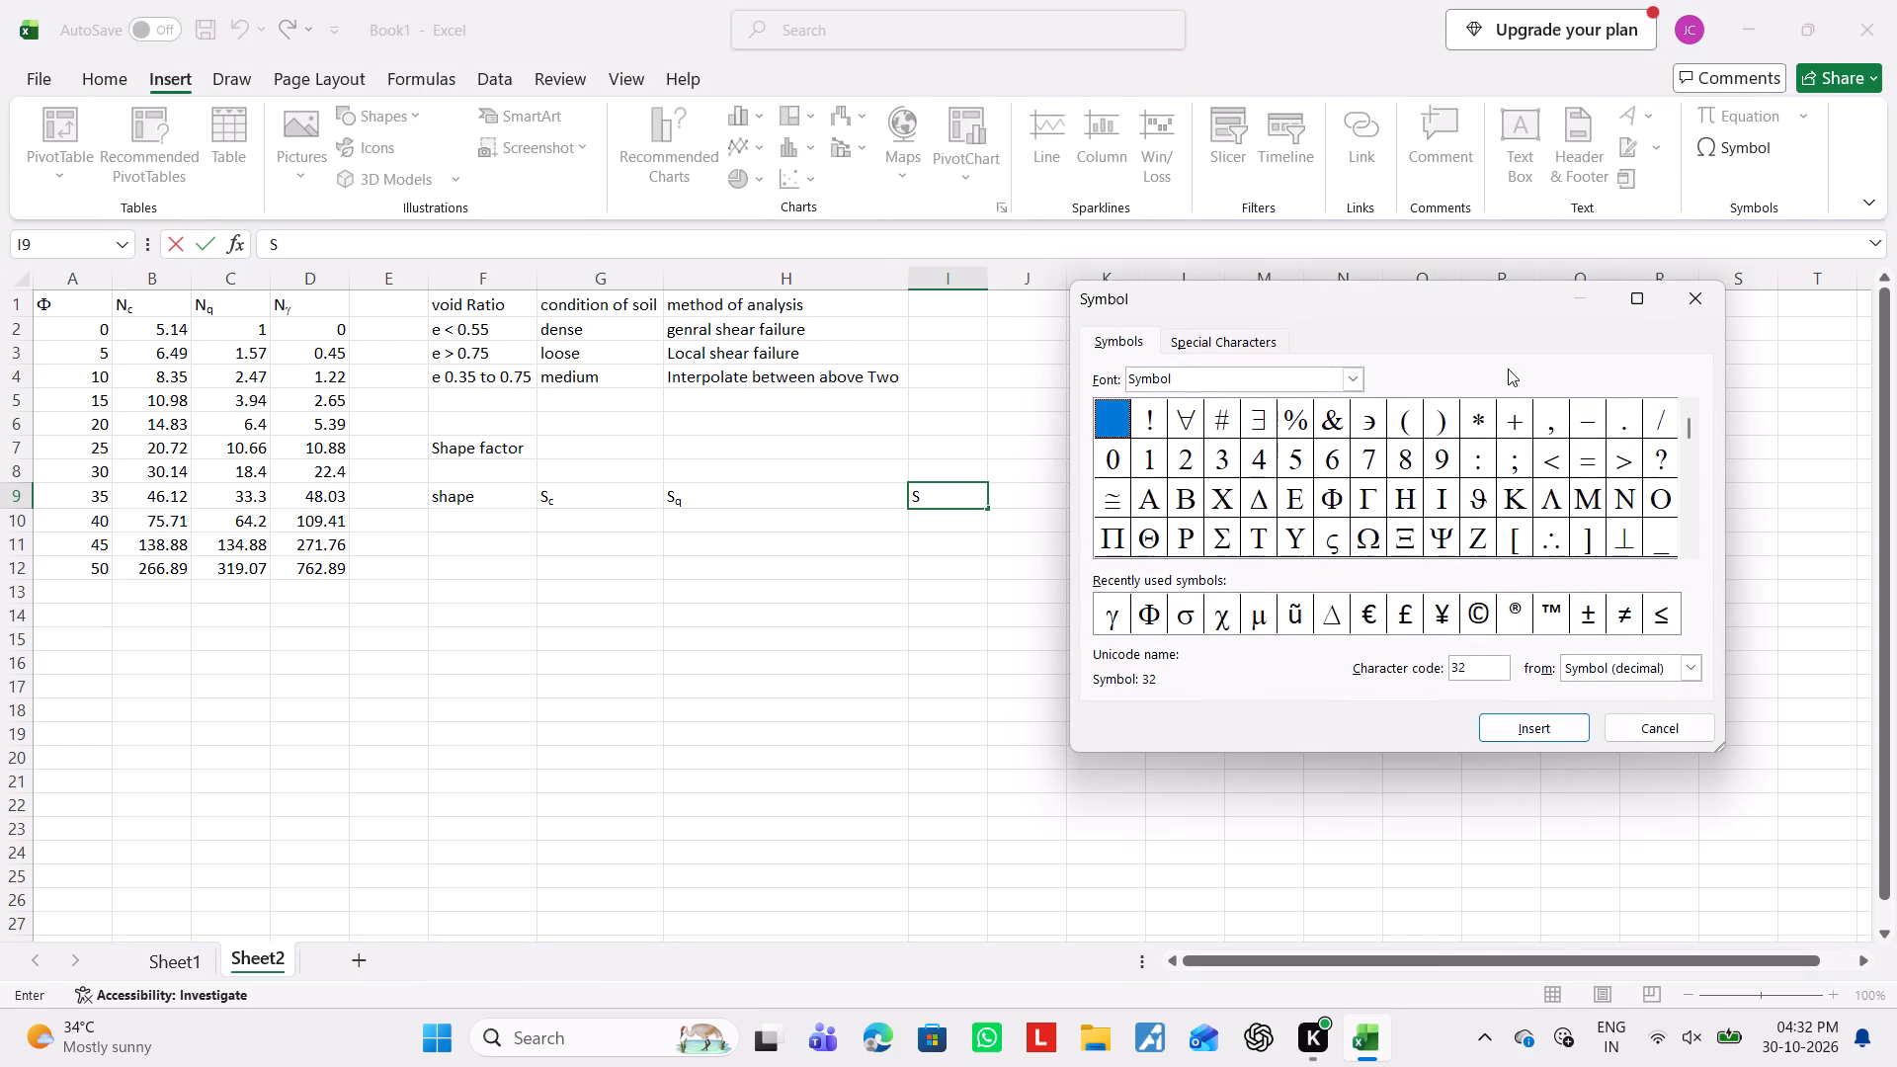
pyautogui.click(1113, 613)
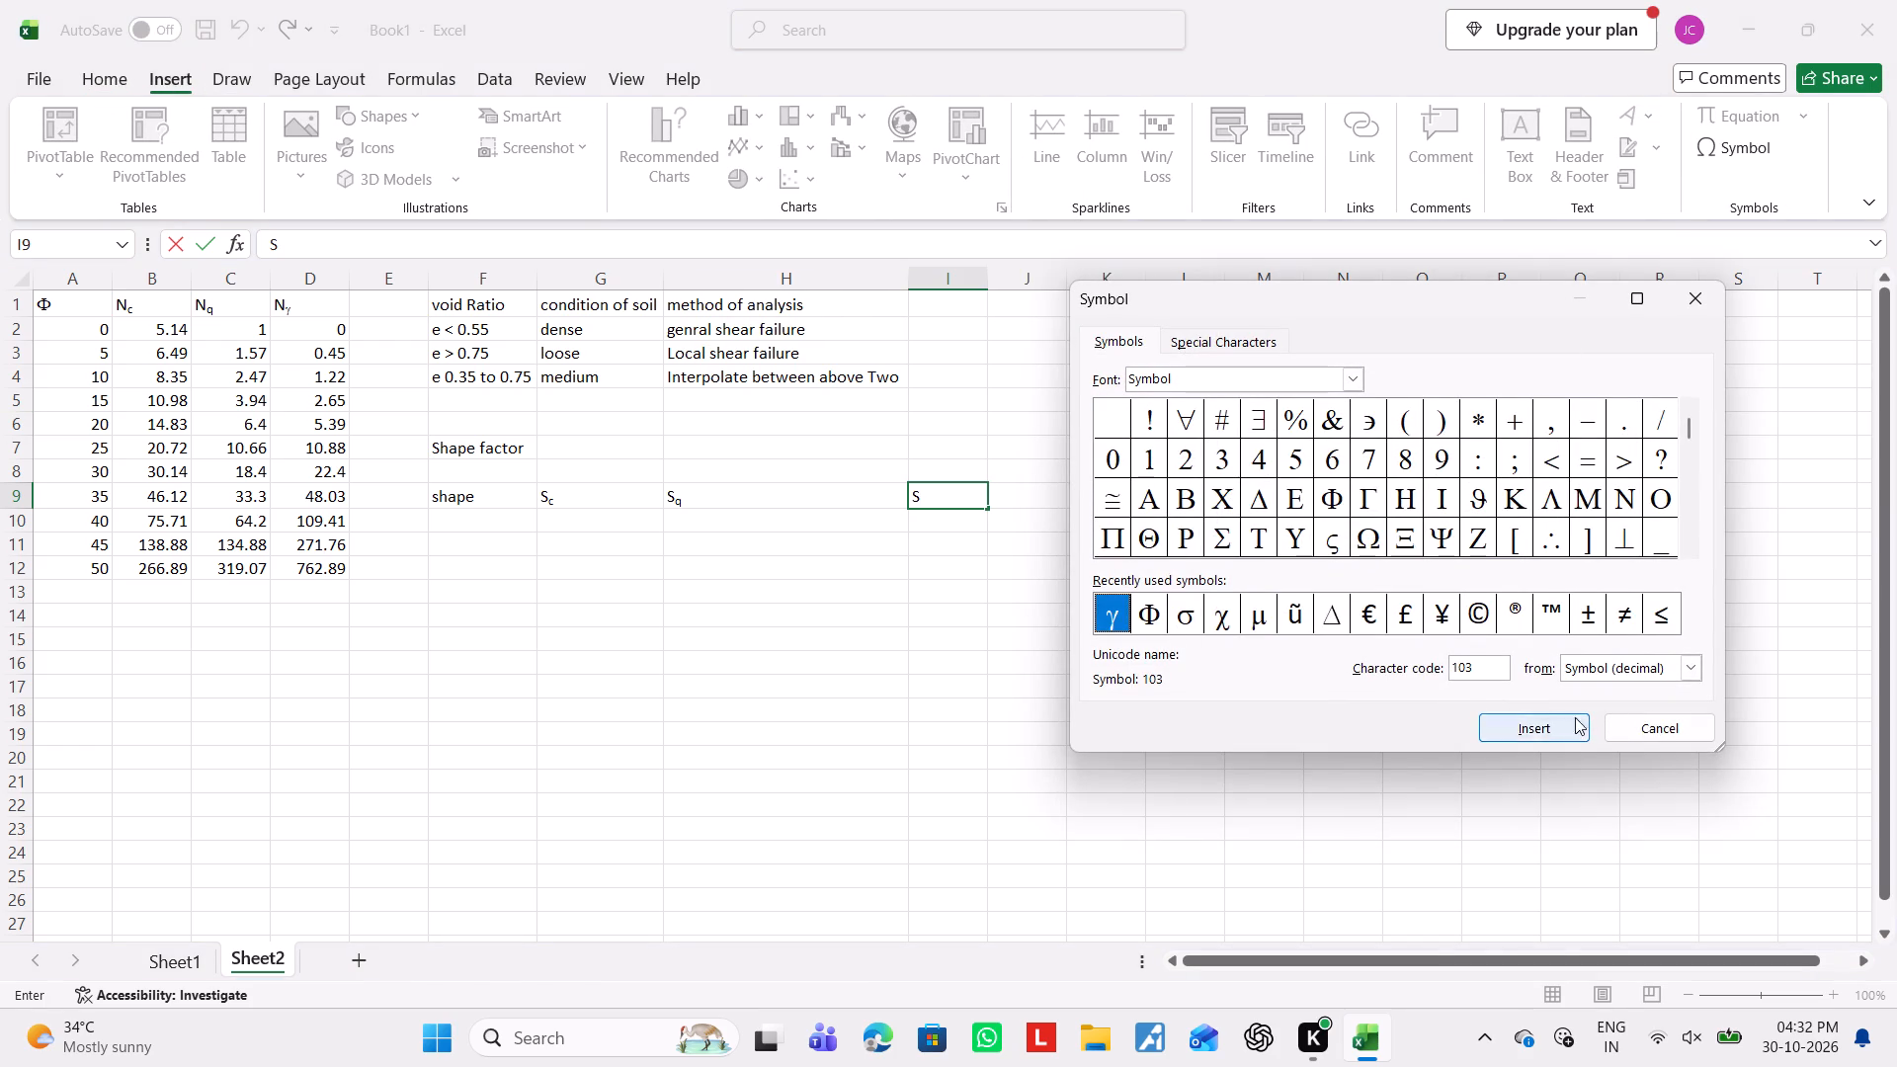
pyautogui.click(1535, 722)
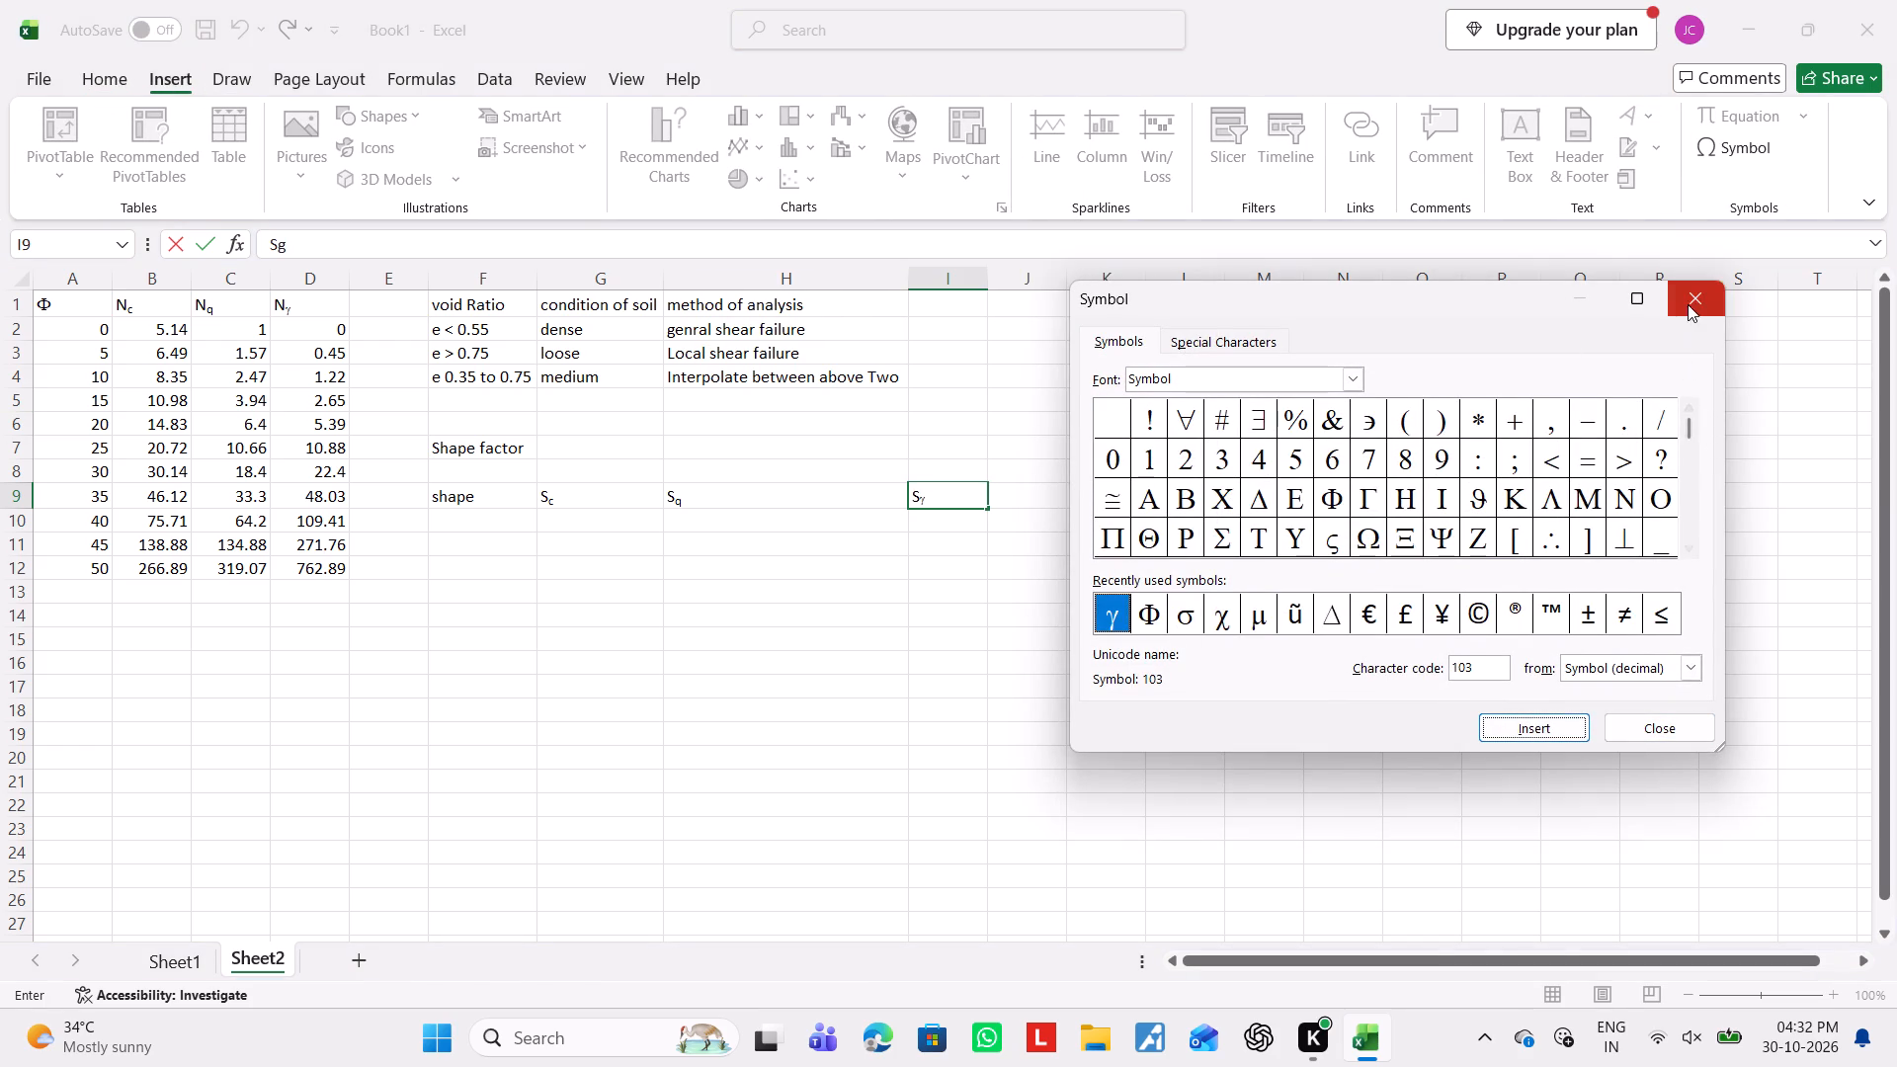
pyautogui.click(1688, 304)
# Enter the row label "Strip Condition" in cell F10, below the shape header.
pyautogui.click(470, 532)
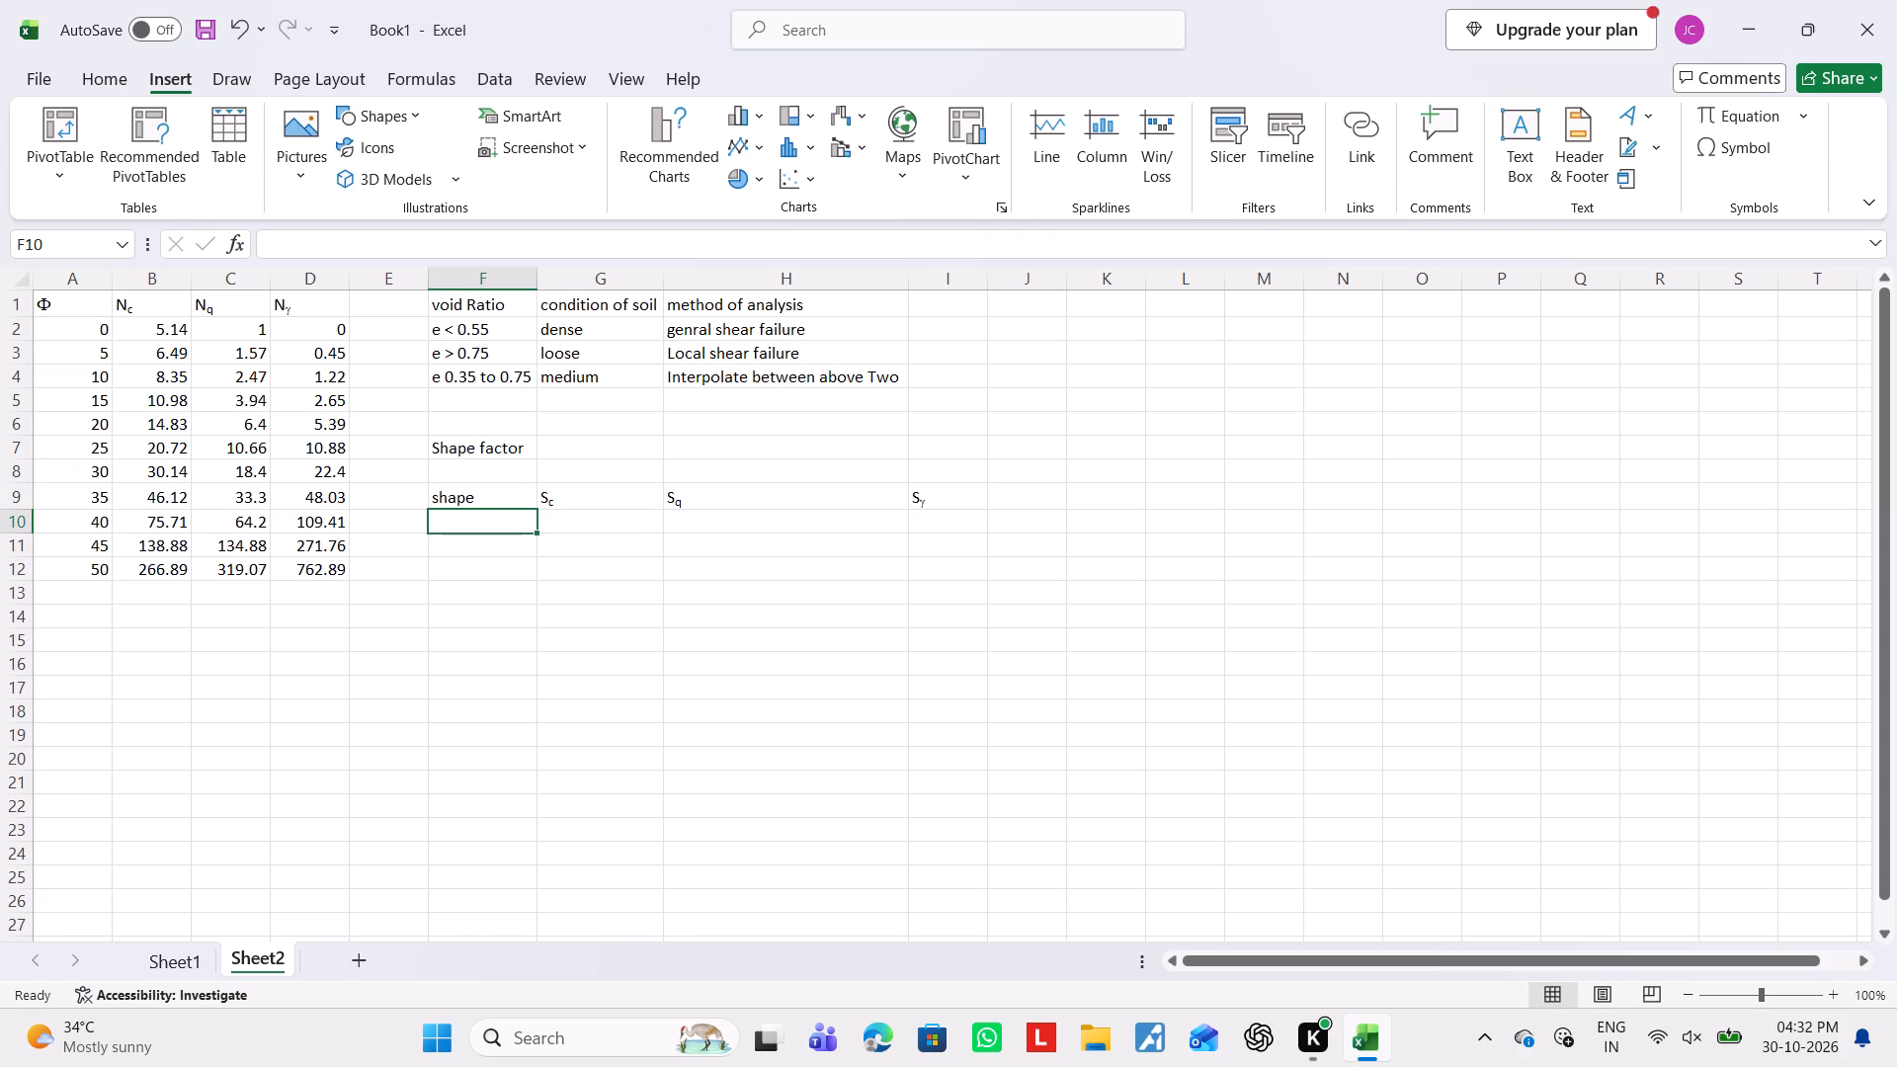
pyautogui.write('Sy')
pyautogui.press('BackSpace')
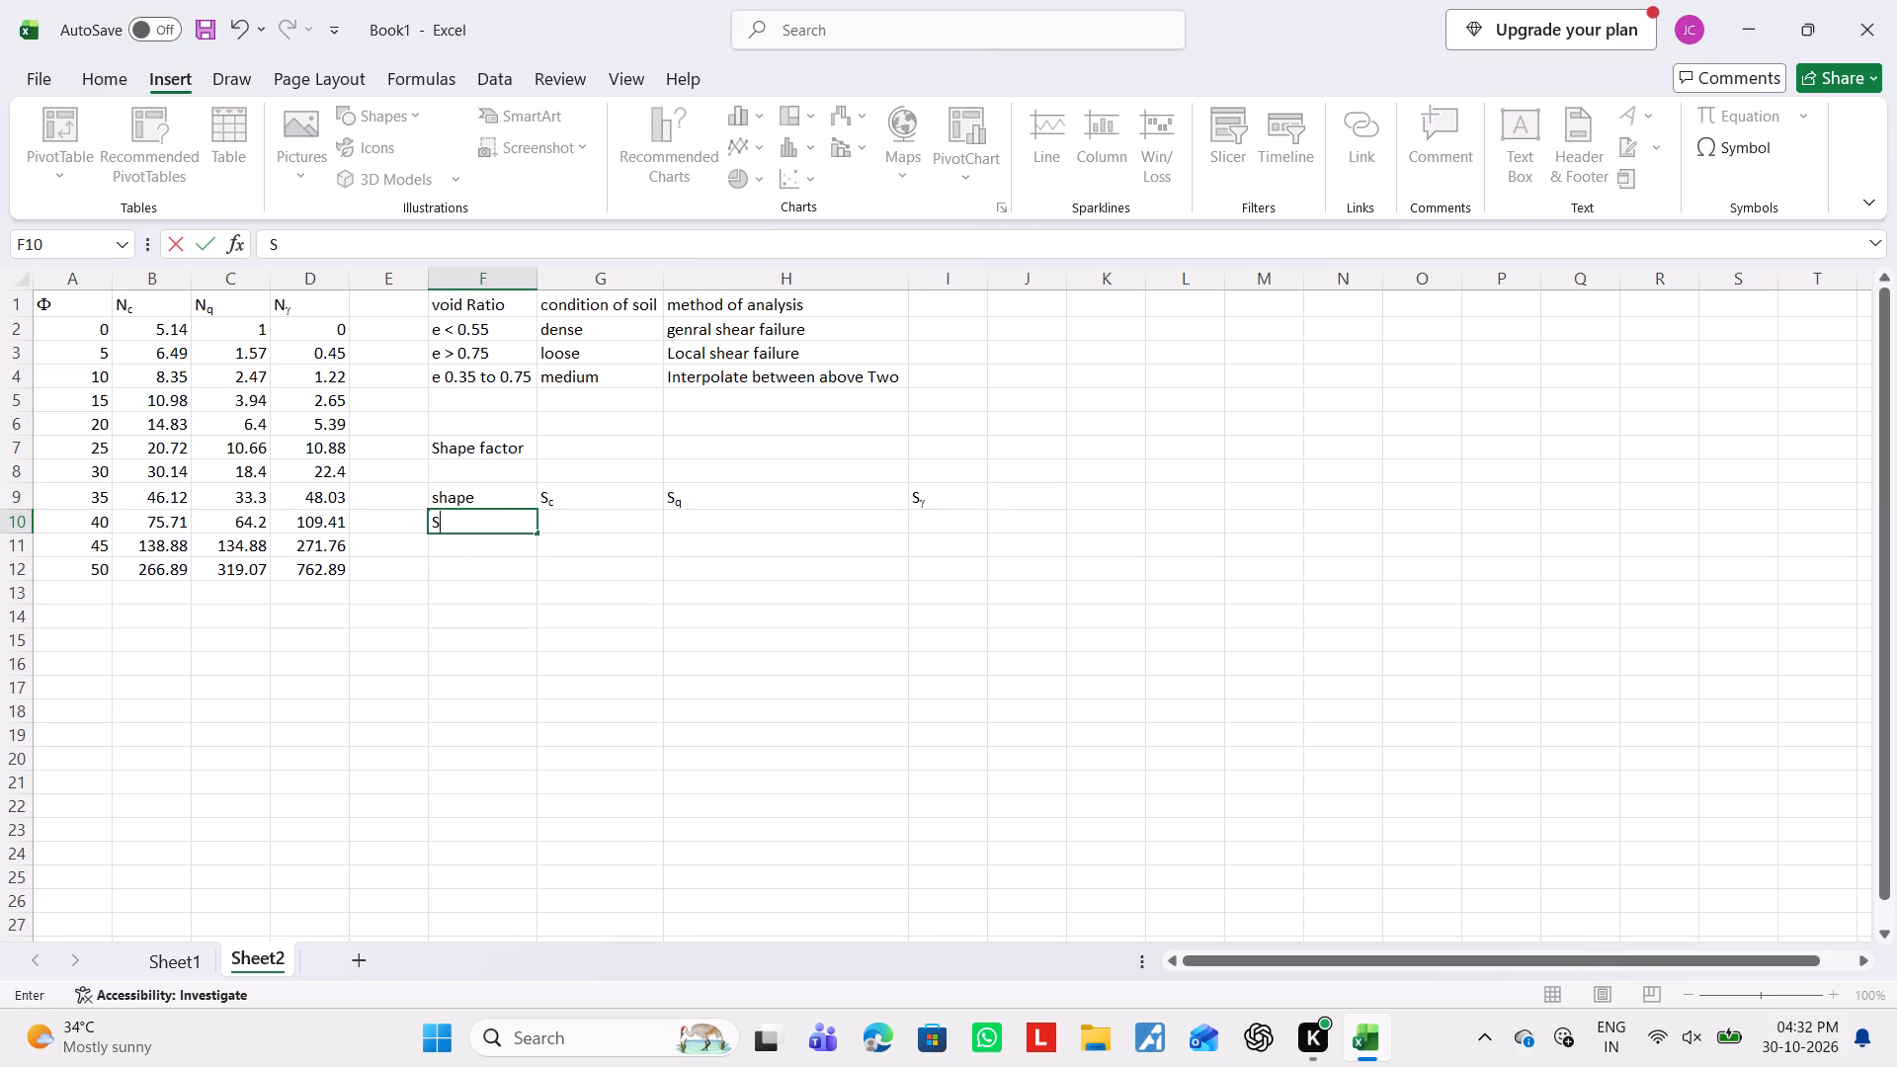
pyautogui.write('trip')
pyautogui.press('space')
pyautogui.write('CPndi')
pyautogui.press('BackSpace')
pyautogui.press('BackSpace')
pyautogui.press('BackSpace')
pyautogui.write('ondition')
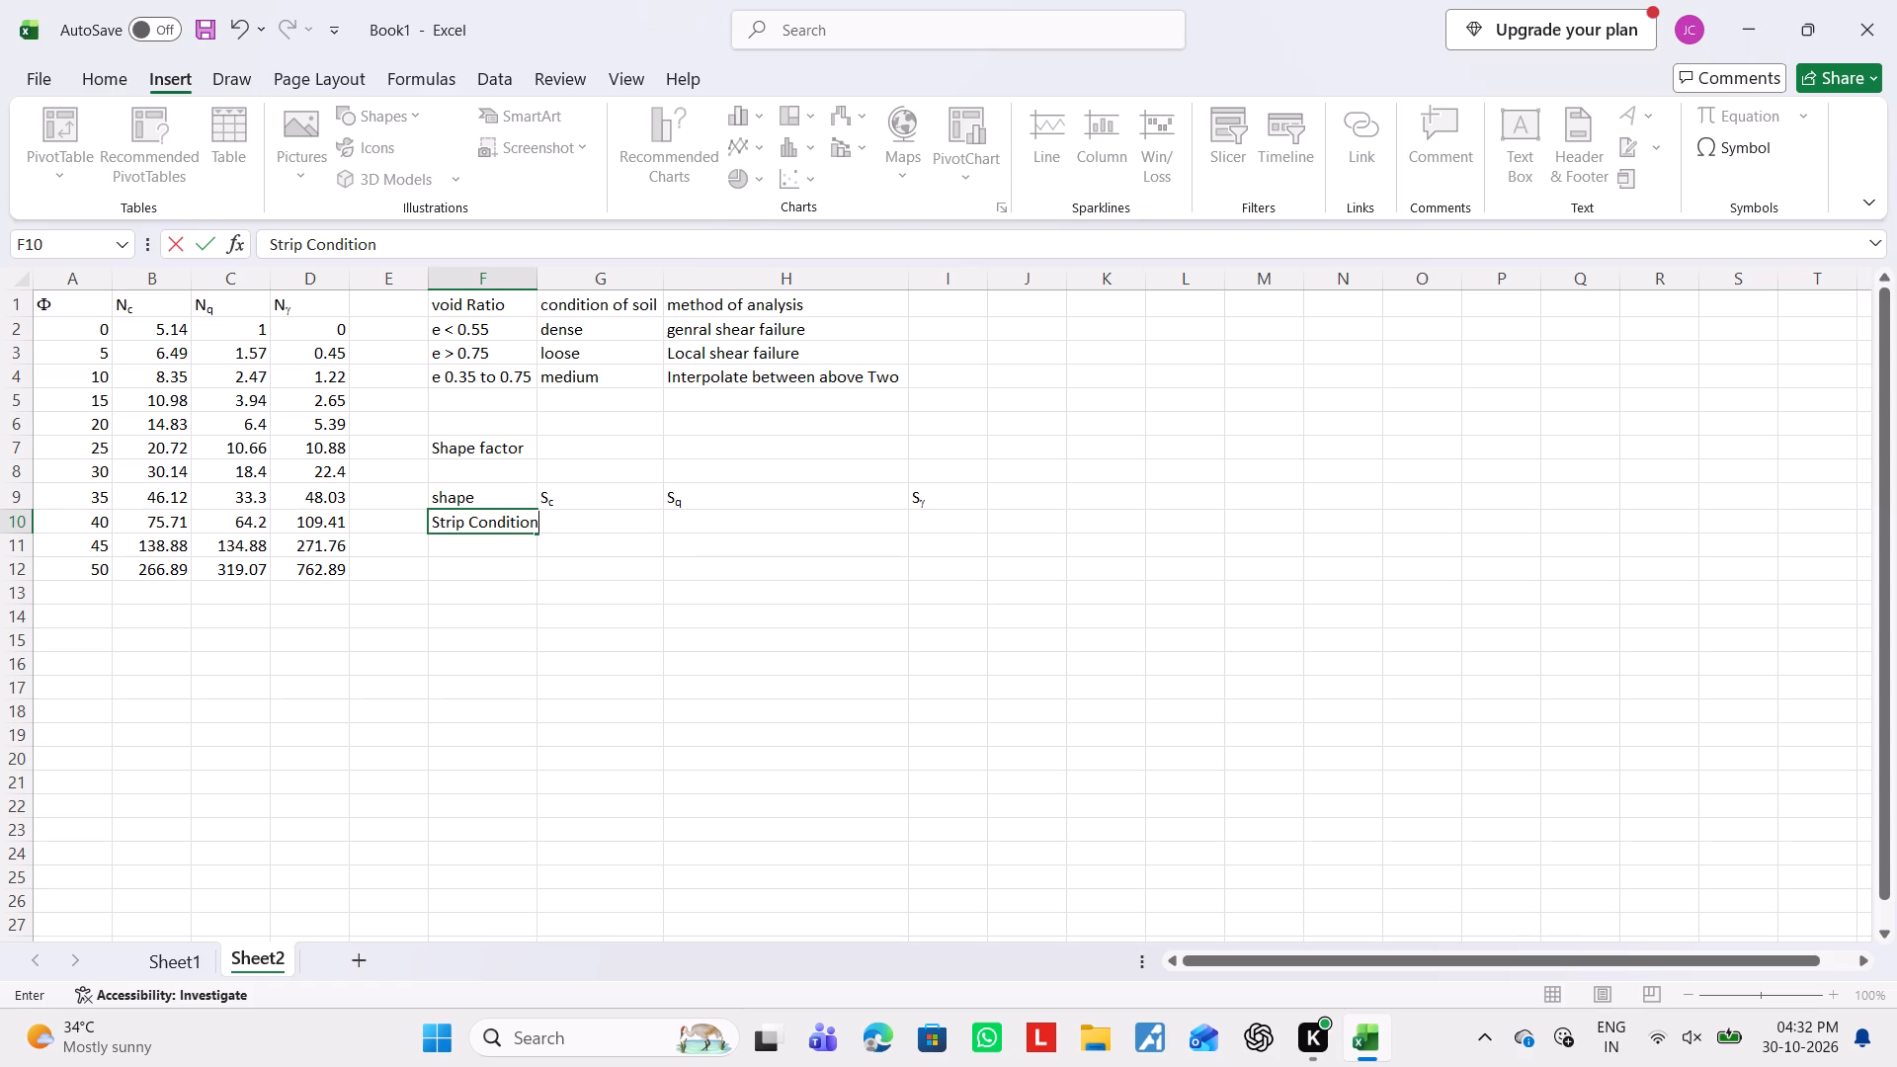
# Enter the shape row labels "Squre" in F11 and "Cricular" in F12.
pyautogui.click(477, 540)
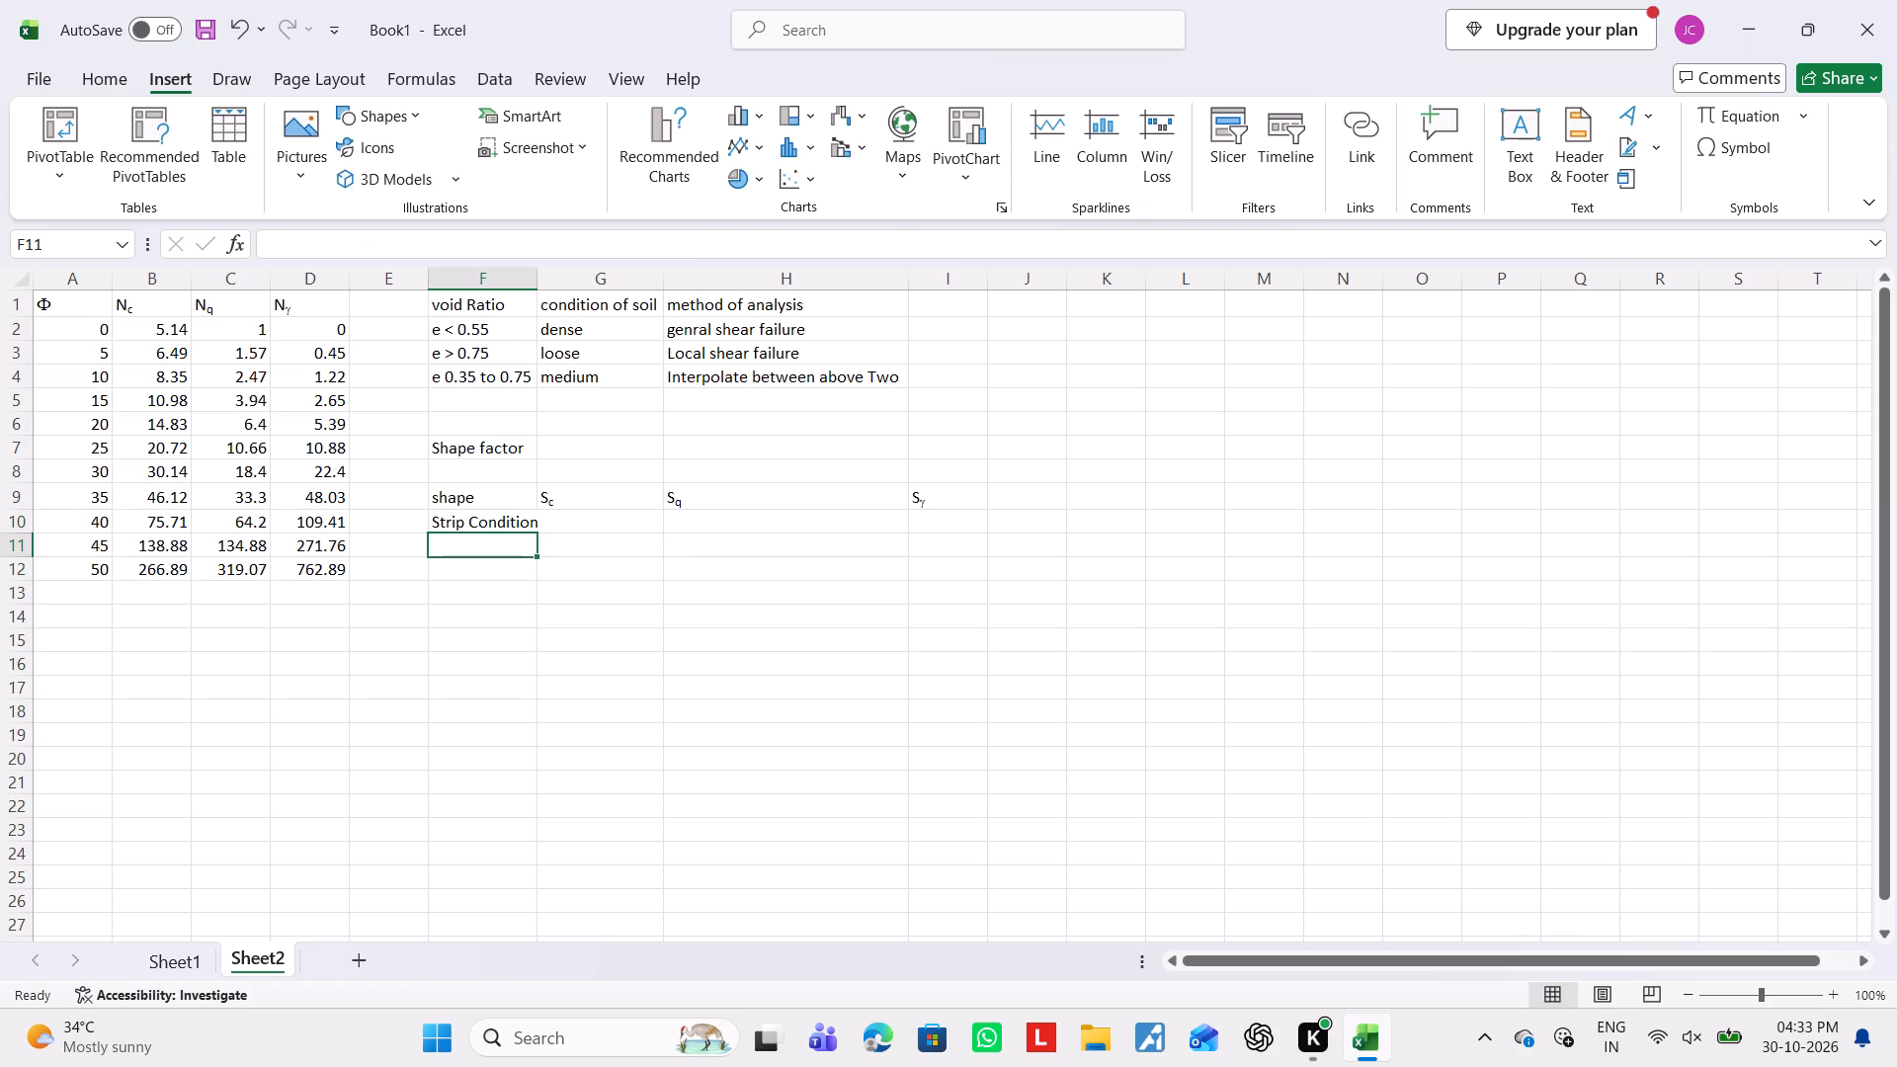
pyautogui.click(541, 281)
pyautogui.write('Sq')
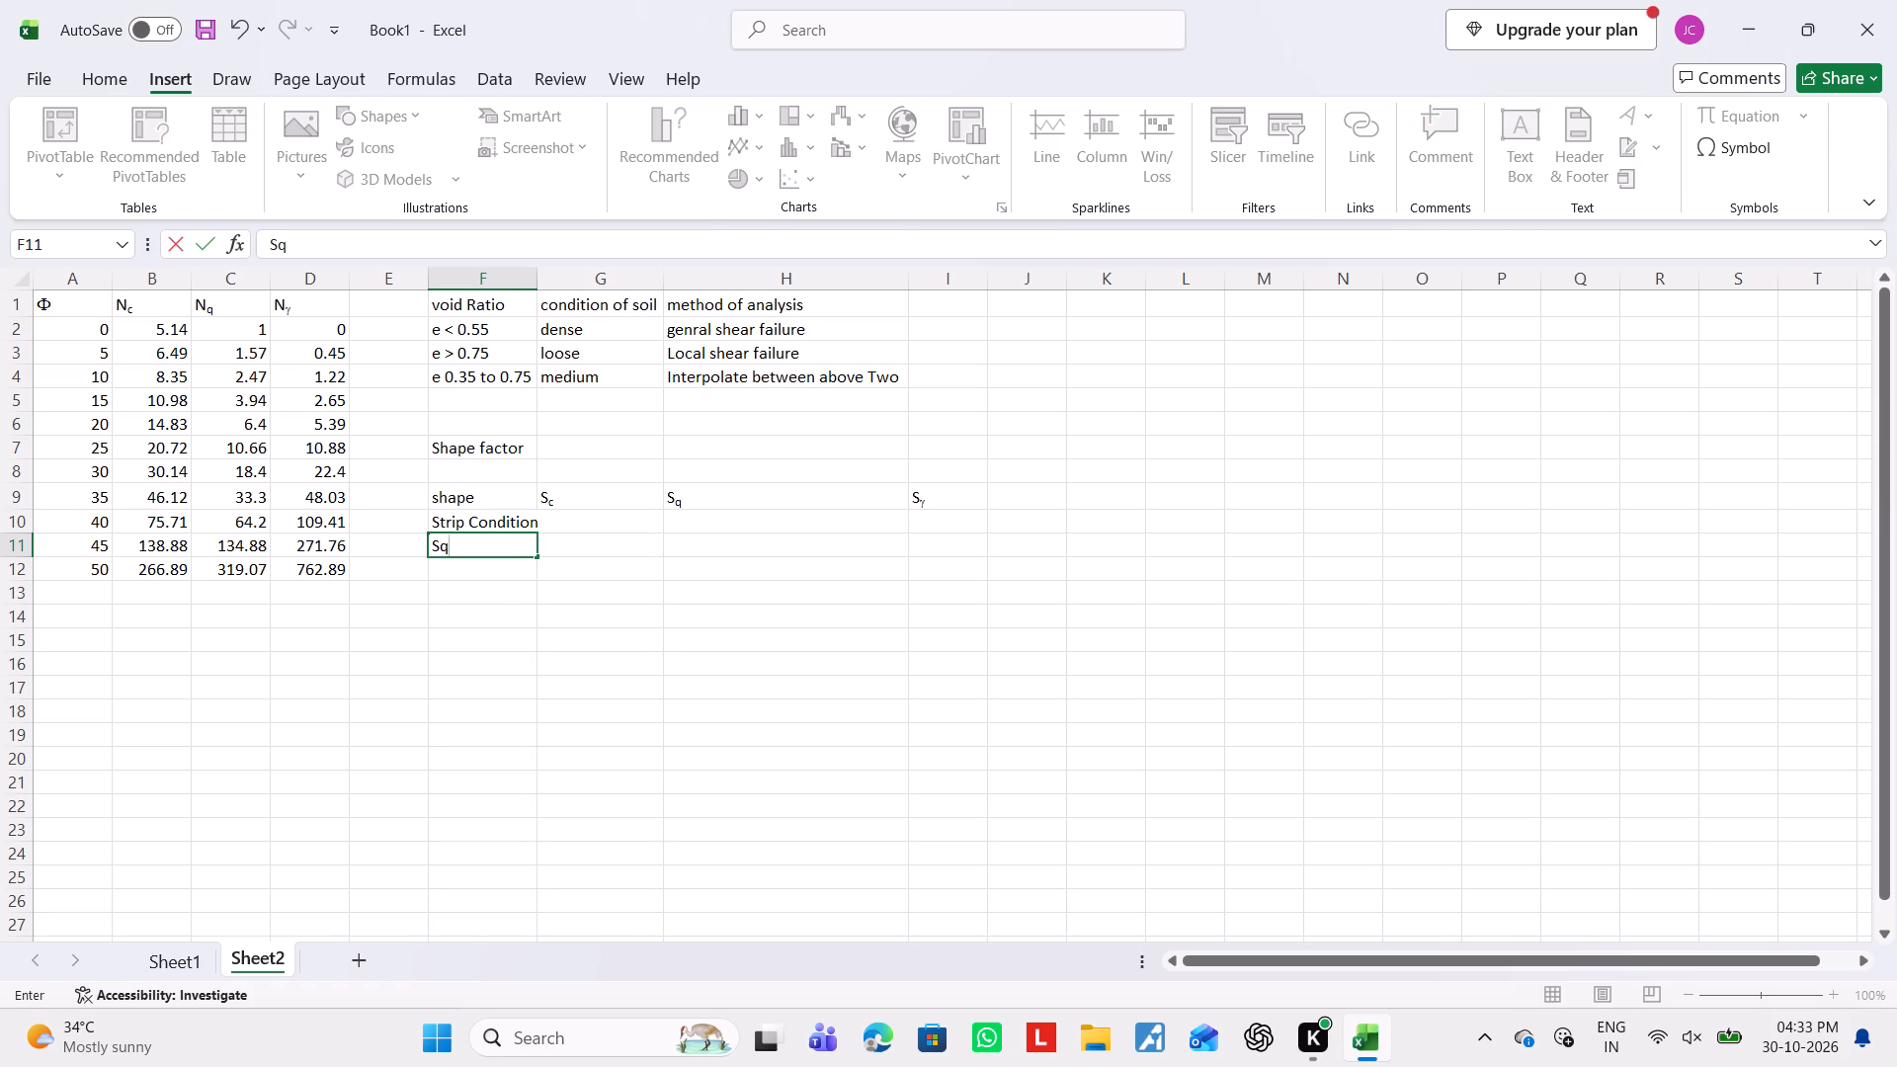
pyautogui.press('y')
pyautogui.press('BackSpace')
pyautogui.write('ure')
pyautogui.press('Down')
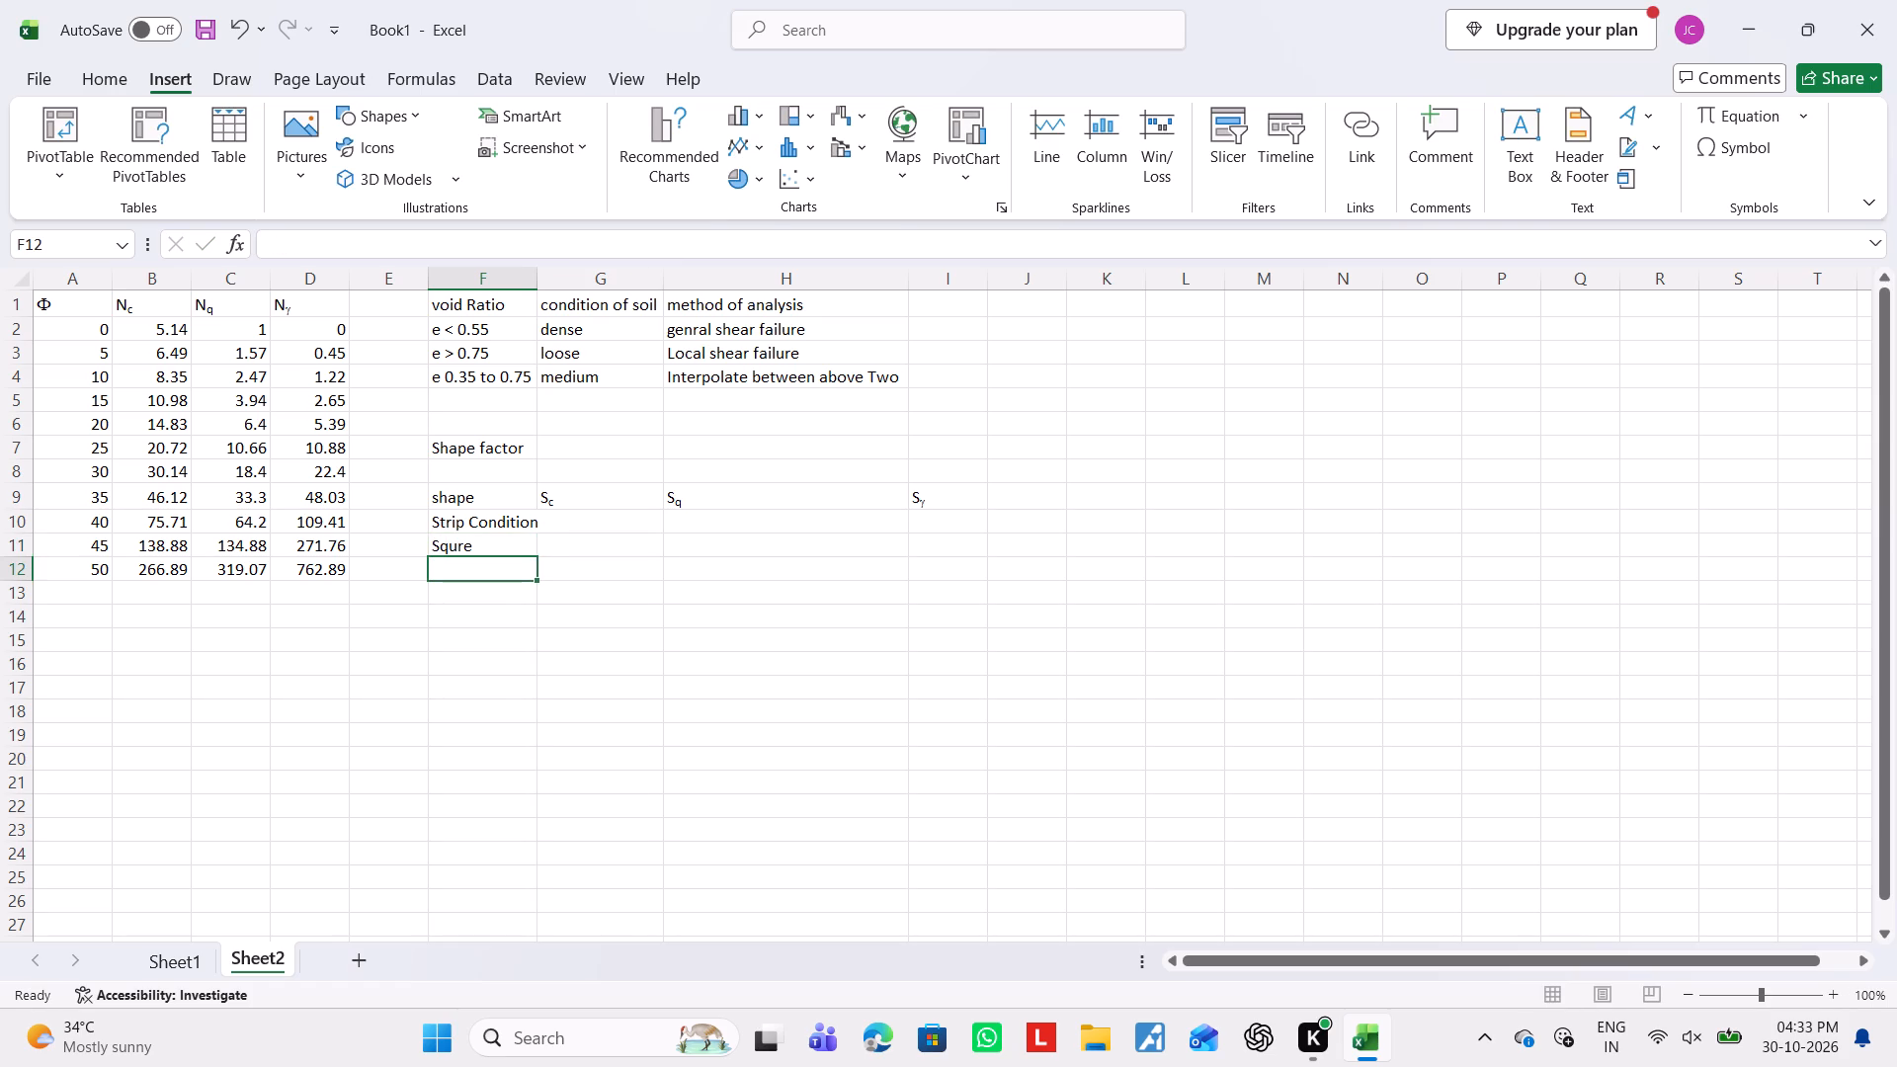
pyautogui.write('Cricuka')
pyautogui.press('BackSpace')
pyautogui.press('BackSpace')
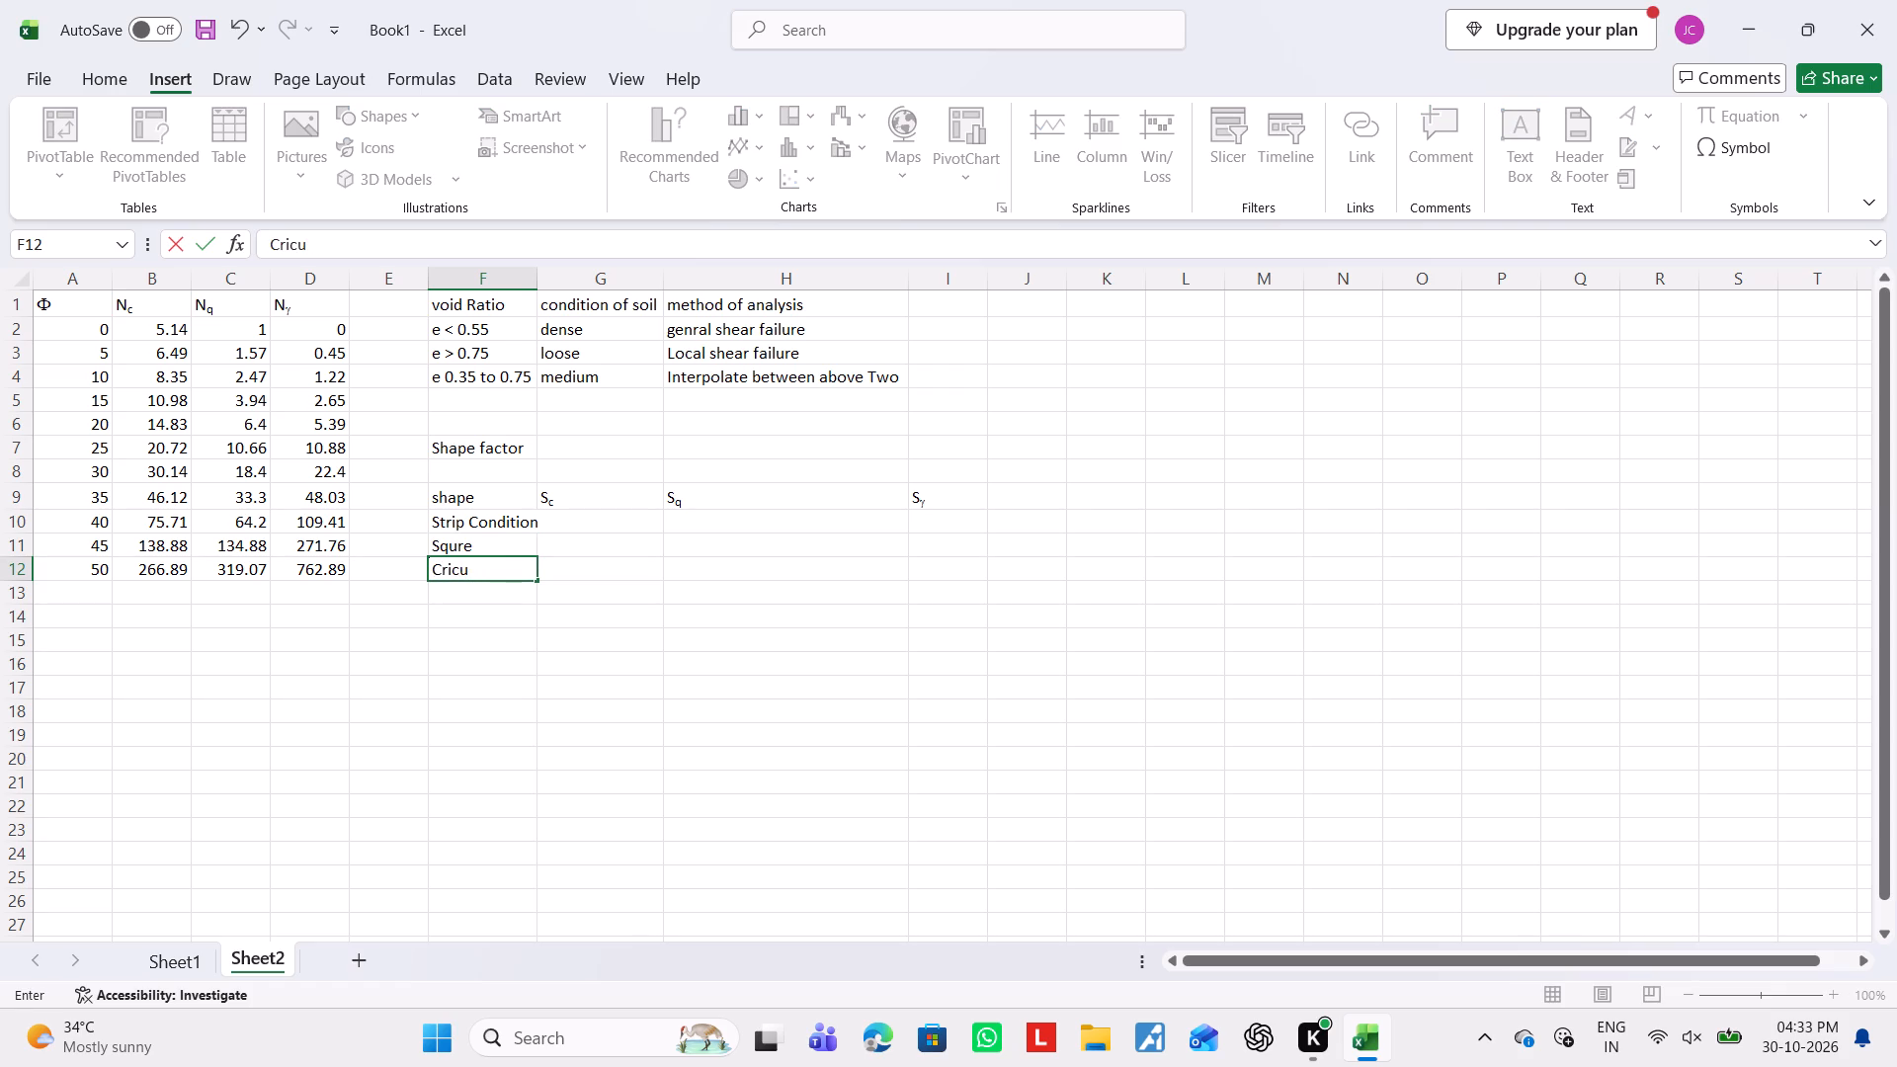
pyautogui.write('lar')
pyautogui.press('Down')
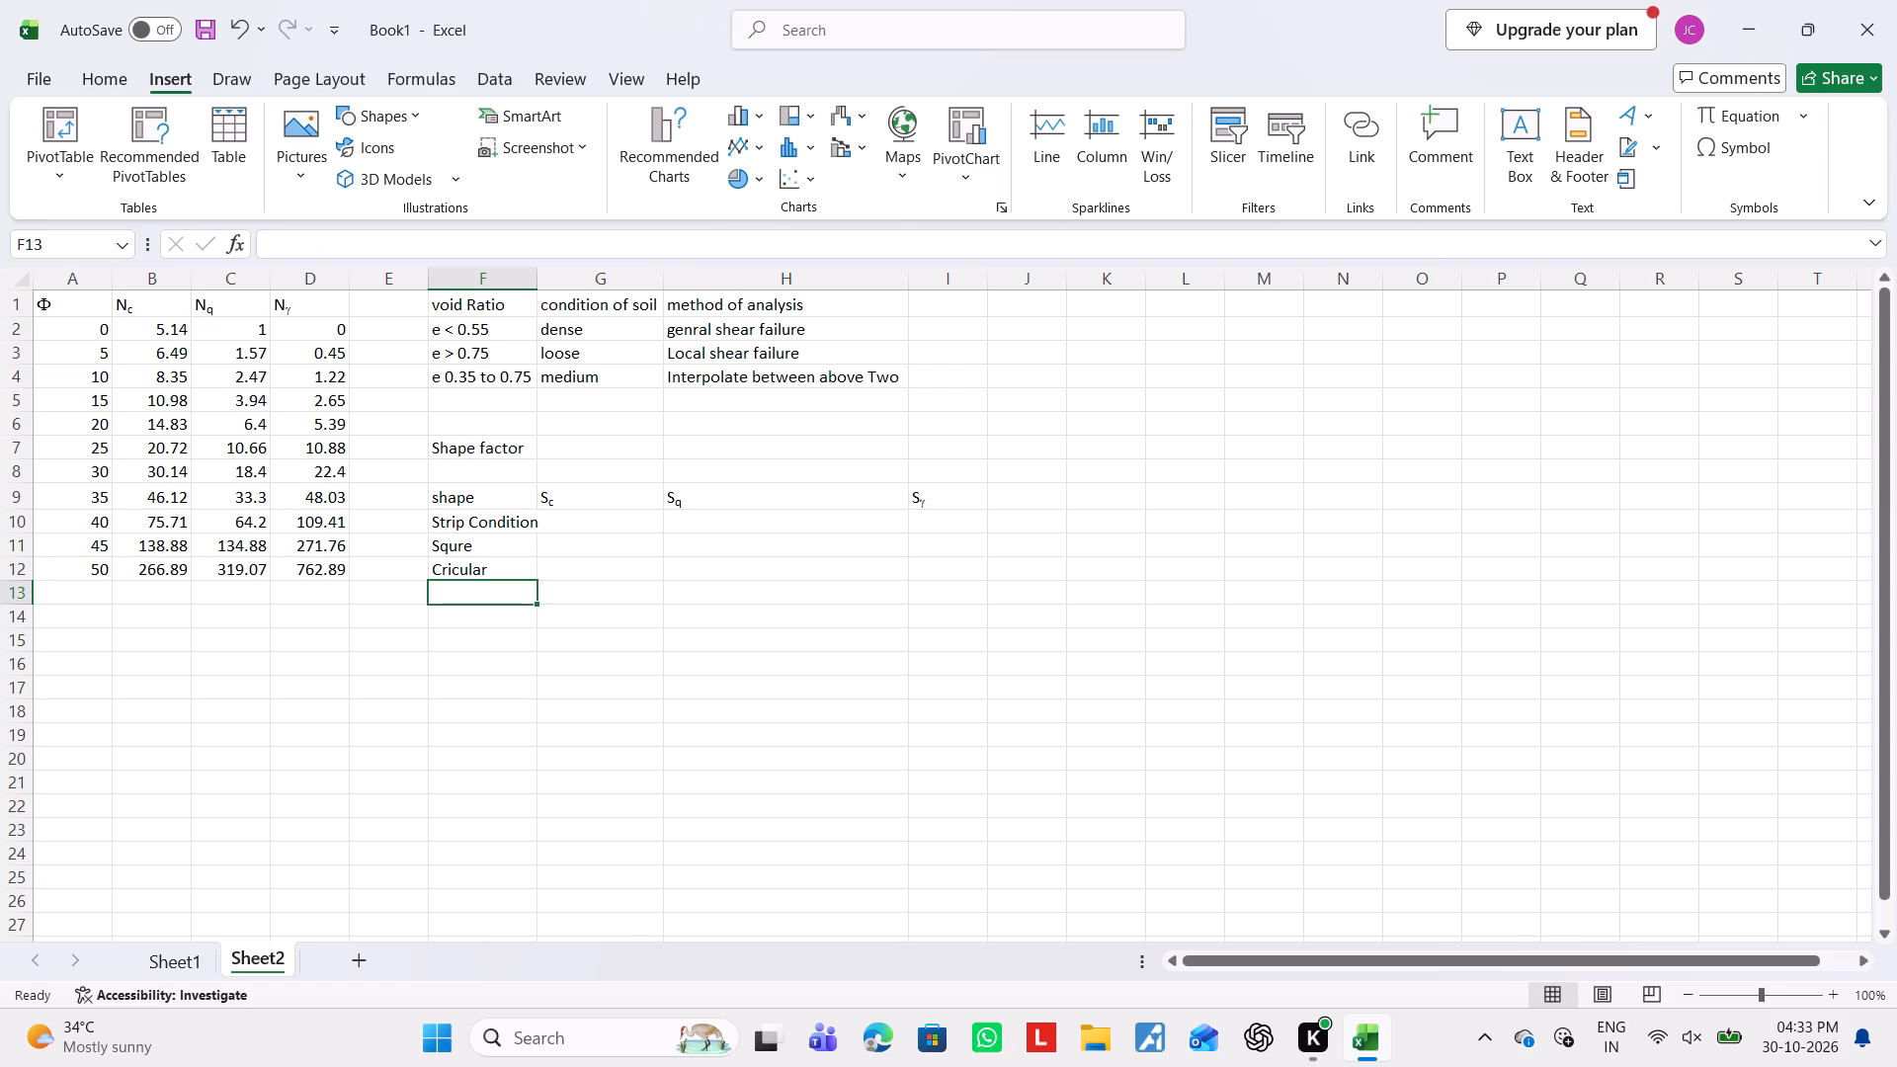
# Enter the row label "Reactangle" in cell F13, below the circular shape label.
pyautogui.write('REctanh')
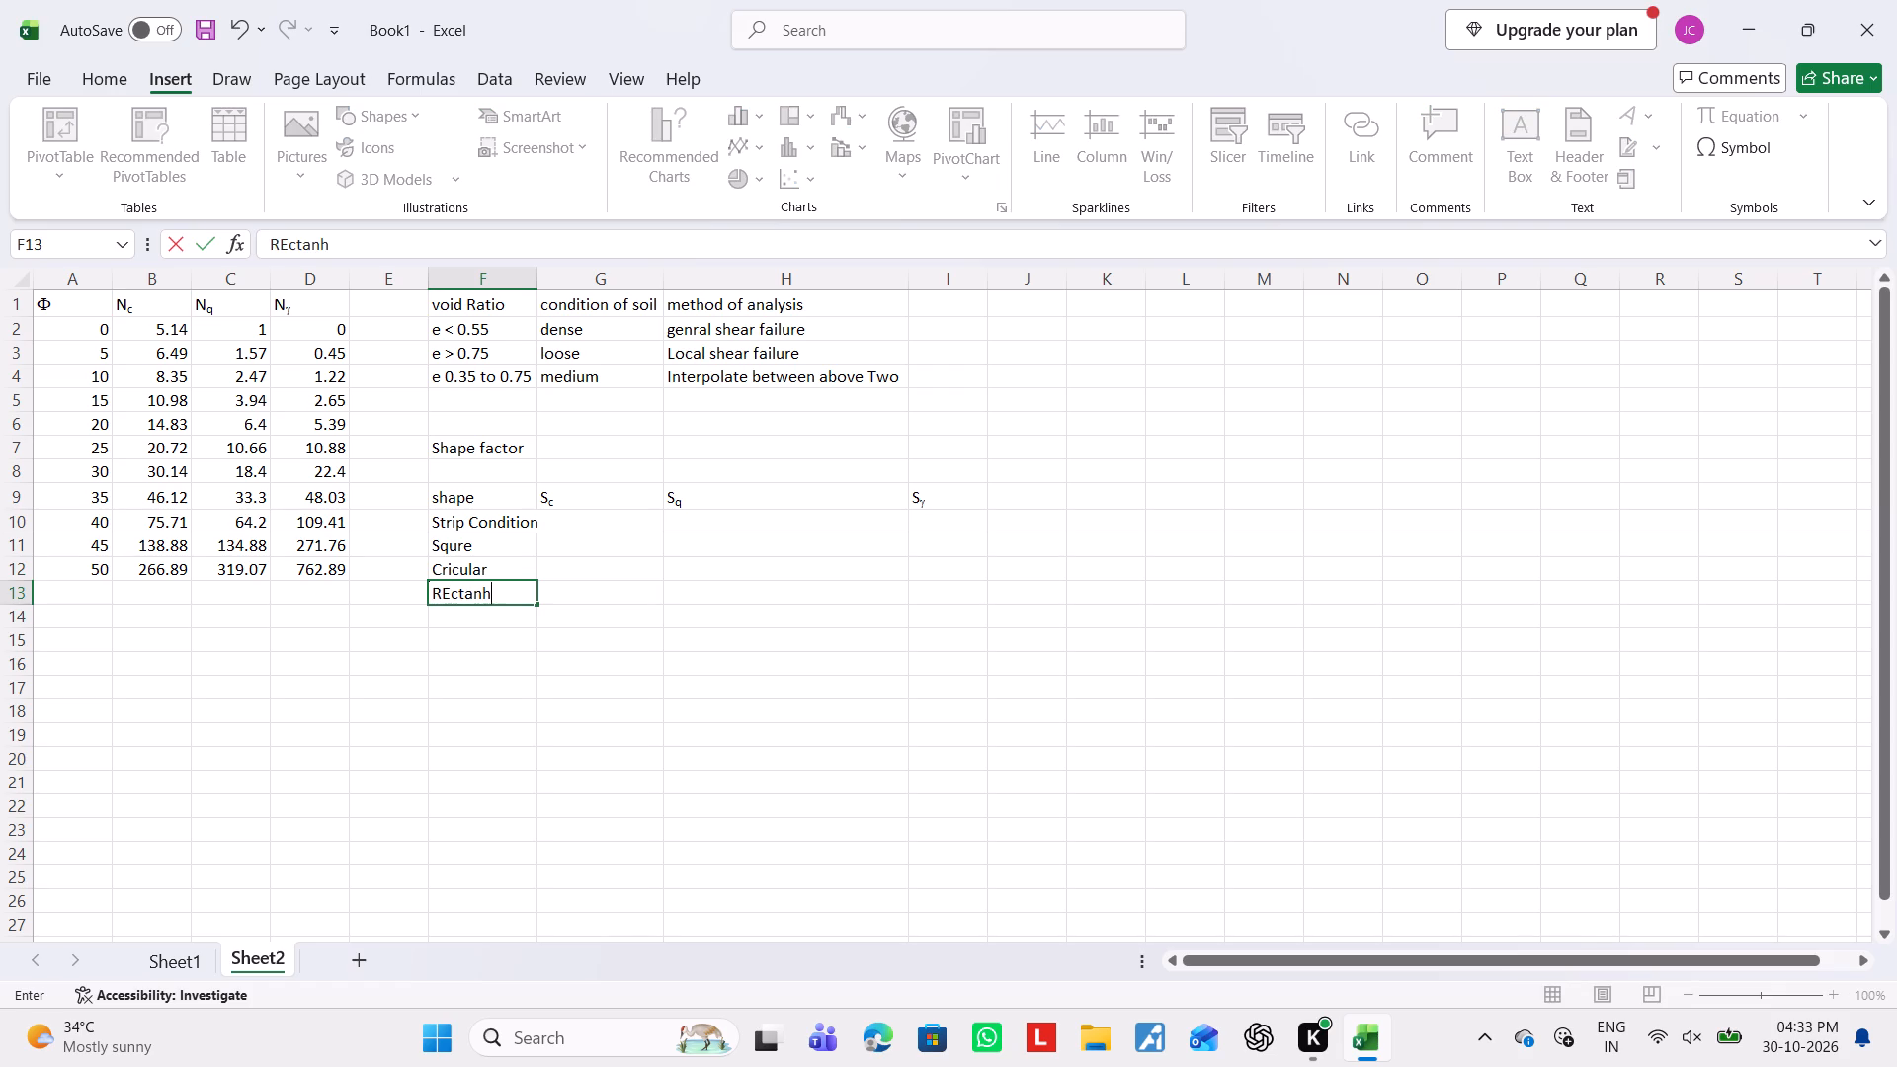
pyautogui.press('BackSpace')
pyautogui.press('BackSpace')
pyautogui.press('BackSpace')
pyautogui.press('BackSpace')
pyautogui.press('BackSpace')
pyautogui.press('BackSpace')
pyautogui.press('w')
pyautogui.press('BackSpace')
pyautogui.write('ea')
pyautogui.write('tangle')
pyautogui.press('space')
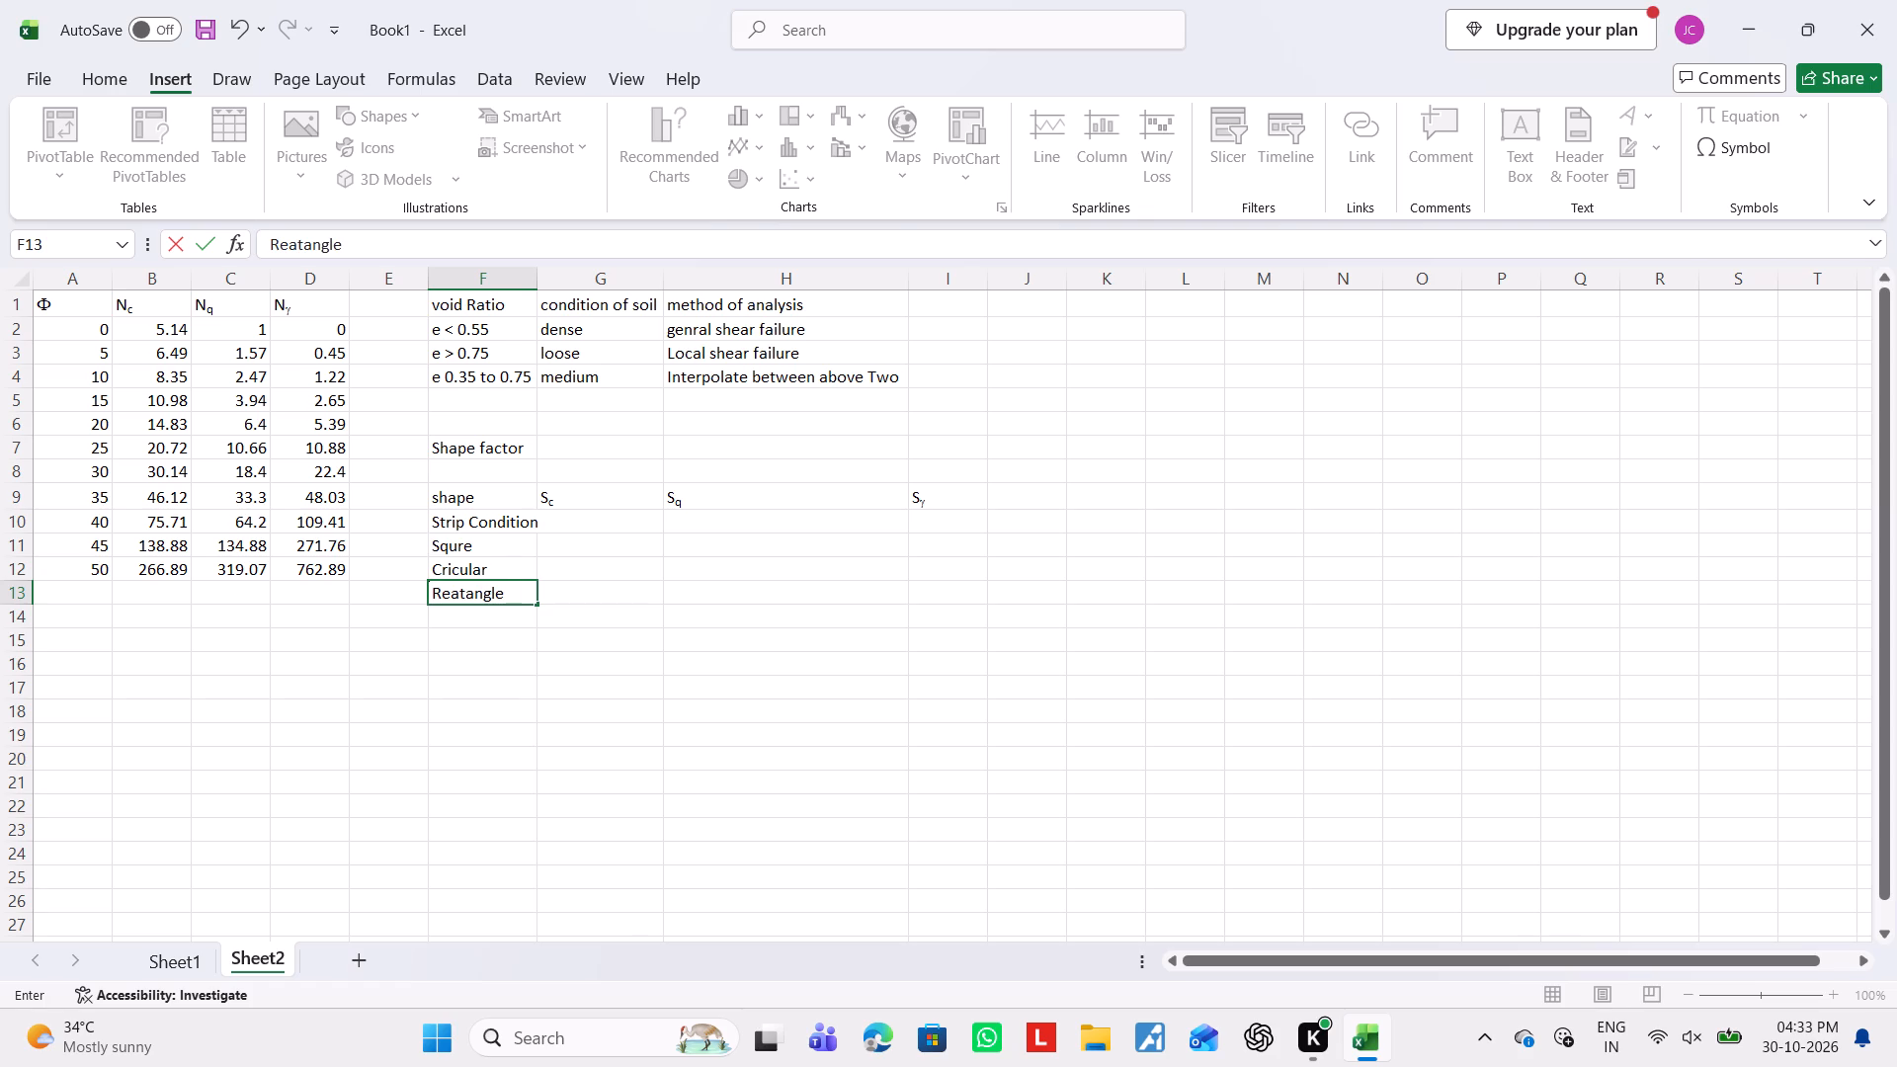
pyautogui.press('Left')
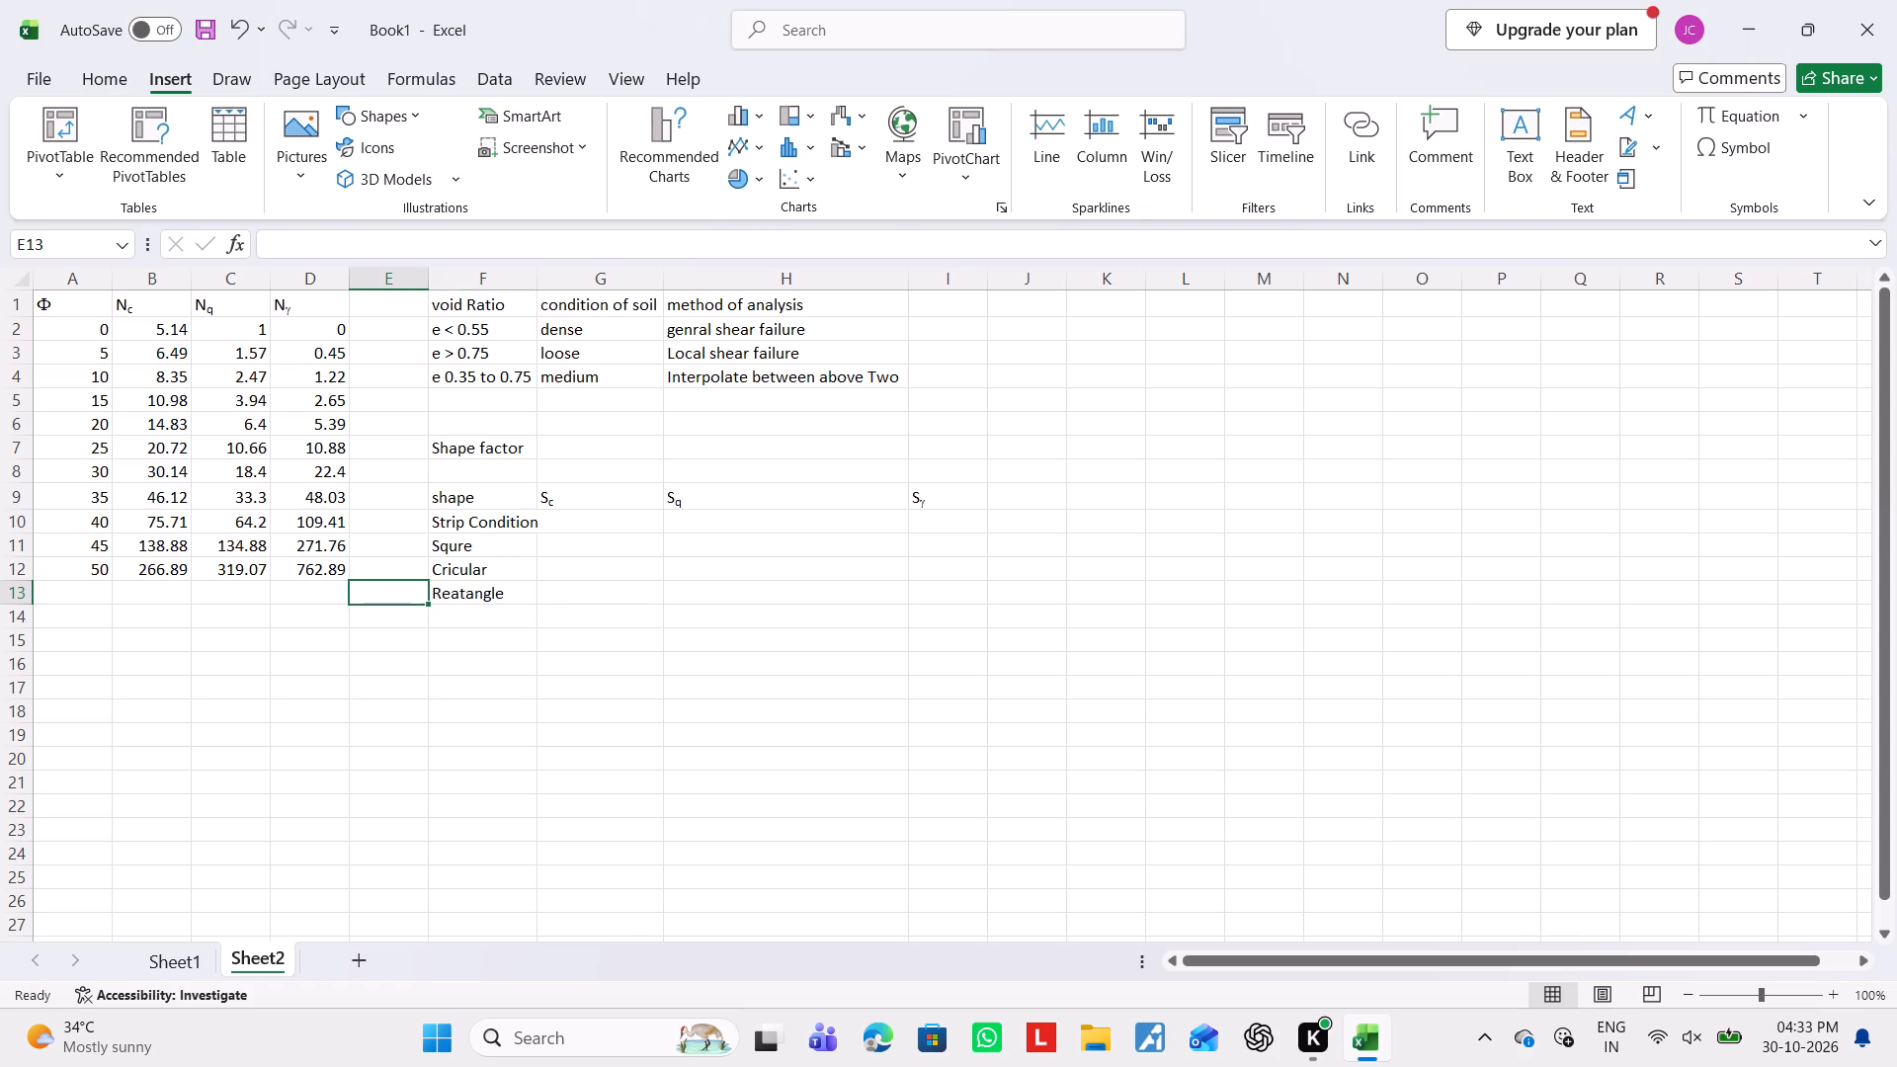
pyautogui.press('Right')
pyautogui.doubleClick(463, 593)
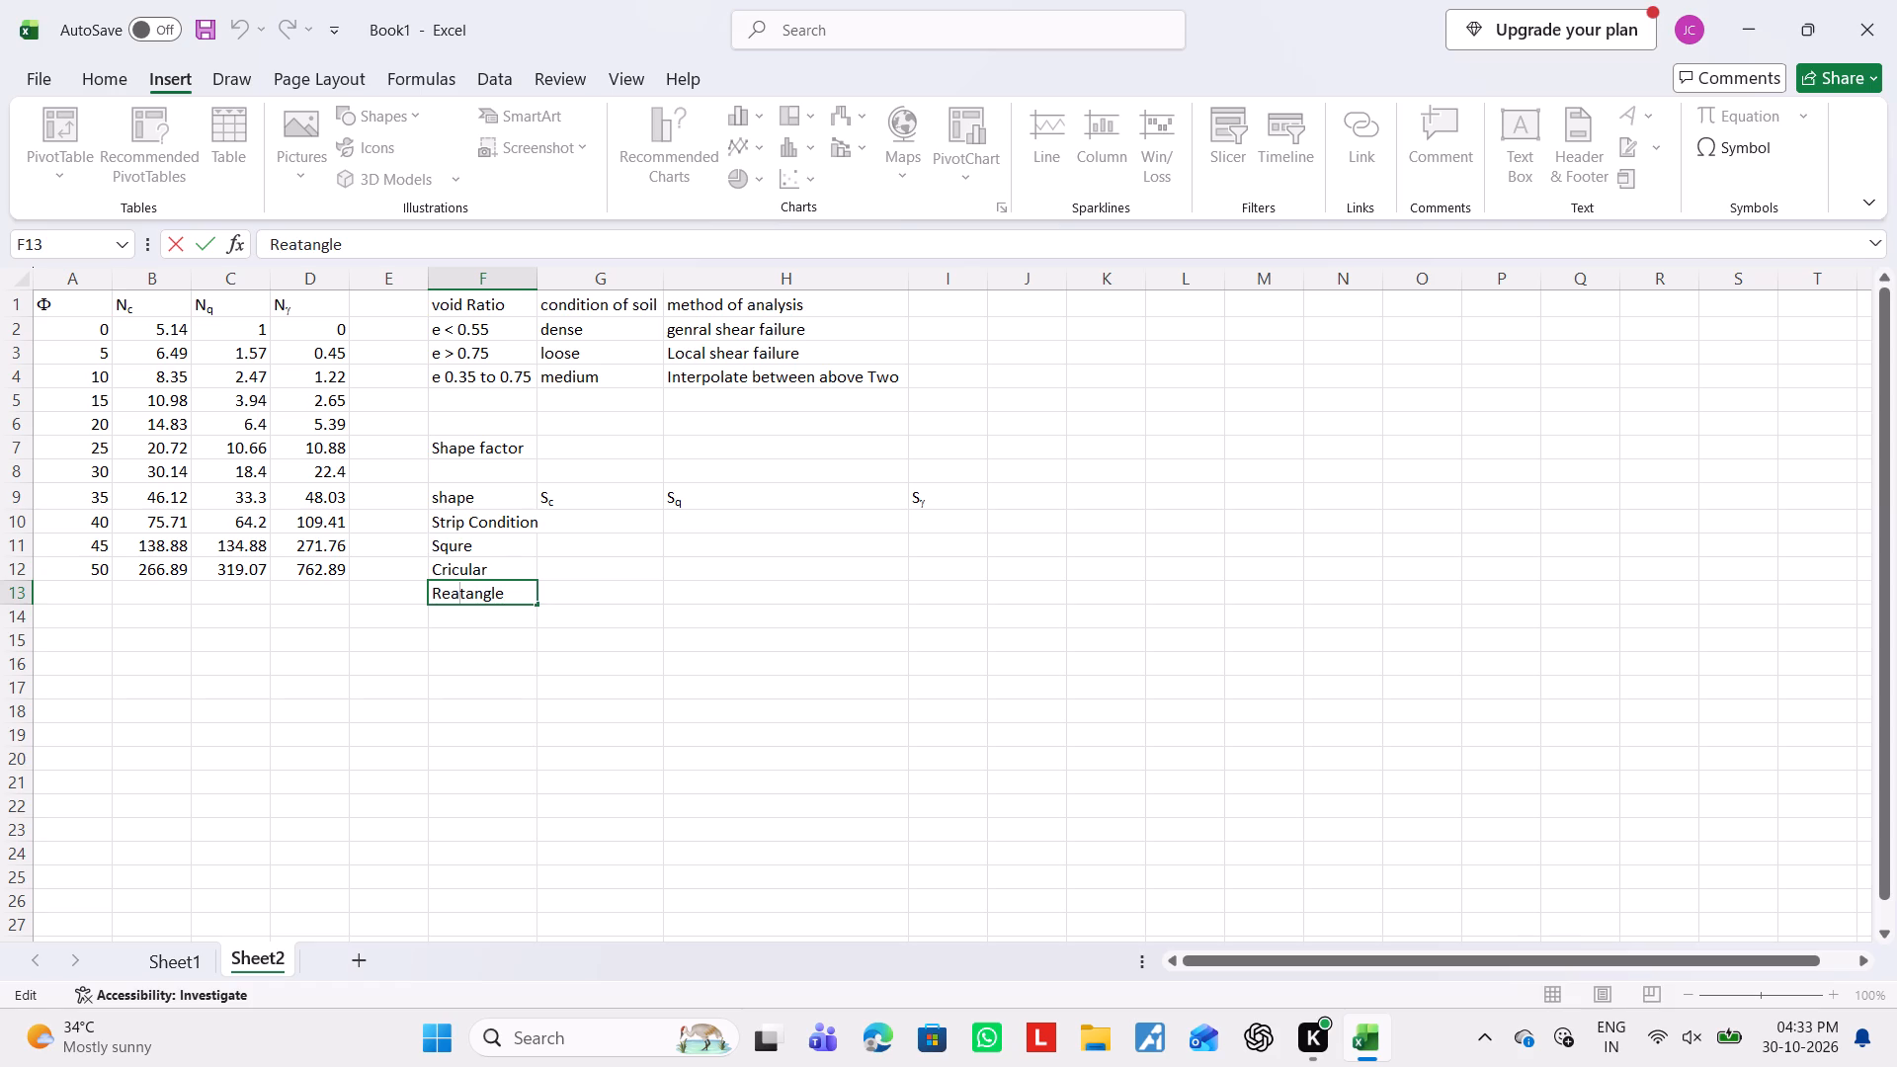
pyautogui.press('c')
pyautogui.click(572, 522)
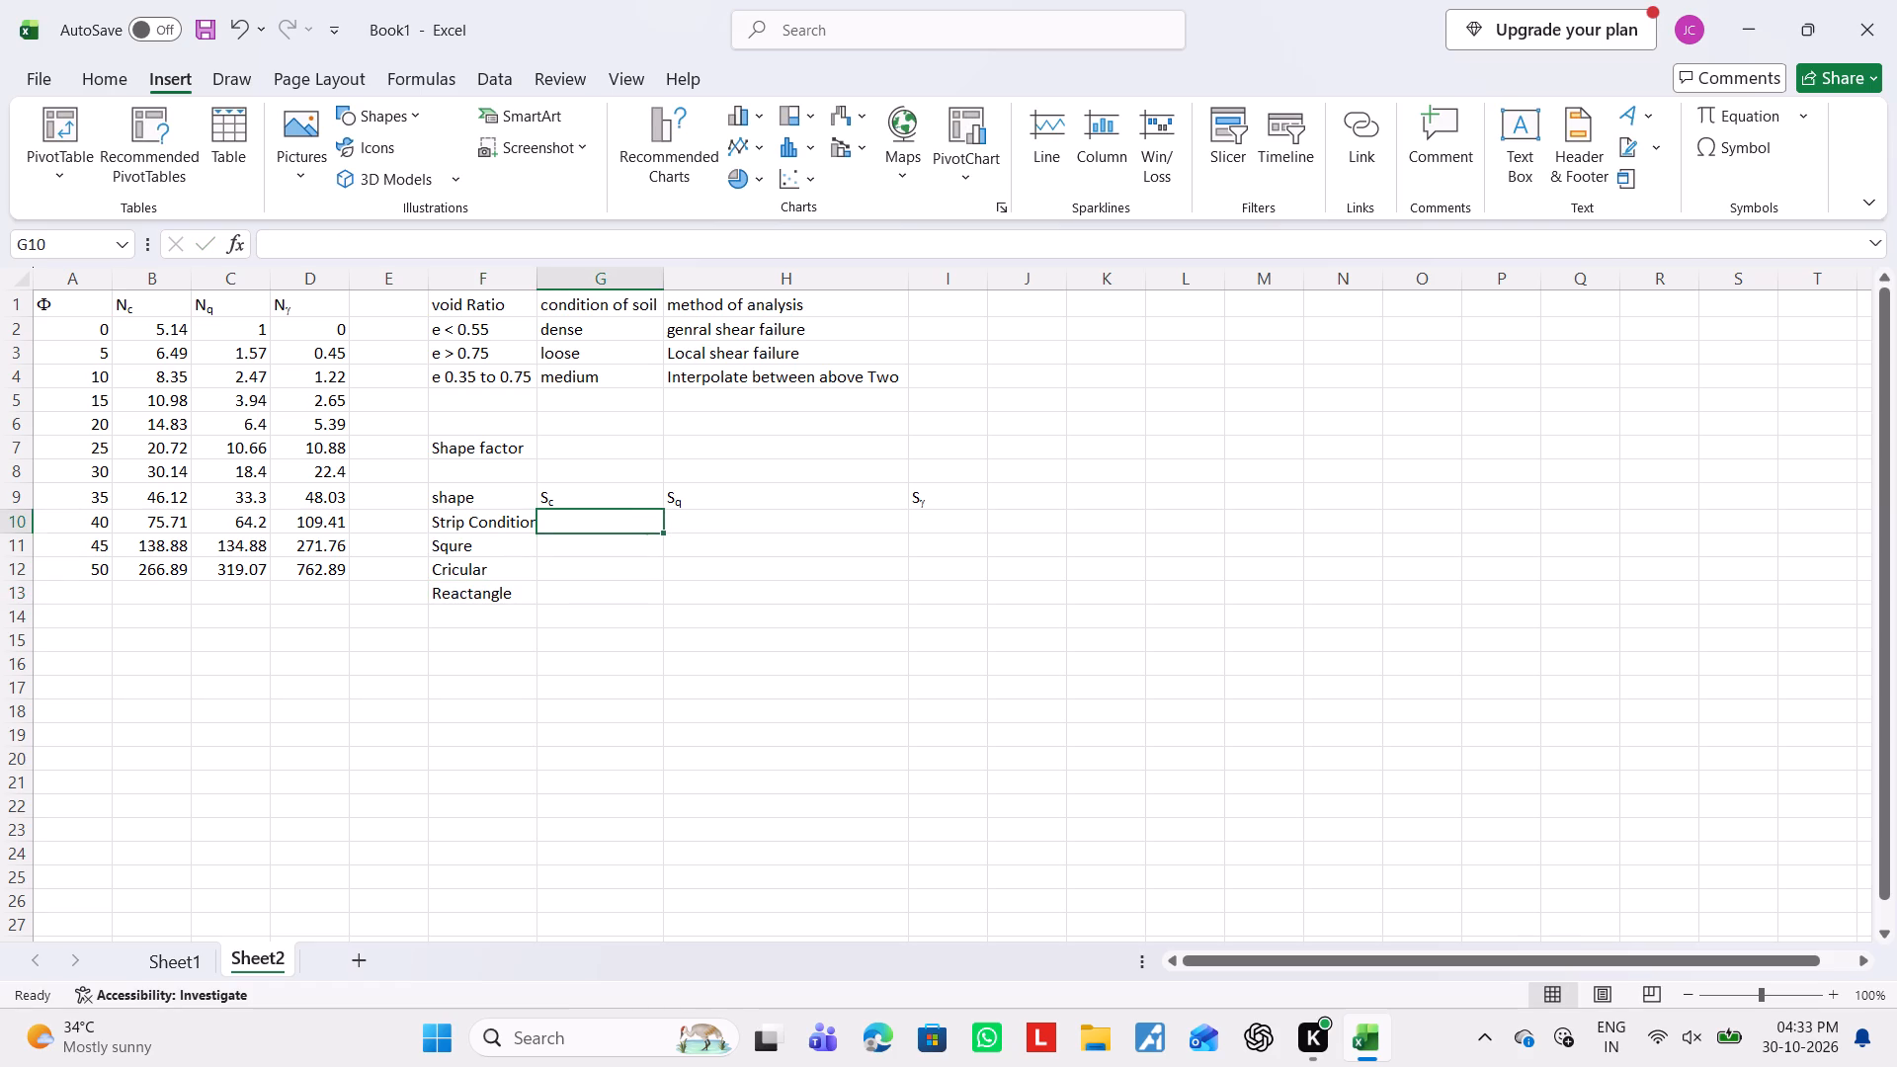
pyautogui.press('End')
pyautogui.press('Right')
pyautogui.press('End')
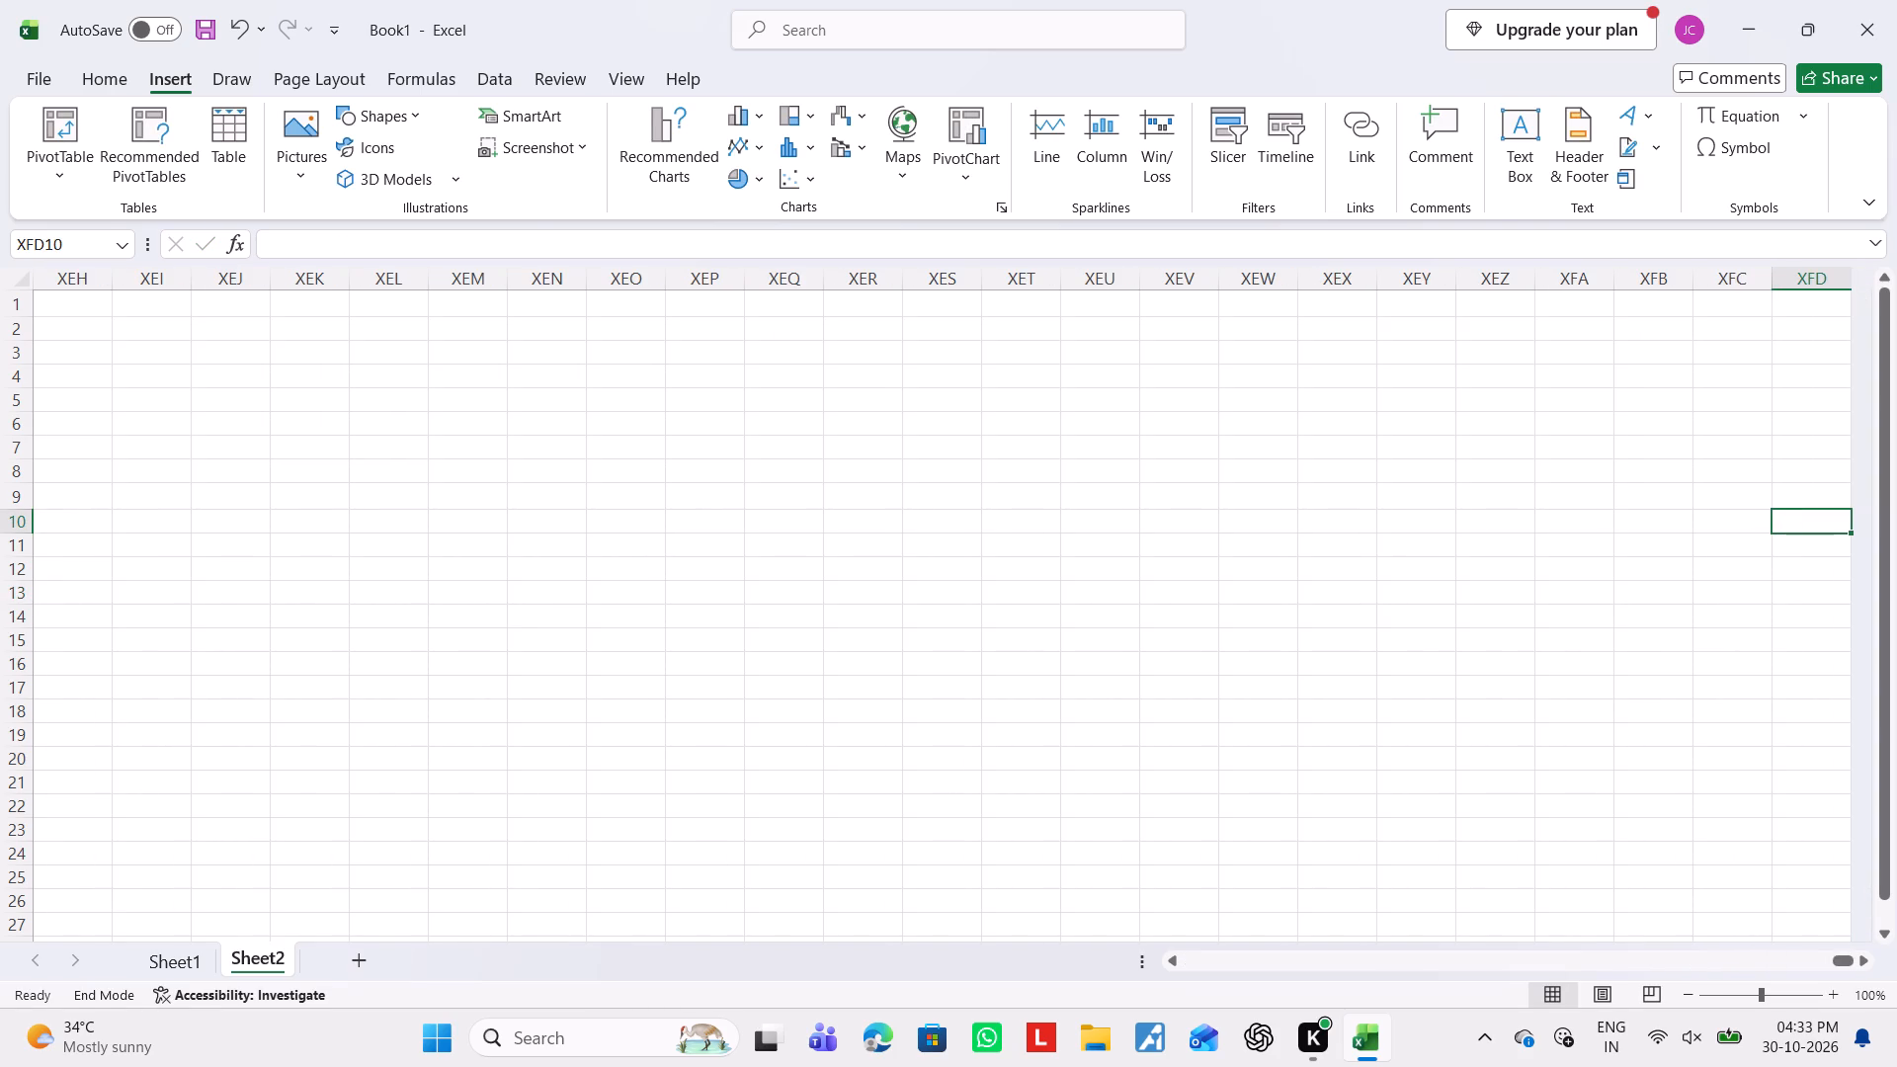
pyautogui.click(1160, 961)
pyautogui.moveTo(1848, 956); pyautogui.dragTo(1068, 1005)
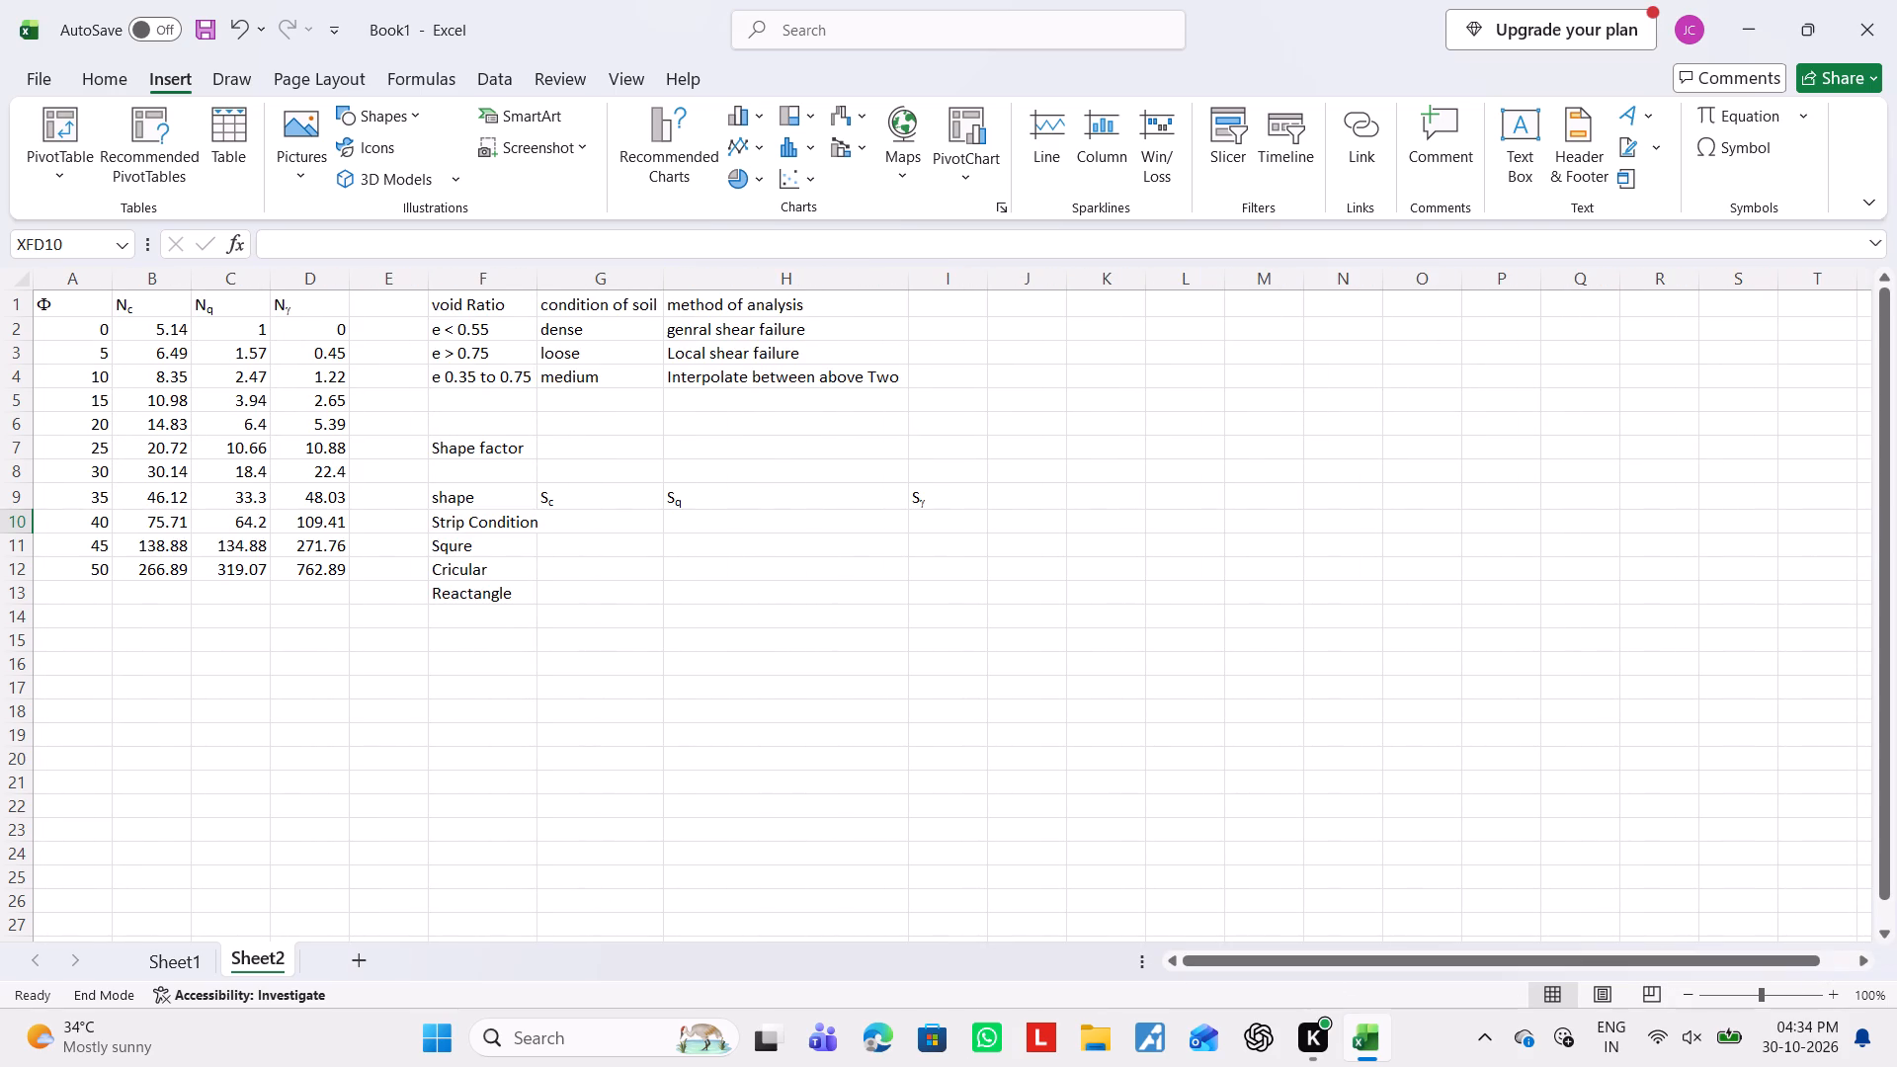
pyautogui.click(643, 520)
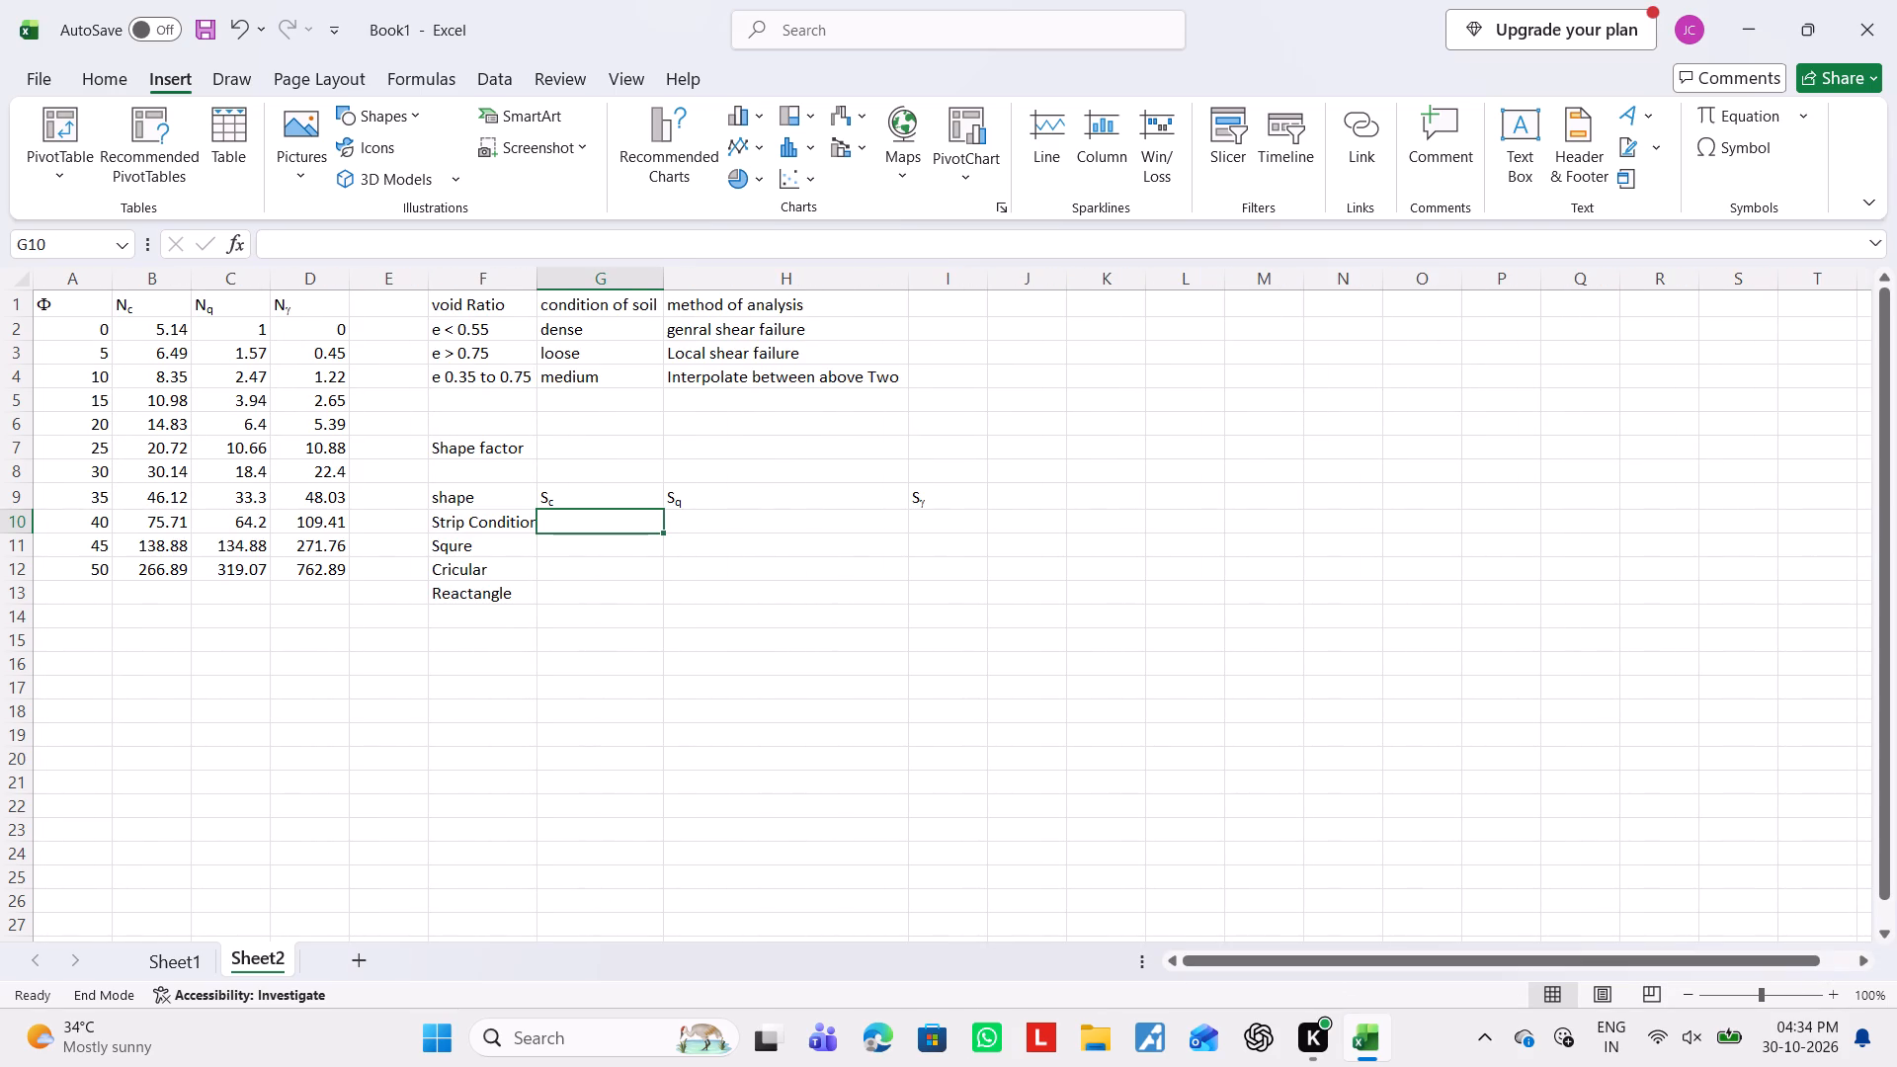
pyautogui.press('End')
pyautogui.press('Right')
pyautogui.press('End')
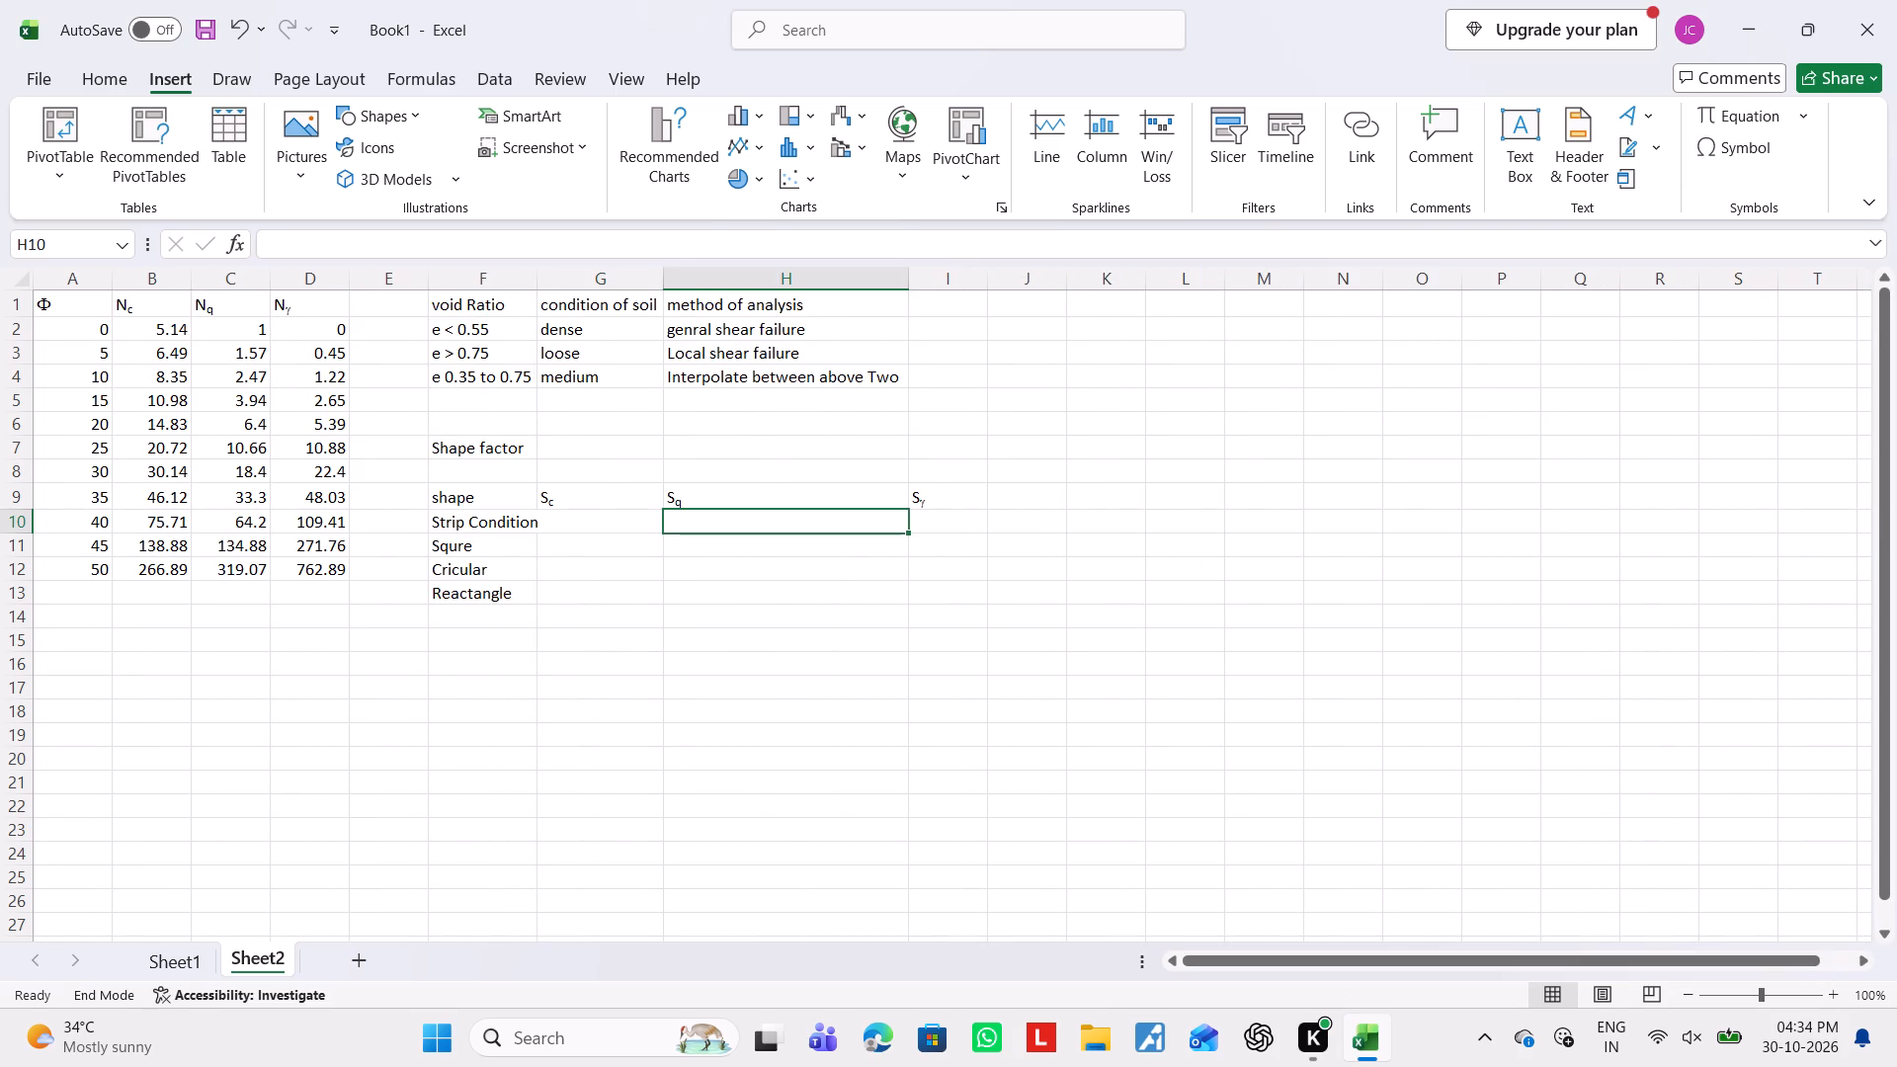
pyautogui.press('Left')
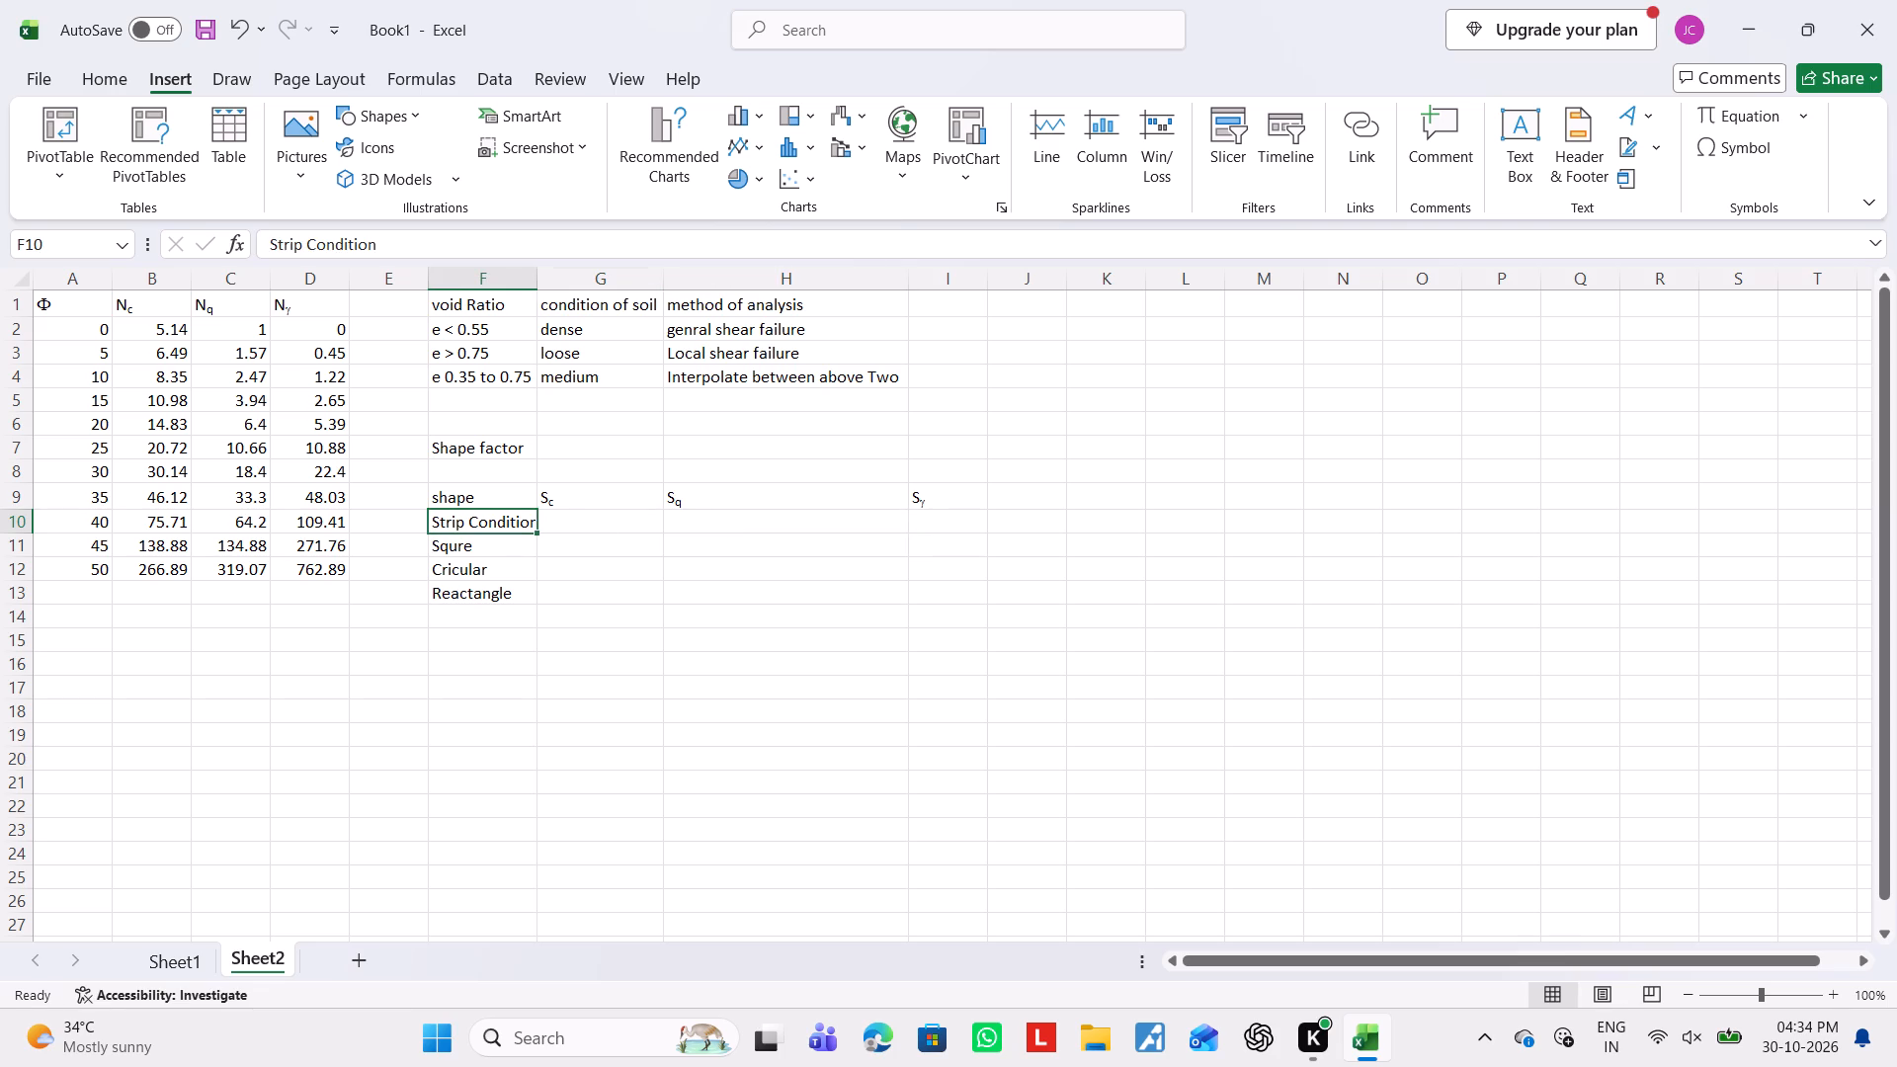
# Enter a shape factor of 1 in each of G10, H10 and I10 for the strip condition.
pyautogui.press('Right')
pyautogui.press('1')
pyautogui.press('Right')
pyautogui.press('1')
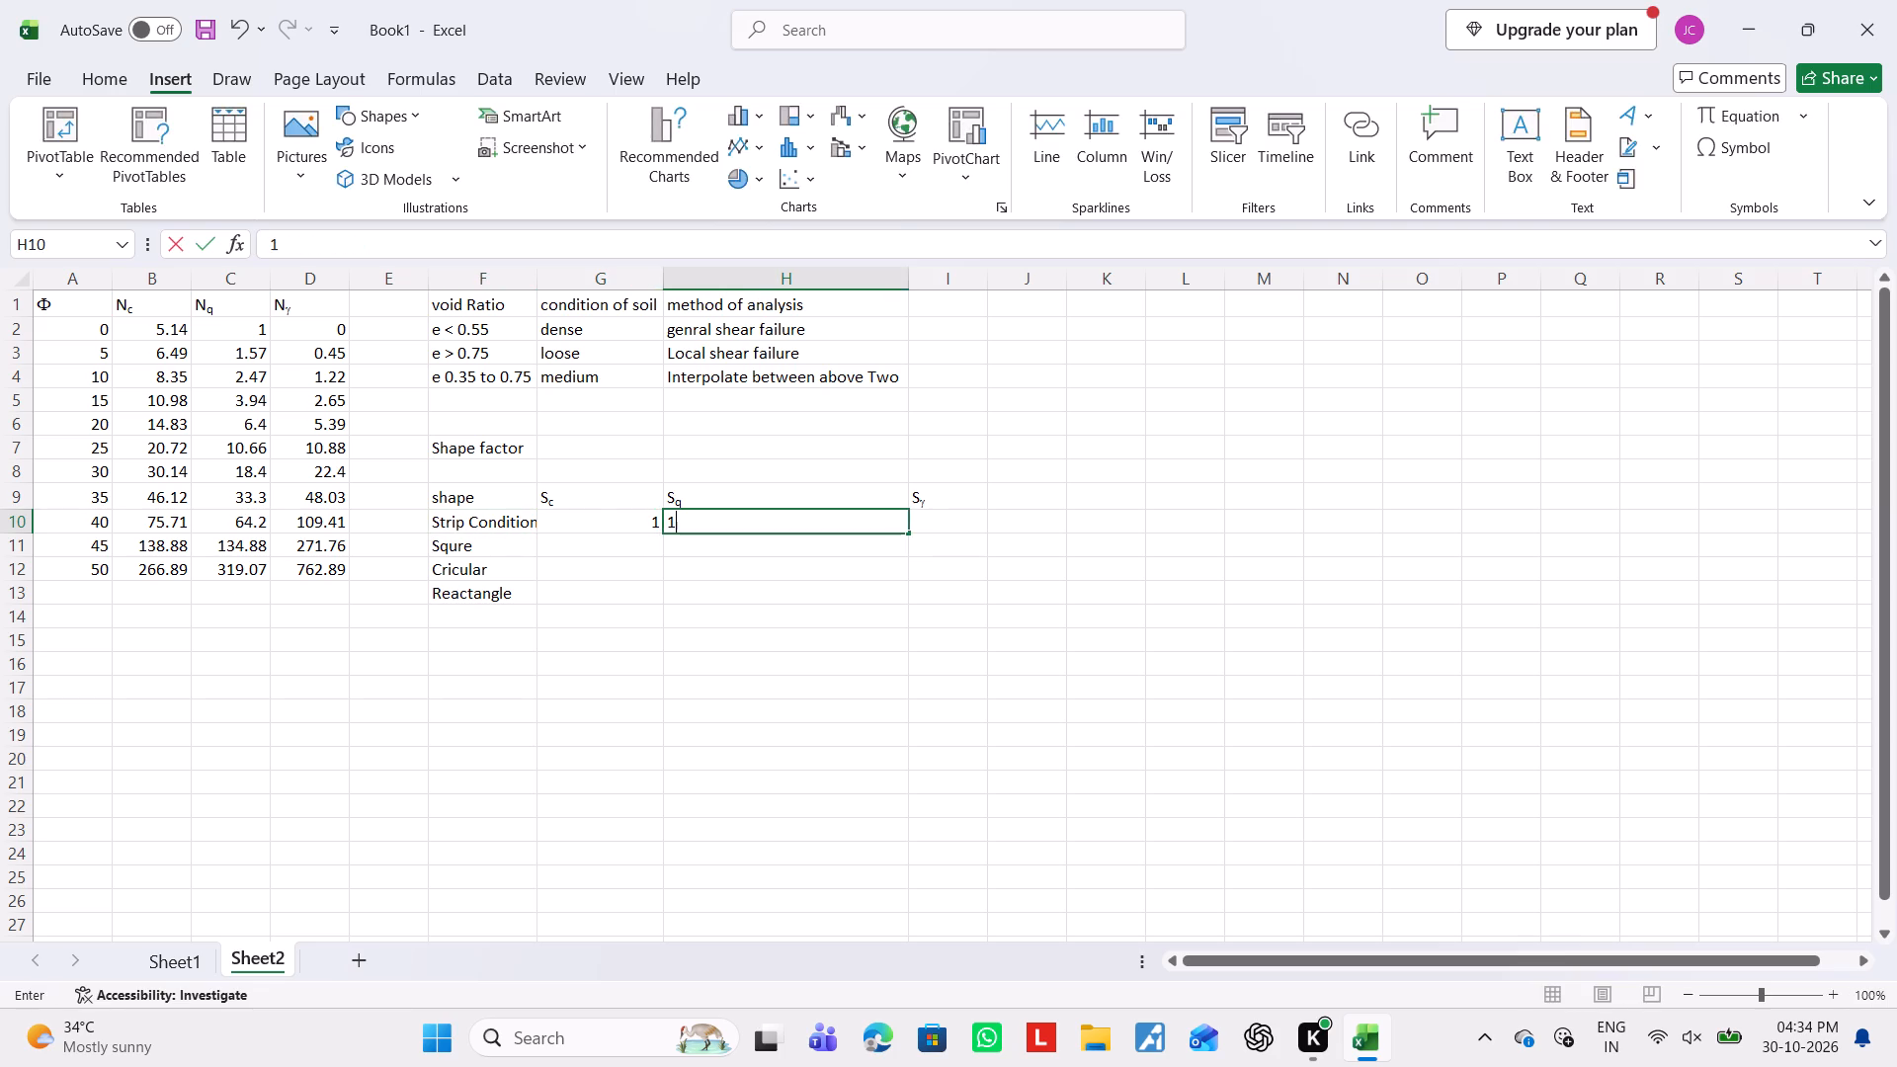
pyautogui.press('Right')
pyautogui.press('1')
pyautogui.press('Right')
# Enter the square footing's shape factors: 0.8 in I11, 1.2 in H11 and 1.3 in G11.
pyautogui.press('Down')
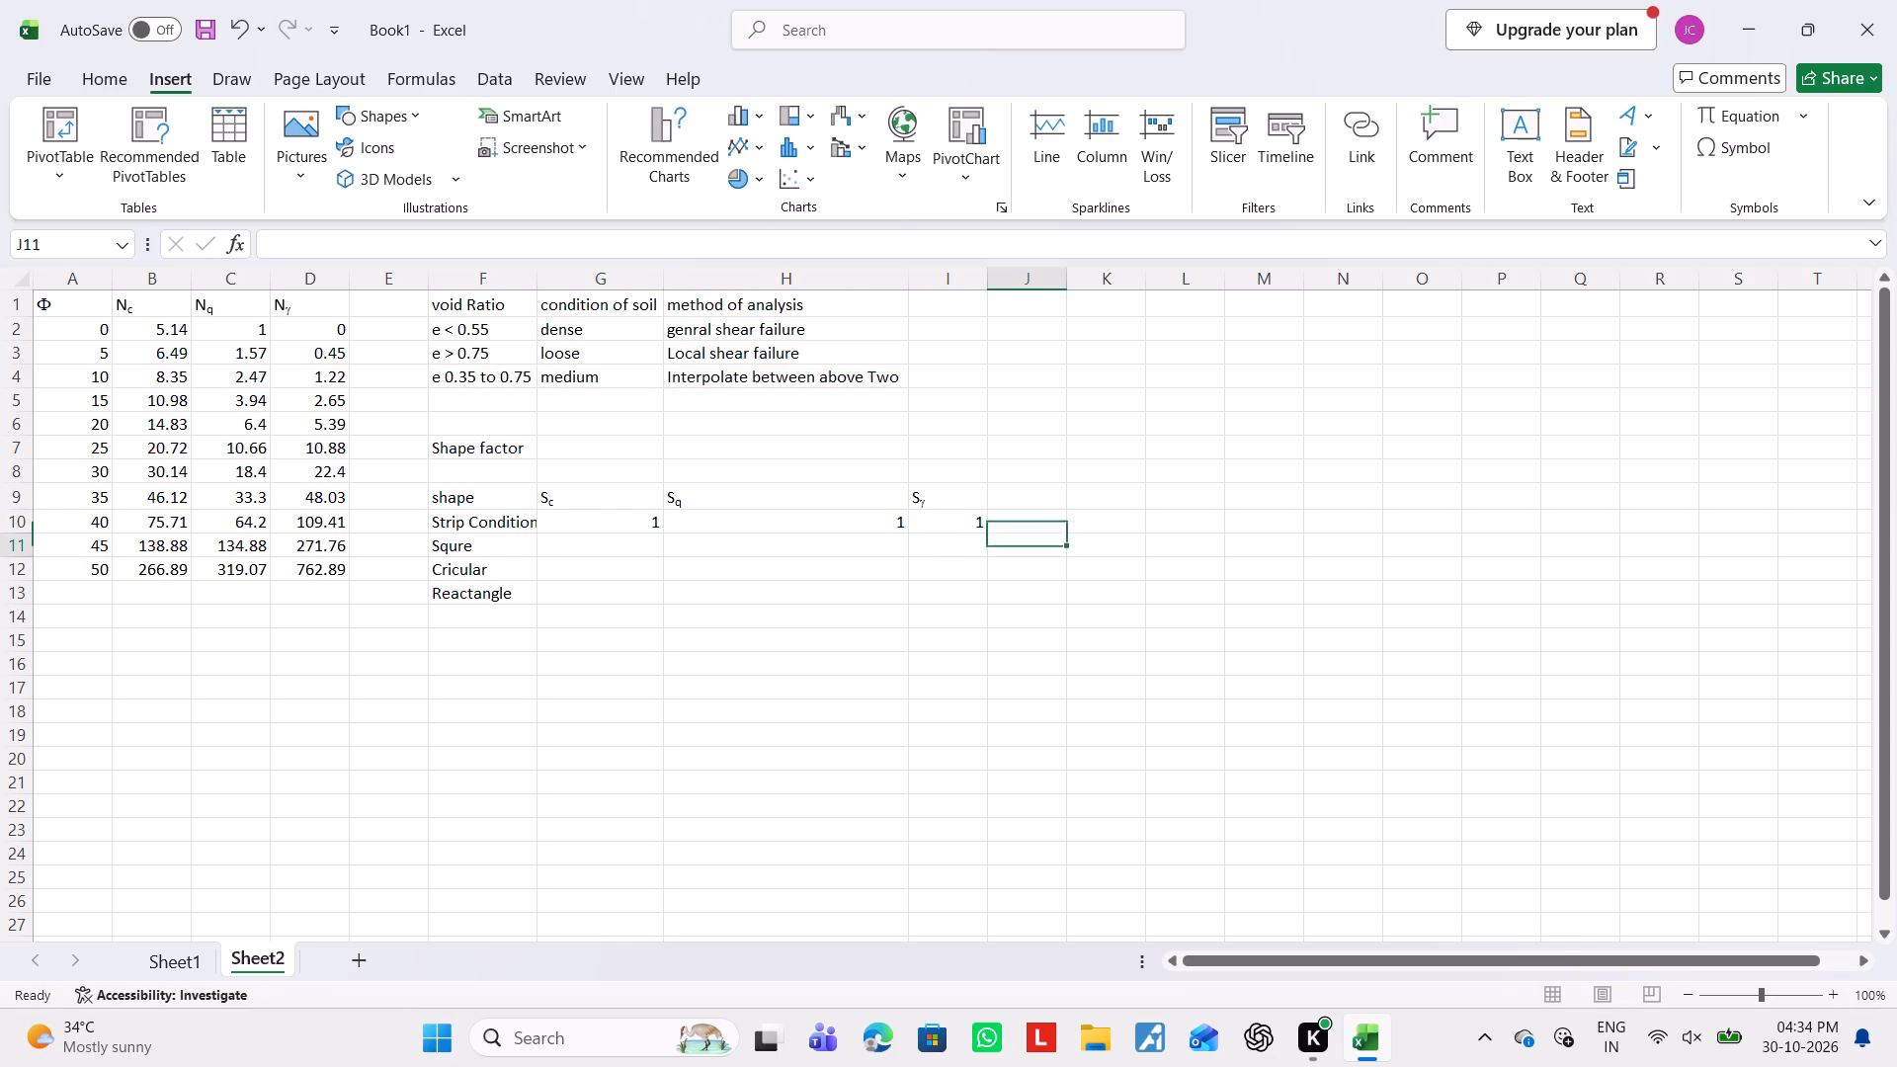
pyautogui.press('Left')
pyautogui.write('0.8')
pyautogui.press('Left')
pyautogui.write('1.2')
pyautogui.press('Left')
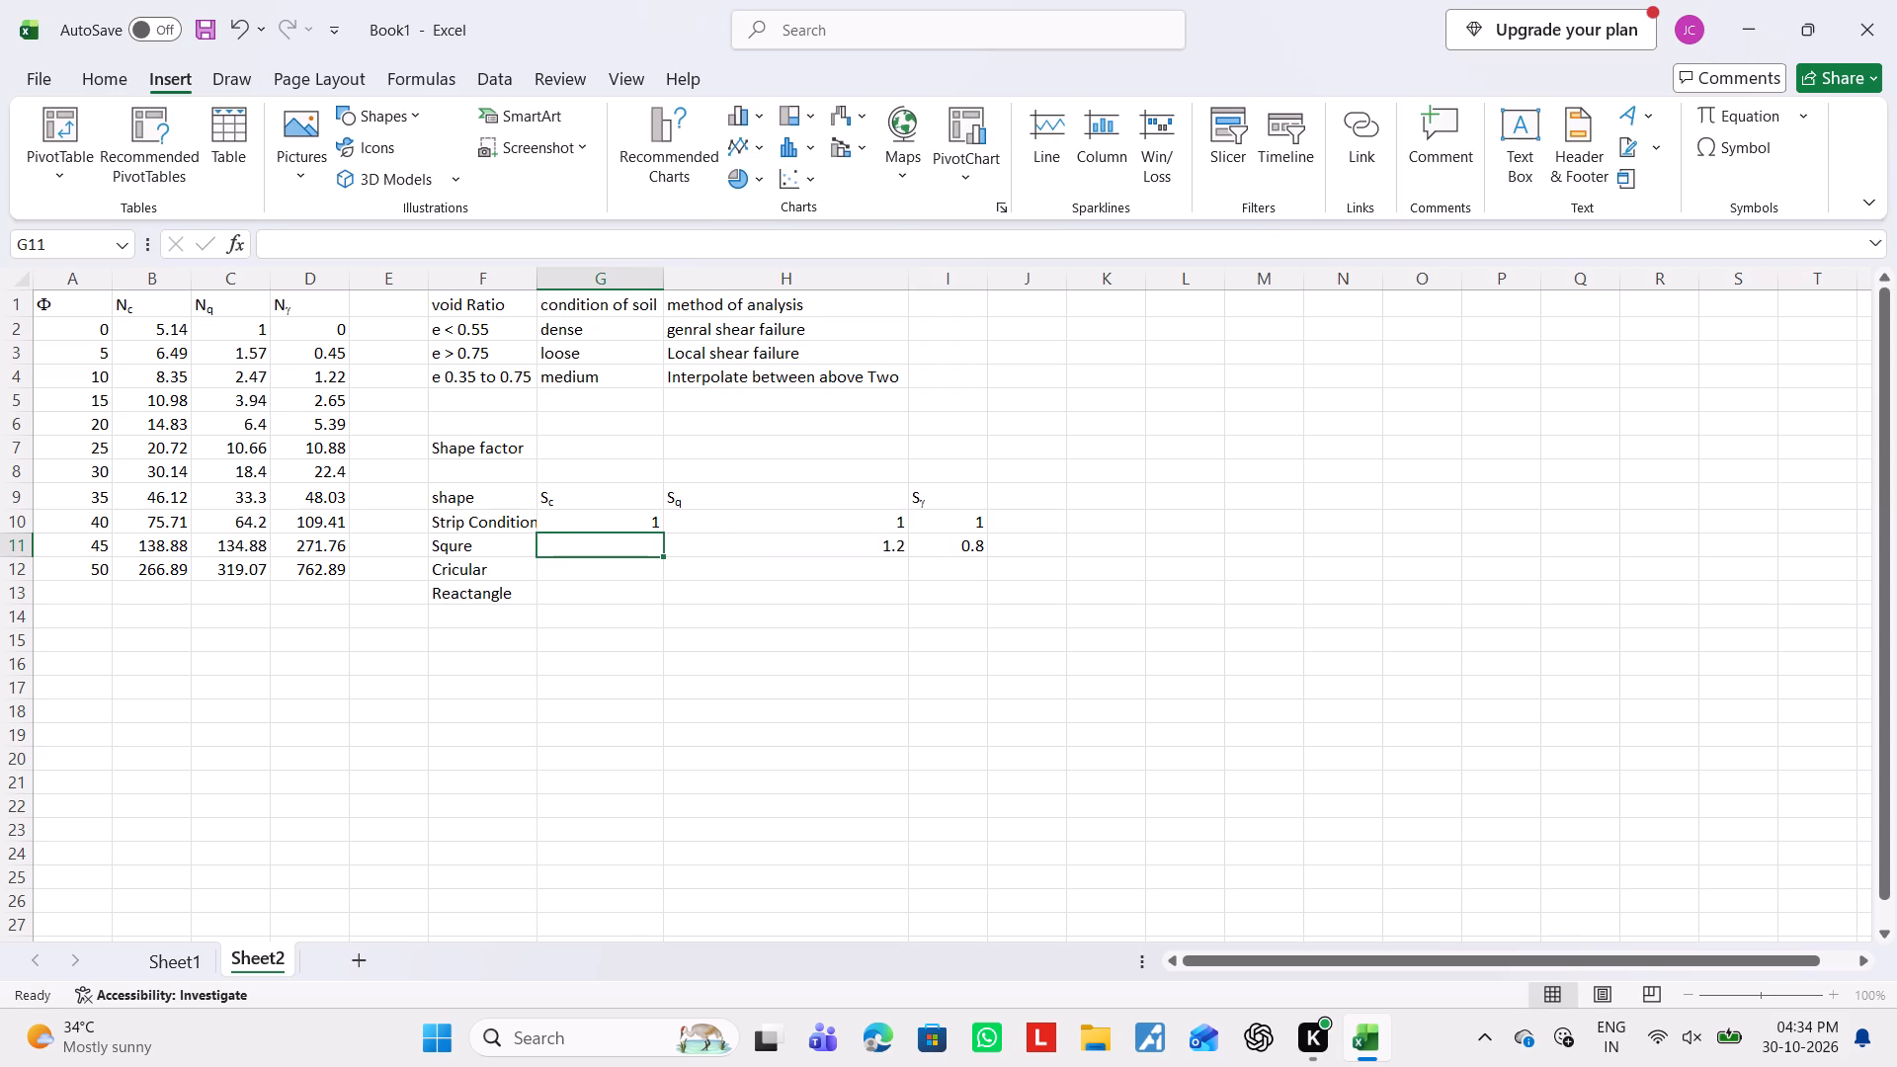
pyautogui.write('1.3')
pyautogui.press('Down')
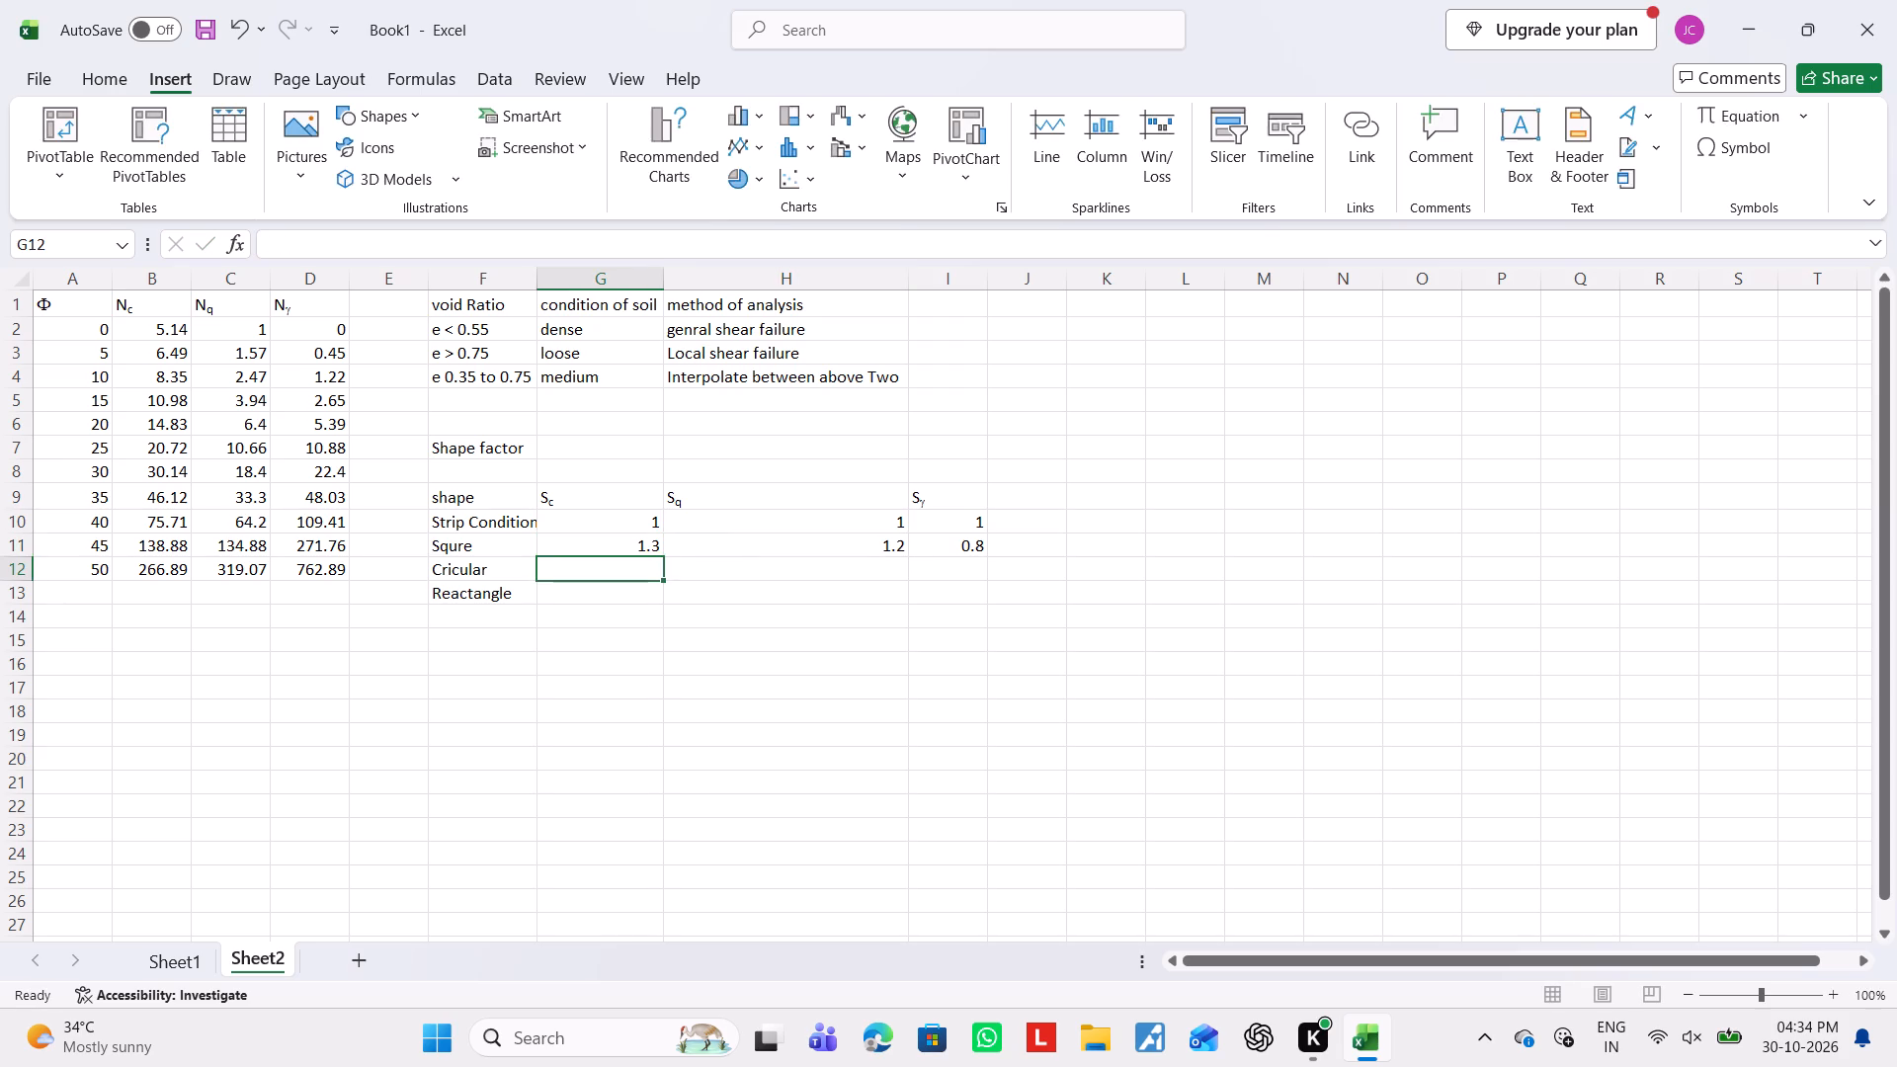
# Enter the circular footing's shape factors: 1.3 in G12, 1.2 in H12 and 0.6 in I12.
pyautogui.write('1.3')
pyautogui.press('Right')
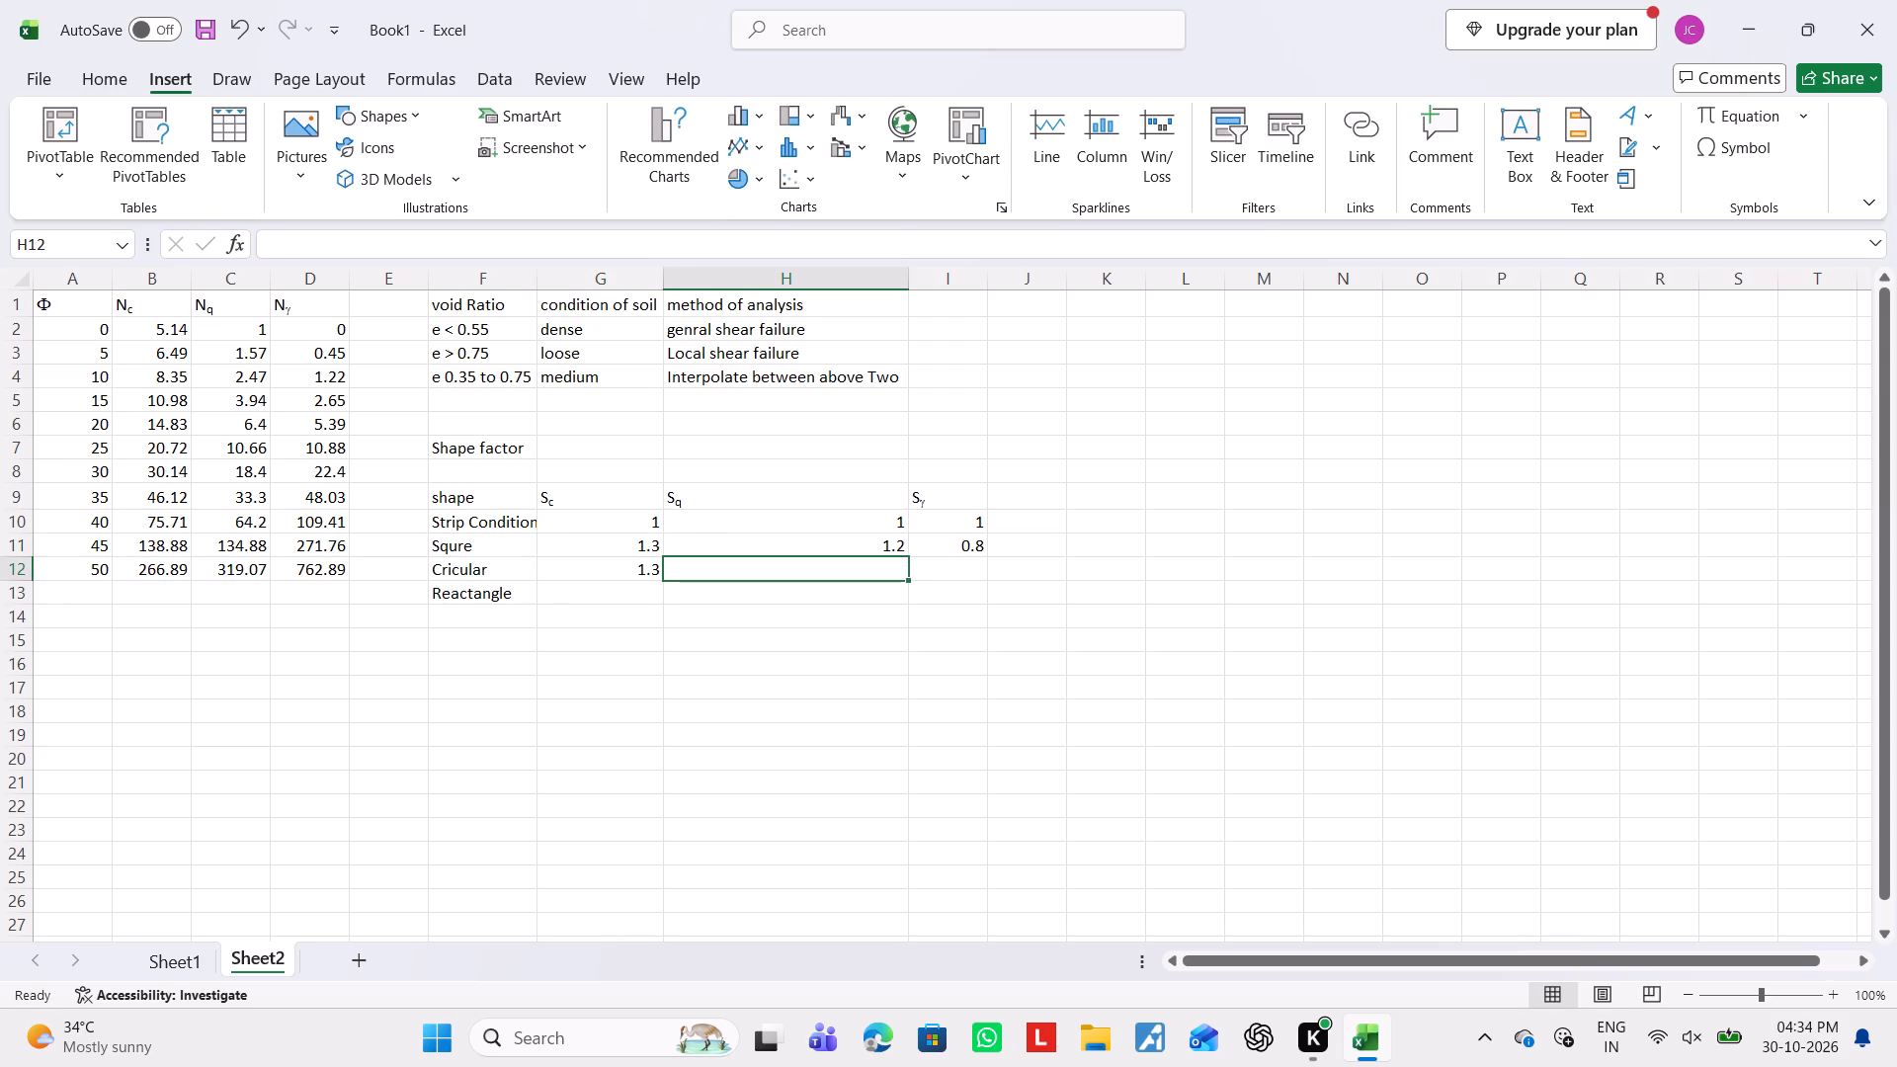
pyautogui.write('1.2')
pyautogui.press('Right')
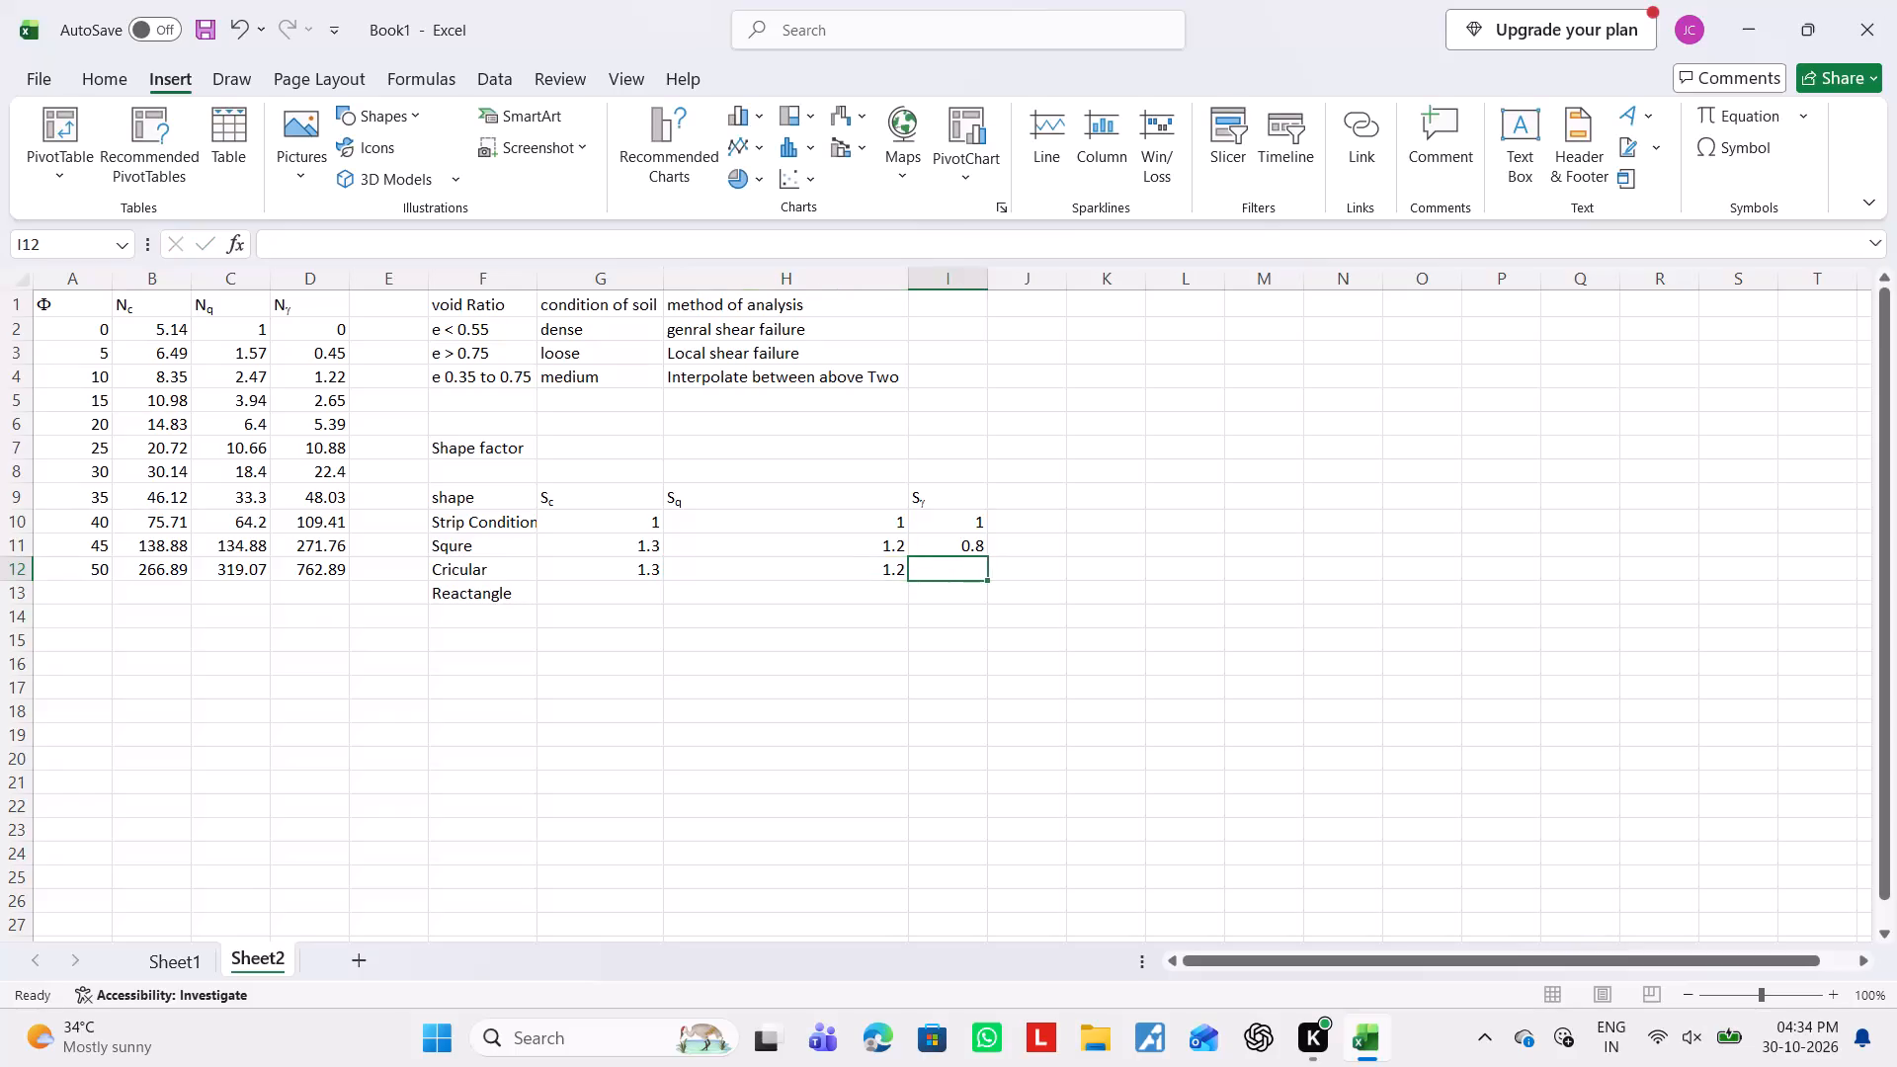
pyautogui.write('0.6')
pyautogui.press('Right')
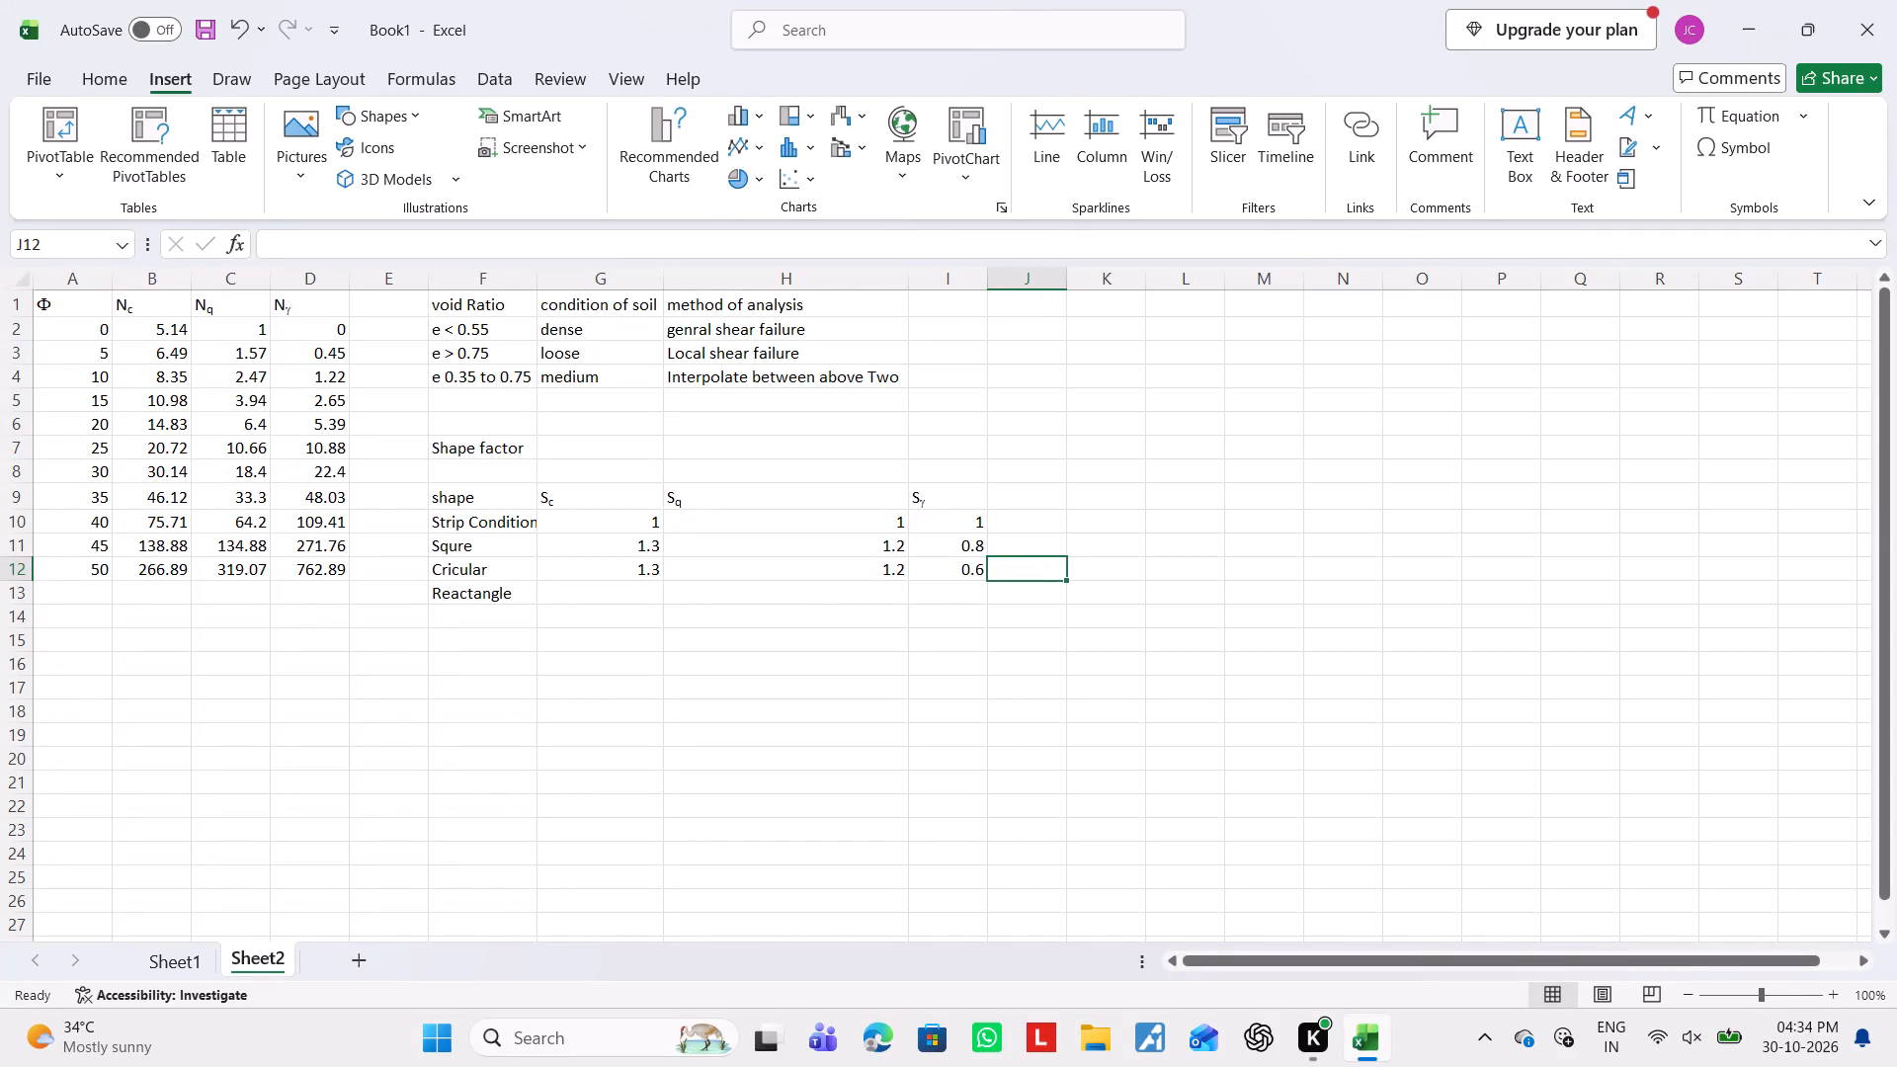
pyautogui.press('Right')
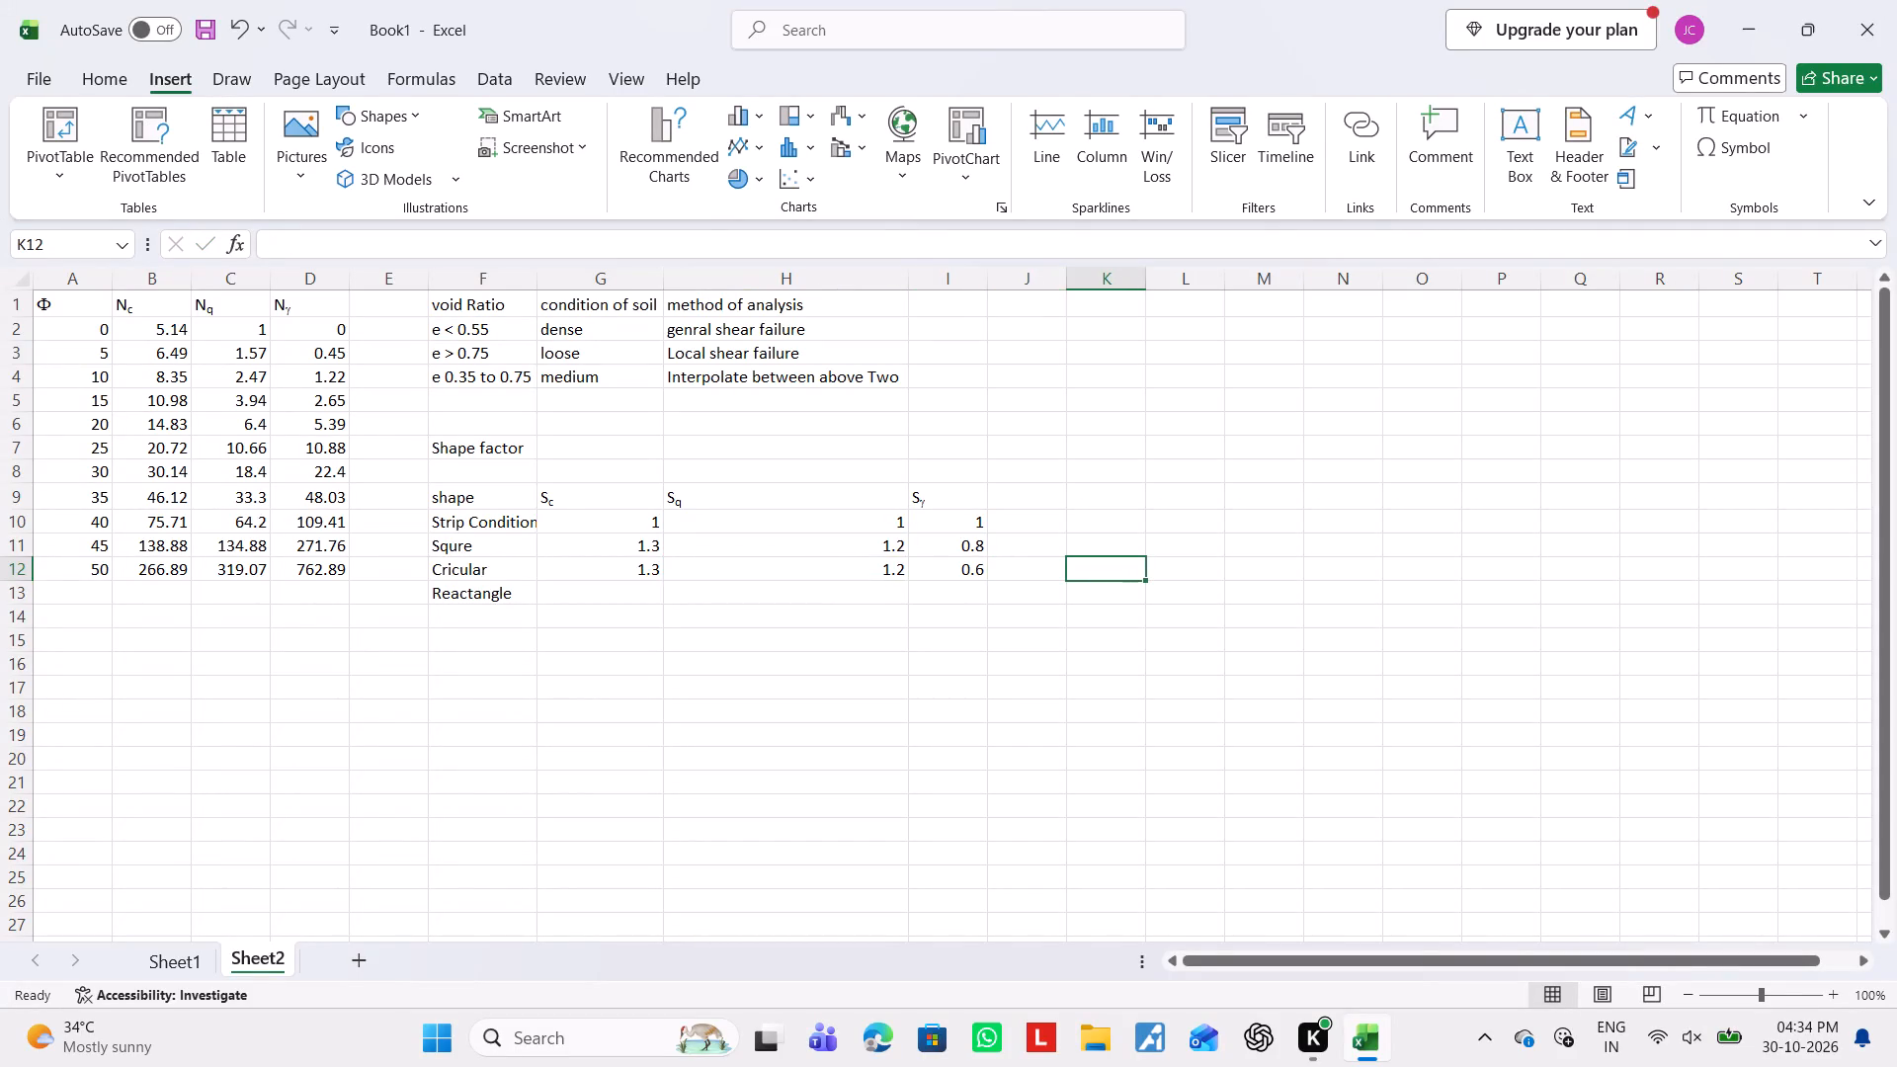
pyautogui.click(937, 592)
# Switch to Sheet1, which holds the row of input labels.
pyautogui.click(170, 962)
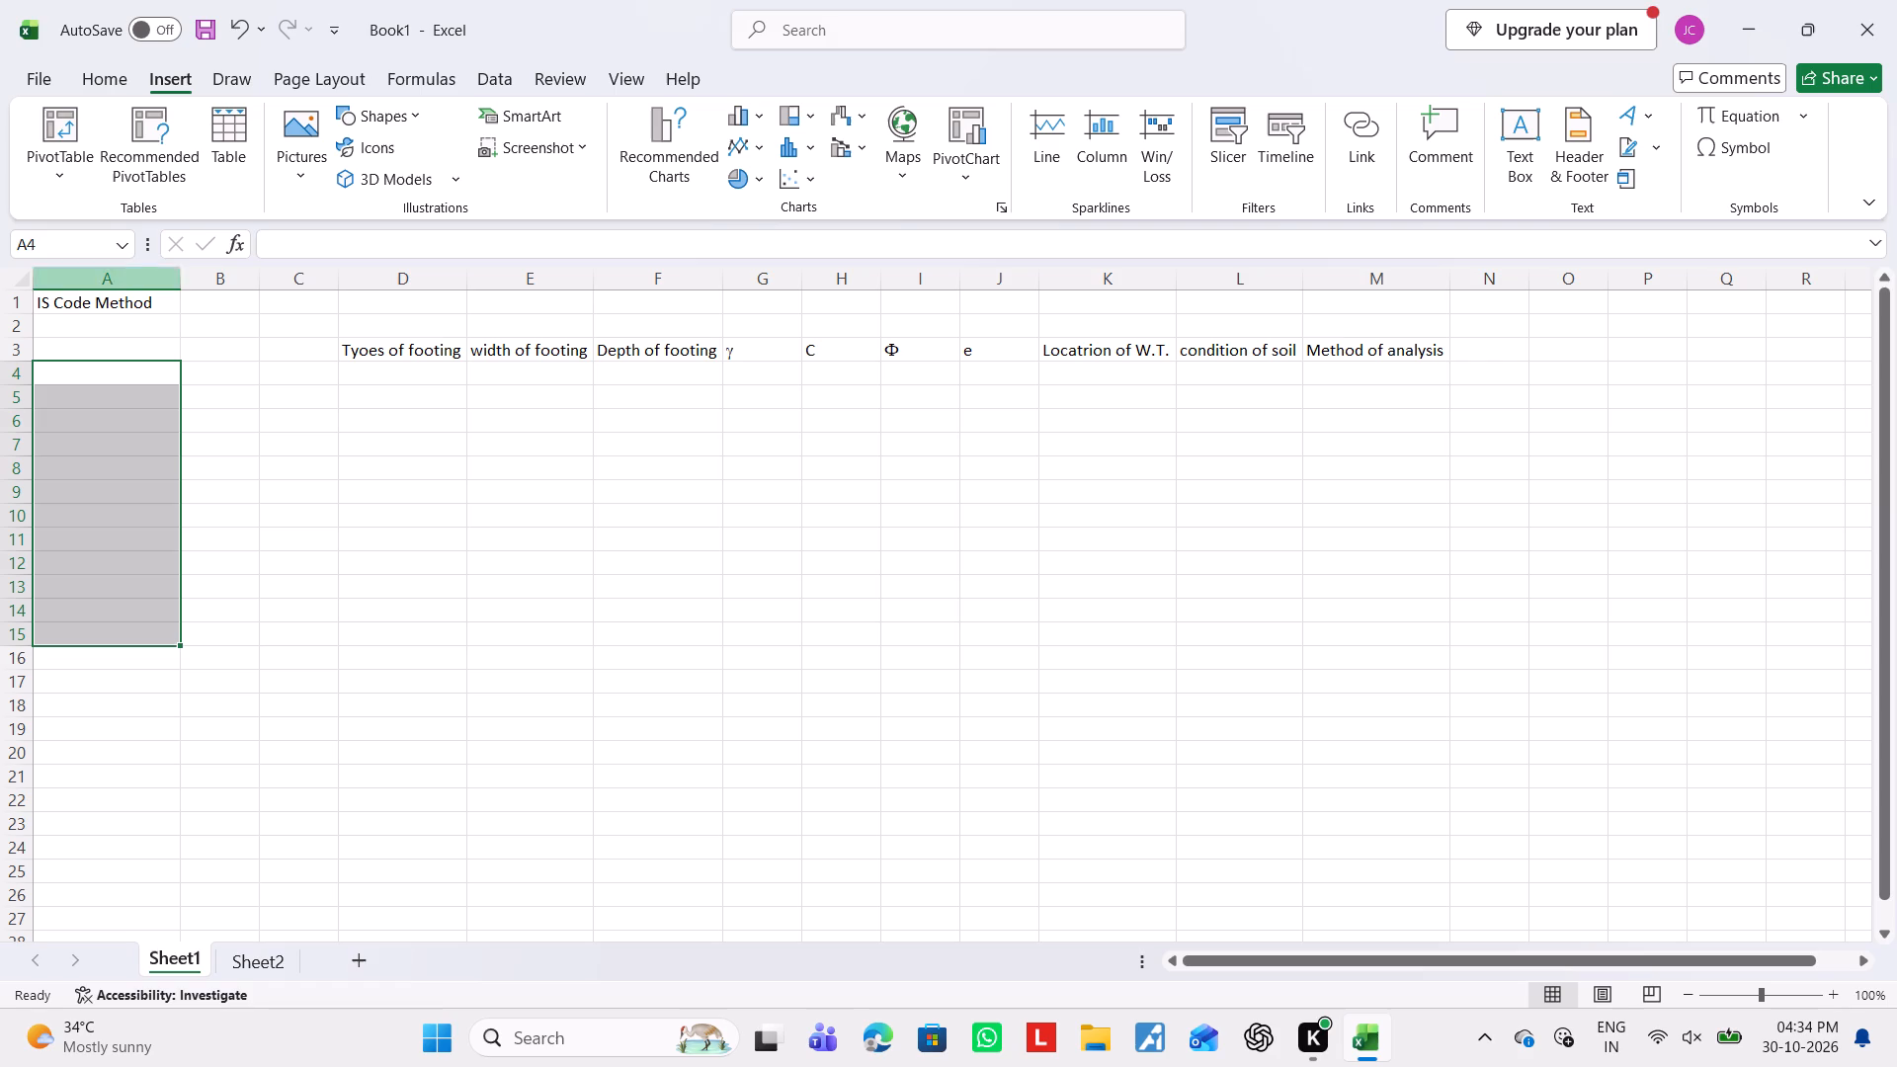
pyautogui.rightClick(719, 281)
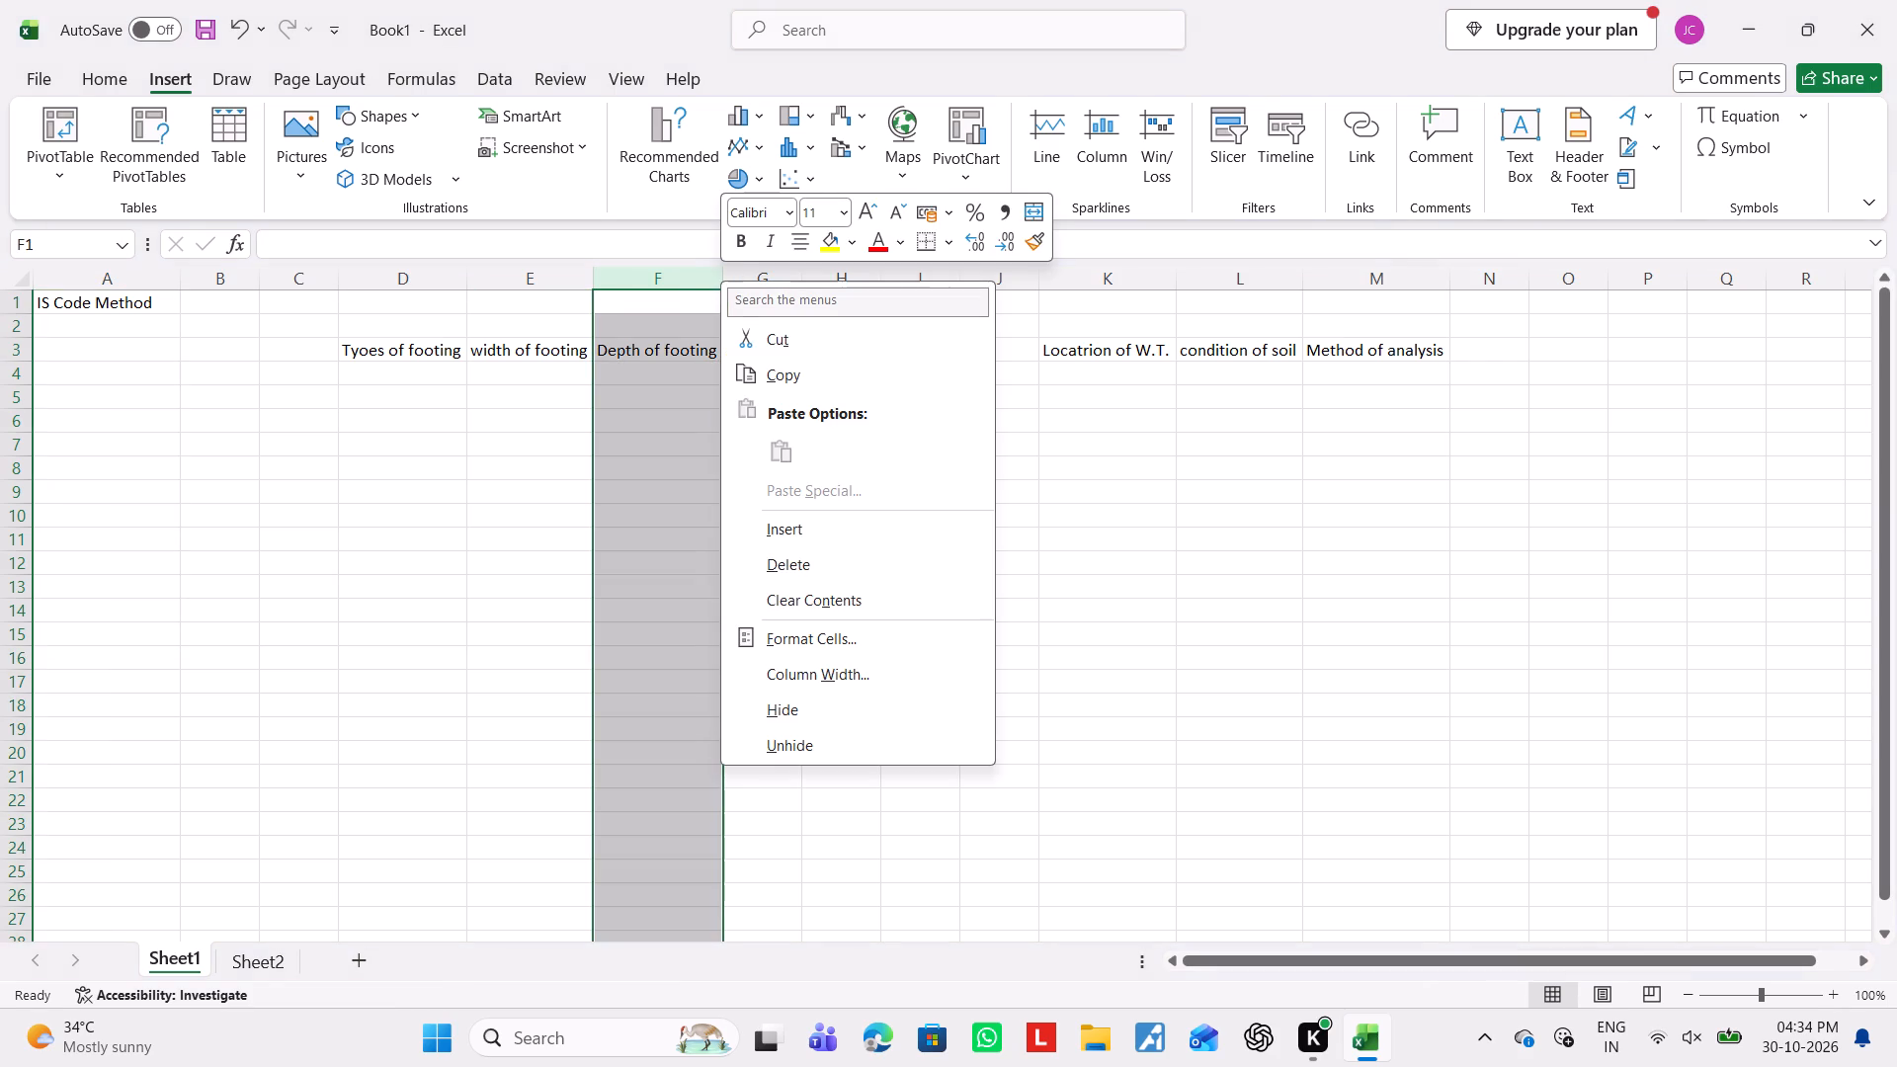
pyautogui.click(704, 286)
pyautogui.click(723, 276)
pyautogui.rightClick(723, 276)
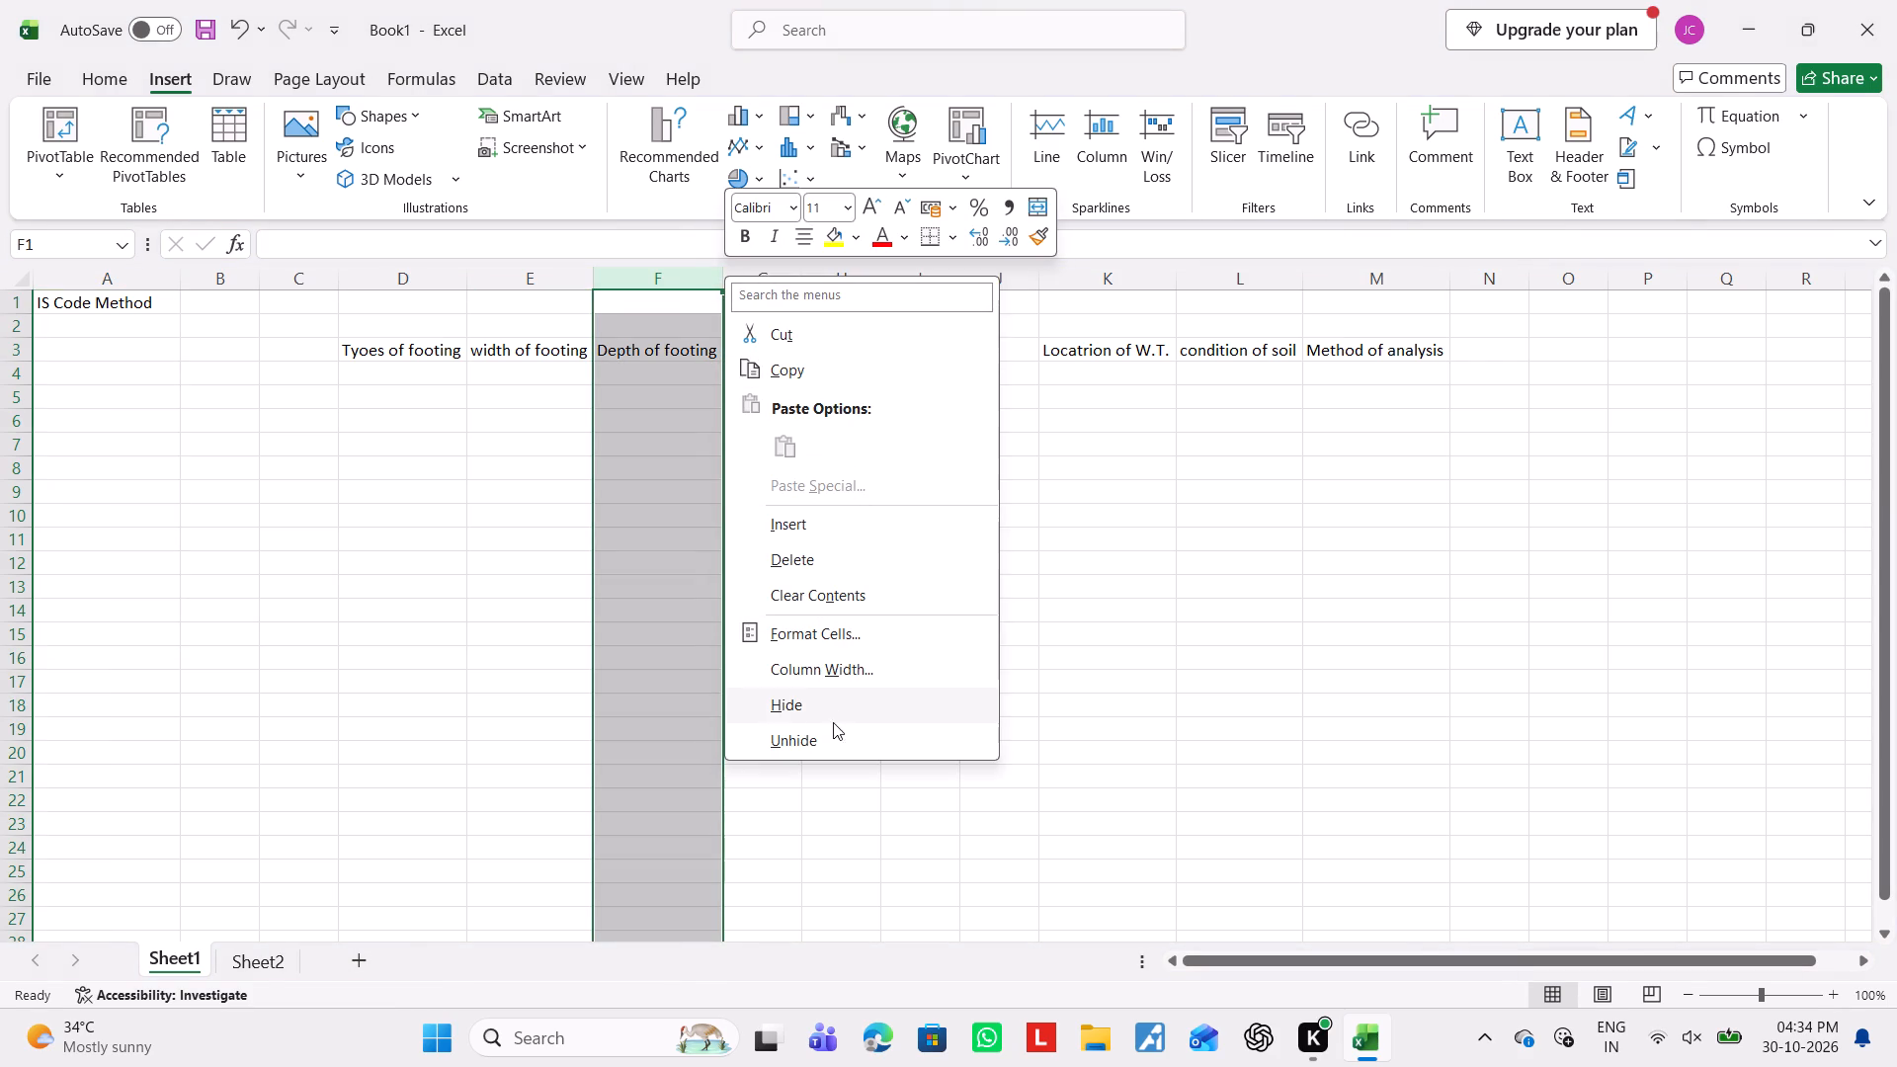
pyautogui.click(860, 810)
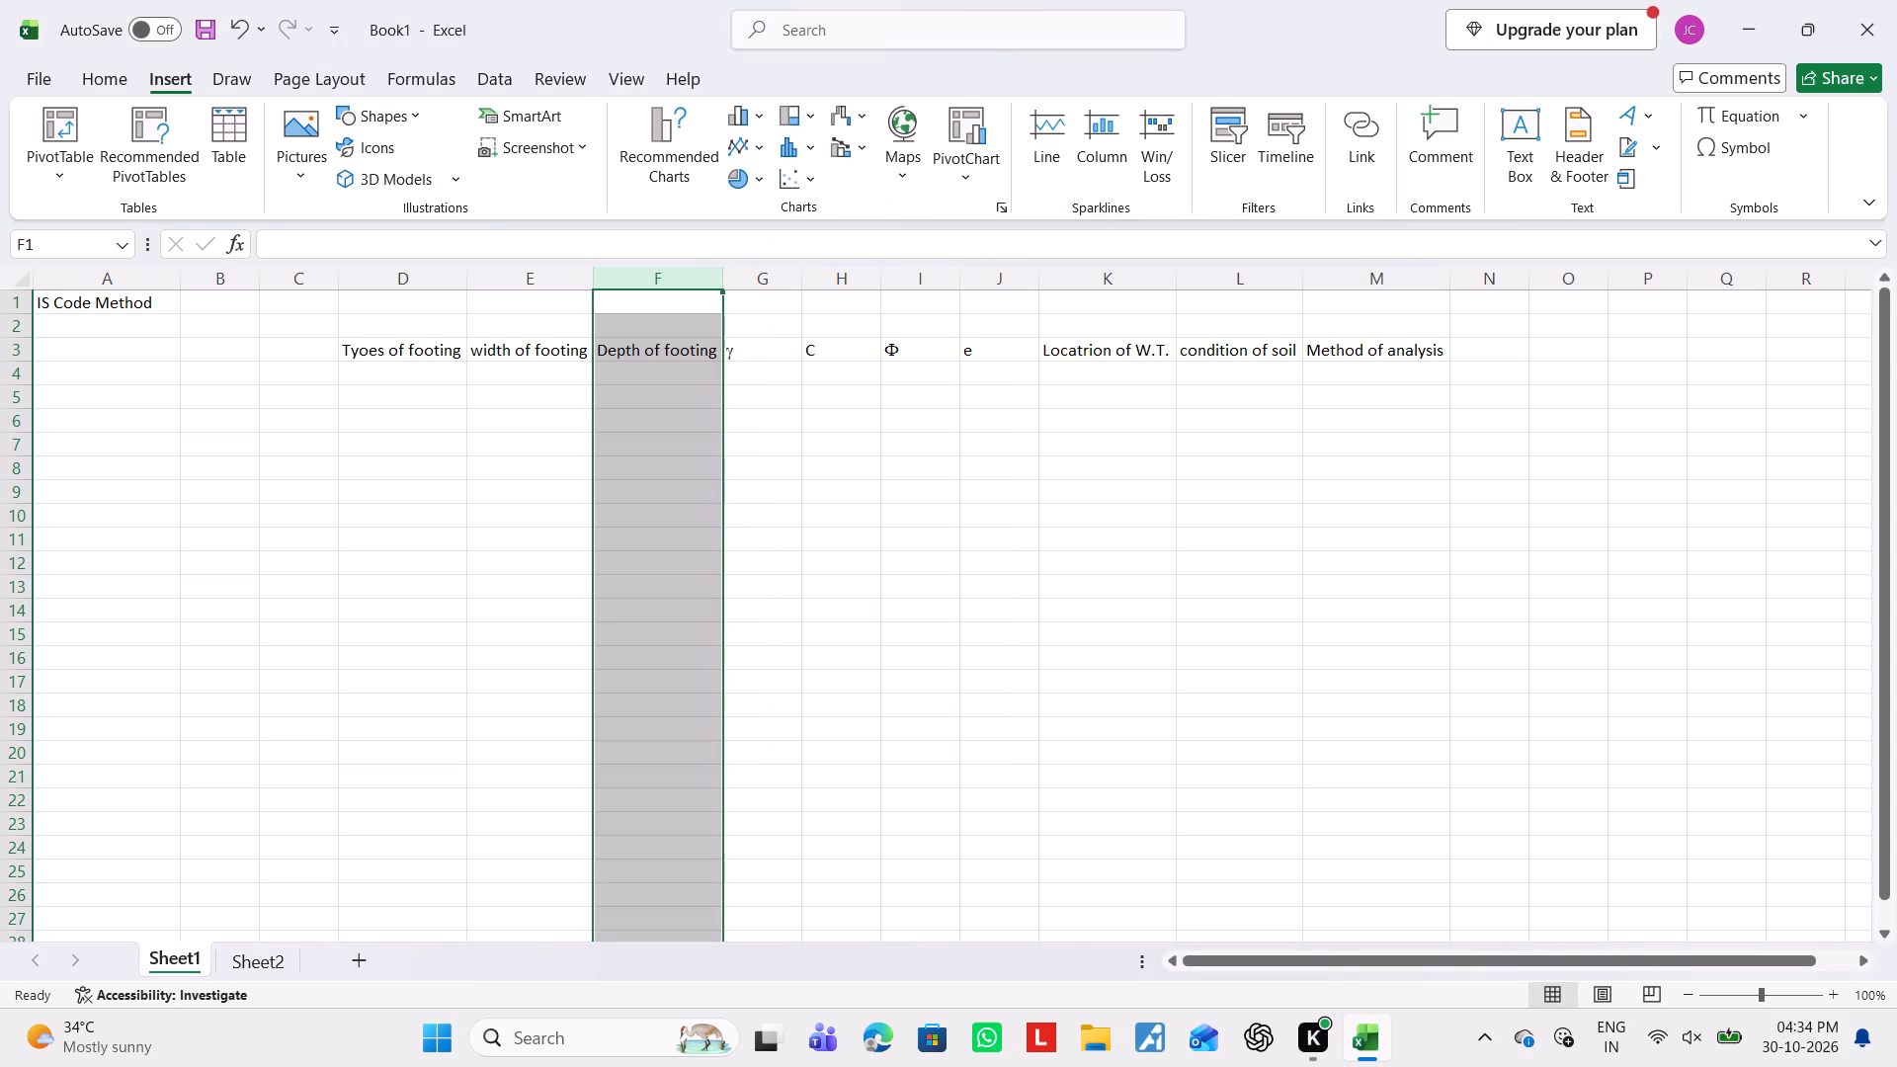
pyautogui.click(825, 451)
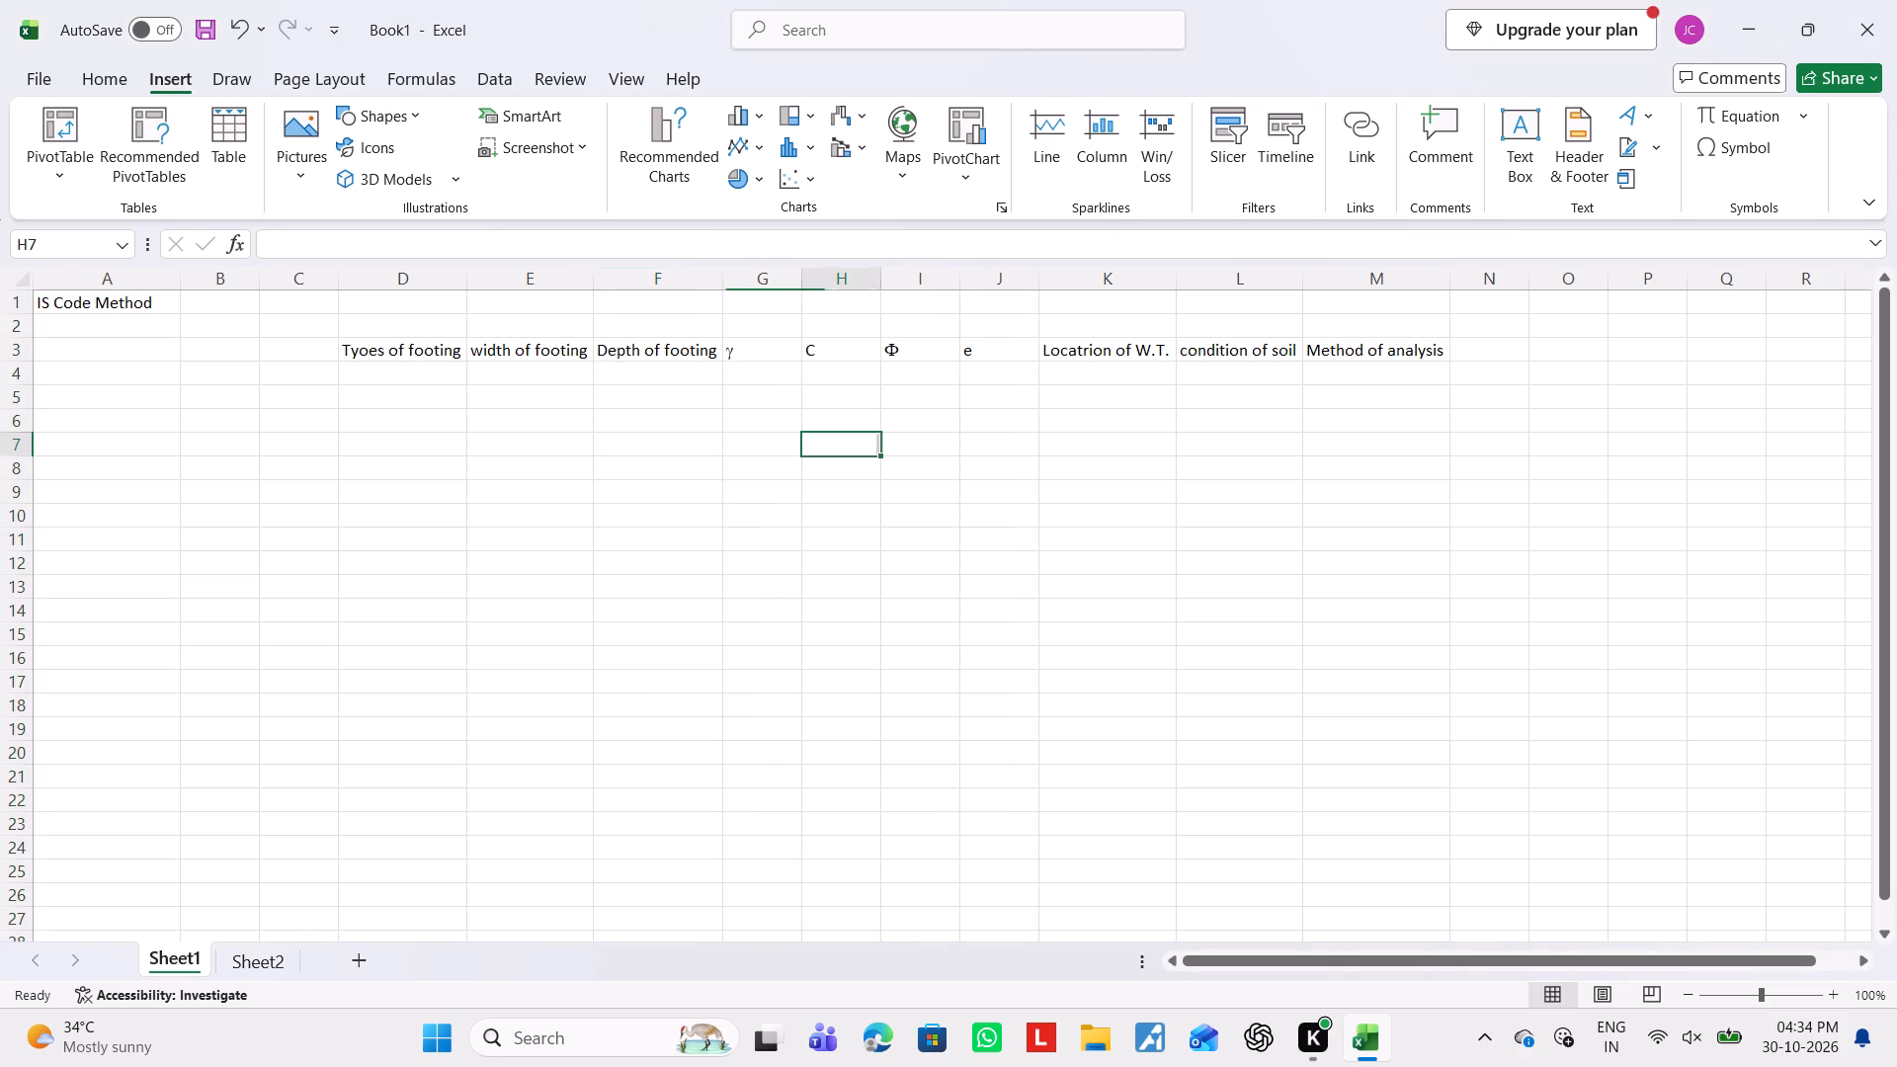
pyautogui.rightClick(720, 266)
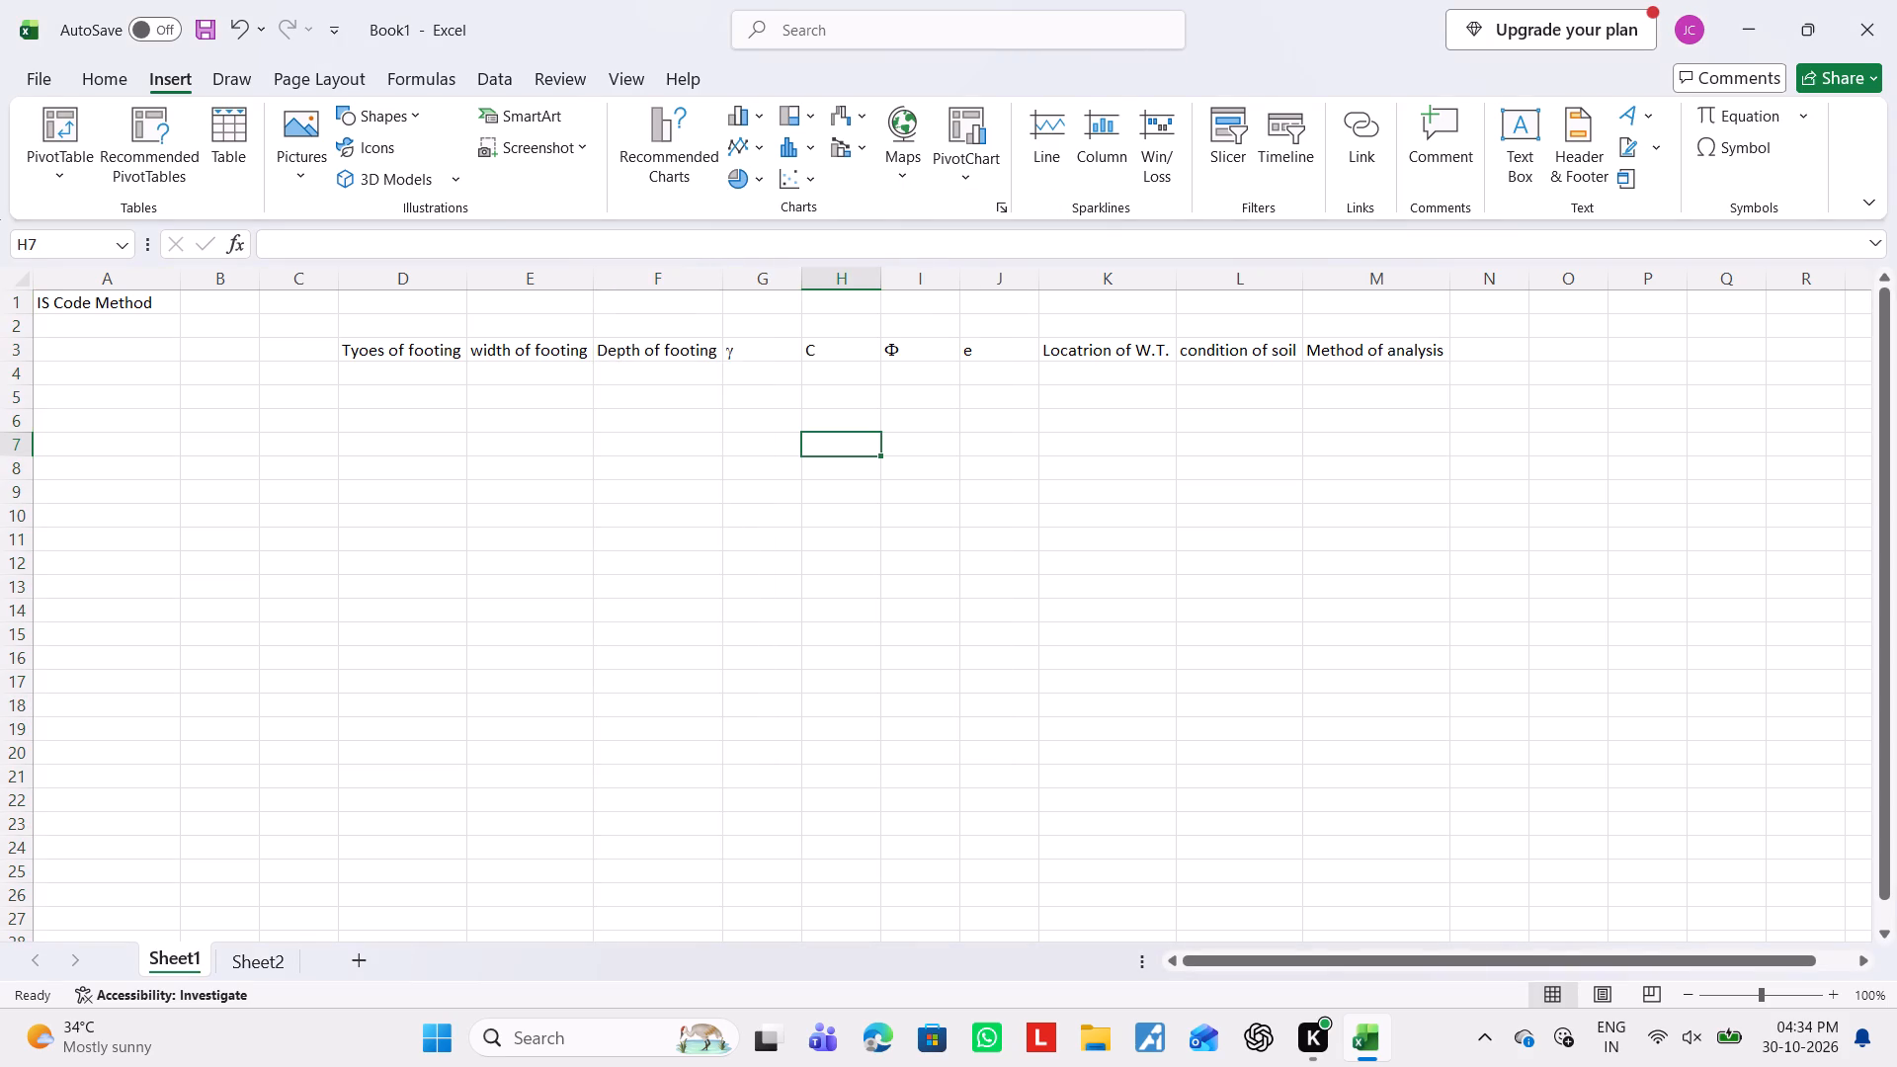
# Insert a blank column between the "width of footing" and "Depth of footing" columns.
pyautogui.rightClick(722, 273)
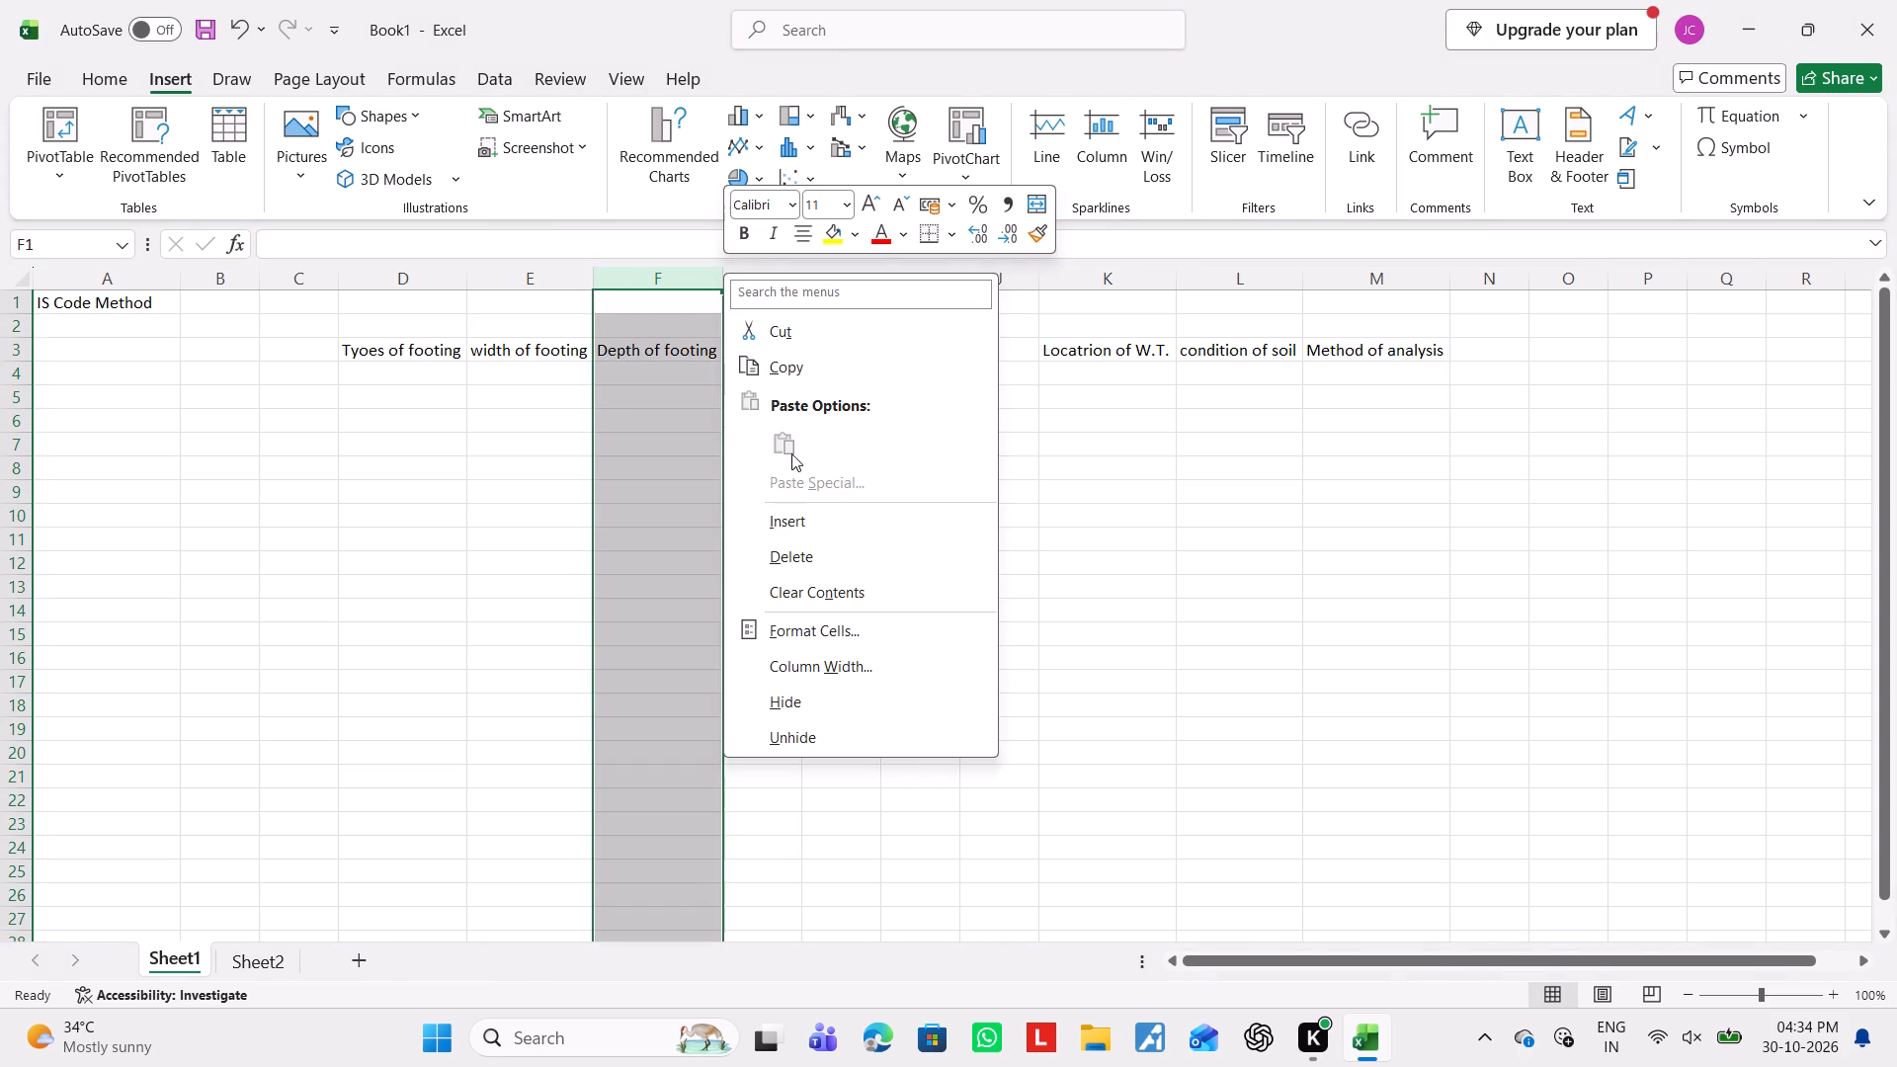
pyautogui.click(819, 520)
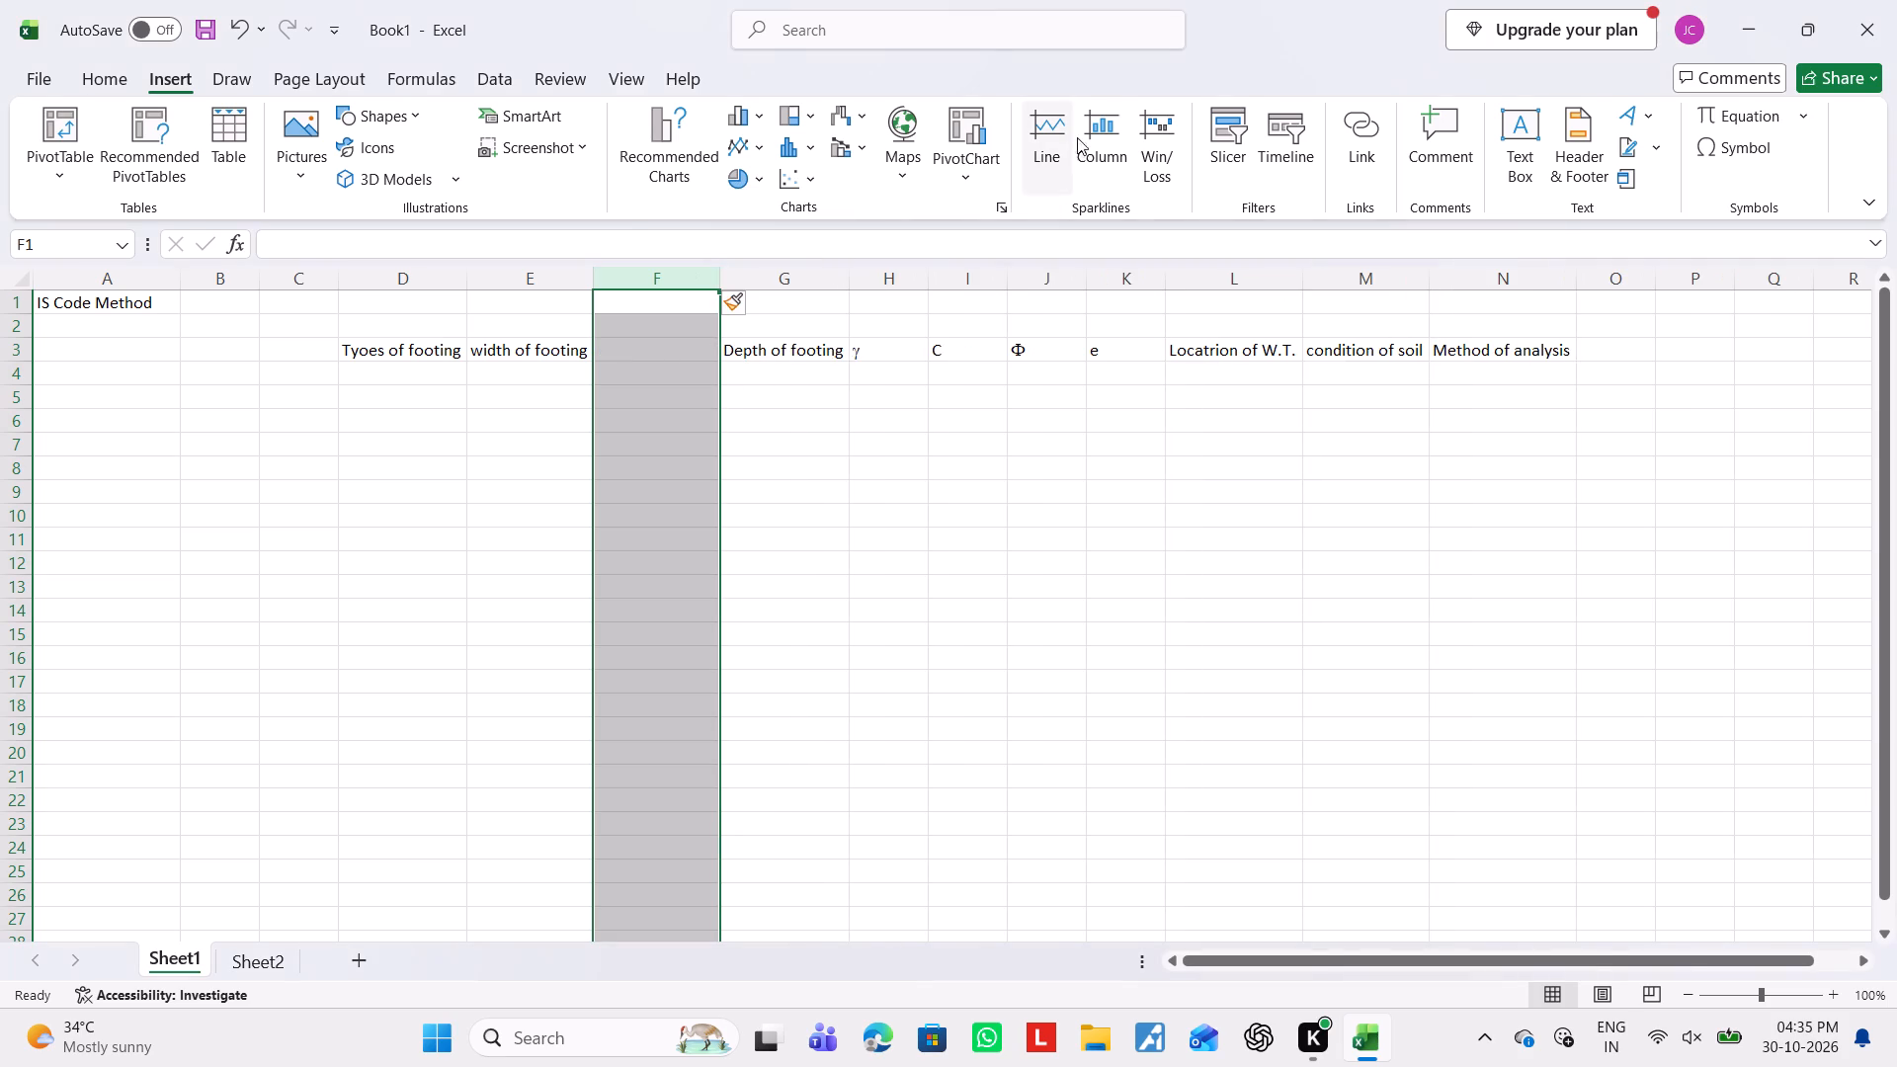
# Enter the label "Length of footing" in F3 and fit column F to its contents.
pyautogui.click(659, 348)
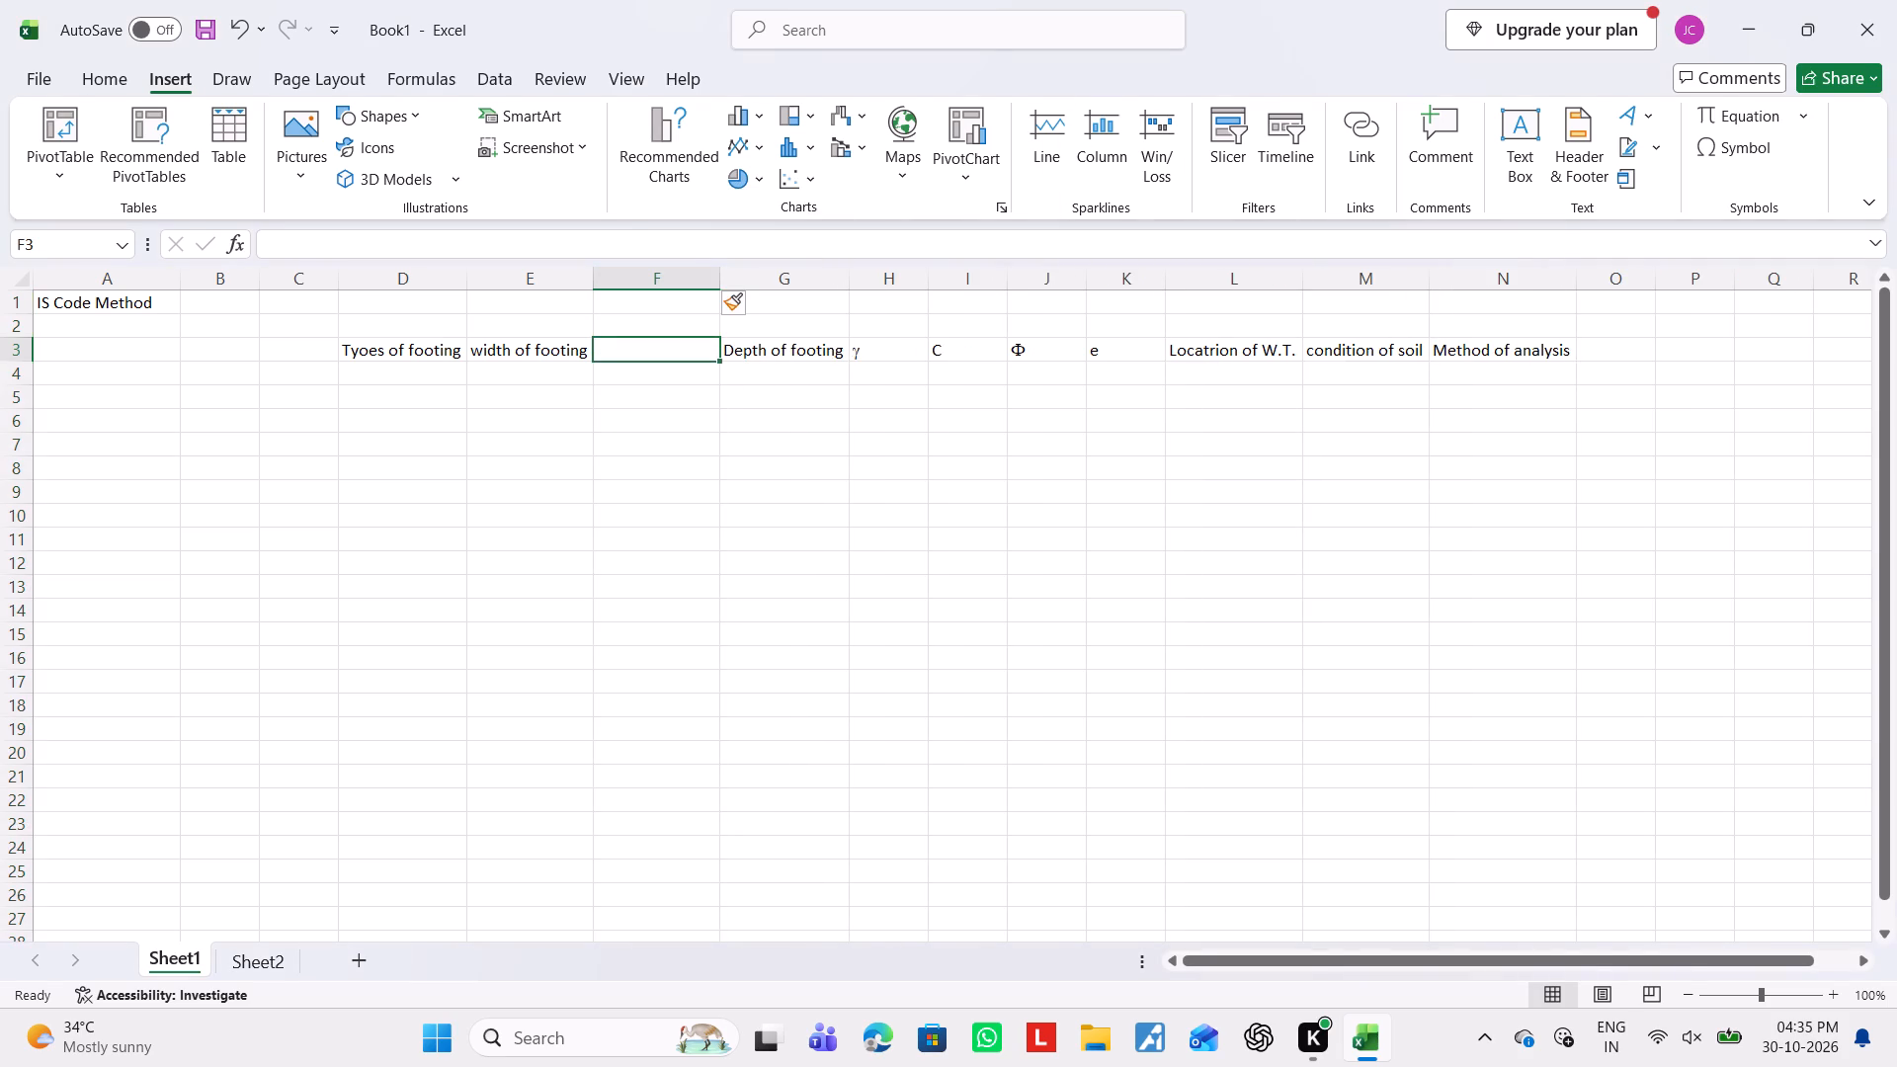
pyautogui.write('Length of')
pyautogui.press('space')
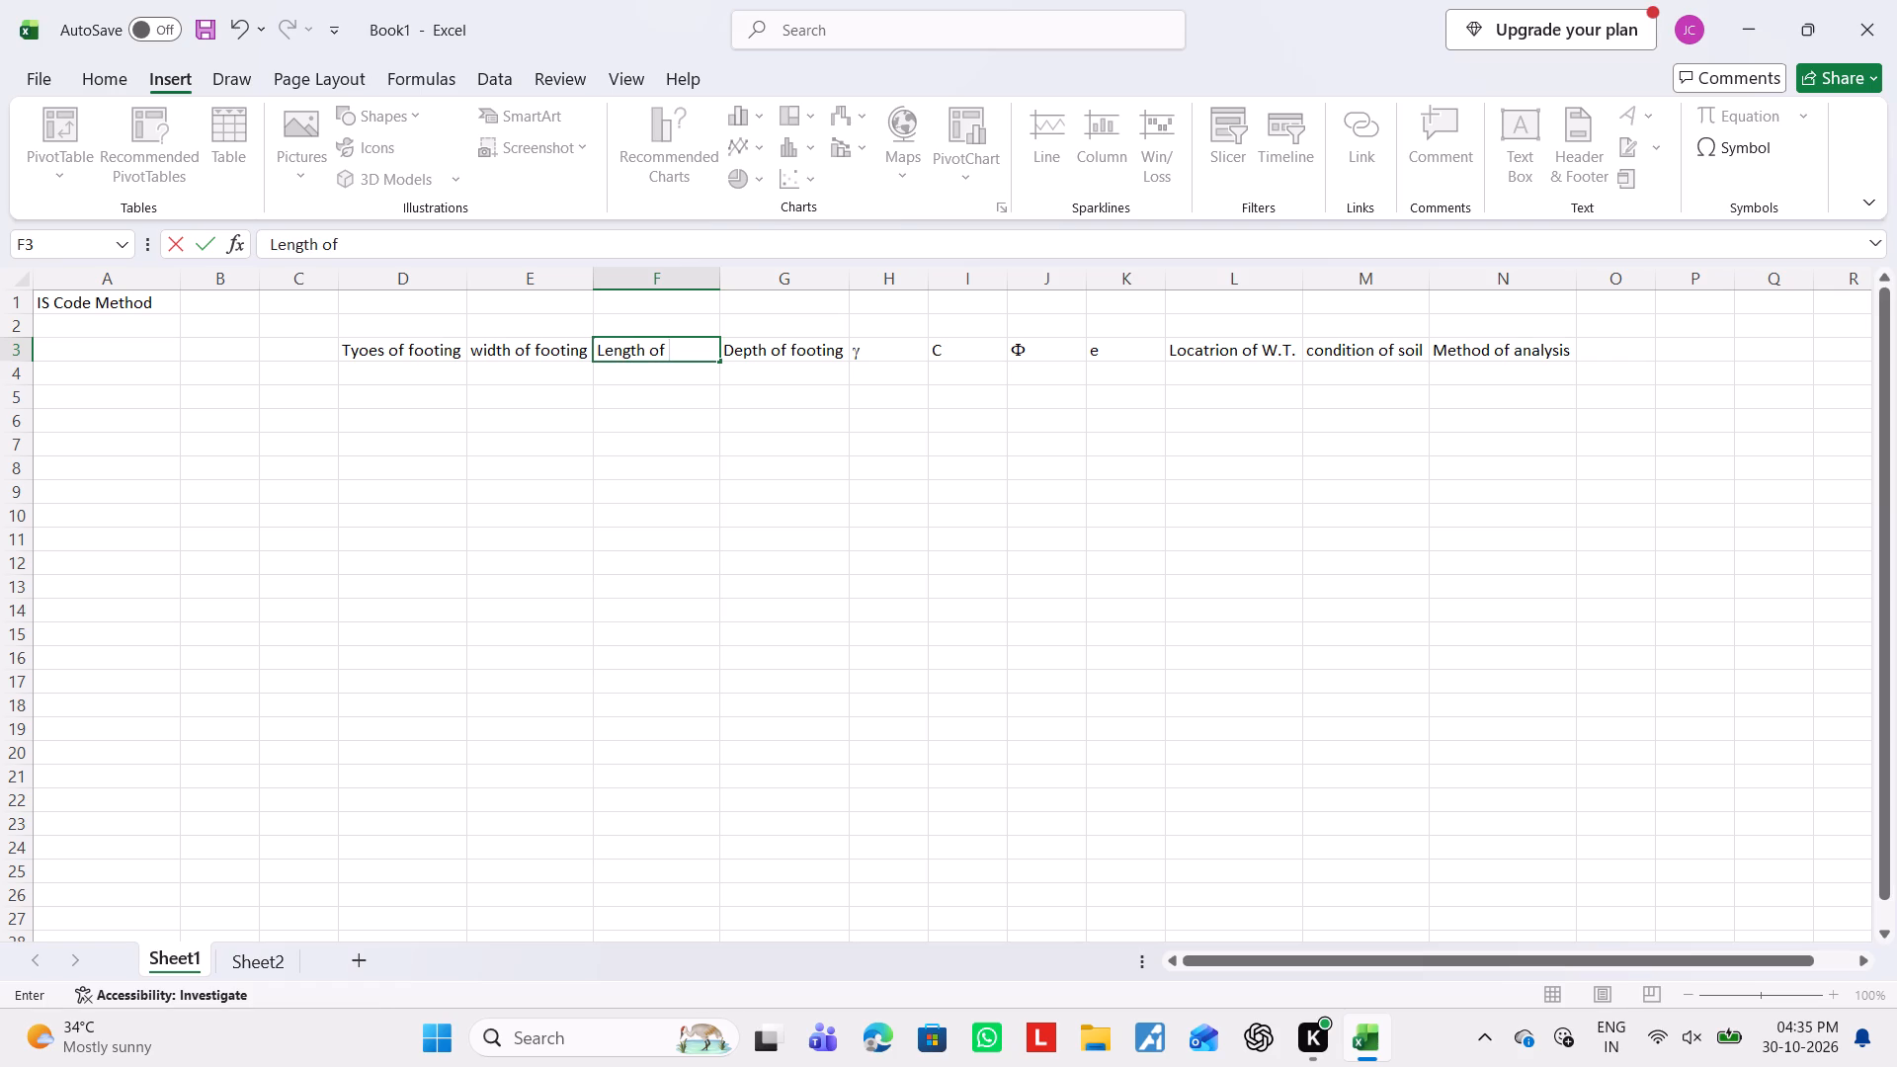
pyautogui.write('footing')
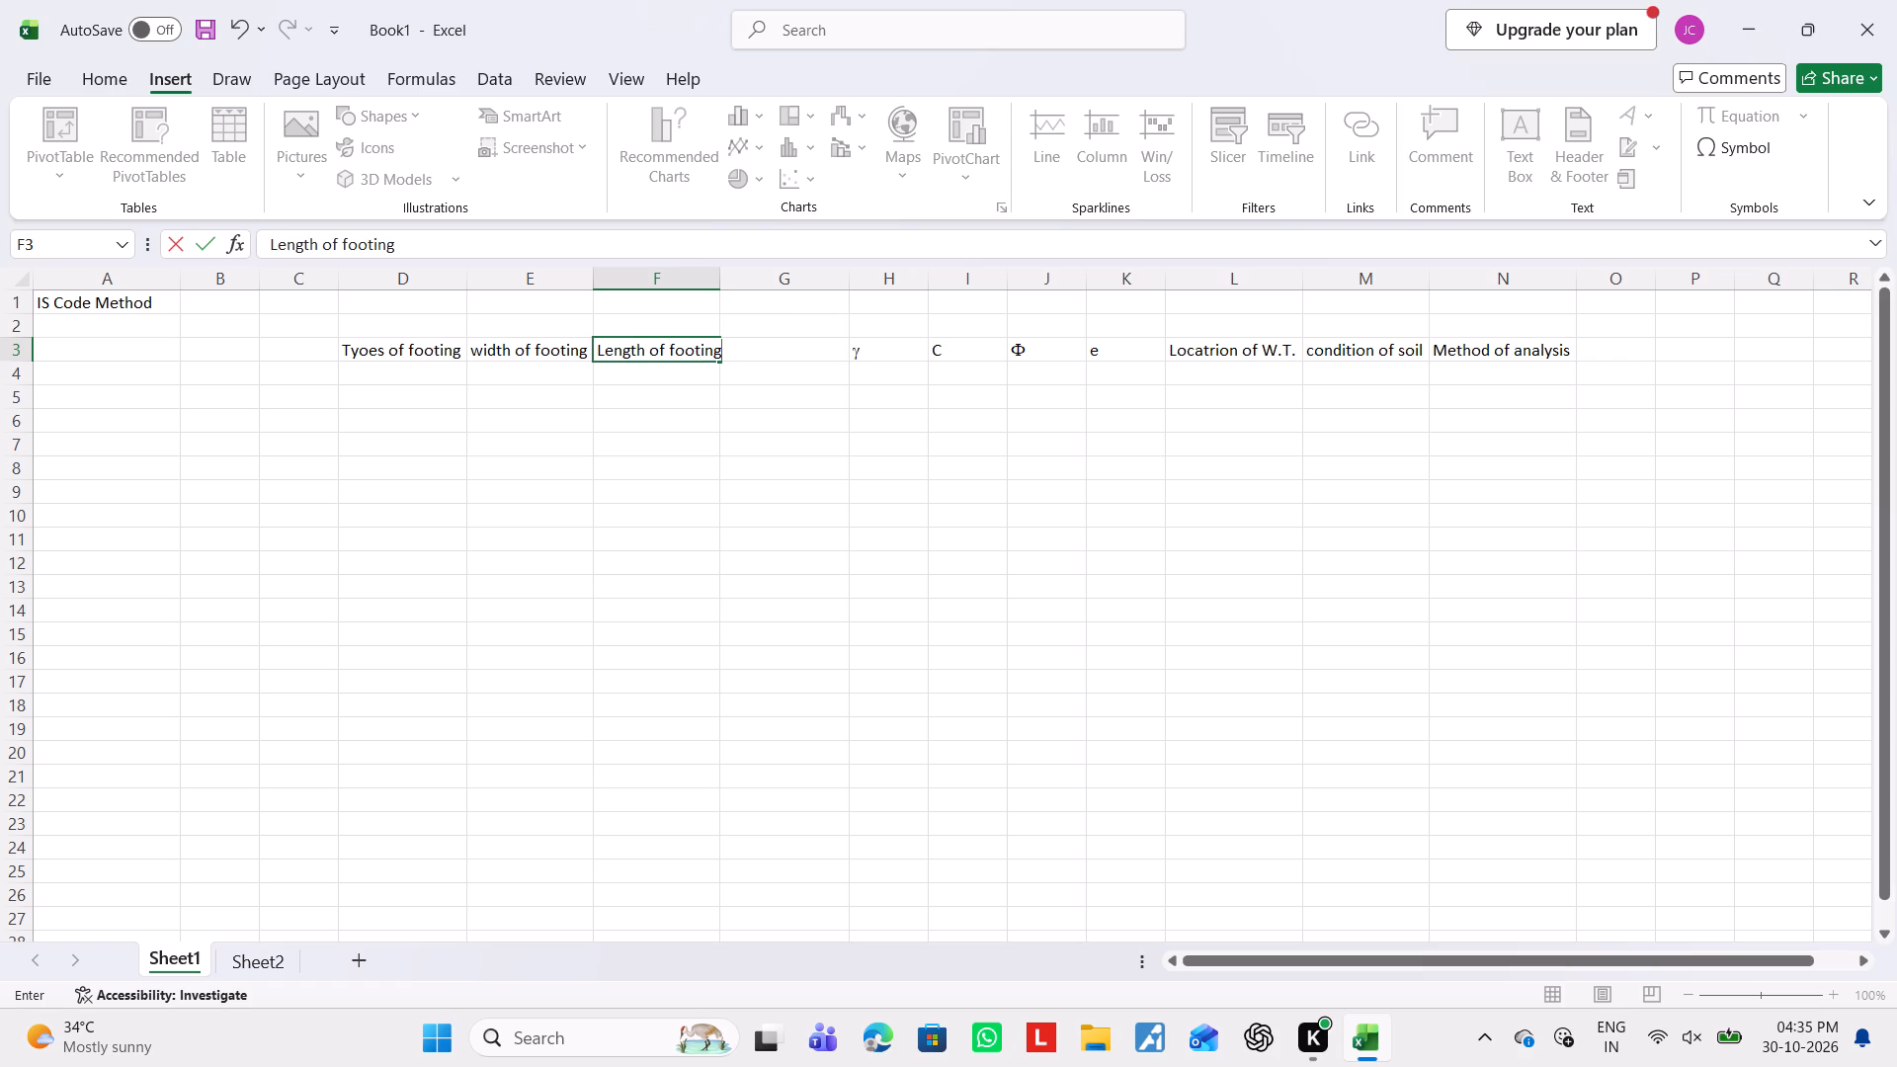
pyautogui.click(711, 493)
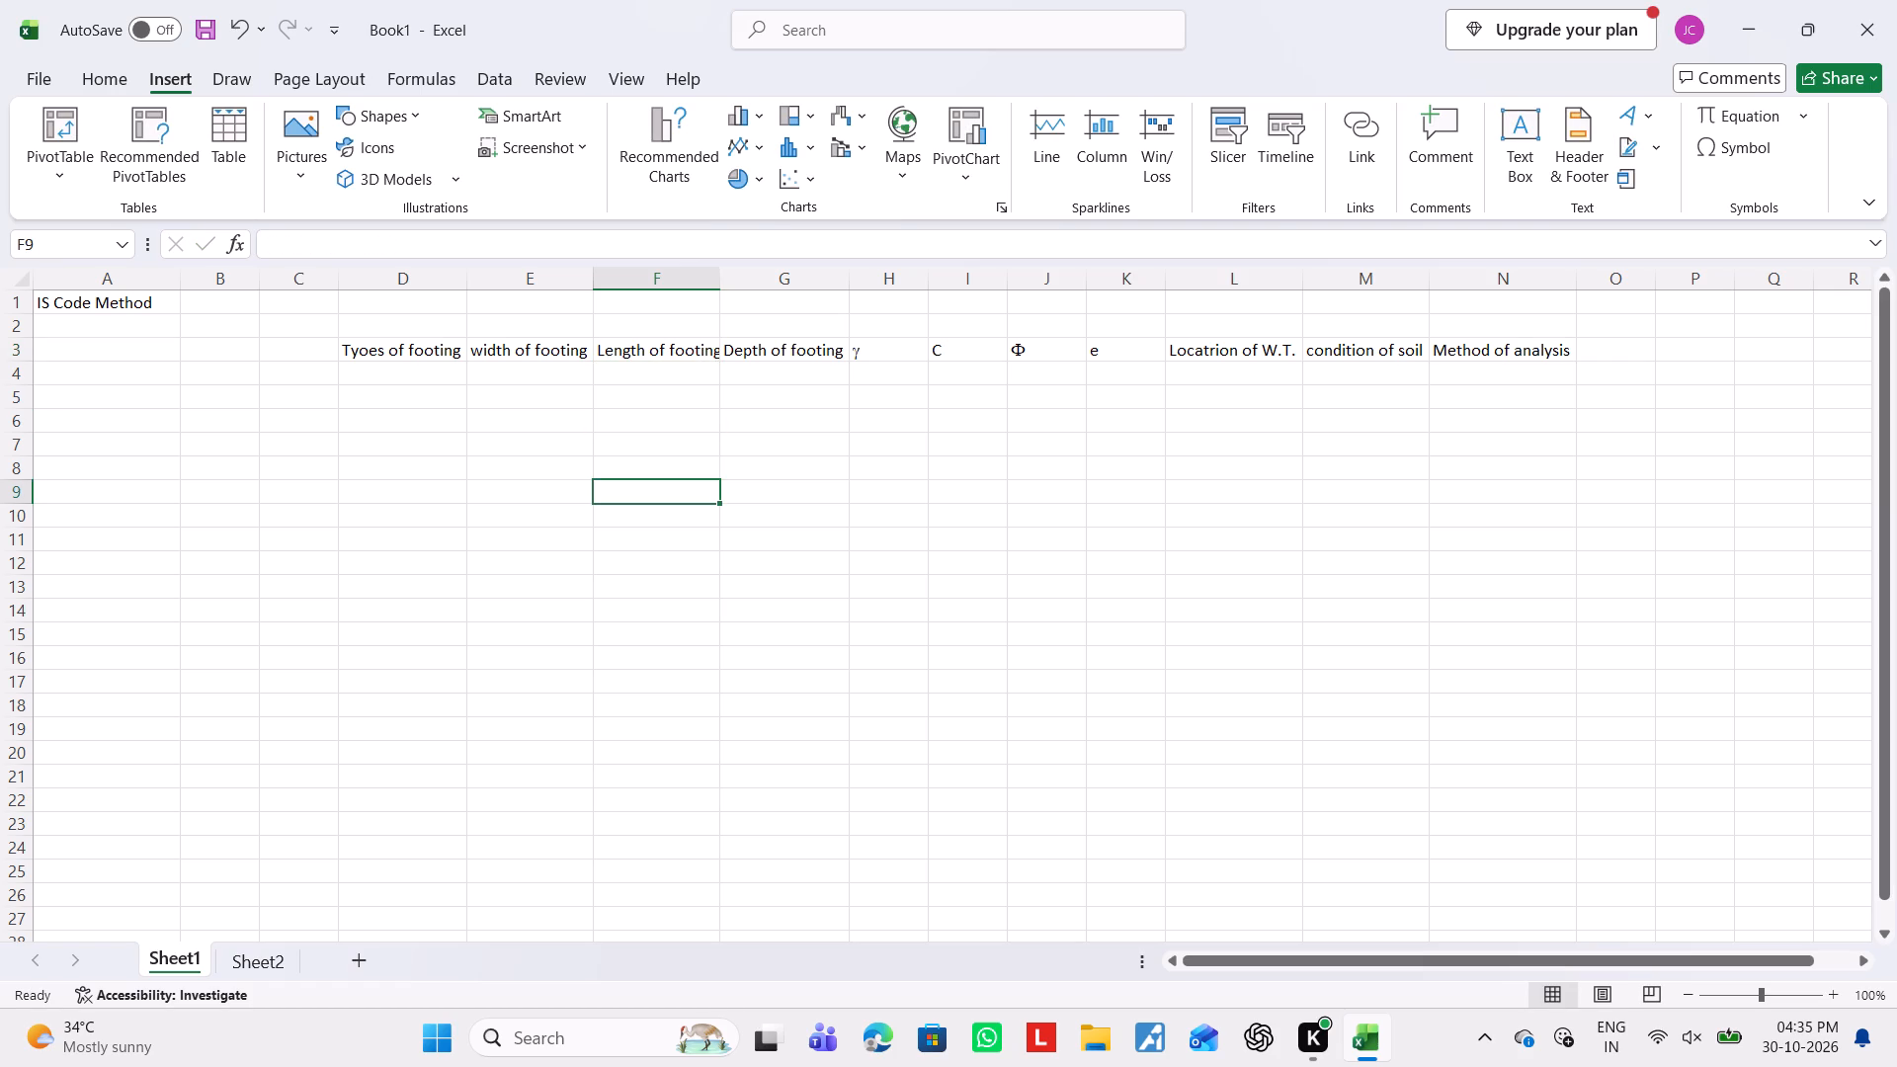
pyautogui.doubleClick(723, 277)
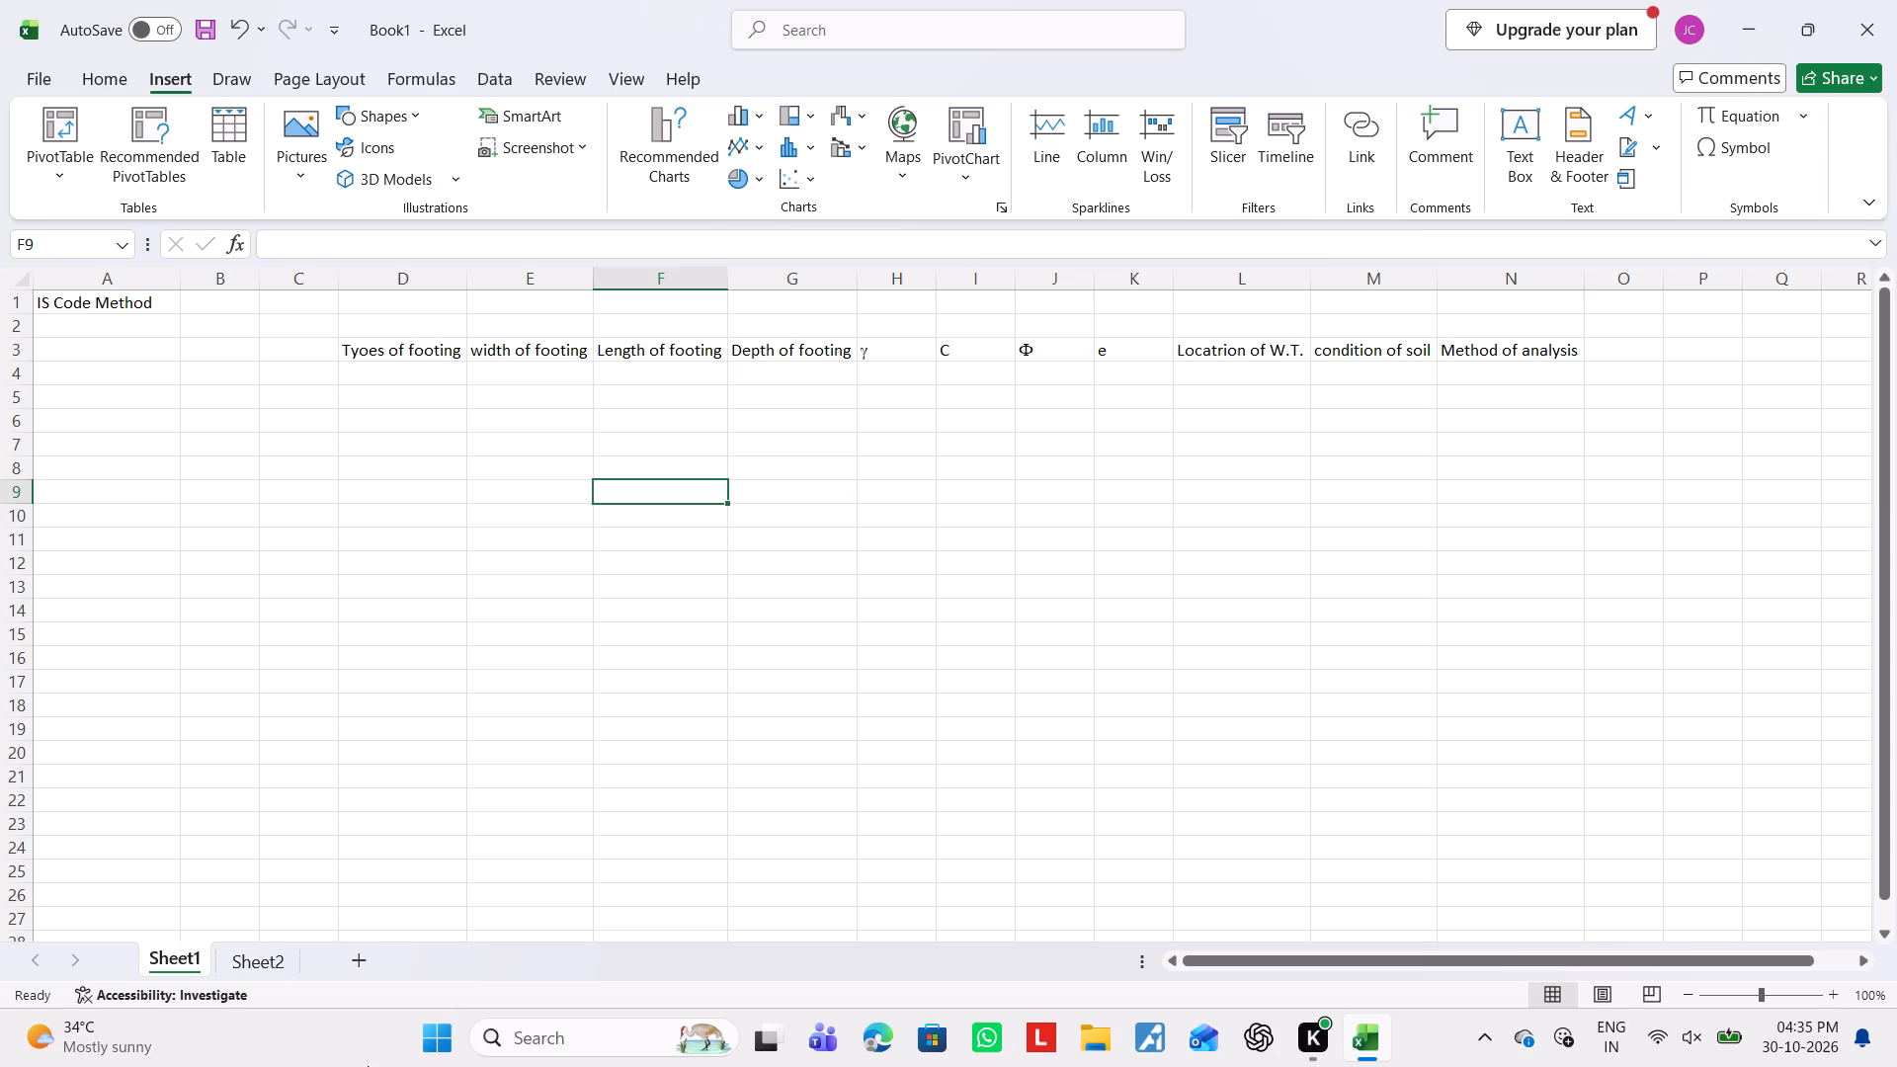
# On Sheet2, enter the rectangular footing's Sc expression 1+0.2(B/L) in cell G13.
pyautogui.click(269, 955)
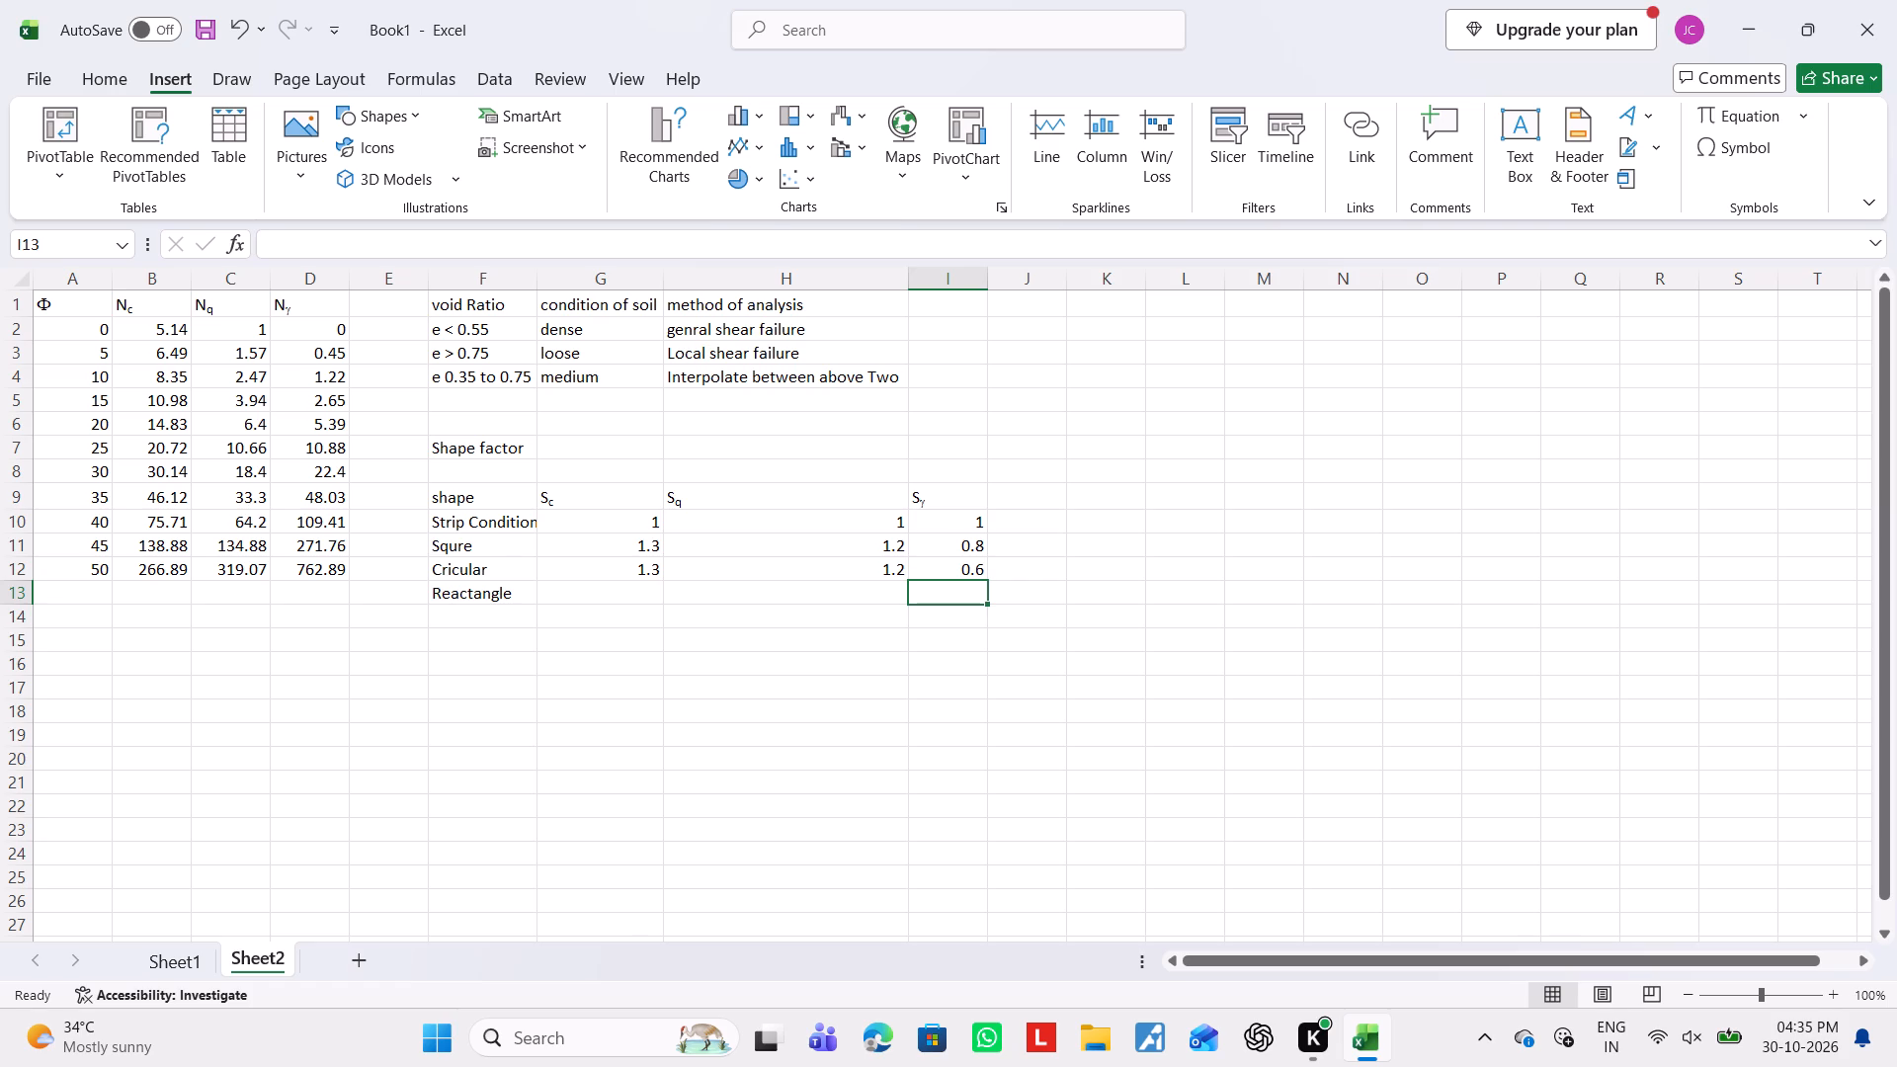
pyautogui.click(623, 591)
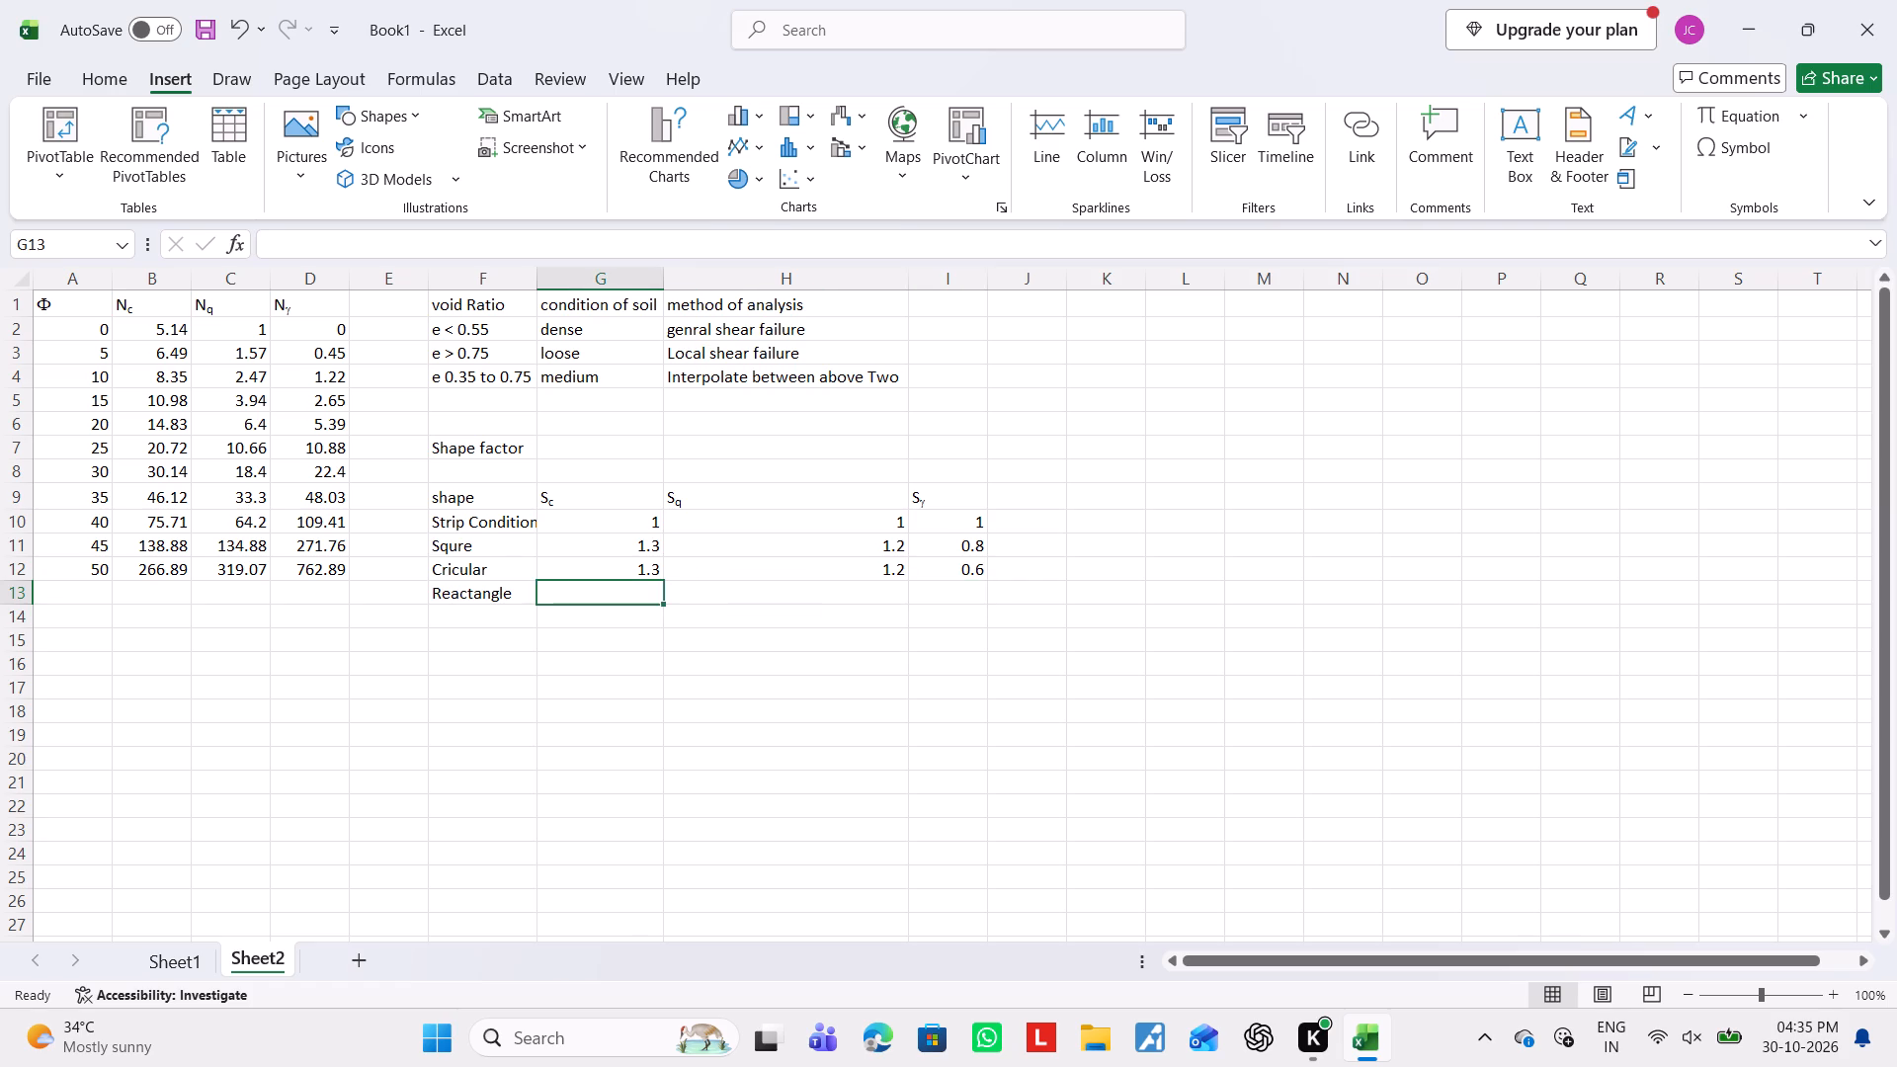
pyautogui.write('1+')
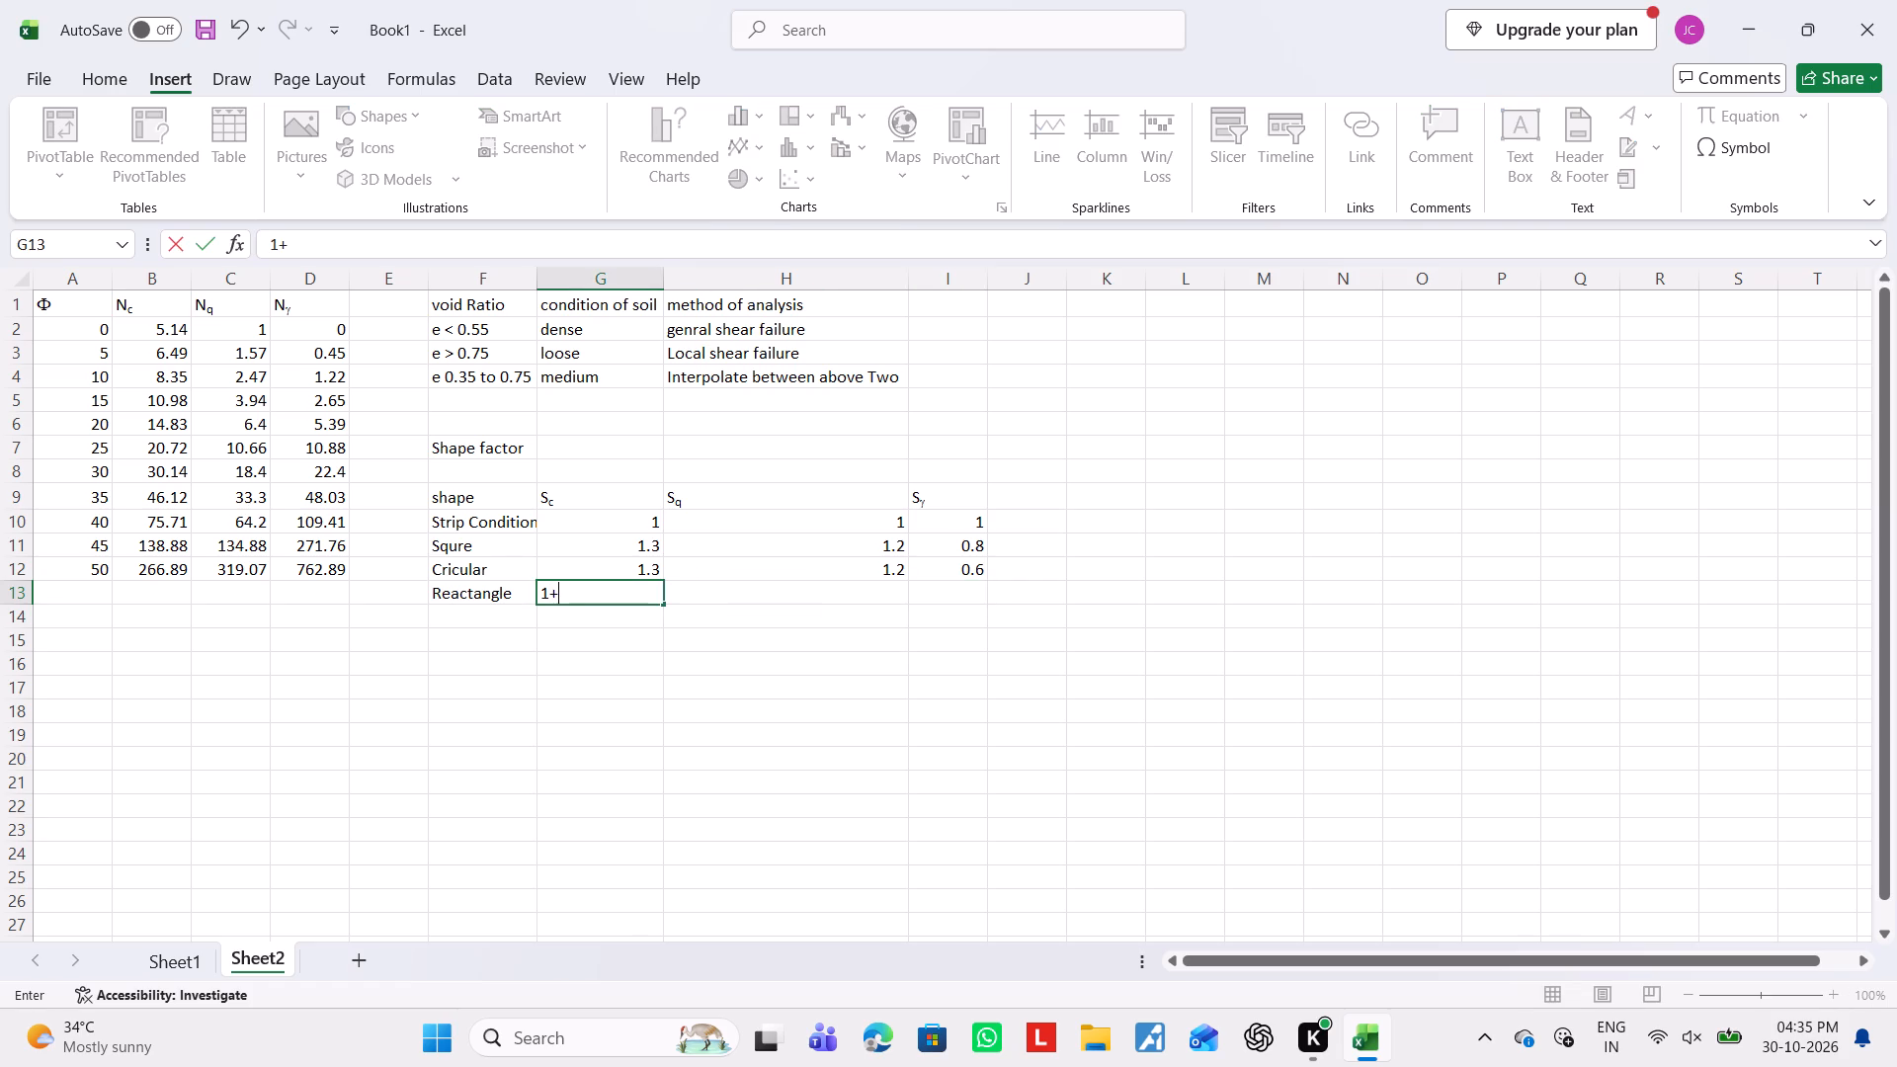
pyautogui.write('0.2')
pyautogui.write('()')
pyautogui.press('Left')
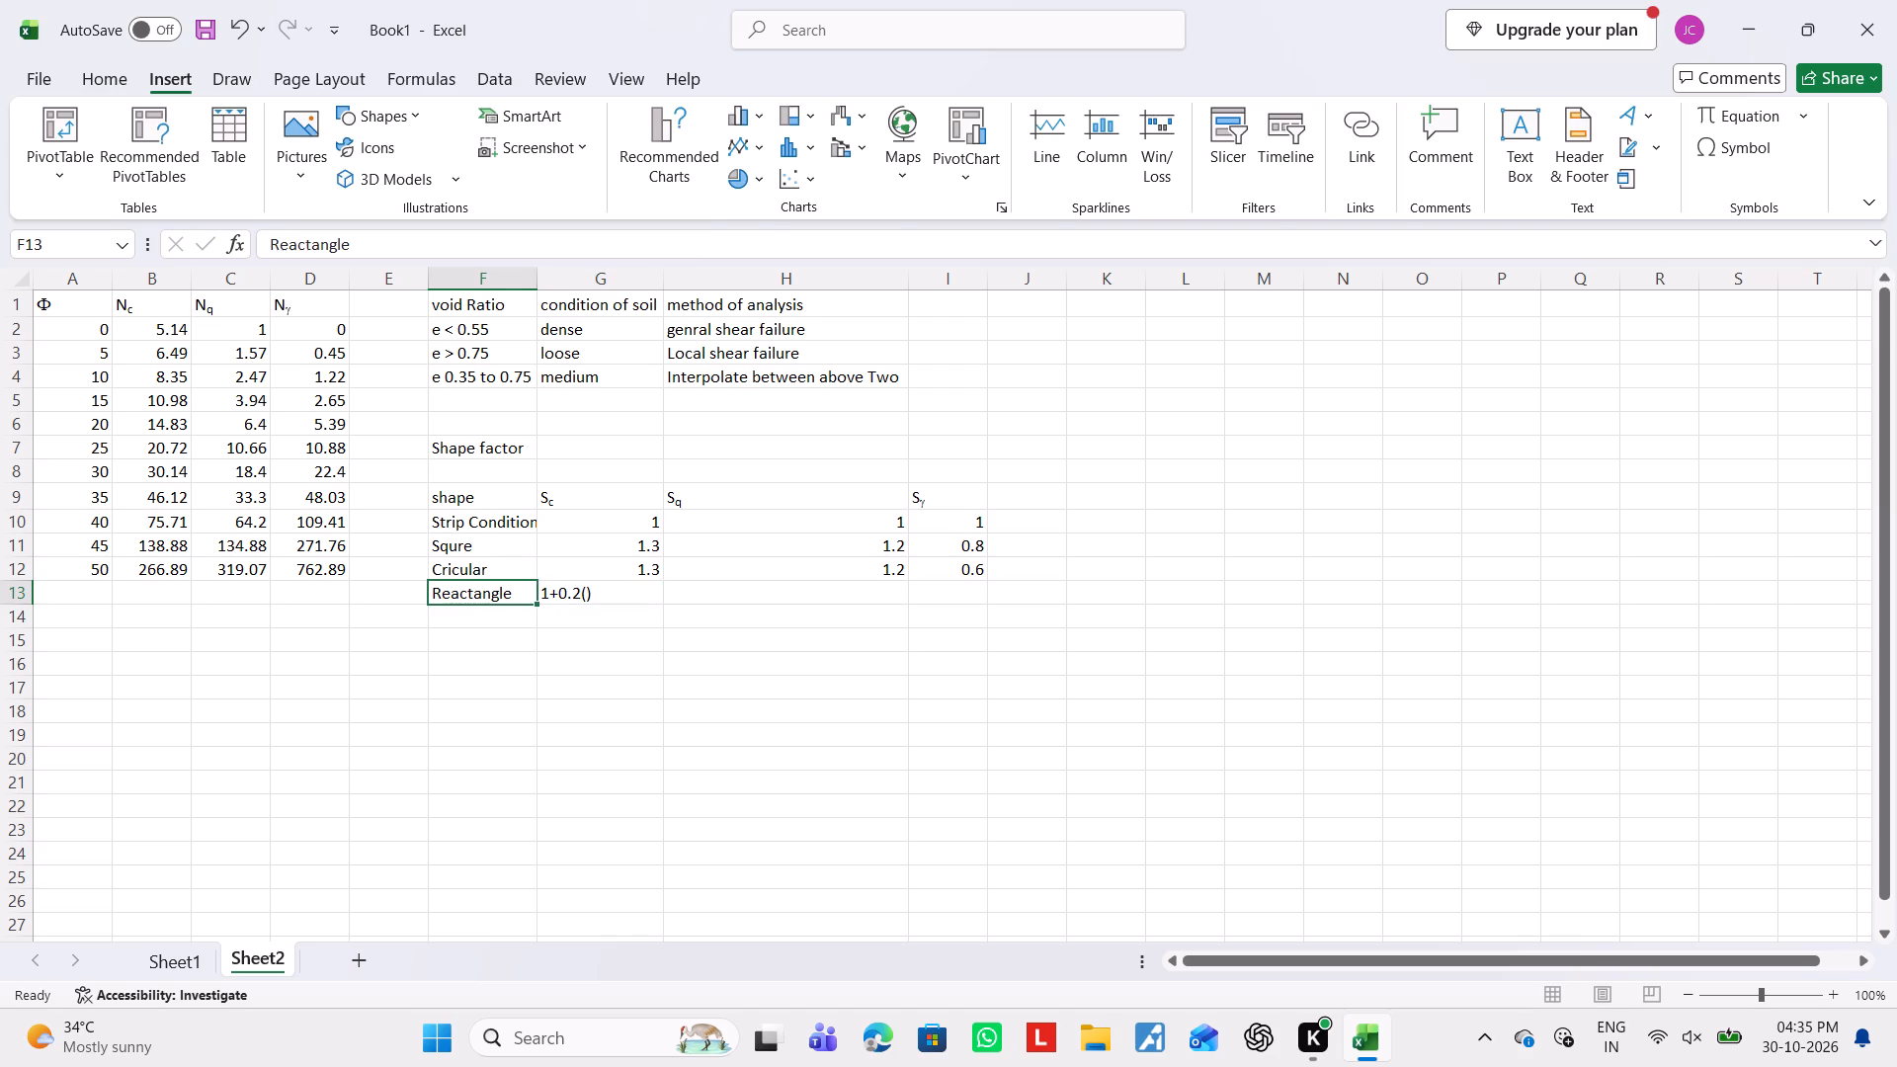
pyautogui.press('Right')
pyautogui.doubleClick(591, 599)
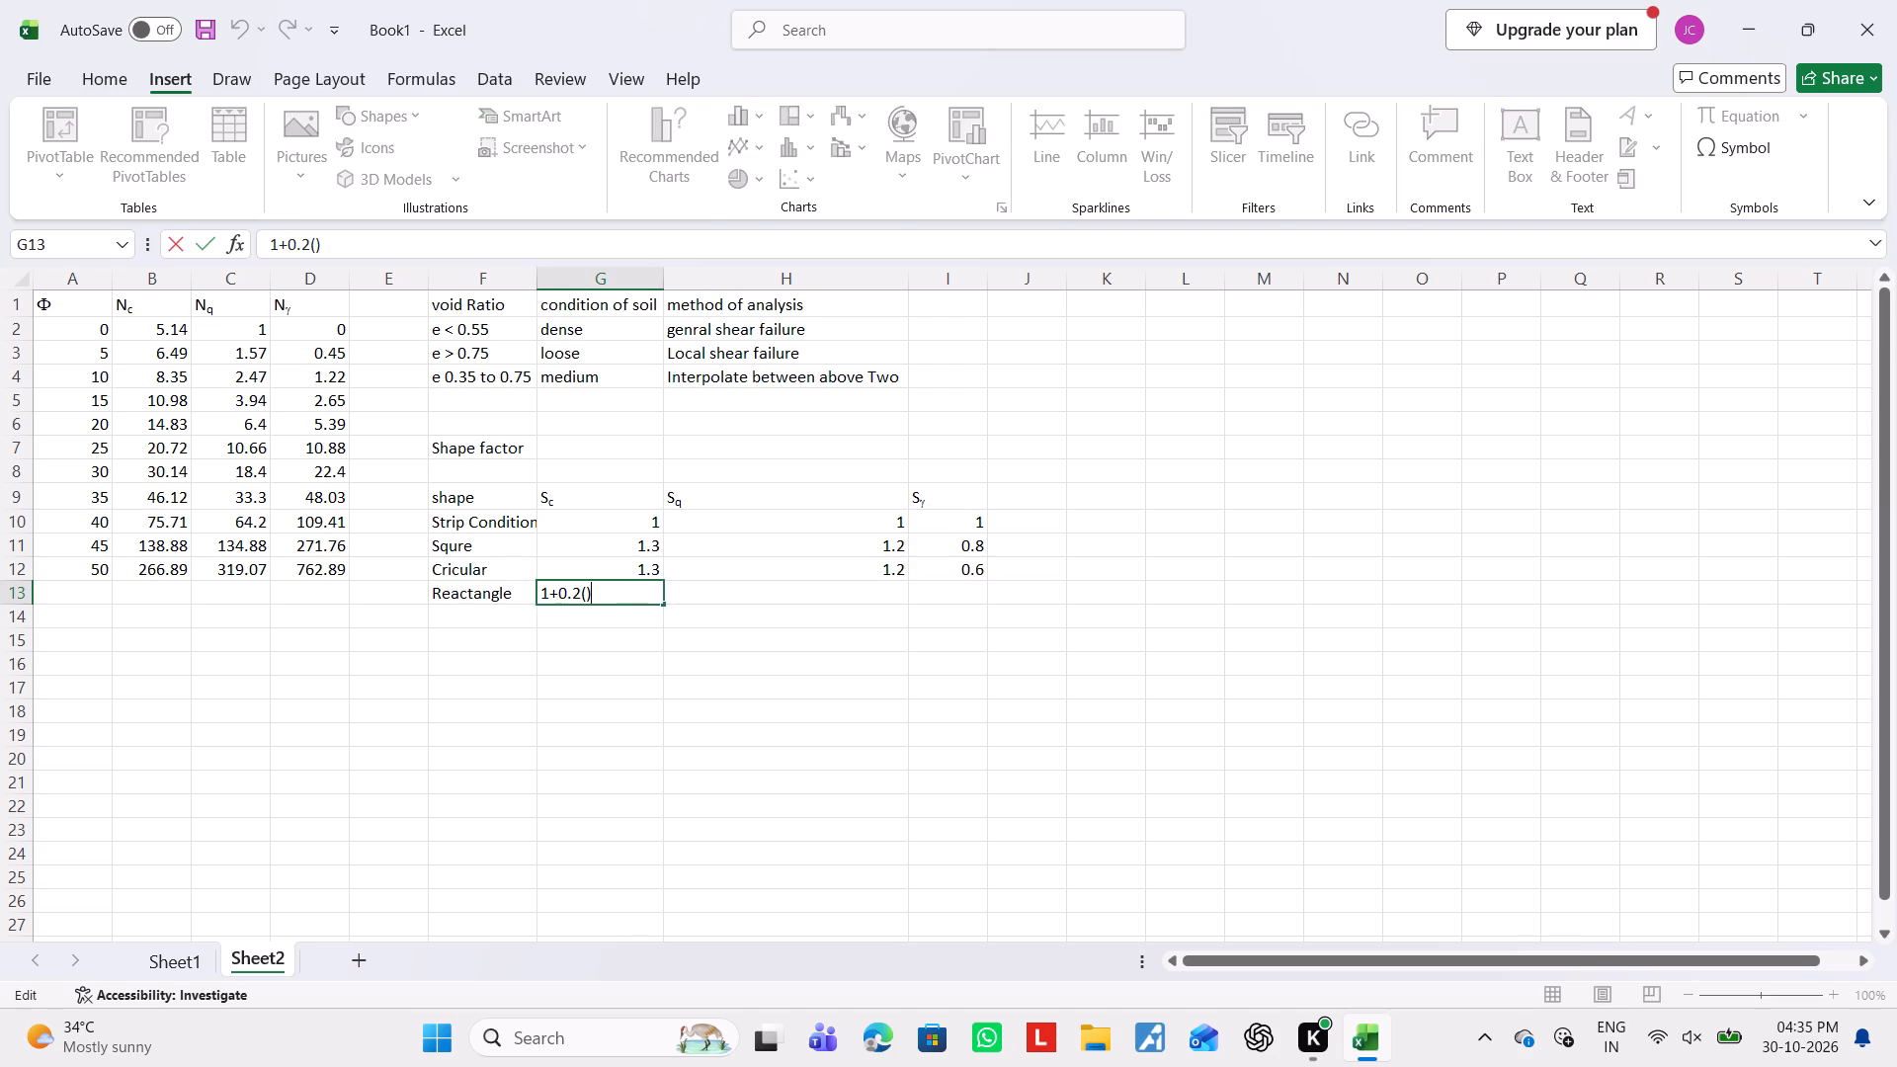
pyautogui.click(587, 590)
pyautogui.hotkey('shift', 'b')
pyautogui.press('/')
pyautogui.hotkey('shift', 'l')
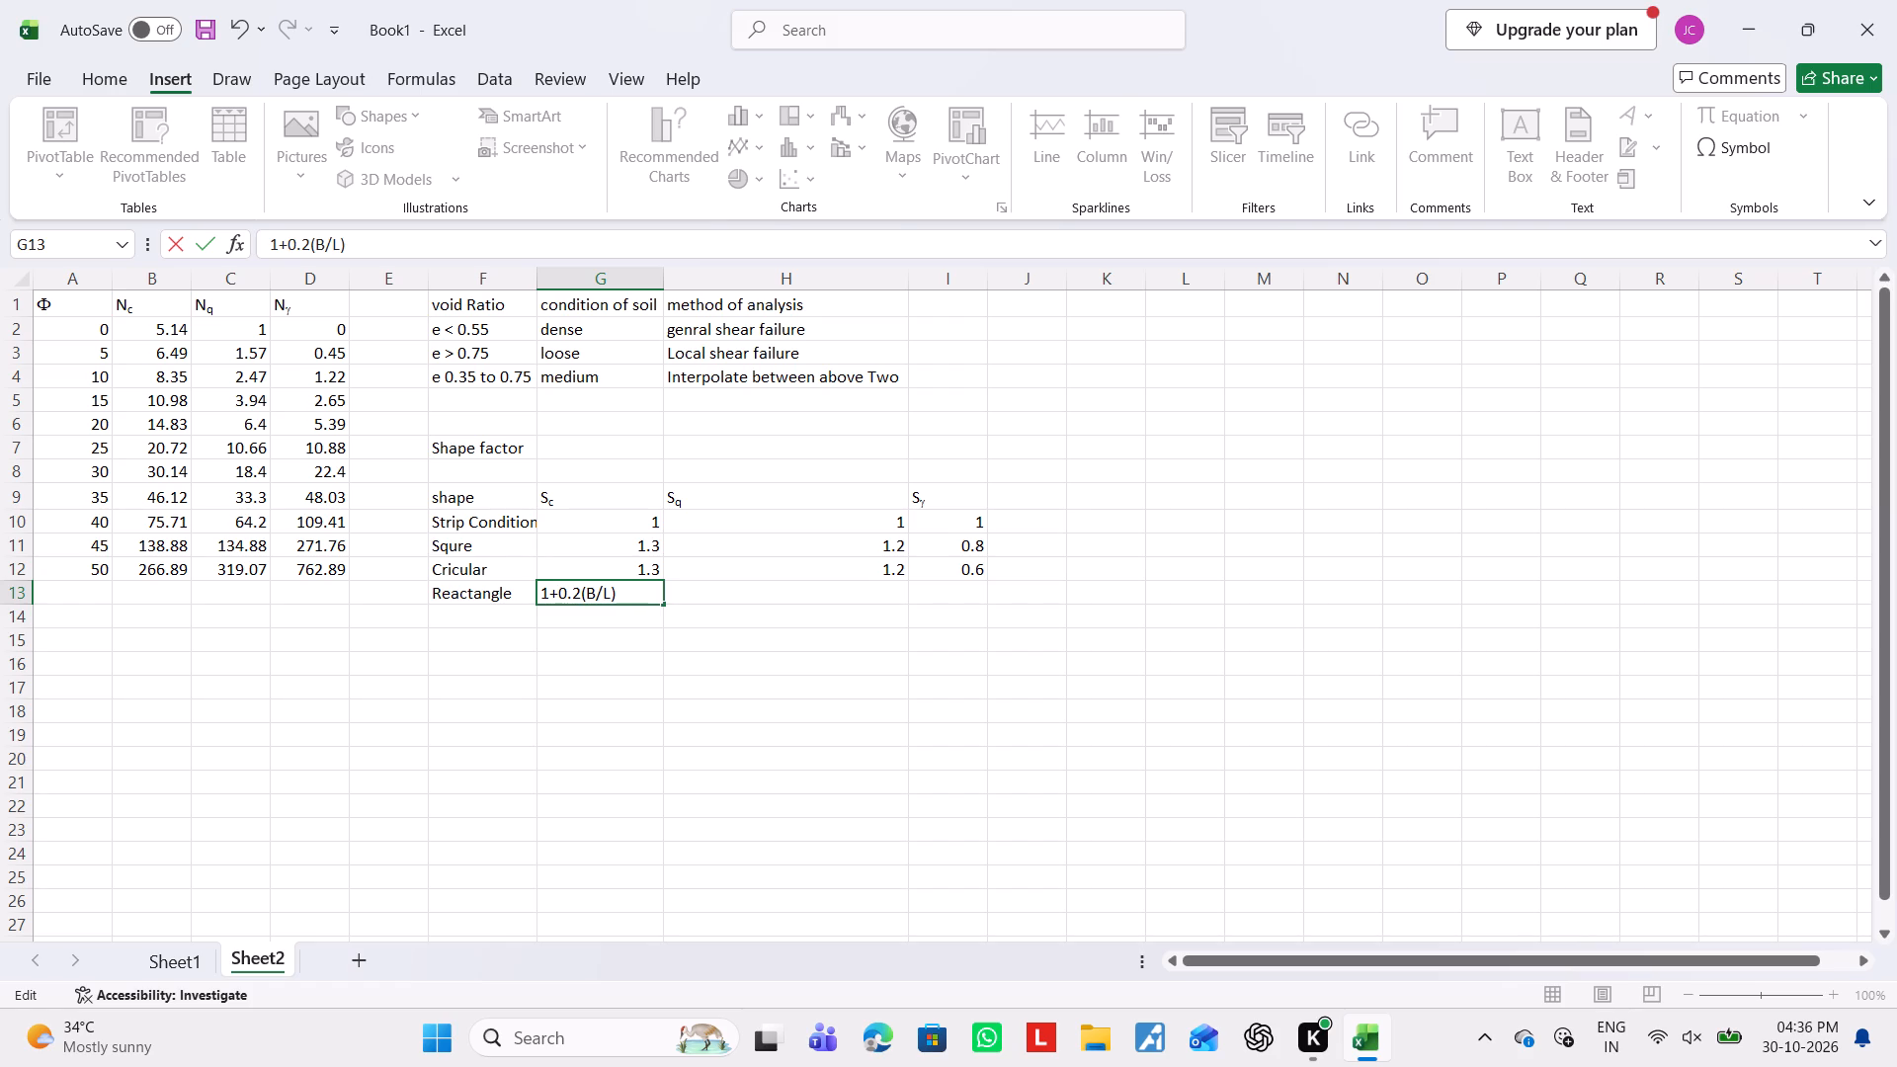
# Copy the expression 1+0.2(B/L) from G13 into H13 and I13 of the rectangle row.
pyautogui.tripleClick(580, 590)
pyautogui.tripleClick(582, 591)
pyautogui.hotkey('ctrl', 'c')
pyautogui.click(740, 597)
pyautogui.hotkey('ctrl', 'v')
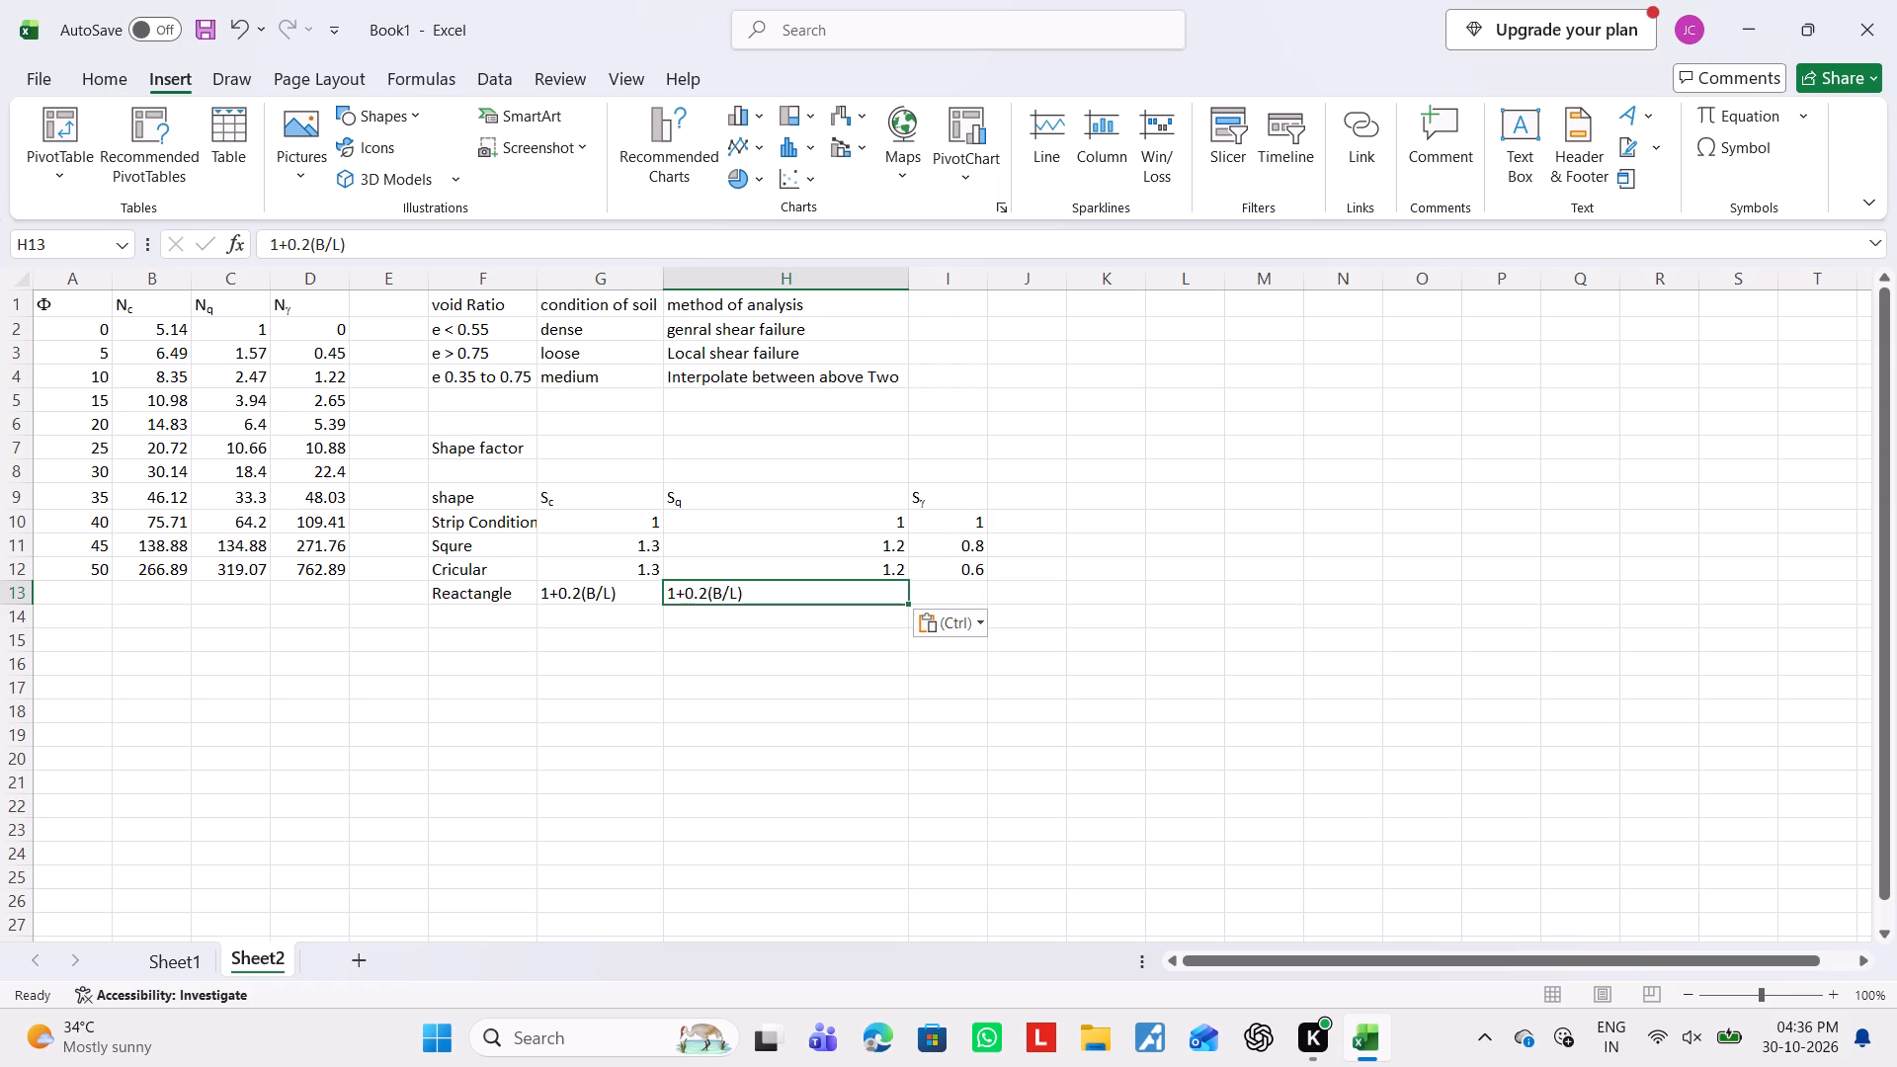
pyautogui.click(941, 593)
pyautogui.hotkey('ctrl', 'v')
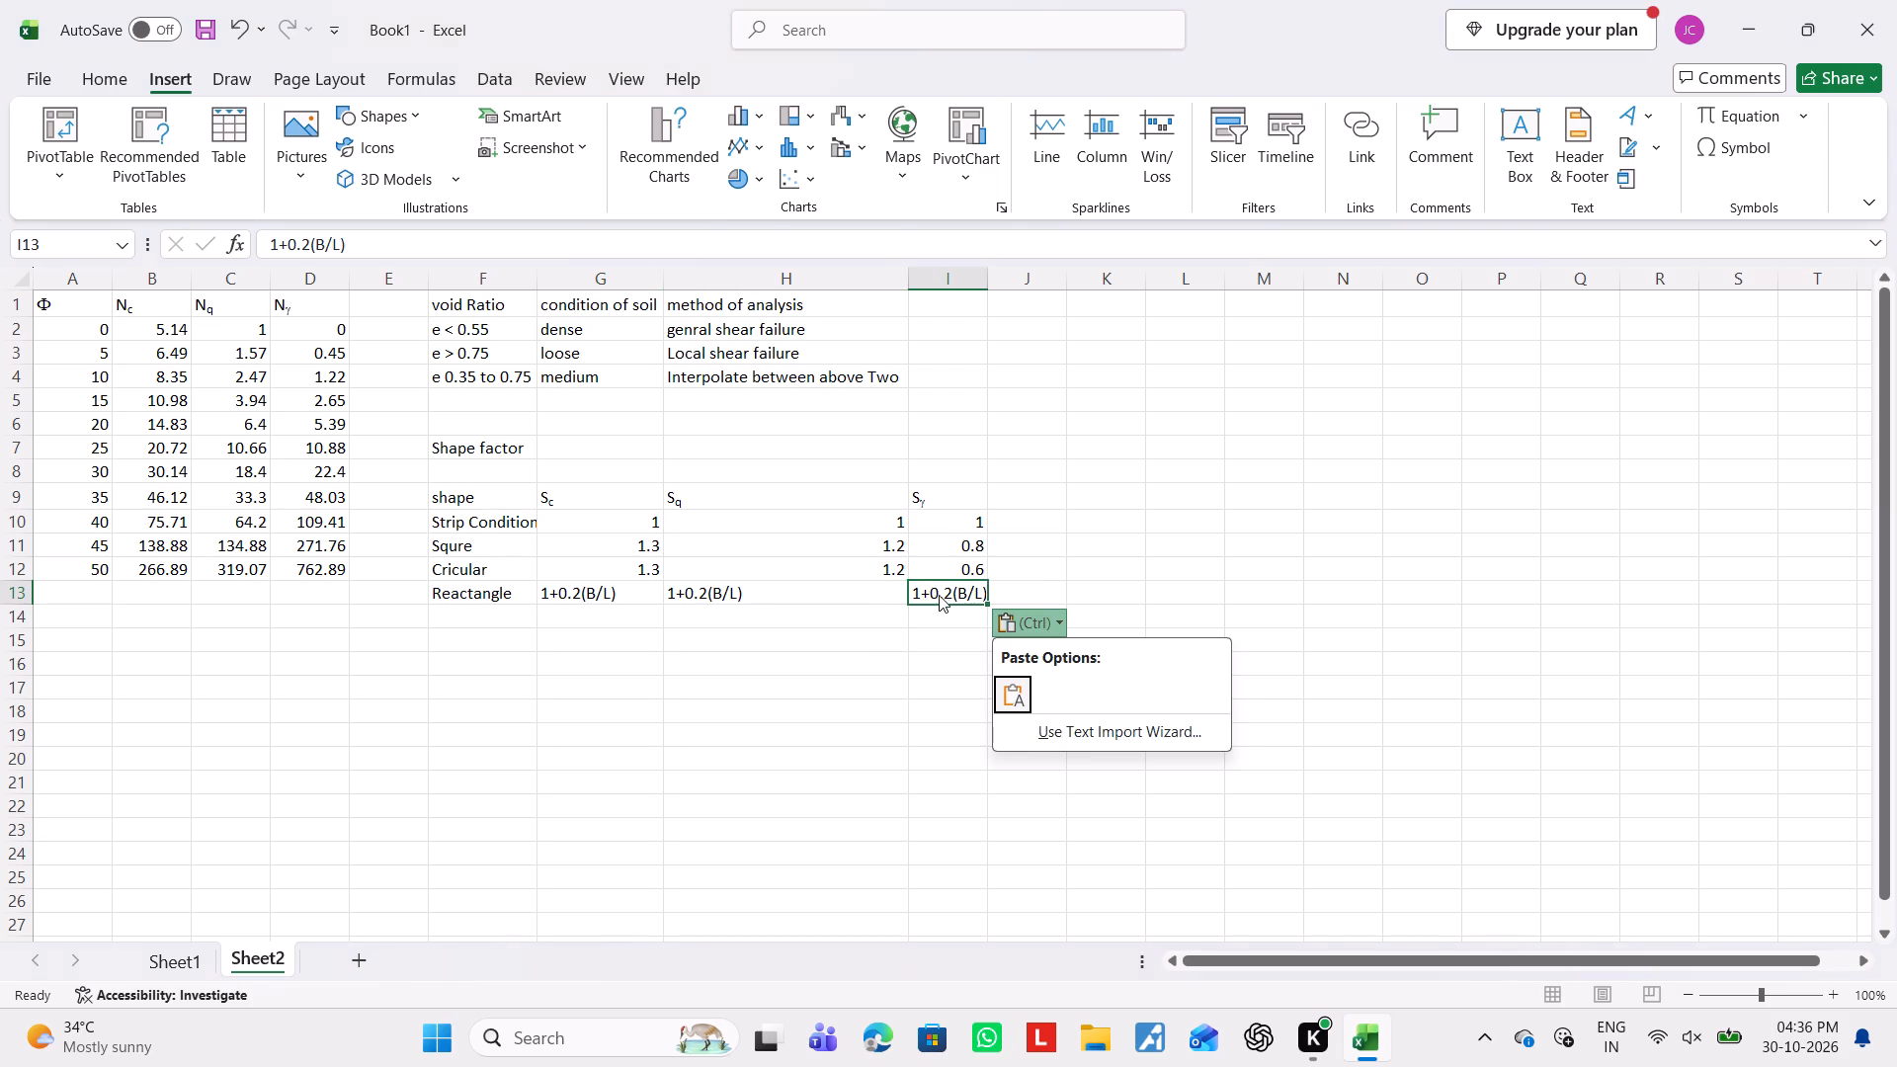
# Change the rectangle row's expression in I13 to 1+0.4(B/L).
pyautogui.click(714, 585)
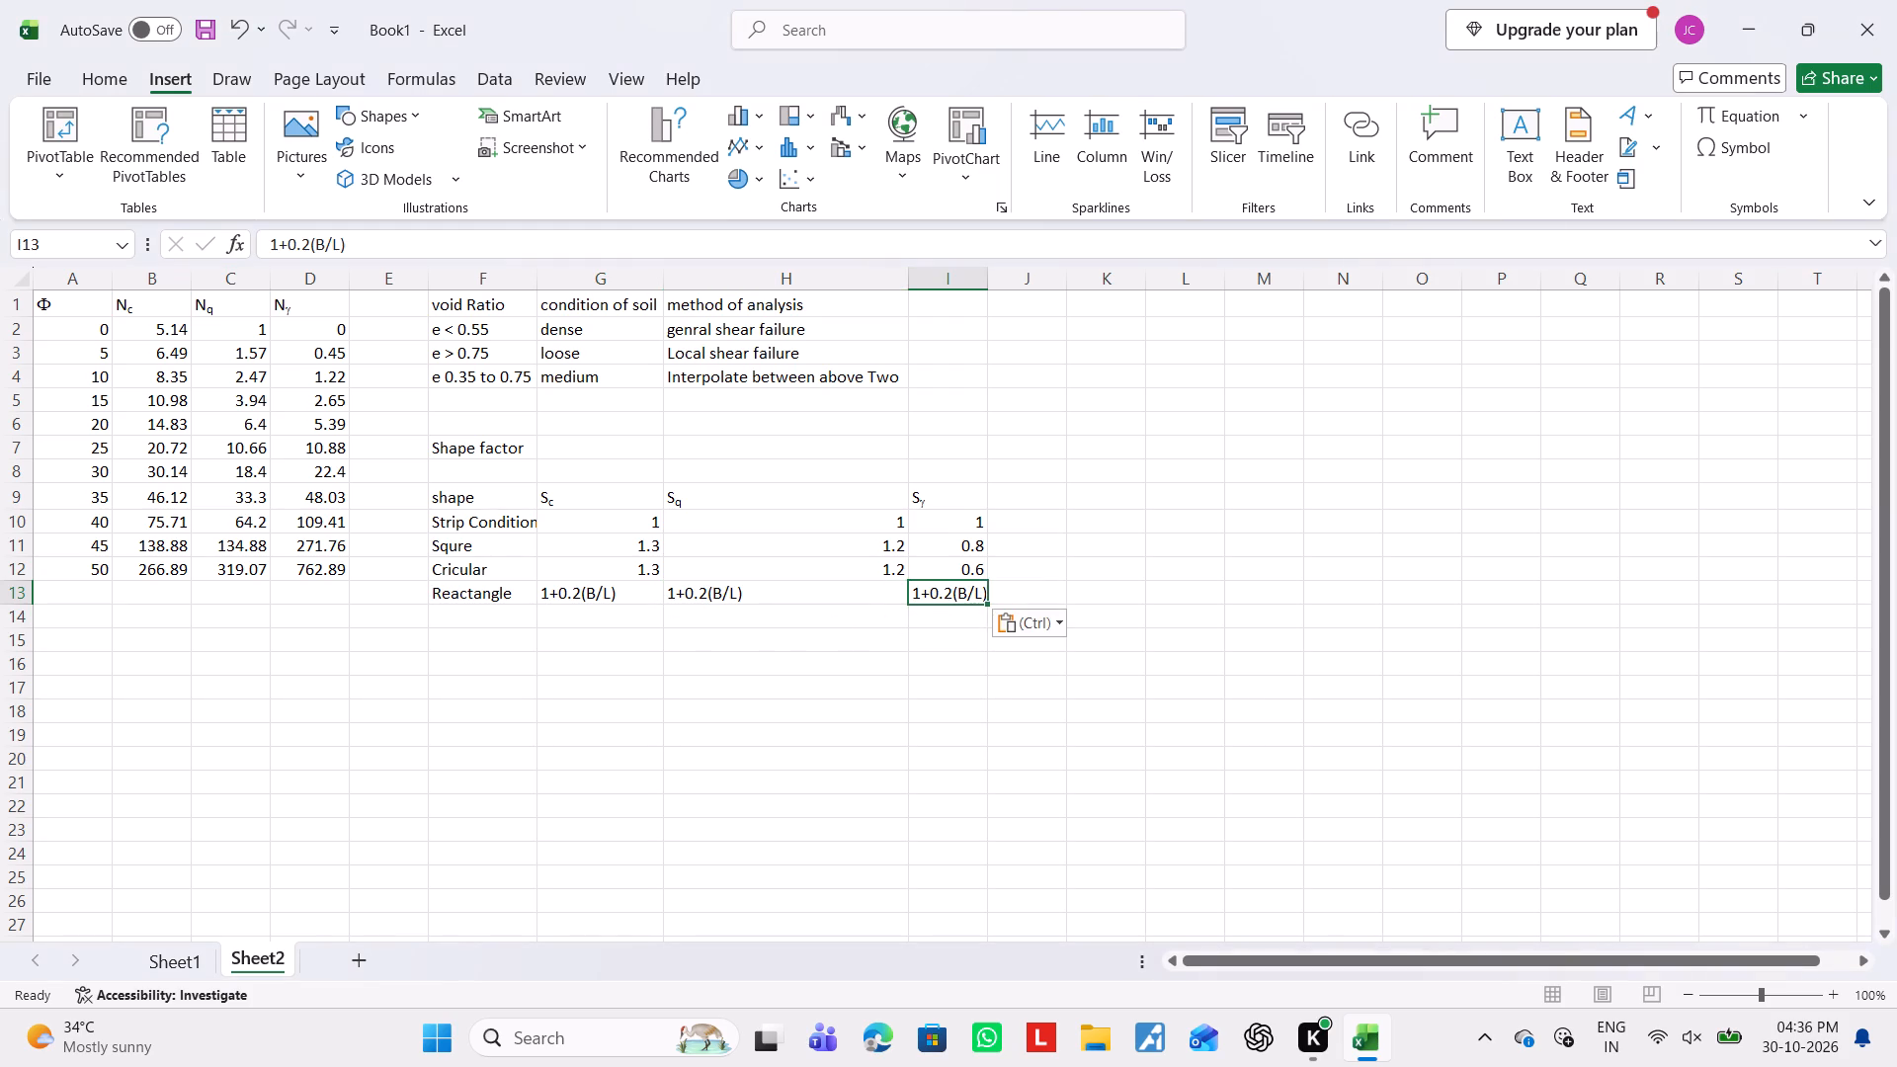
pyautogui.doubleClick(684, 589)
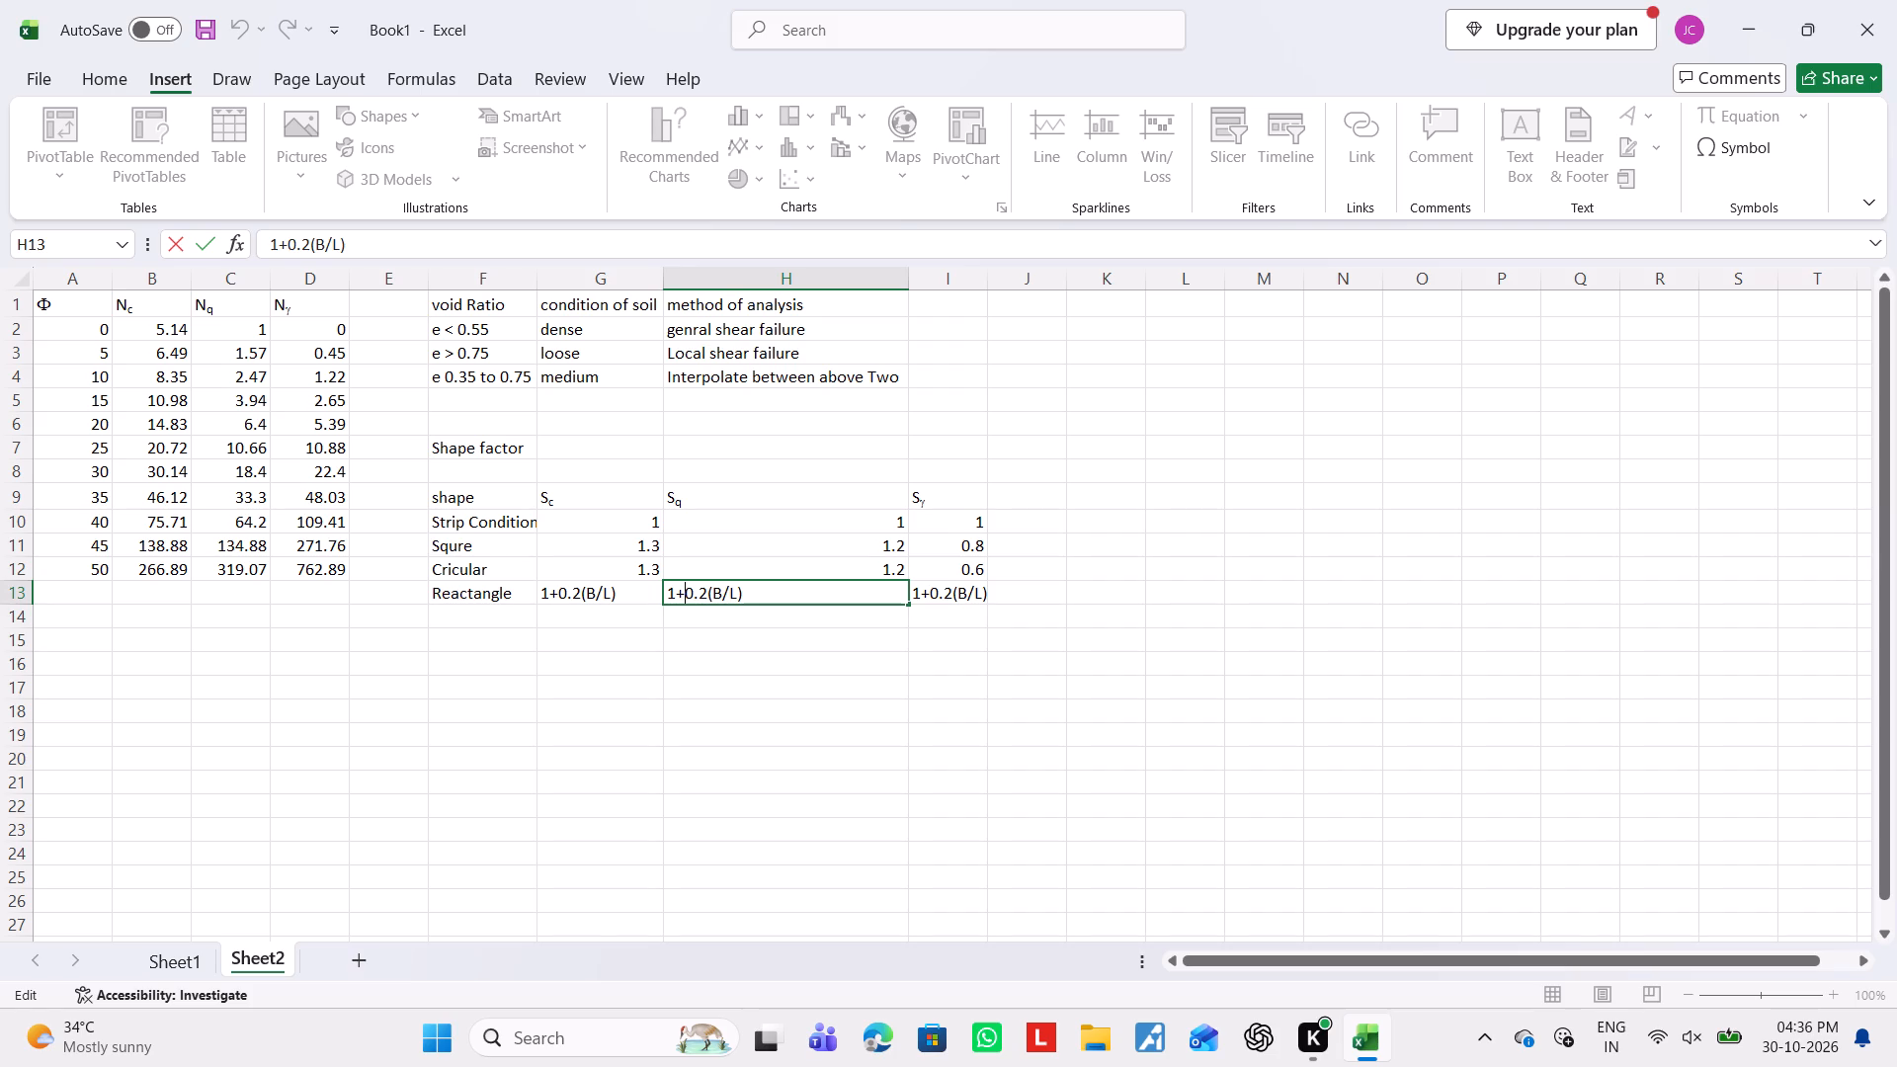
pyautogui.click(962, 600)
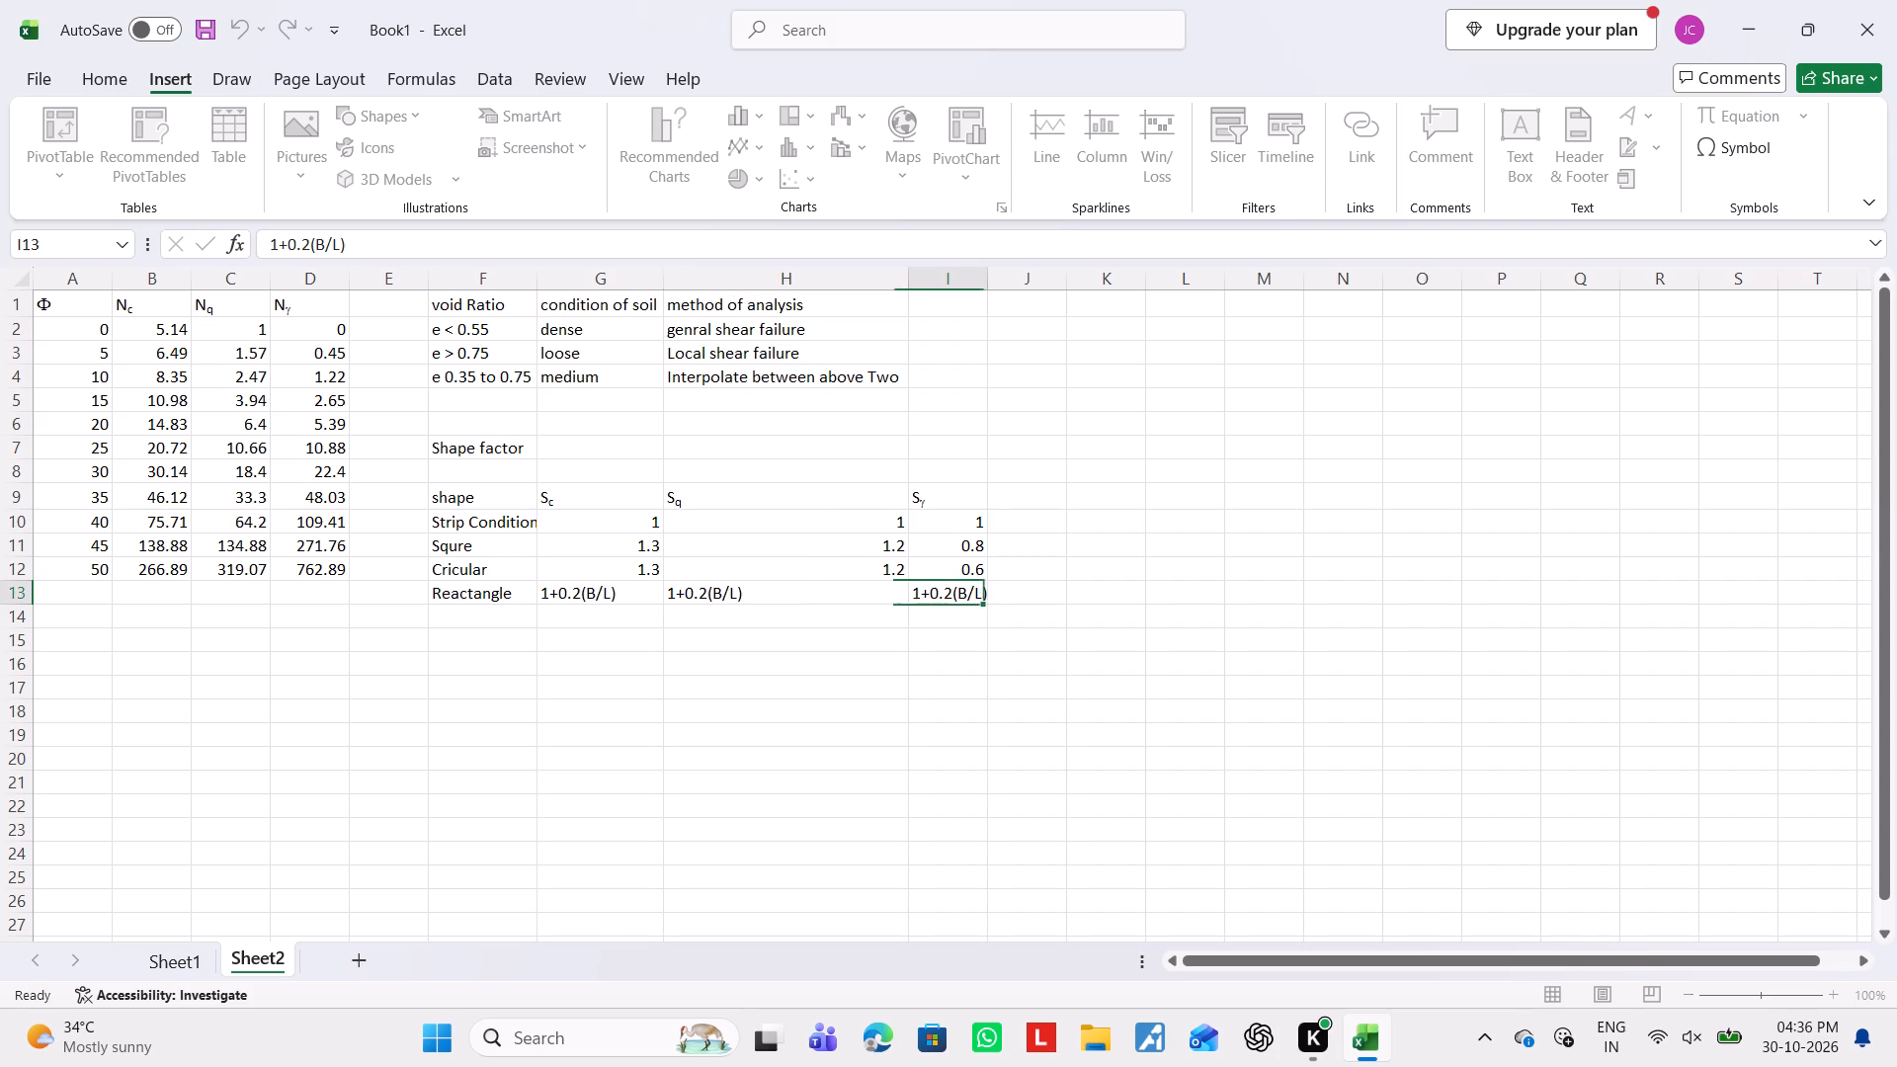
pyautogui.doubleClick(939, 589)
pyautogui.click(948, 593)
pyautogui.press('Right')
pyautogui.press('BackSpace')
pyautogui.press('4')
pyautogui.click(1365, 546)
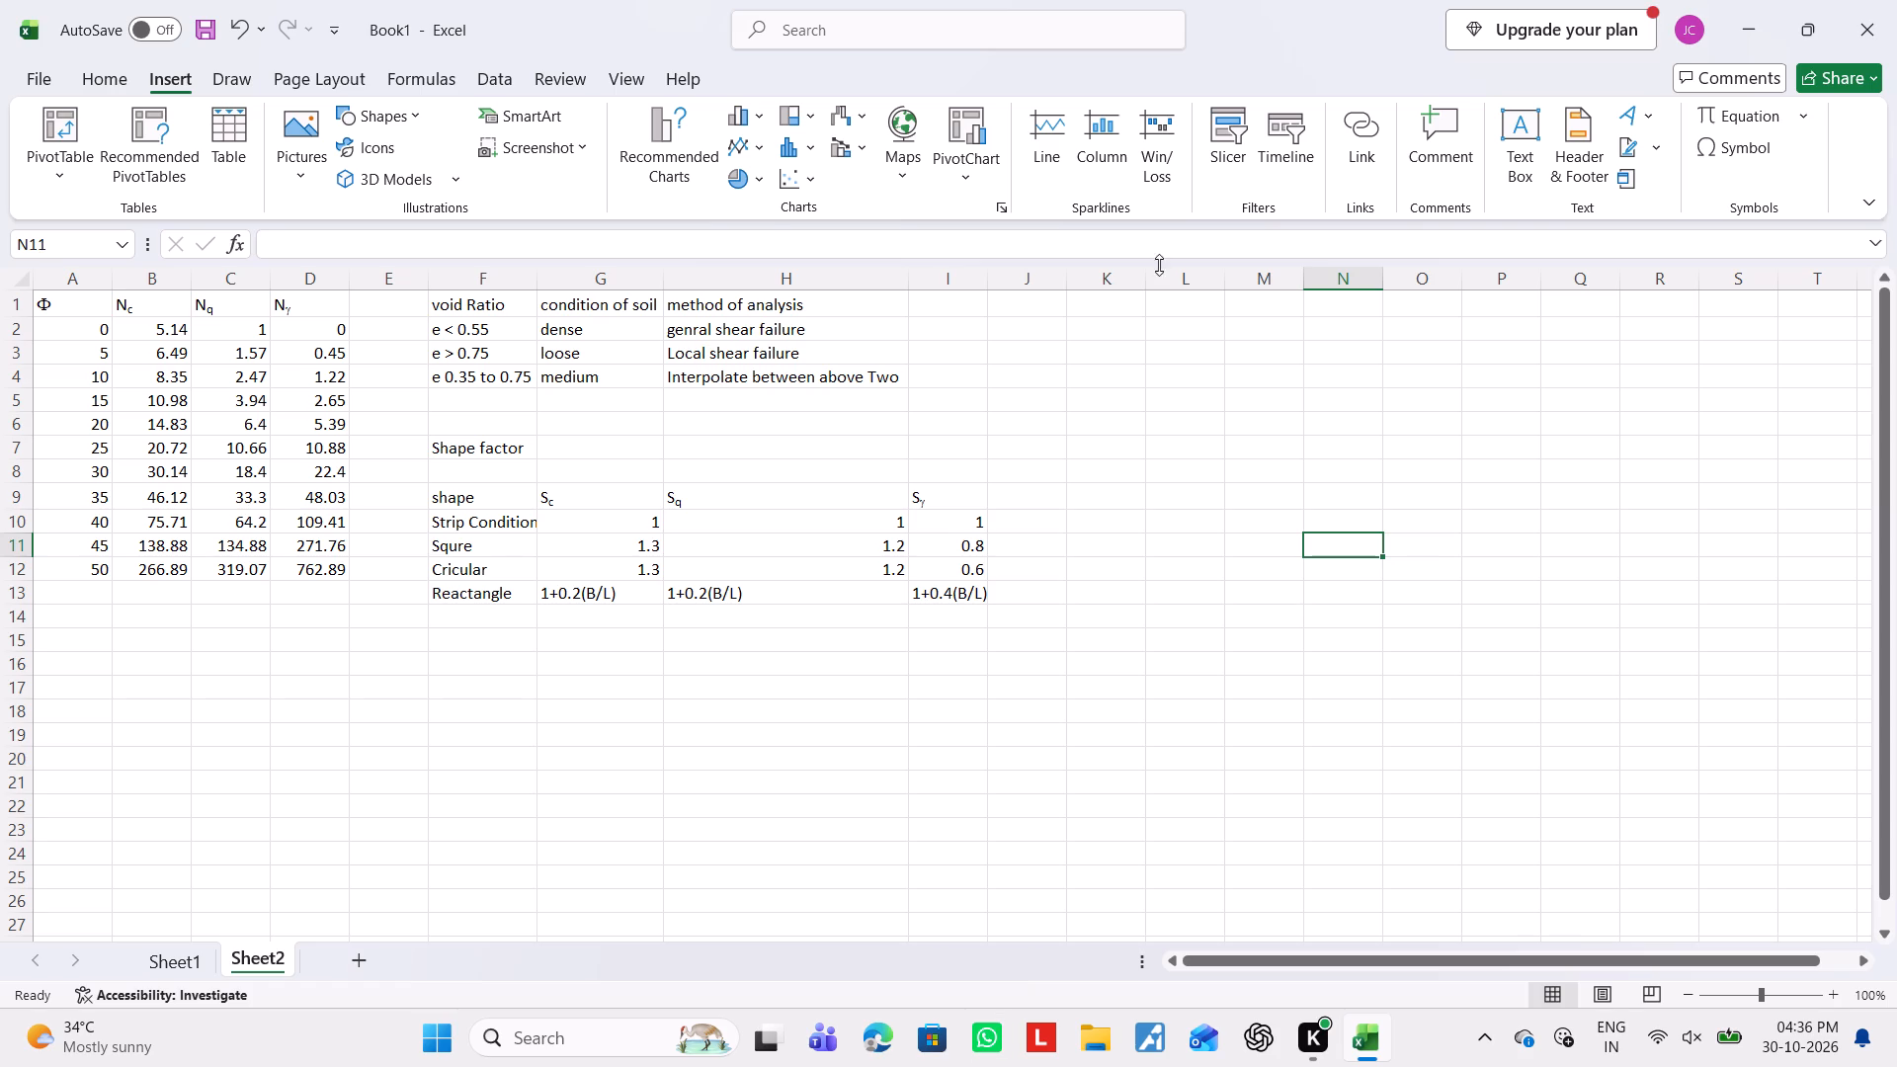
# Enter the label "Depth Factor" in cell J1 of Sheet2.
pyautogui.click(1039, 310)
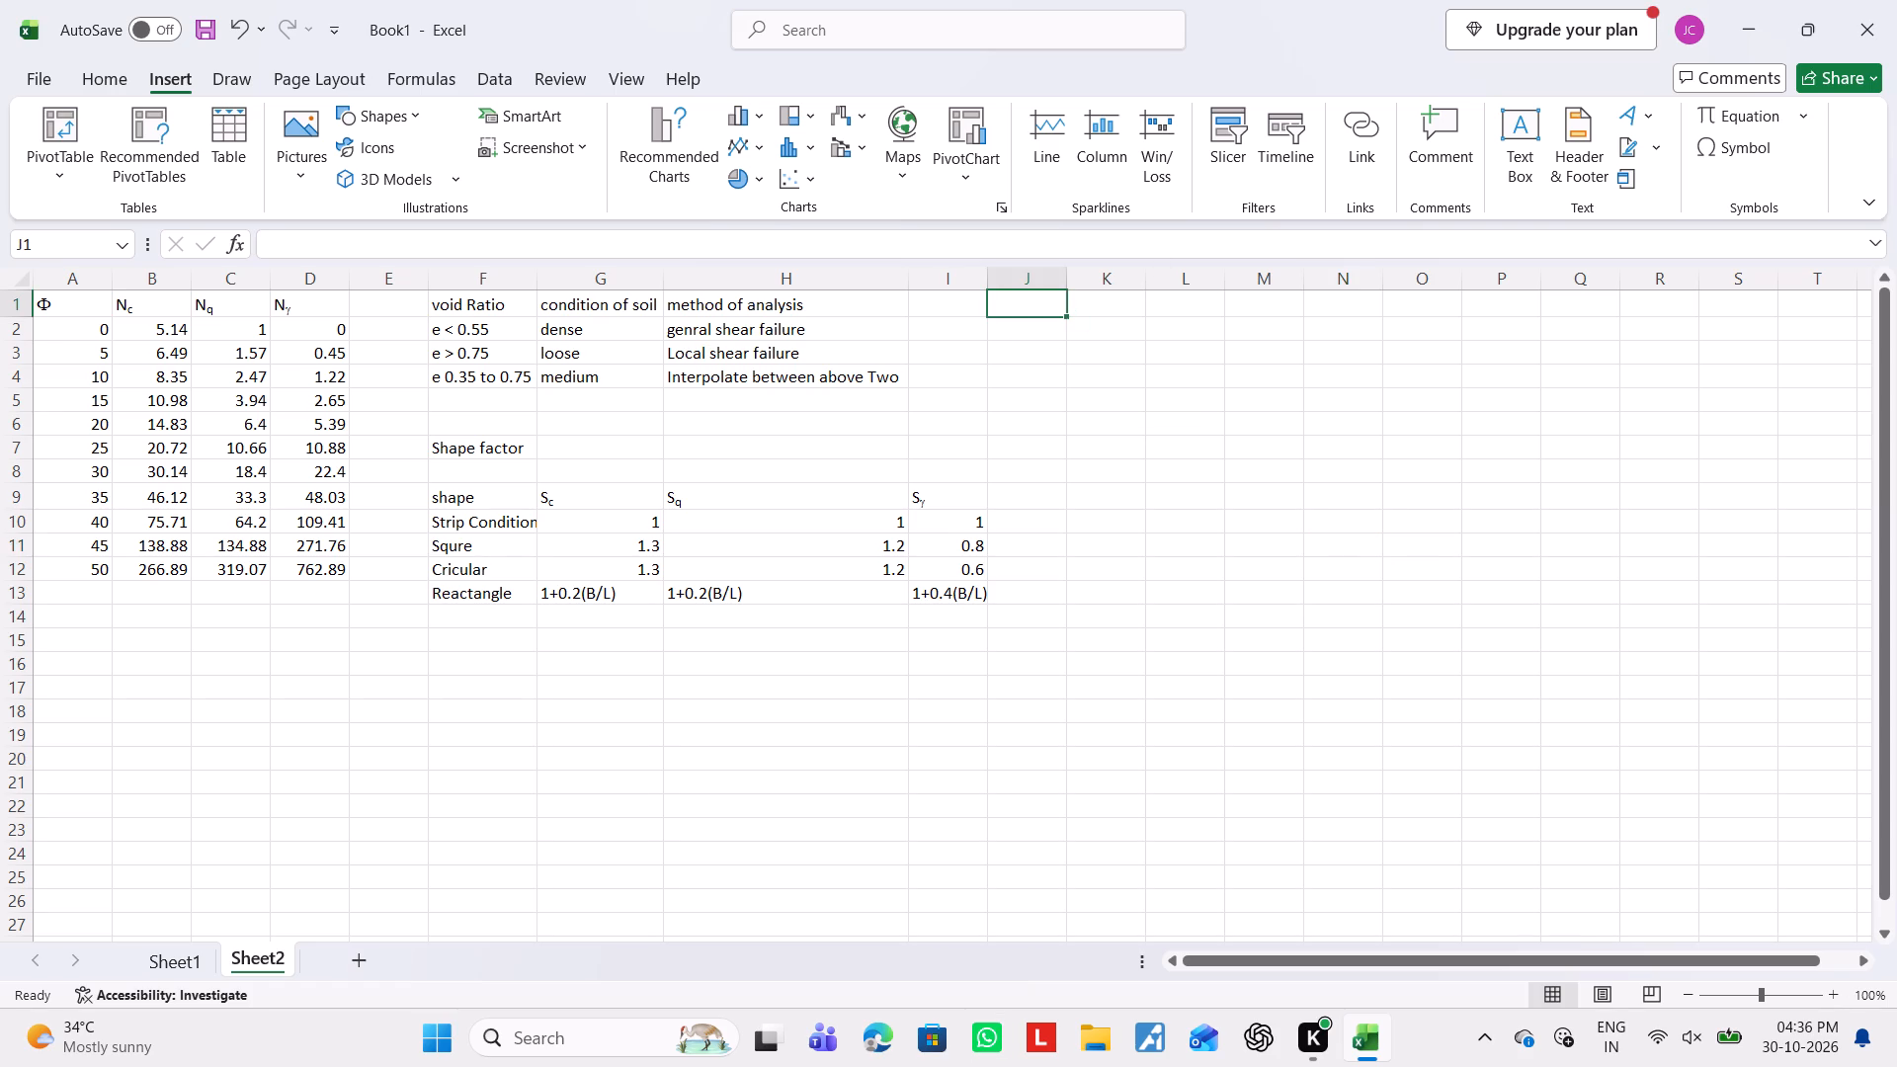
pyautogui.write('Dr')
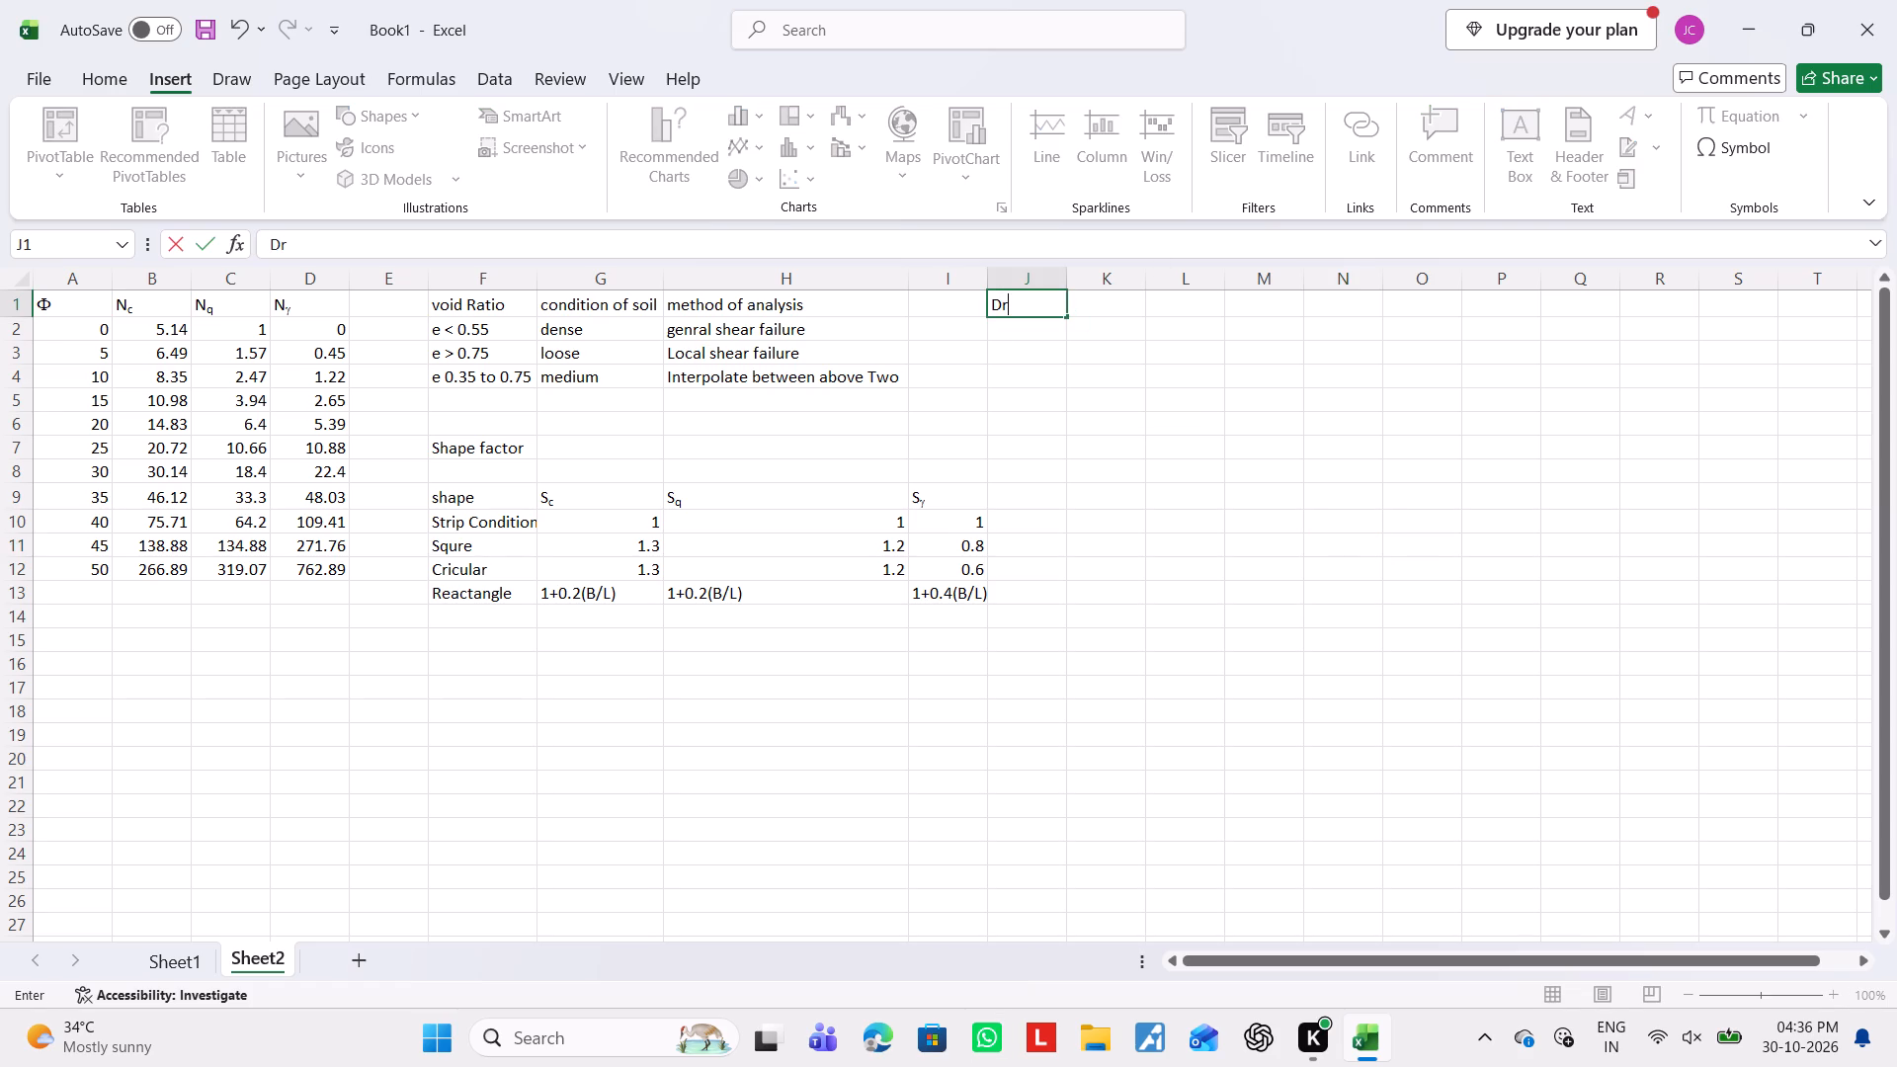
pyautogui.press('BackSpace')
pyautogui.write('epth')
pyautogui.press('space')
pyautogui.write('Foactor')
pyautogui.press('Left')
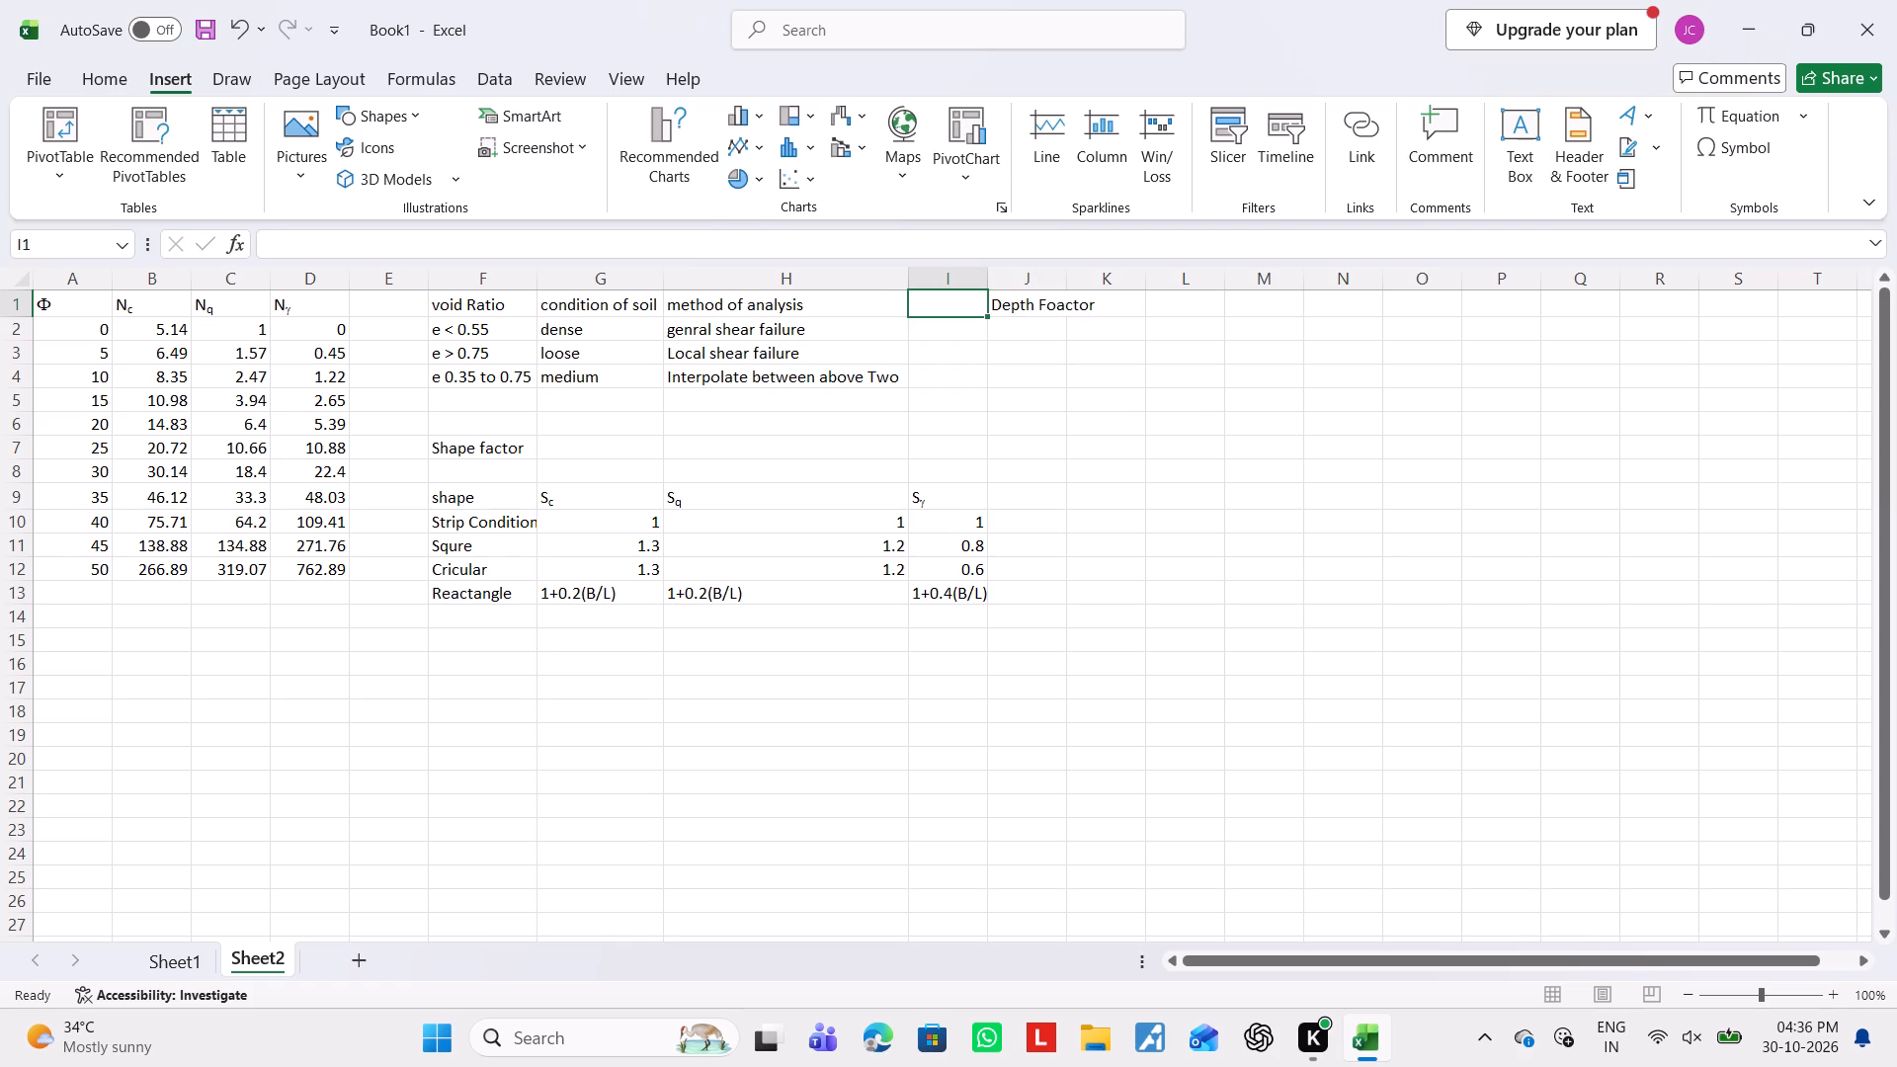
pyautogui.doubleClick(1047, 310)
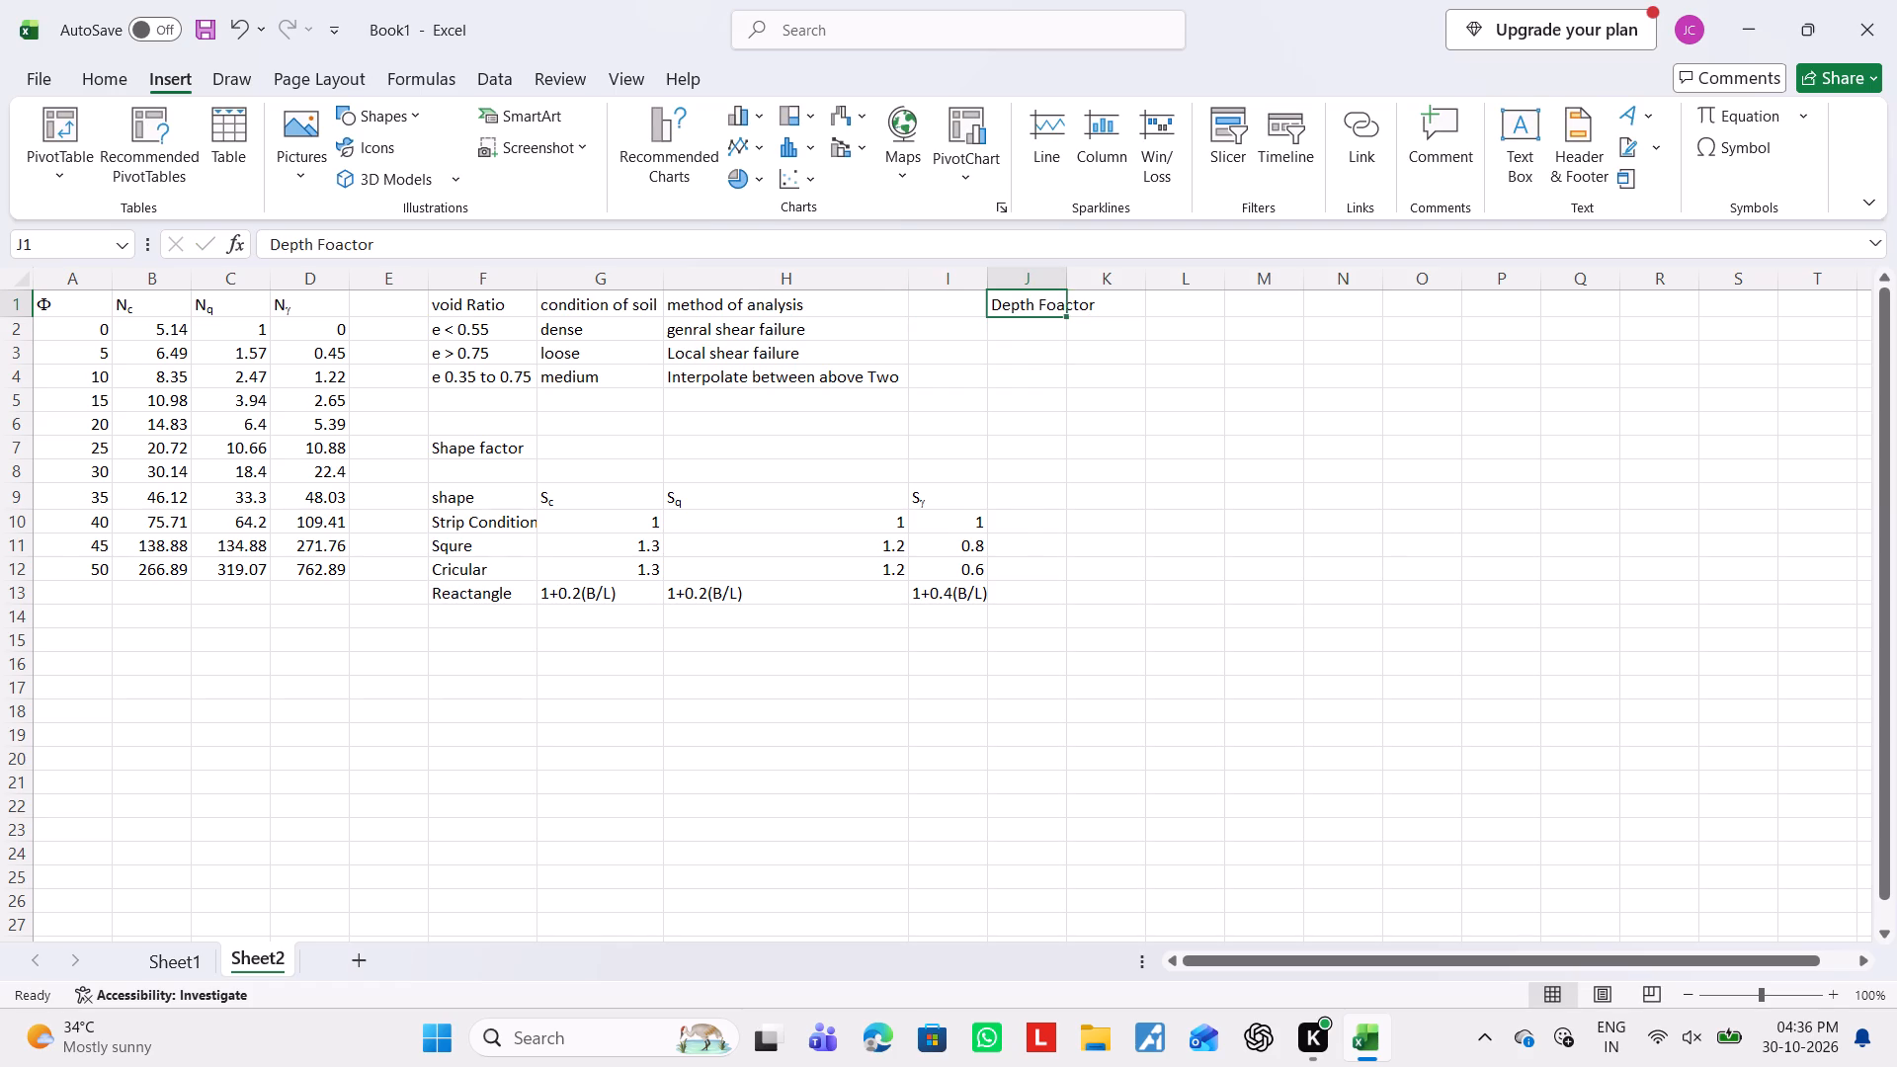
pyautogui.click(1062, 309)
pyautogui.press('BackSpace')
pyautogui.press('BackSpace')
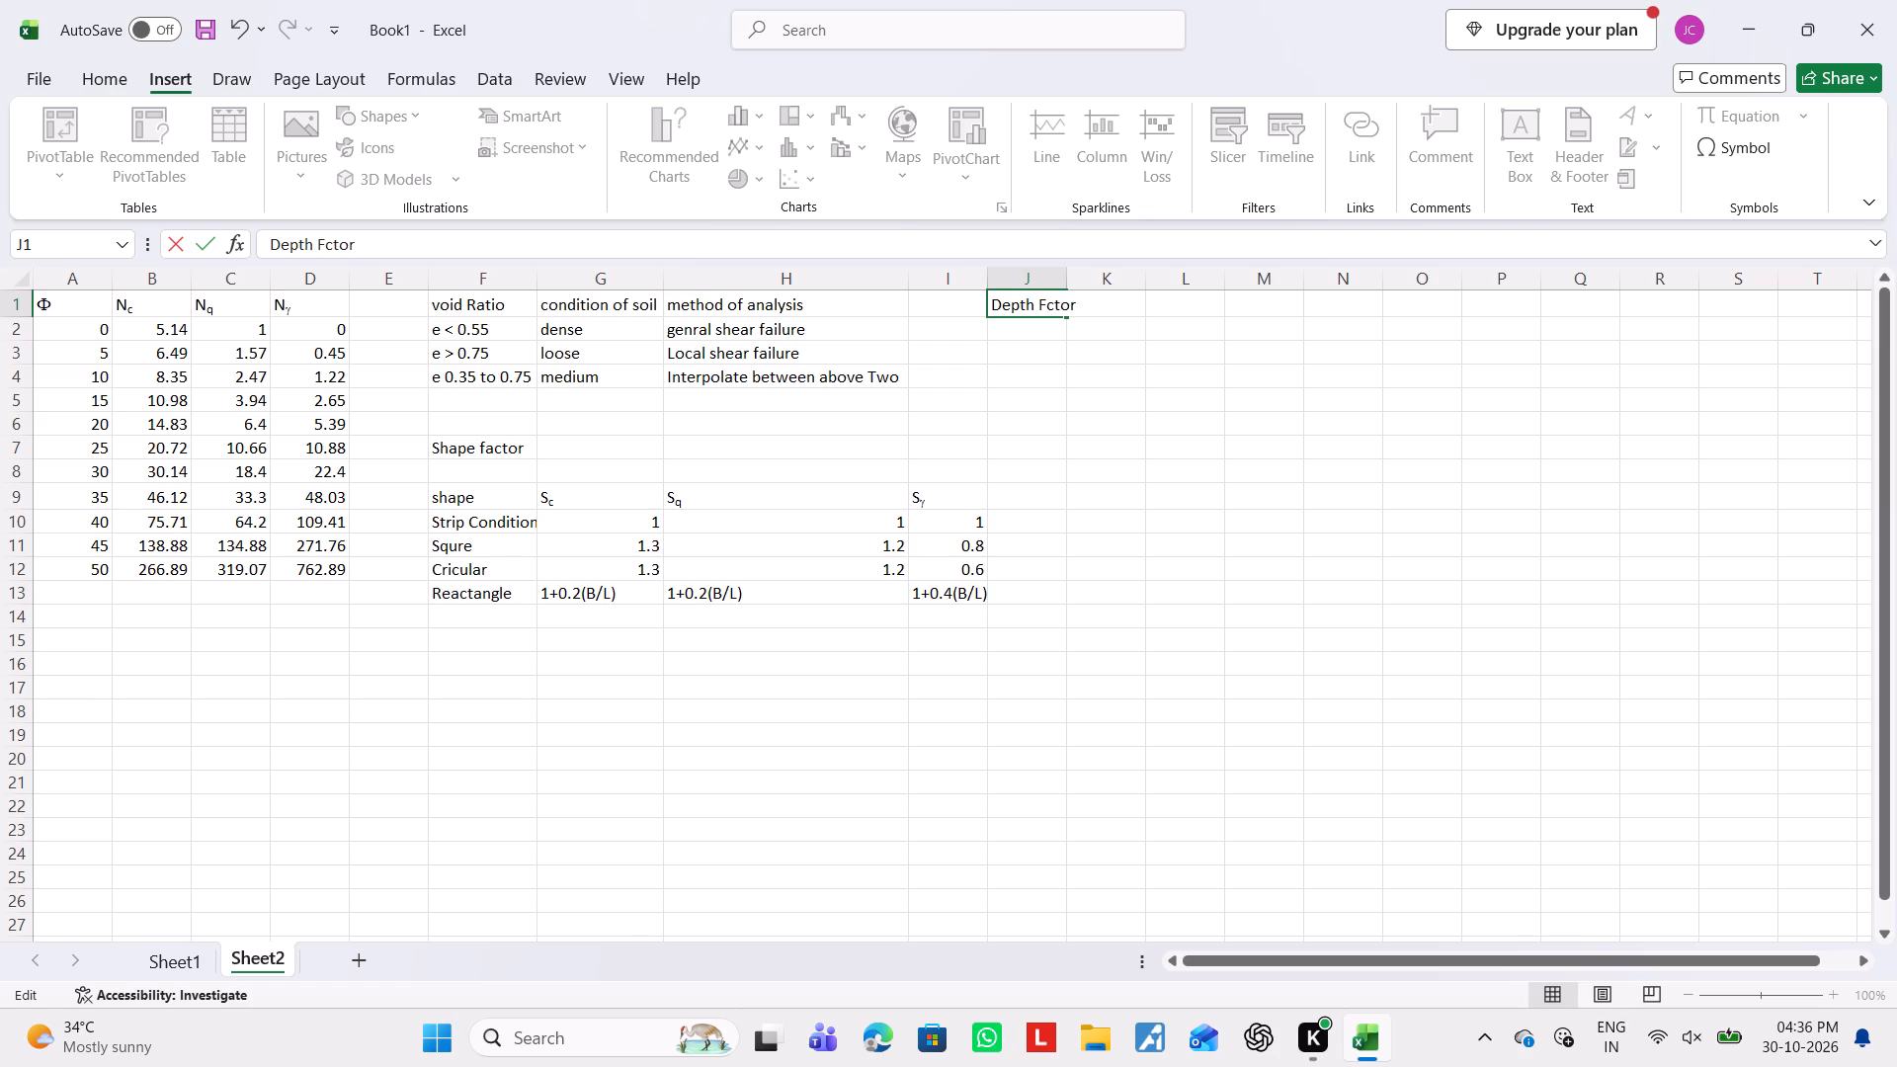
pyautogui.press('a')
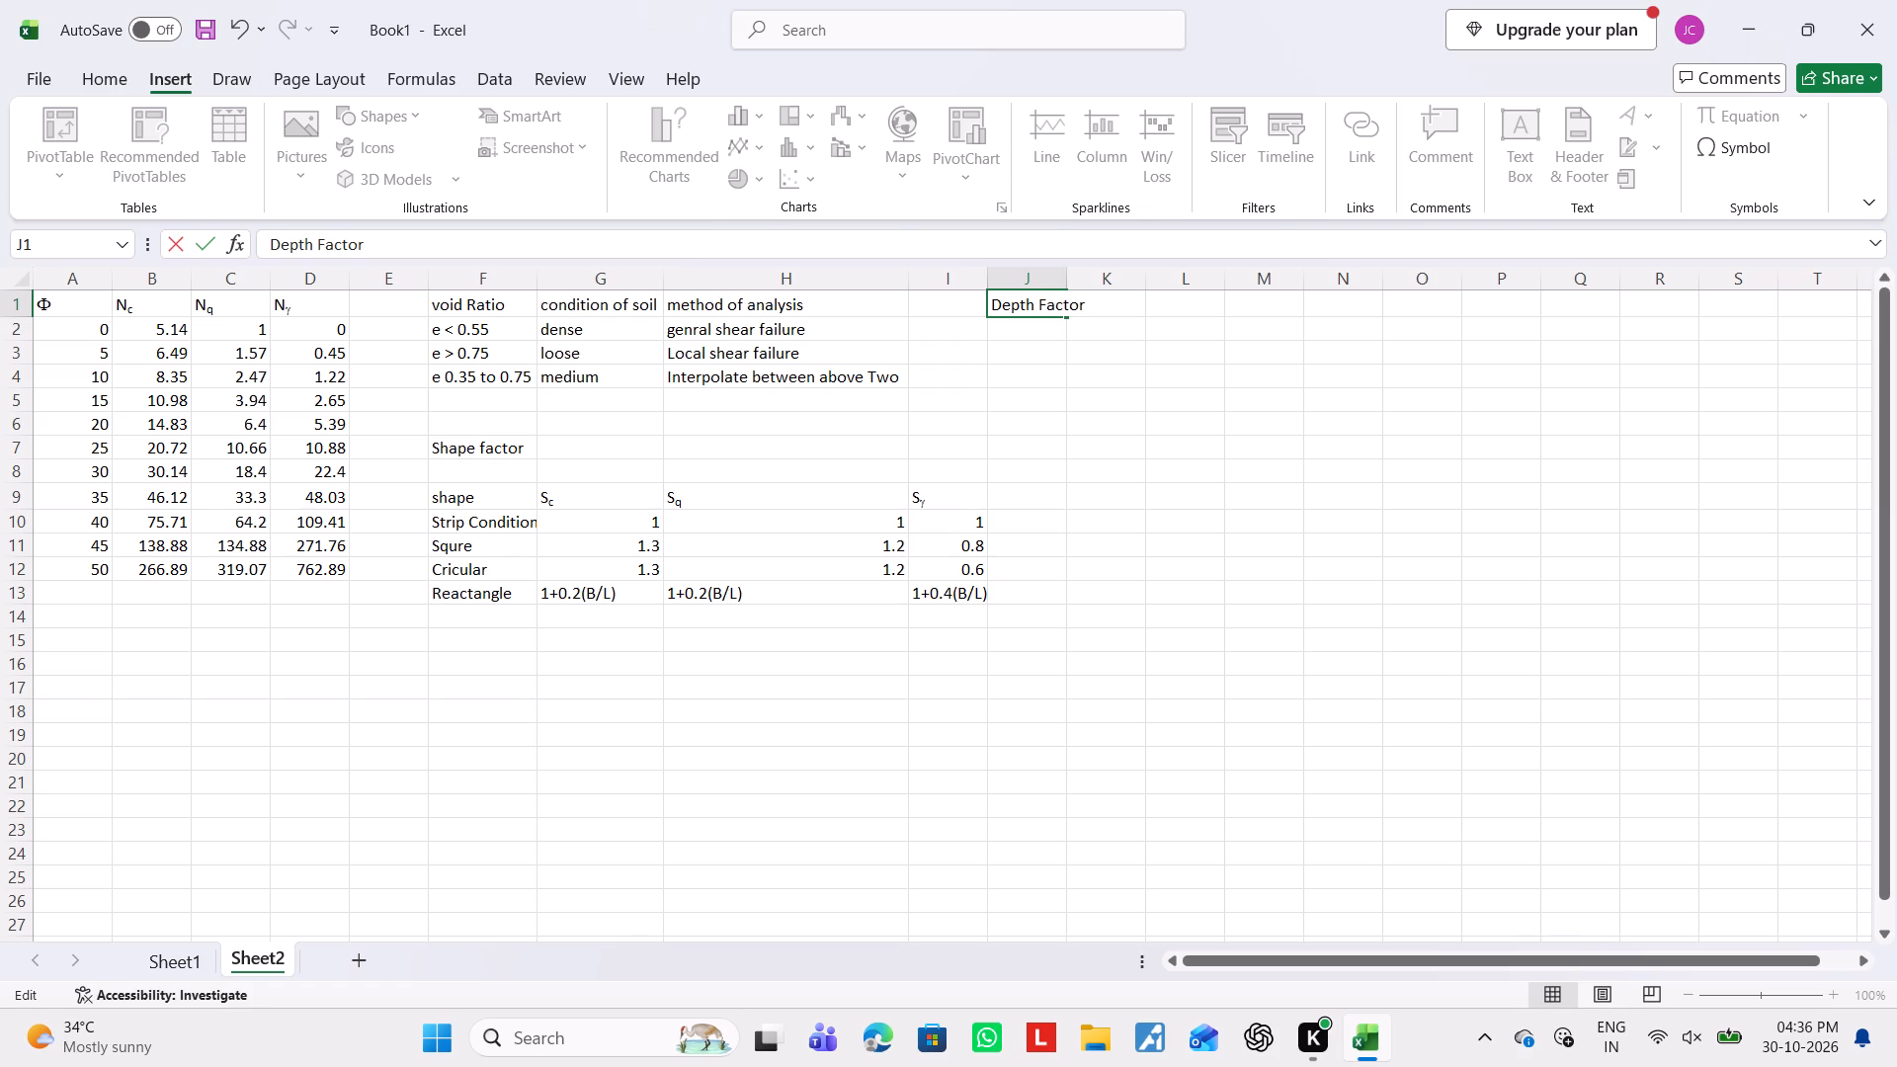
# Enter the label "Inclination Factor" in J2 and fit column J to its contents.
pyautogui.click(1038, 327)
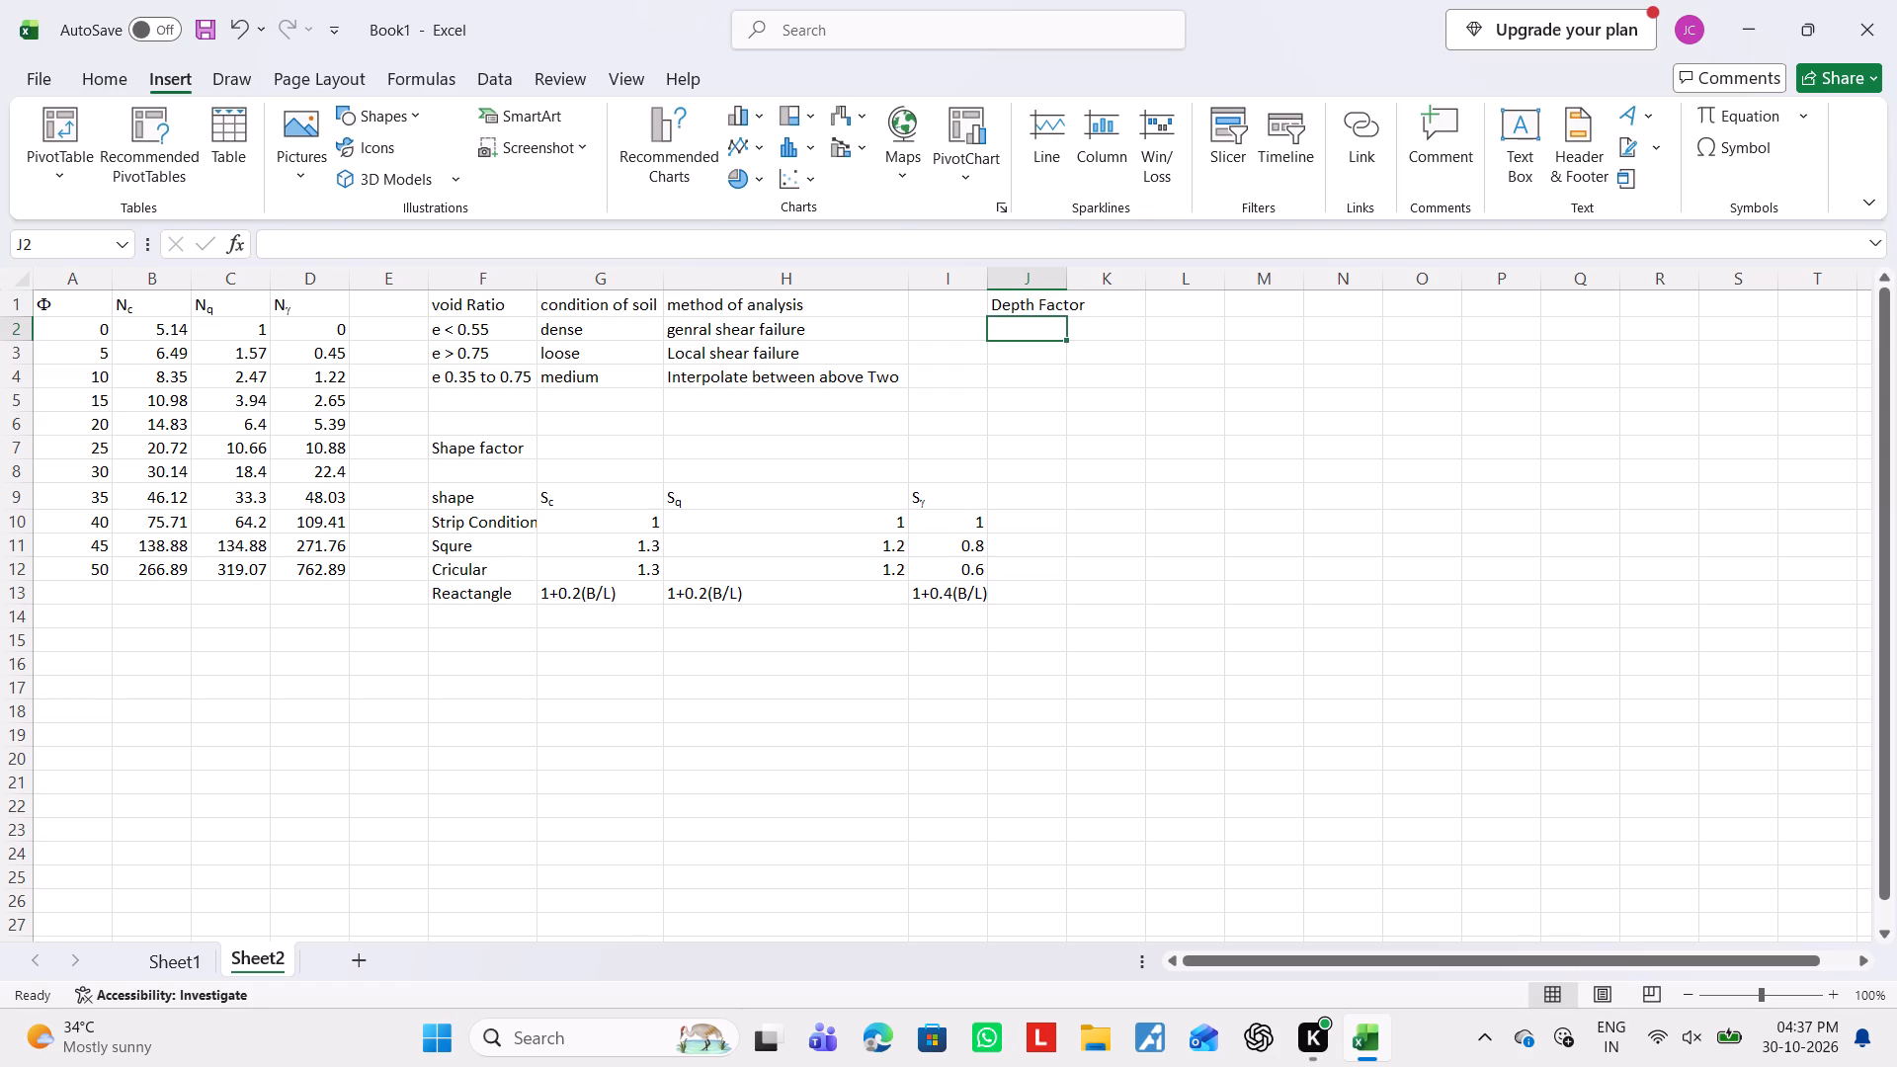
pyautogui.write('Inclination')
pyautogui.press('space')
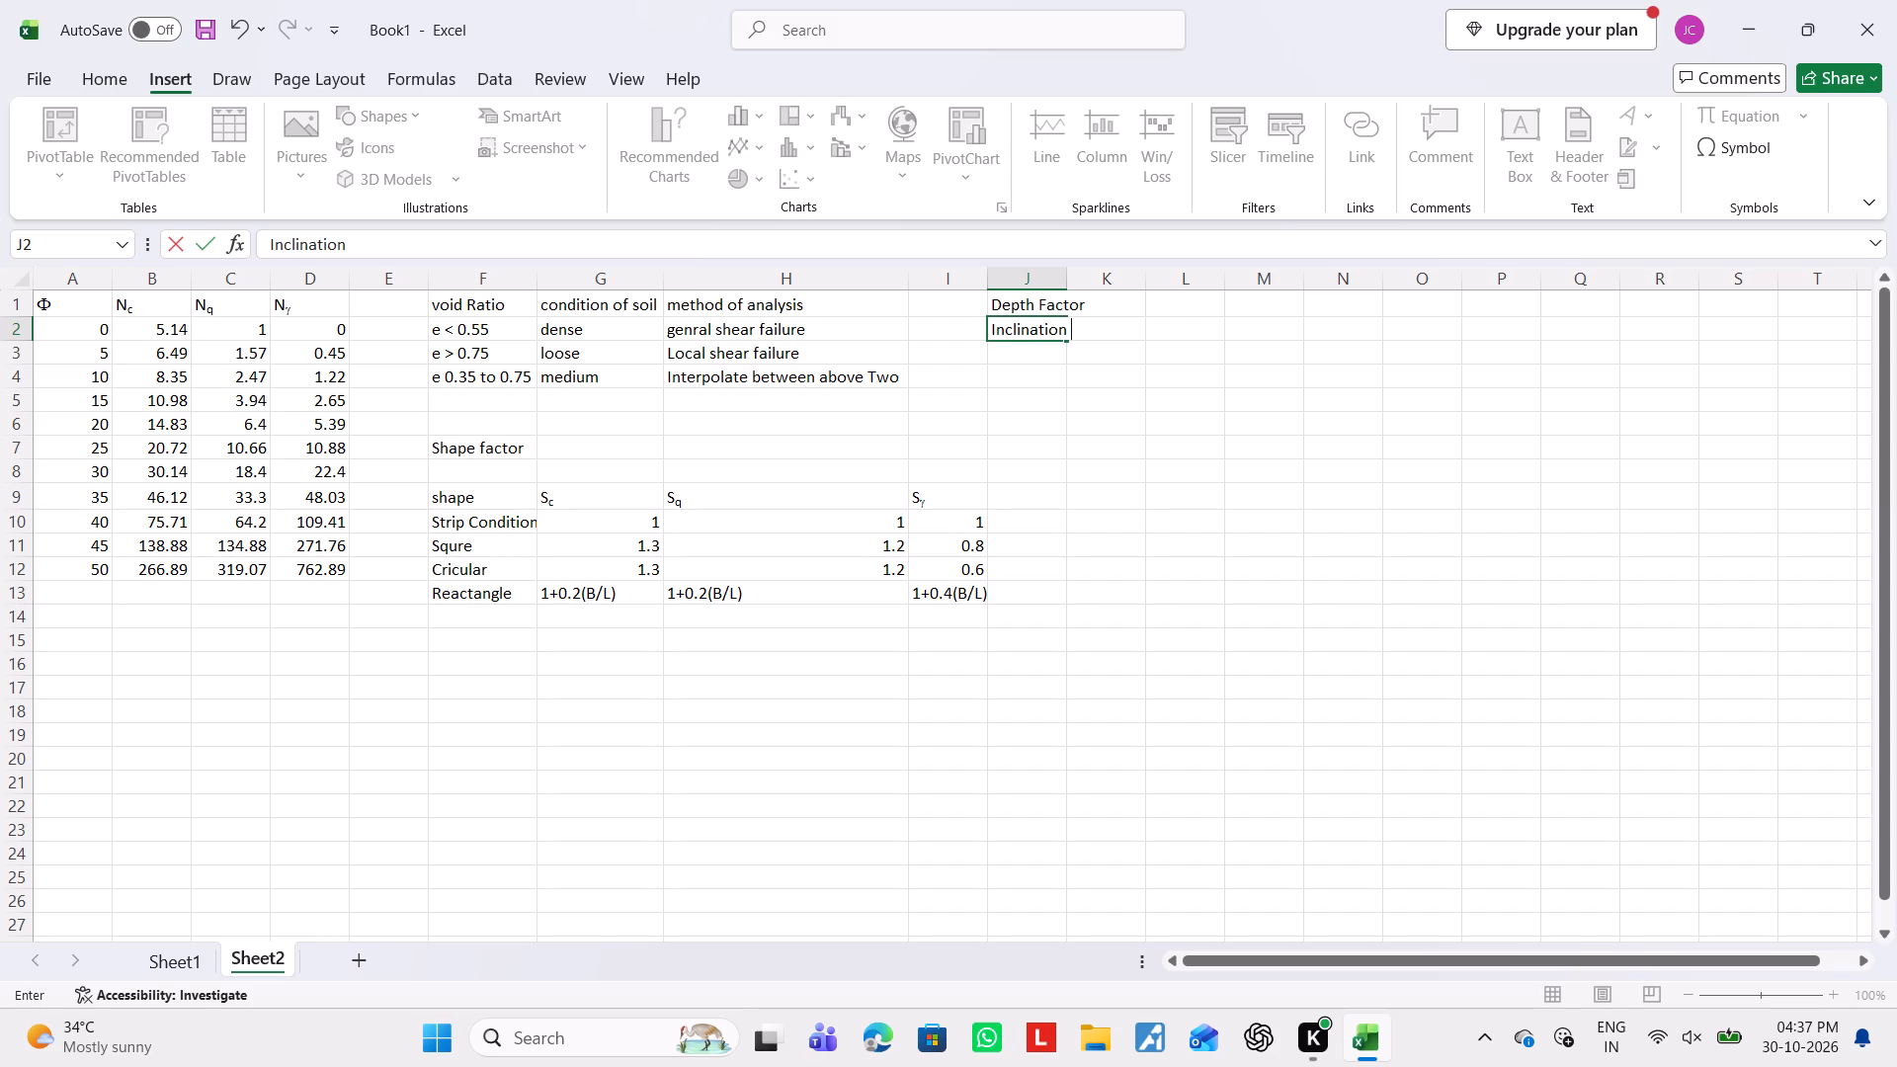
pyautogui.write('FActor')
pyautogui.press('Left')
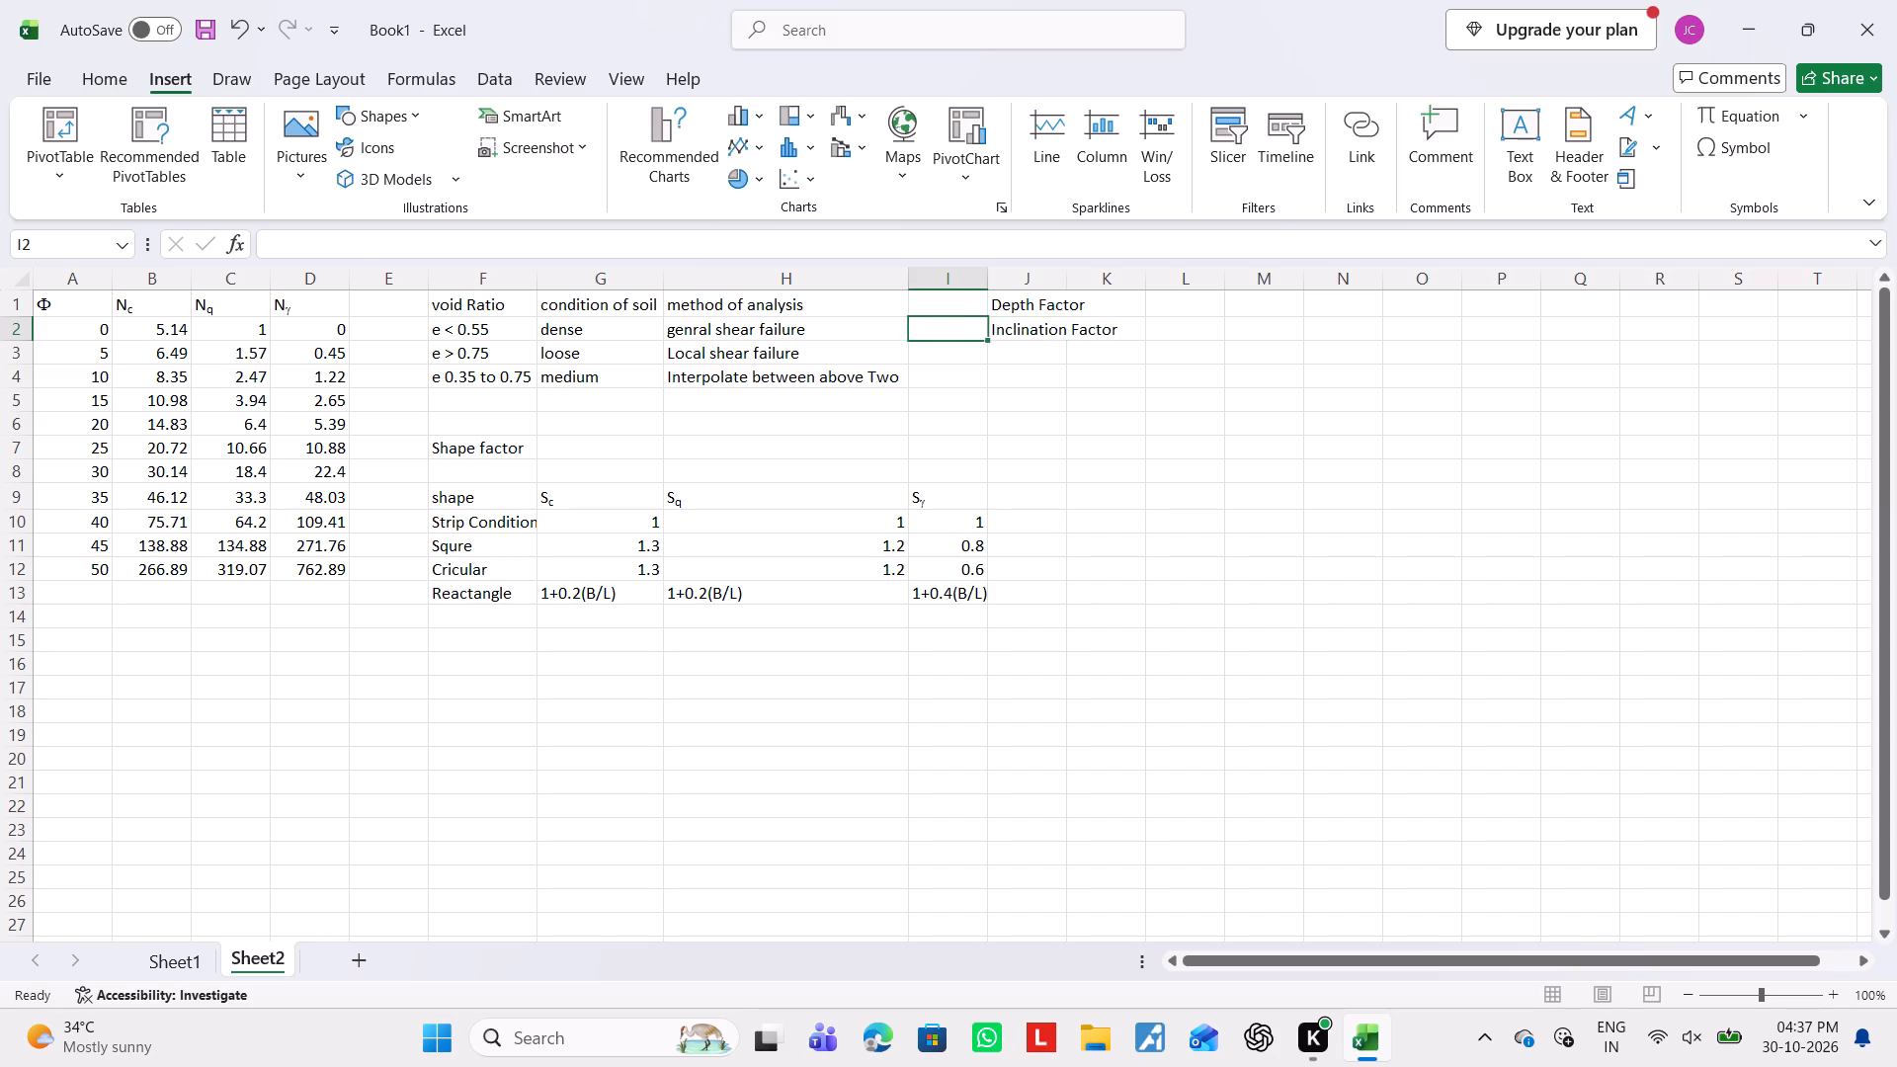
pyautogui.click(1109, 327)
pyautogui.doubleClick(1042, 333)
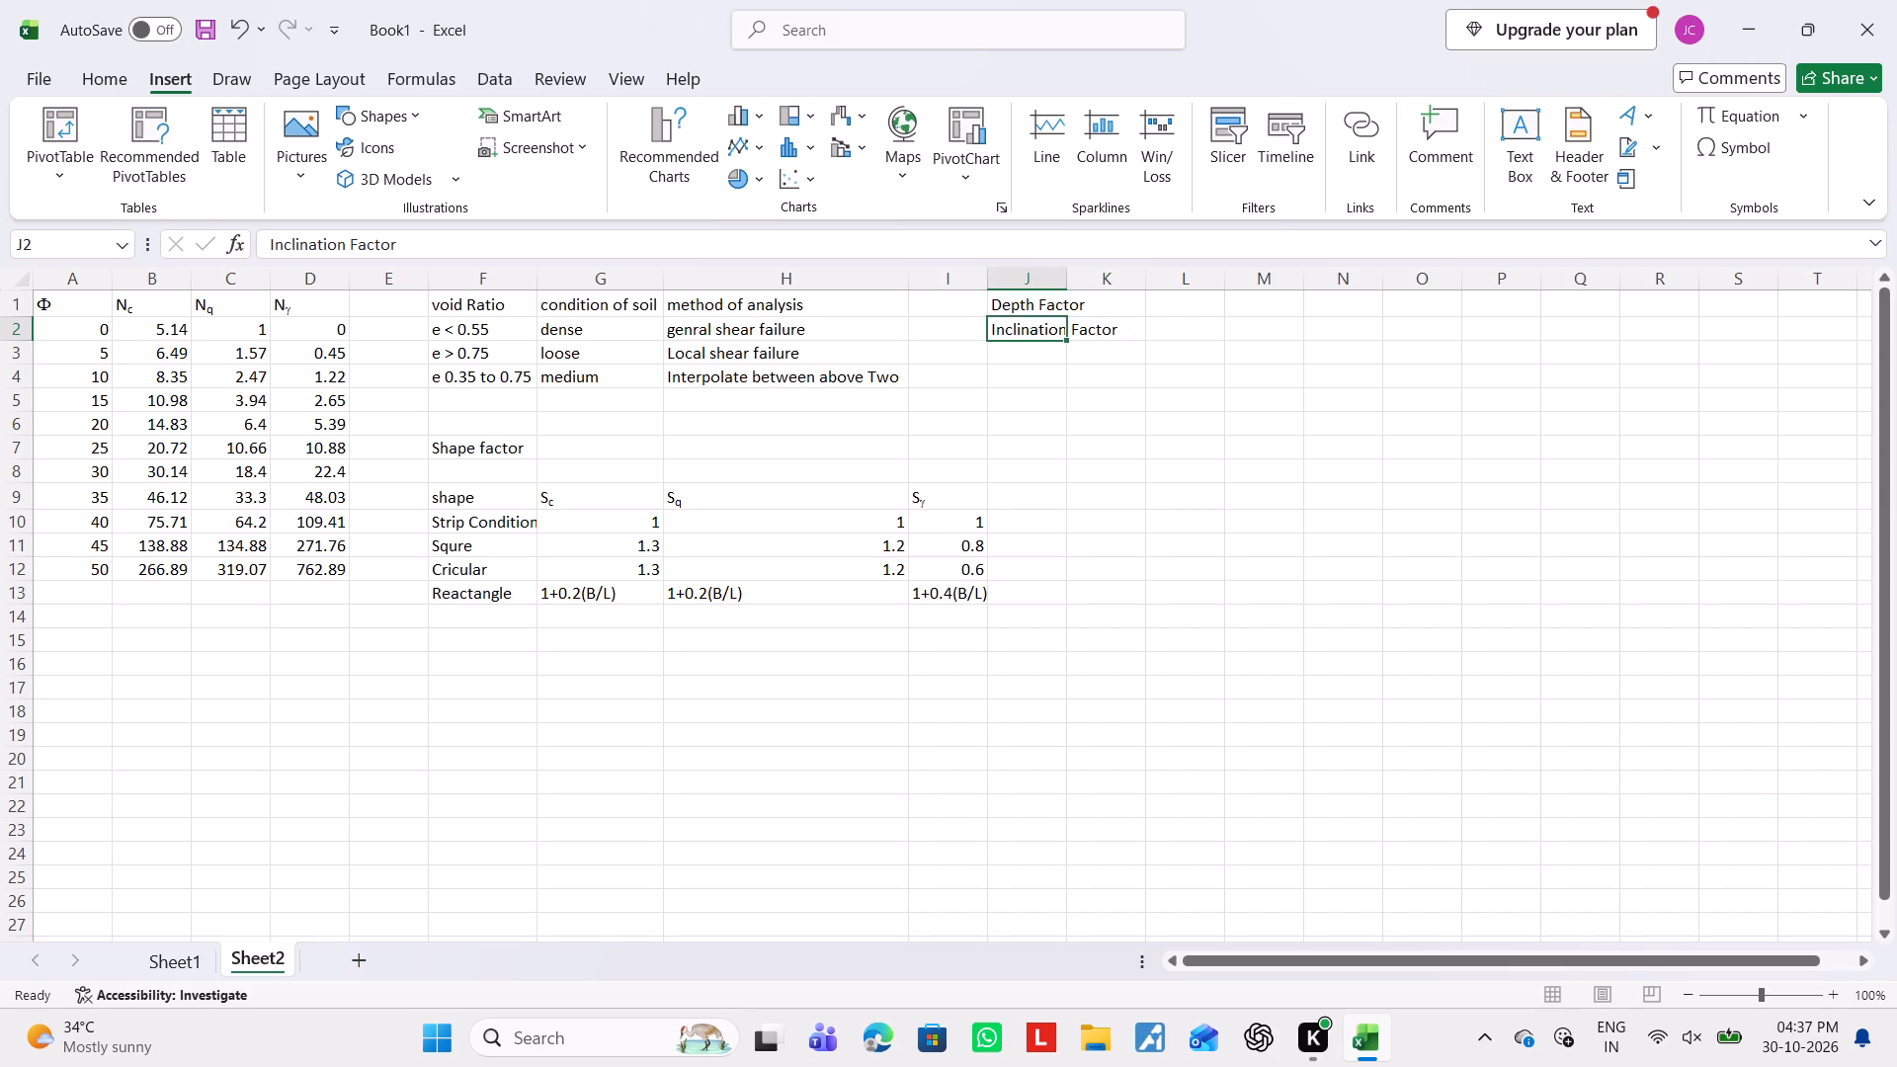
pyautogui.click(1034, 338)
pyautogui.press('Right')
pyautogui.press('Right')
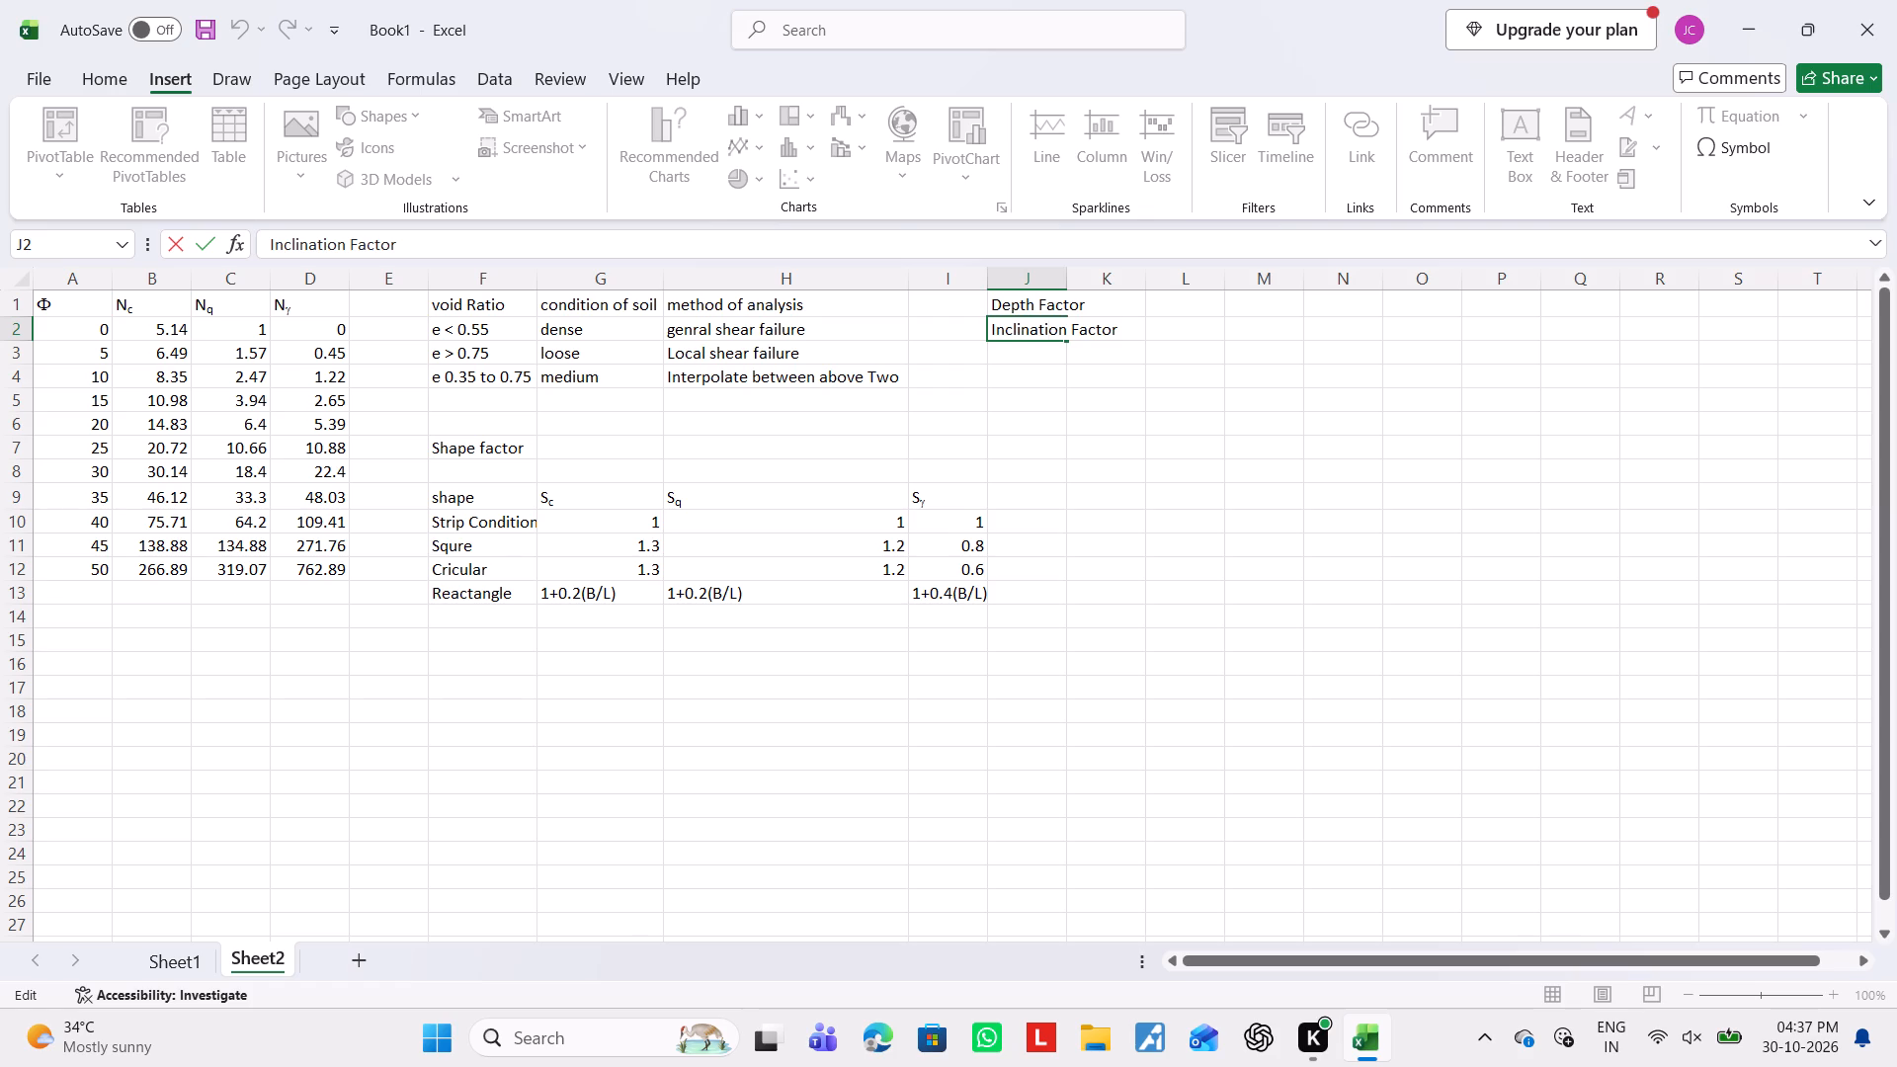
pyautogui.click(1068, 279)
pyautogui.doubleClick(1064, 279)
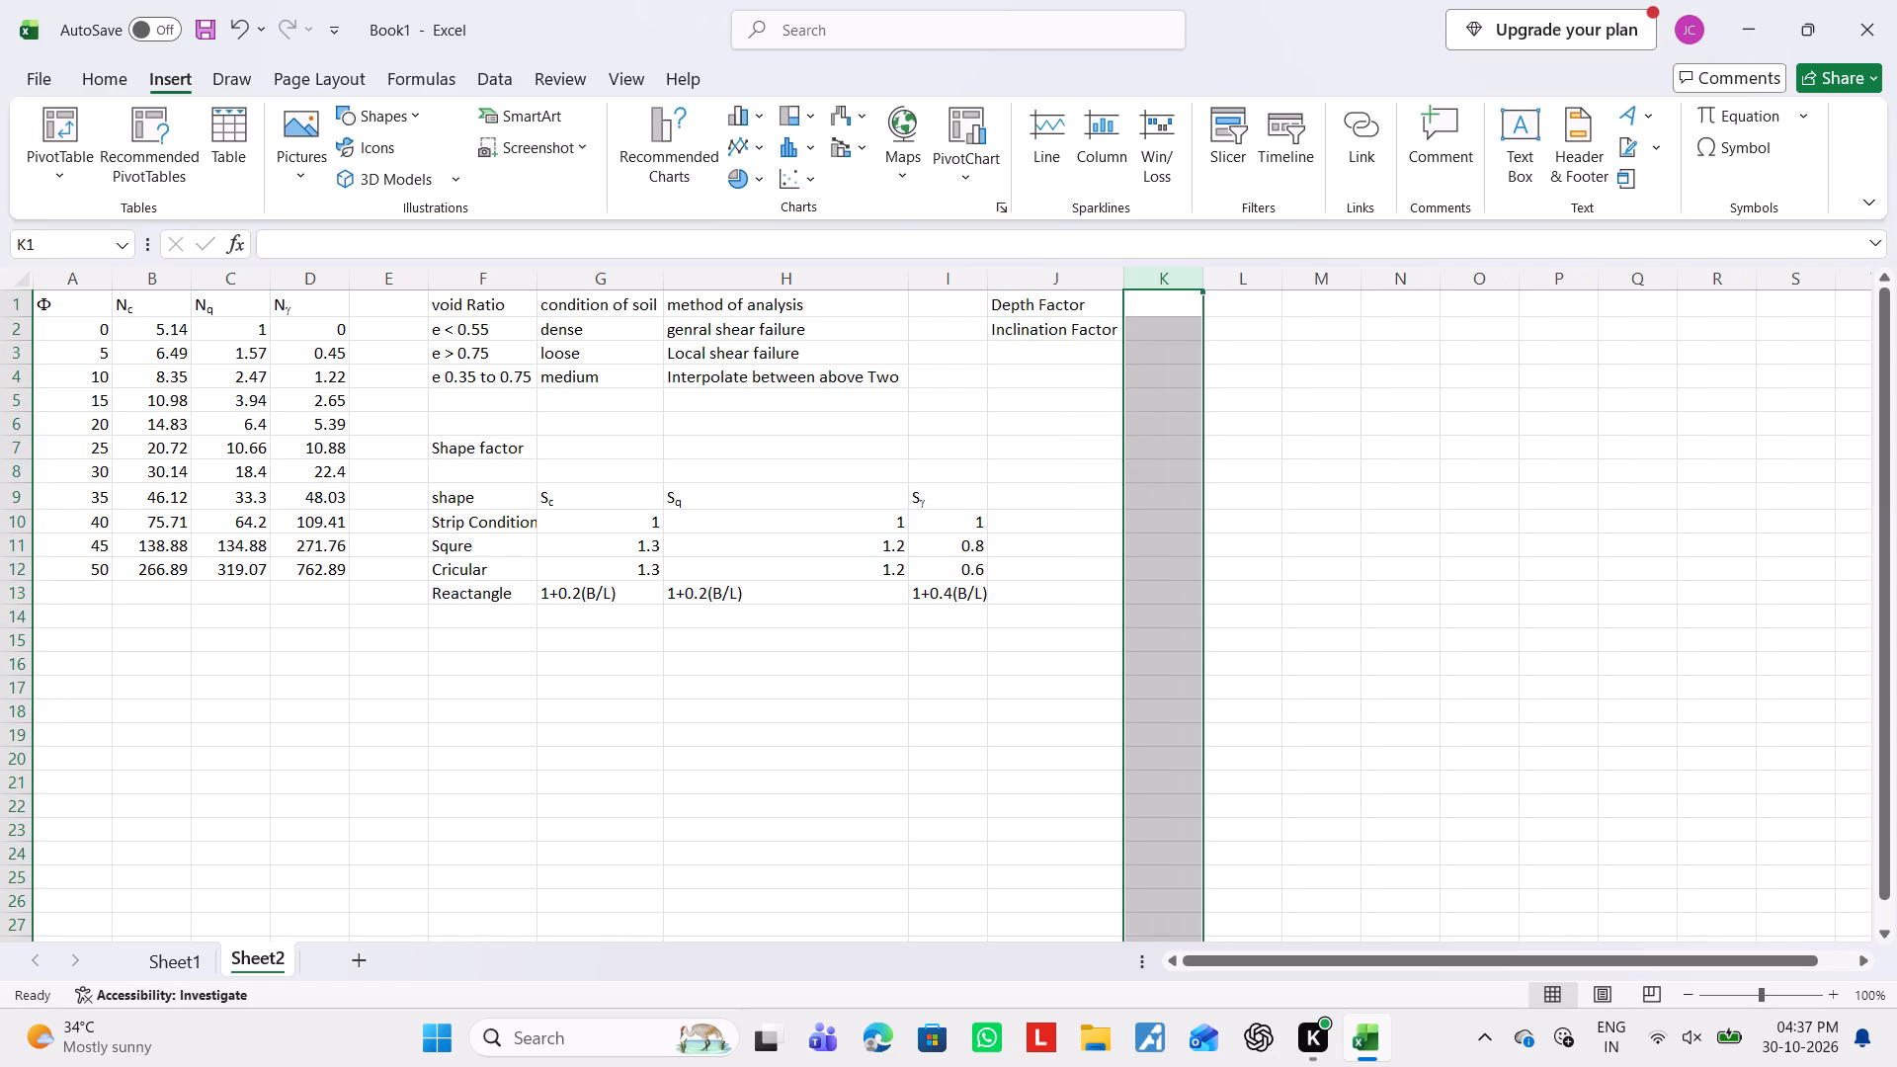
pyautogui.click(1172, 311)
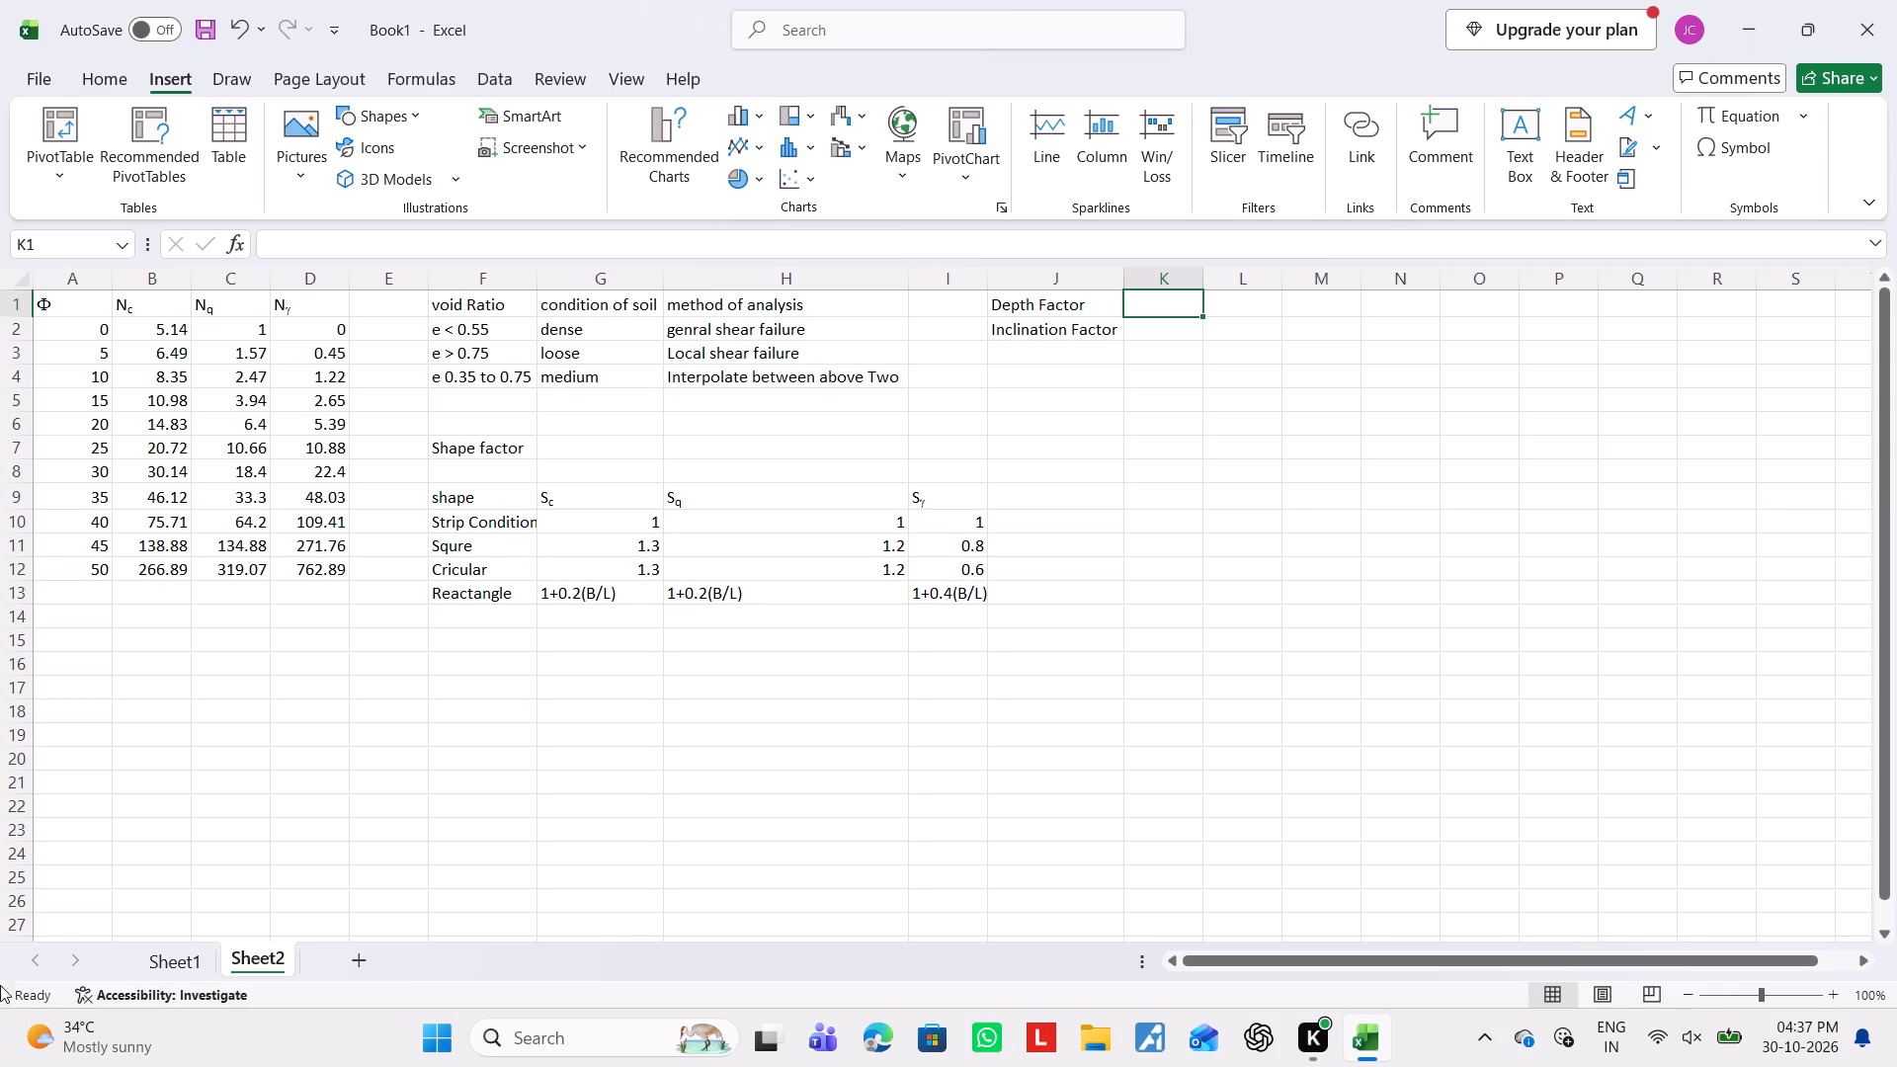
# On Sheet1, insert a column before the "Locatrion of W.T." column and enter the label i in L3.
pyautogui.click(158, 952)
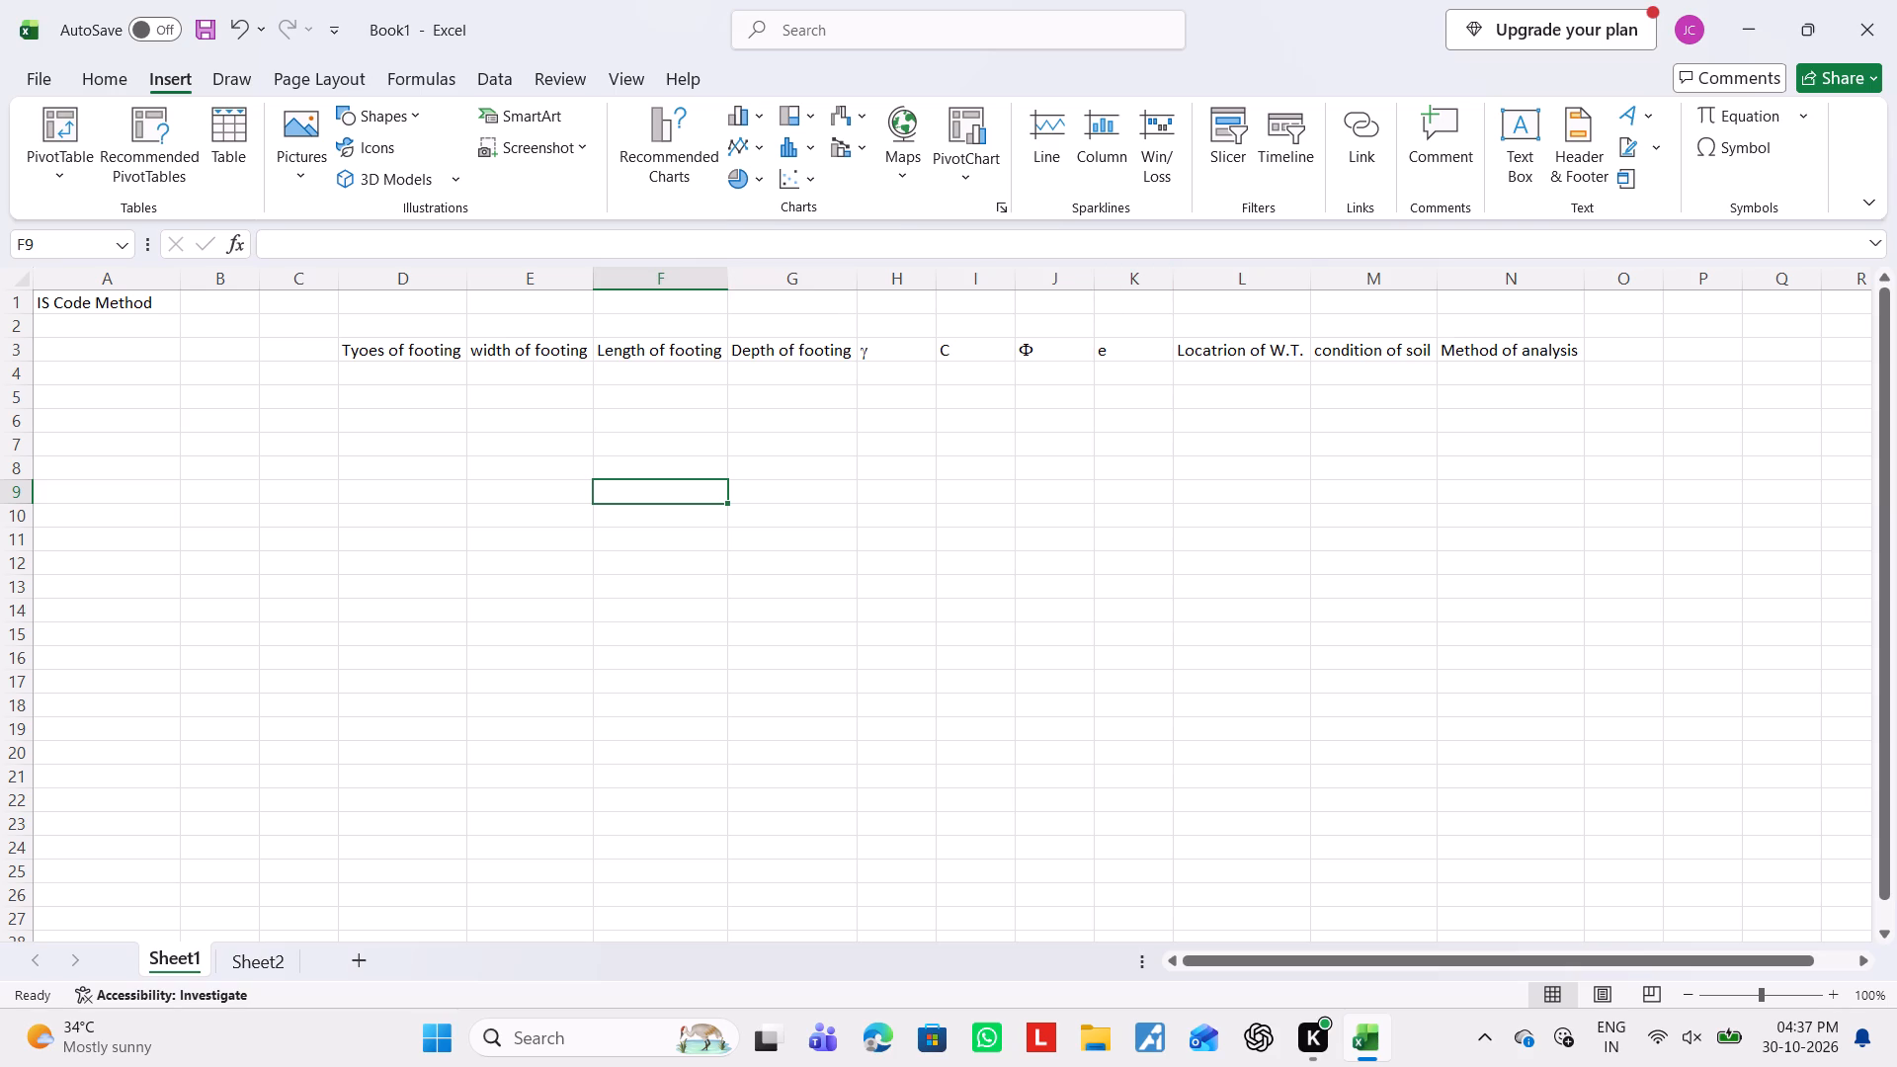
pyautogui.click(1310, 278)
pyautogui.rightClick(1310, 278)
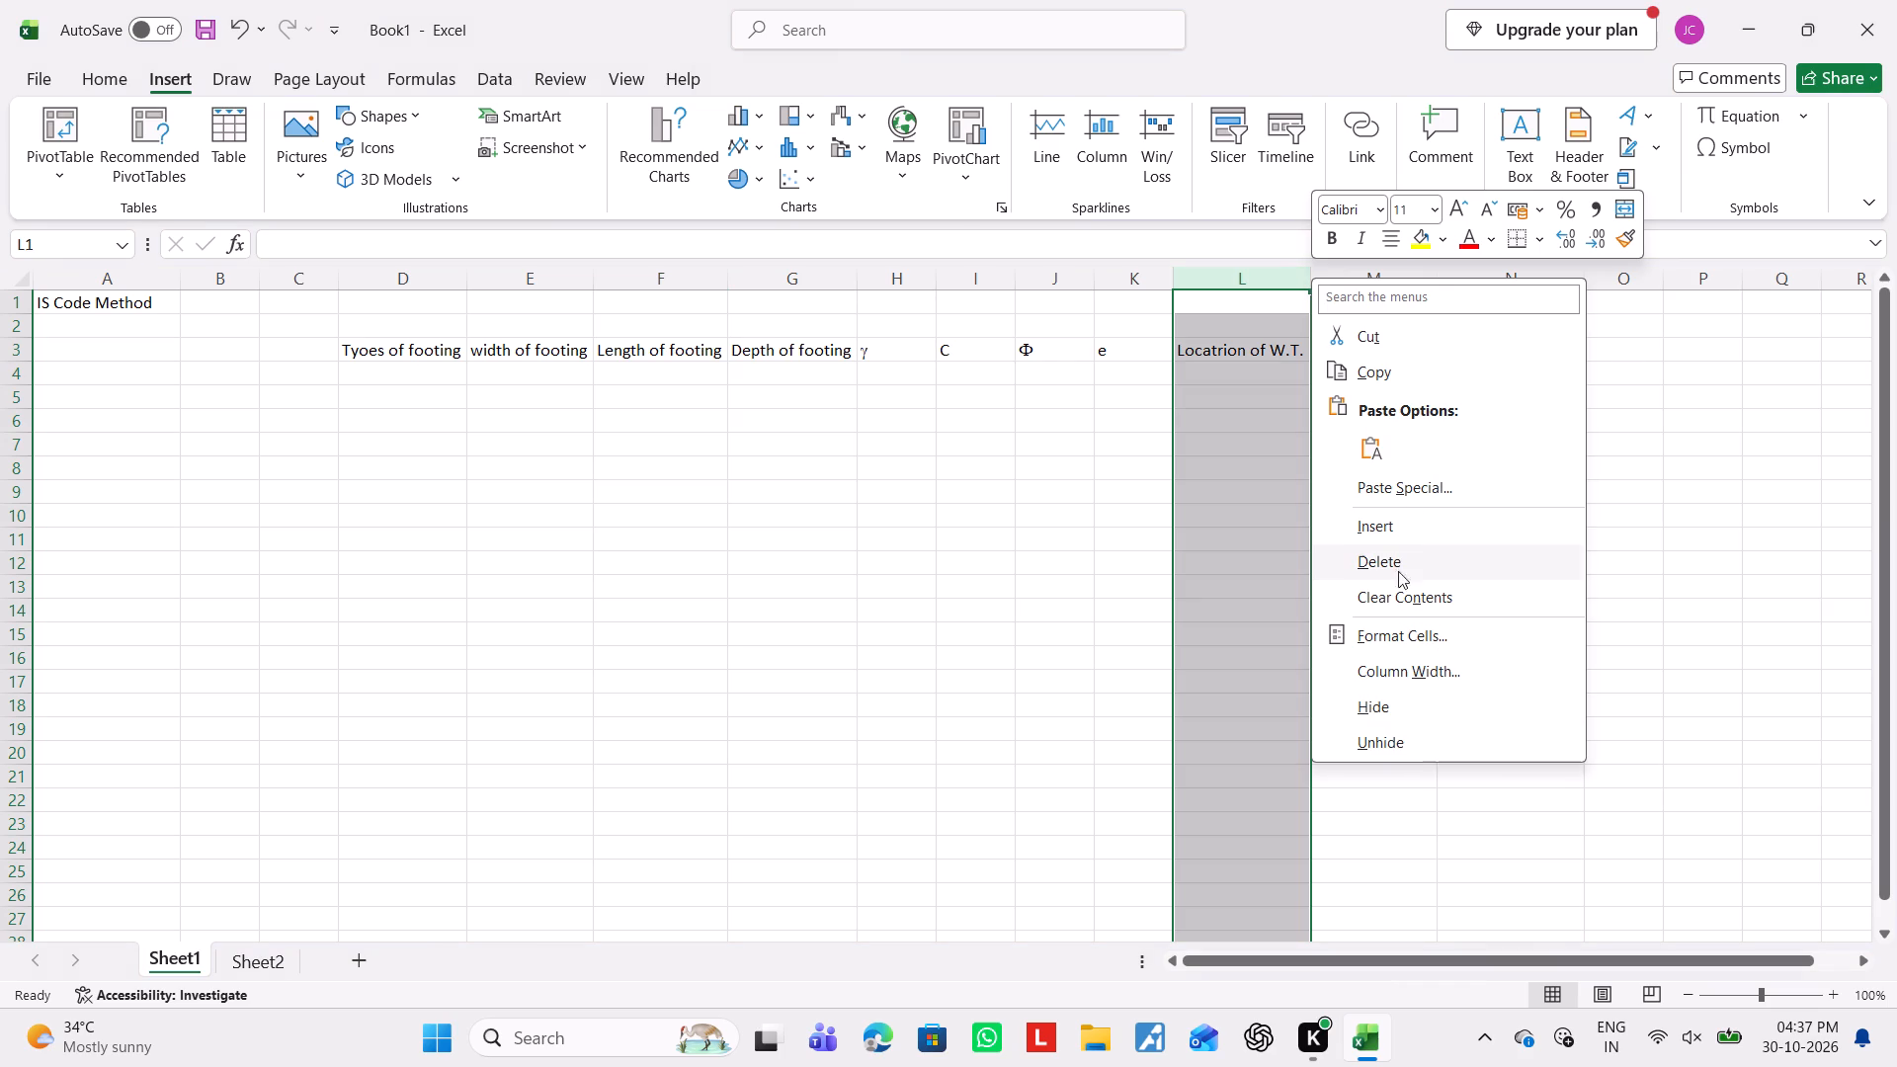
pyautogui.click(1387, 523)
pyautogui.click(1199, 360)
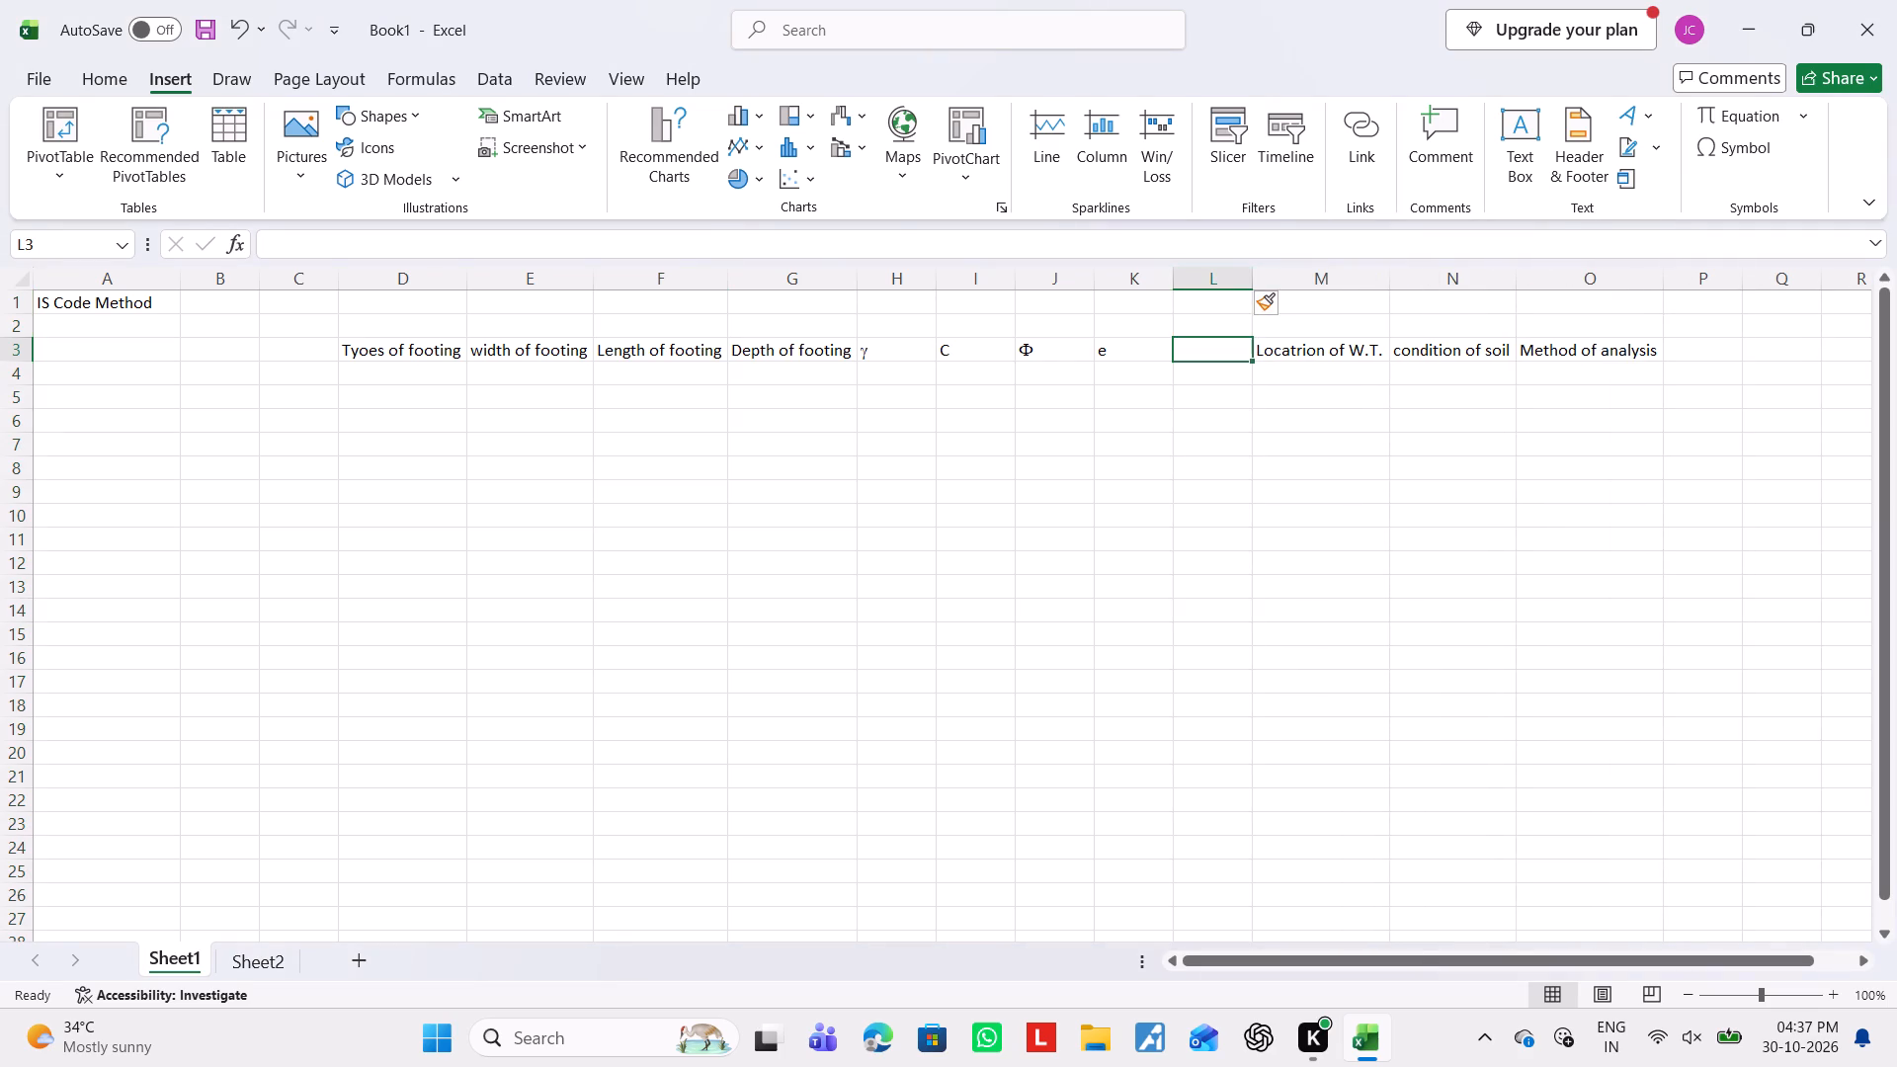
pyautogui.press('i')
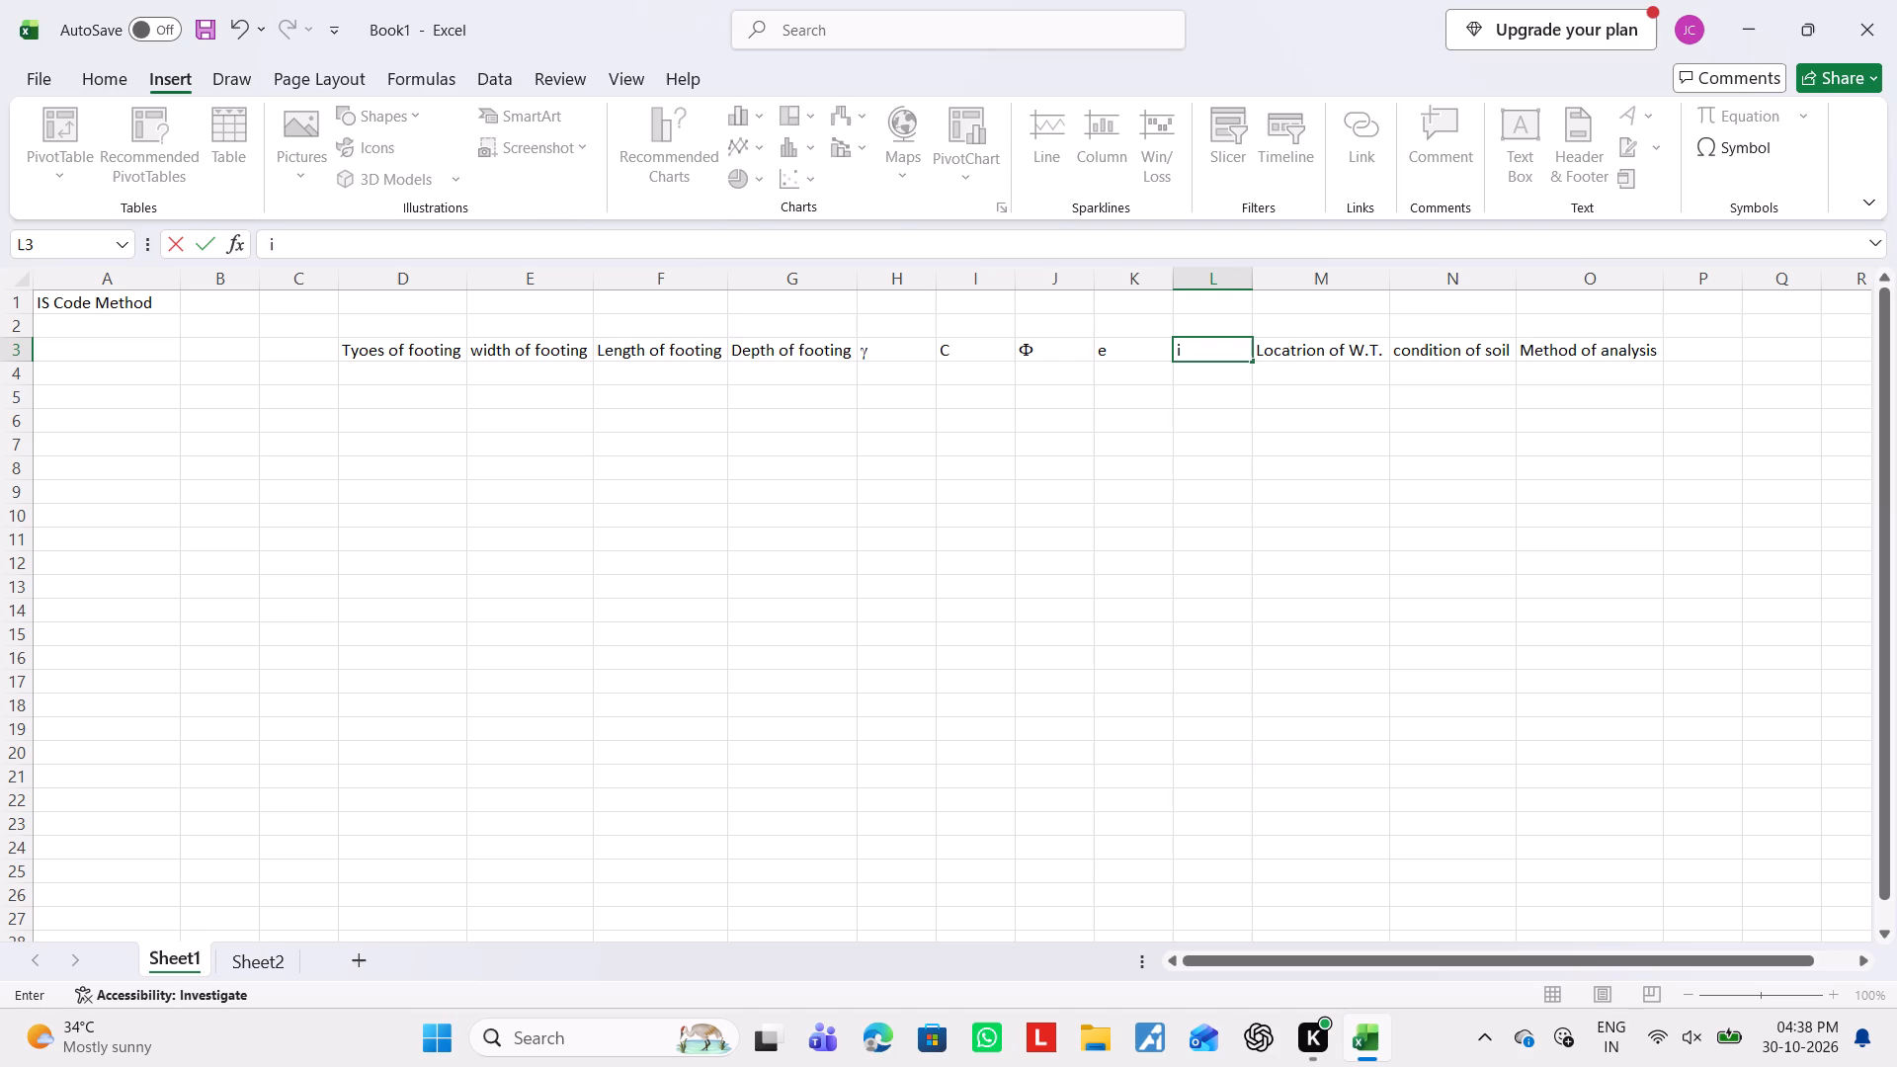
# On Sheet2, enter the value 1 for both the Depth Factor in K1 and the Inclination Factor in K2.
pyautogui.click(243, 961)
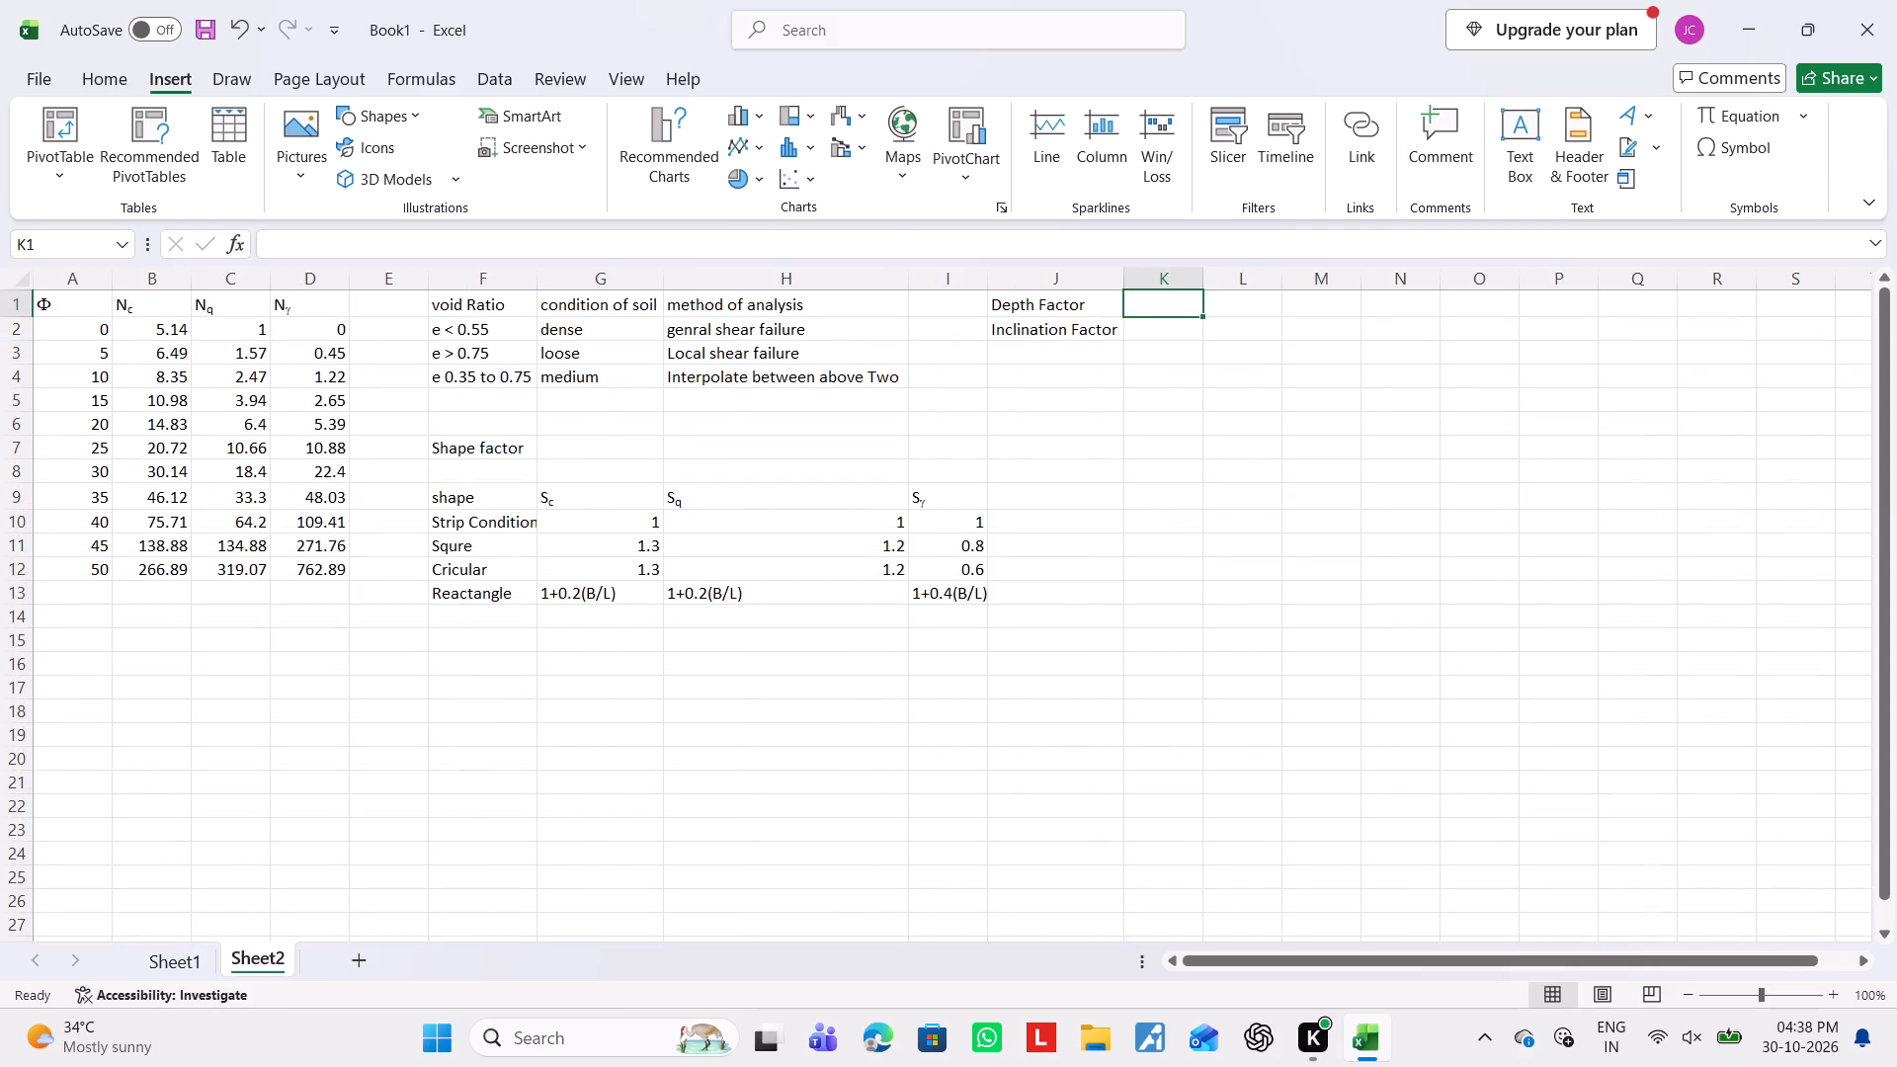
pyautogui.press('1')
pyautogui.press('Down')
pyautogui.press('1')
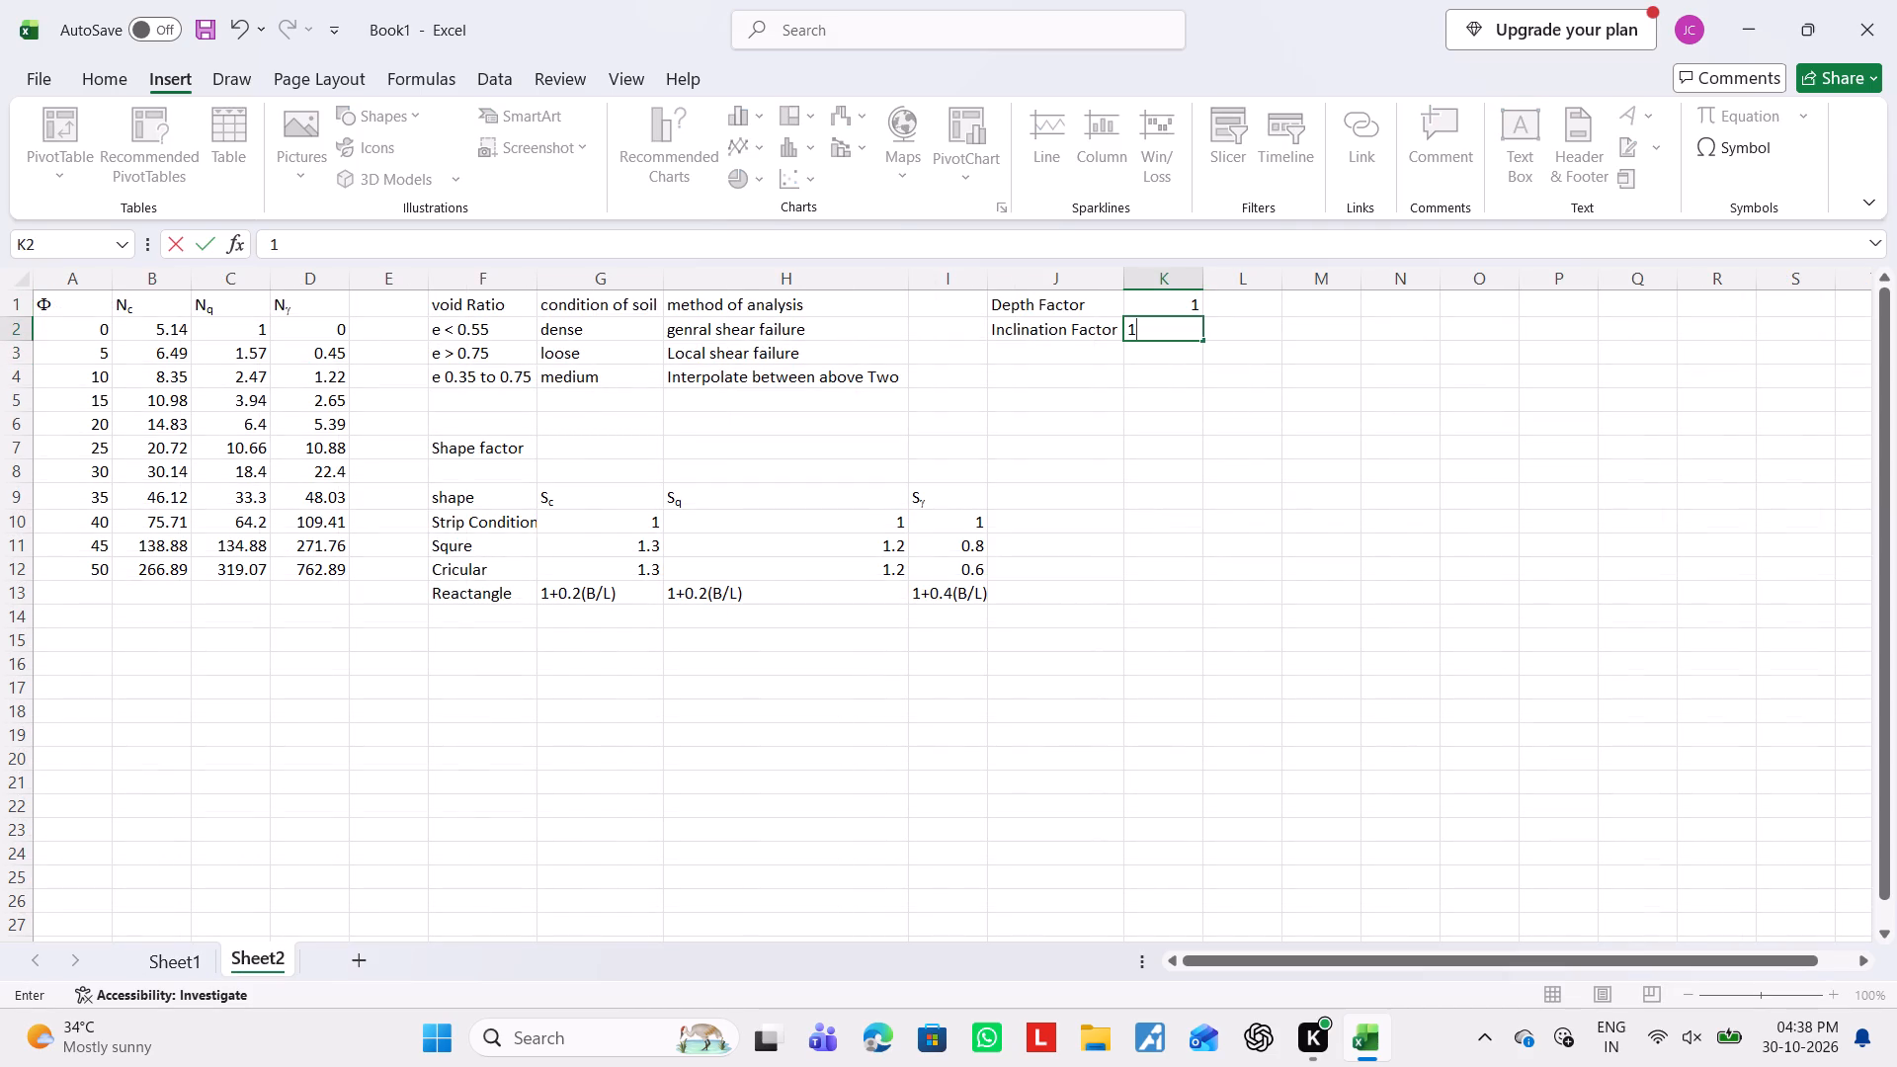
pyautogui.press('Left')
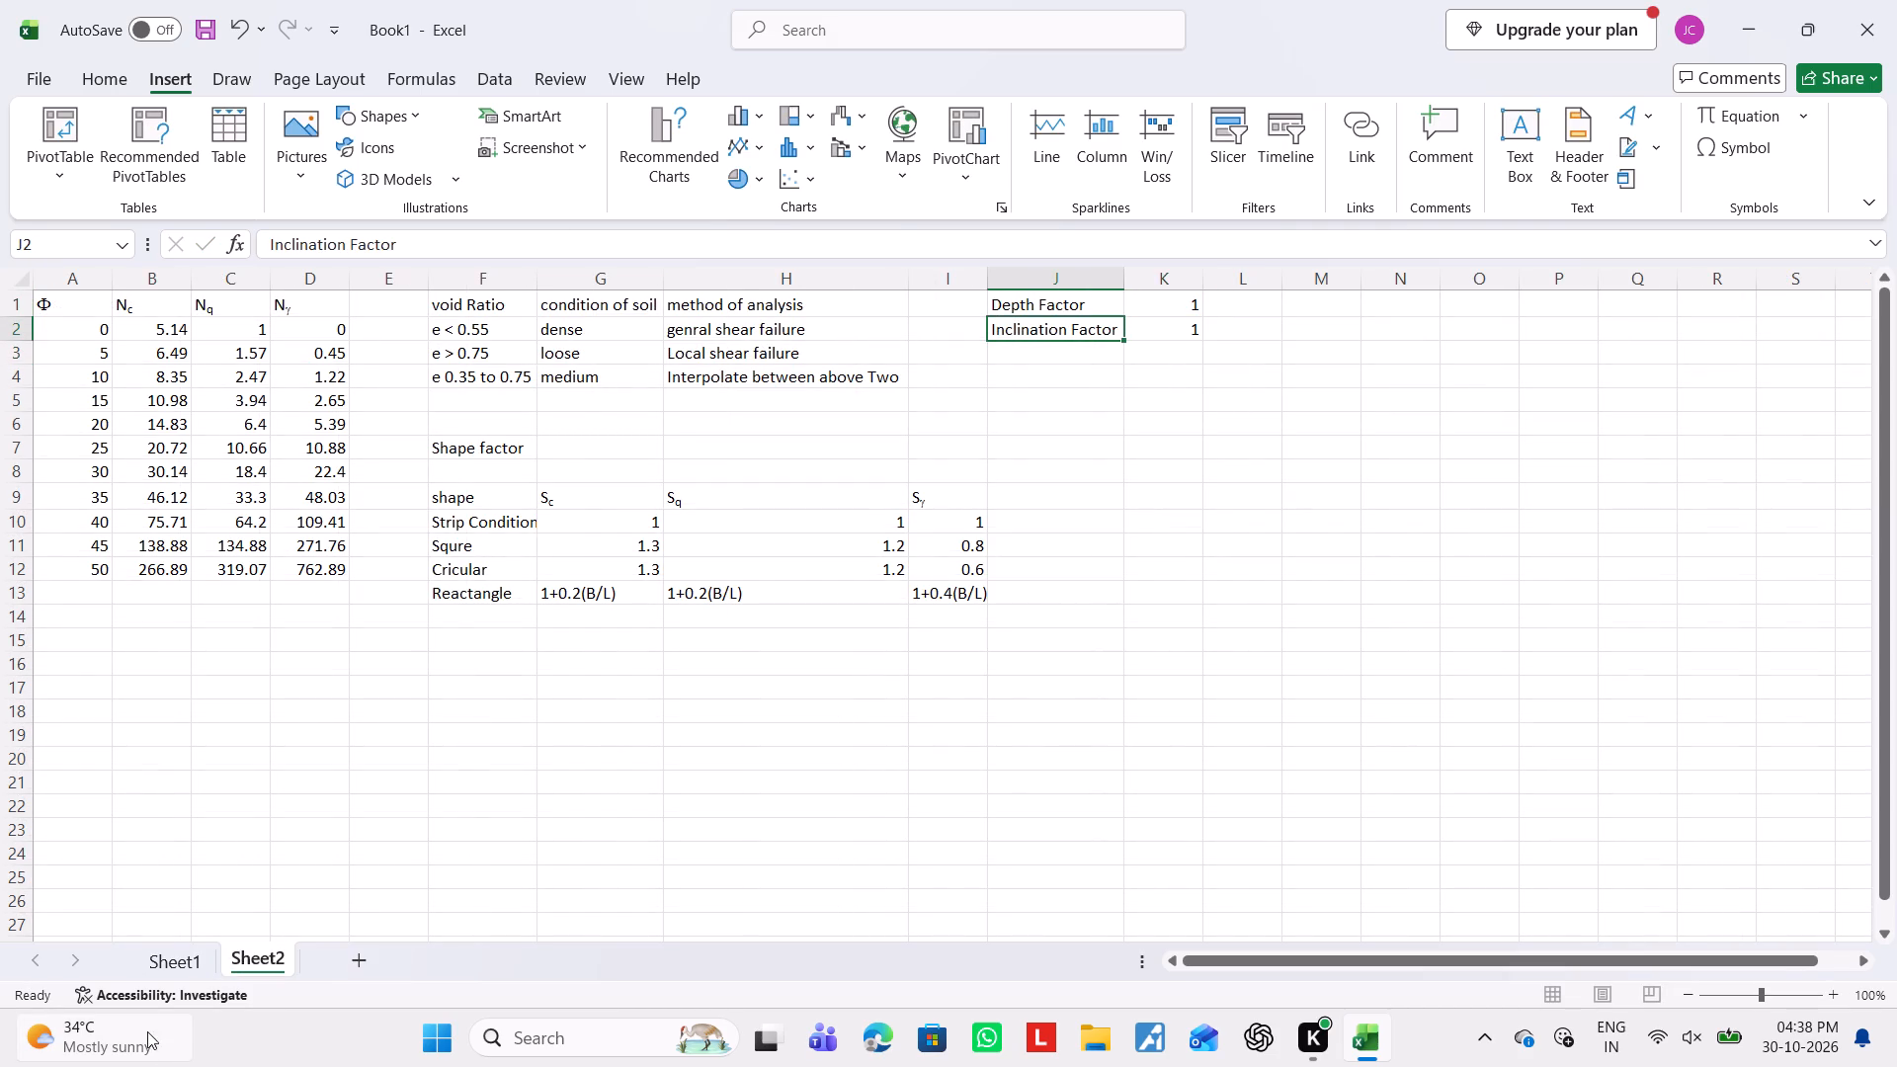
# On Sheet1, move the whole row of labels from D3:O3 so that it starts in A3.
pyautogui.click(162, 966)
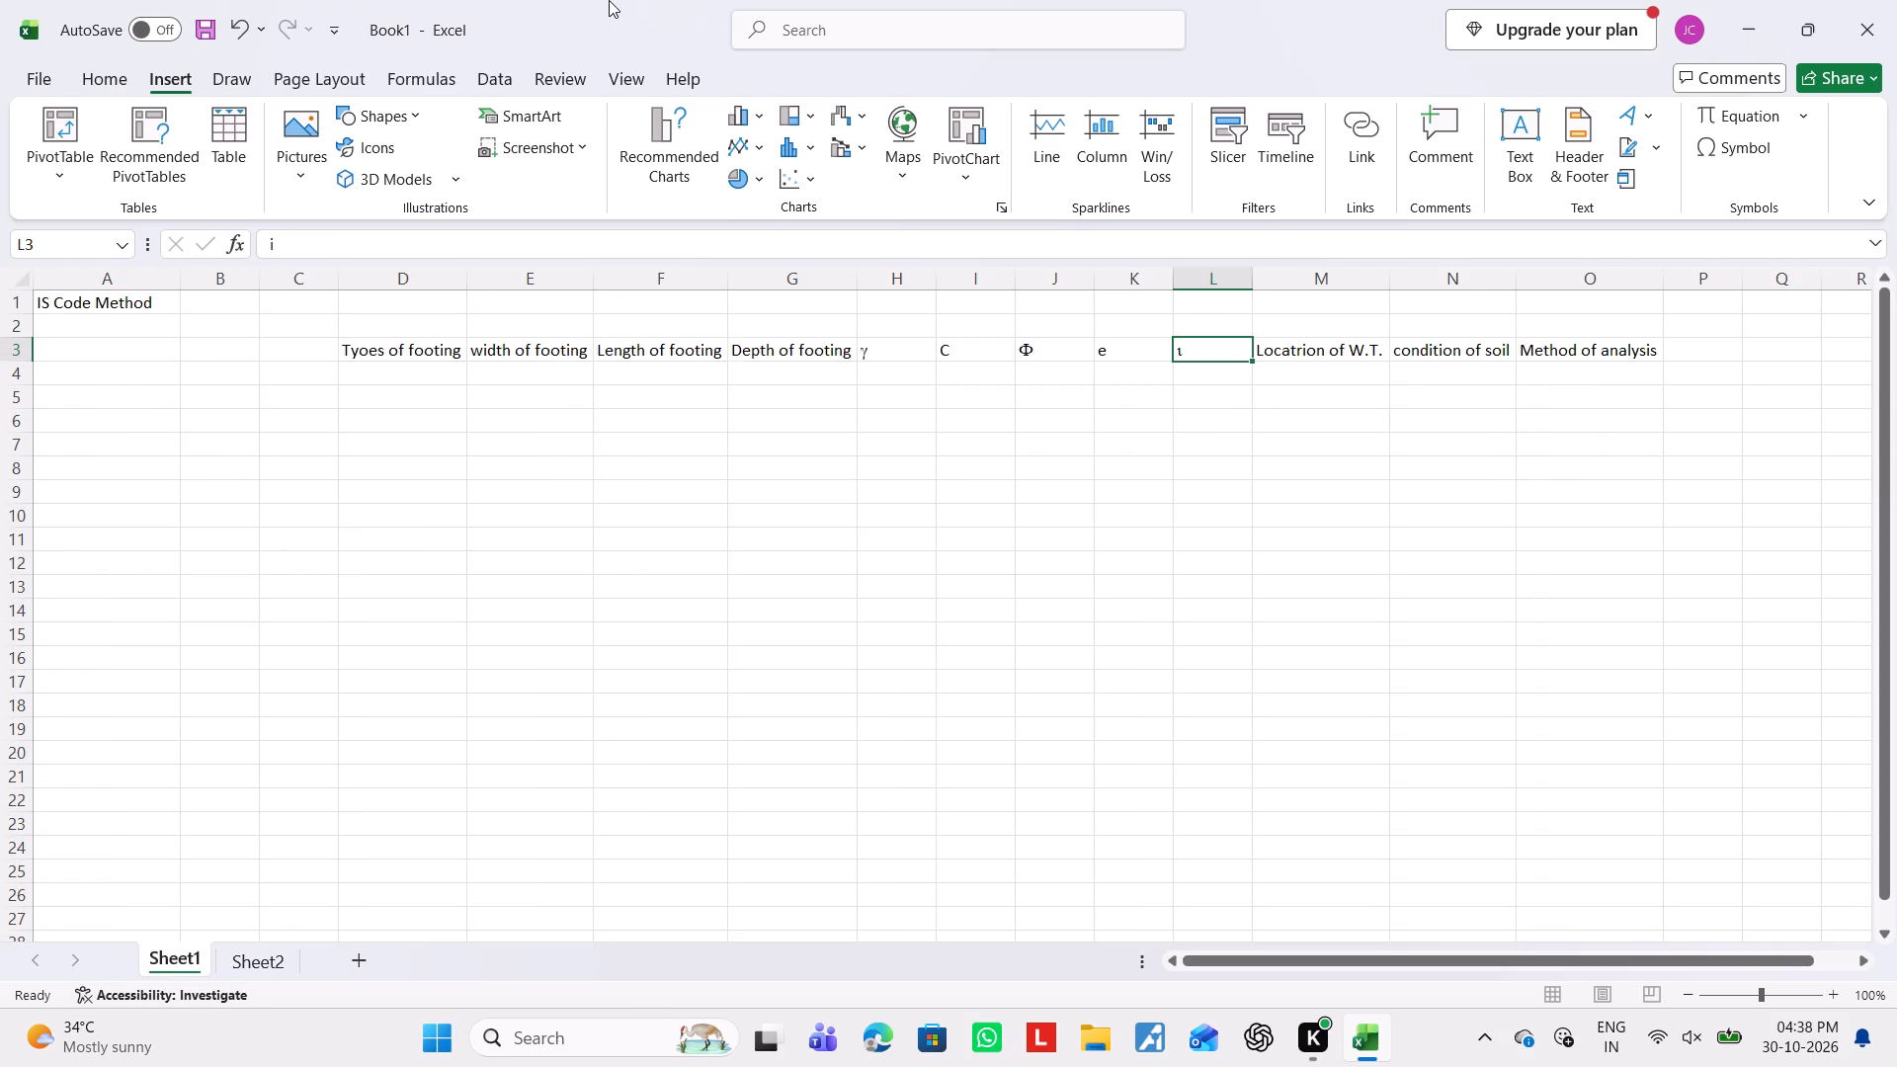
pyautogui.click(369, 349)
pyautogui.hotkey('shift', 'Right')
pyautogui.hotkey('shift', 'Right')
pyautogui.hotkey('shift', 'Right')
pyautogui.hotkey('shift', 'Right')
pyautogui.hotkey('shift', 'Right')
pyautogui.hotkey('shift', 'Right')
pyautogui.hotkey('shift', 'Right')
pyautogui.hotkey('shift', 'Right')
pyautogui.hotkey('shift', 'Right')
pyautogui.hotkey('shift', 'Right')
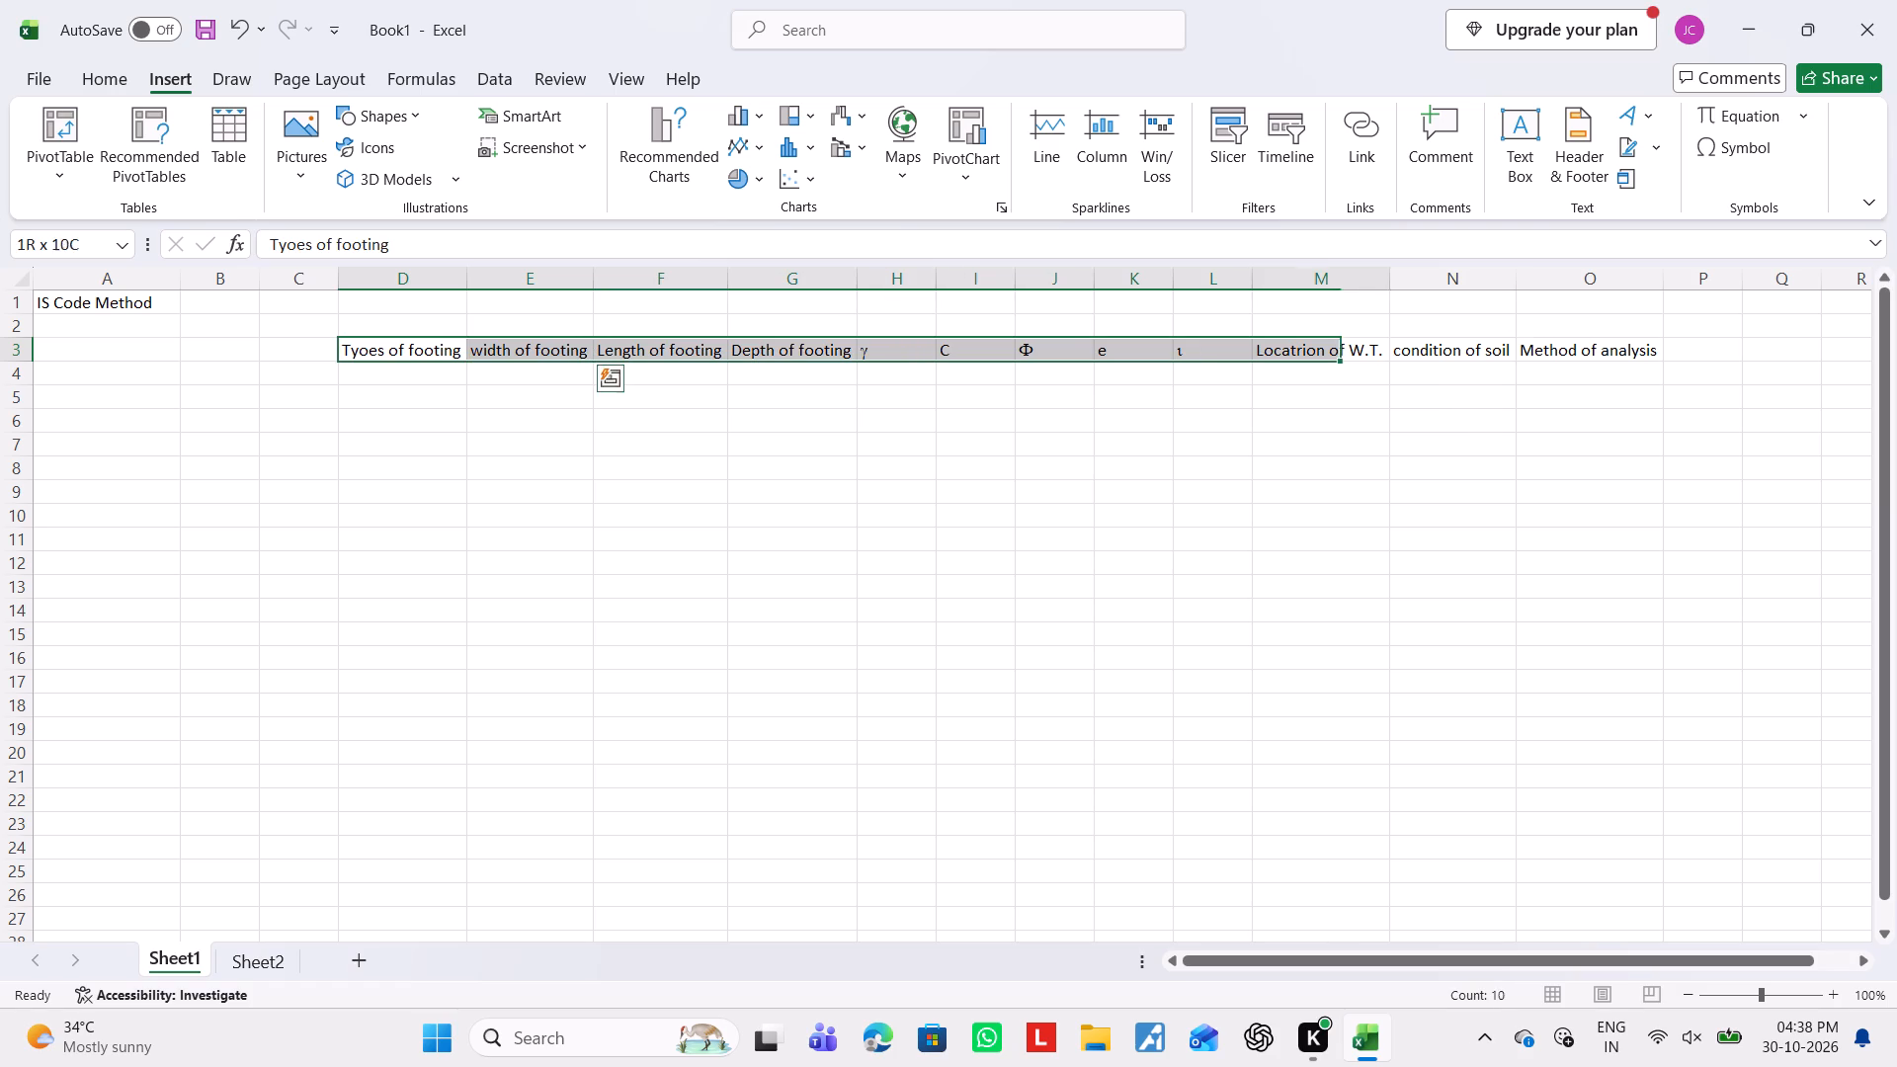
pyautogui.hotkey('shift', 'Right')
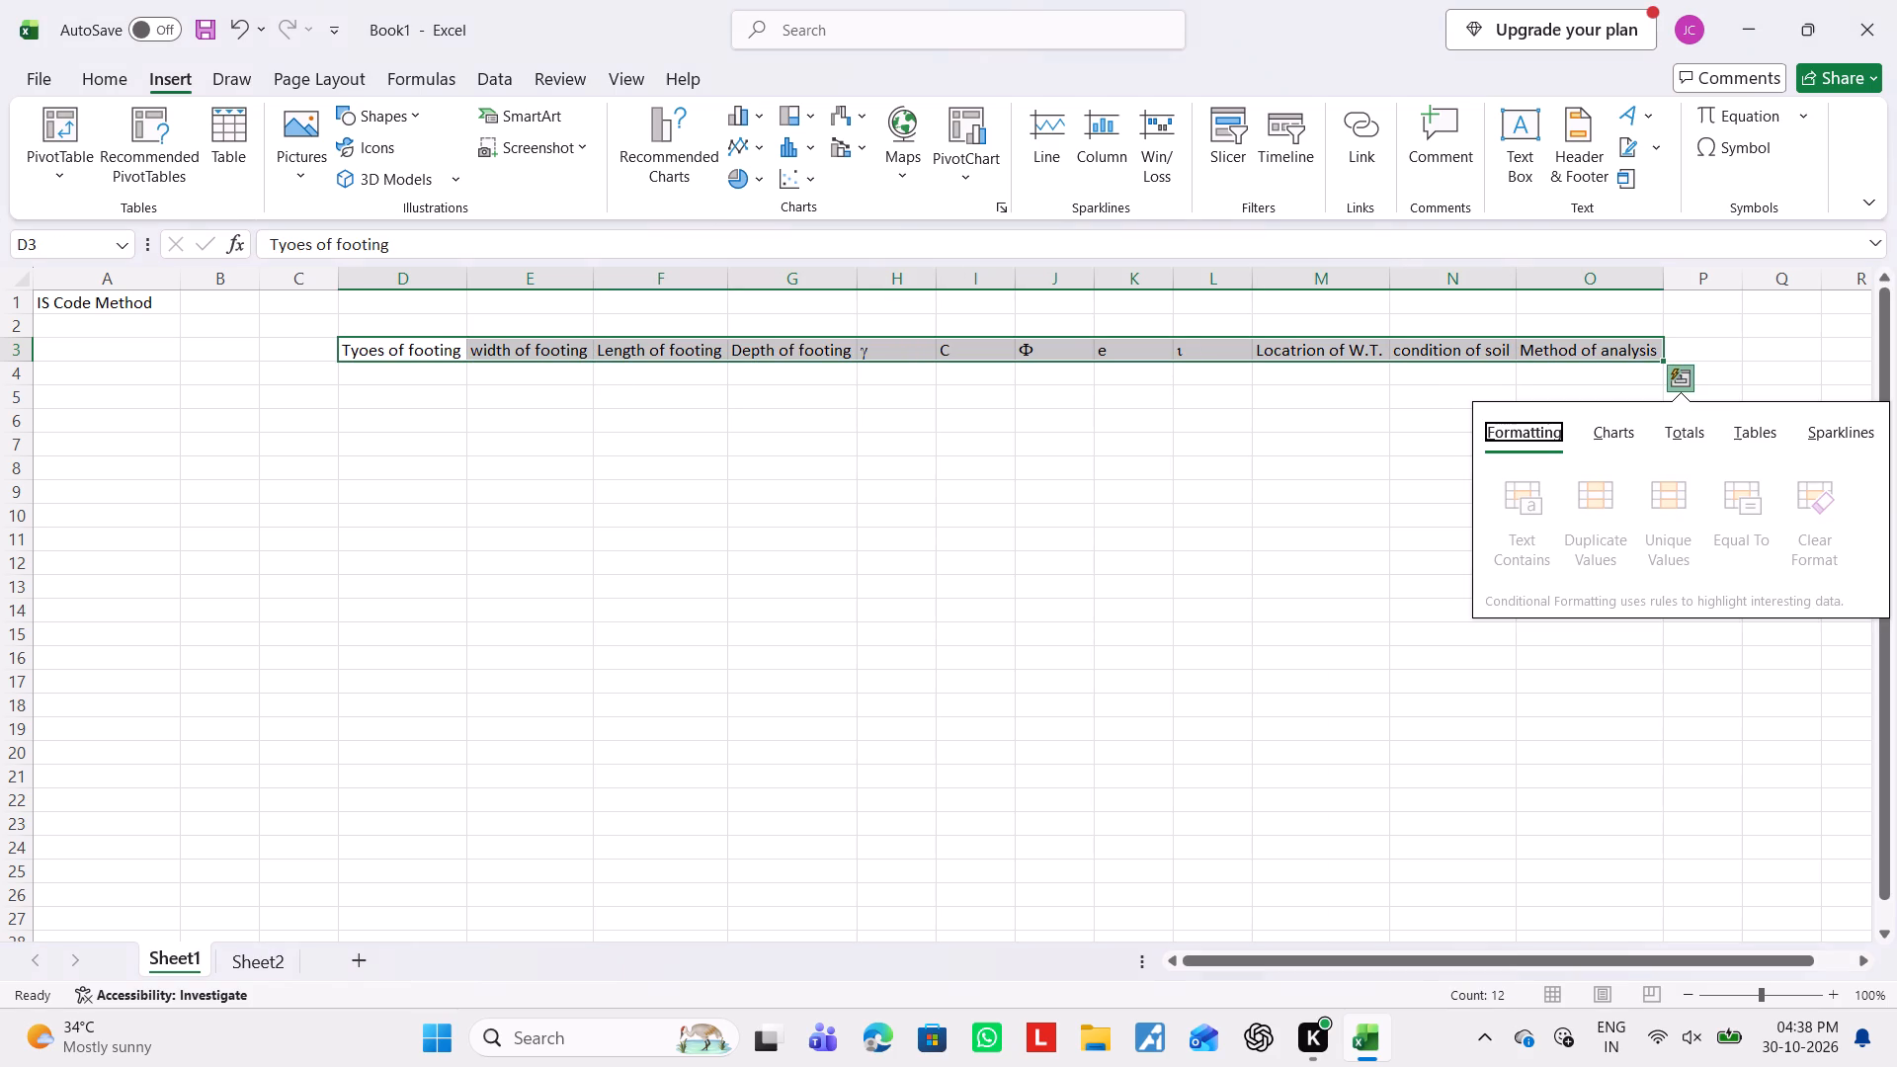
pyautogui.click(100, 70)
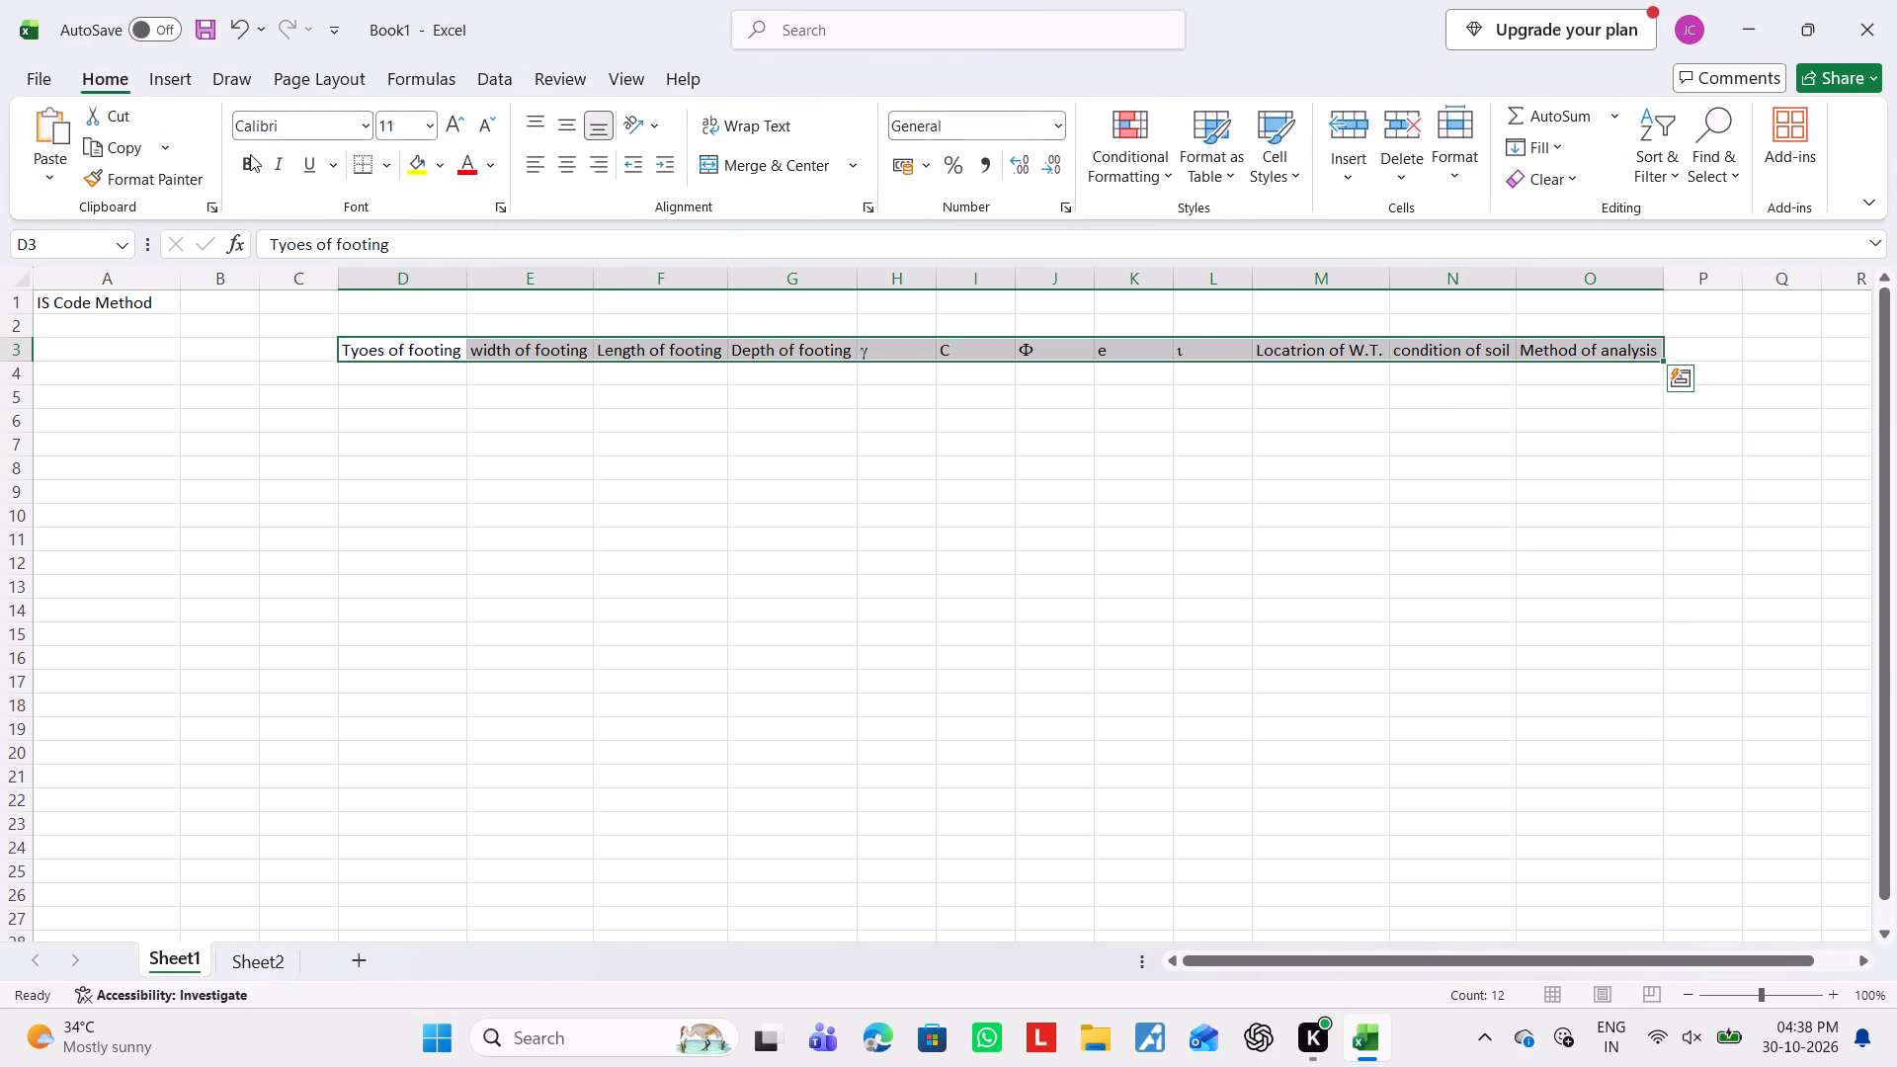
pyautogui.click(130, 121)
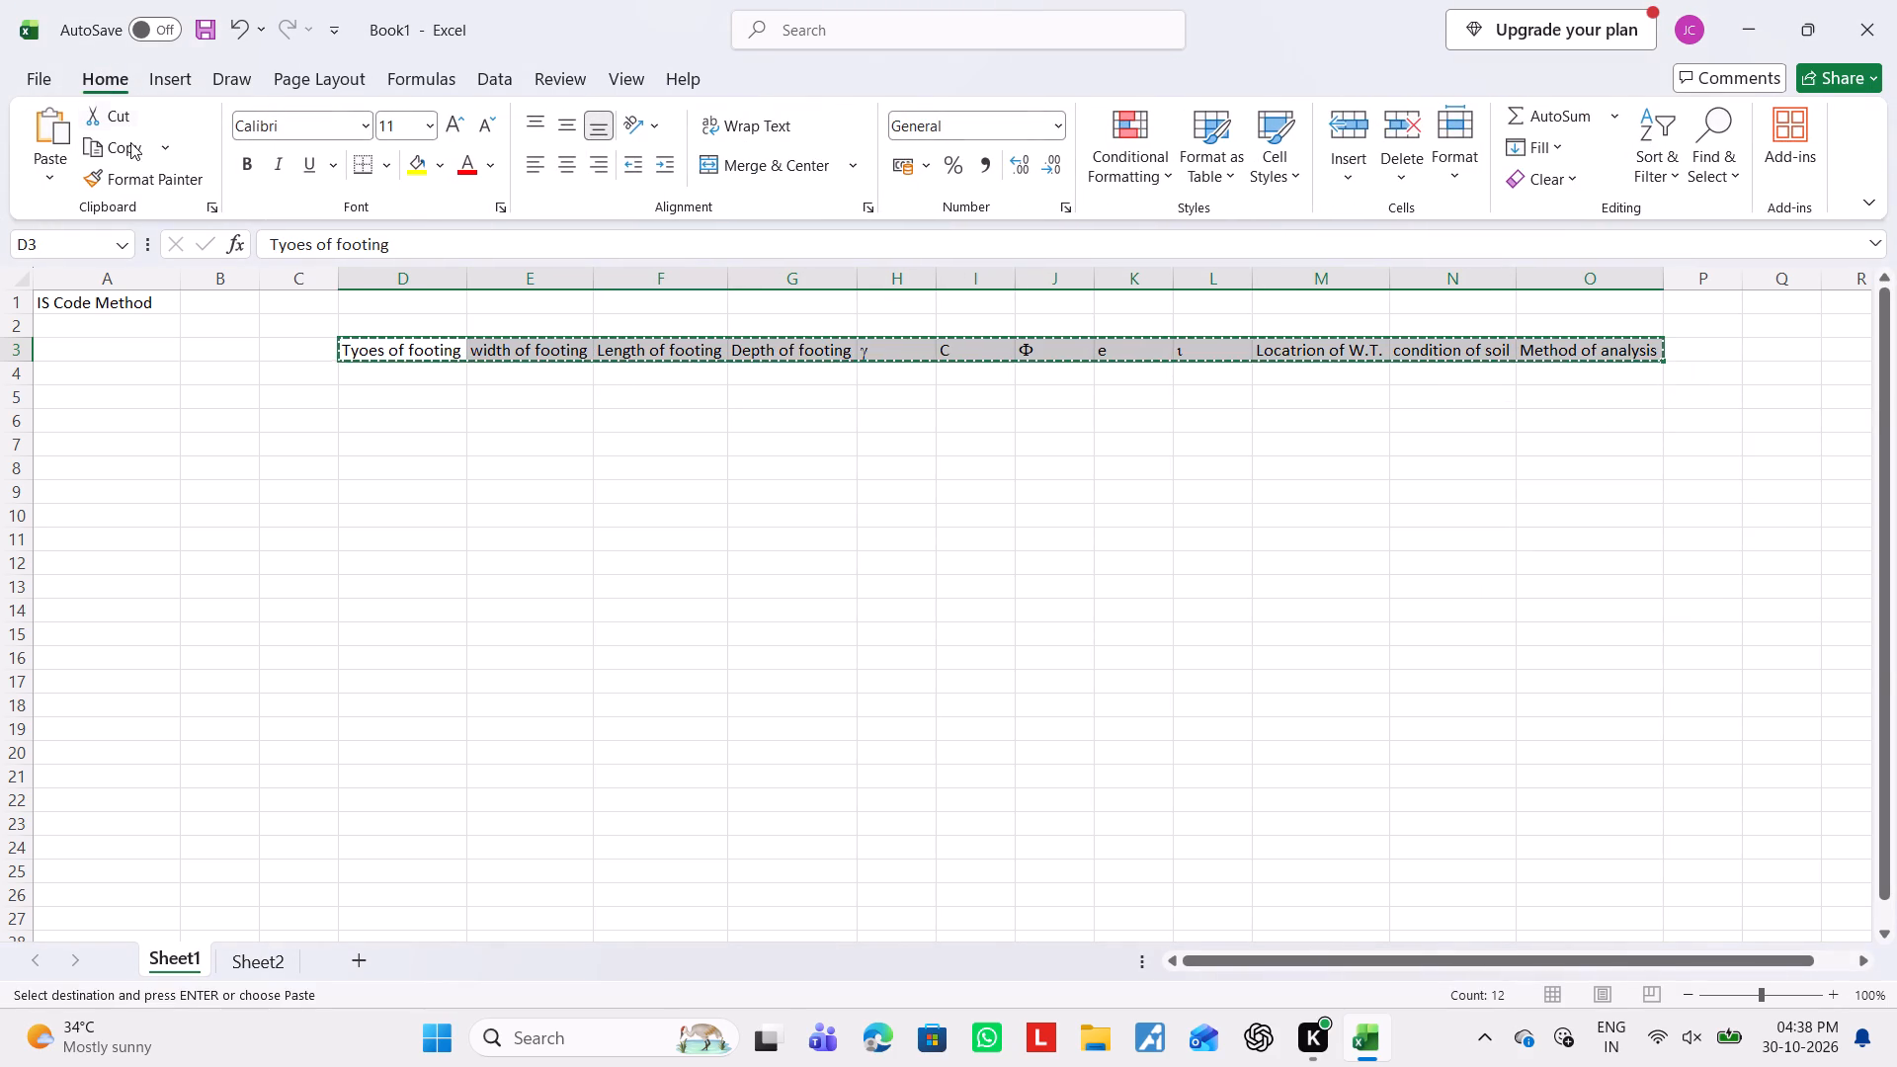
pyautogui.click(93, 349)
pyautogui.hotkey('ctrl', 'v')
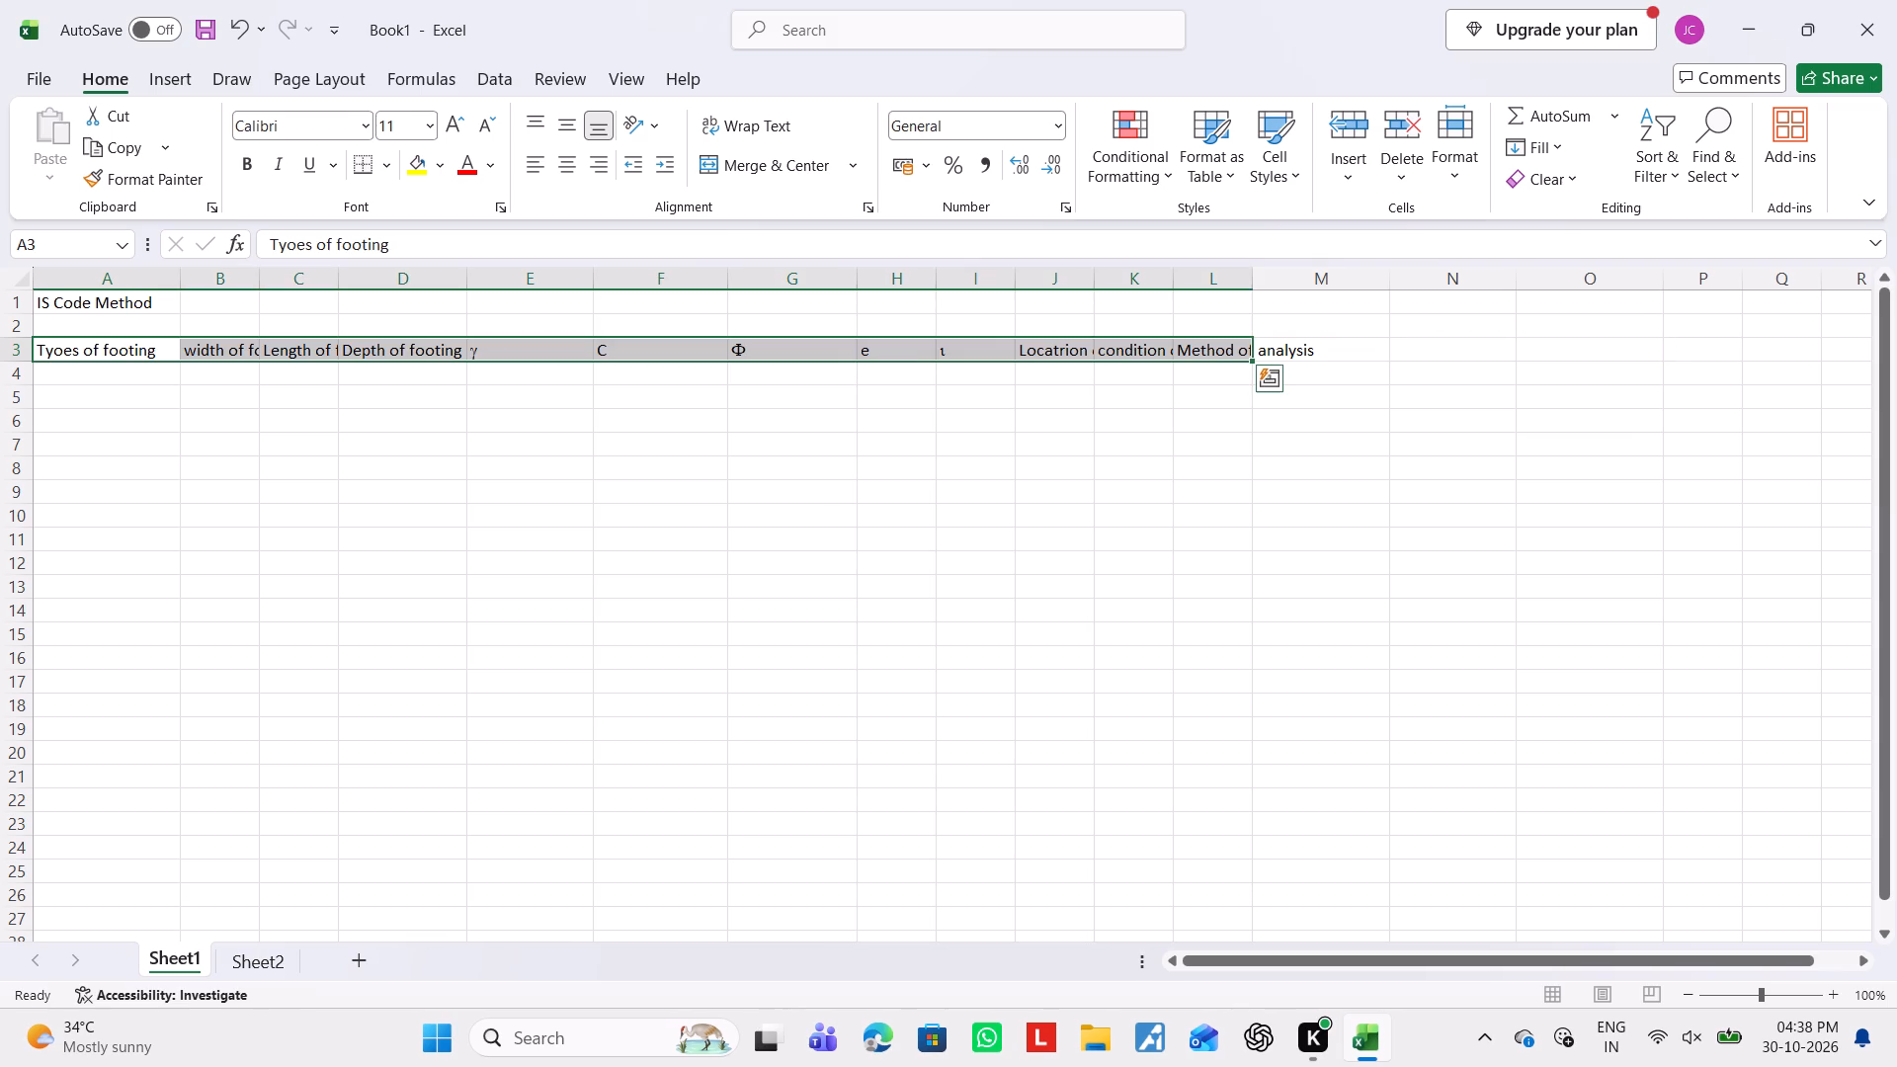
# Fit columns J, K and L on Sheet1 to the width of their labels.
pyautogui.click(369, 631)
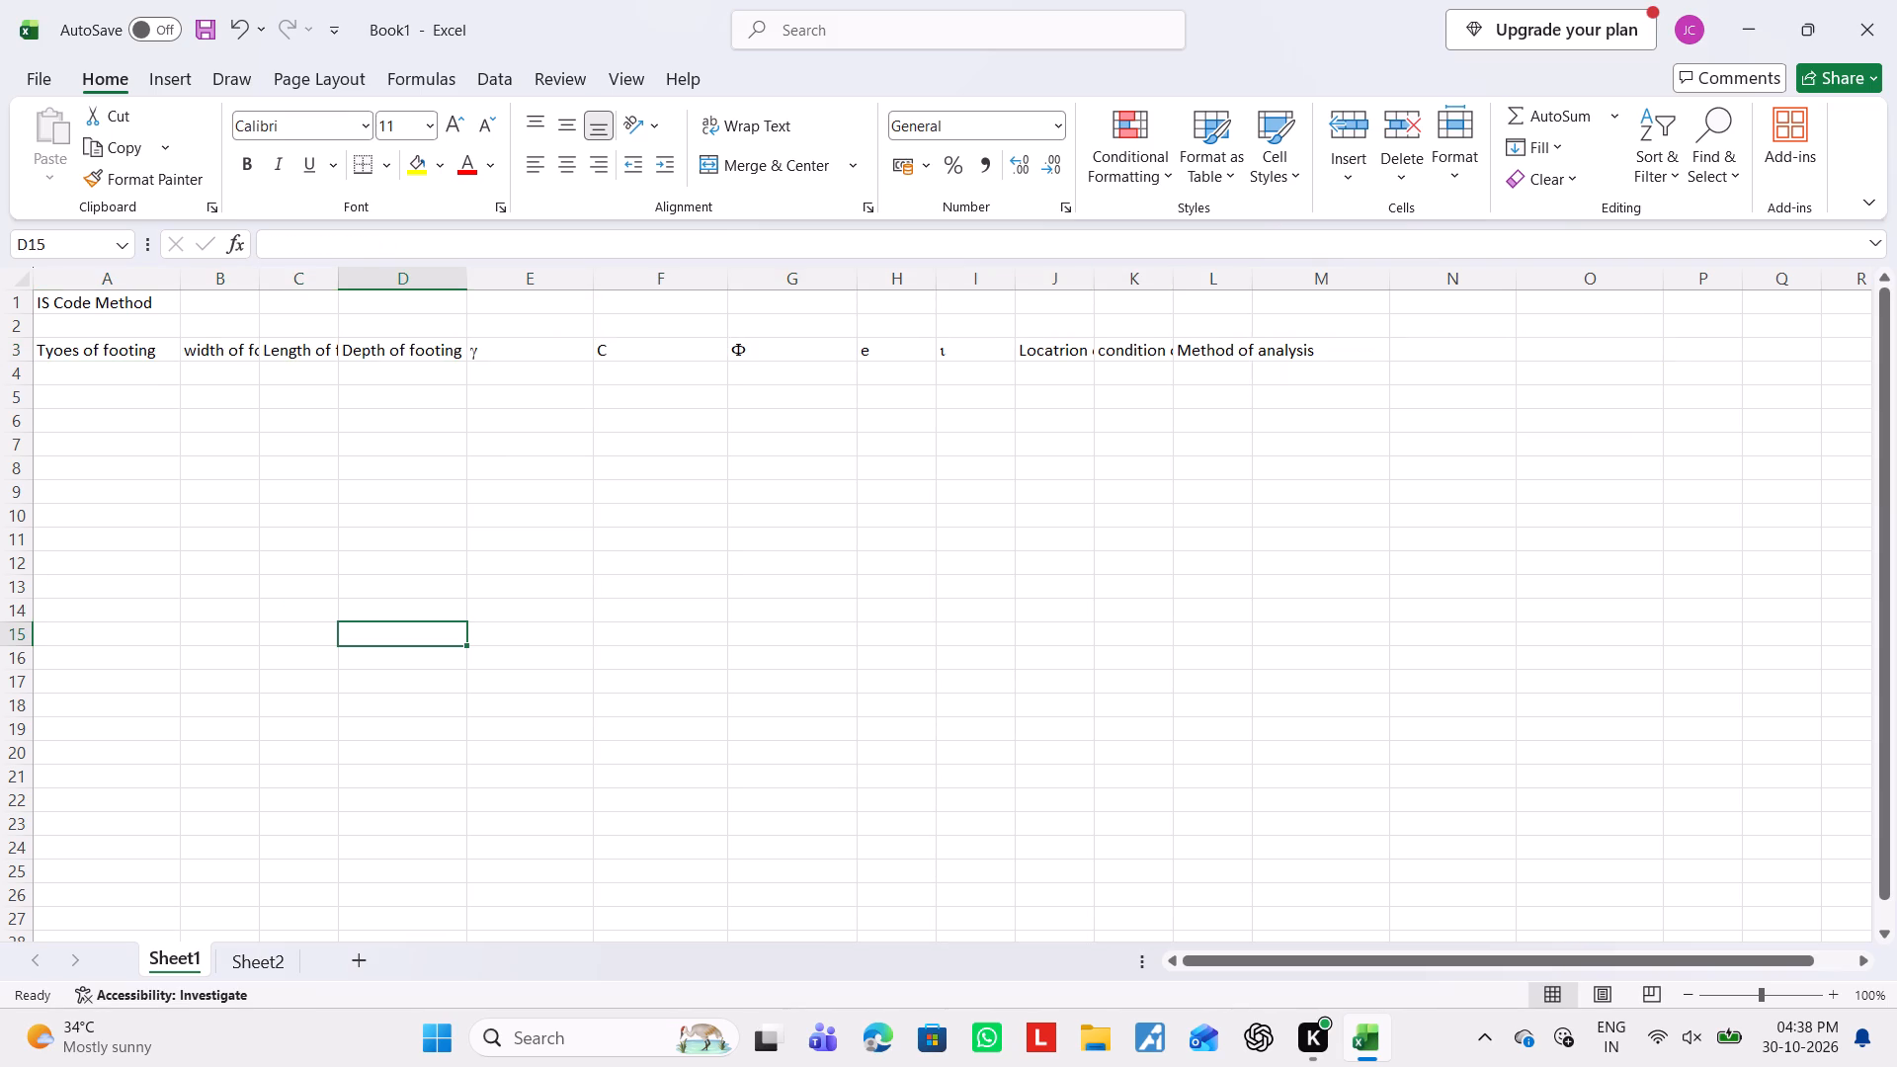
pyautogui.doubleClick(1094, 277)
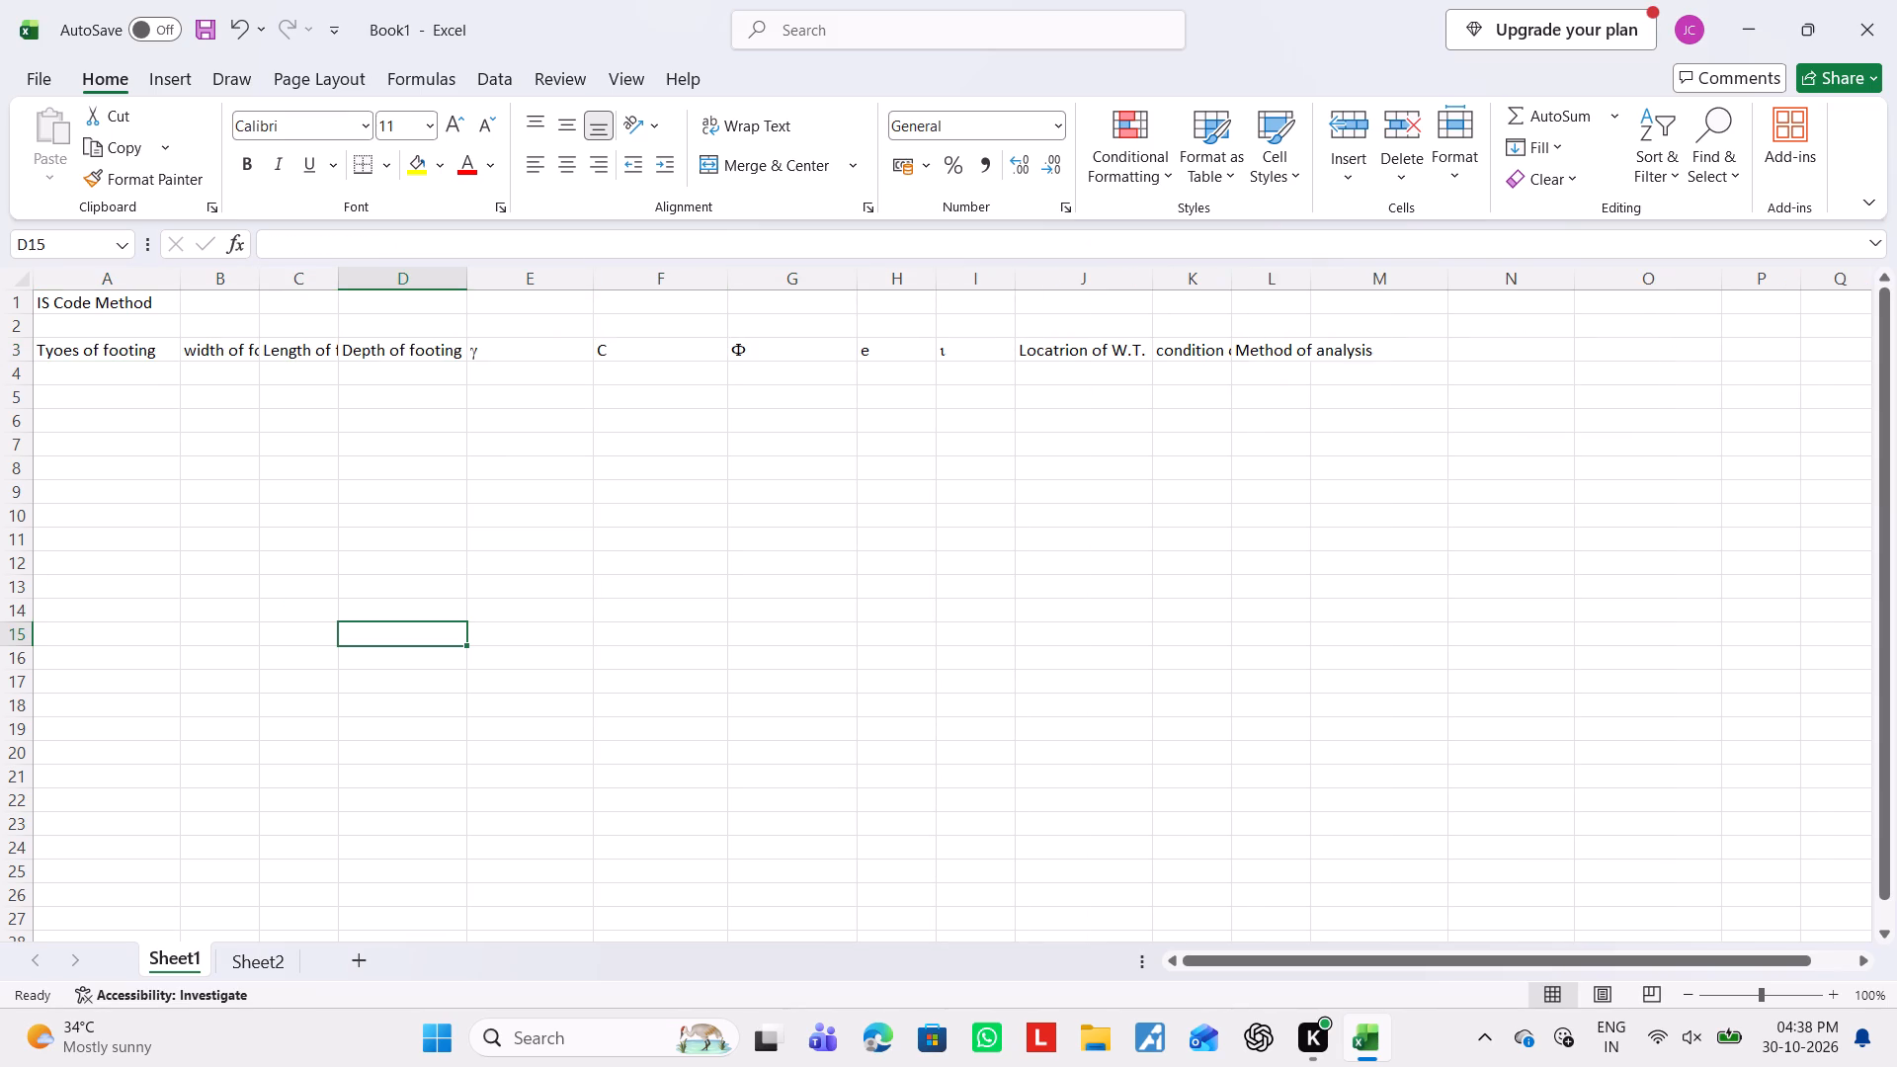
pyautogui.doubleClick(1233, 278)
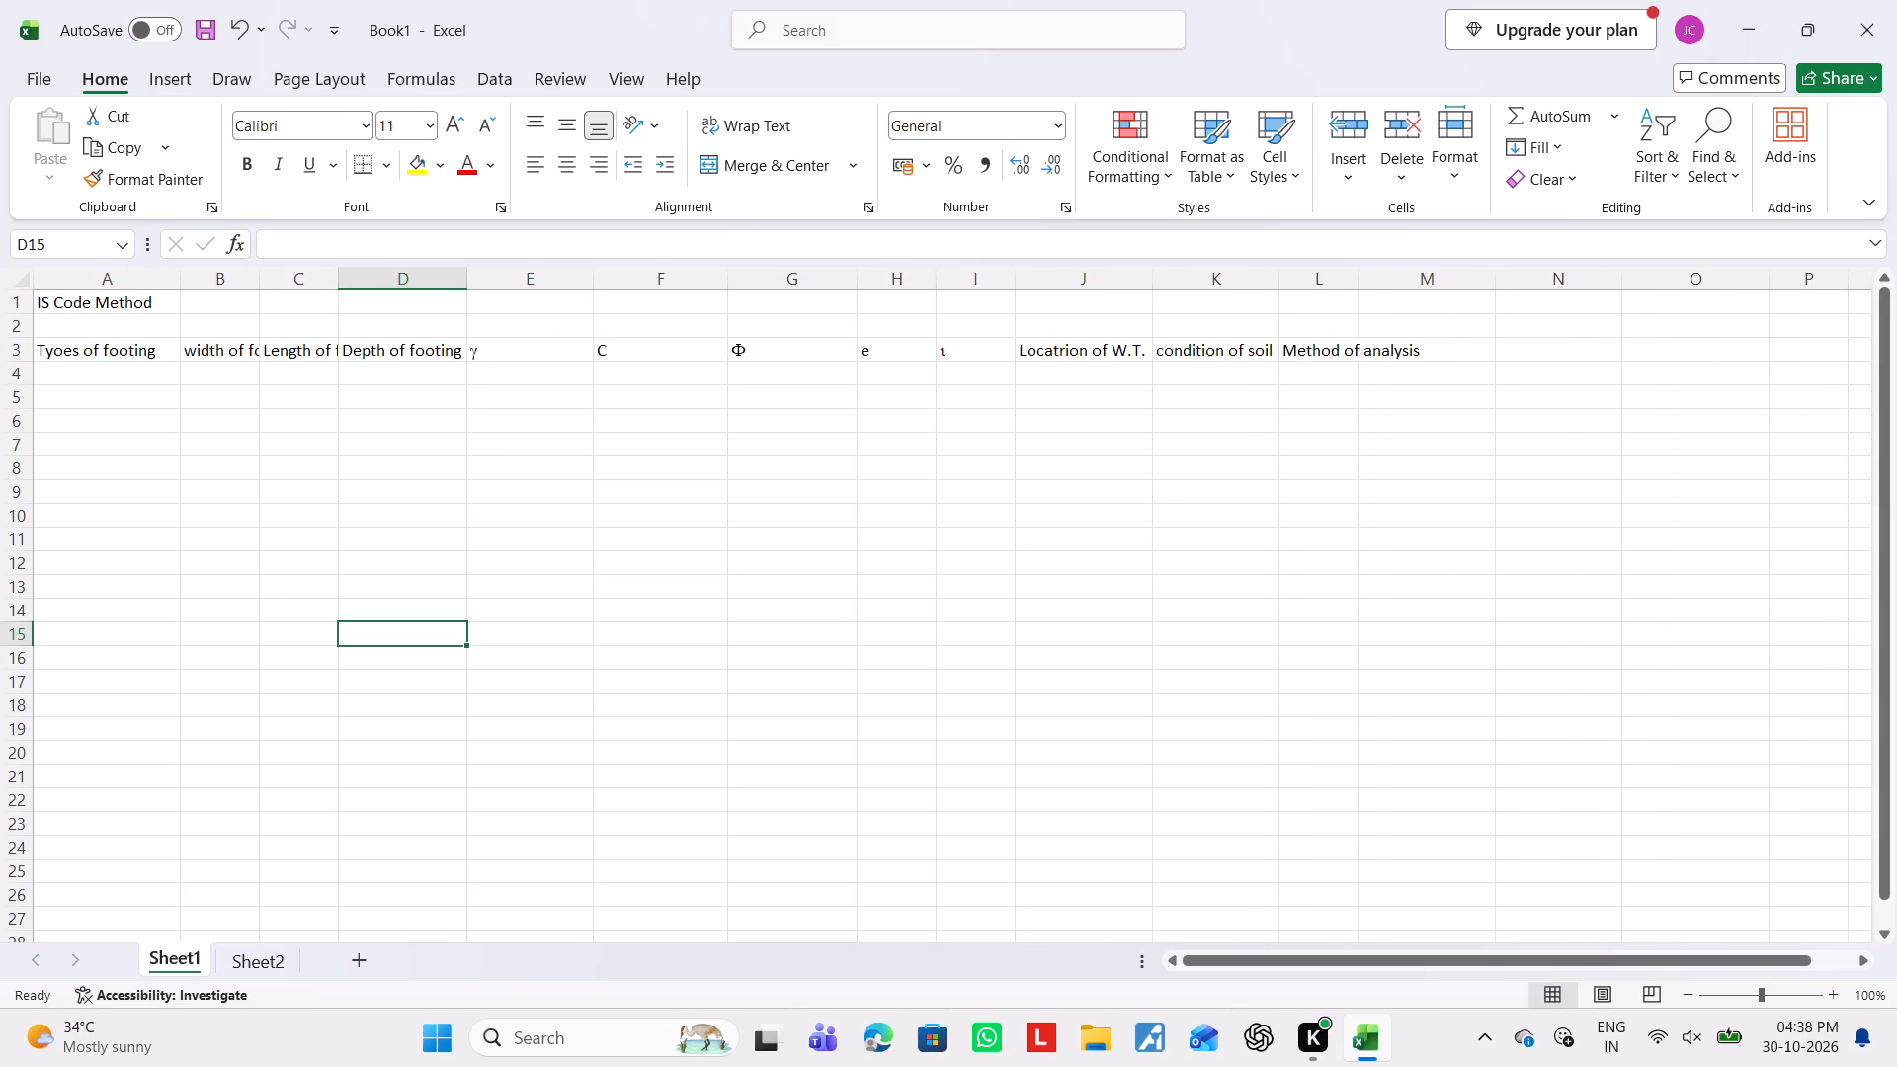
pyautogui.doubleClick(1361, 277)
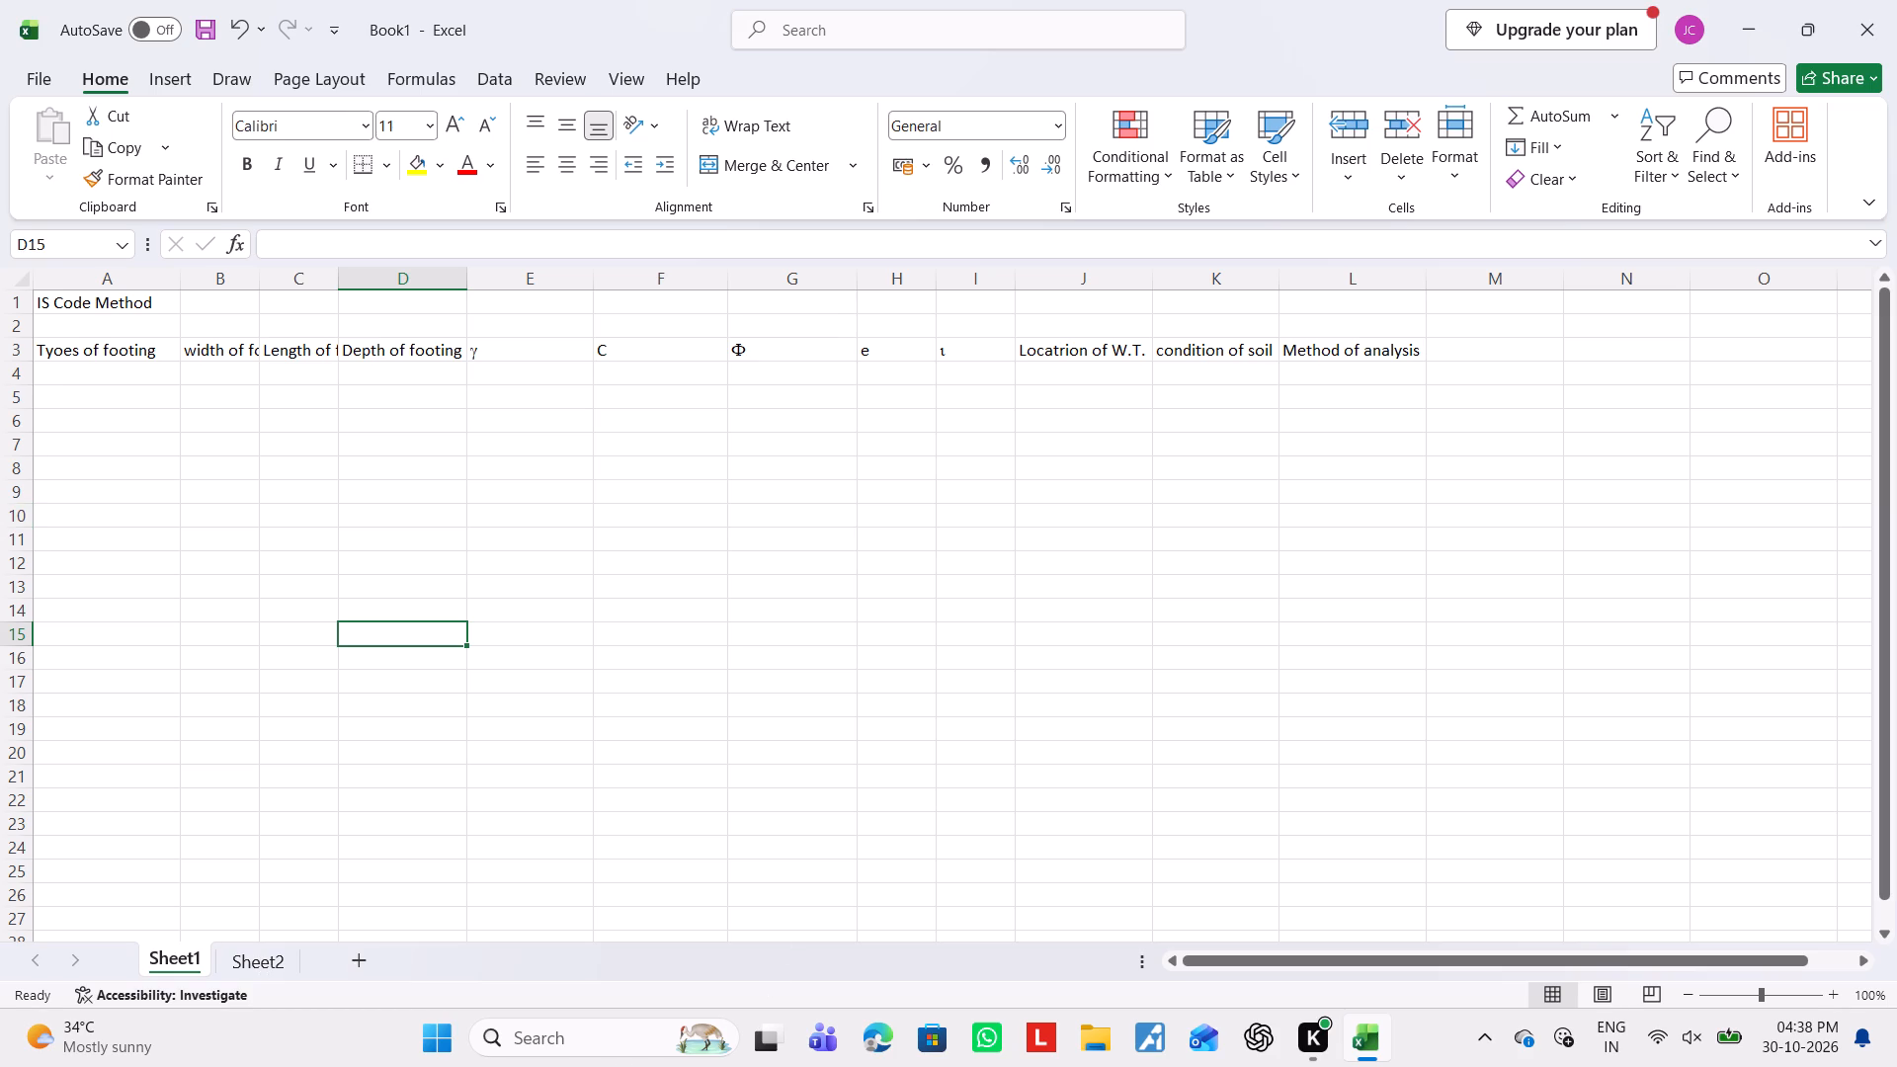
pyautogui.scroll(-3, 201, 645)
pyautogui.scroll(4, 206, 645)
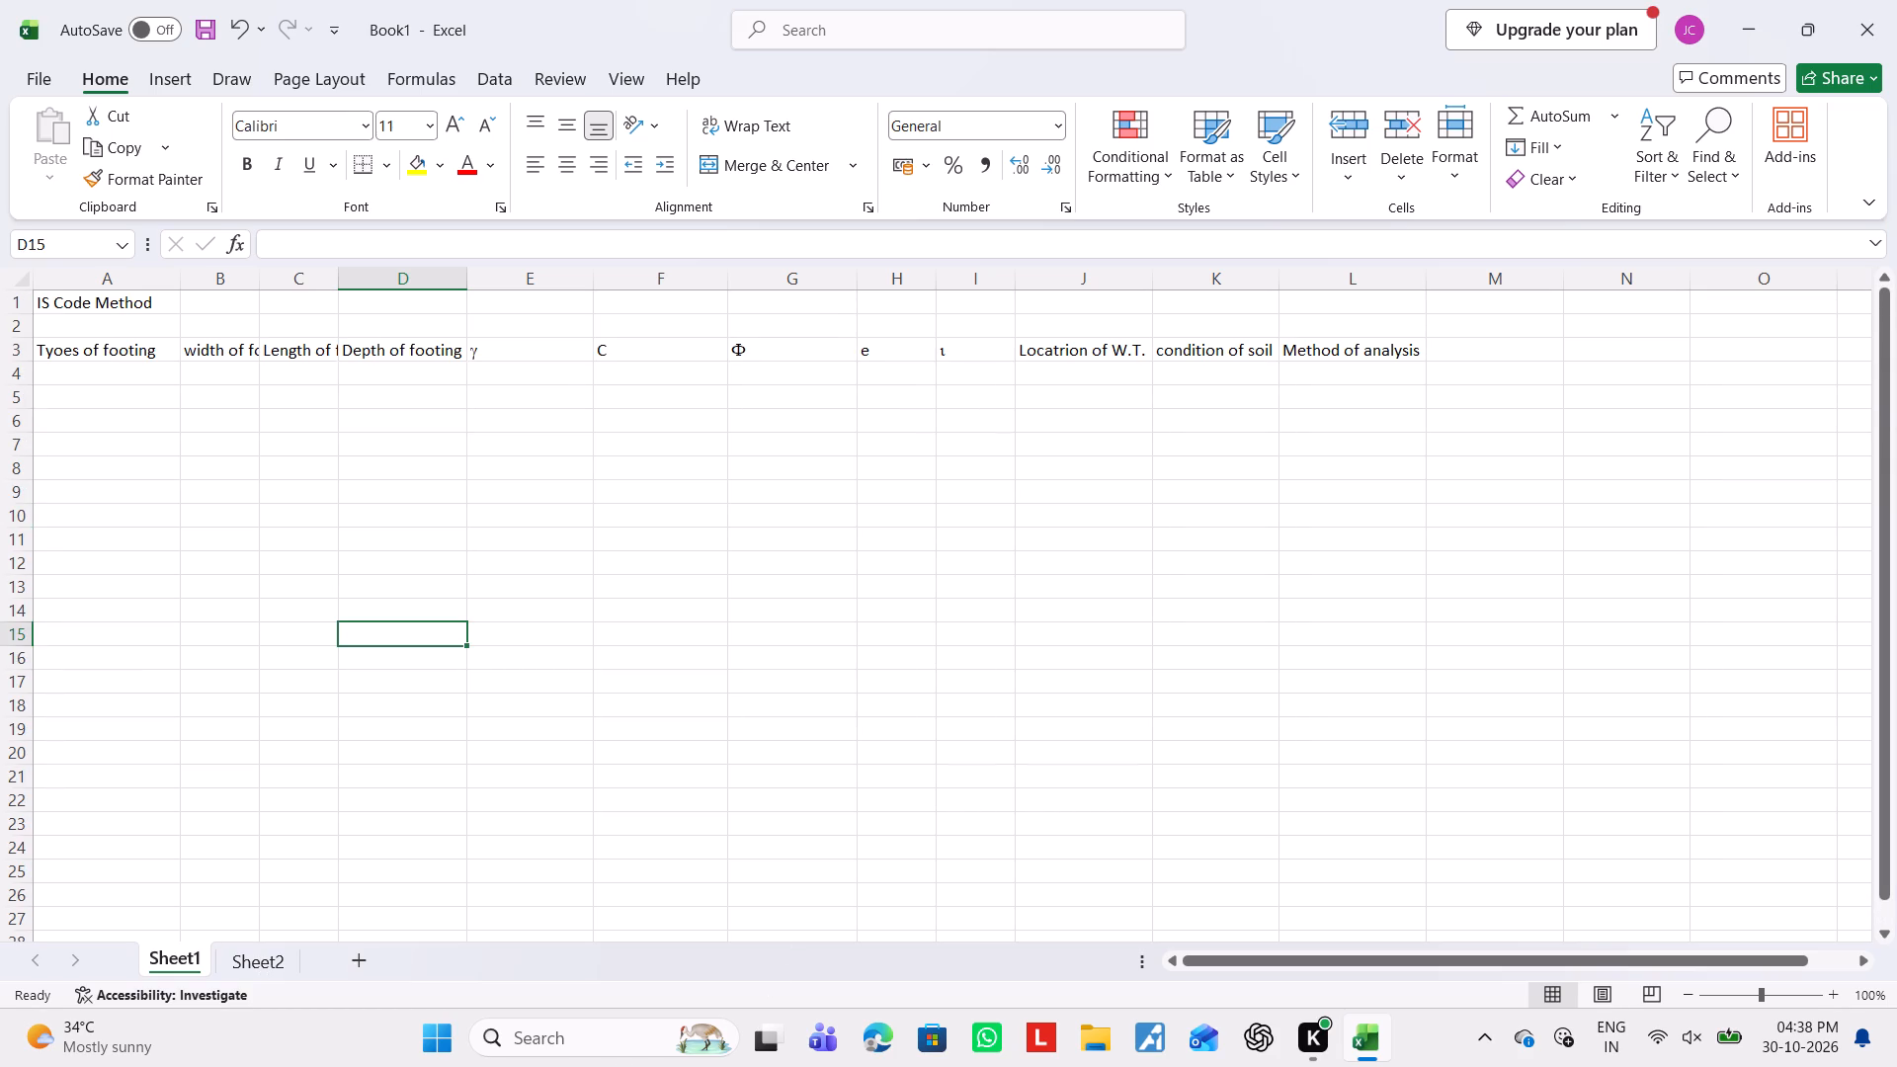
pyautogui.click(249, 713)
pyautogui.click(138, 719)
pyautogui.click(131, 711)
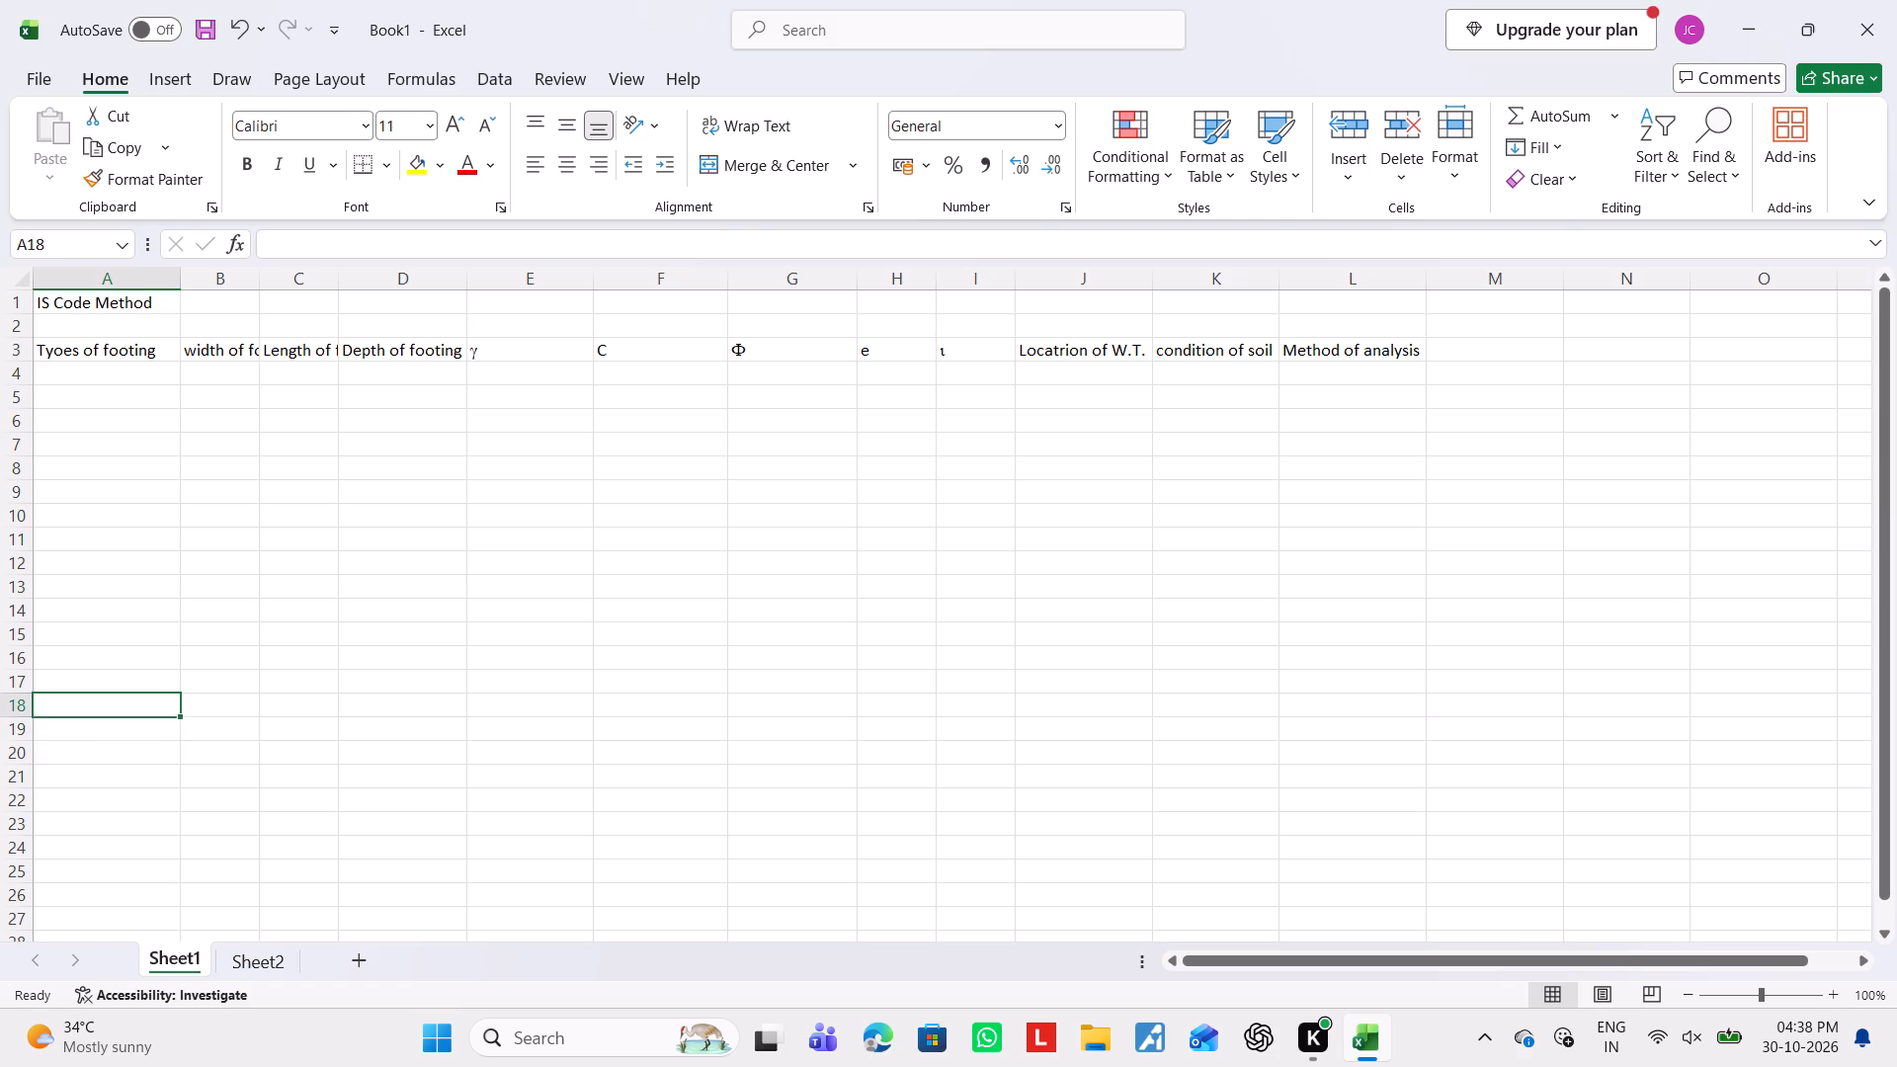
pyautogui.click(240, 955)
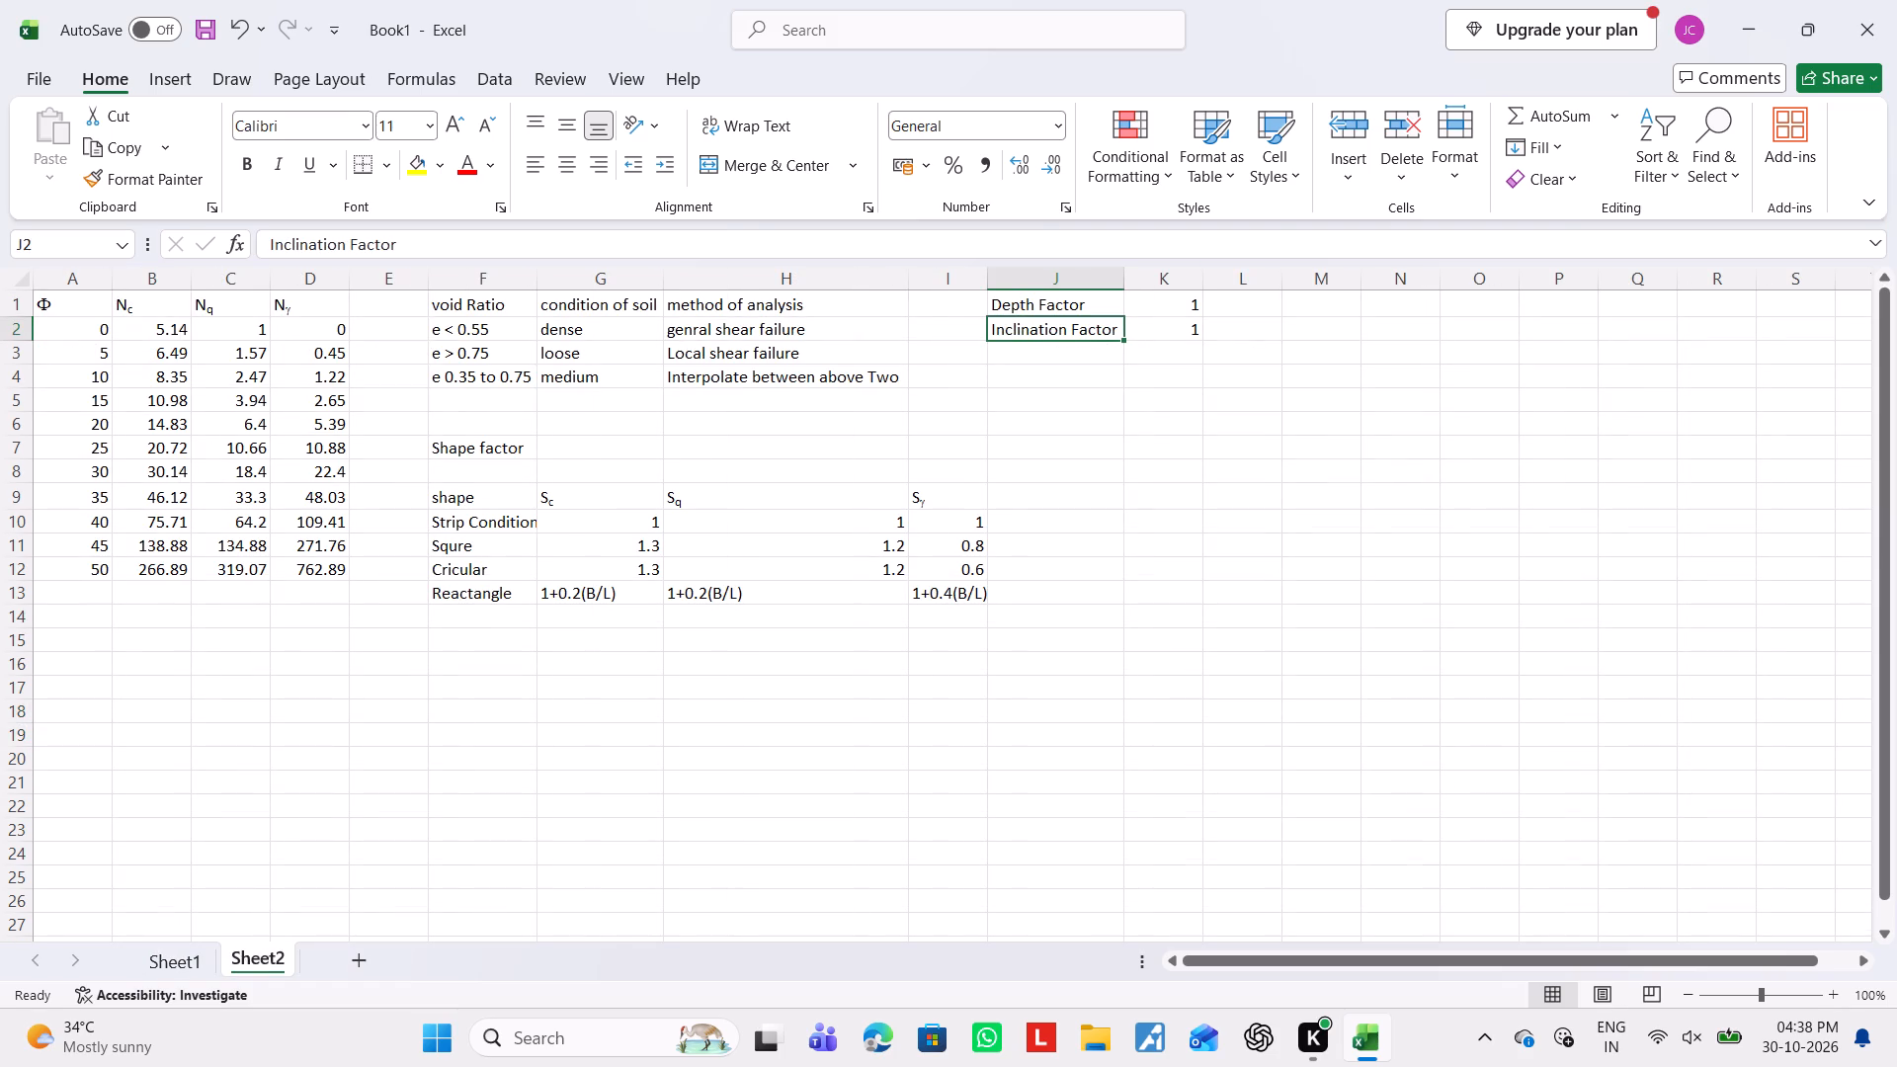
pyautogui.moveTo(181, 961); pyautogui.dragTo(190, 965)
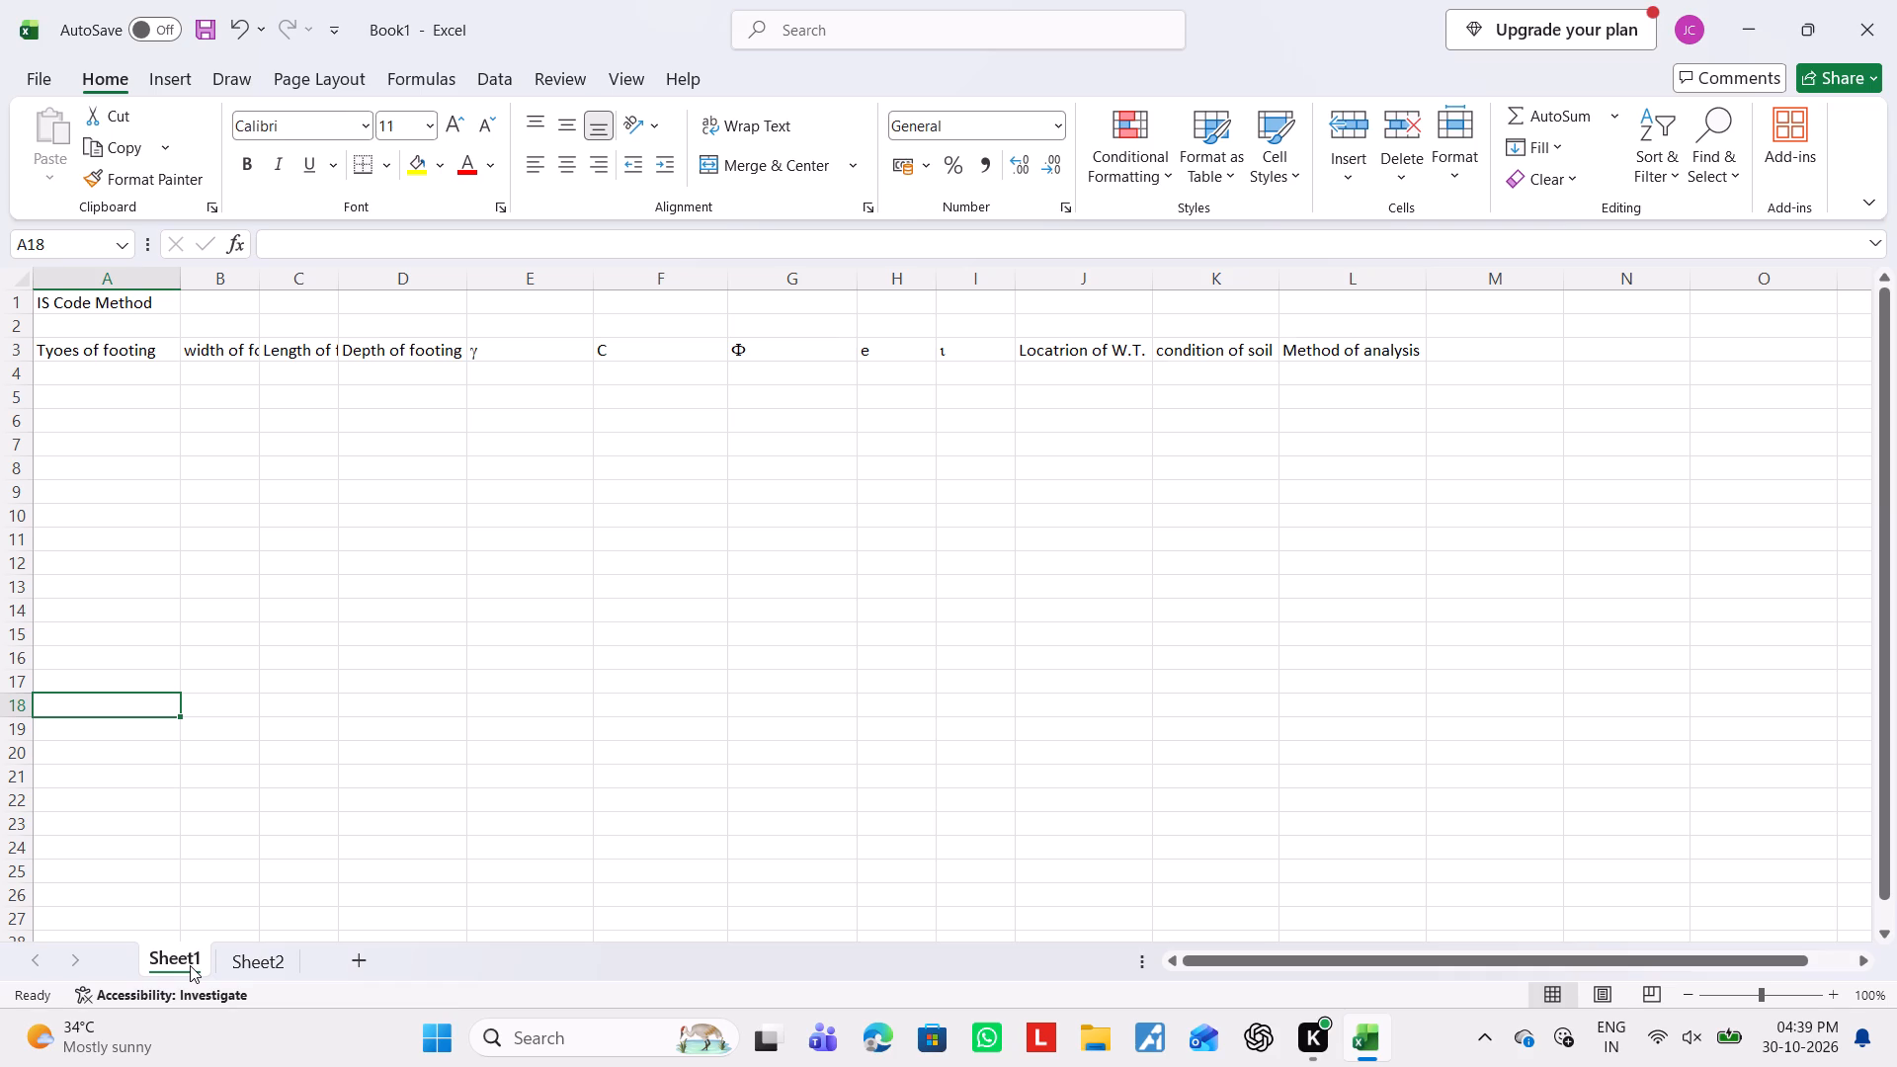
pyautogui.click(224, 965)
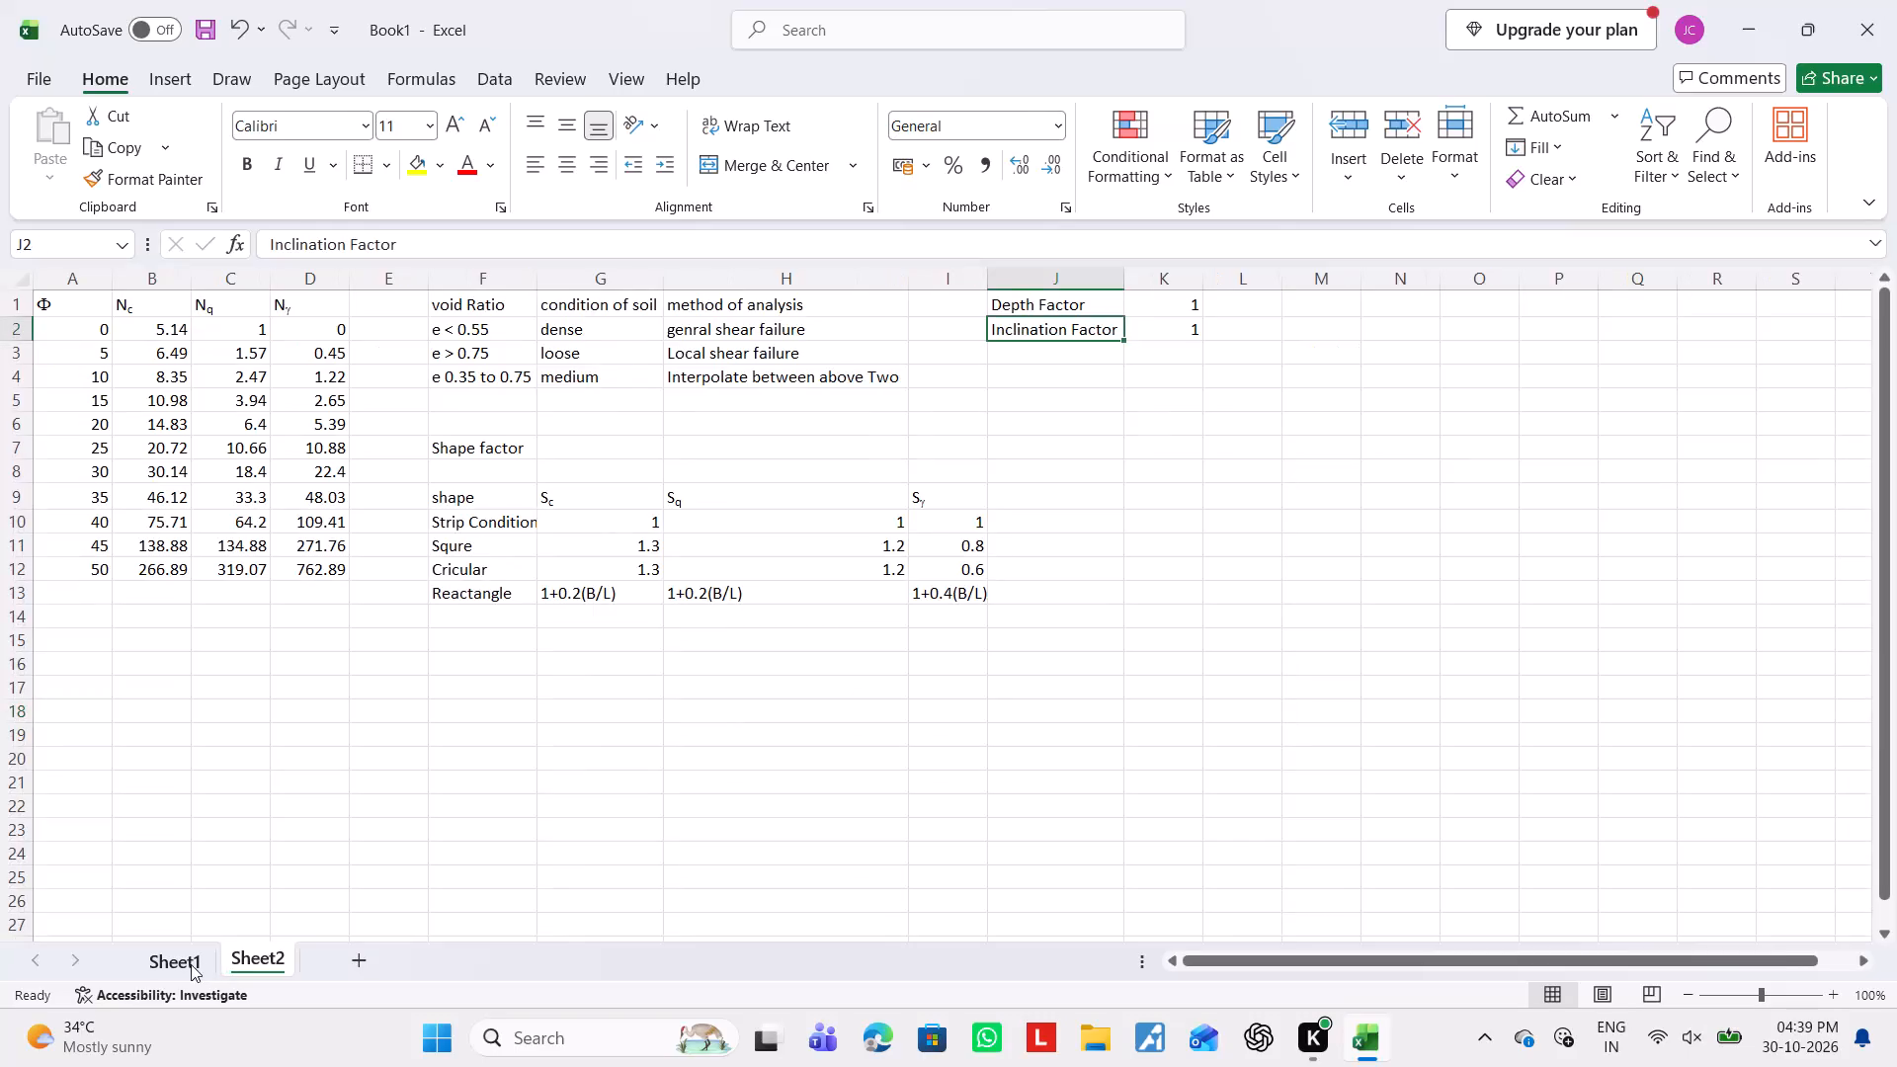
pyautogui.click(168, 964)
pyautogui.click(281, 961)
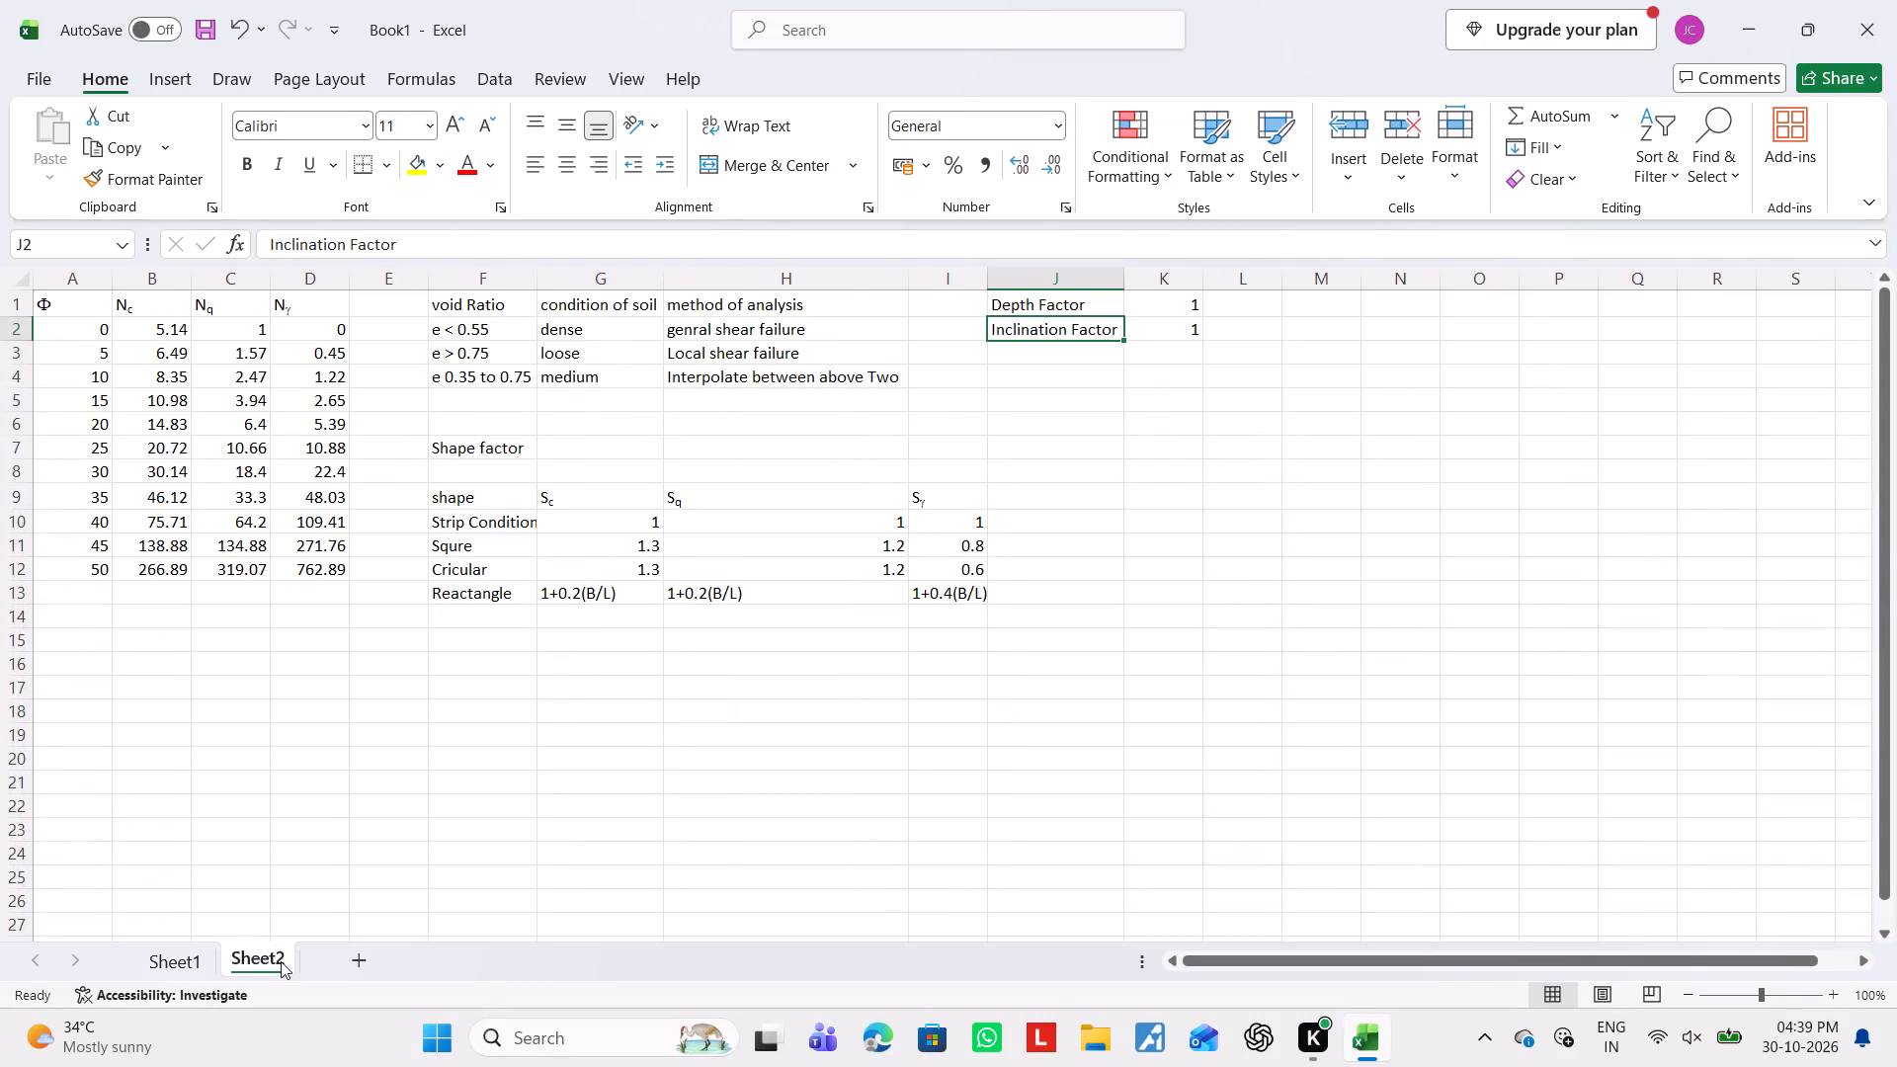
# On Sheet1, enter the text Prat in cell A18.
pyautogui.click(186, 959)
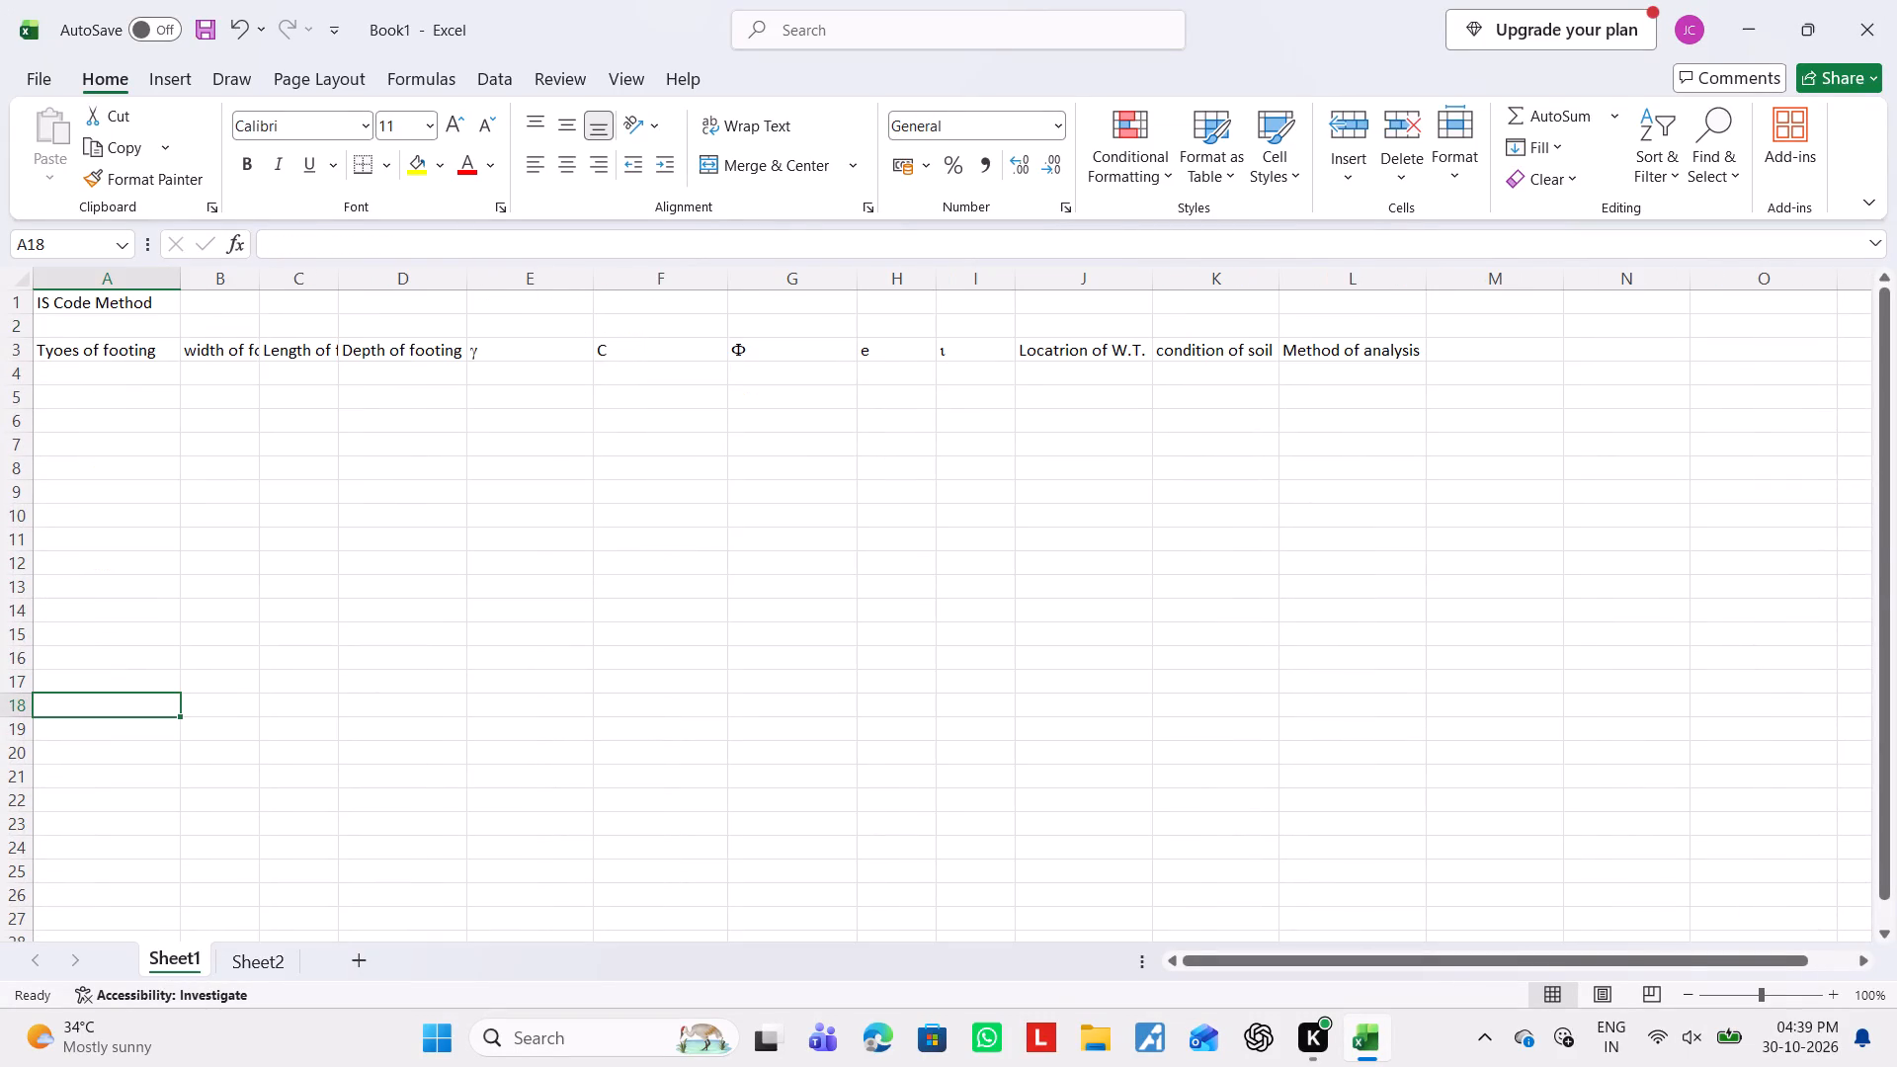
pyautogui.write('Pra')
pyautogui.press('t')
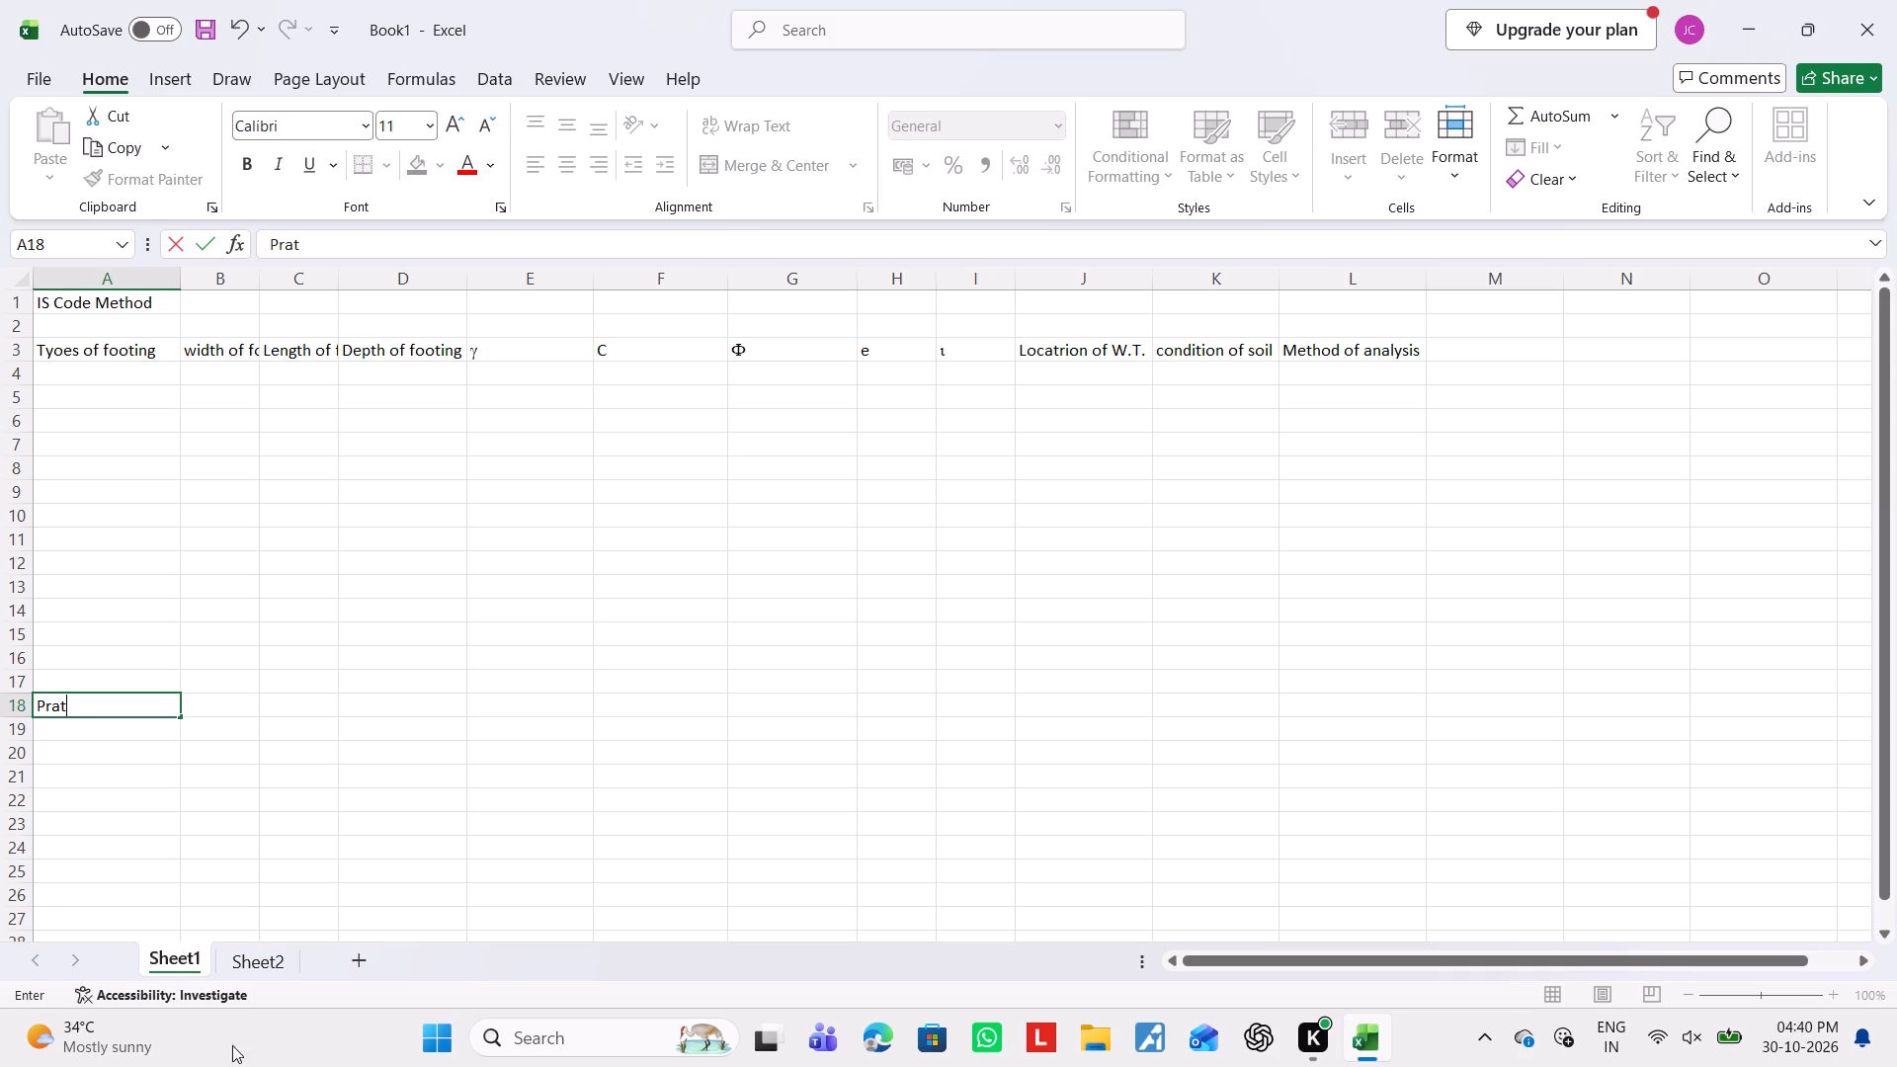
# On Sheet2, enter the heading "Vesic's Bearing Capcity Factor" in cell K4.
pyautogui.click(273, 960)
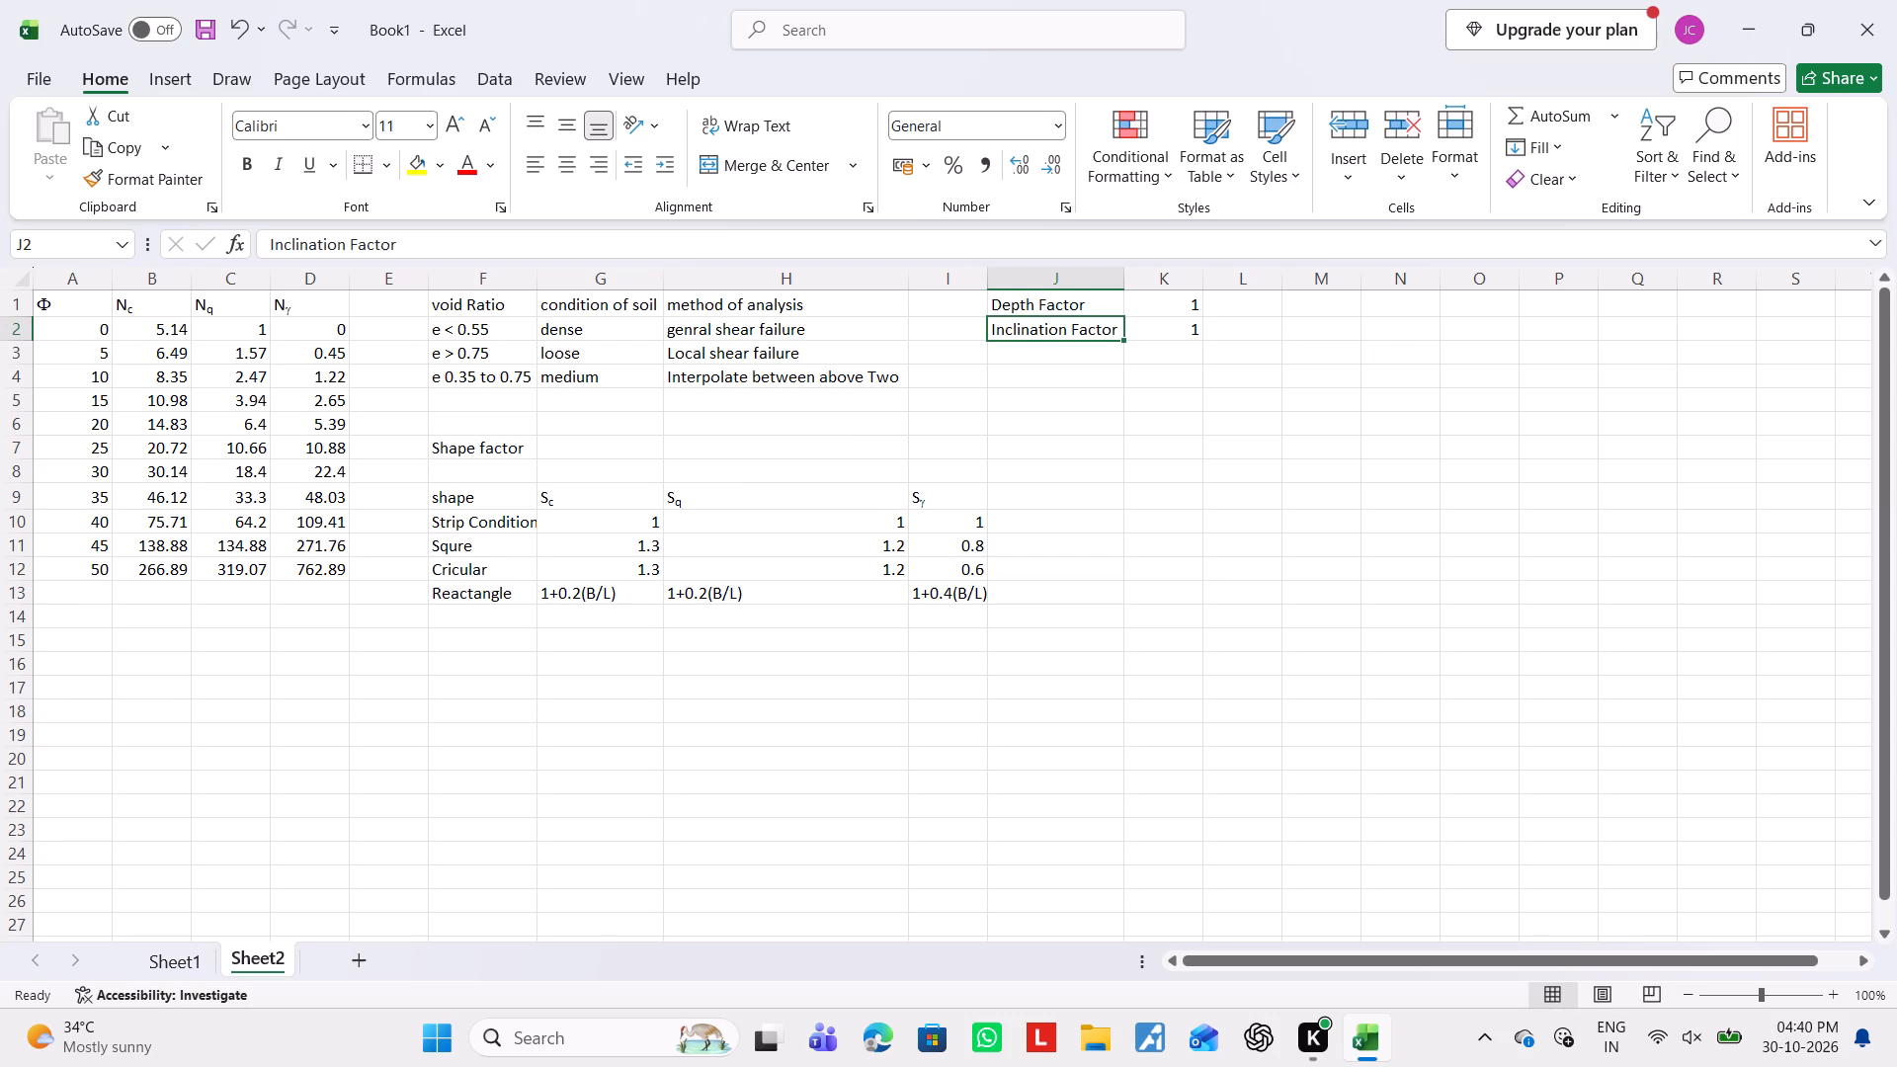
pyautogui.click(1172, 382)
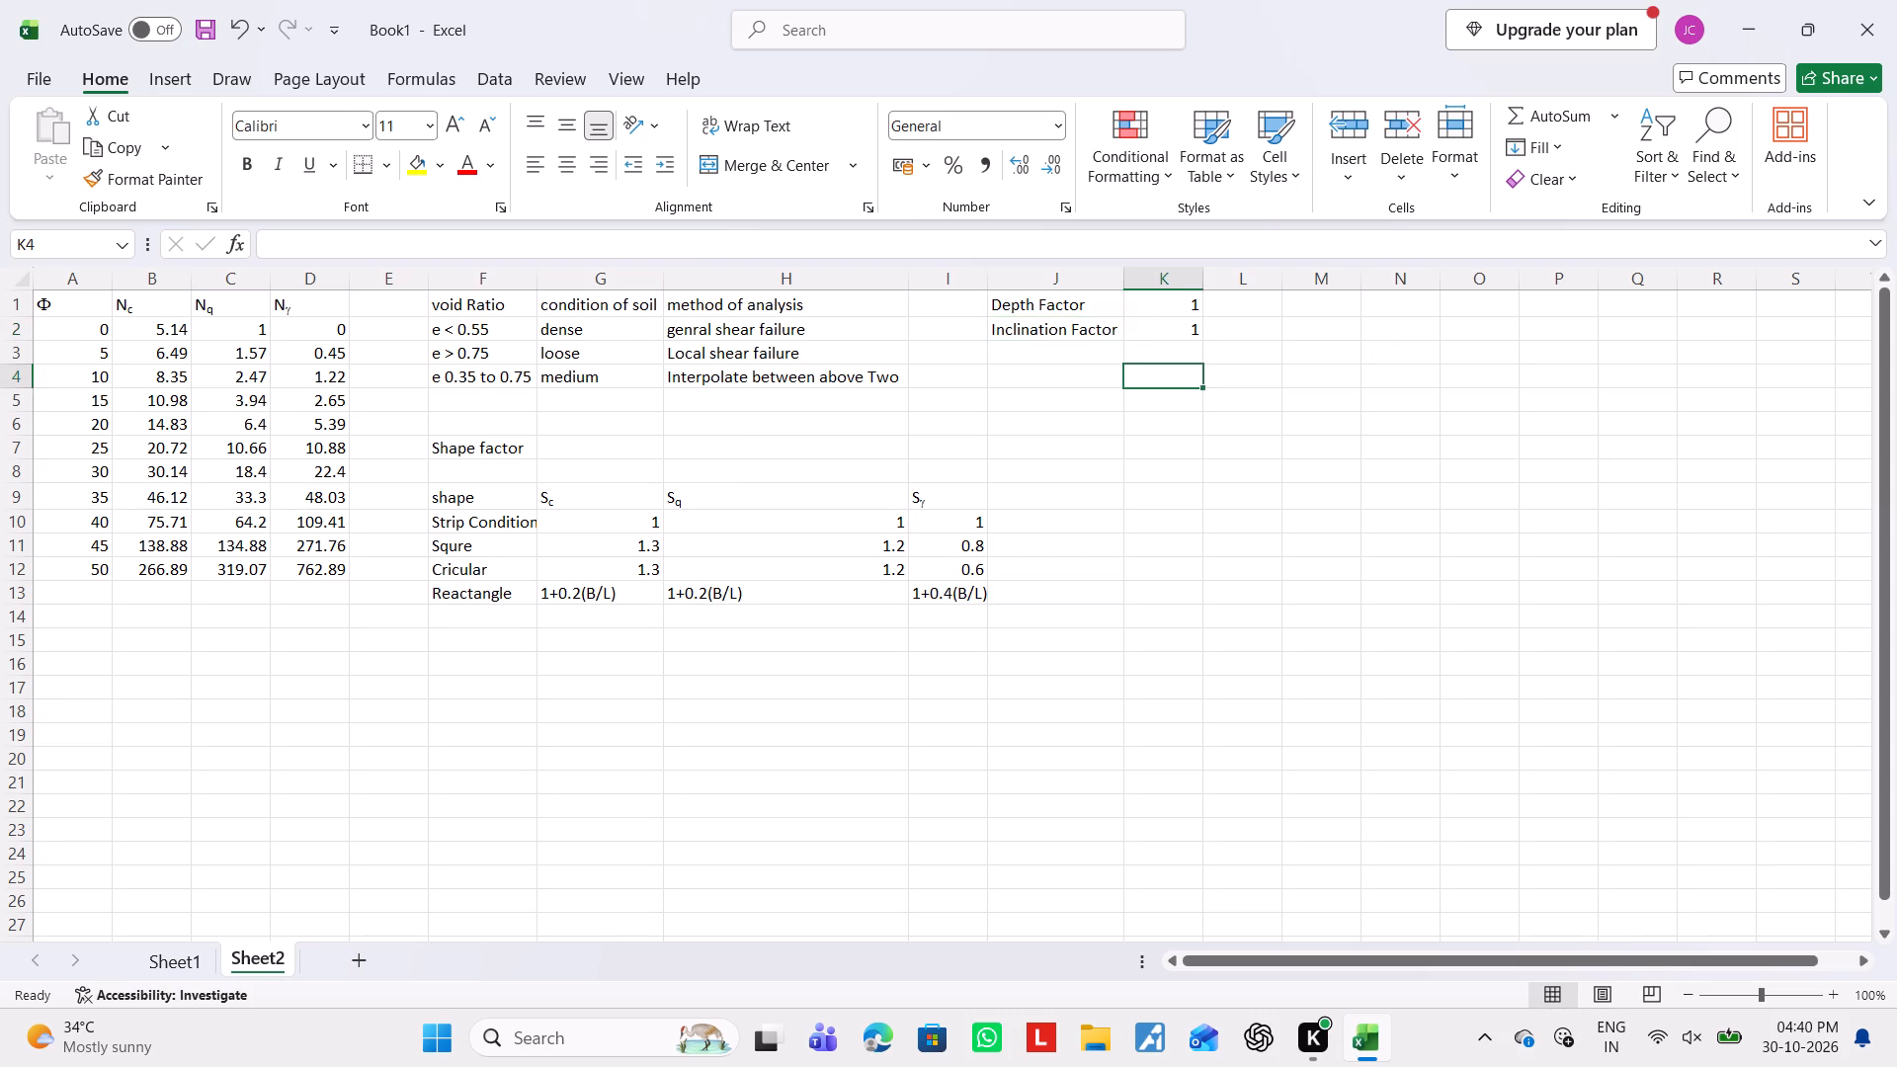
pyautogui.write('Ves')
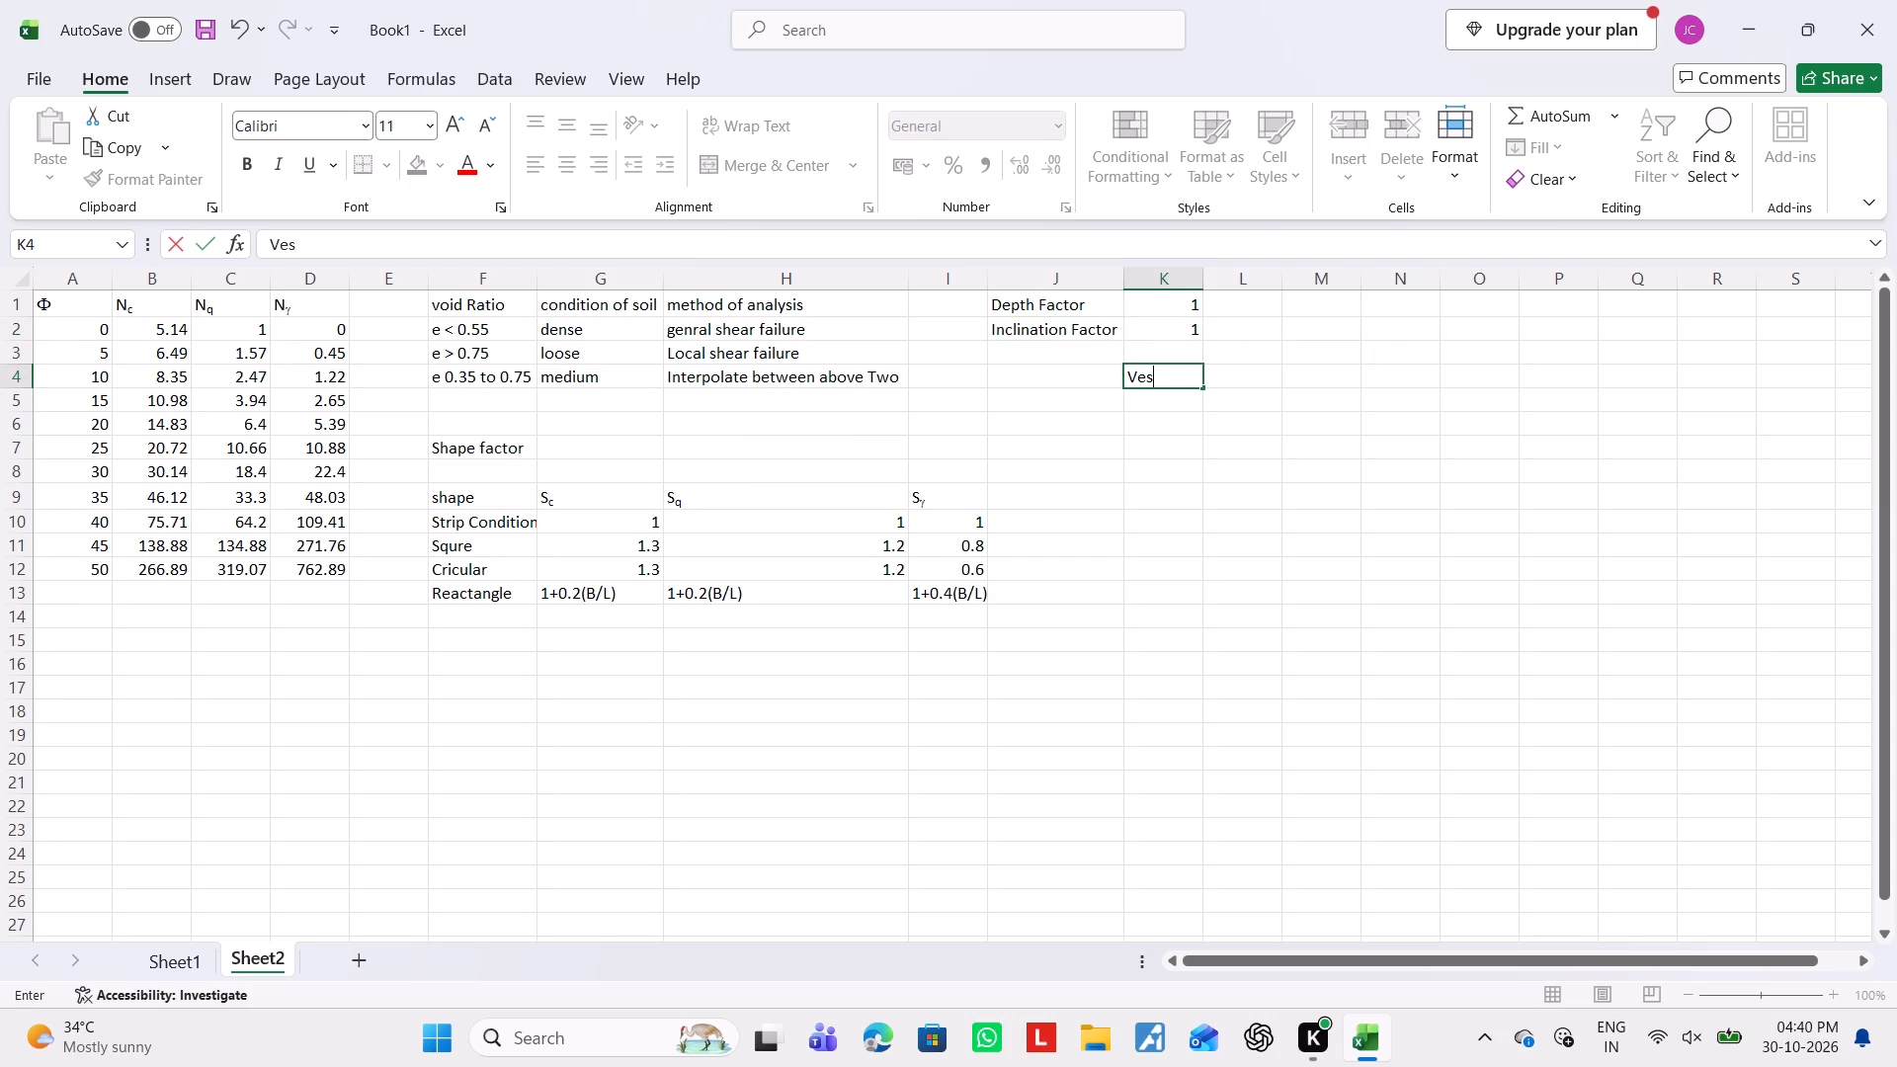
pyautogui.press('i')
pyautogui.press('c')
pyautogui.write("'s")
pyautogui.press('space')
pyautogui.write('Bearing')
pyautogui.press('space')
pyautogui.hotkey('shift', 'space')
pyautogui.write('CS')
pyautogui.press('BackSpace')
pyautogui.write('ap')
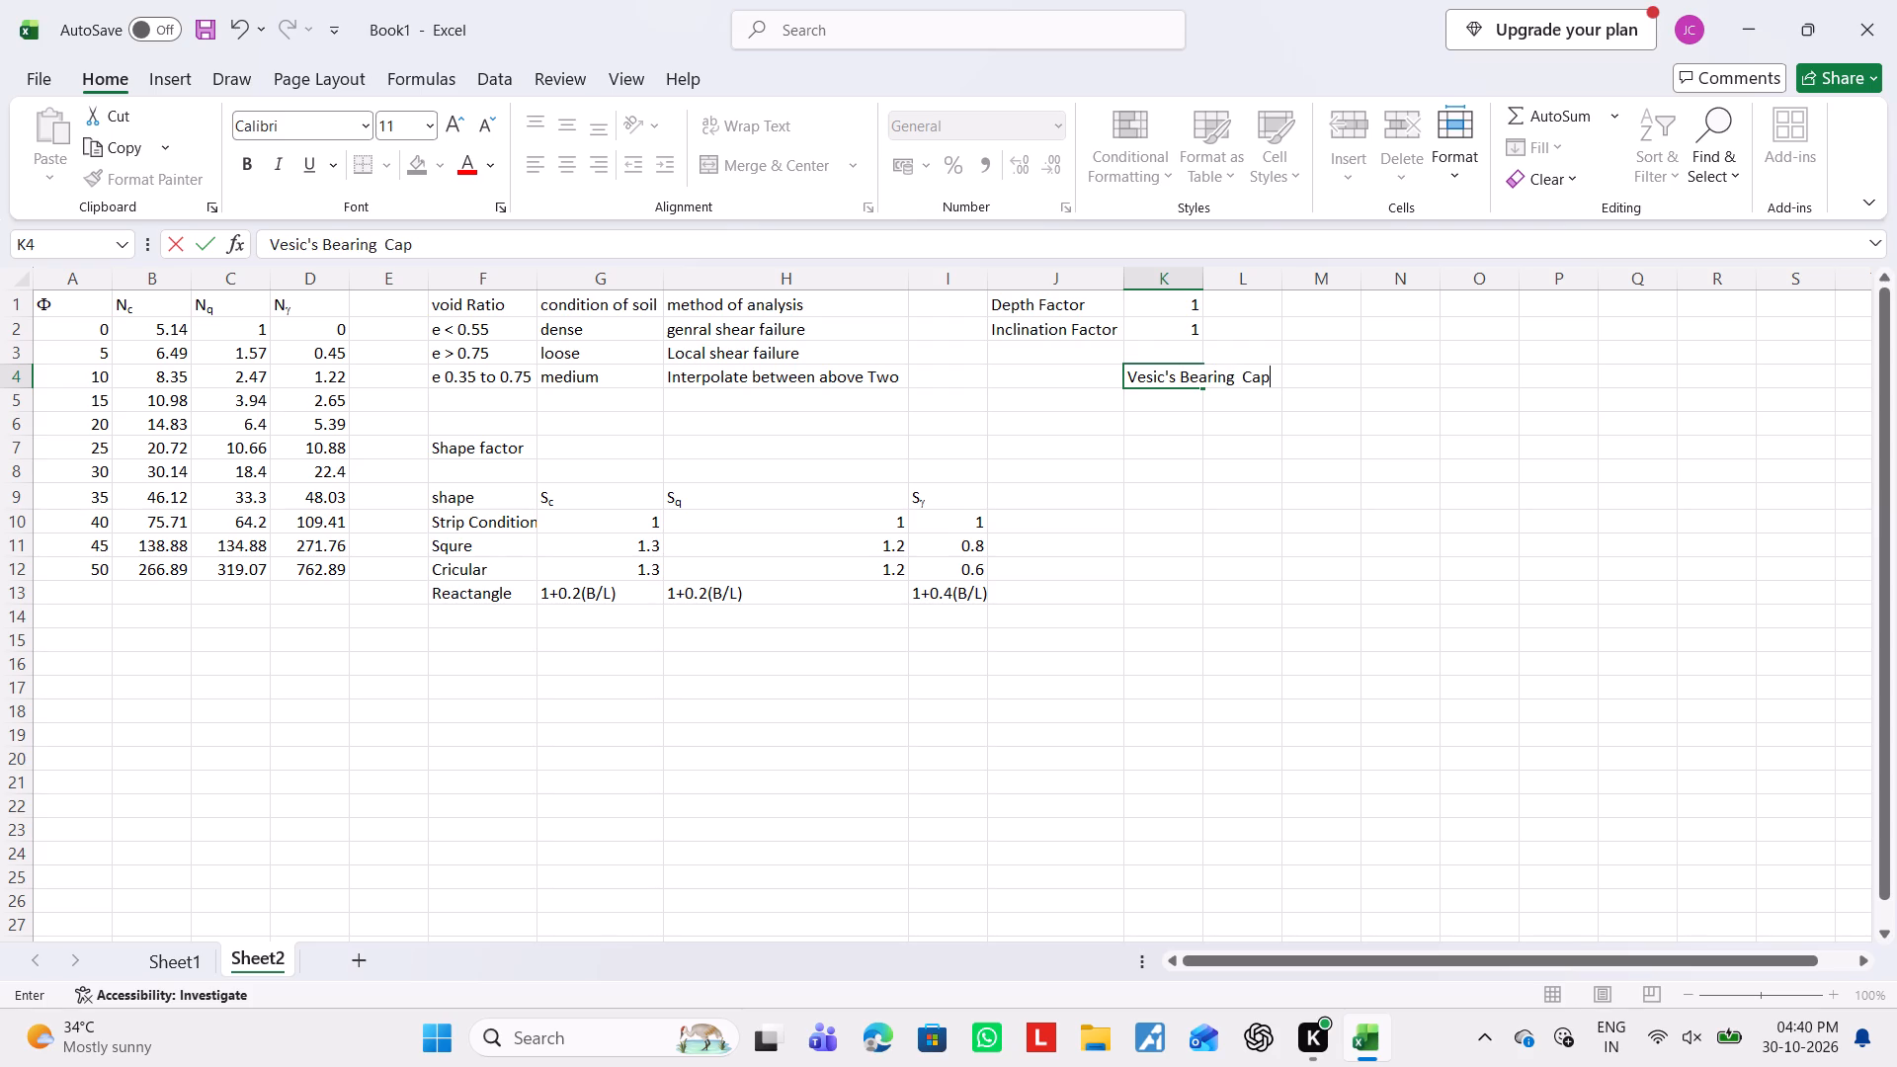
pyautogui.write('city')
pyautogui.press('space')
pyautogui.write('Factor')
# Merge and center the Vesic's bearing capacity heading across K4:M4.
pyautogui.doubleClick(1148, 381)
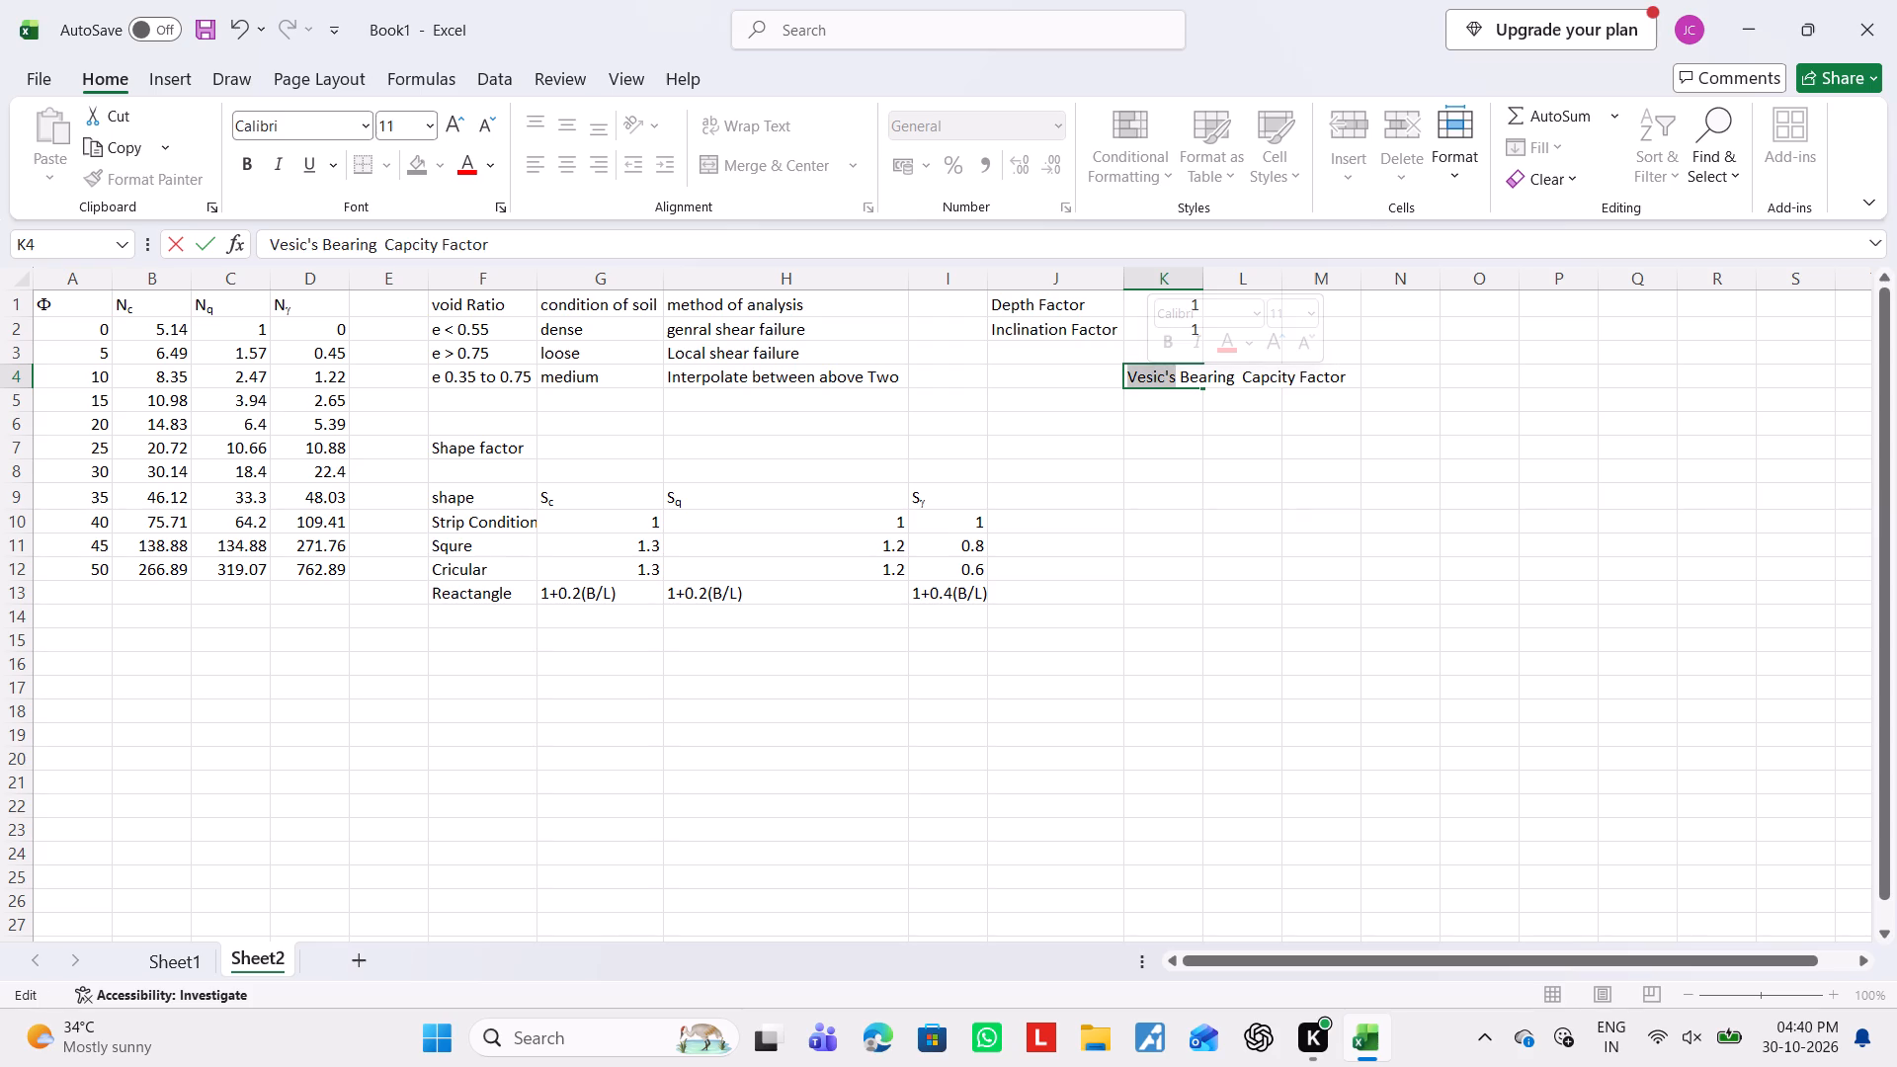
pyautogui.hotkey('shift', 'Right')
pyautogui.hotkey('shift', 'Right')
pyautogui.hotkey('shift', 'Right')
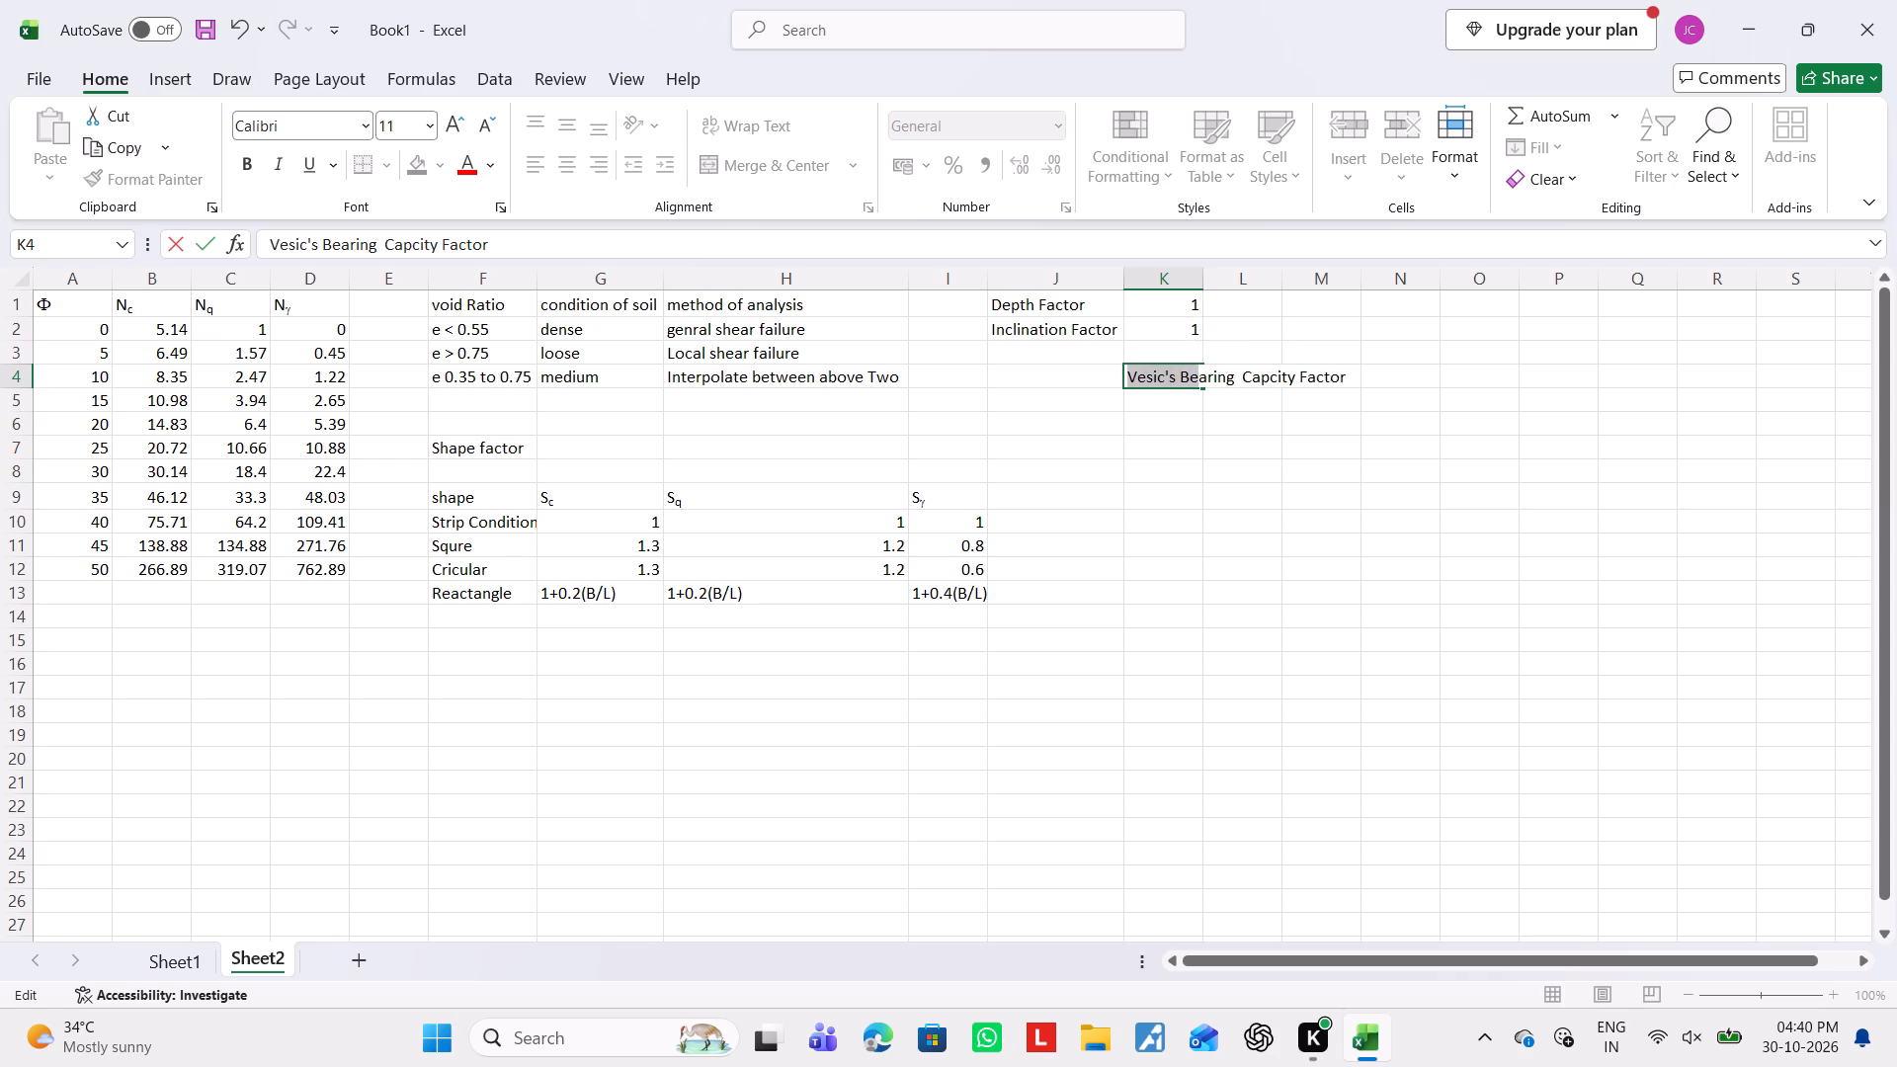
pyautogui.click(1223, 433)
pyautogui.click(1165, 383)
pyautogui.hotkey('shift', 'Right')
pyautogui.hotkey('shift', 'Right')
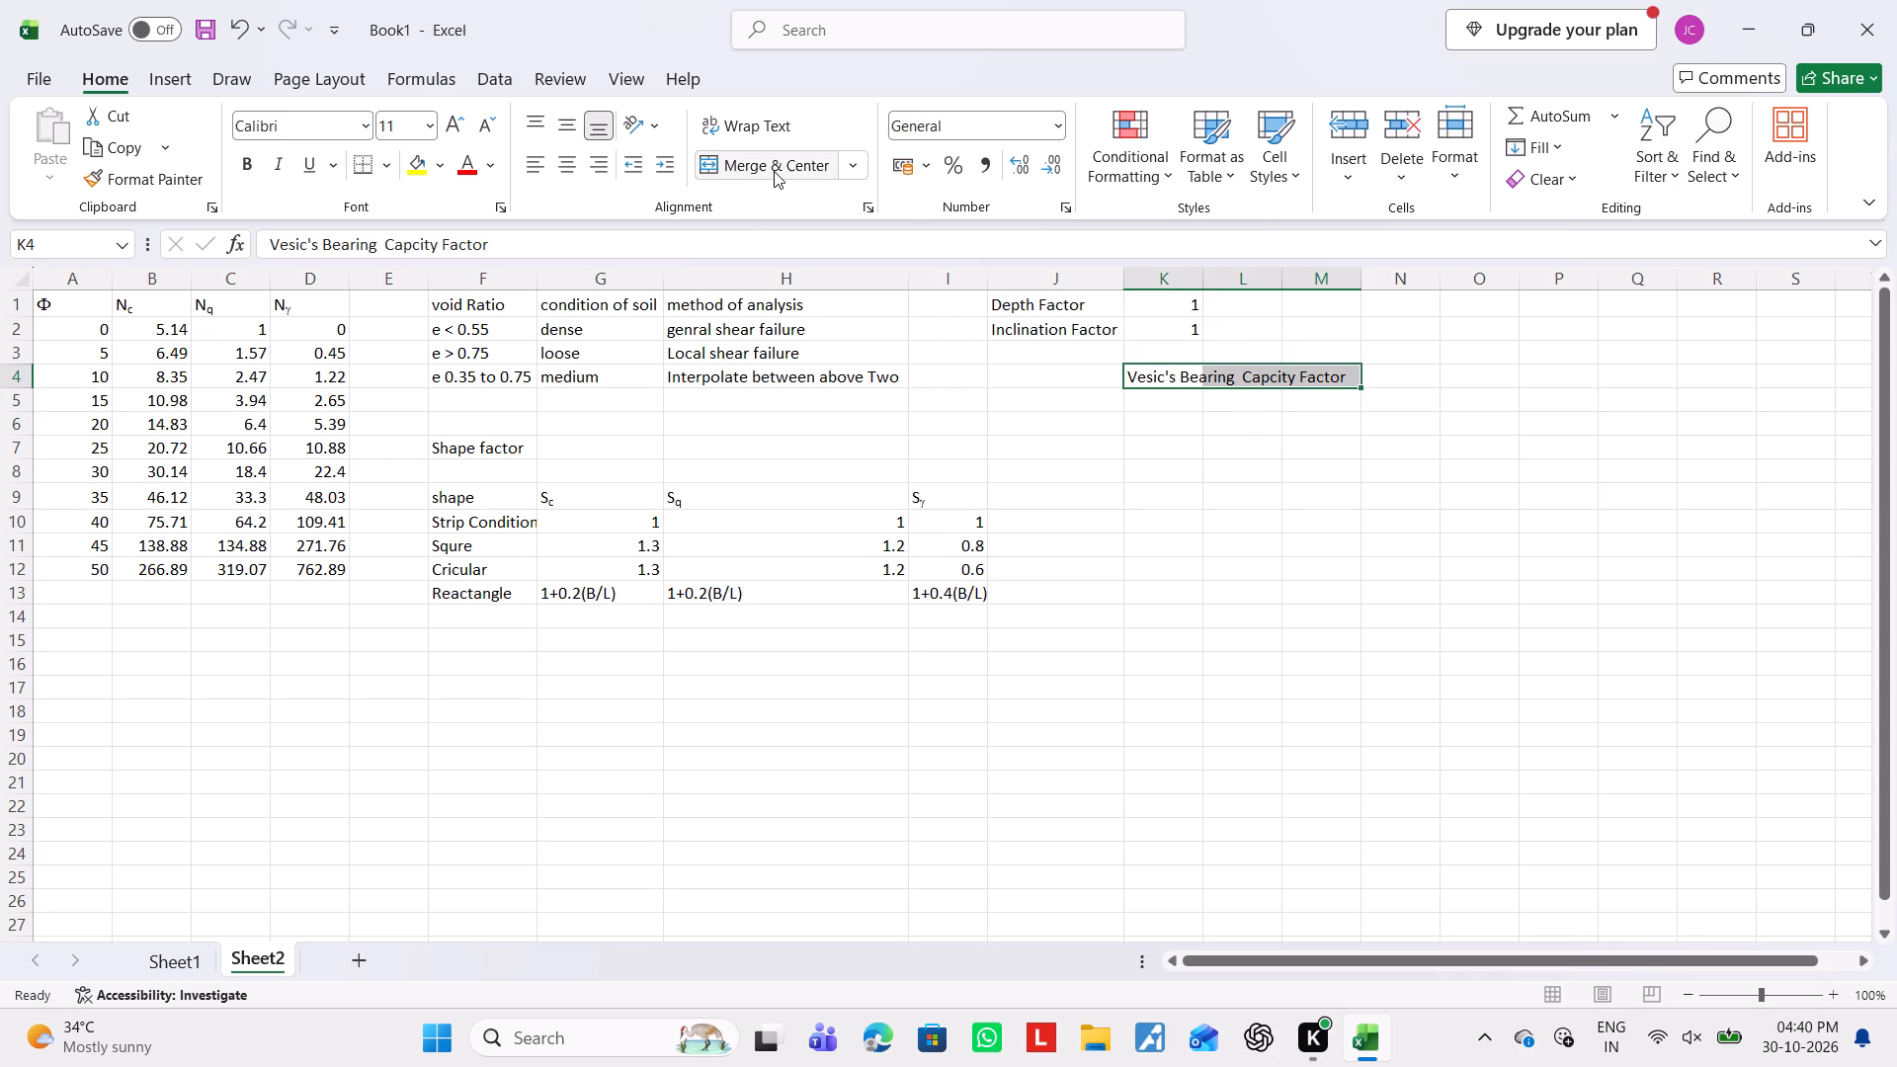
pyautogui.click(774, 171)
# Enter the label Nq in K5 below the Vesic heading, with the q as a subscript.
pyautogui.click(1175, 407)
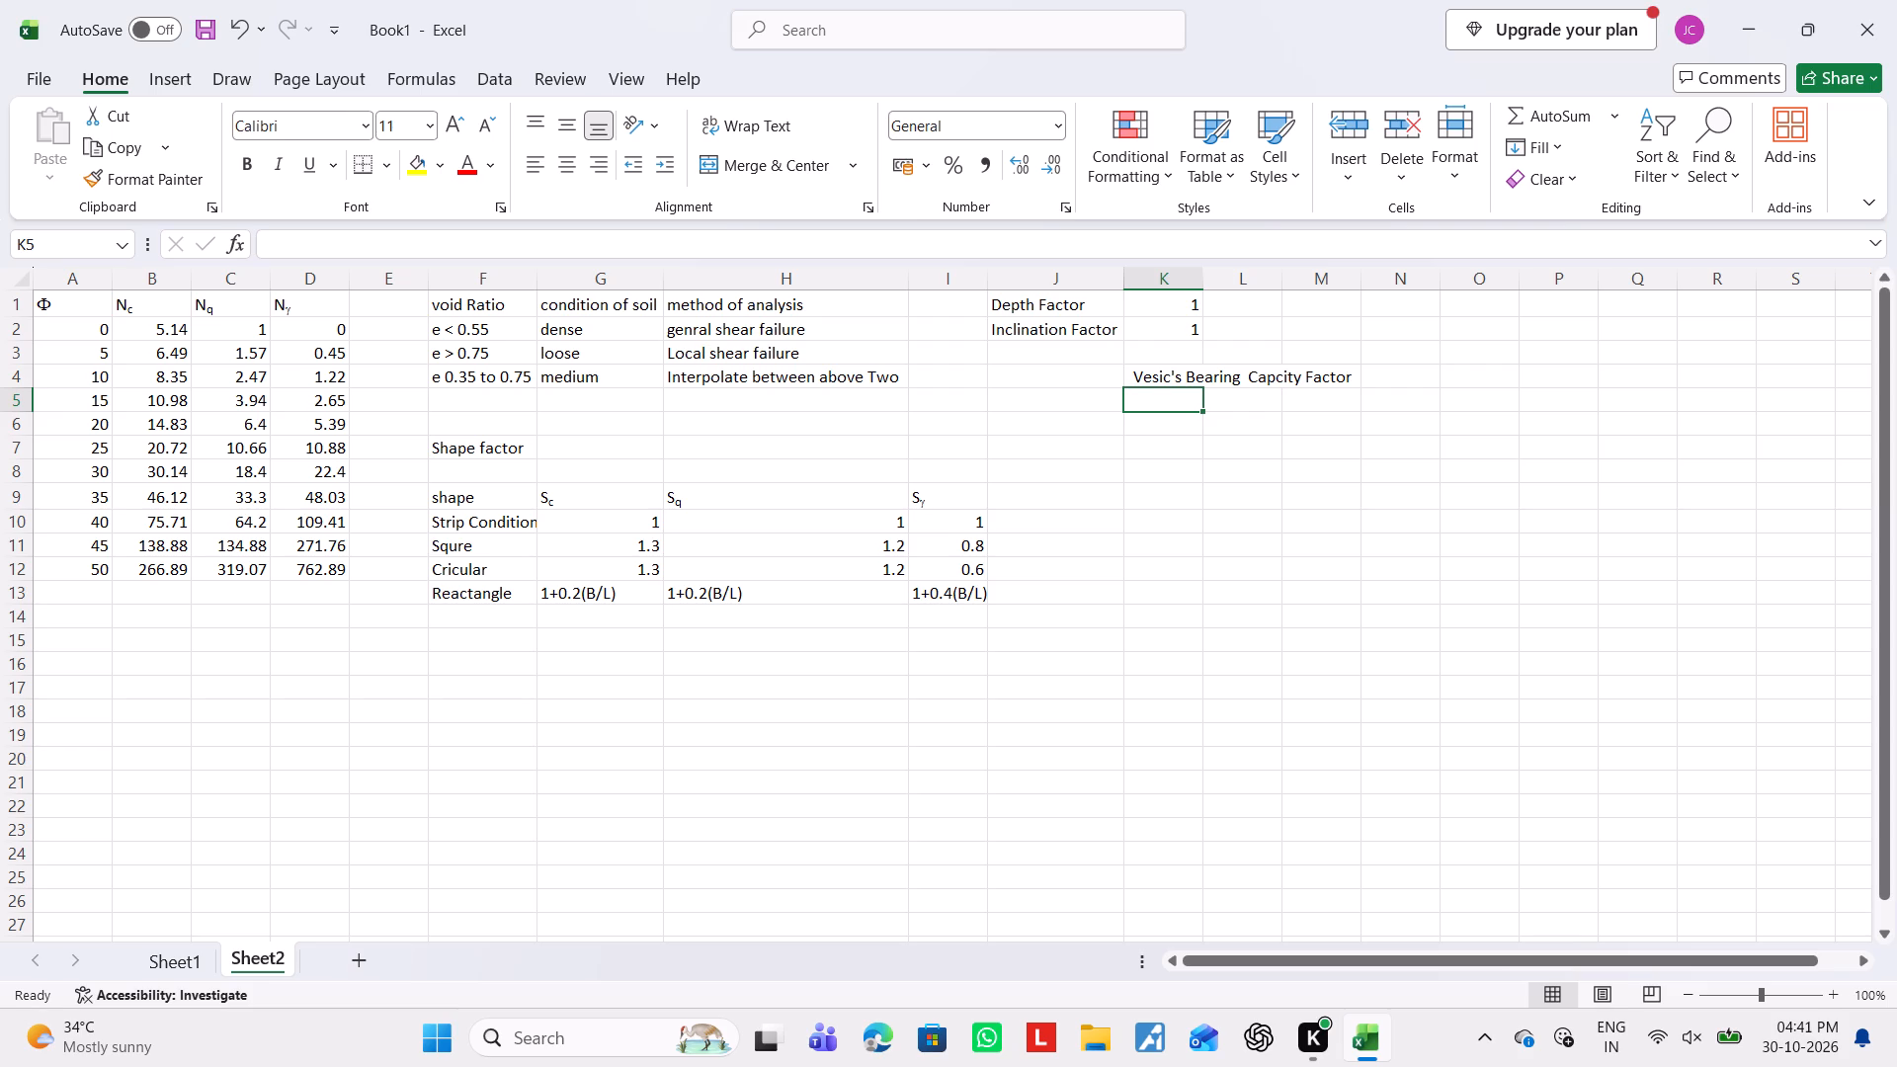
pyautogui.hotkey('shift', 'n')
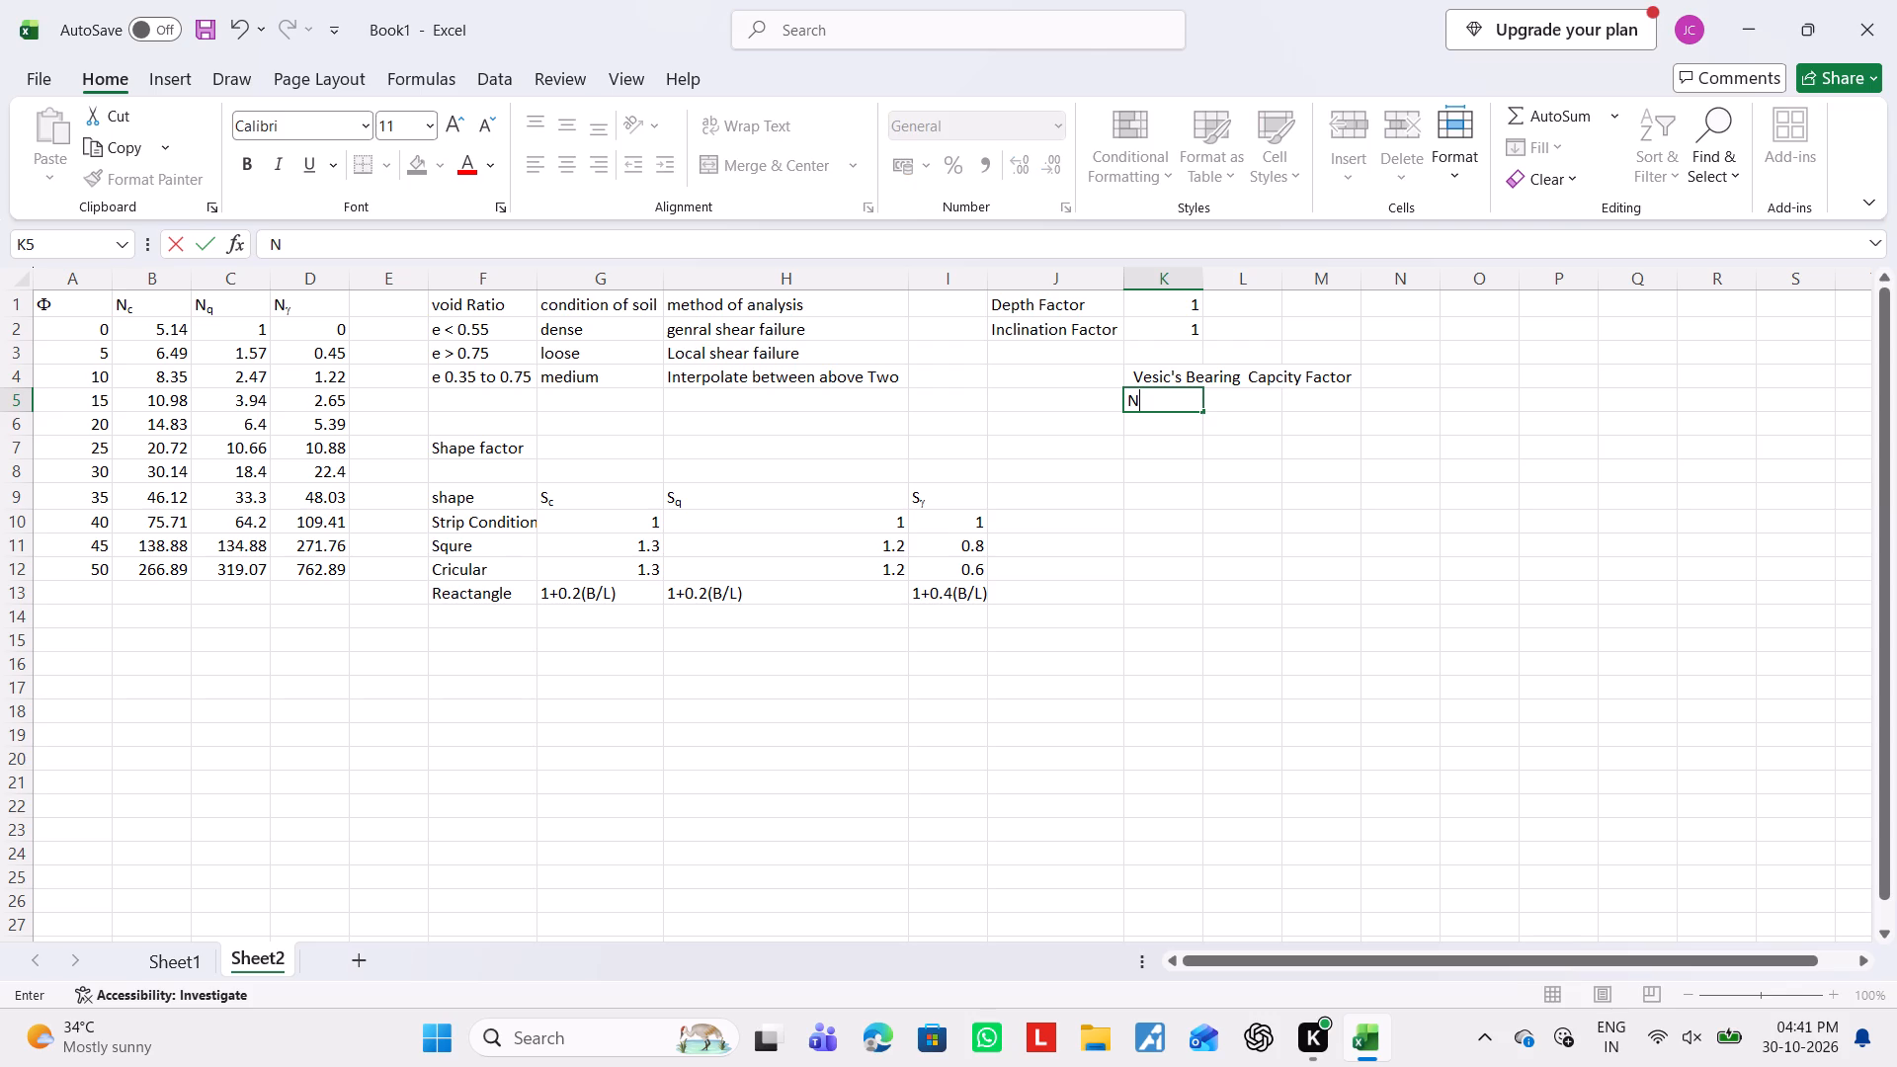
pyautogui.click(905, 33)
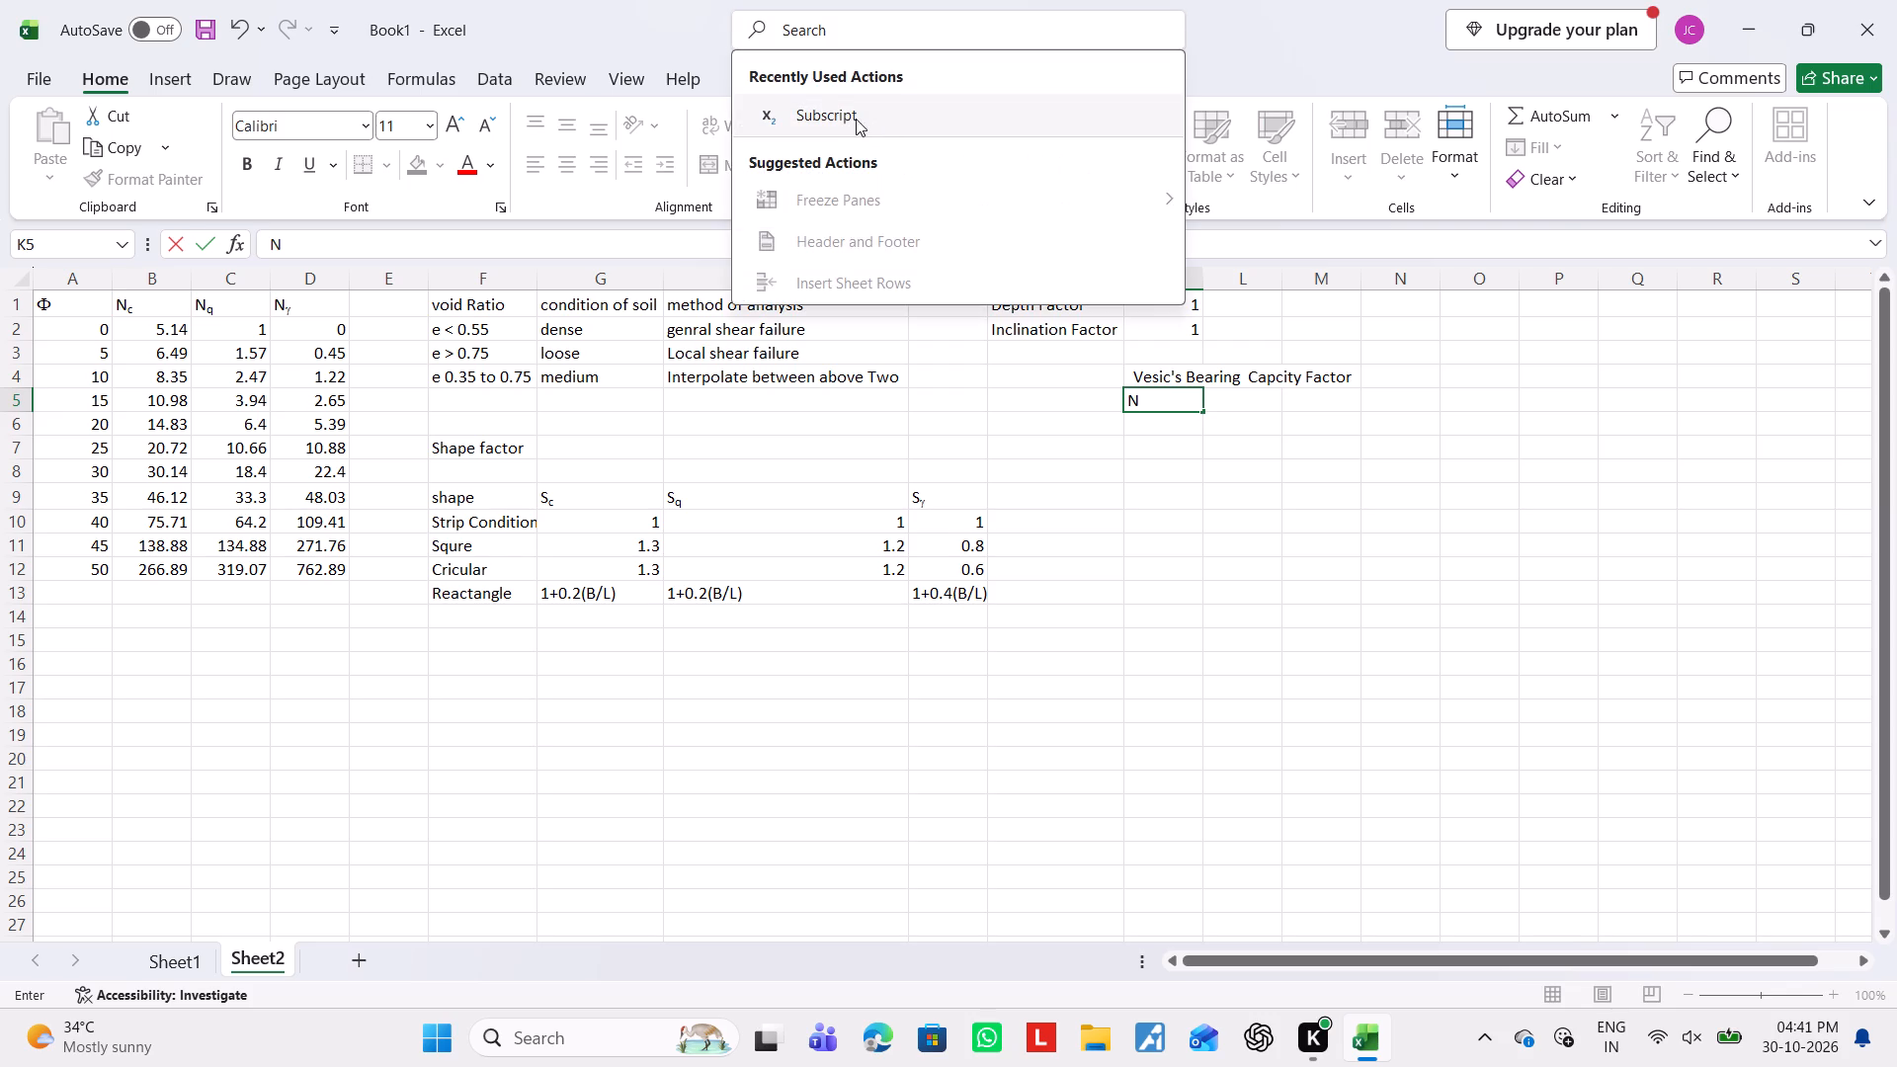
pyautogui.click(852, 121)
pyautogui.press('q')
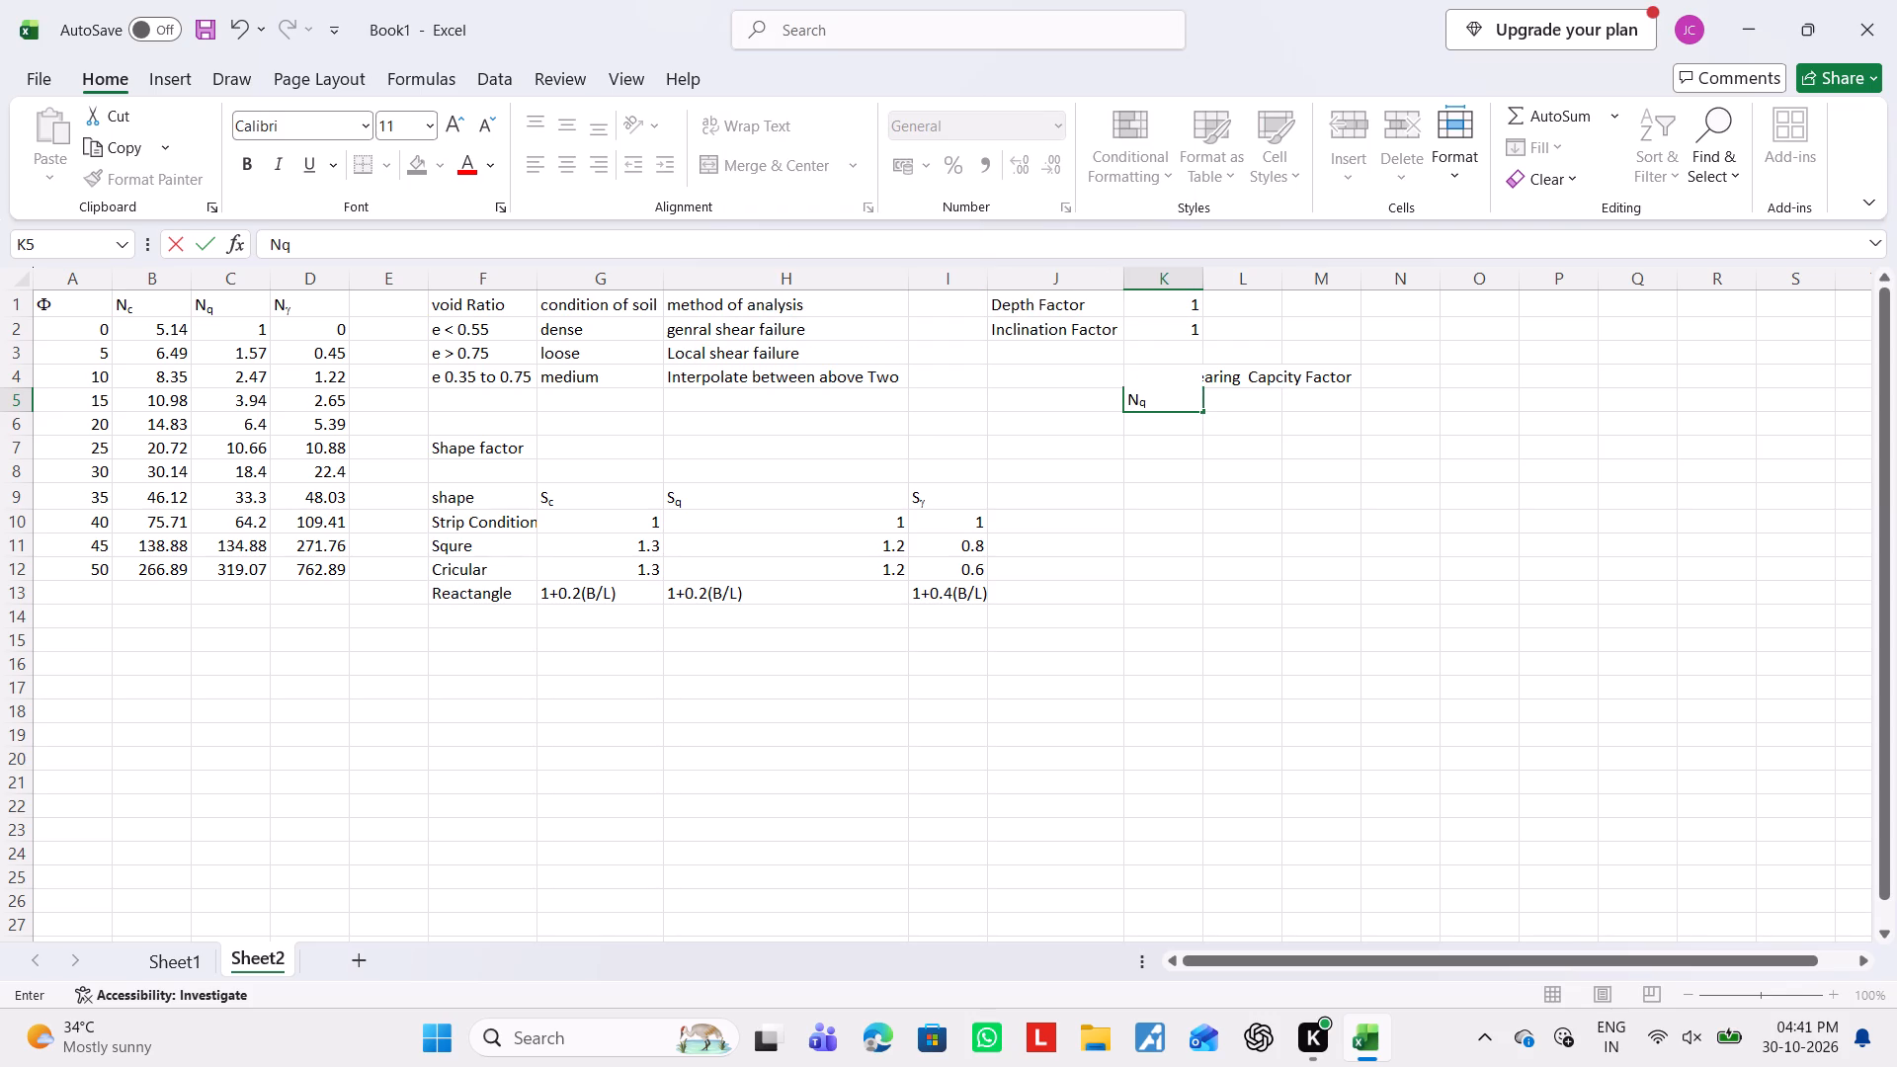
# Begin the Nq expression in L5 as text, entering tan(45+ followed by the Φ symbol.
pyautogui.click(1258, 399)
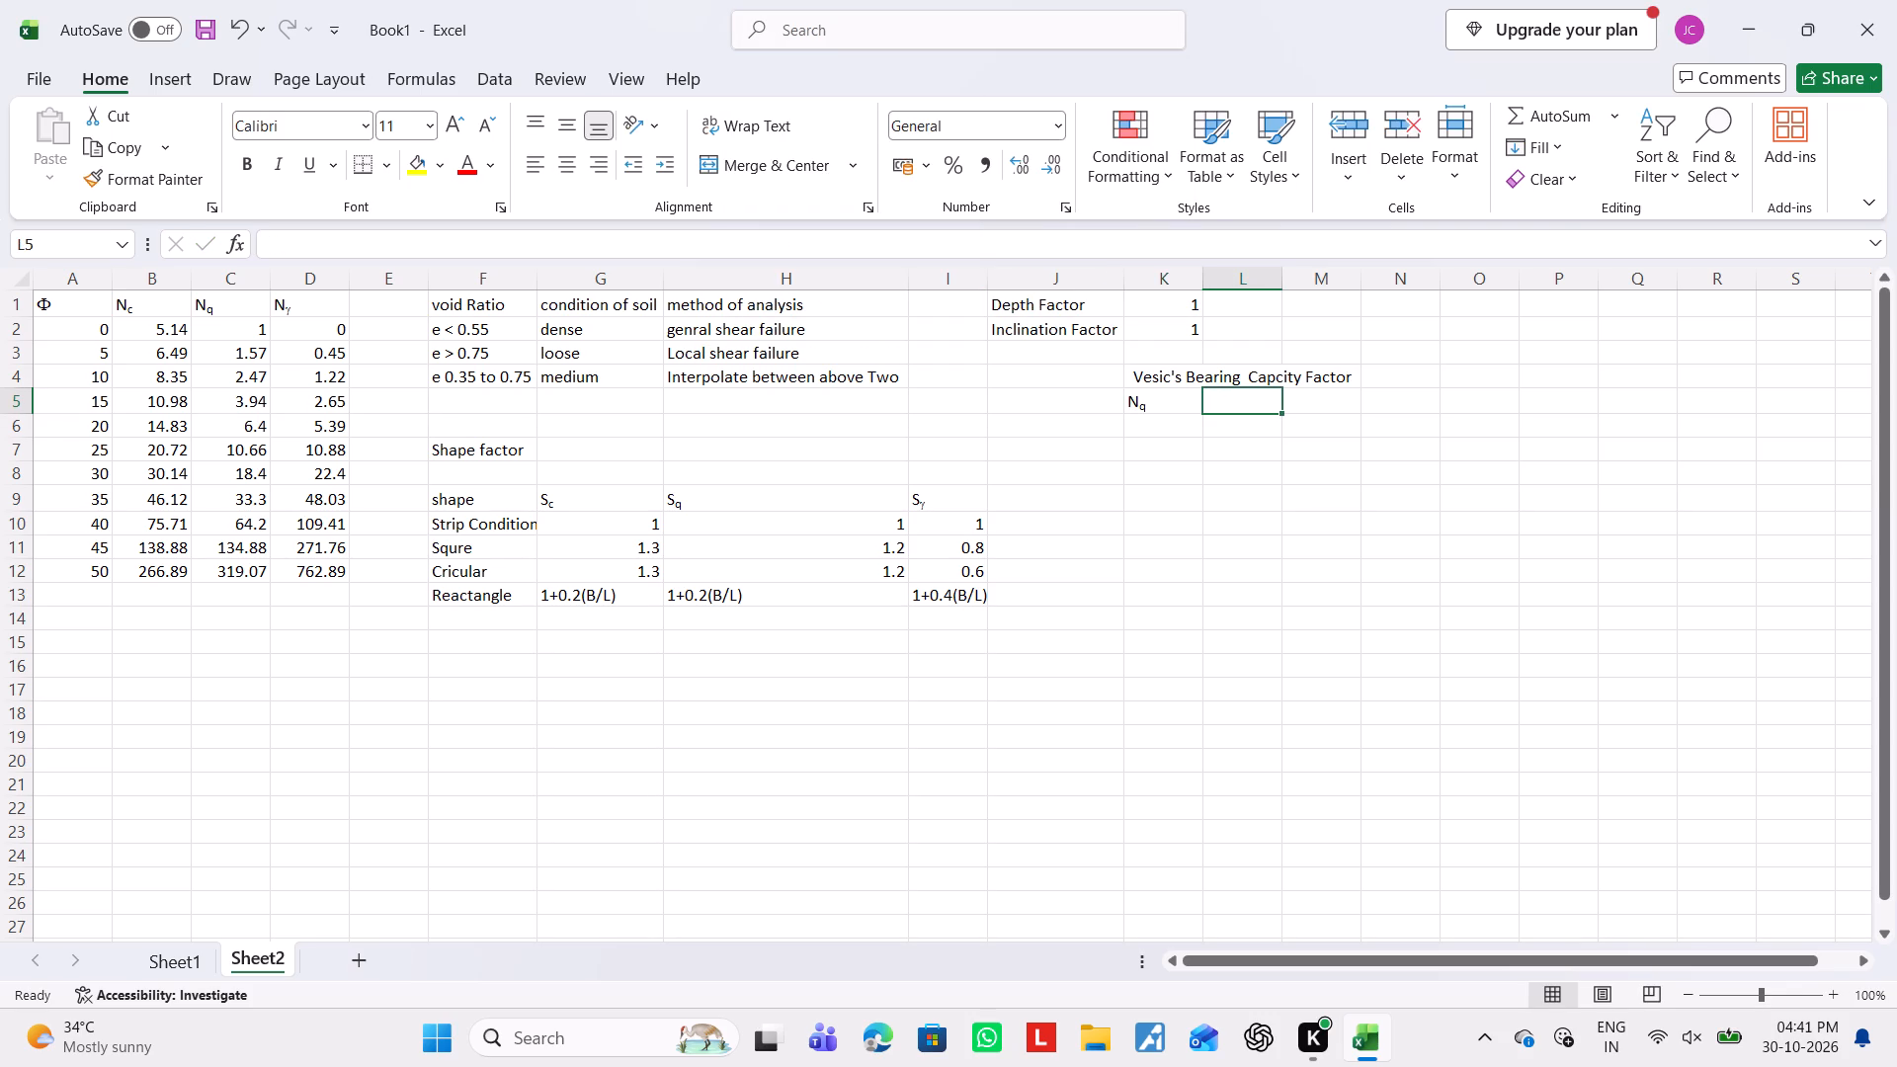
pyautogui.write('Ta')
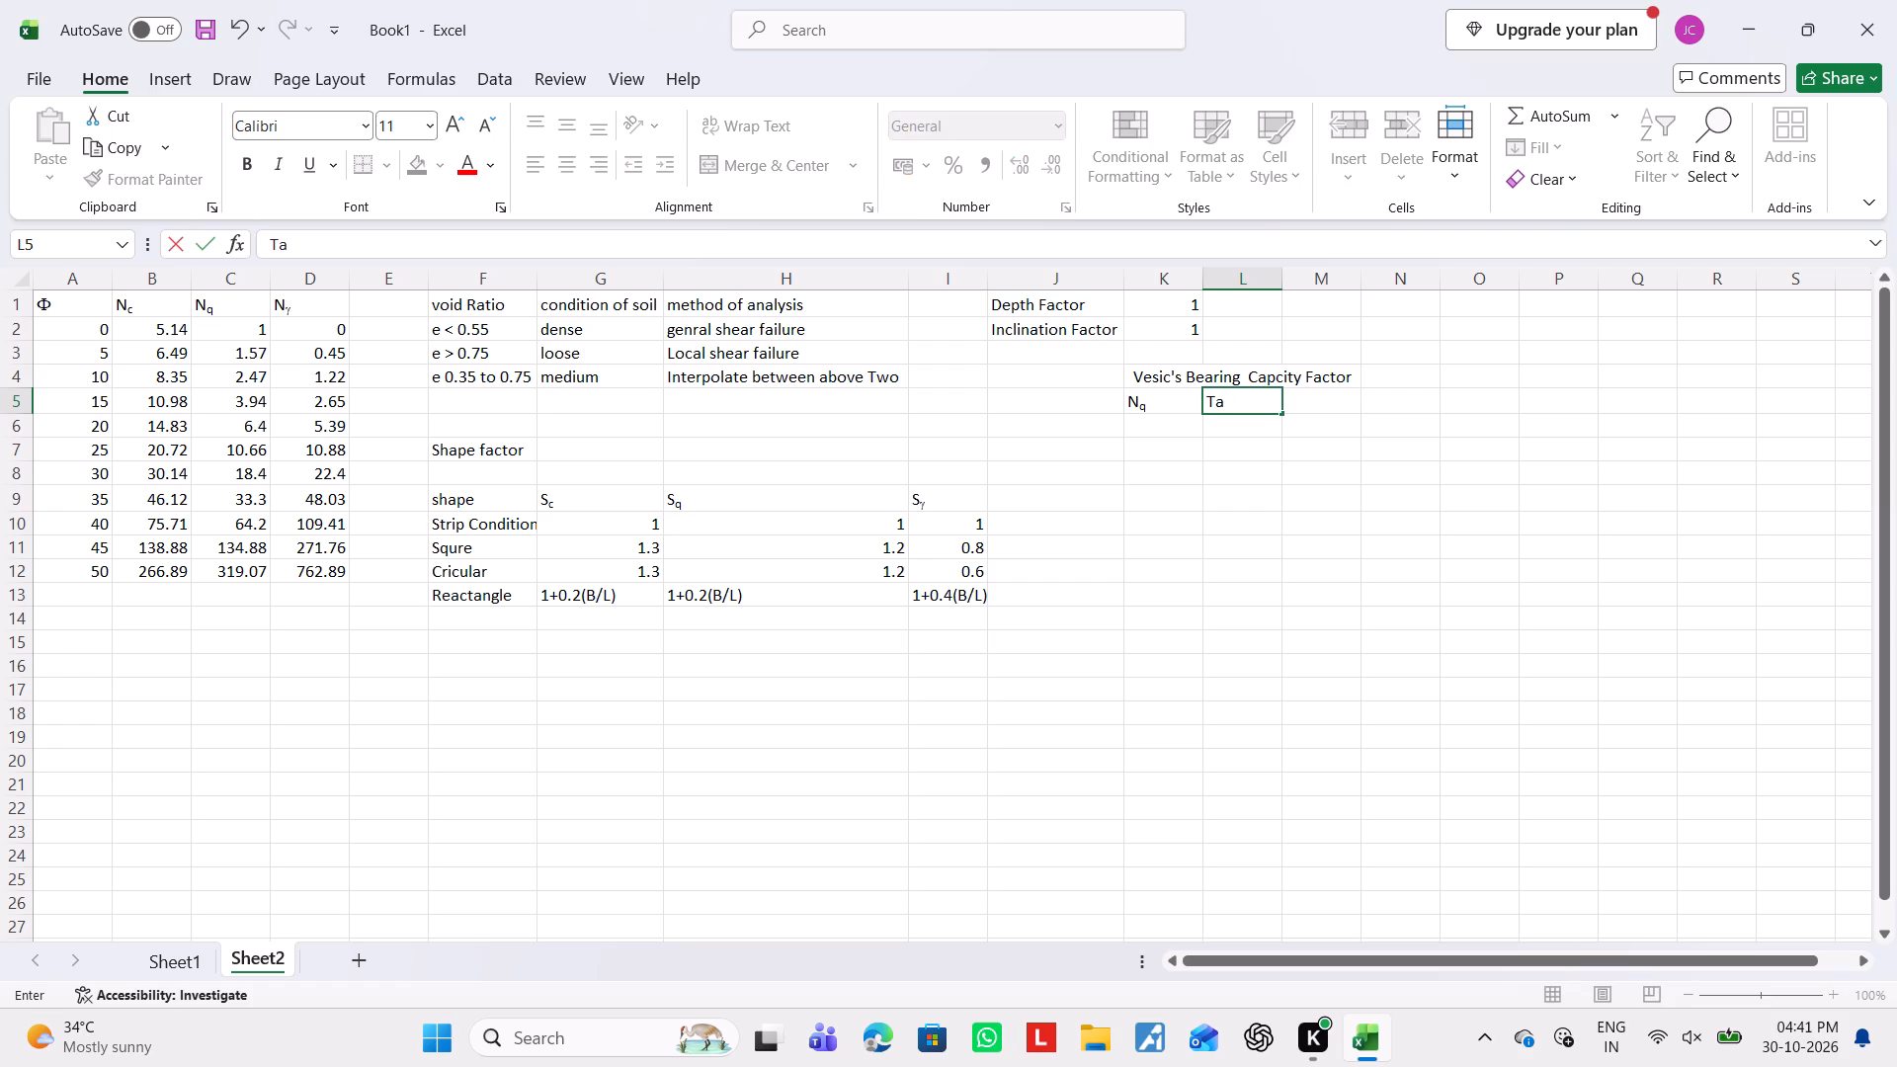
pyautogui.press('BackSpace')
pyautogui.press('BackSpace')
pyautogui.write('tna')
pyautogui.press('BackSpace')
pyautogui.press('BackSpace')
pyautogui.write('an')
pyautogui.hotkey('shift', '(')
pyautogui.write('45')
pyautogui.press('+')
pyautogui.click(155, 79)
pyautogui.click(1748, 158)
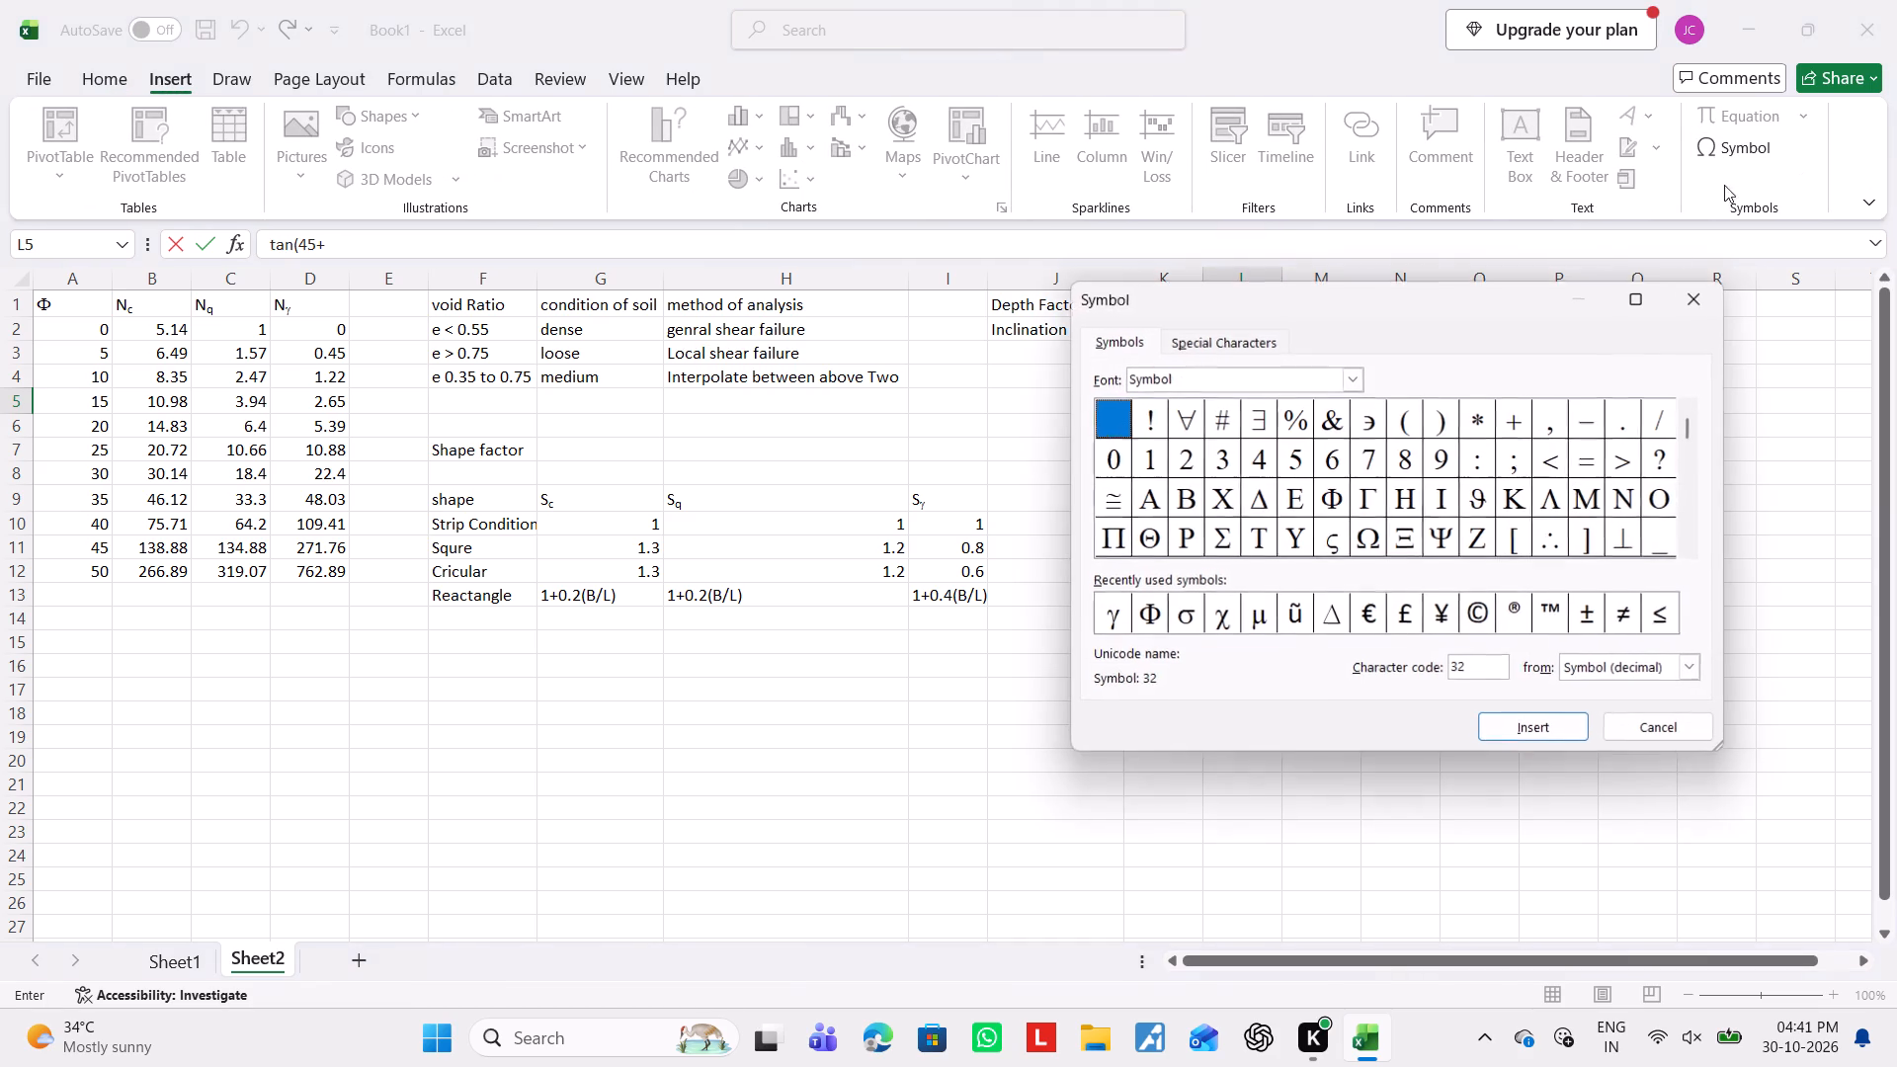
pyautogui.click(1141, 618)
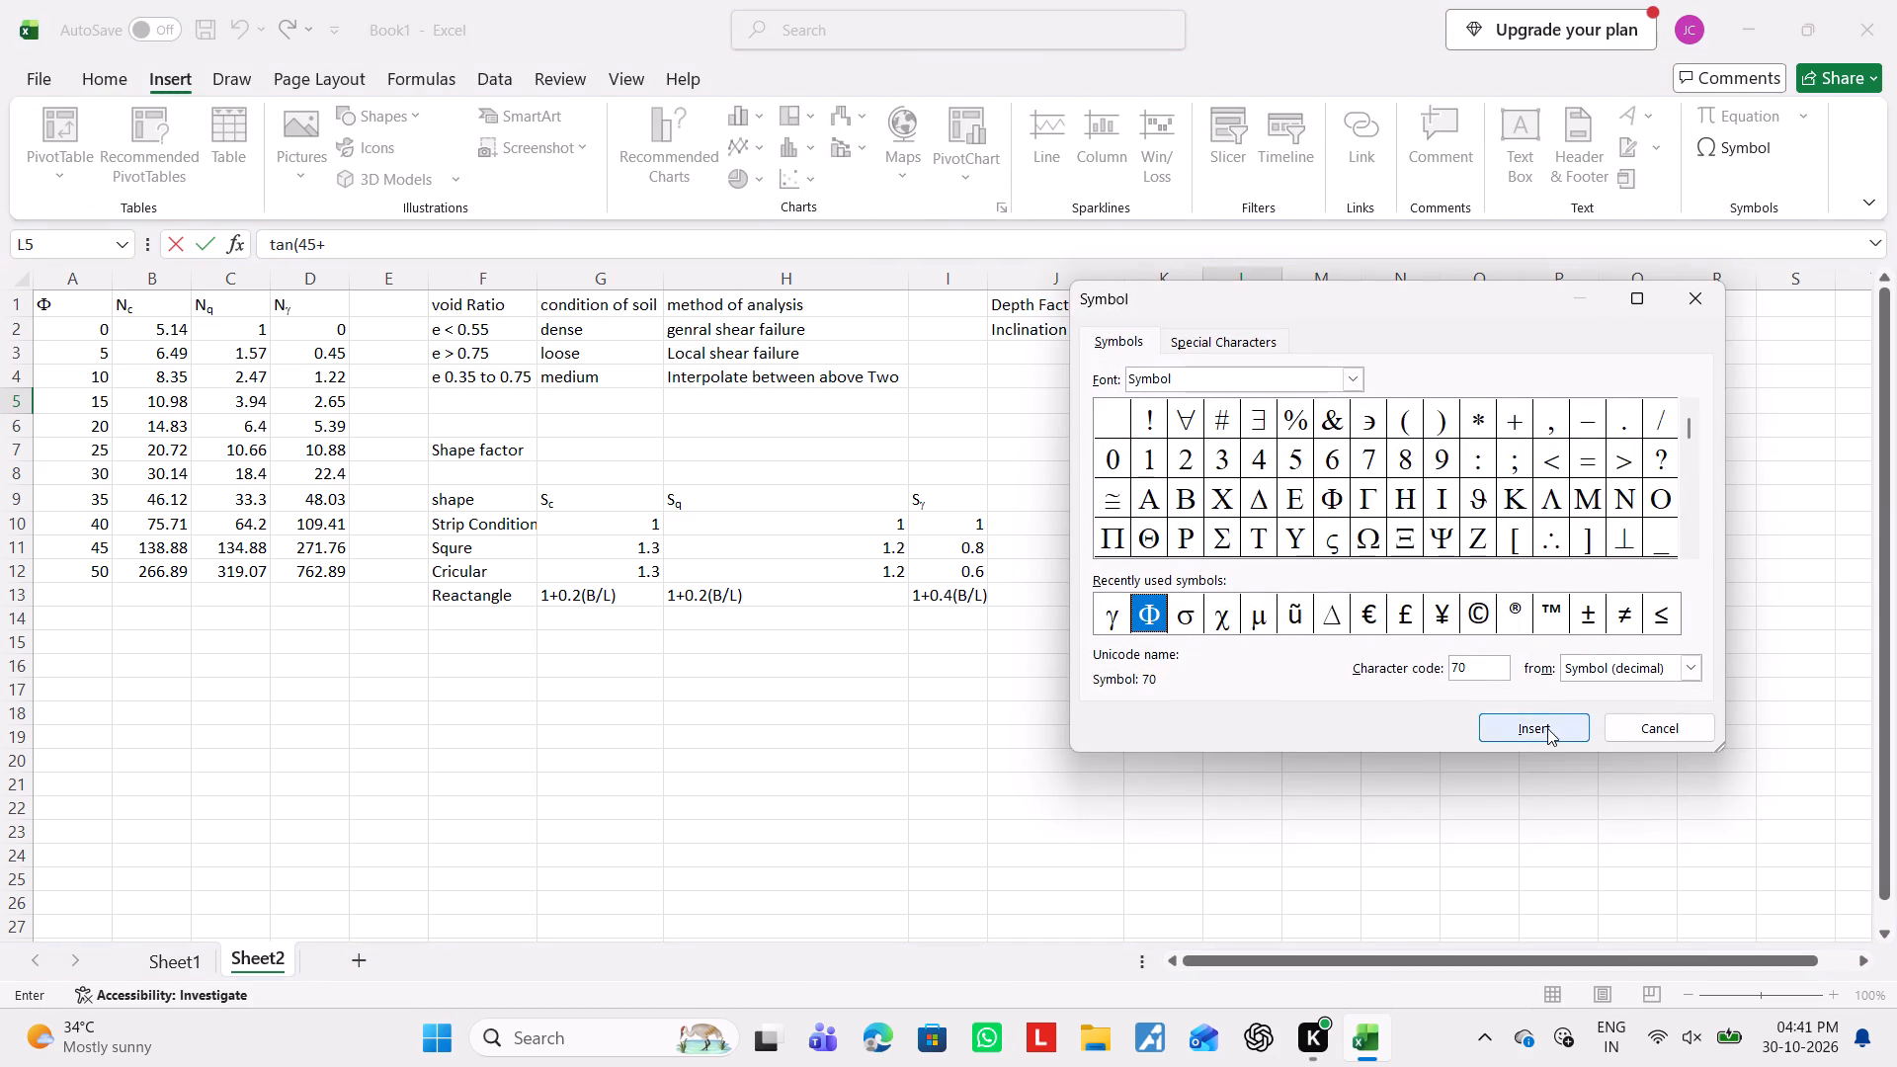
pyautogui.click(1547, 728)
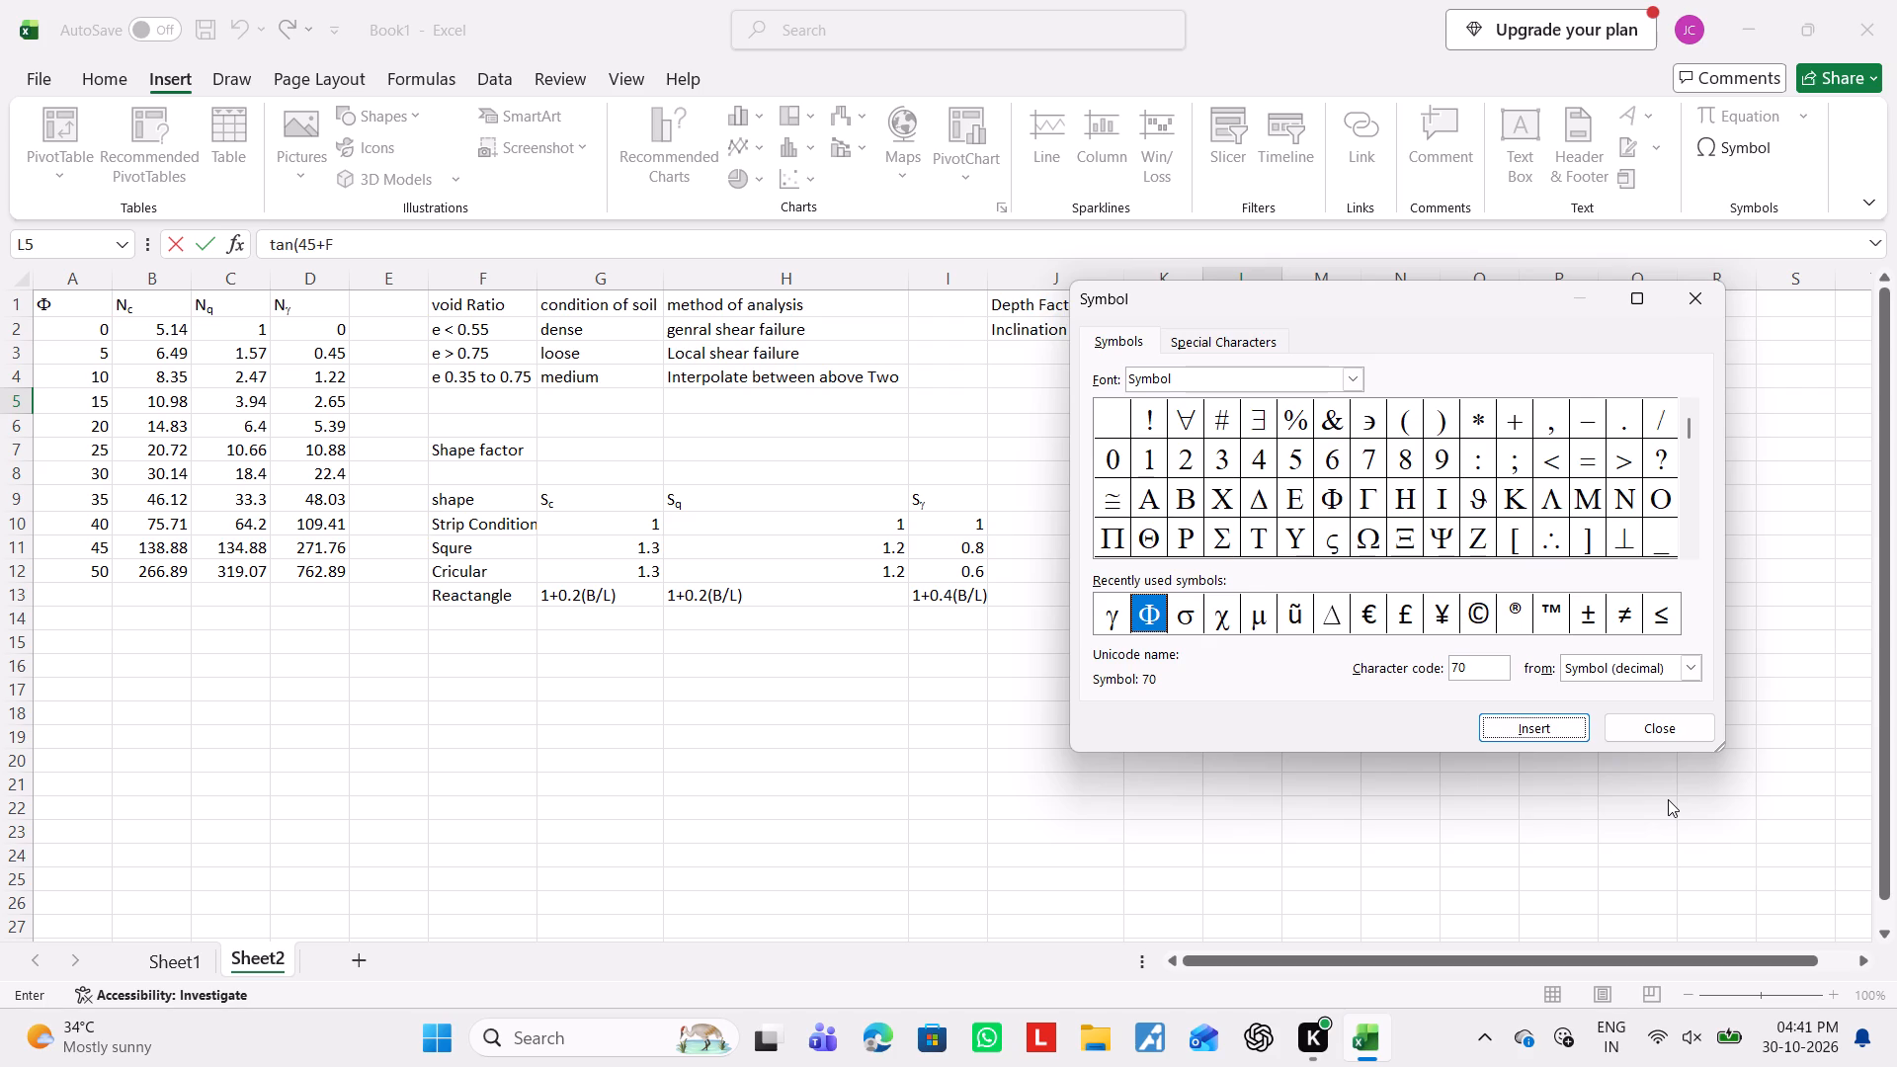
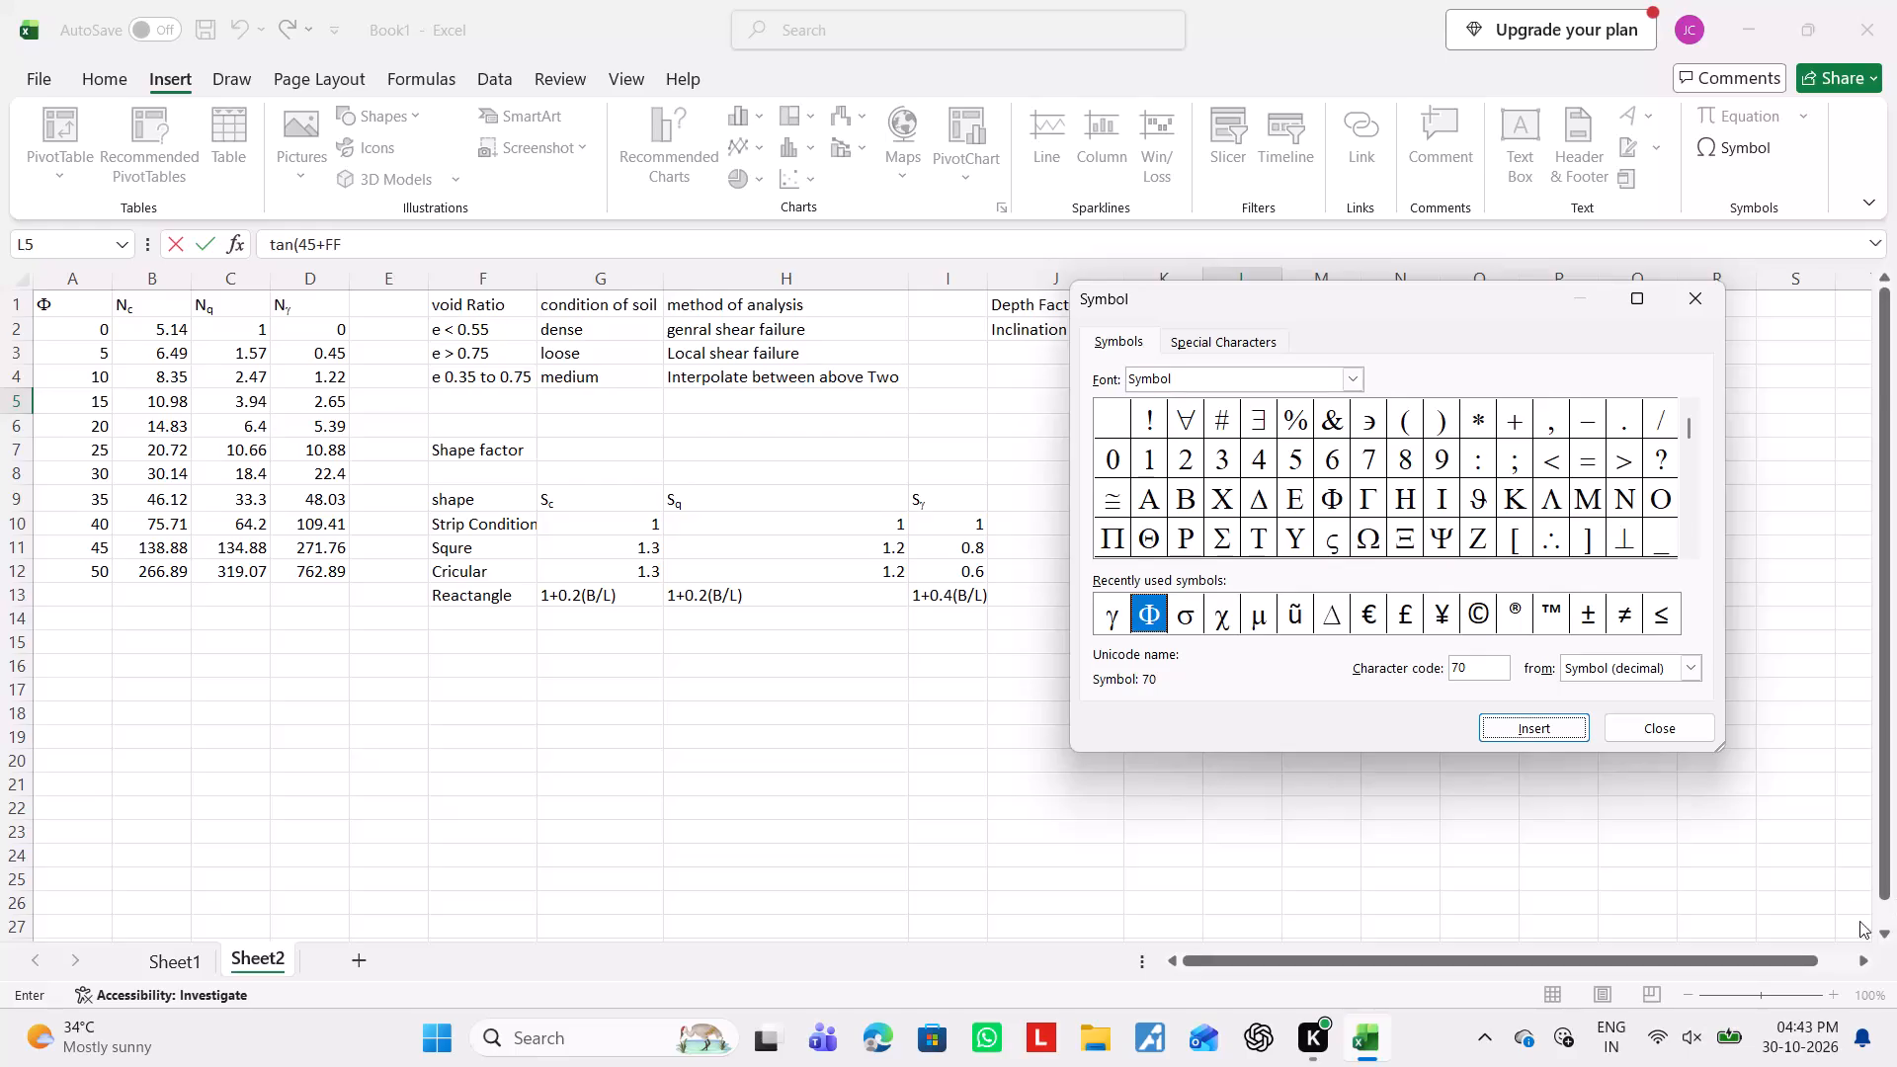
# Keep only one Φ symbol in the Nq expression in L5 and continue it with /2)*.
pyautogui.click(1523, 733)
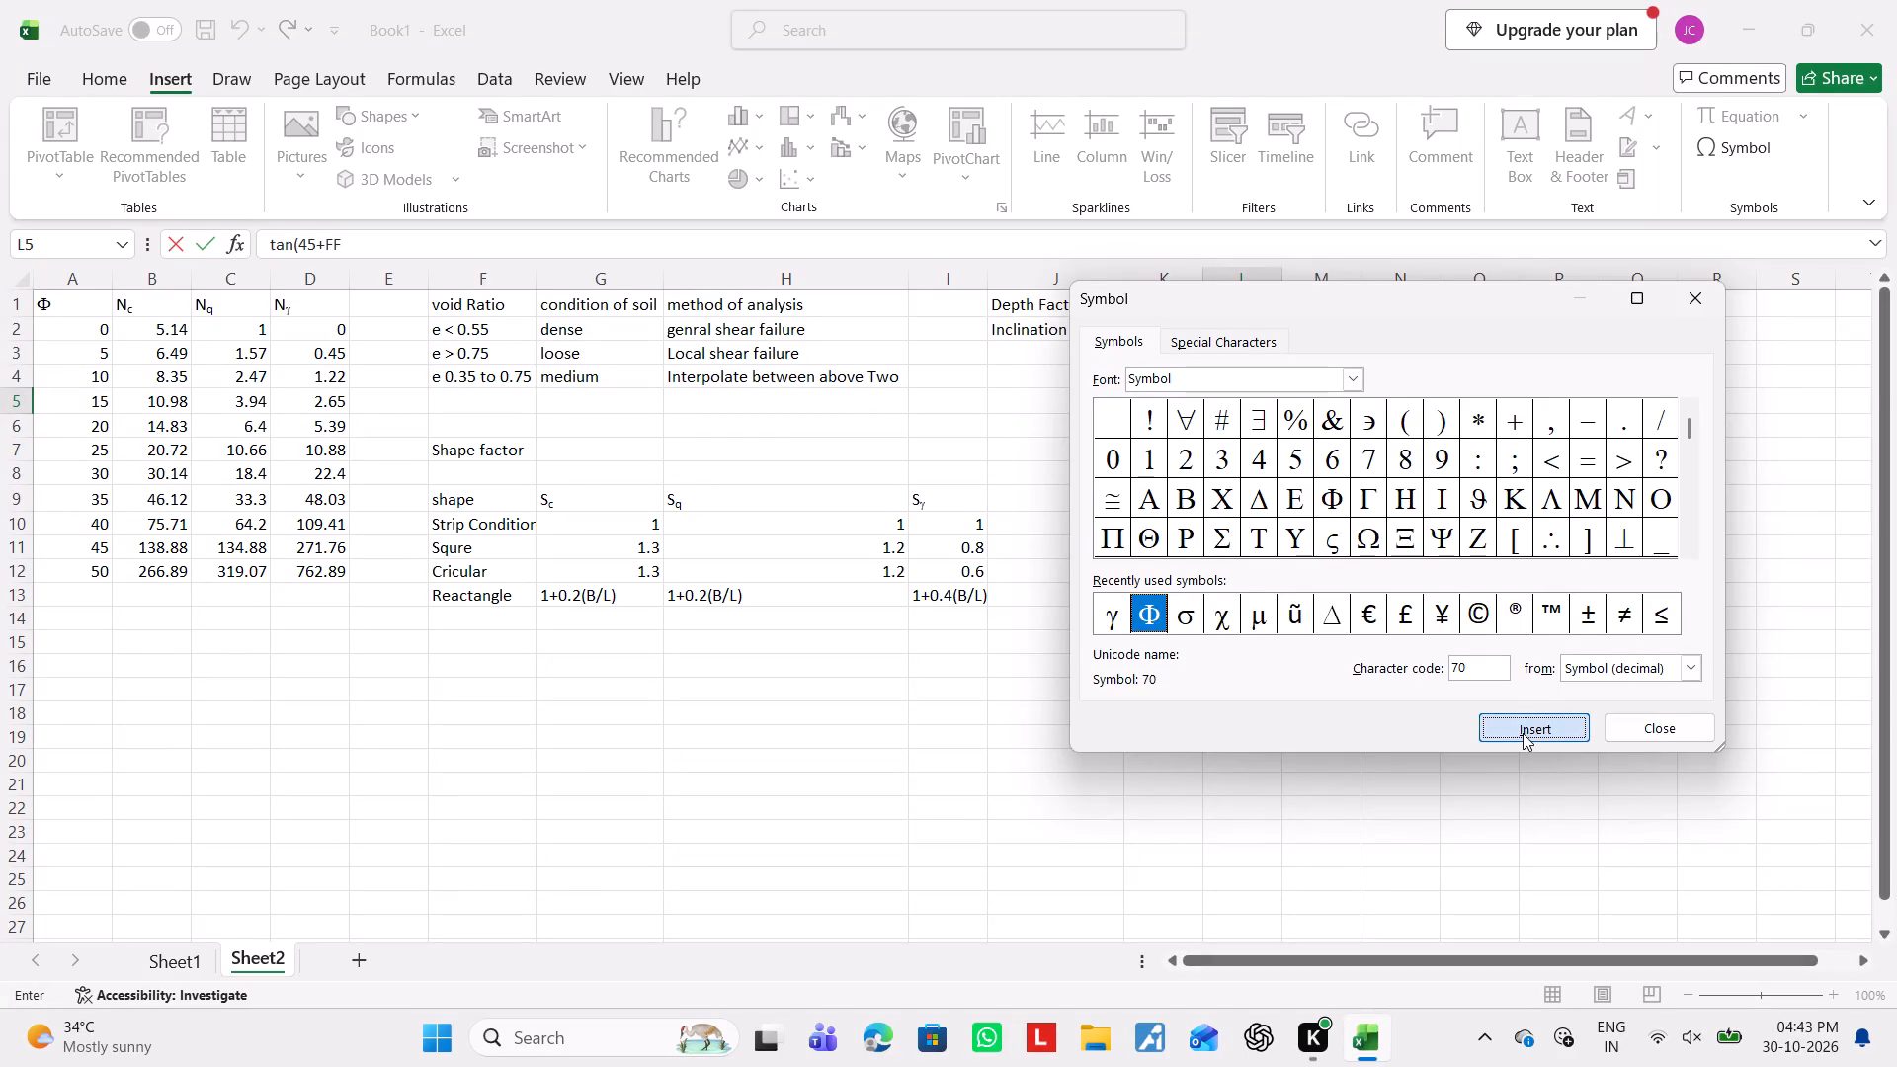
pyautogui.click(1520, 728)
pyautogui.click(1671, 710)
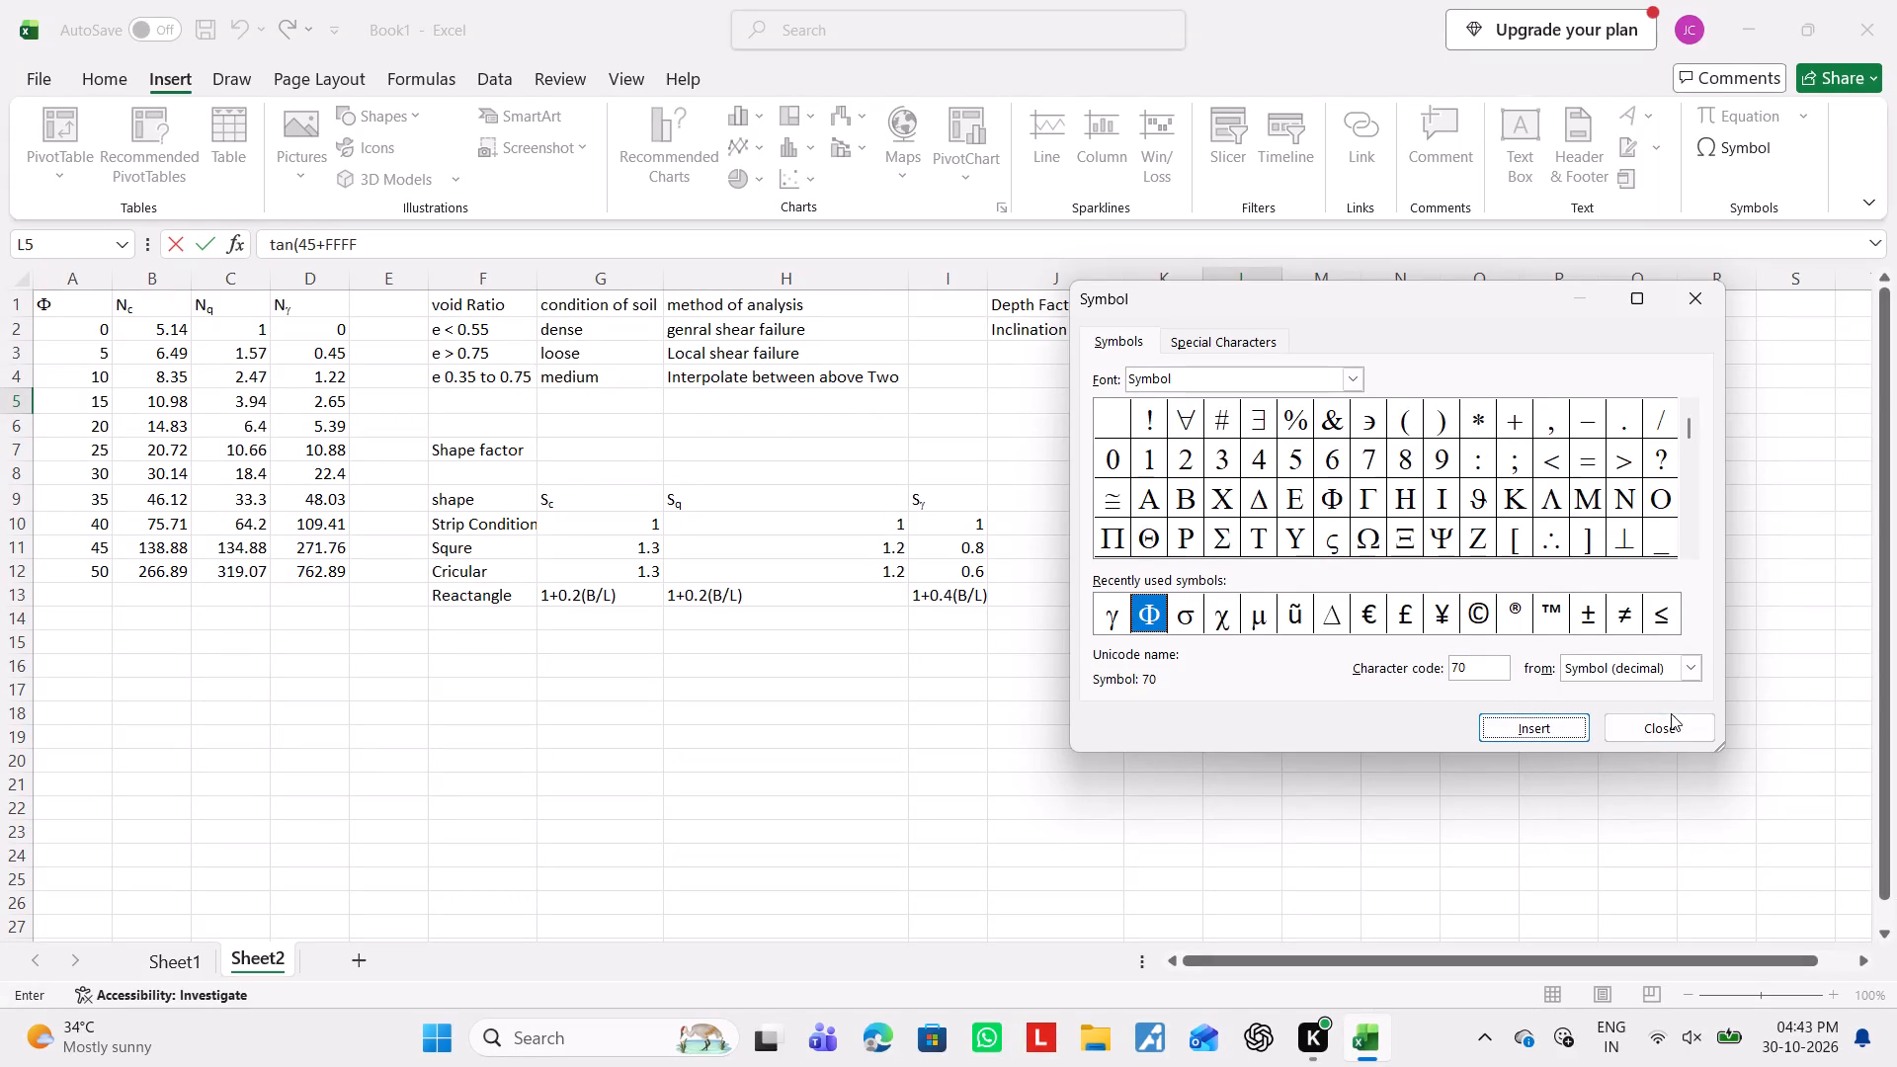
pyautogui.click(1670, 723)
pyautogui.press('BackSpace')
pyautogui.press('BackSpace')
pyautogui.press('BackSpace')
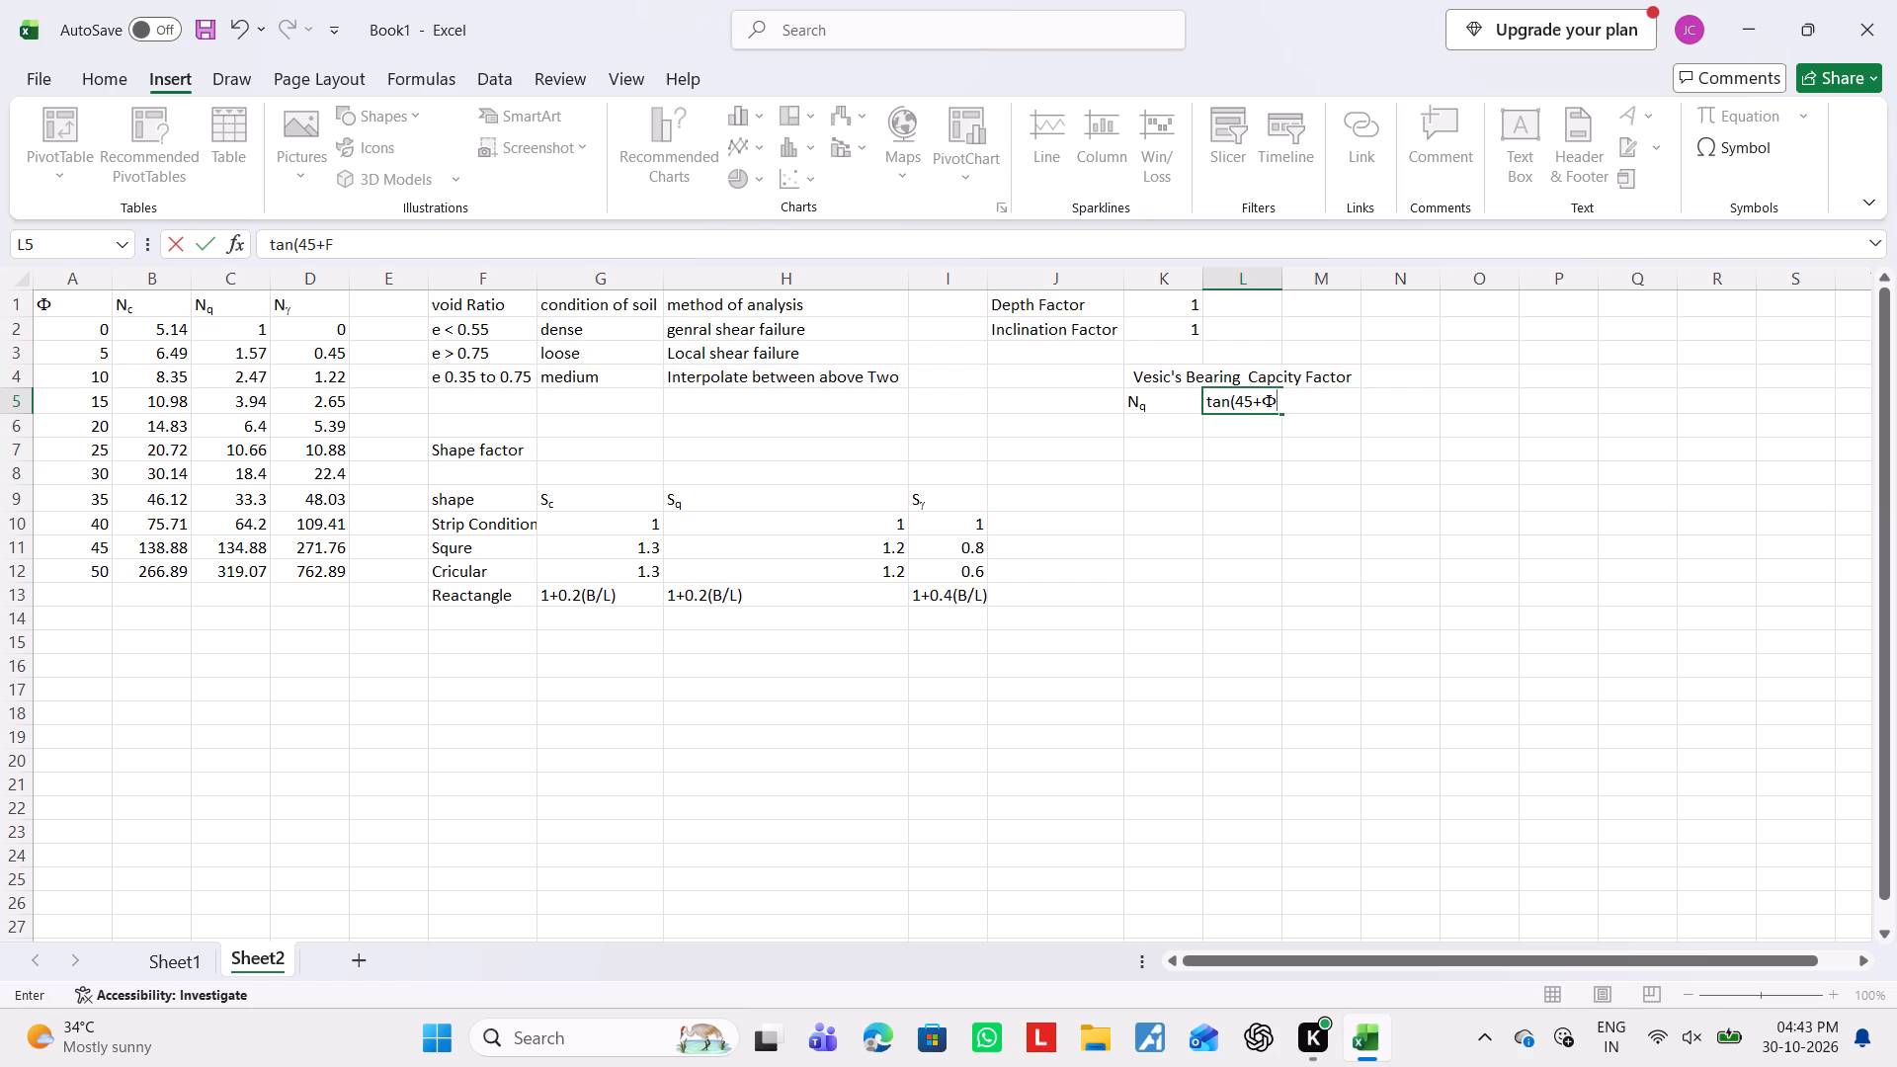
pyautogui.write('/2')
pyautogui.hotkey('shift', ')')
pyautogui.press('e')
pyautogui.press('BackSpace')
pyautogui.press('*')
# Change the font to Calibri for the next character in L5 and add e after the asterisk.
pyautogui.press('e')
pyautogui.press('BackSpace')
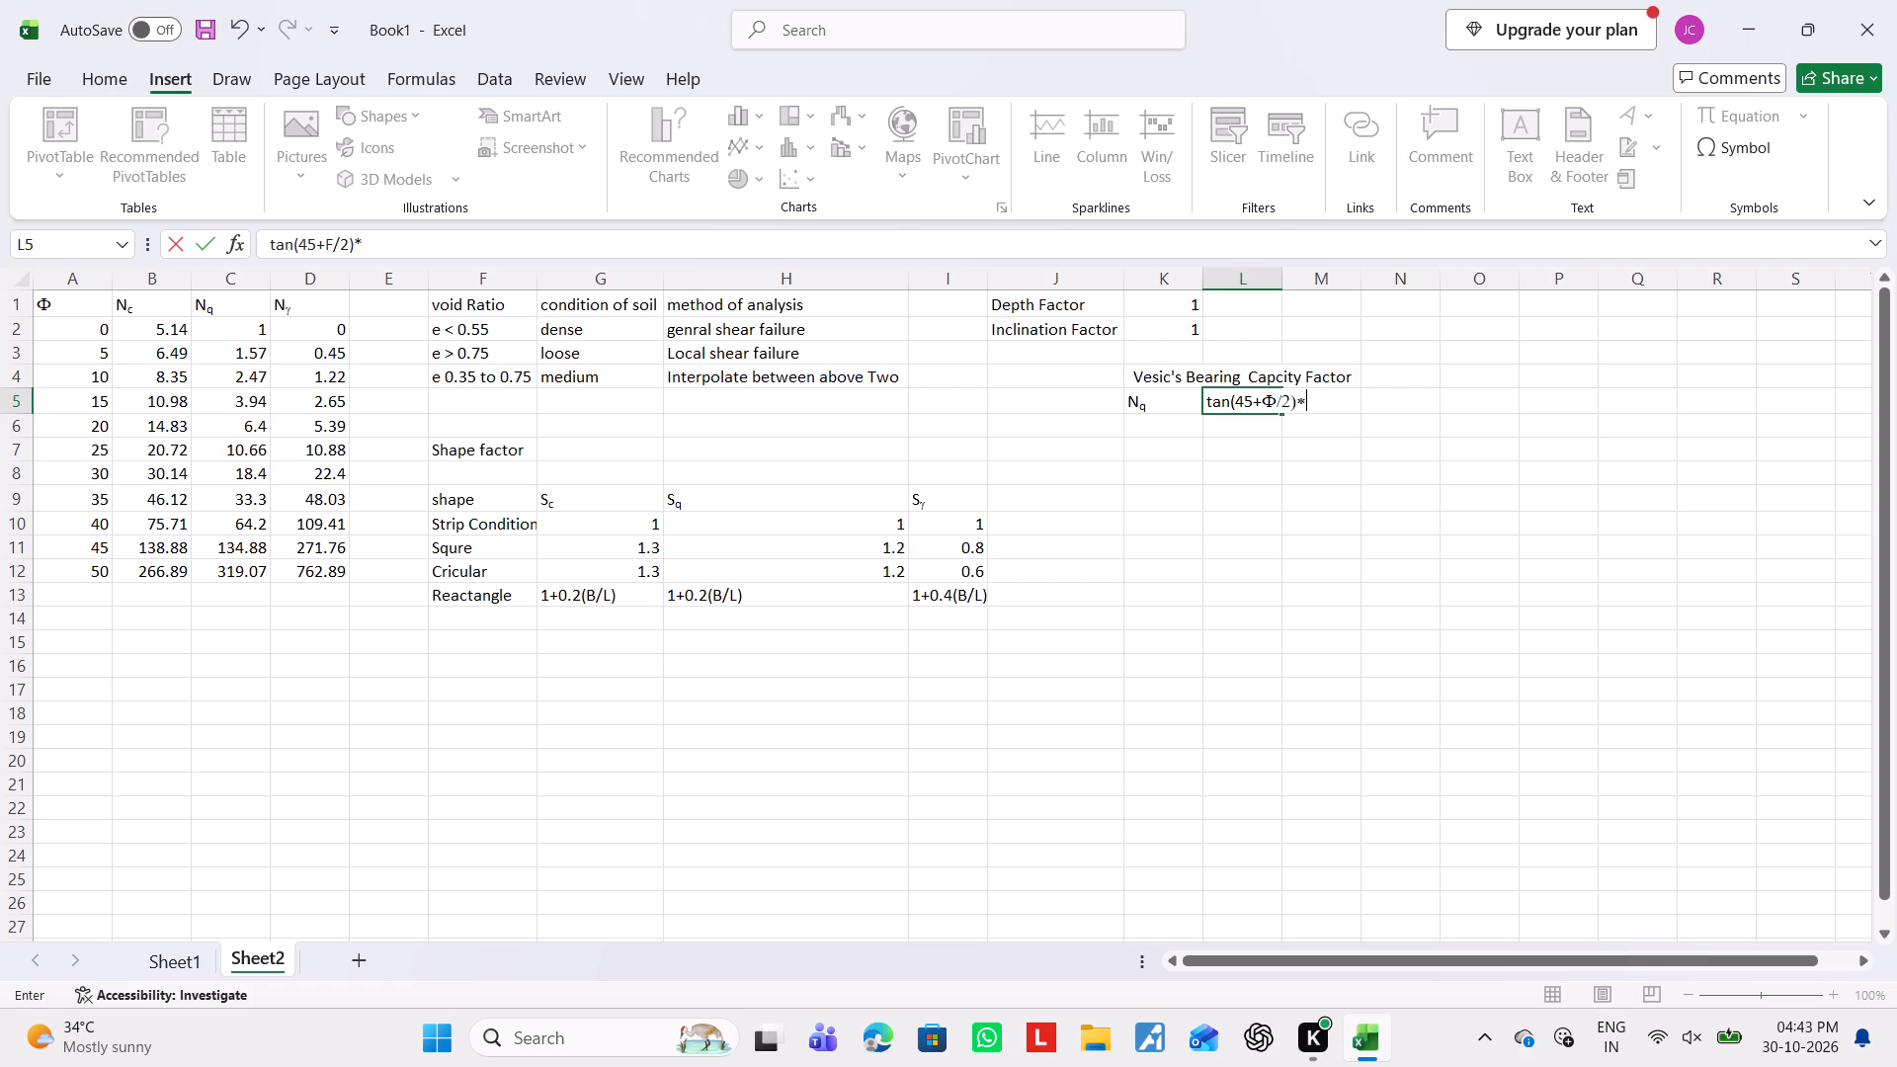
pyautogui.press('e')
pyautogui.press('BackSpace')
pyautogui.click(87, 64)
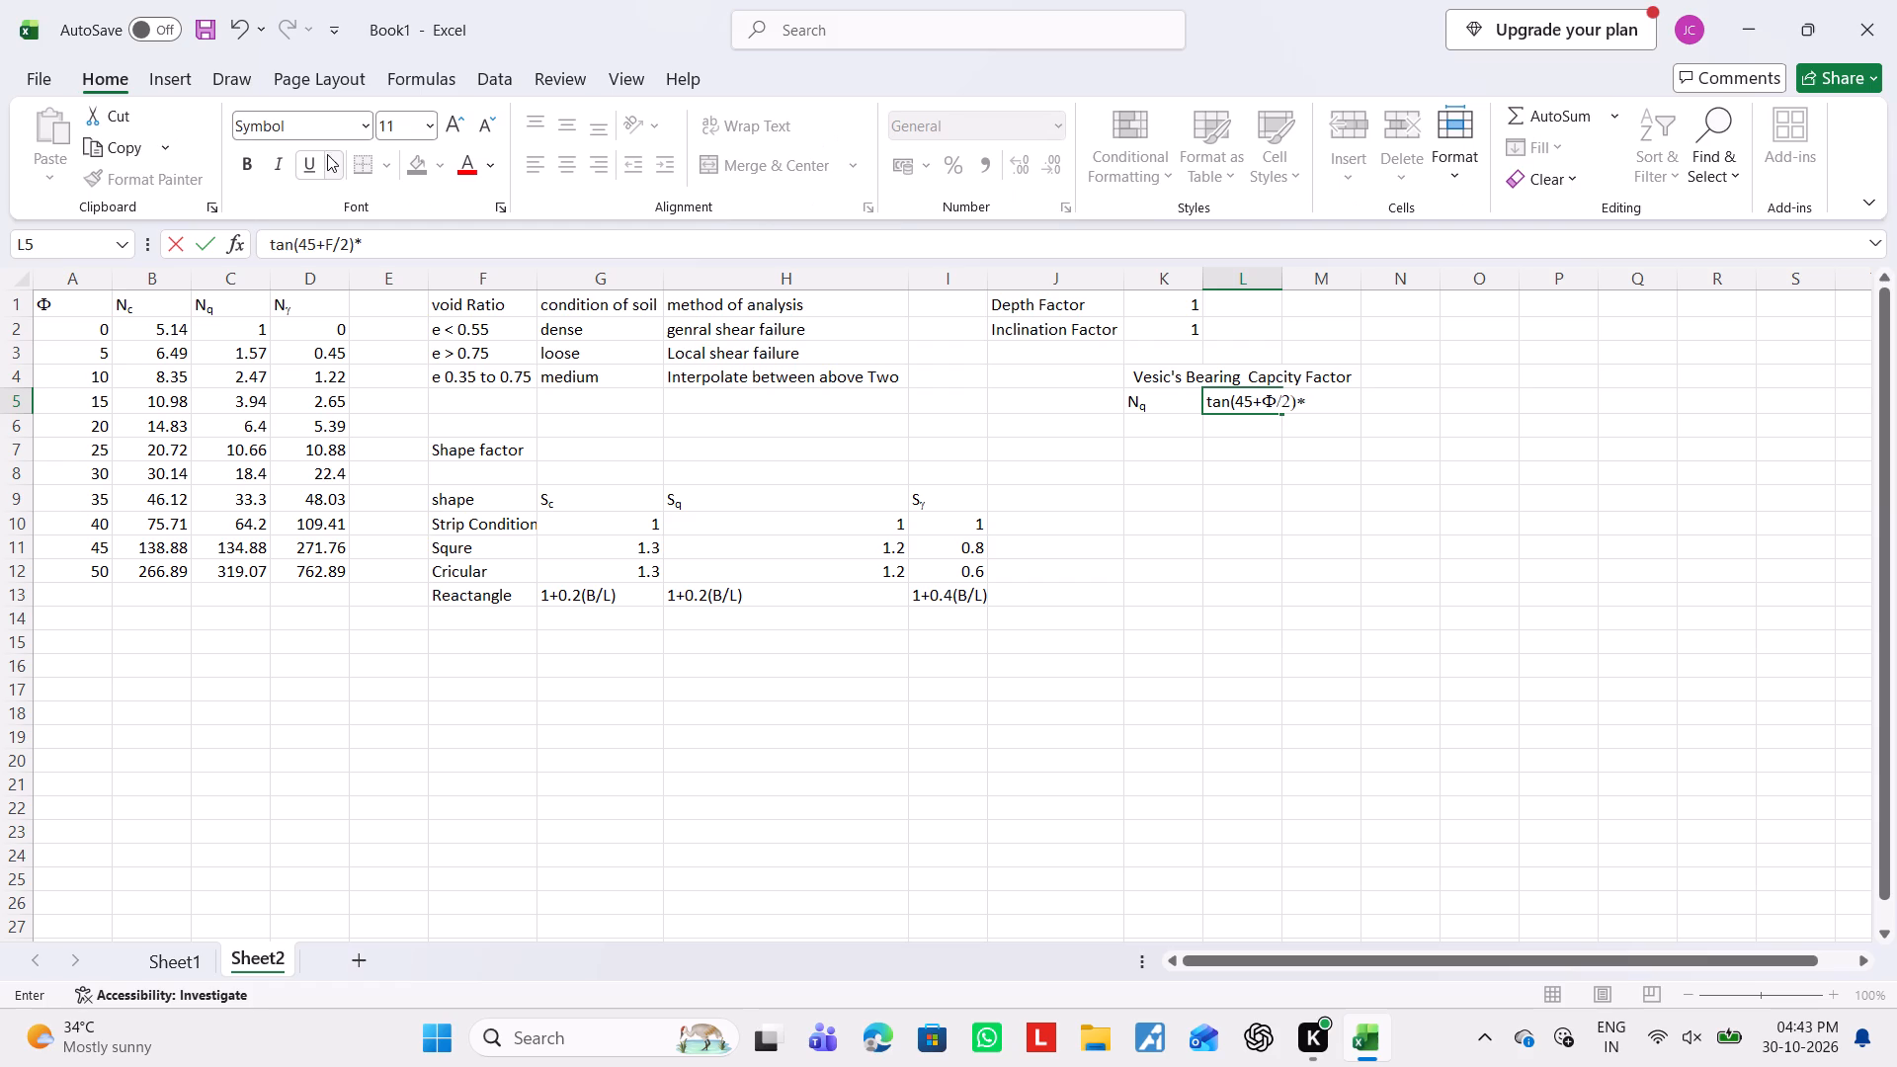
pyautogui.click(356, 128)
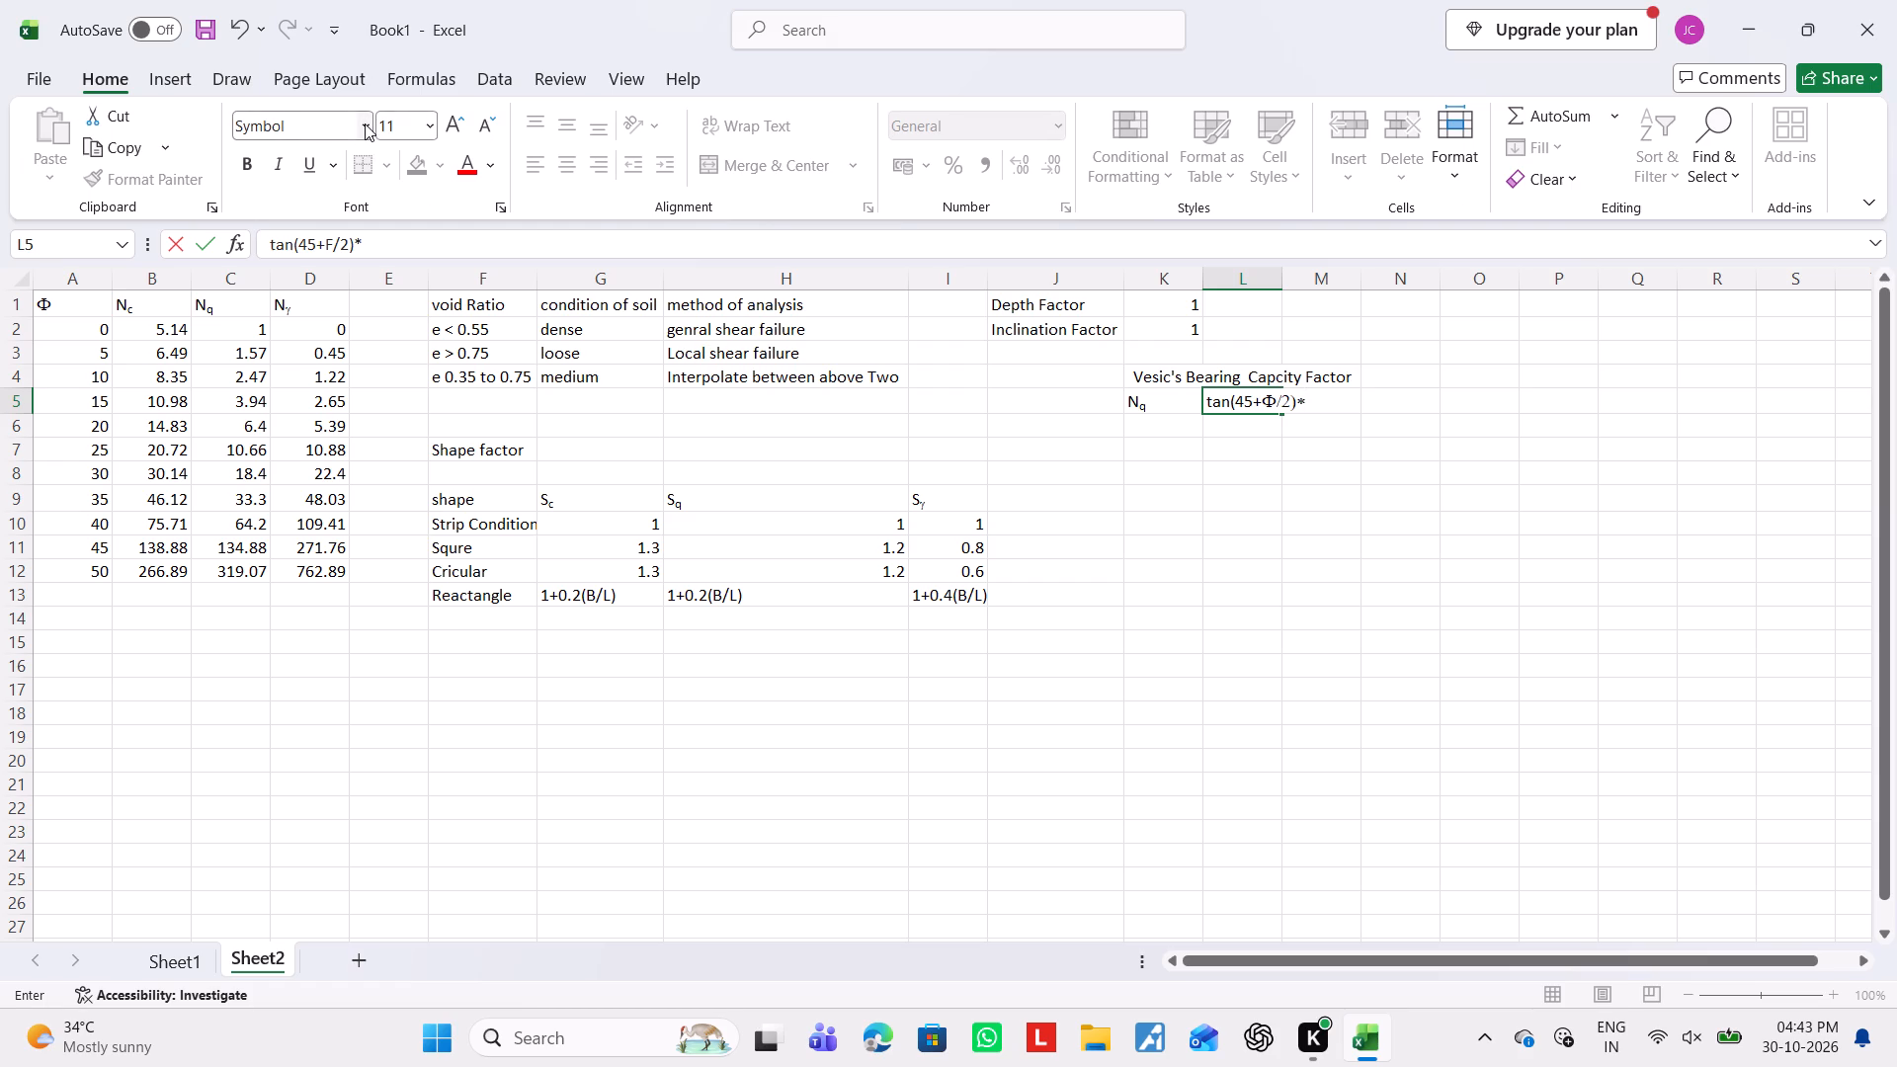
pyautogui.click(365, 123)
pyautogui.scroll(20, 363, 208)
pyautogui.scroll(9, 363, 208)
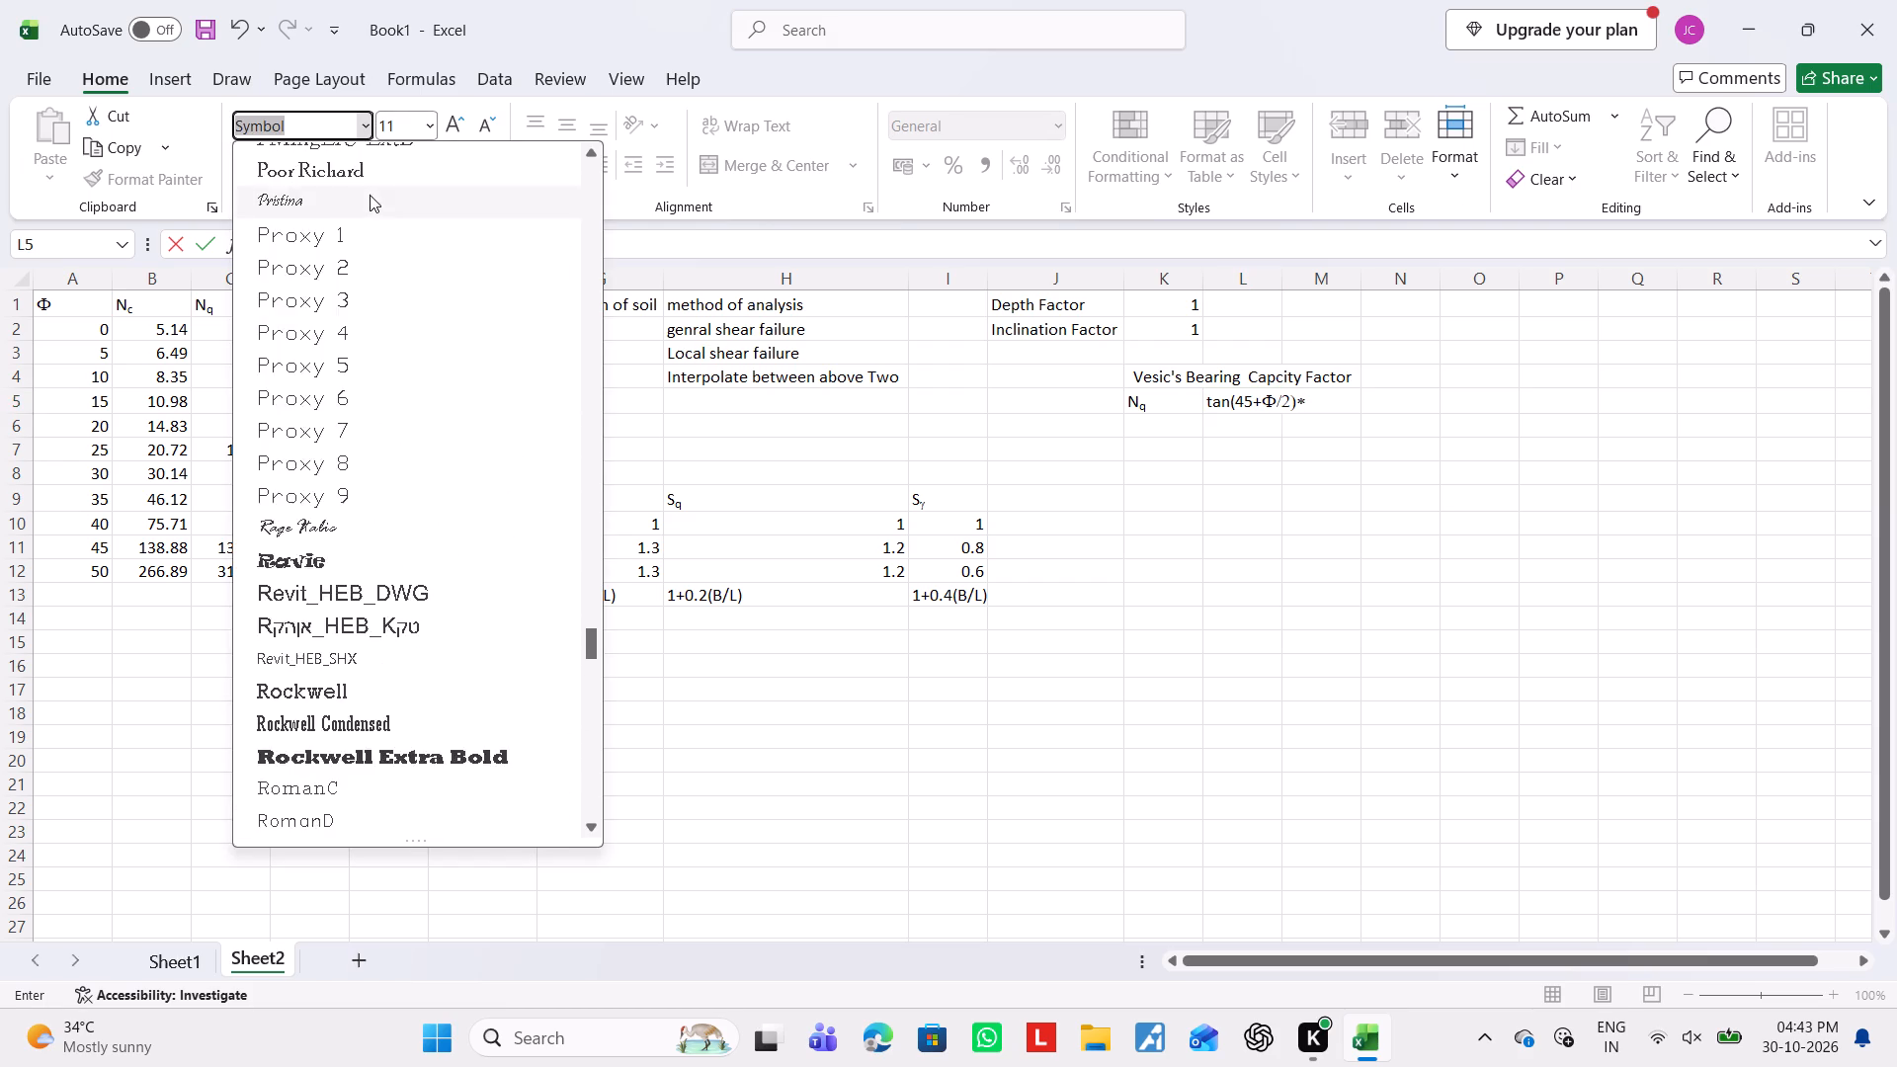
pyautogui.scroll(20, 370, 195)
pyautogui.scroll(20, 370, 195)
pyautogui.scroll(12, 370, 195)
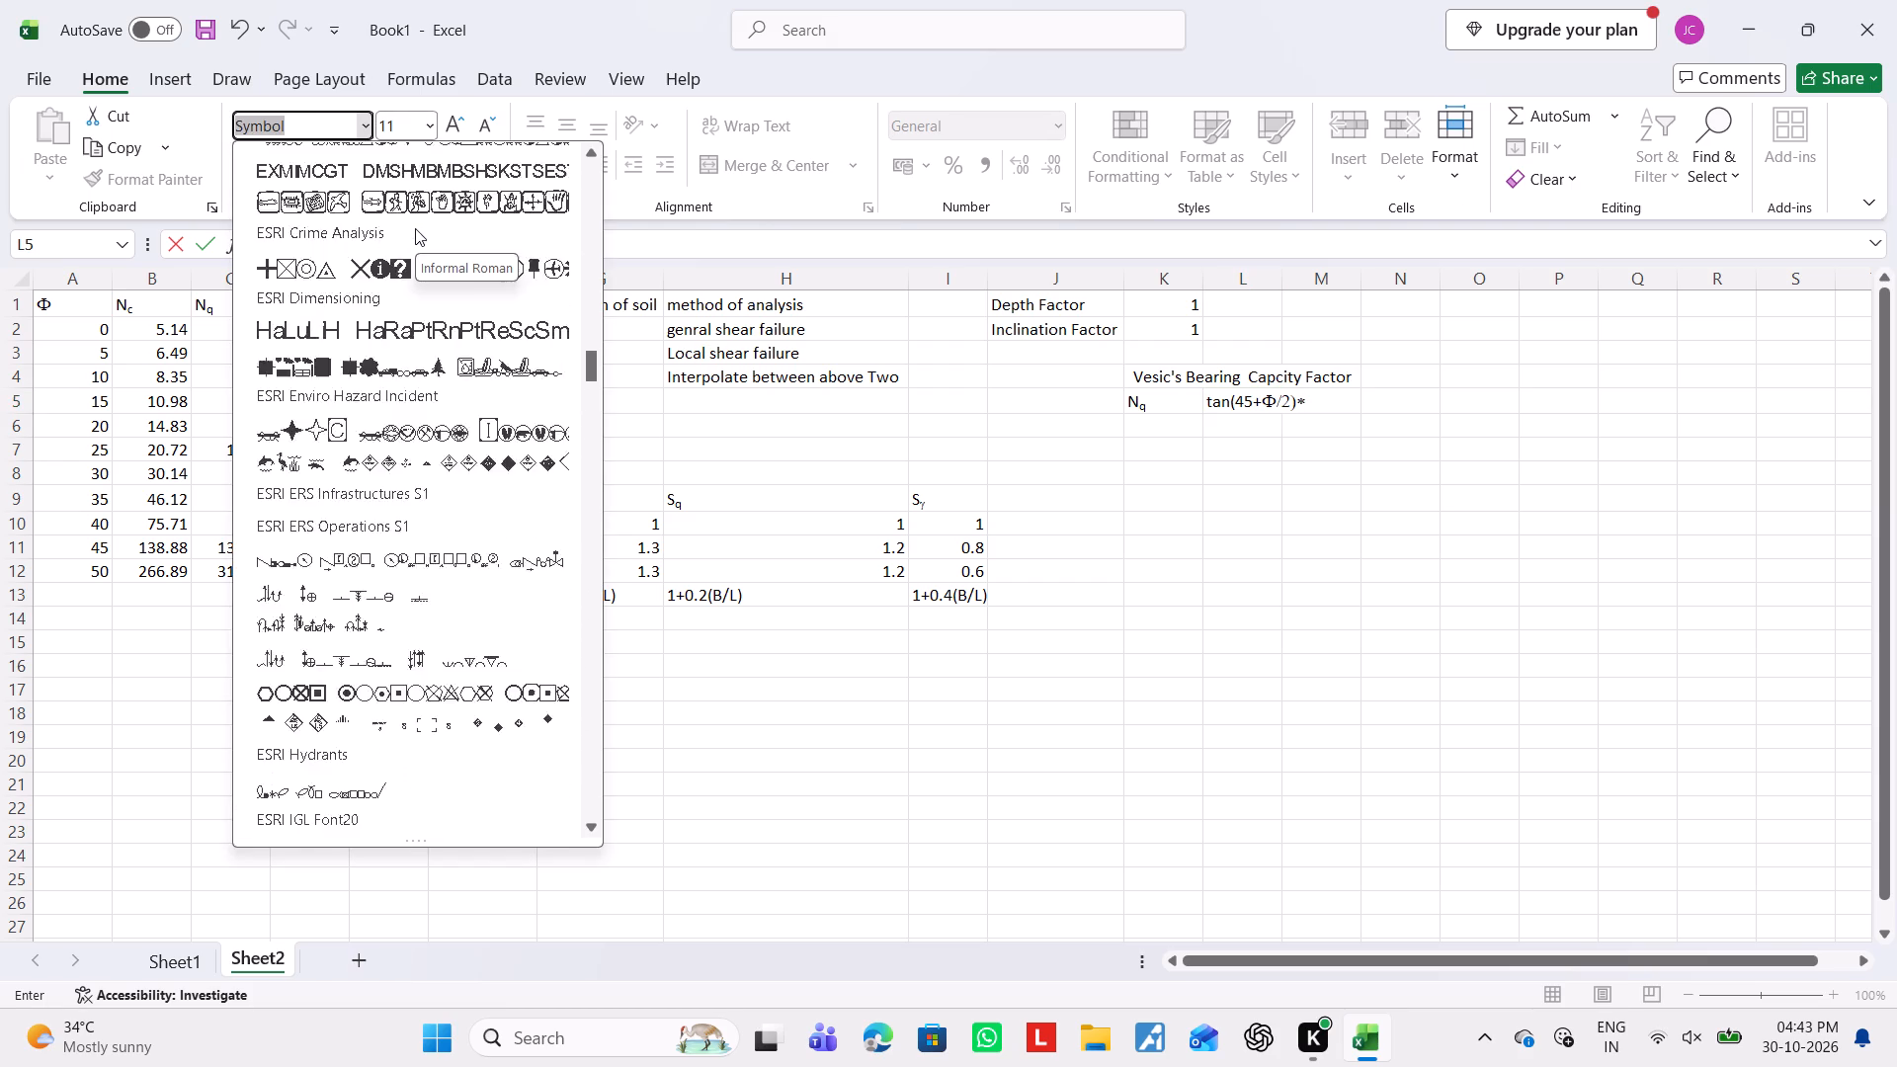
pyautogui.scroll(20, 415, 228)
pyautogui.scroll(20, 415, 228)
pyautogui.scroll(3, 415, 228)
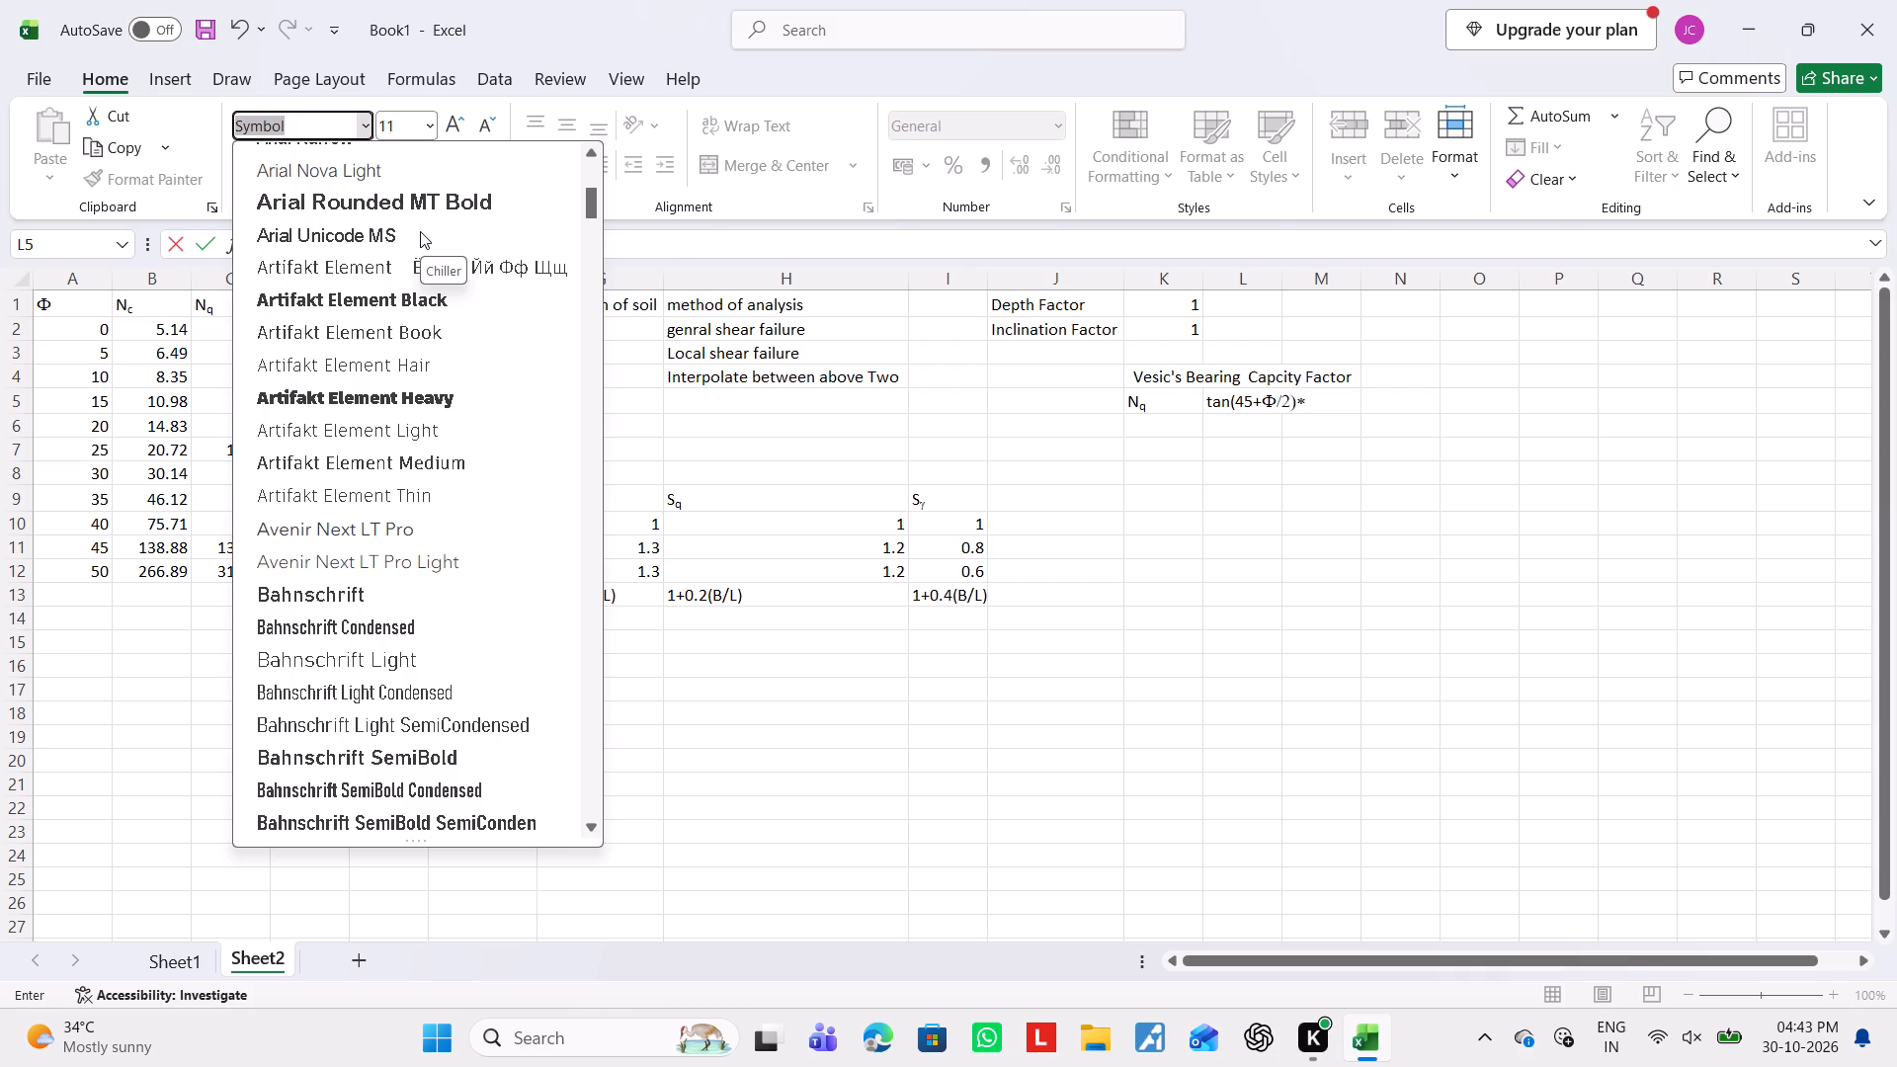
pyautogui.scroll(15, 420, 231)
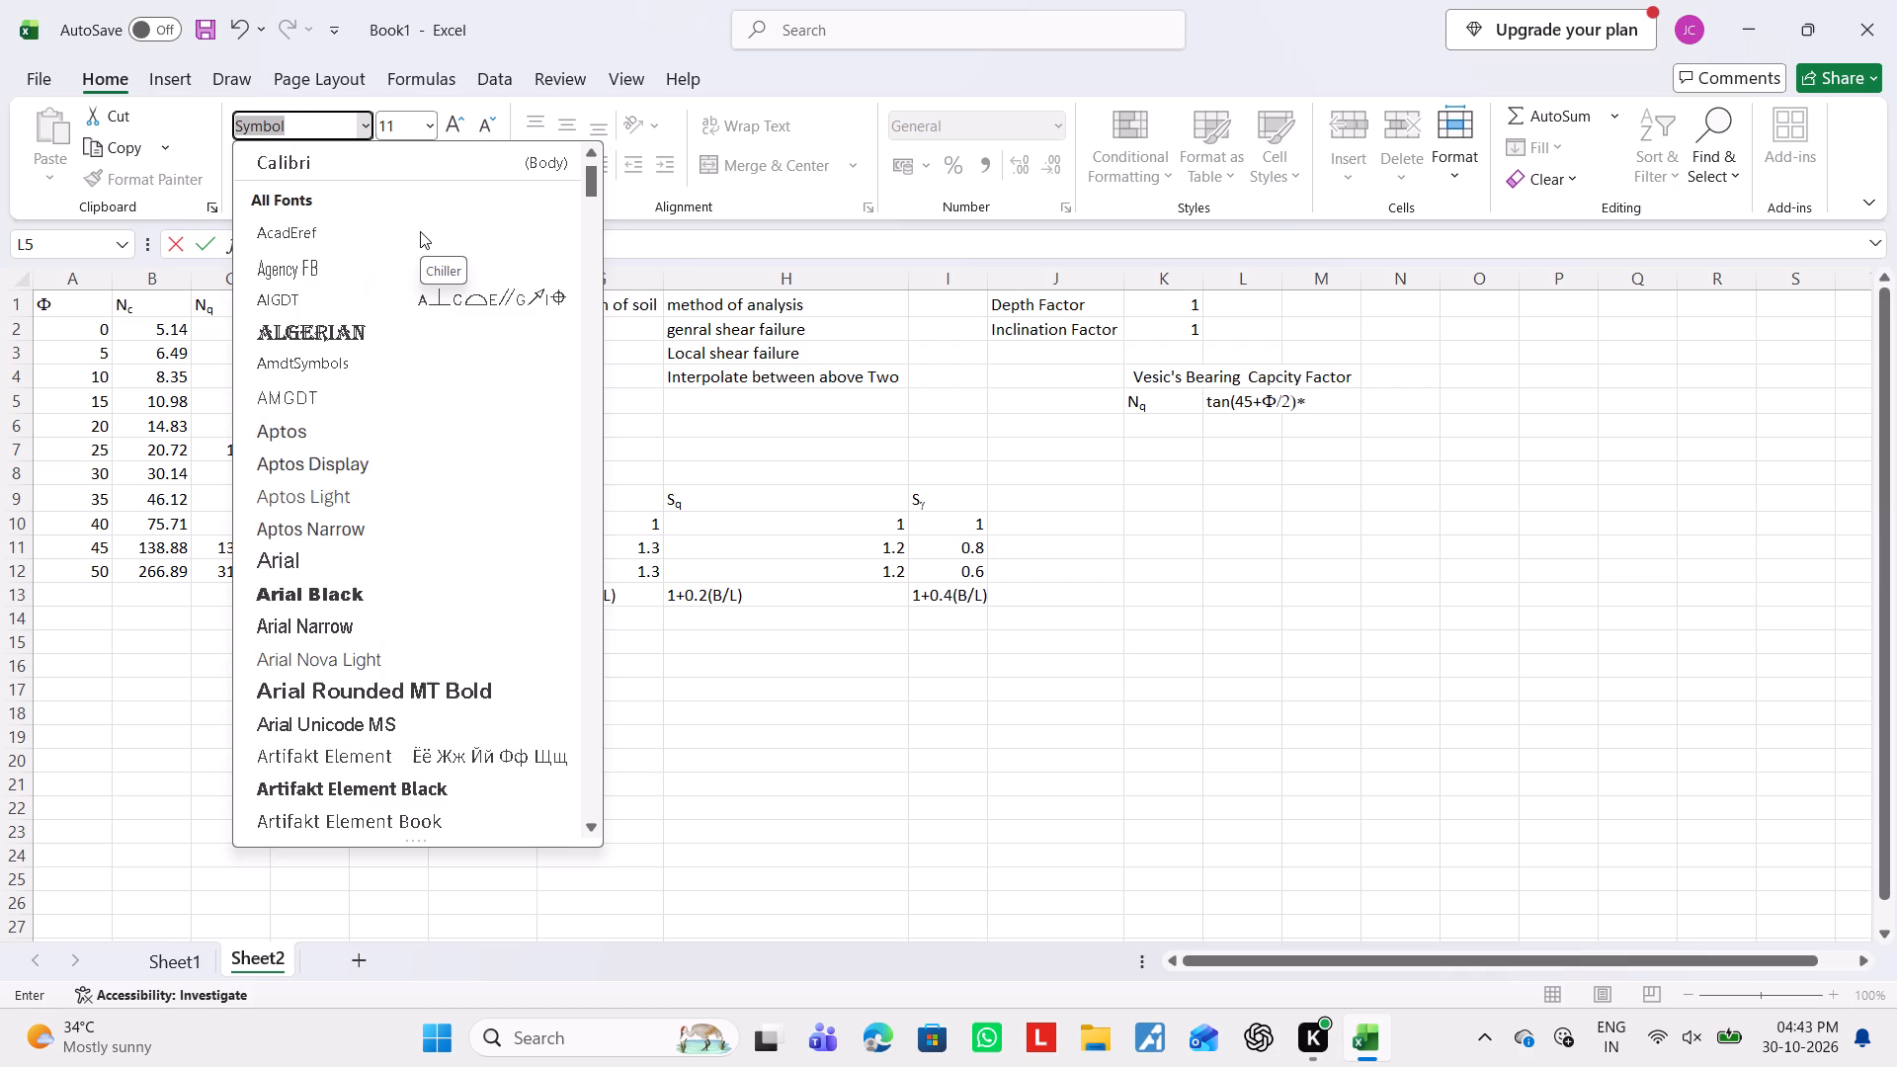
pyautogui.scroll(1, 420, 231)
pyautogui.click(381, 213)
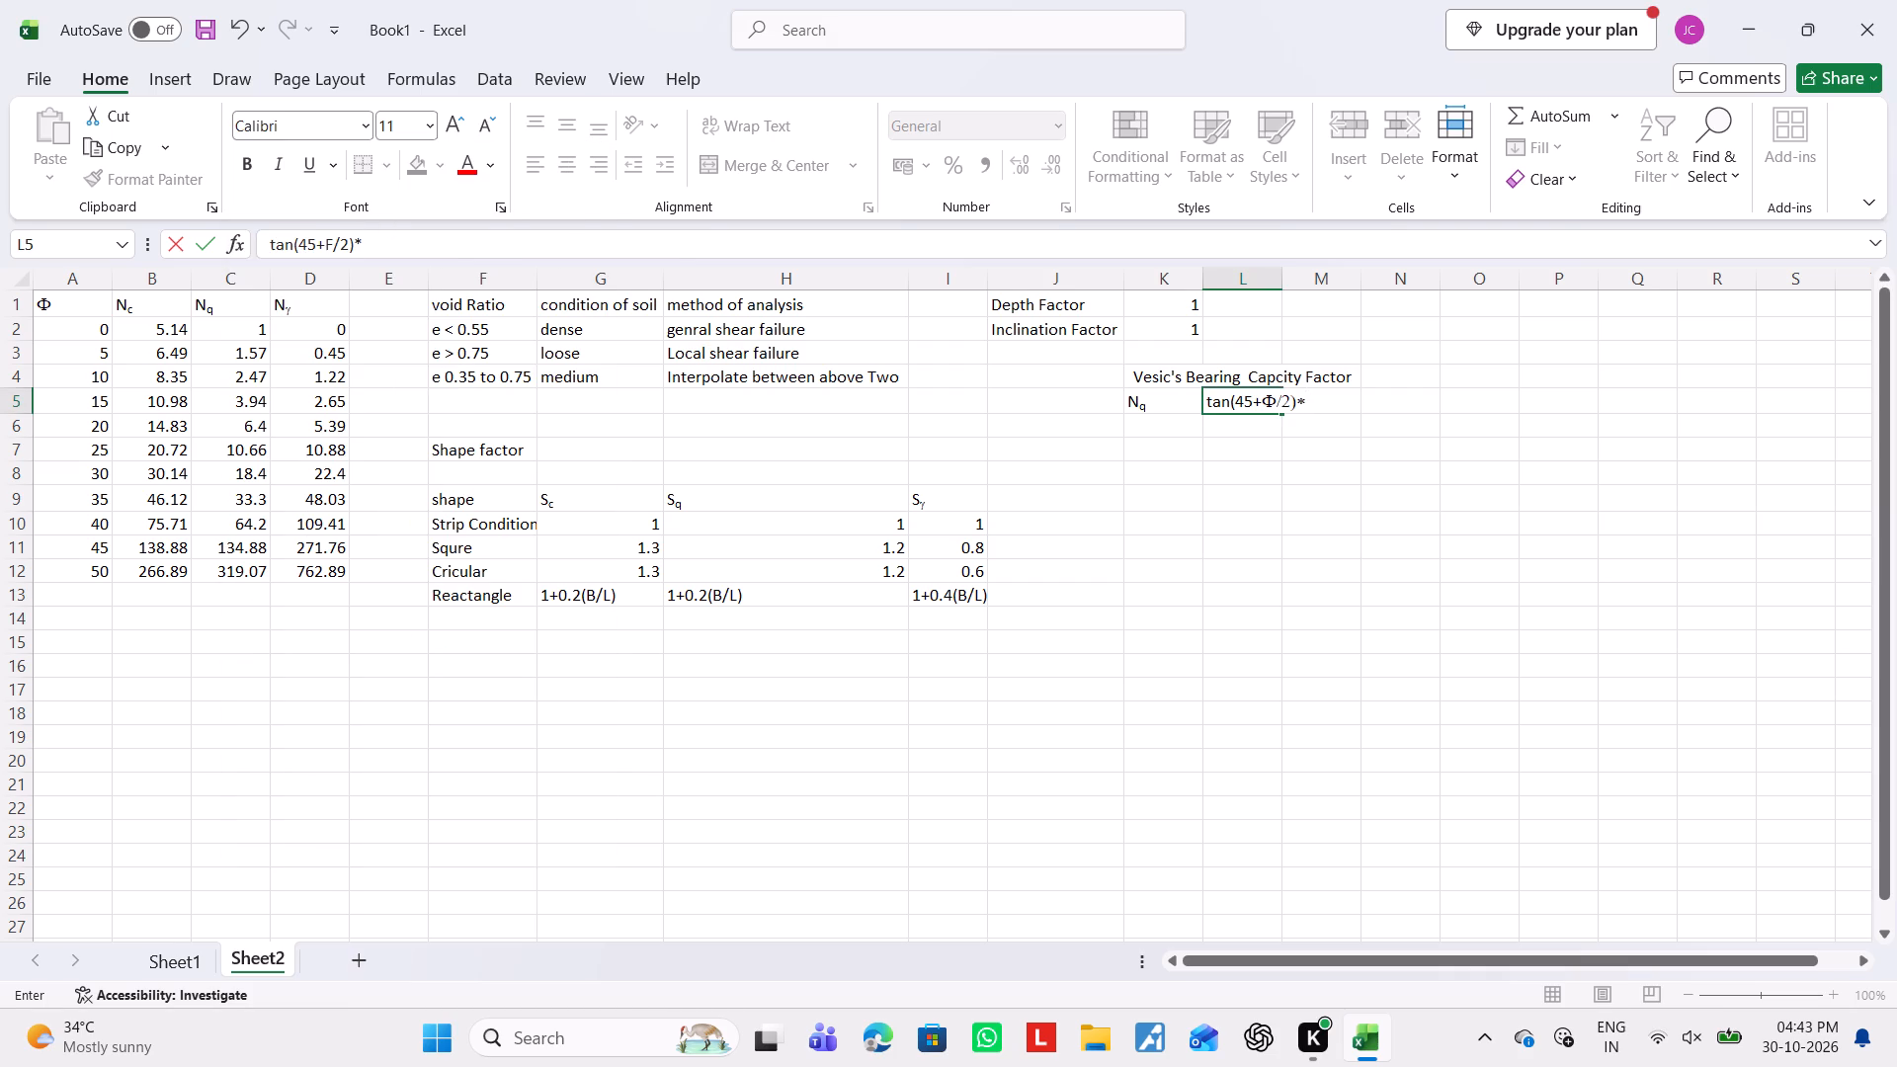
pyautogui.press('e')
# Add the superscript exponent Π.tan after the e in the L5 expression, using the Π character from the Symbol font.
pyautogui.click(180, 79)
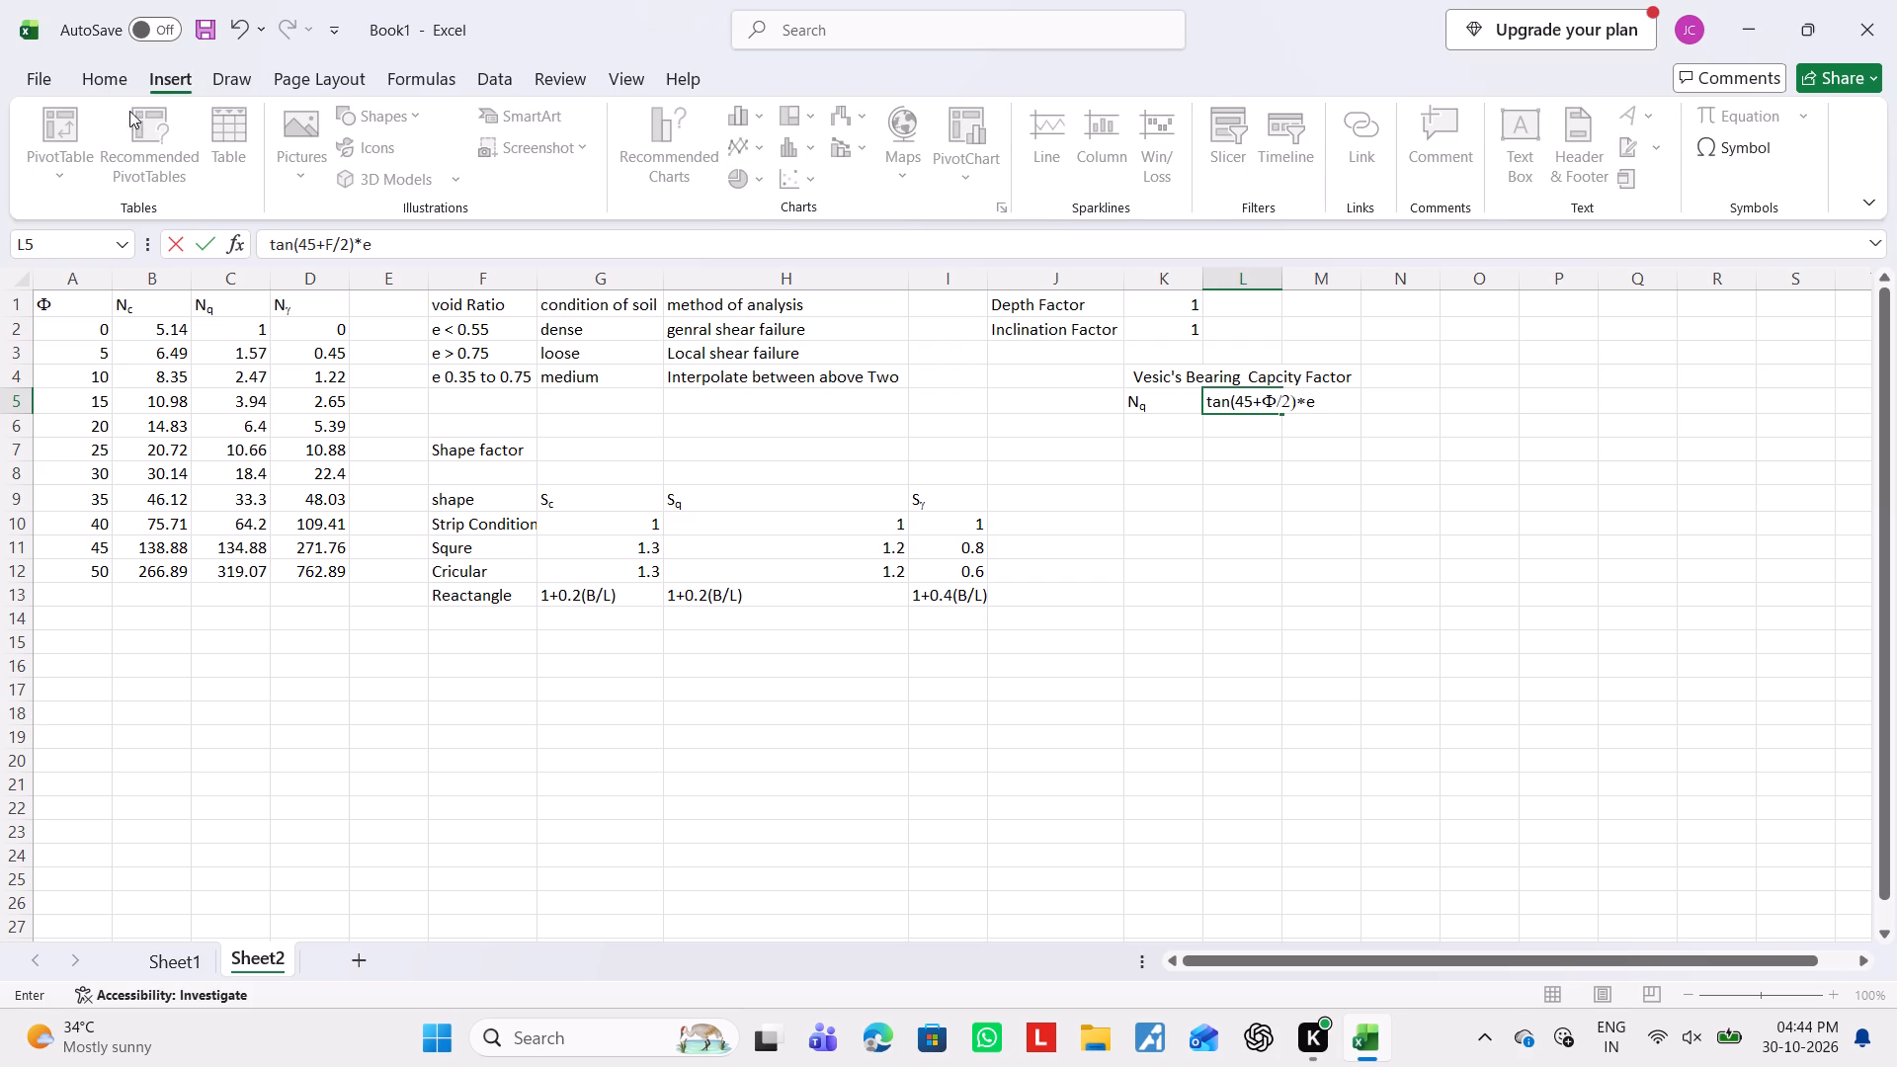
pyautogui.click(104, 63)
pyautogui.click(802, 12)
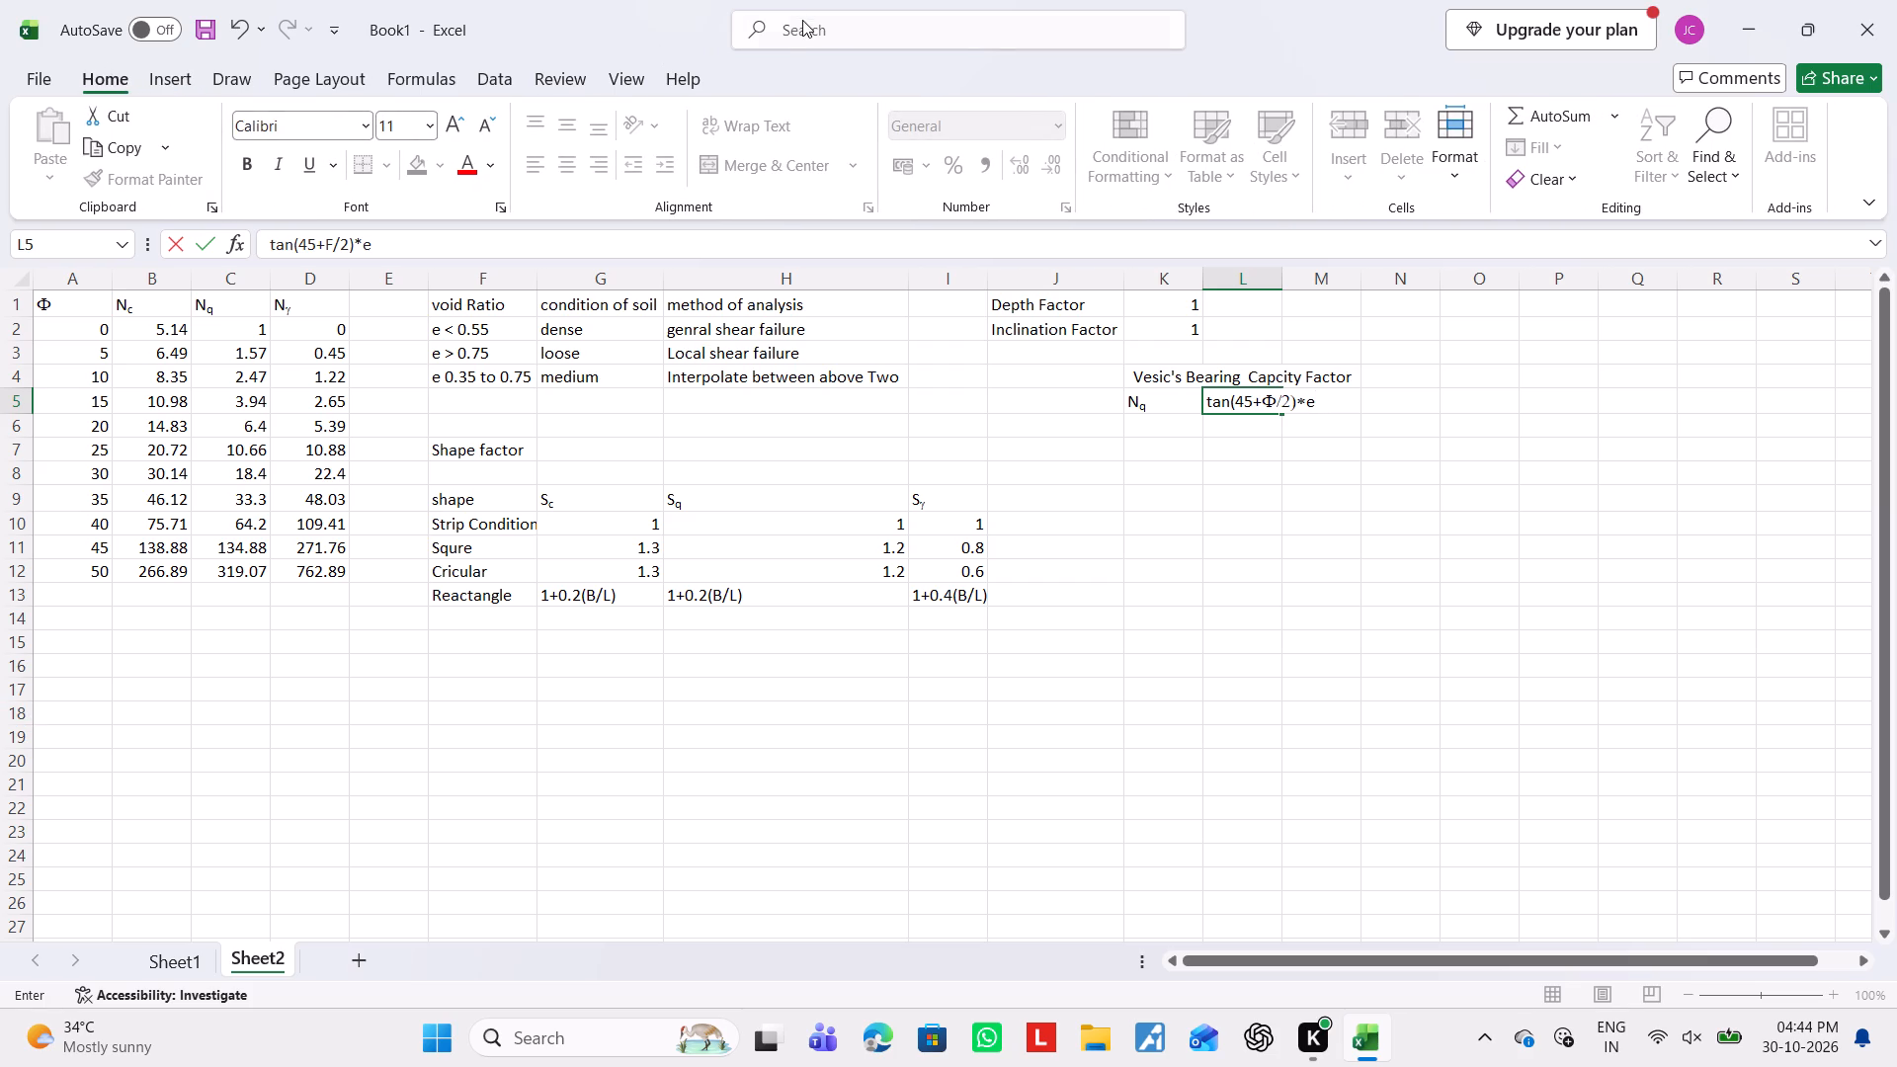
pyautogui.click(802, 24)
pyautogui.write('su')
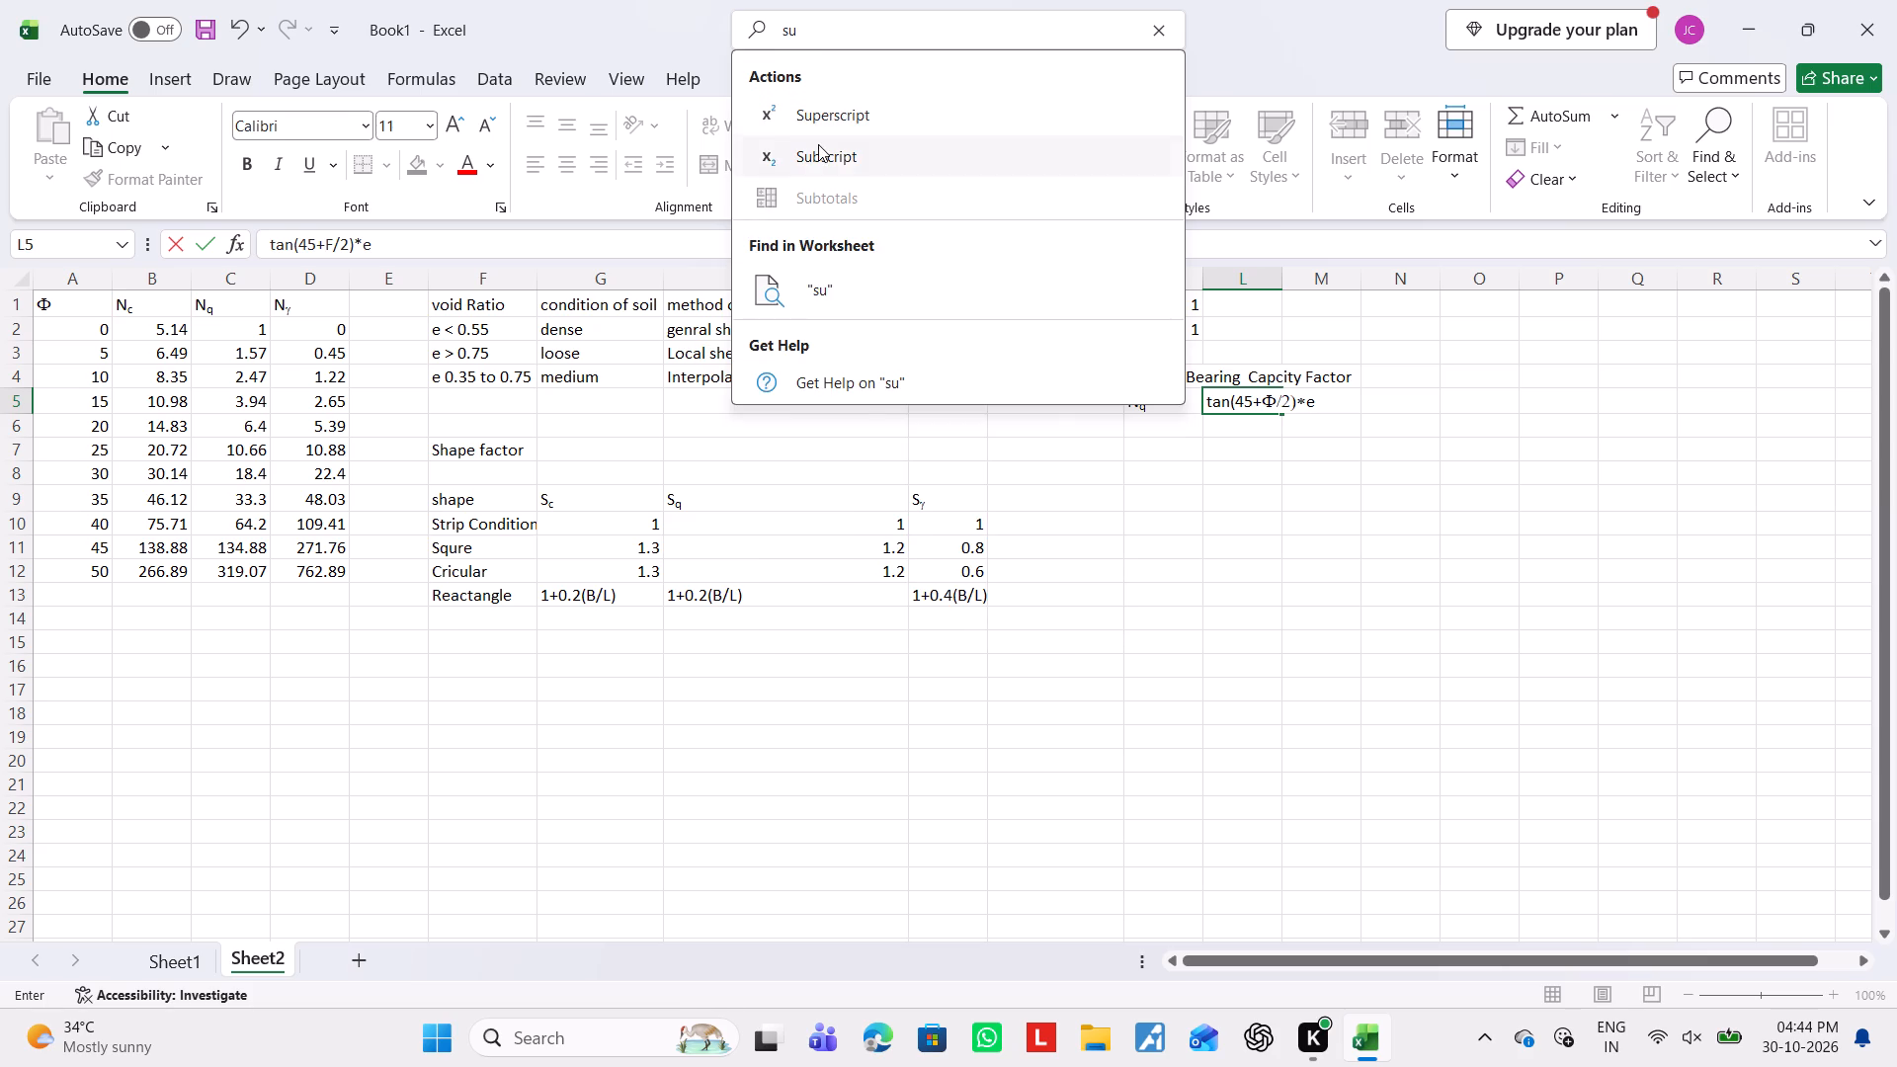
pyautogui.click(807, 120)
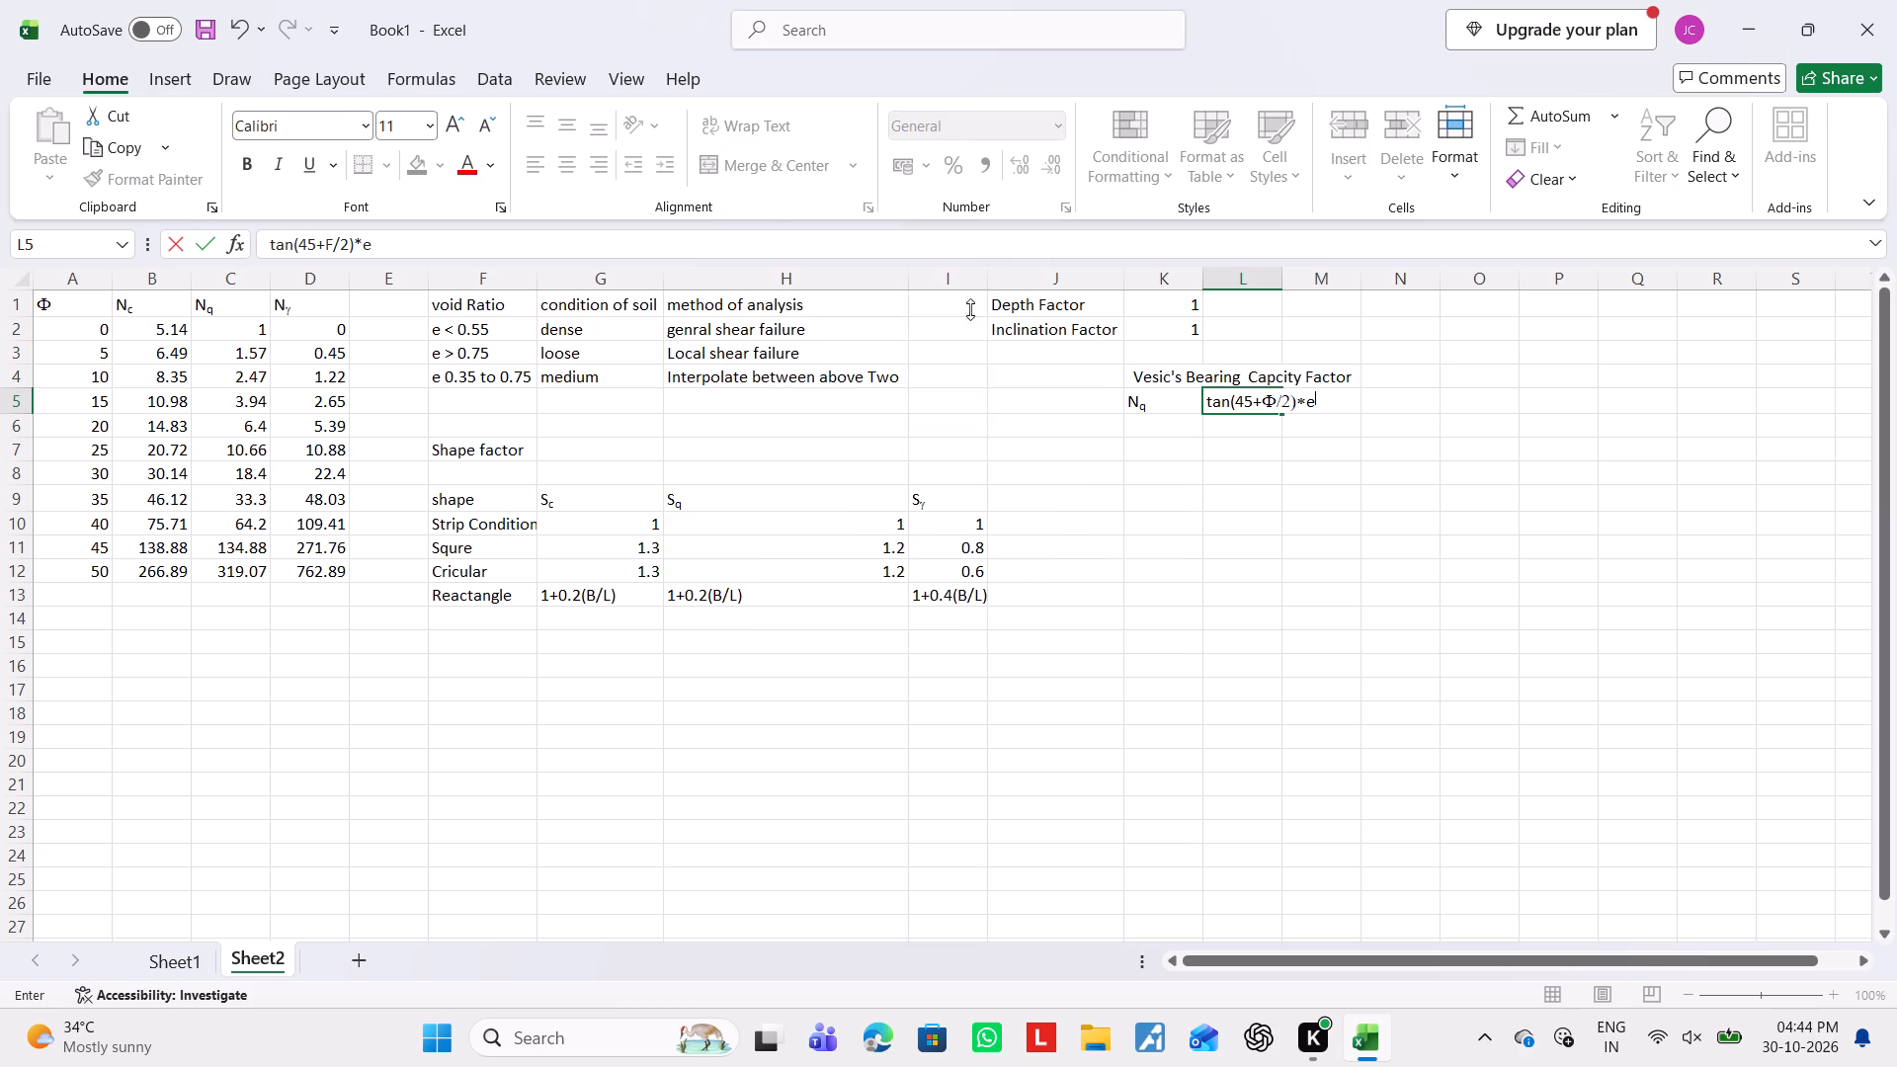
pyautogui.click(154, 72)
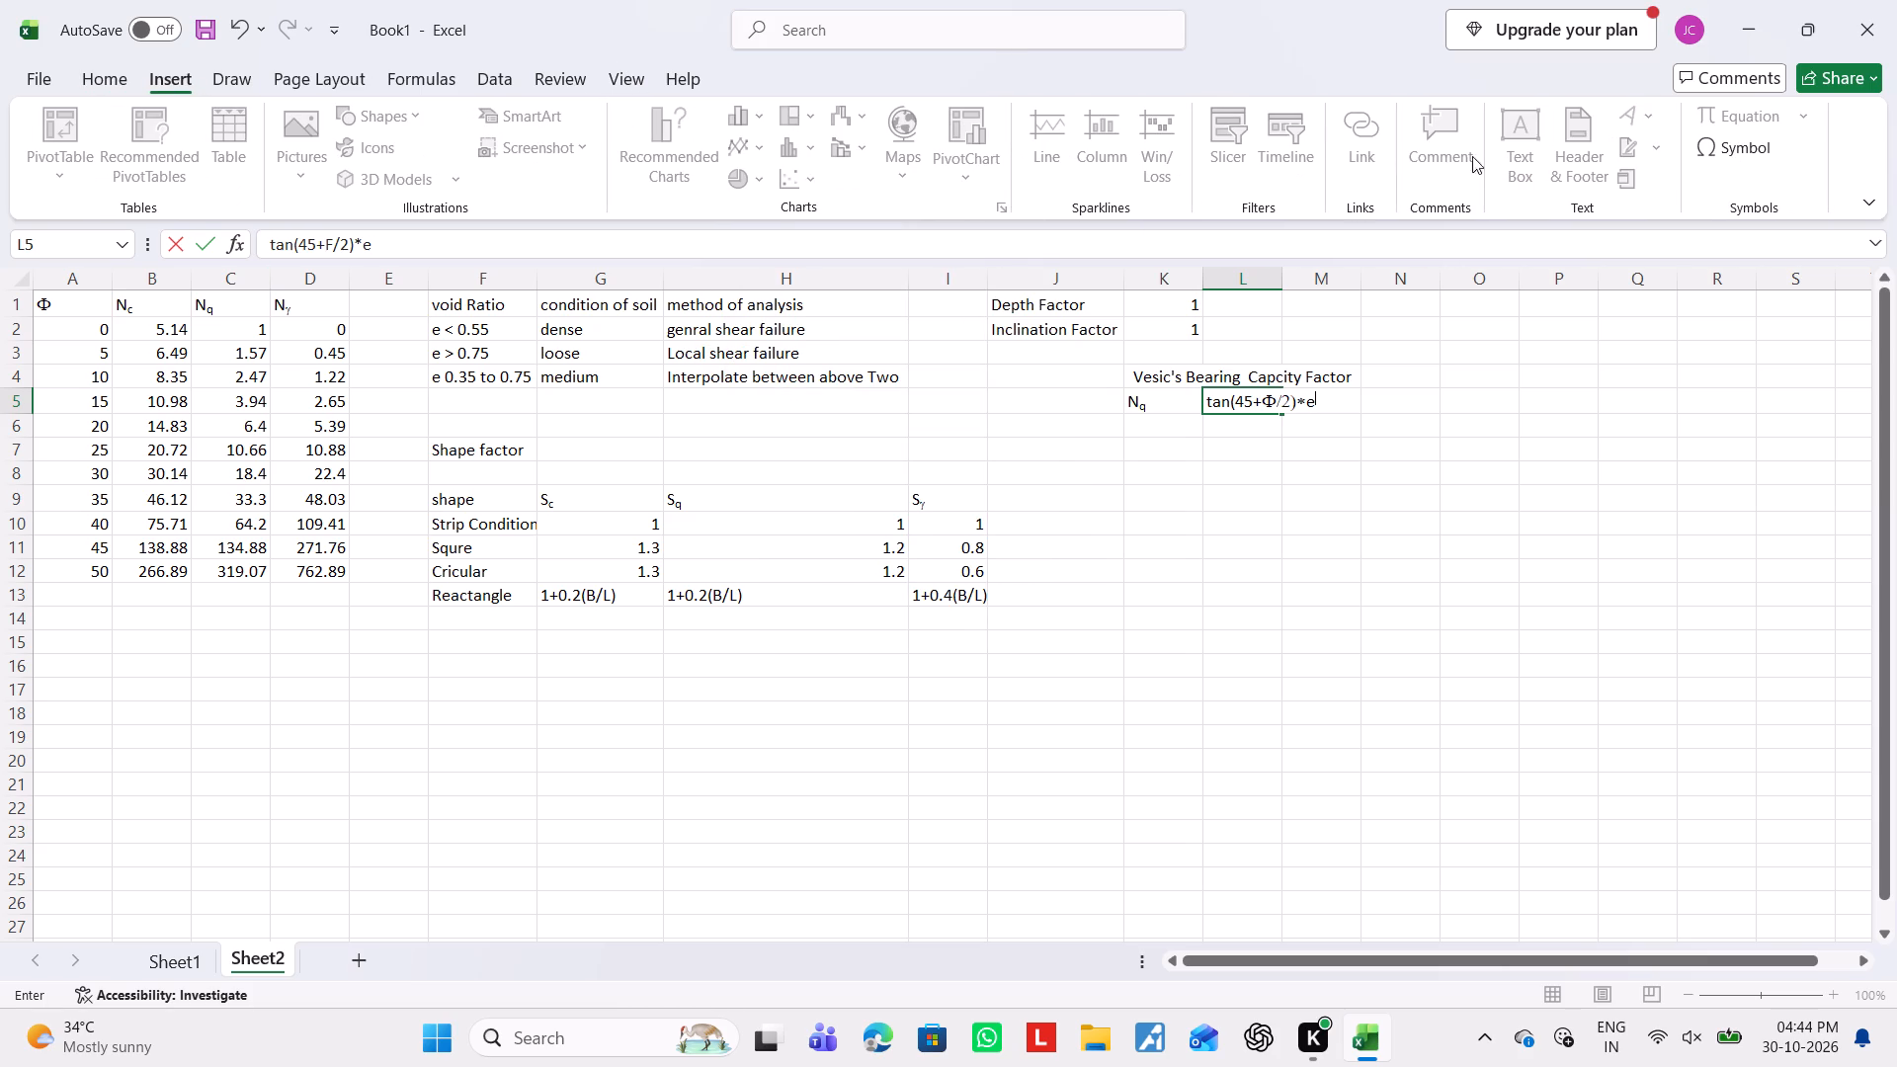
pyautogui.click(1701, 148)
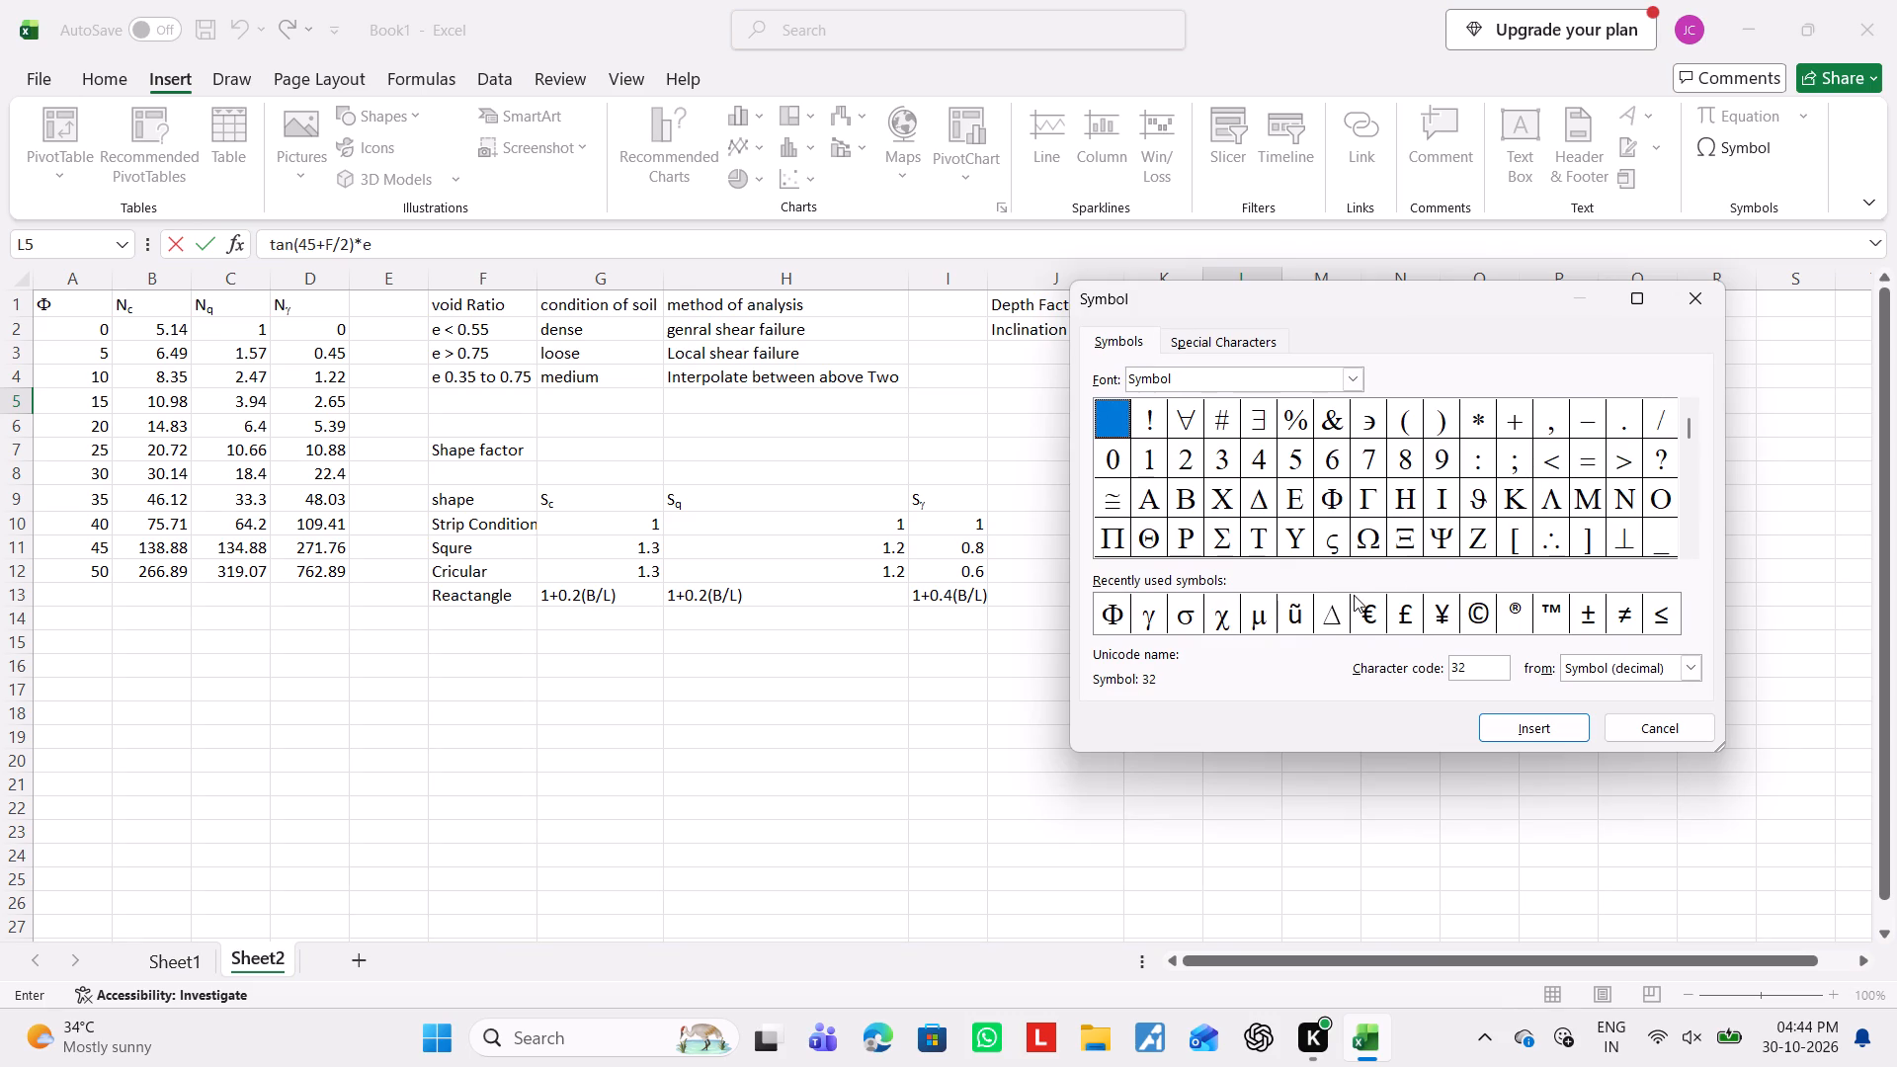
pyautogui.scroll(-2, 1433, 492)
pyautogui.scroll(2, 1433, 492)
pyautogui.scroll(-5, 1433, 492)
pyautogui.moveTo(1686, 431); pyautogui.dragTo(1686, 459)
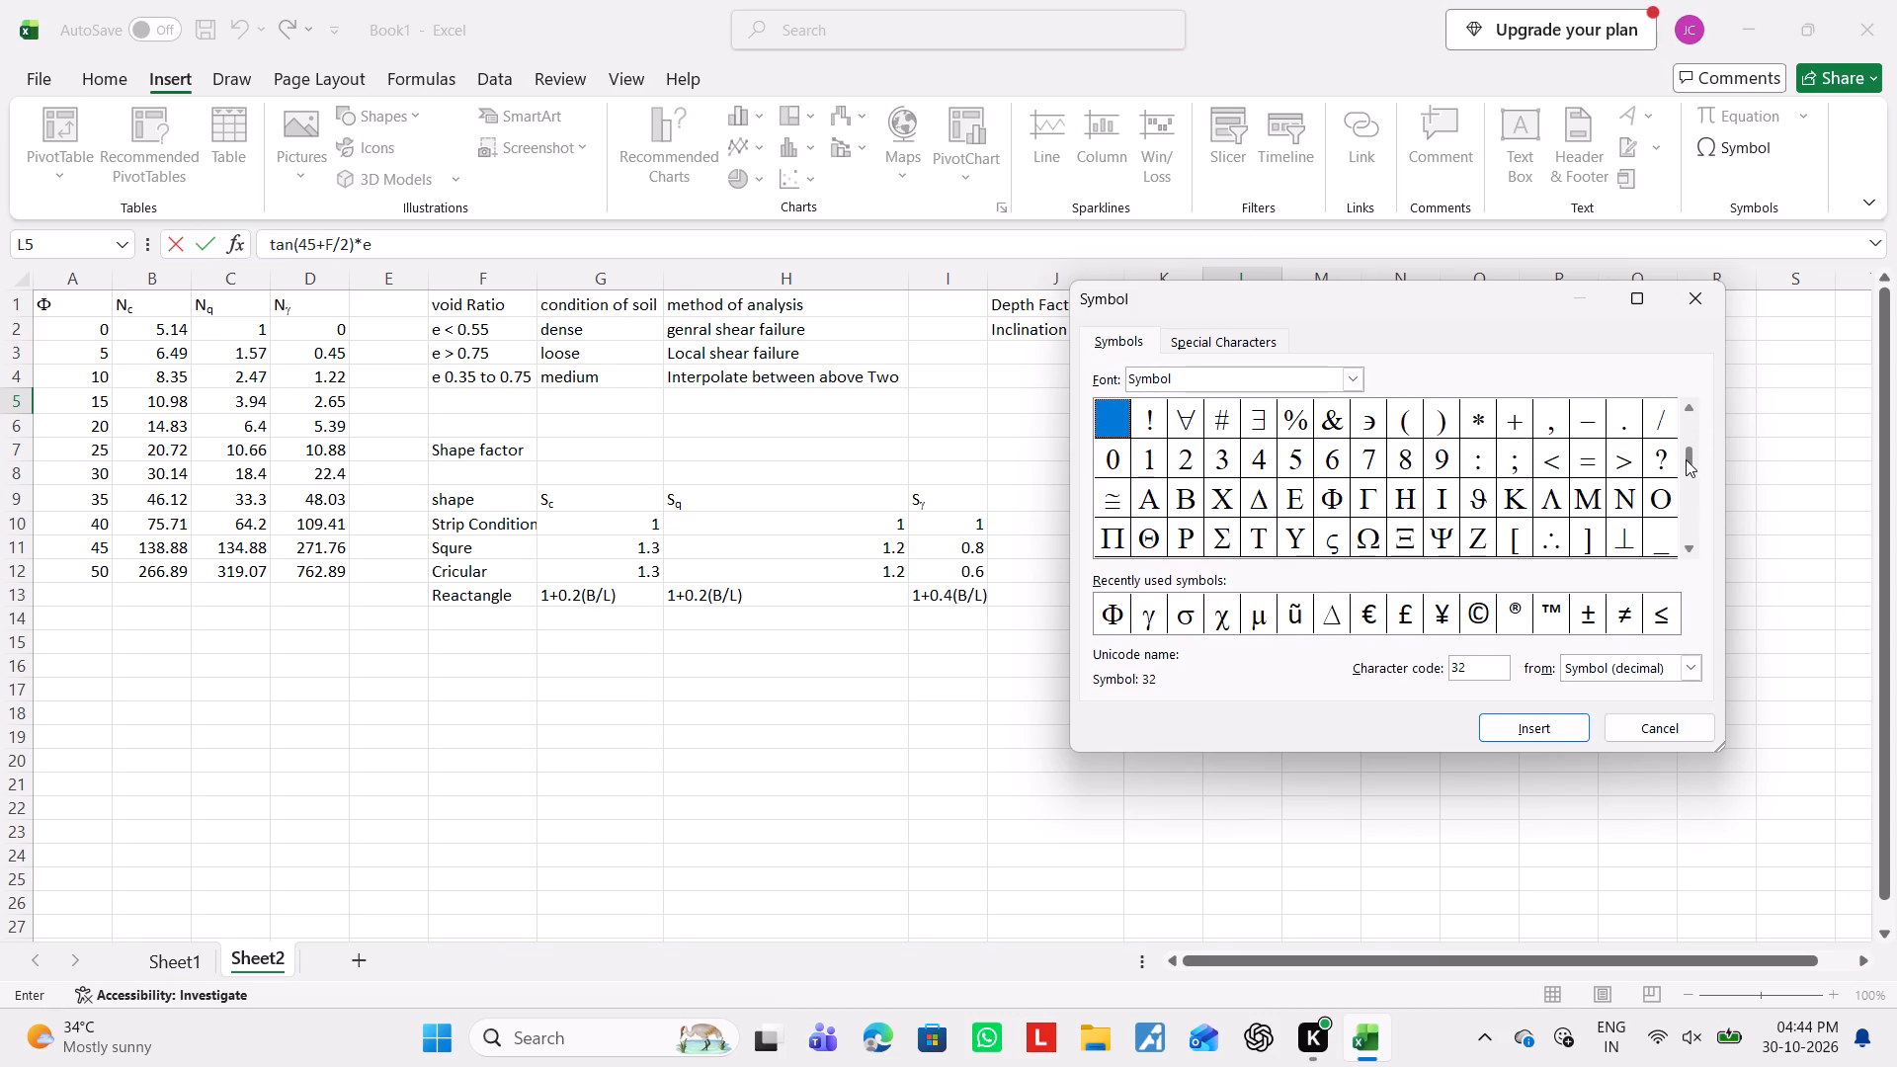
pyautogui.moveTo(1686, 459); pyautogui.dragTo(1686, 468)
pyautogui.scroll(3, 1686, 469)
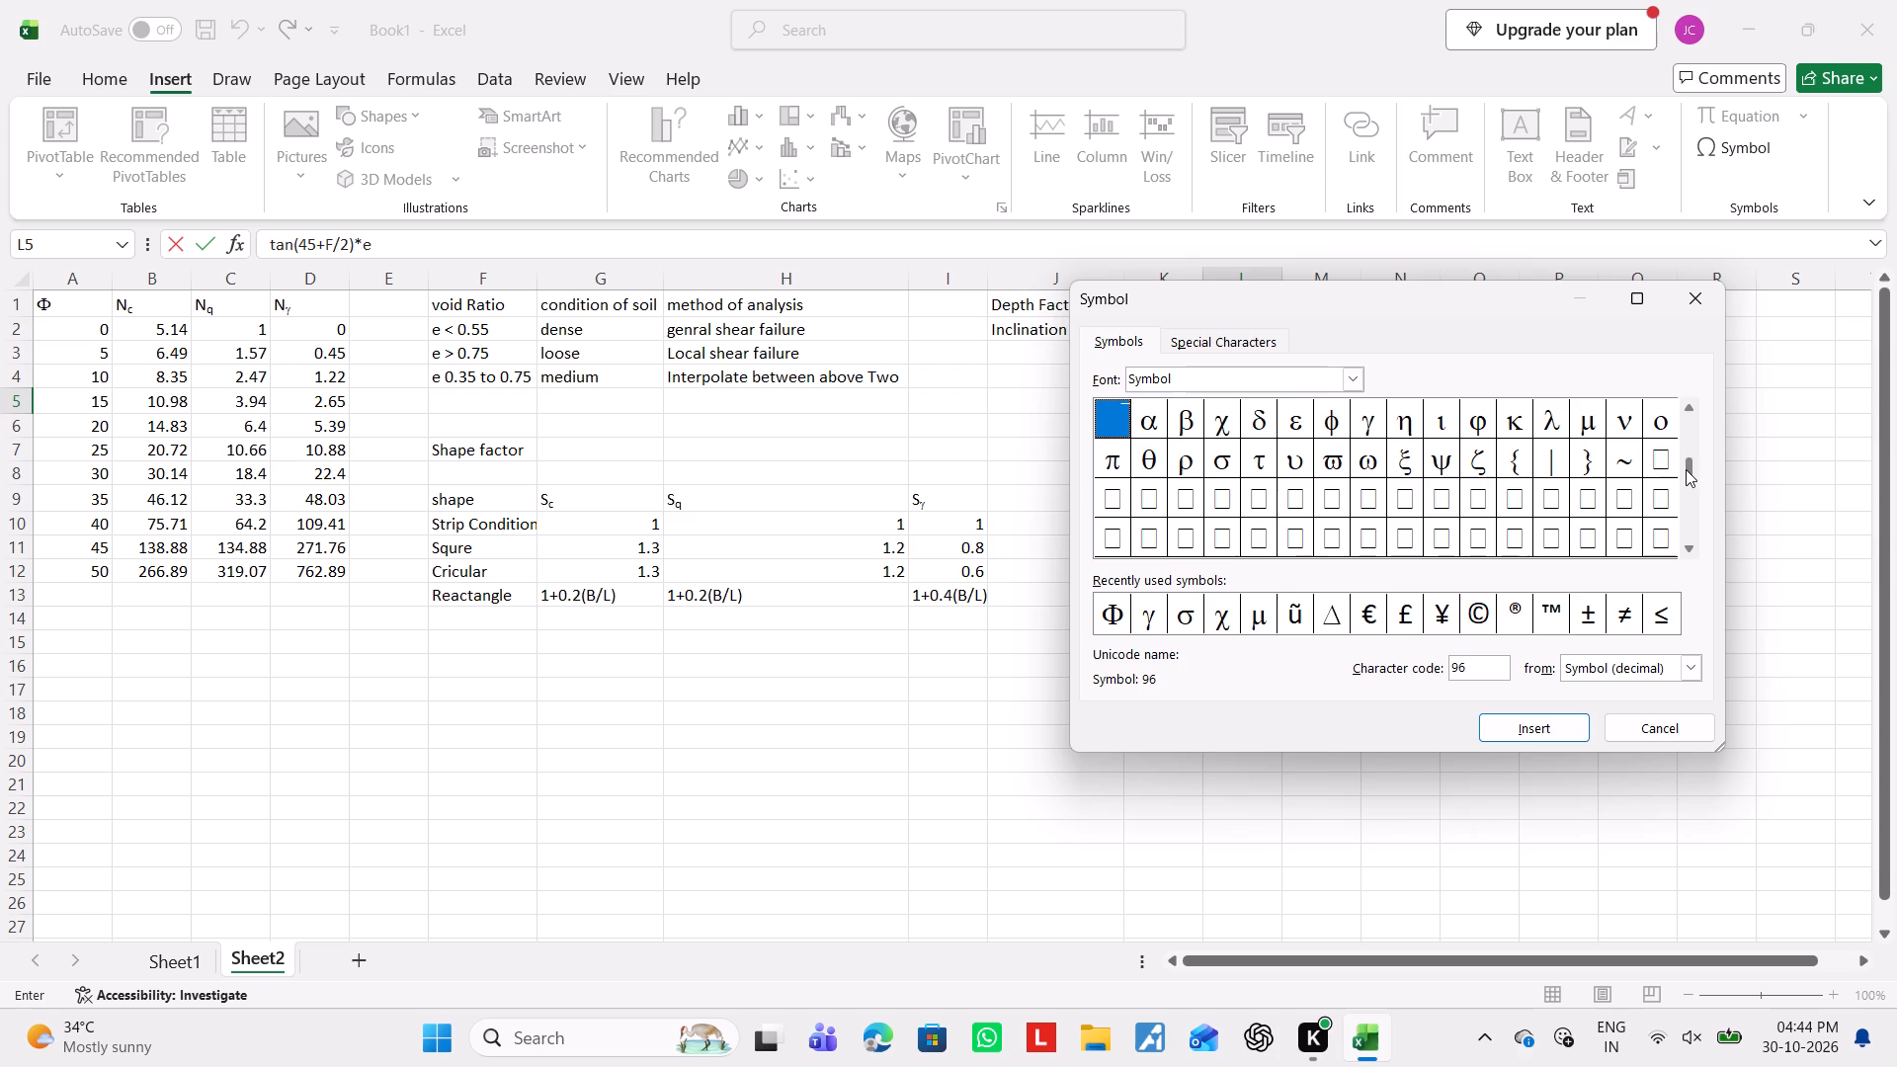
pyautogui.moveTo(1686, 469); pyautogui.dragTo(1683, 441)
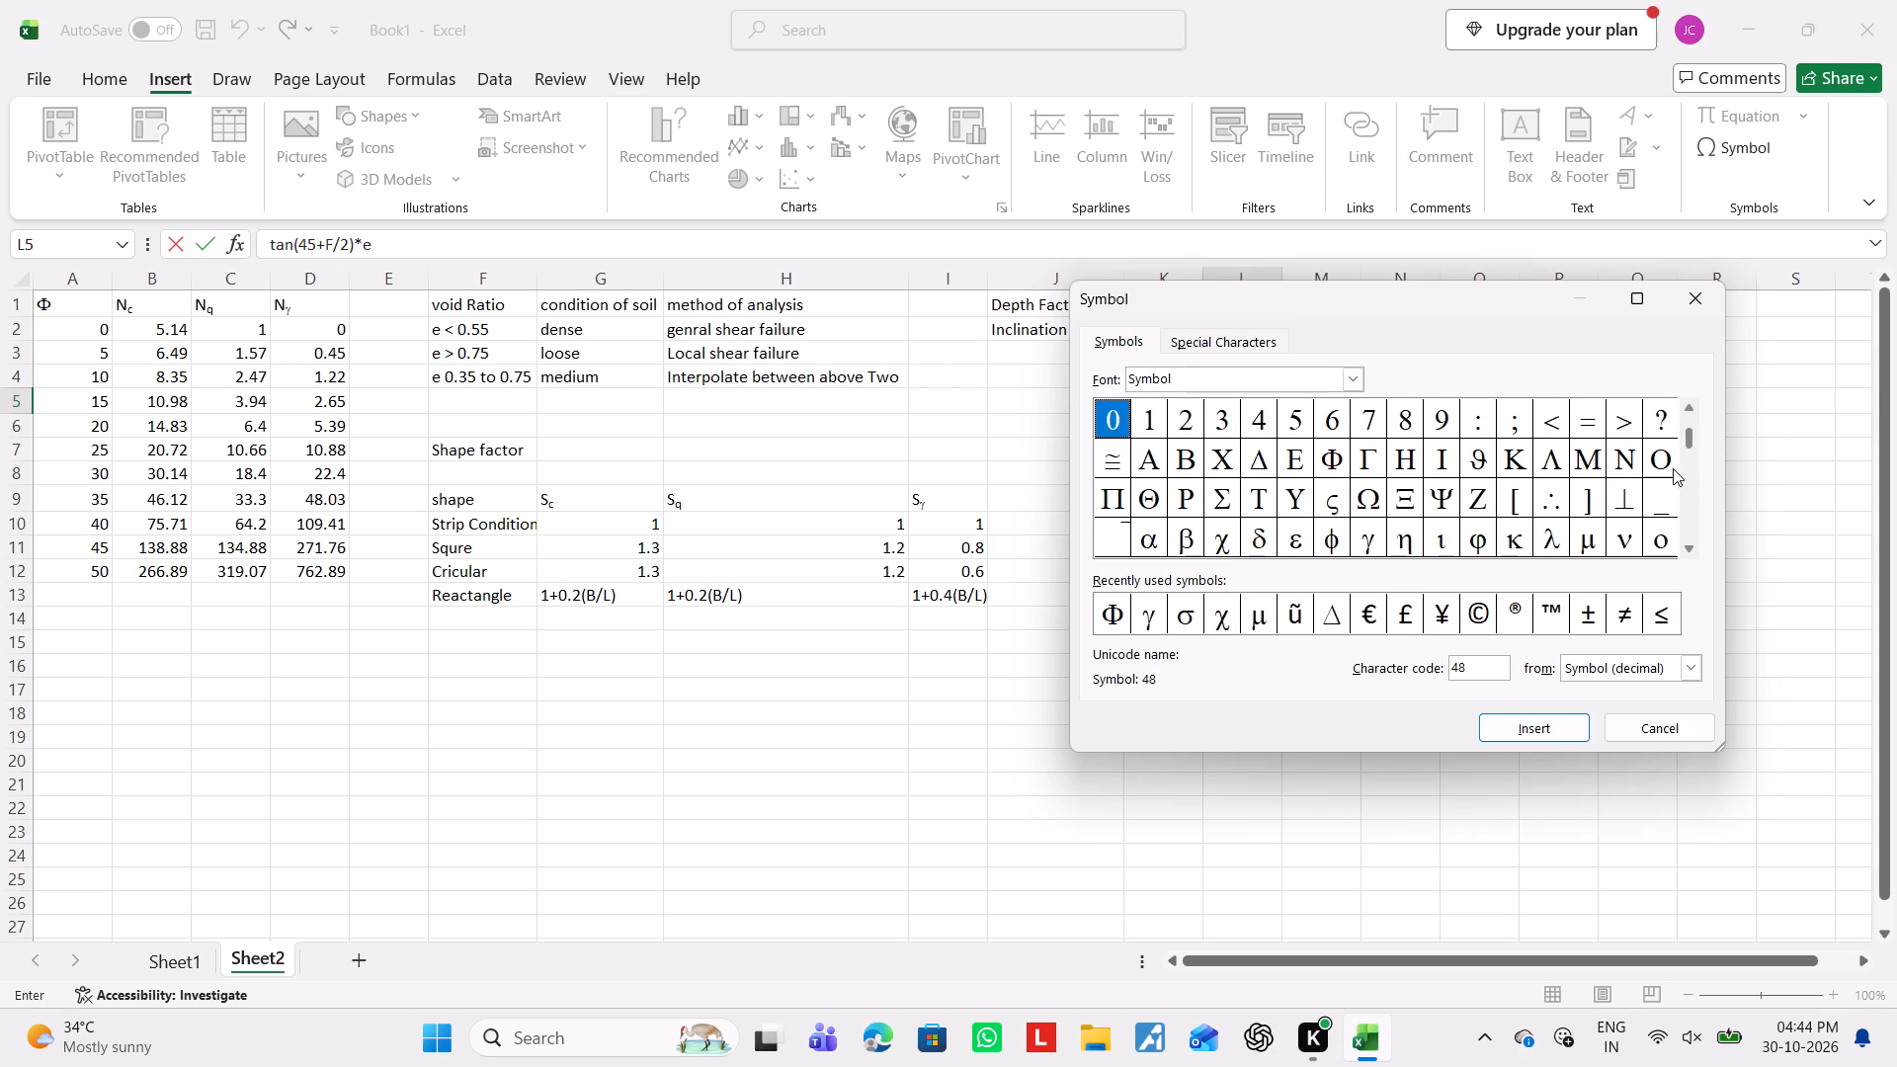
pyautogui.click(1124, 493)
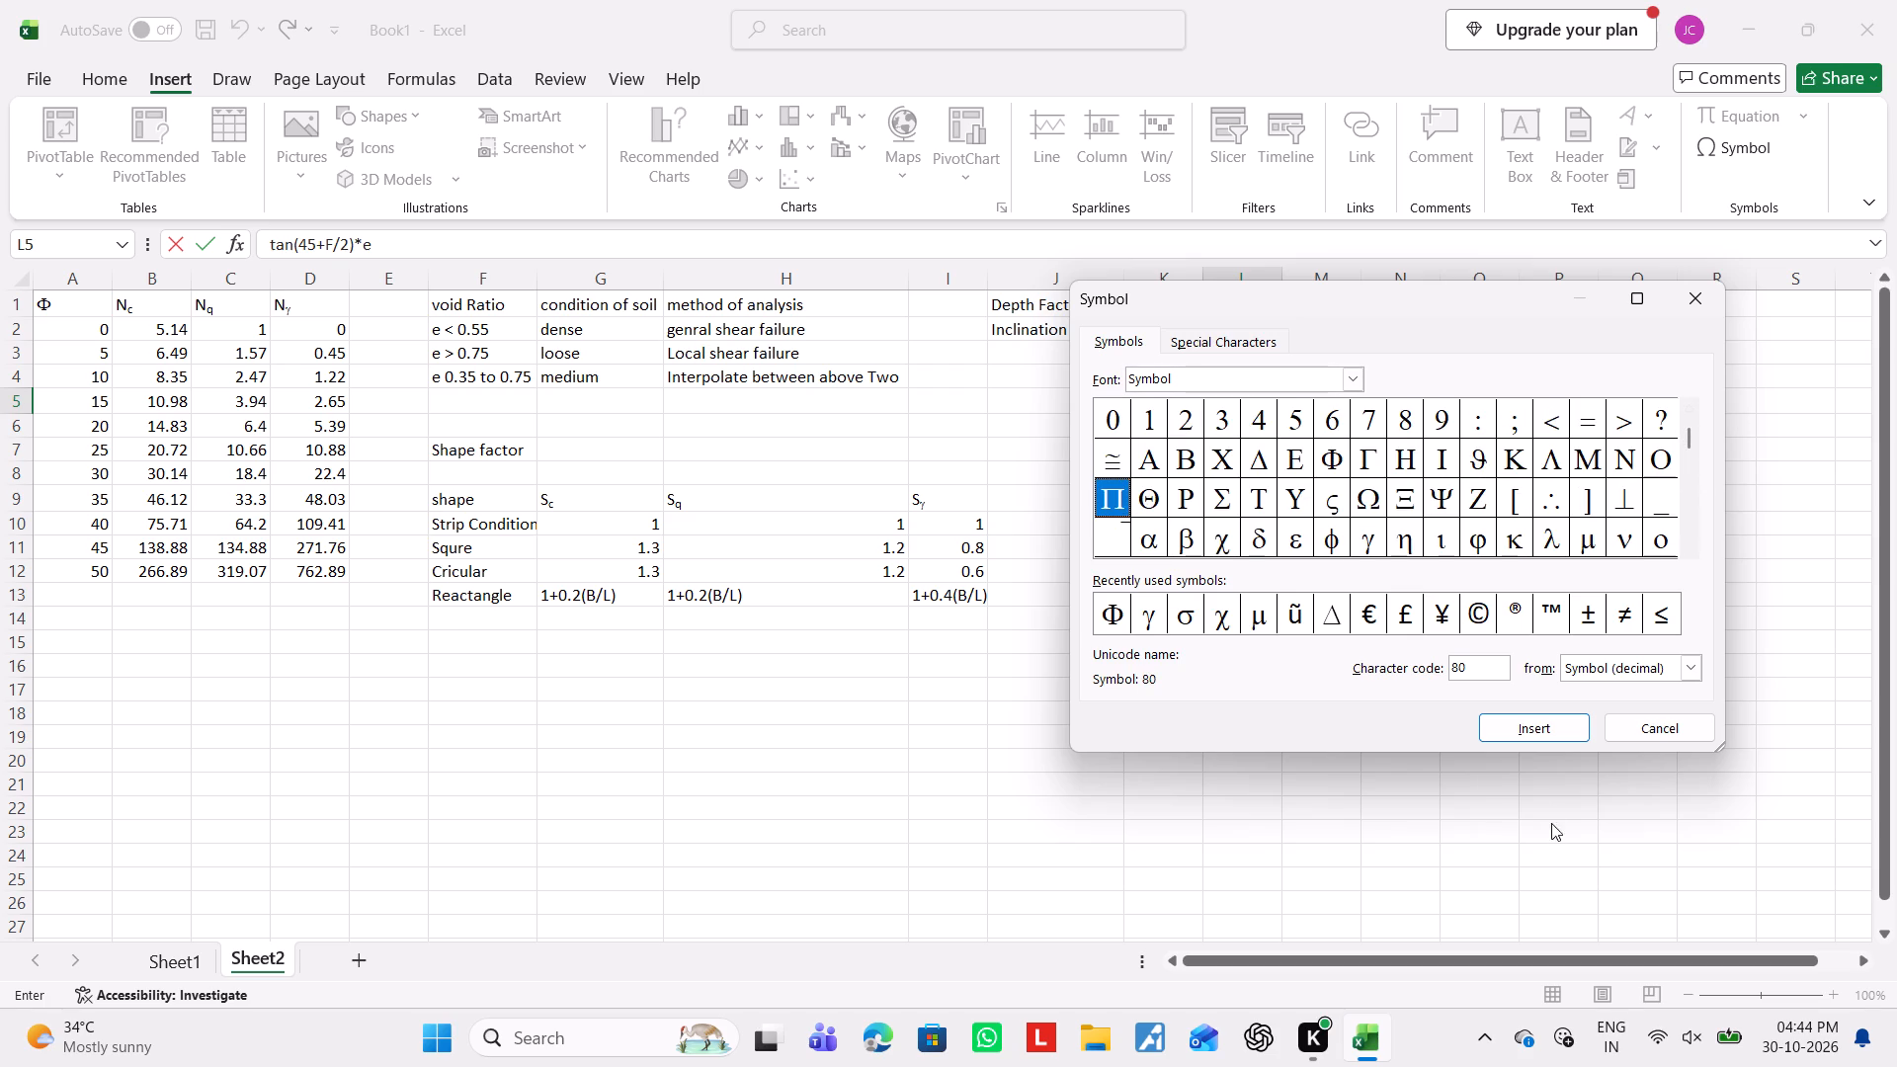
pyautogui.click(1512, 725)
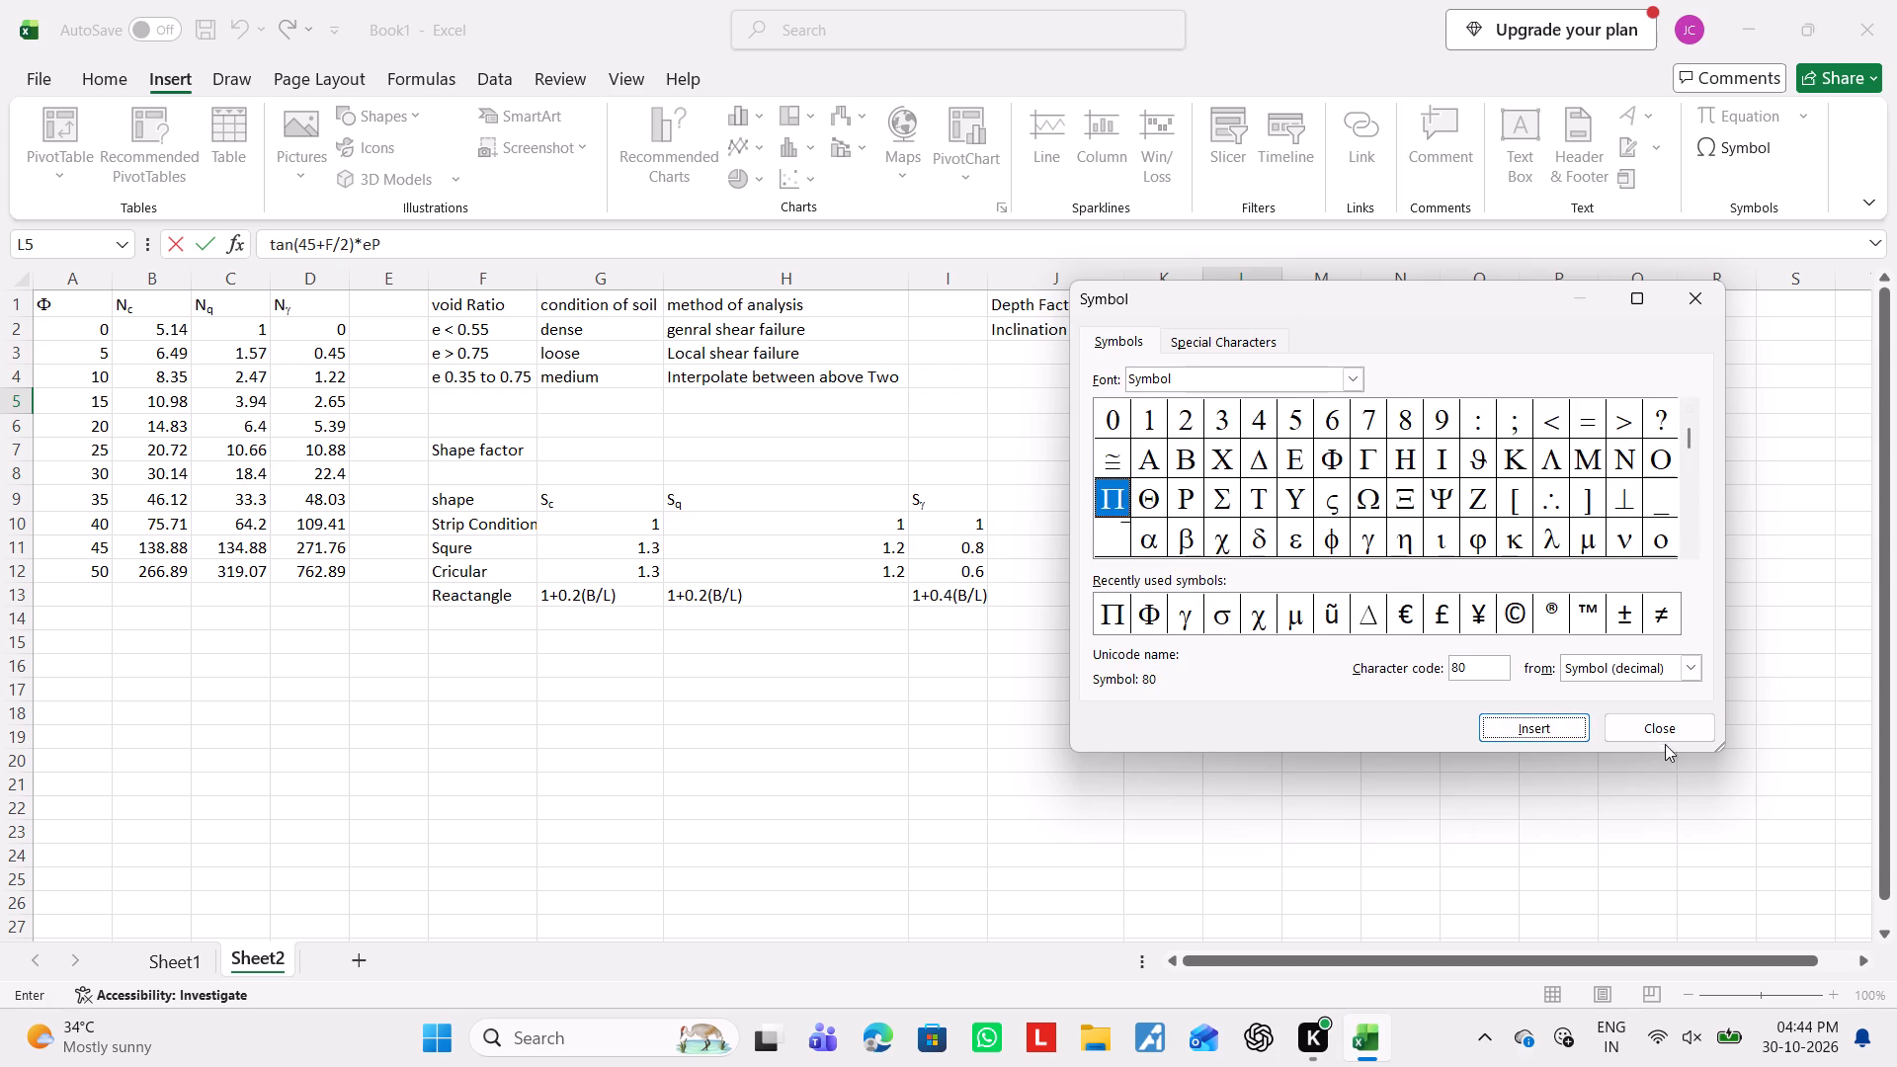
pyautogui.click(1105, 598)
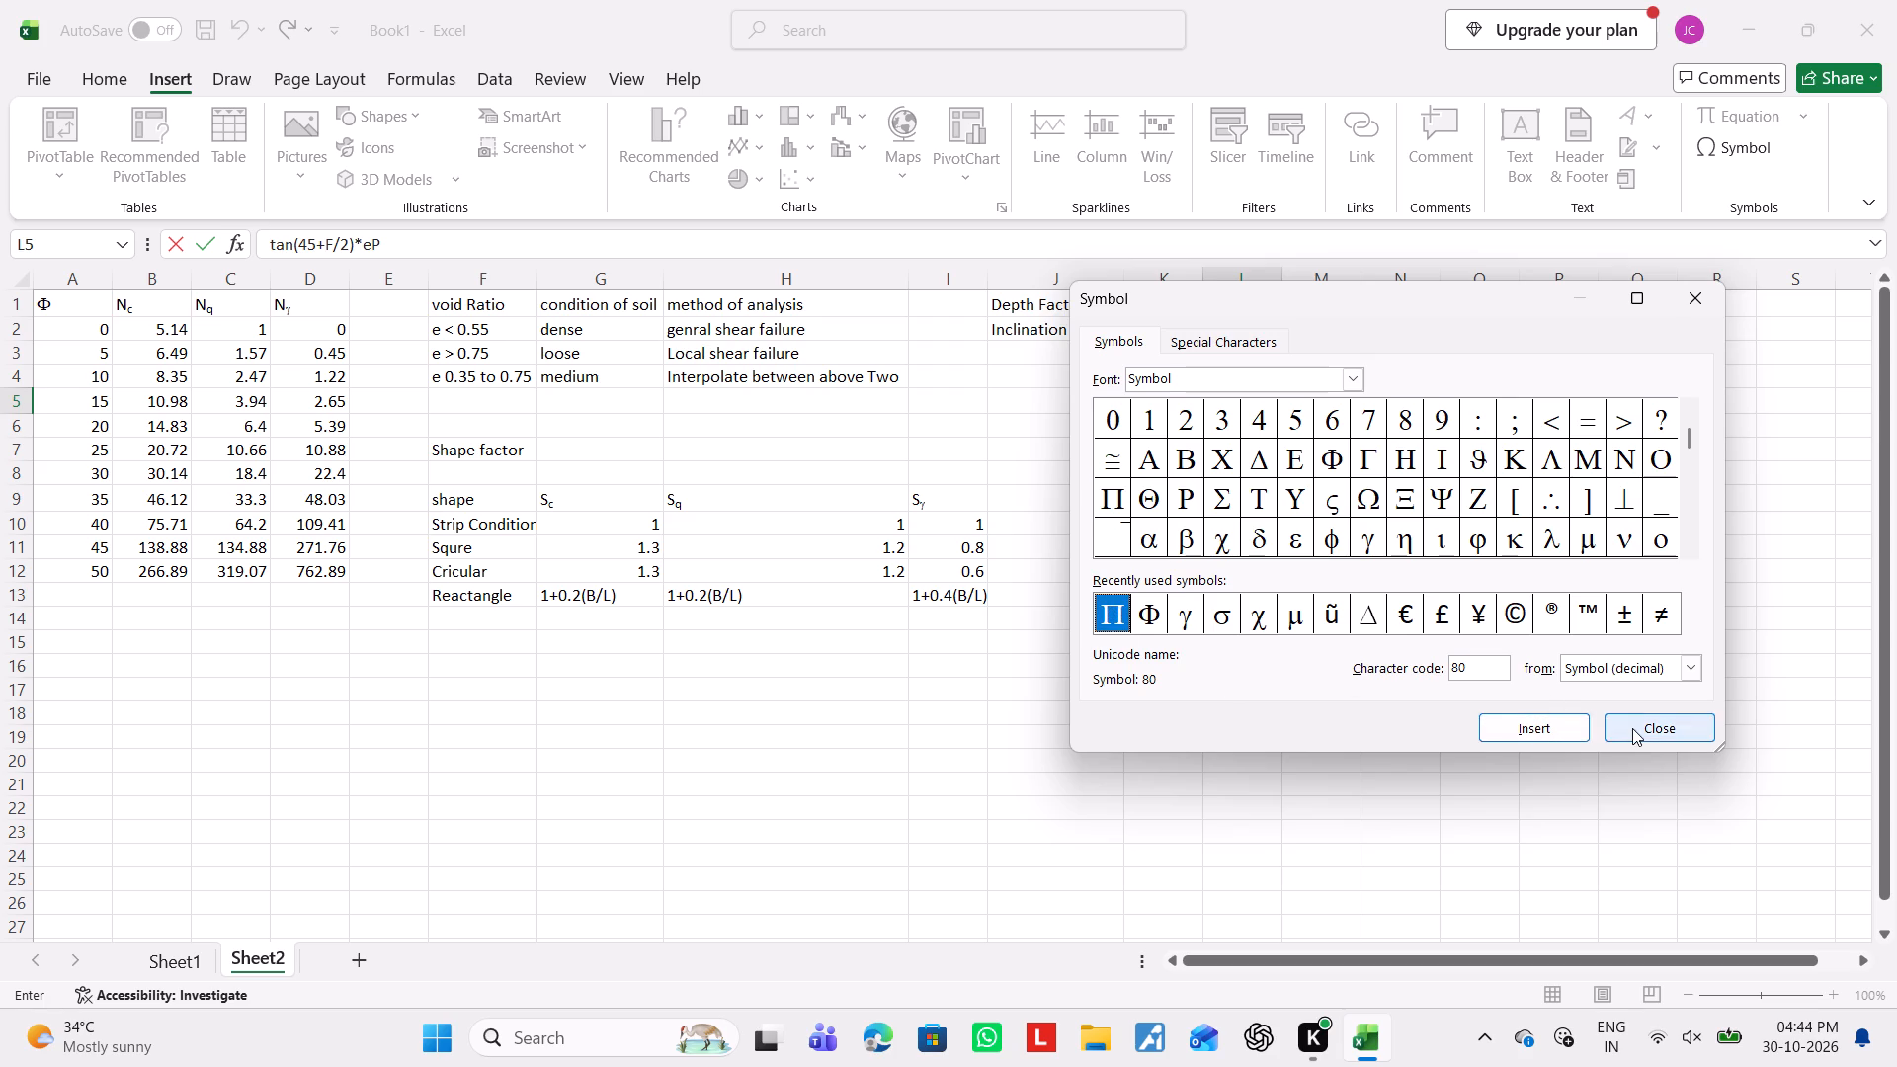
pyautogui.click(1632, 728)
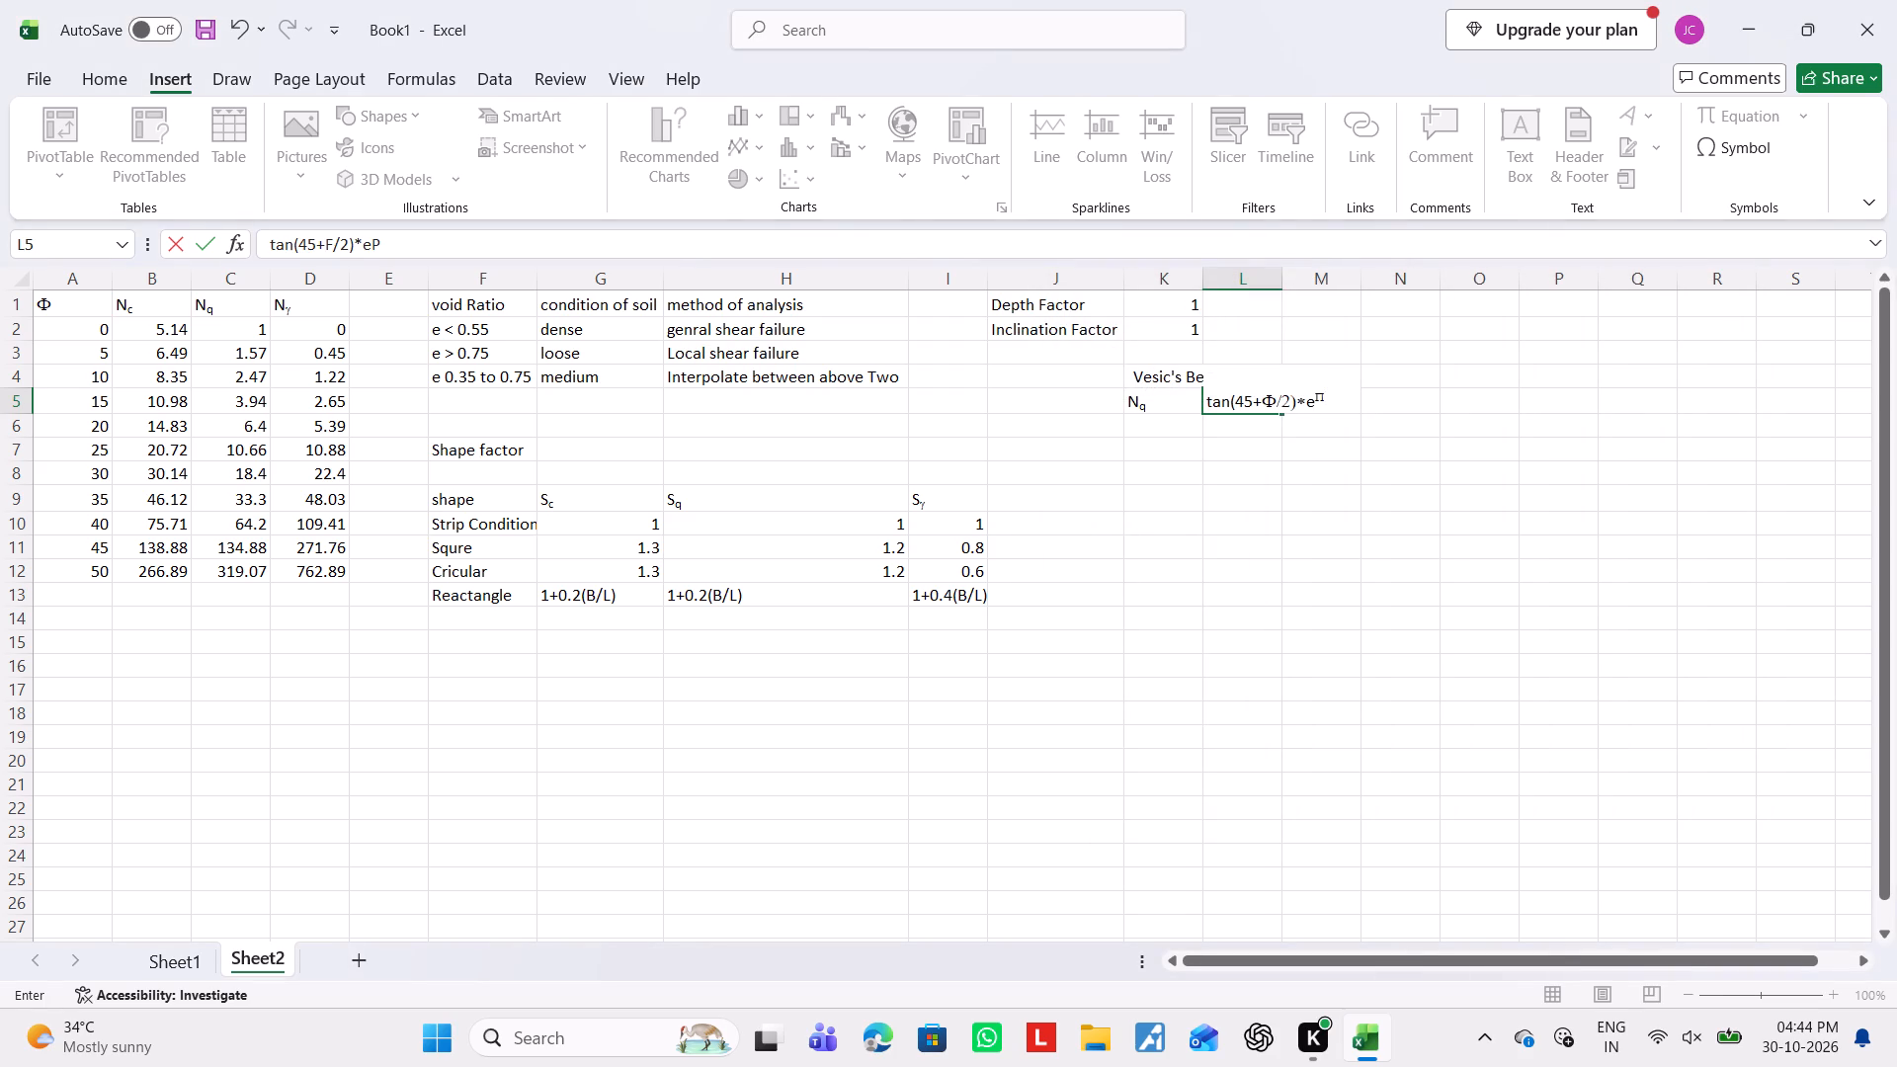
pyautogui.press('.')
pyautogui.write('tan')
# Complete the superscript exponent in the L5 Nq expression by inserting the Φ symbol after tan.
pyautogui.click(105, 81)
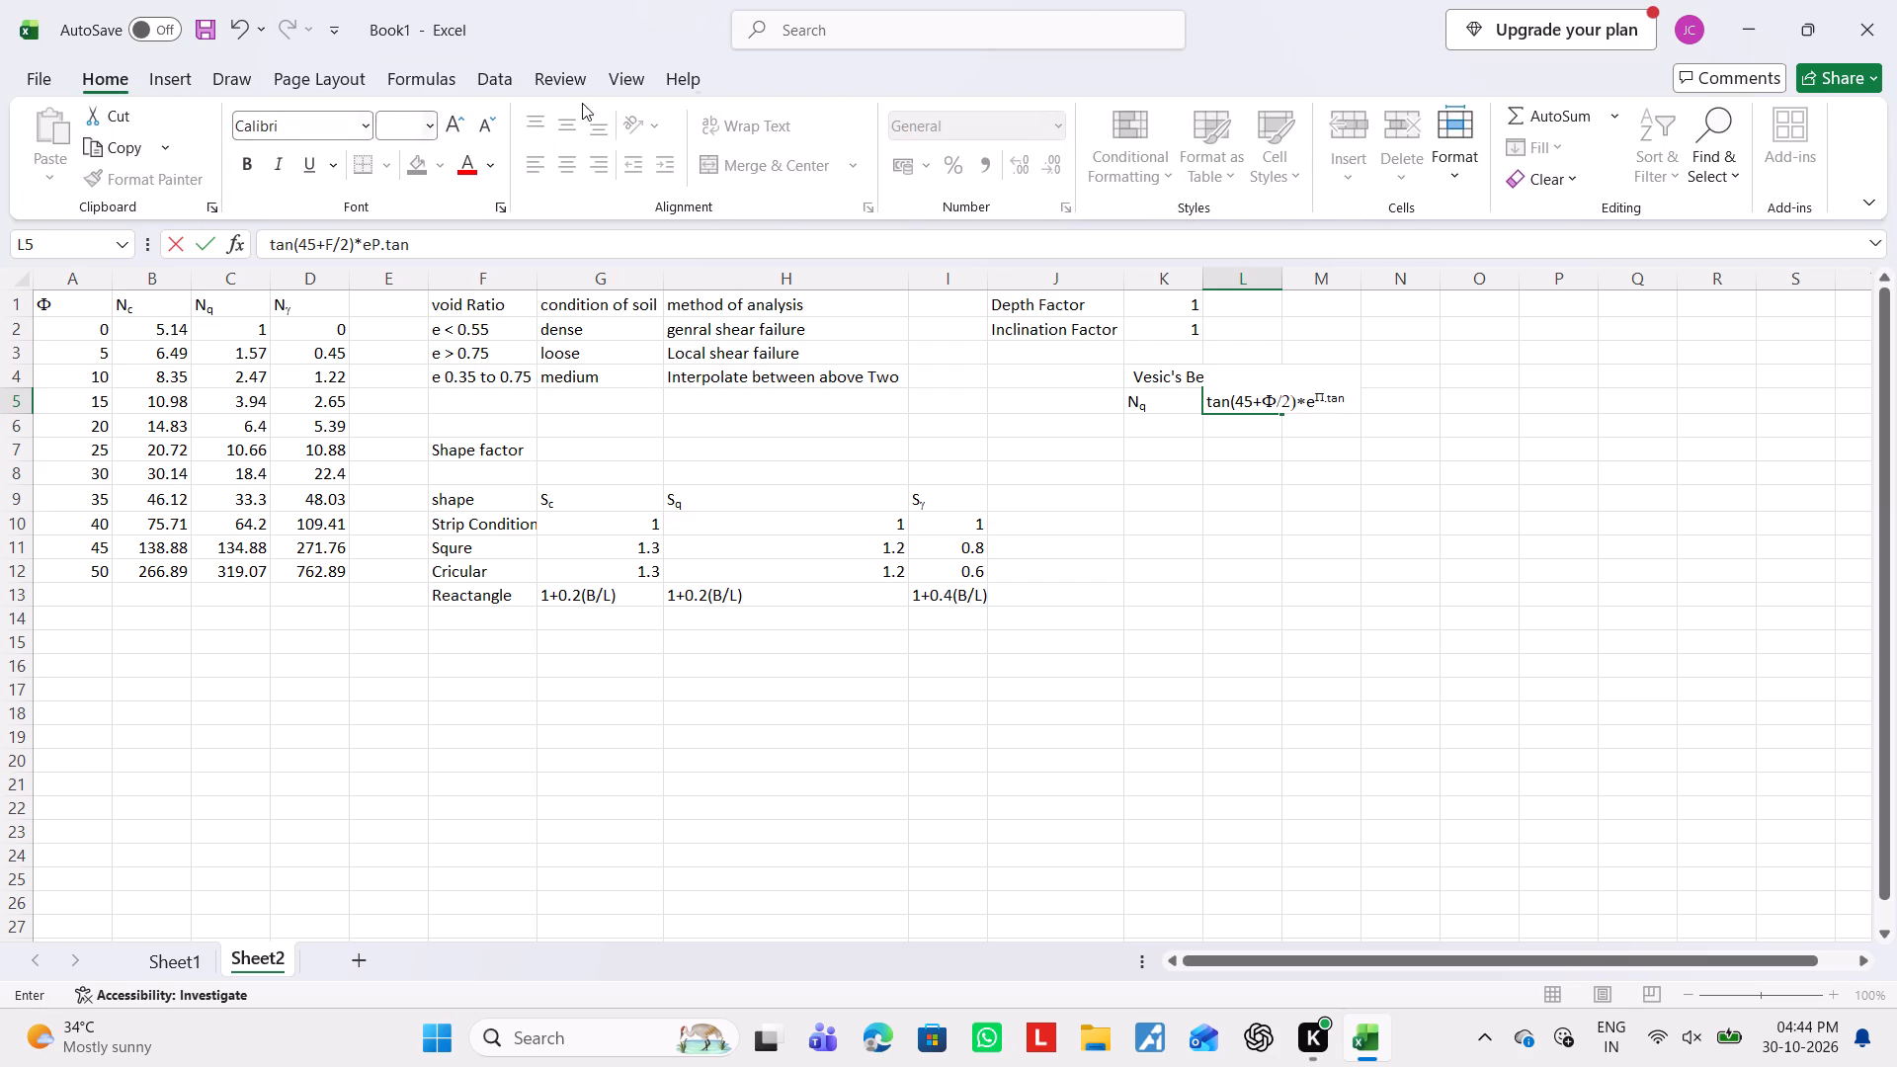
pyautogui.click(168, 85)
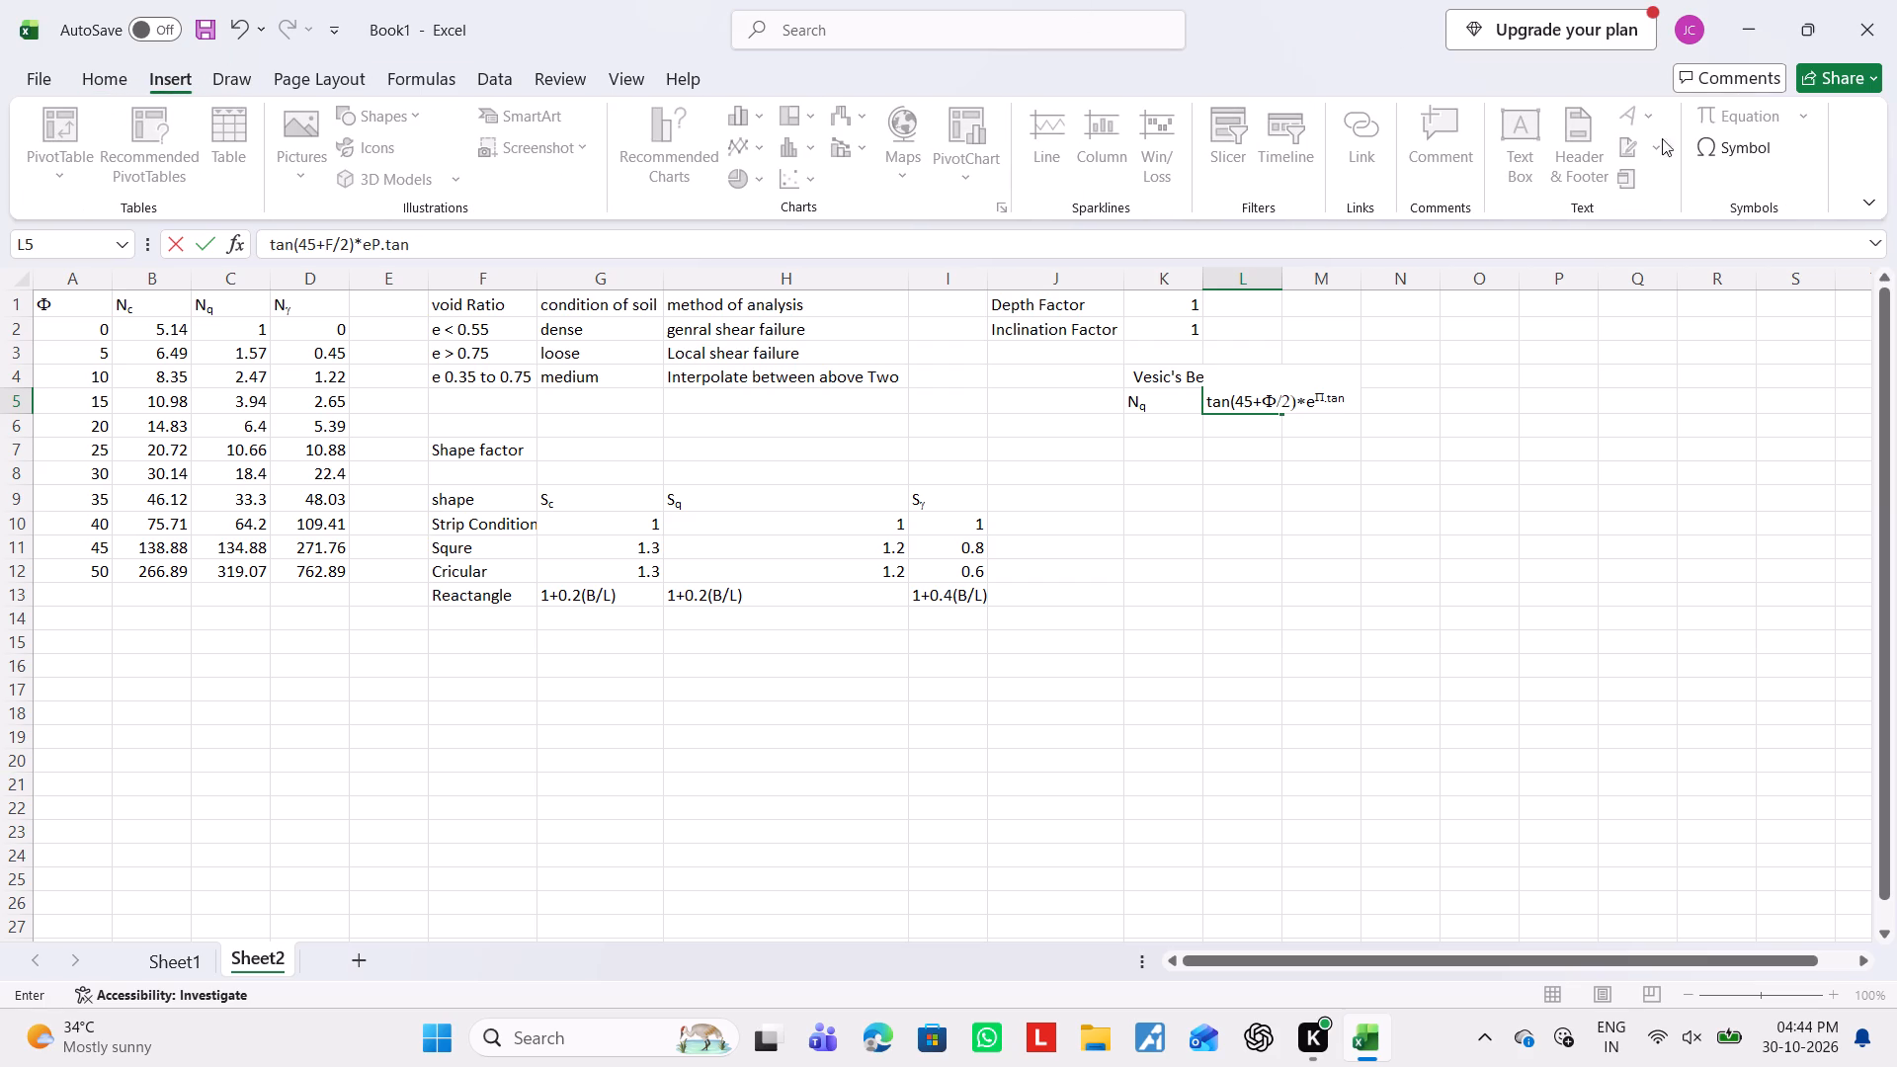
pyautogui.click(1777, 141)
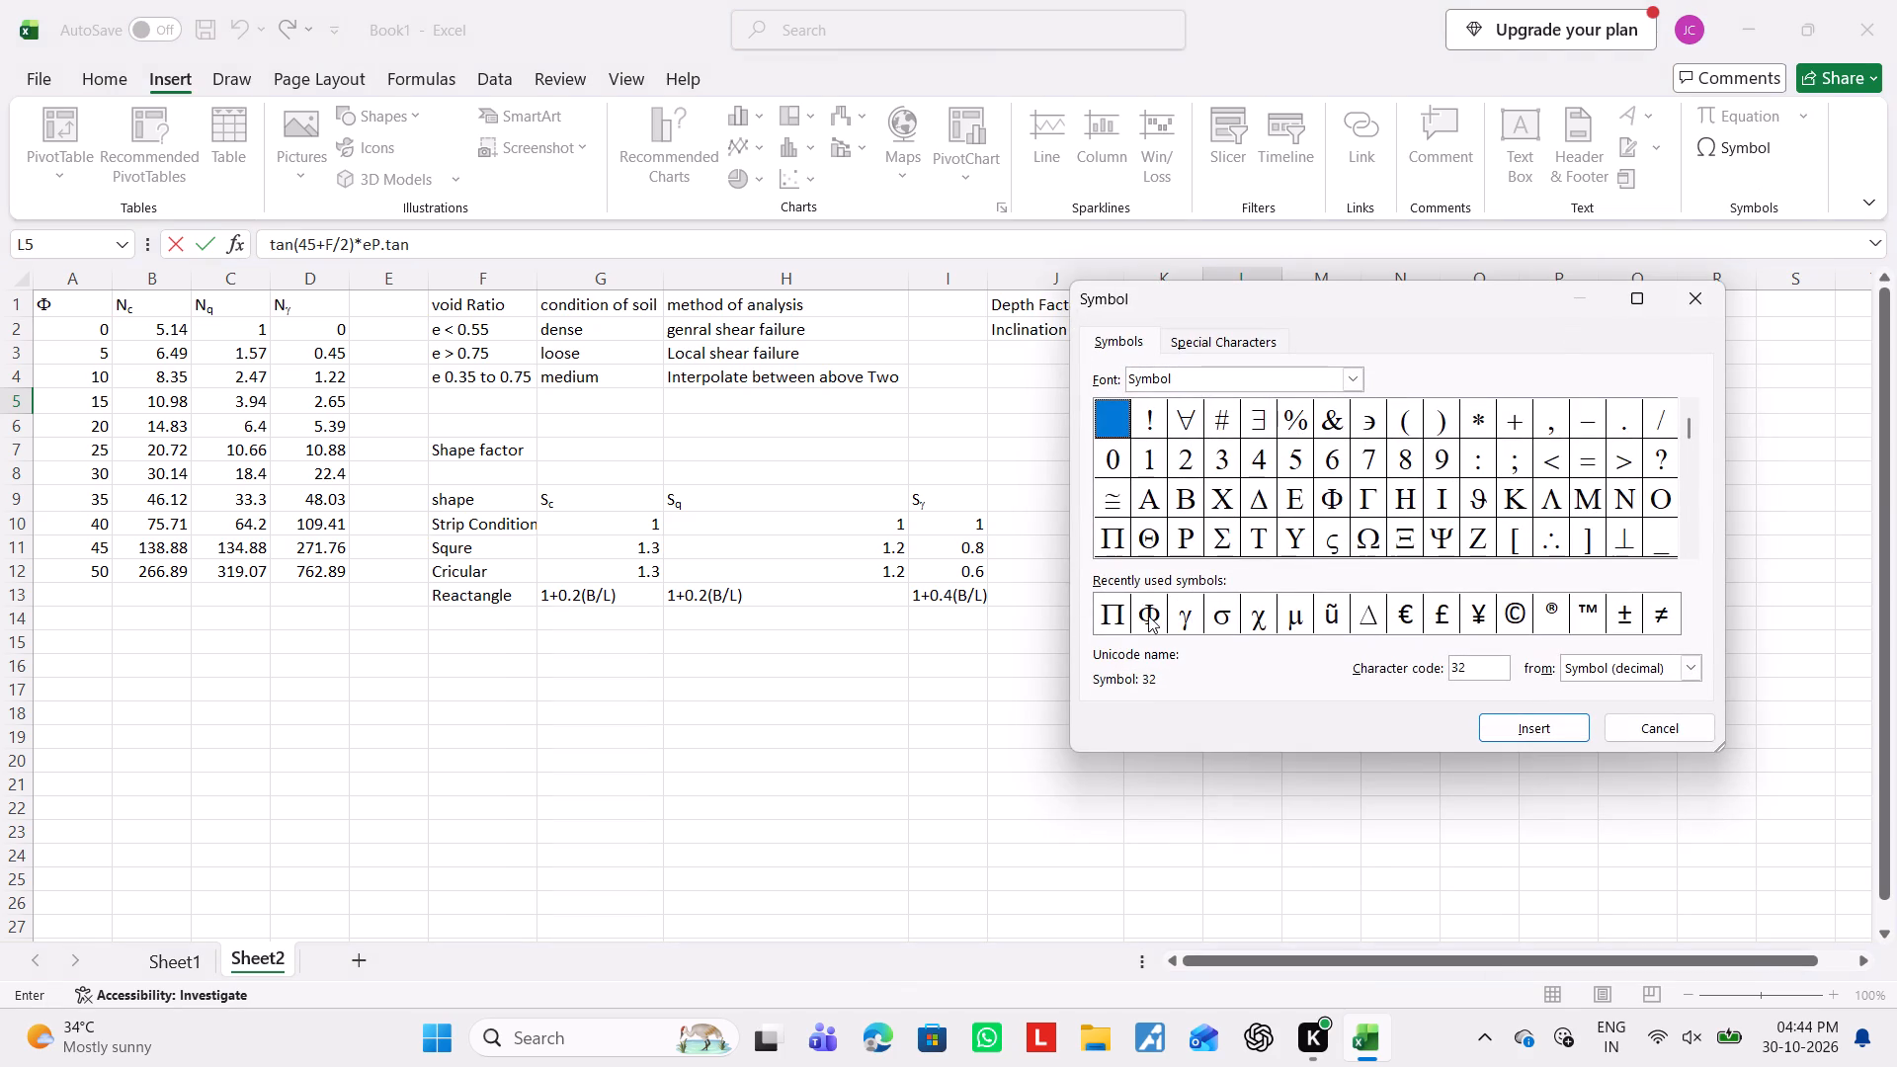
pyautogui.click(1148, 616)
pyautogui.click(1675, 743)
pyautogui.click(1673, 739)
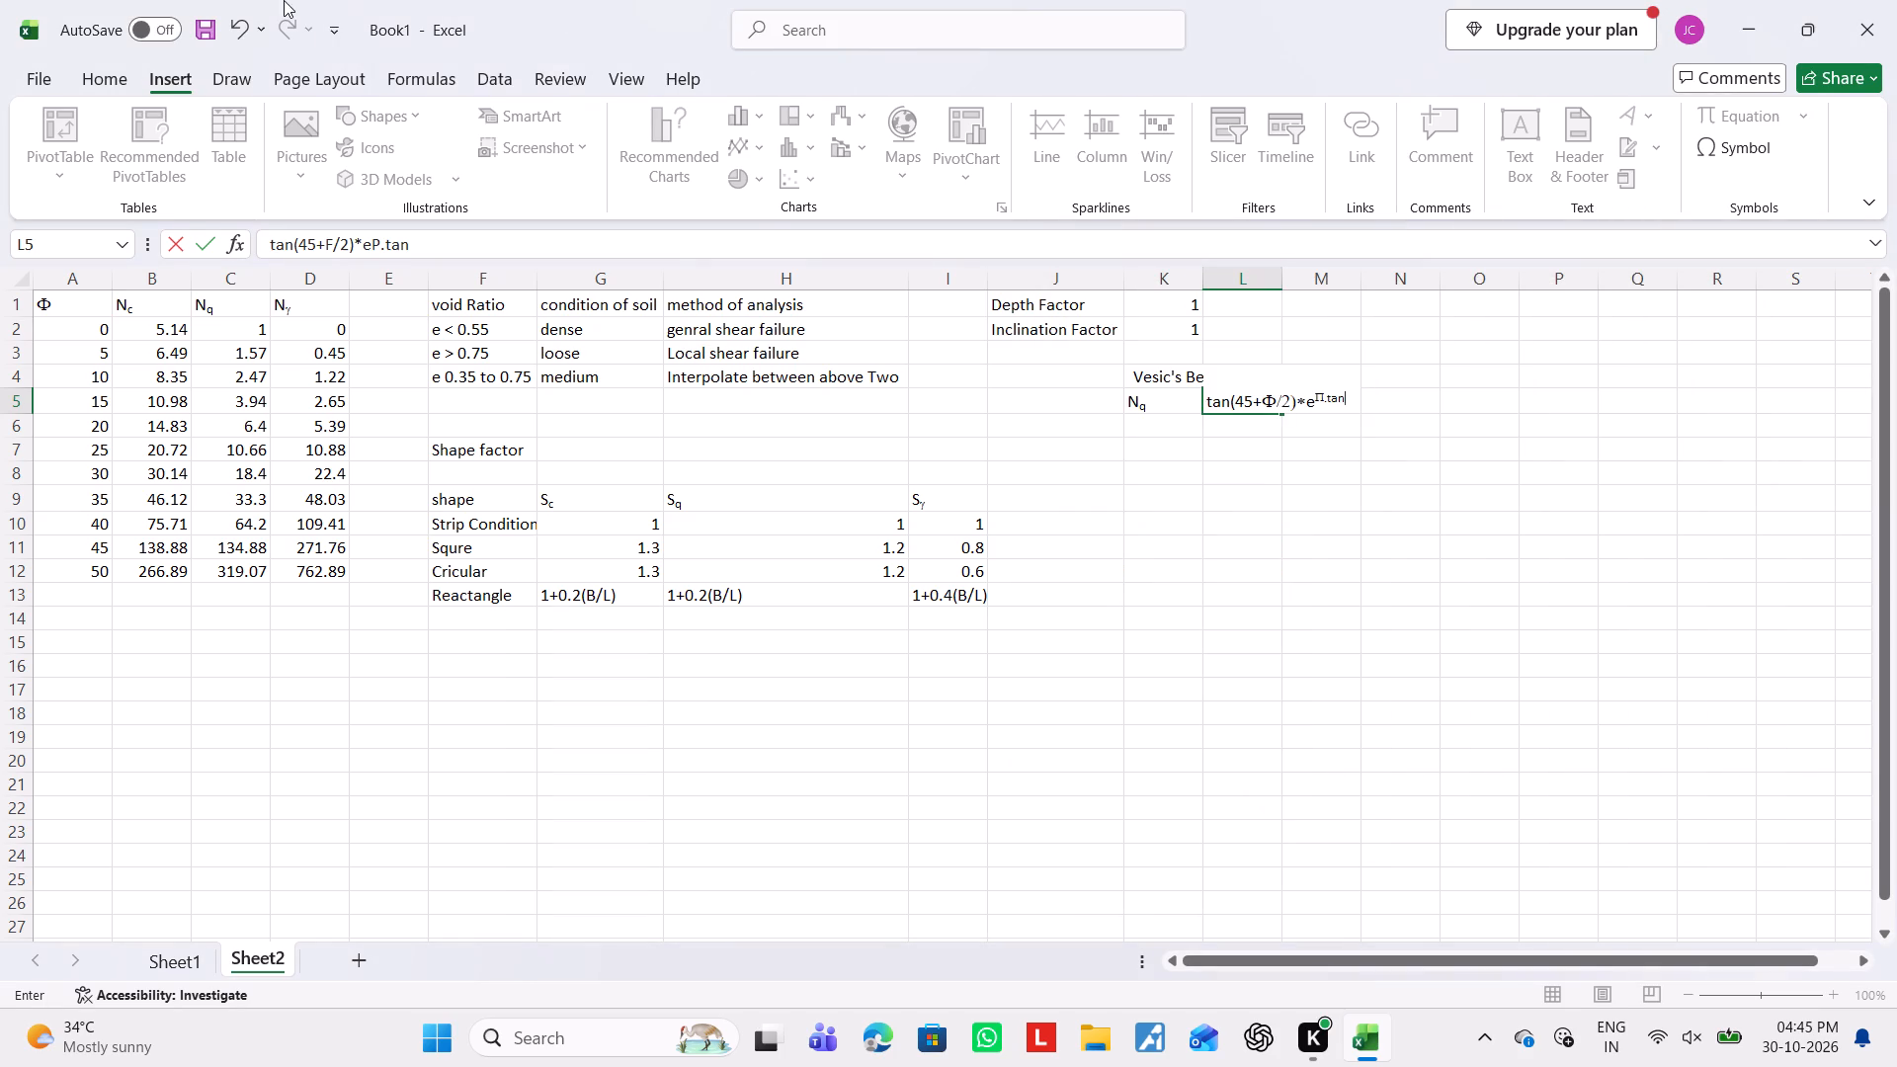
pyautogui.click(1757, 152)
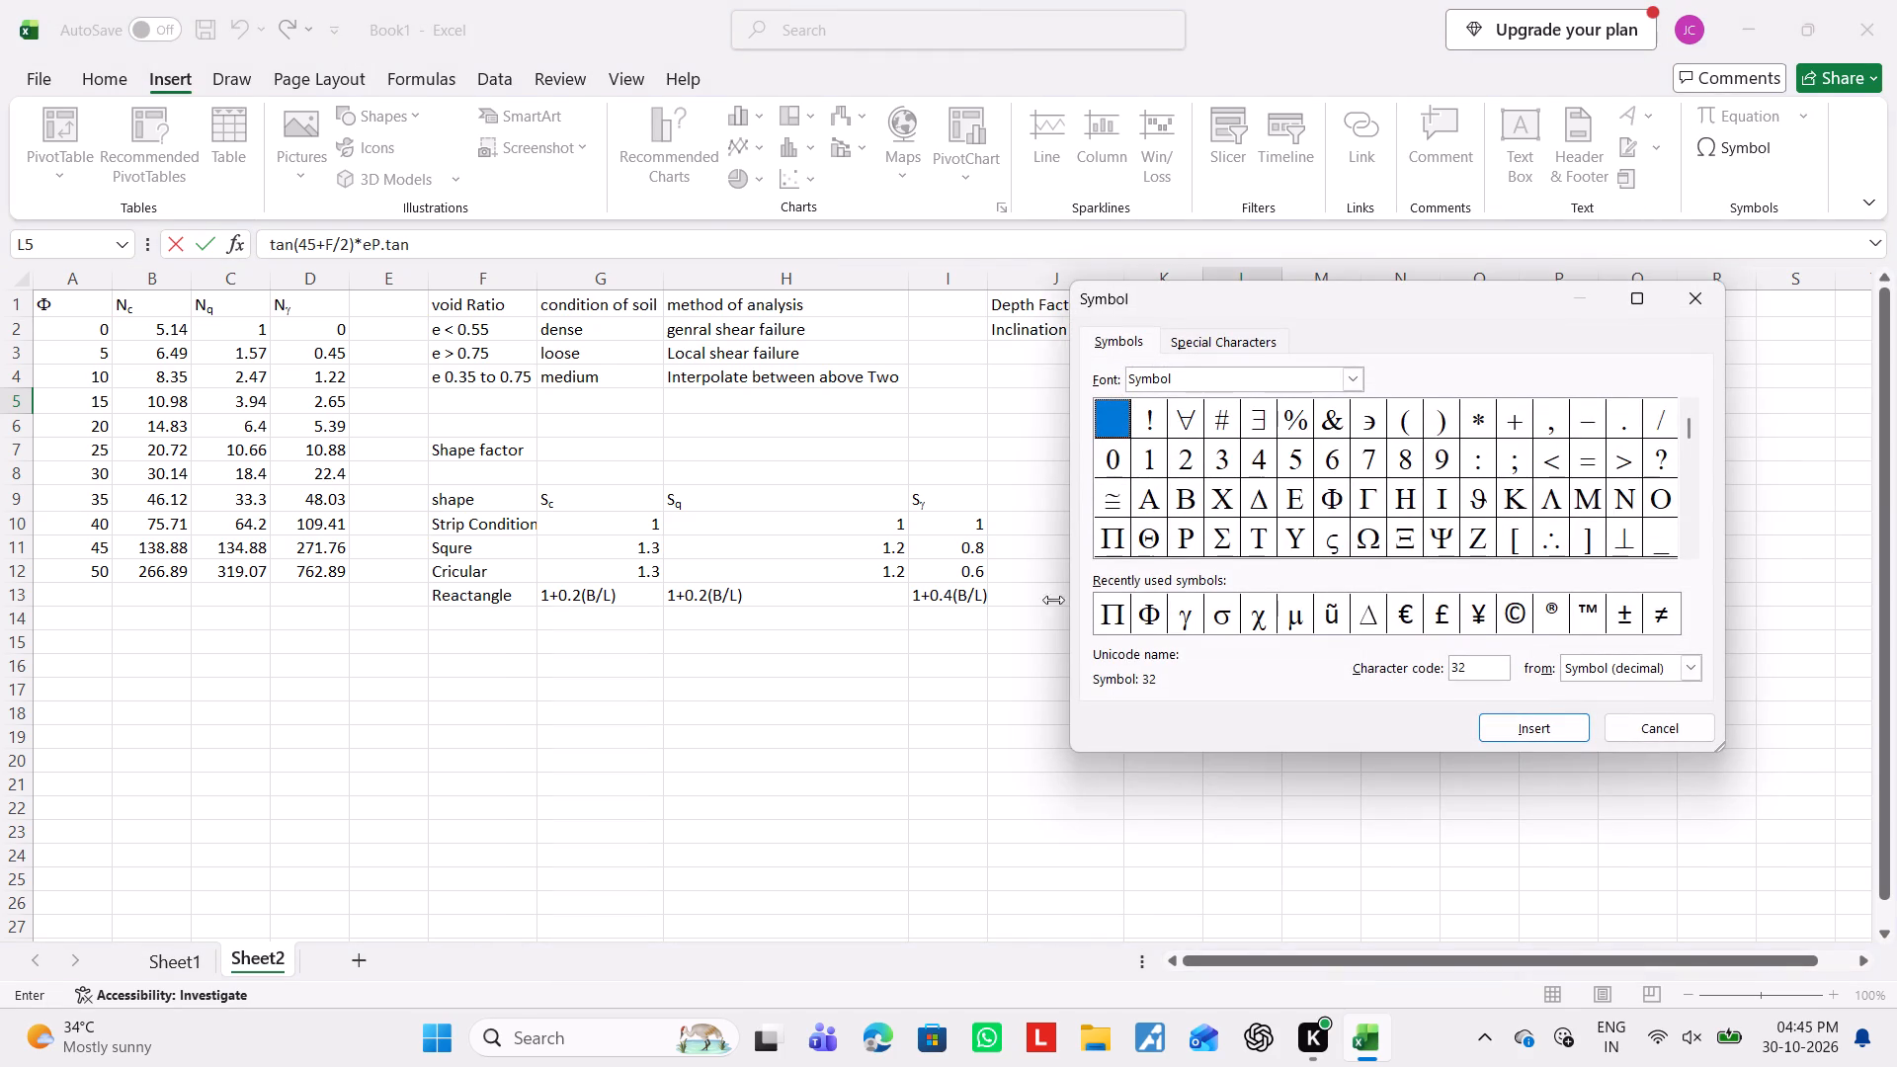
pyautogui.click(1153, 613)
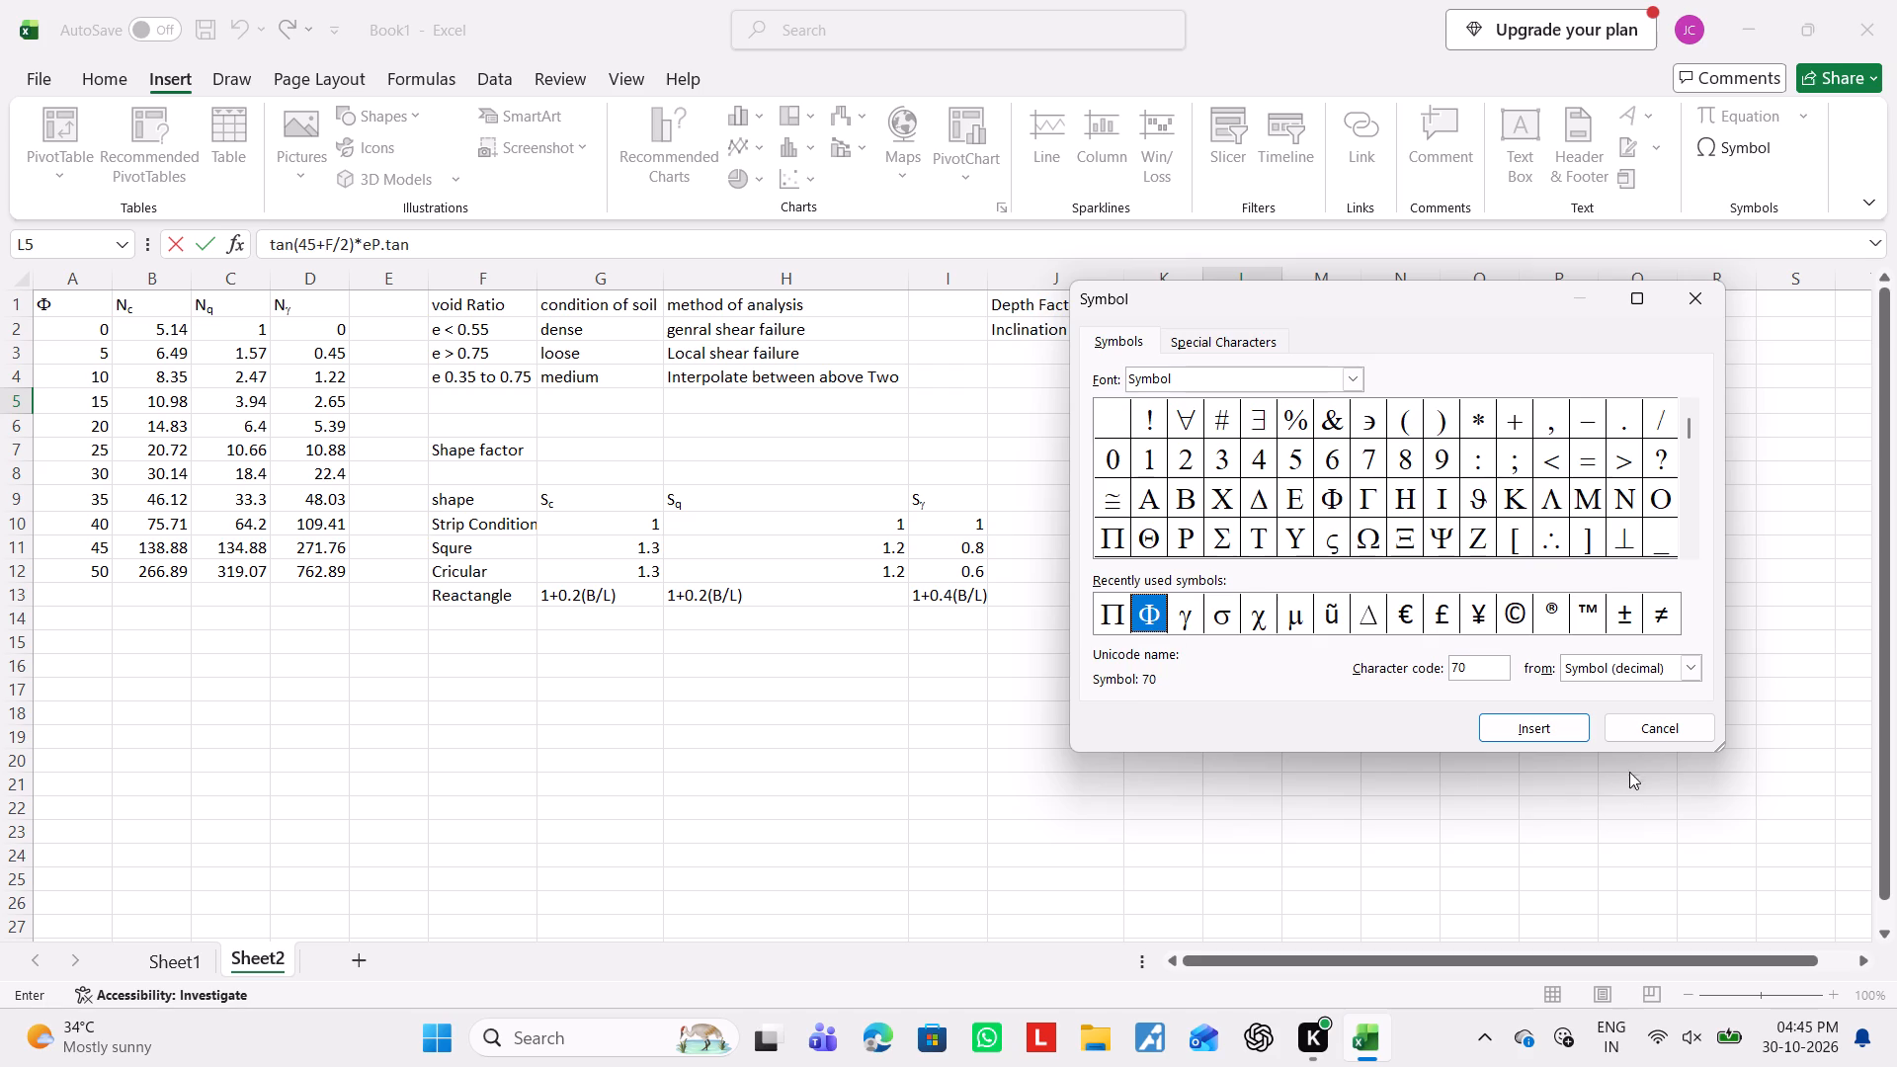
pyautogui.click(1553, 731)
pyautogui.click(1678, 706)
pyautogui.click(1651, 733)
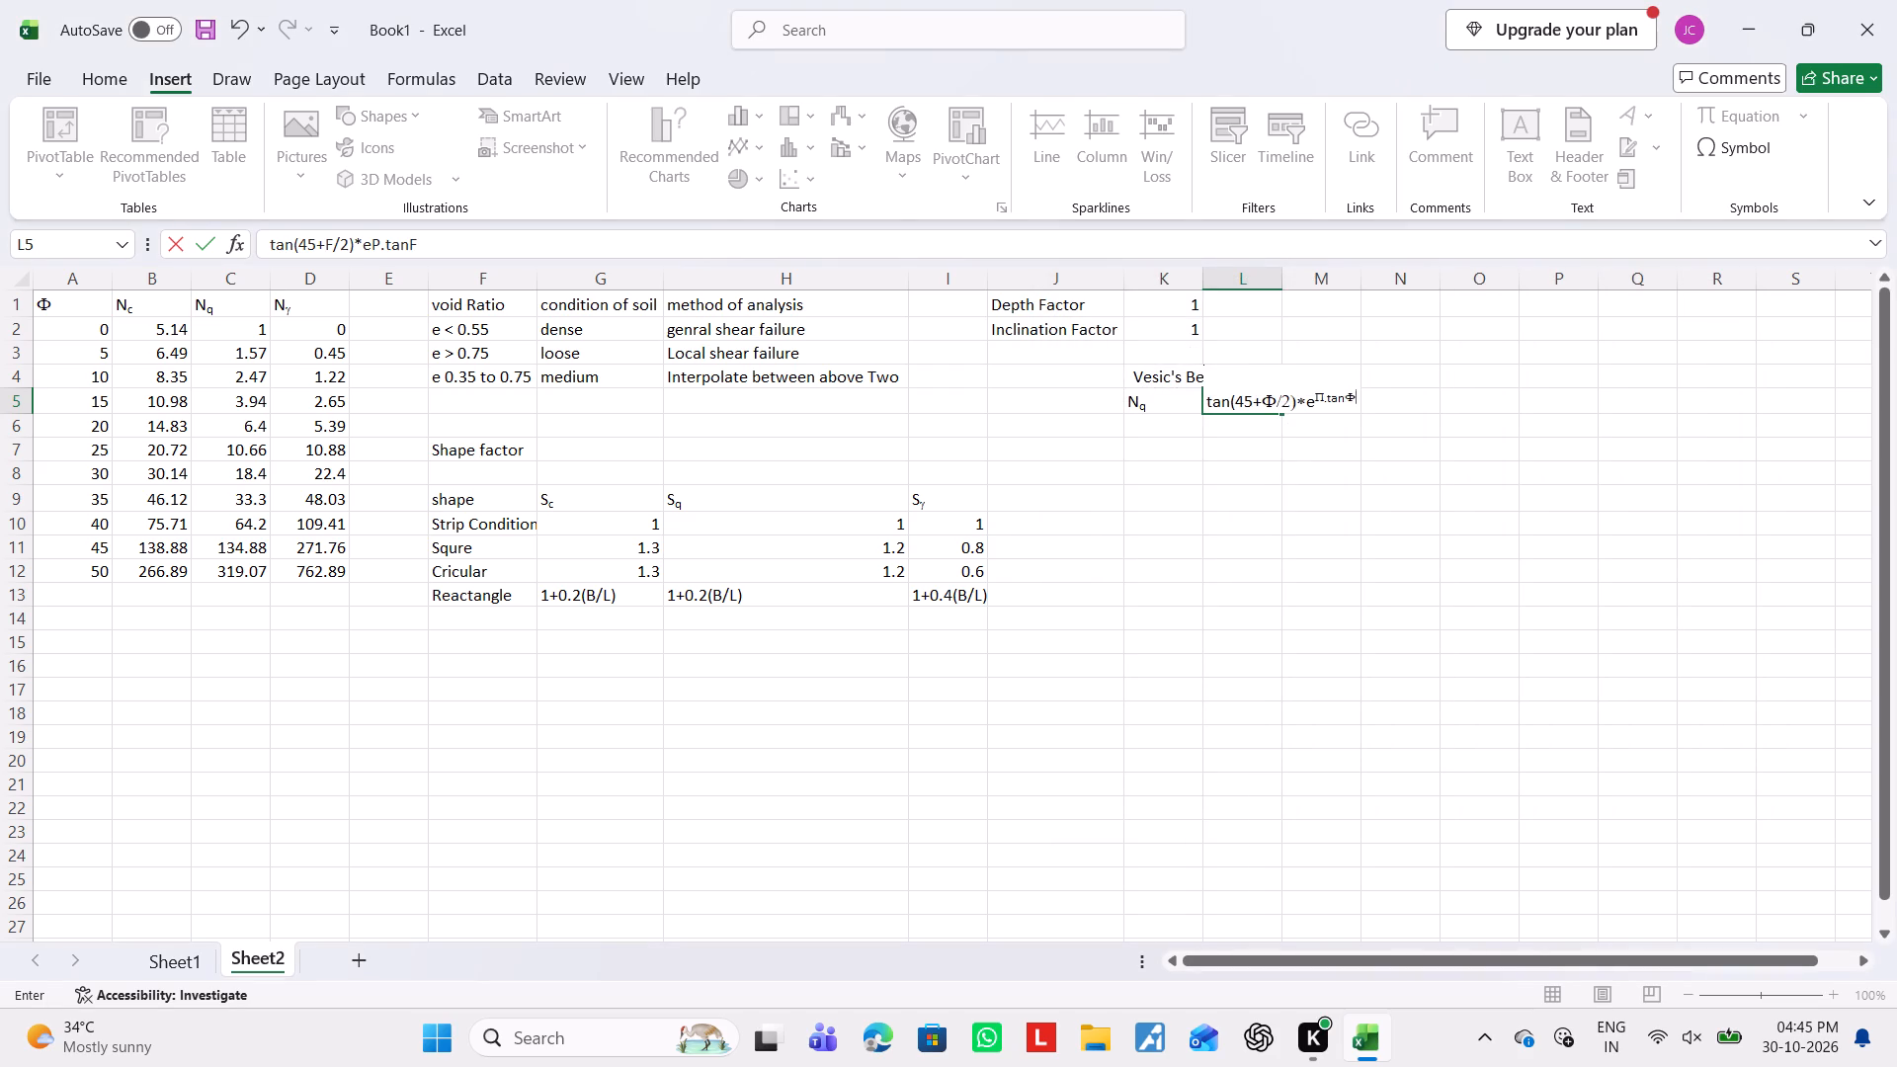
# Enter the label Nc in K6, below the Nq label.
pyautogui.click(1140, 422)
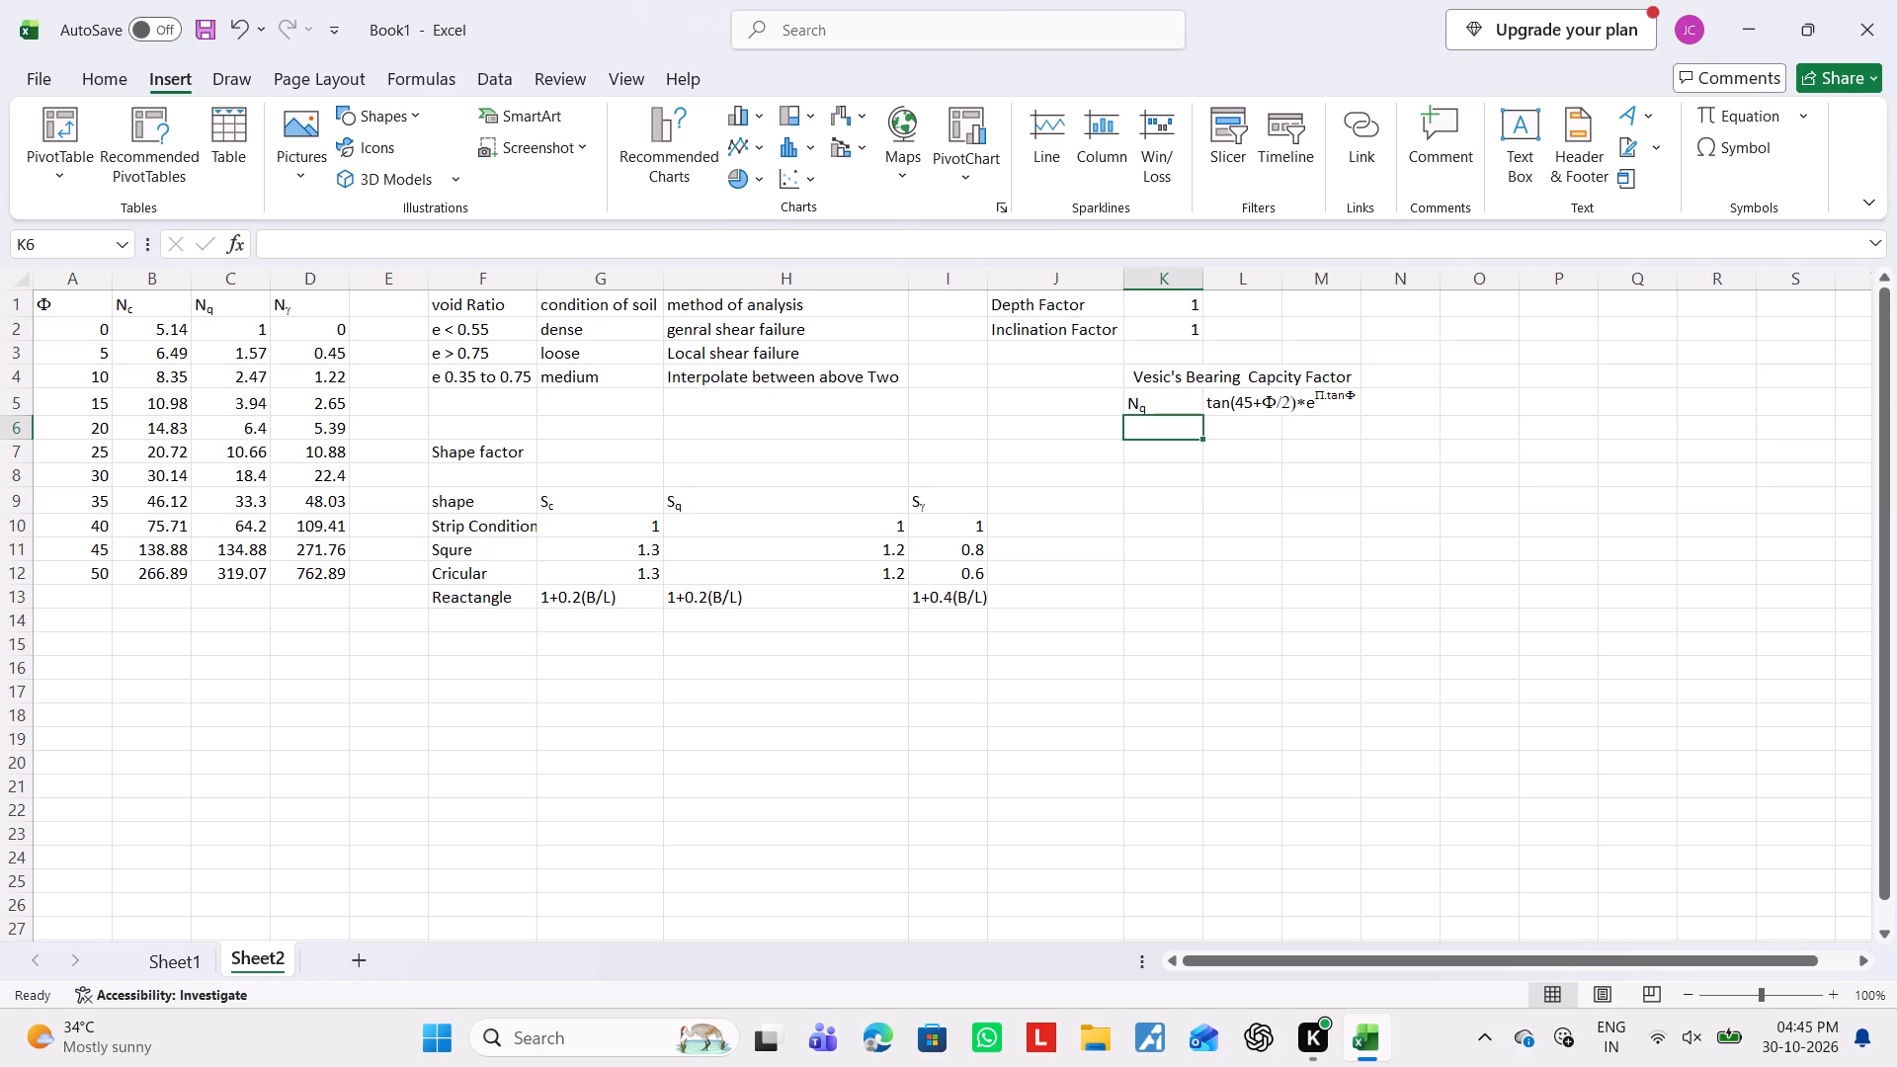
pyautogui.hotkey('shift', 'n')
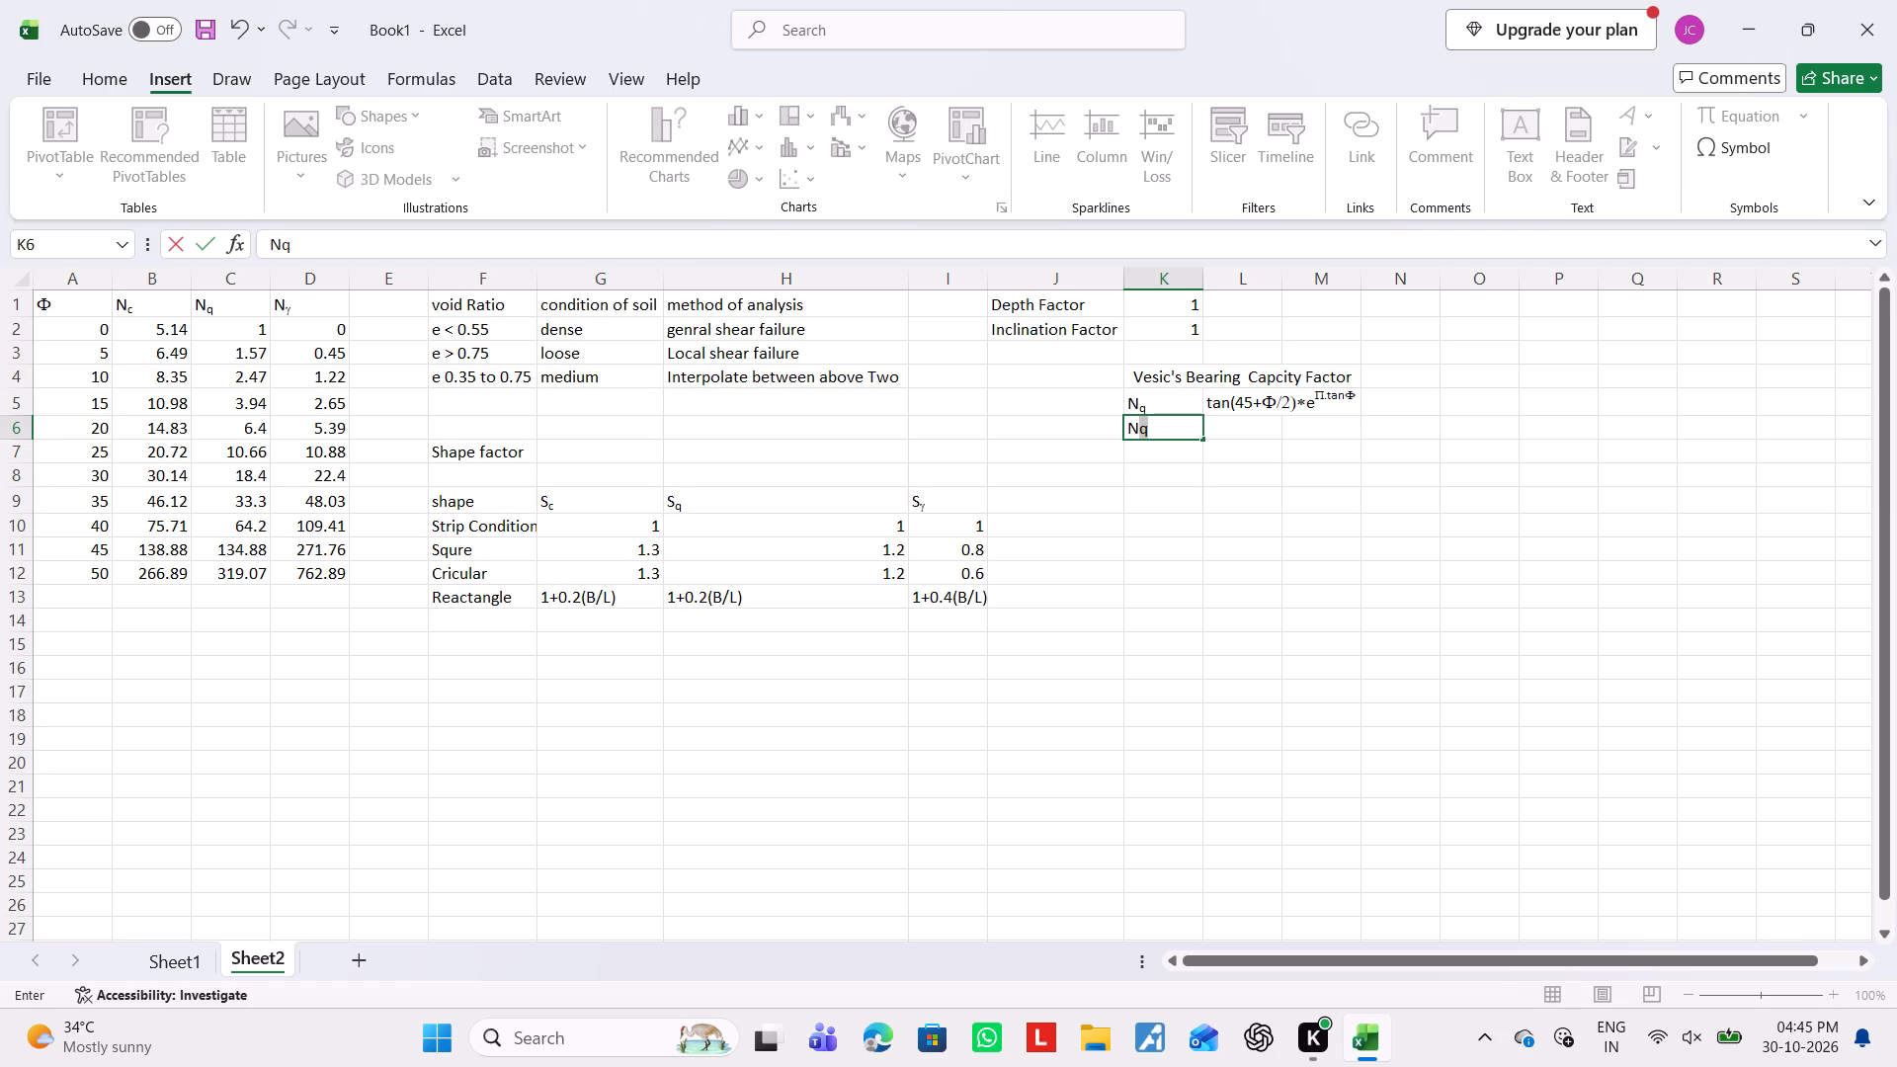
pyautogui.press('c')
# Begin the Nc expression in L6 with the text Nq copied from the K5 label.
pyautogui.click(1252, 448)
pyautogui.click(1250, 433)
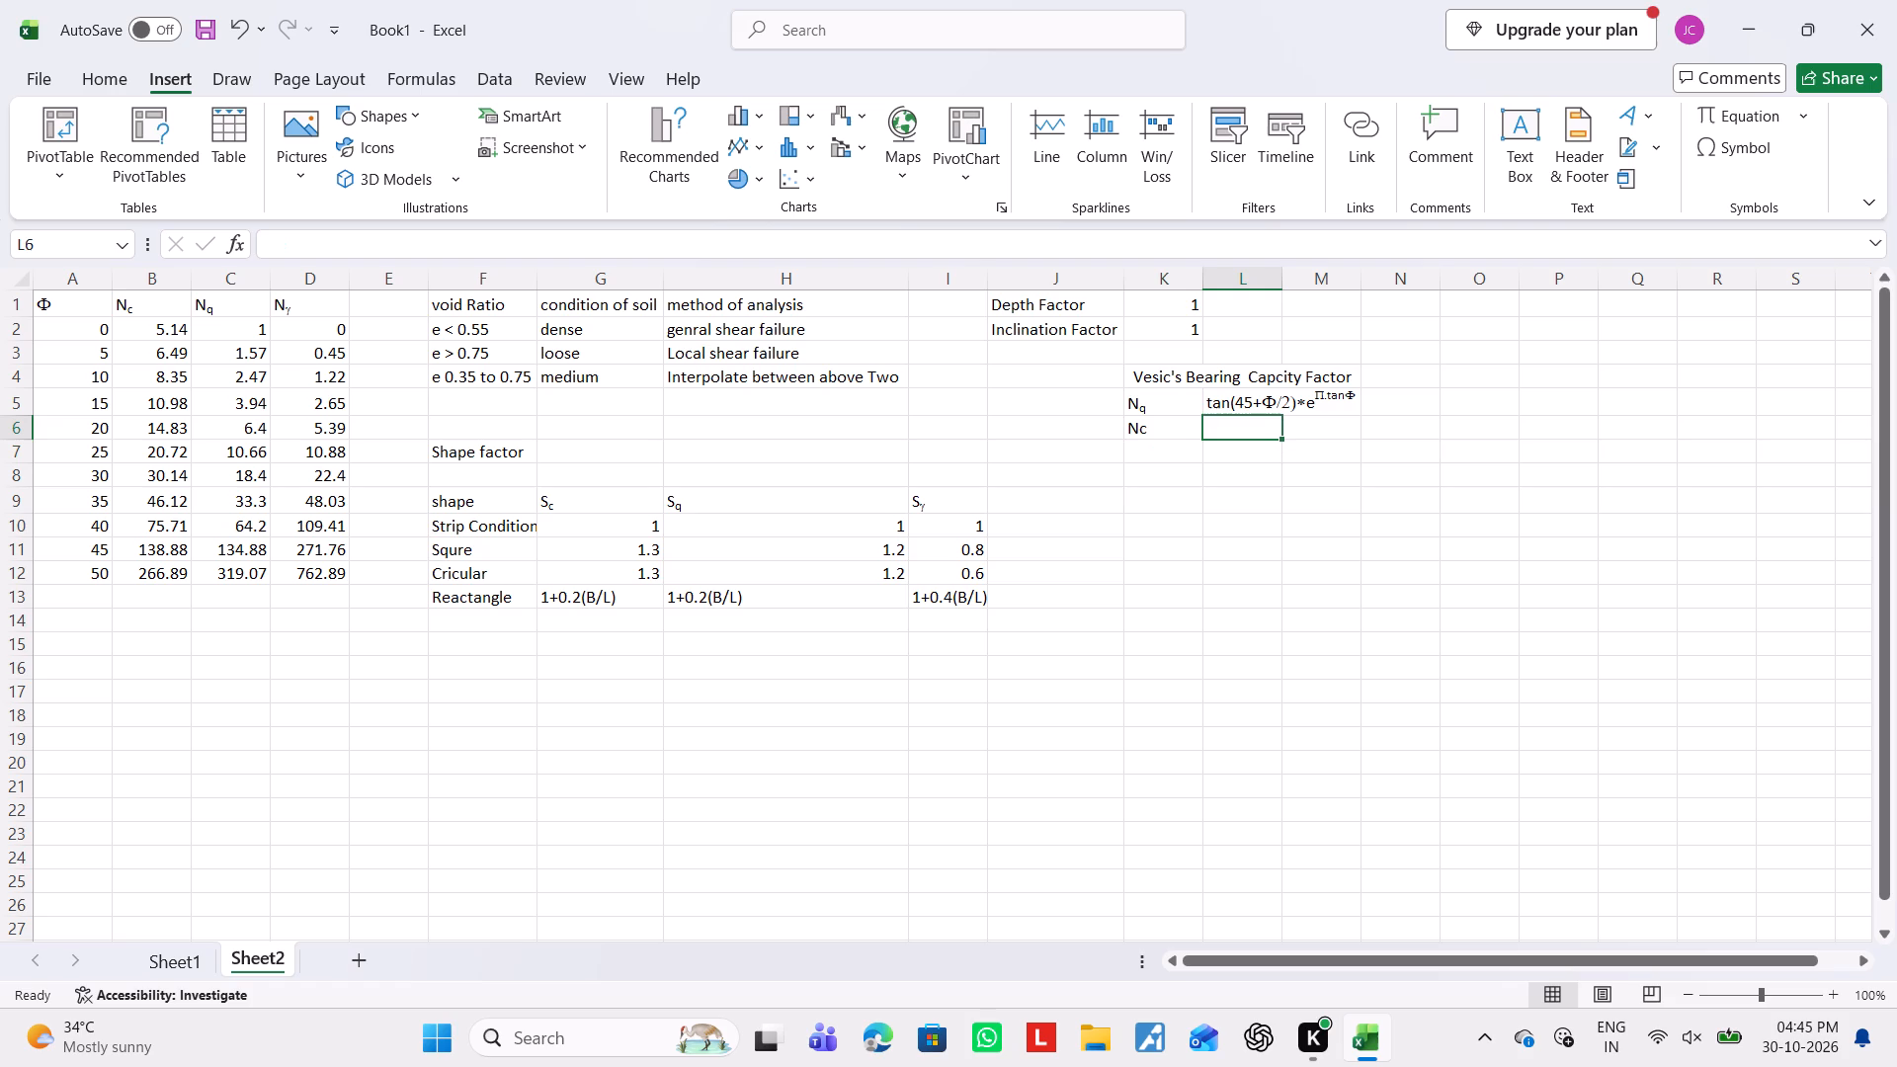
pyautogui.hotkey('shift', 'n')
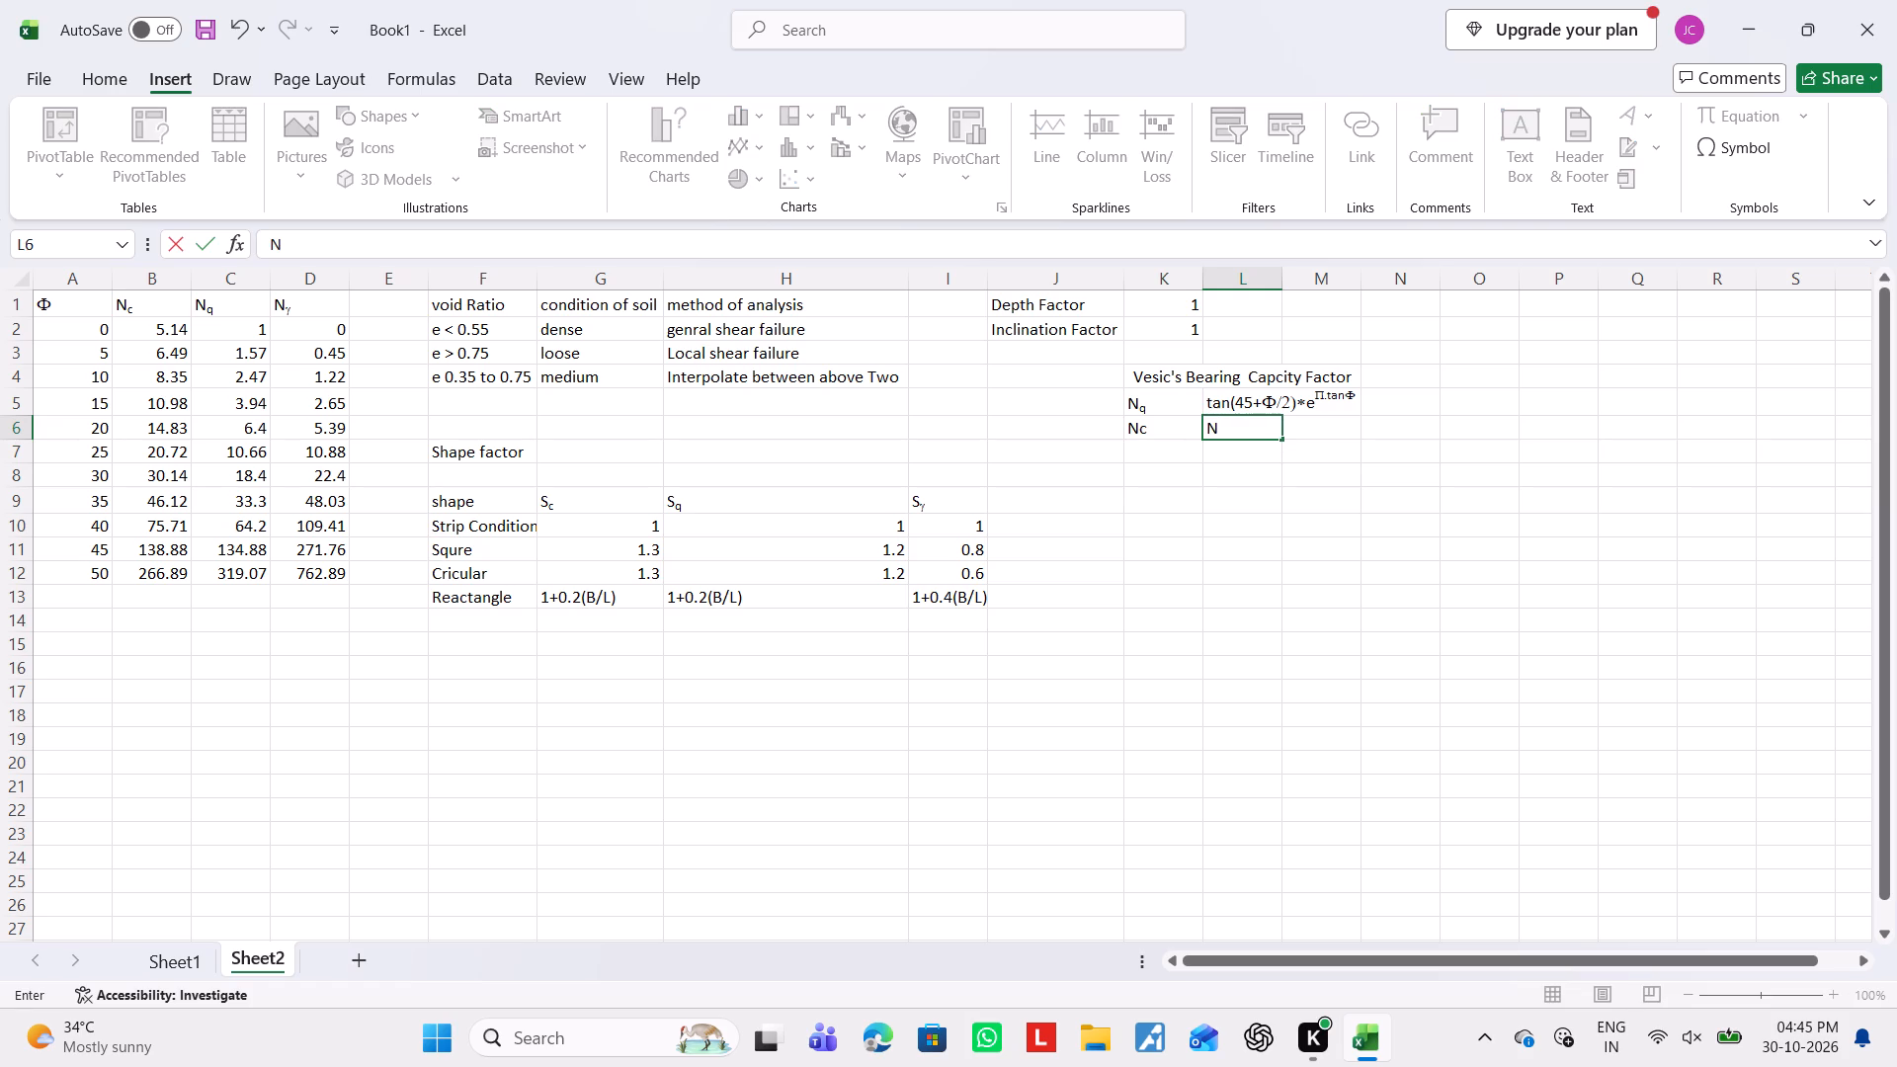
pyautogui.doubleClick(1147, 410)
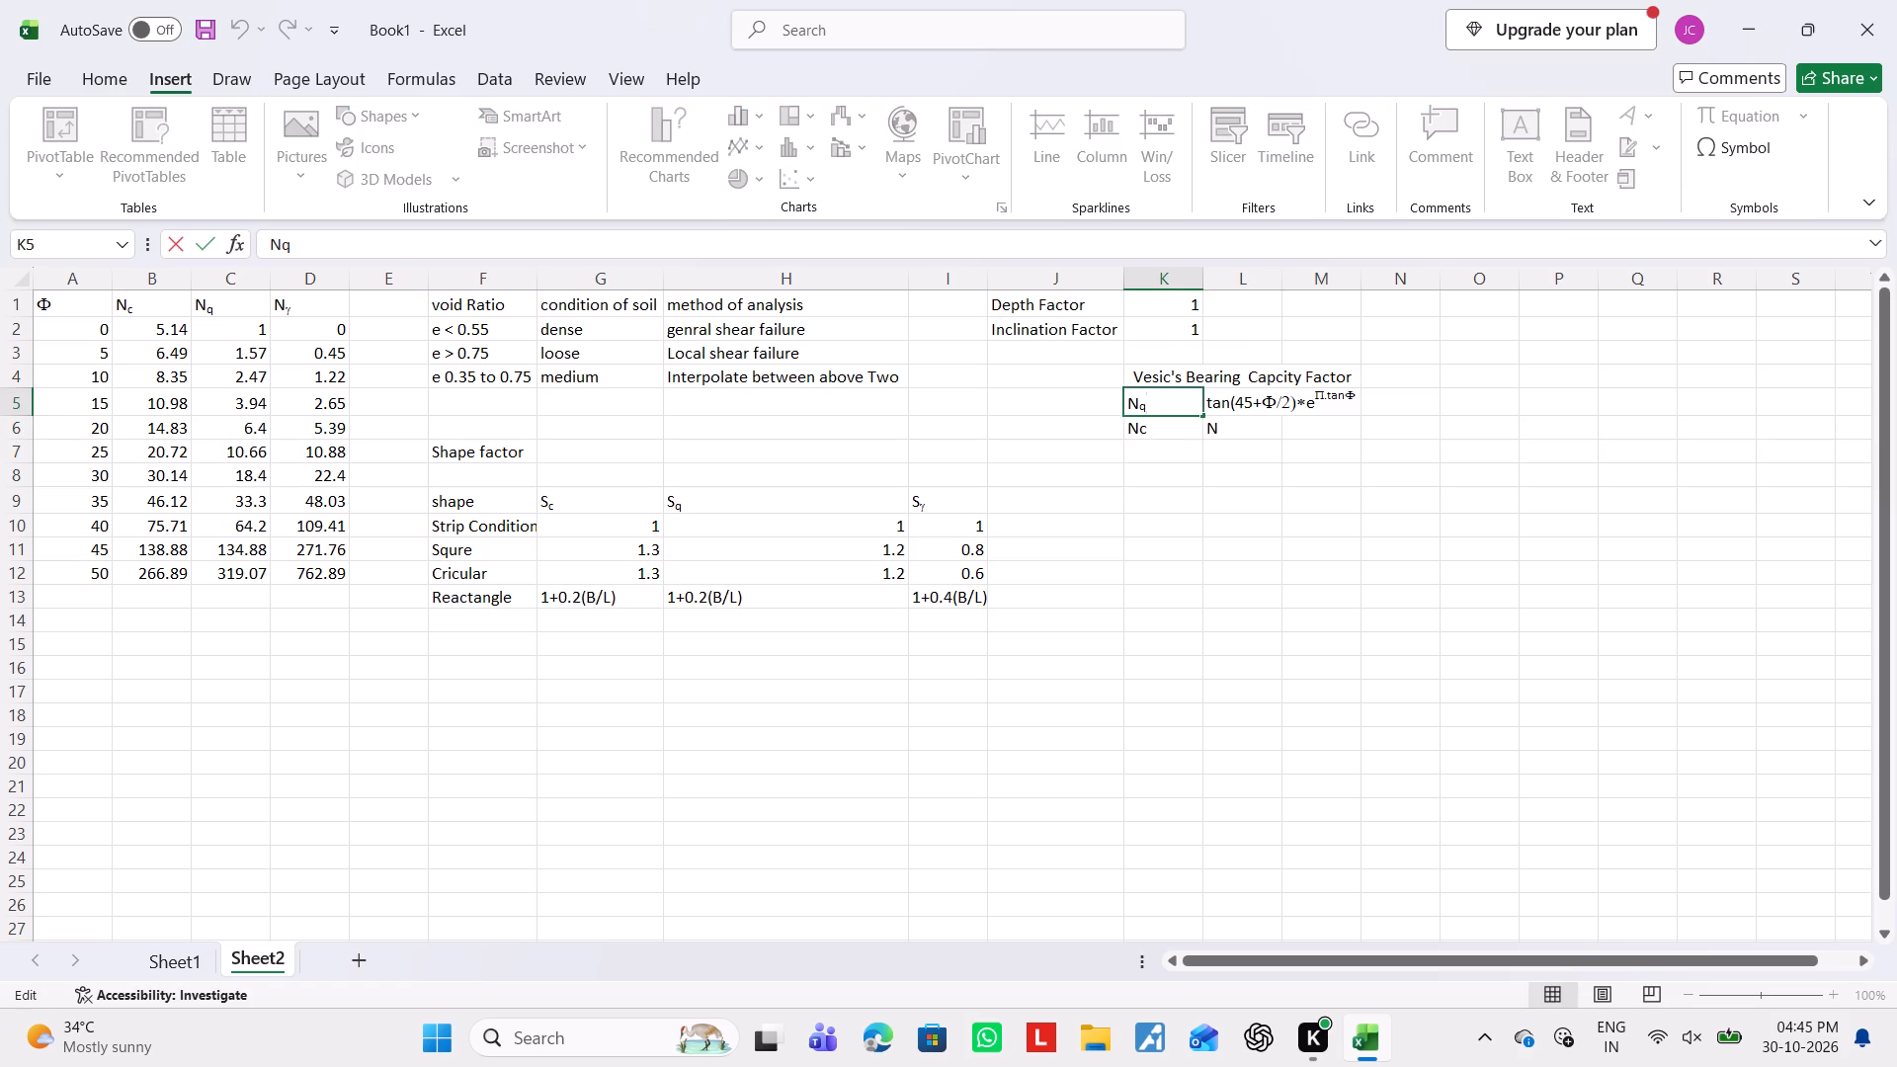
pyautogui.doubleClick(1147, 410)
pyautogui.hotkey('ctrl', 'c')
pyautogui.tripleClick(1238, 424)
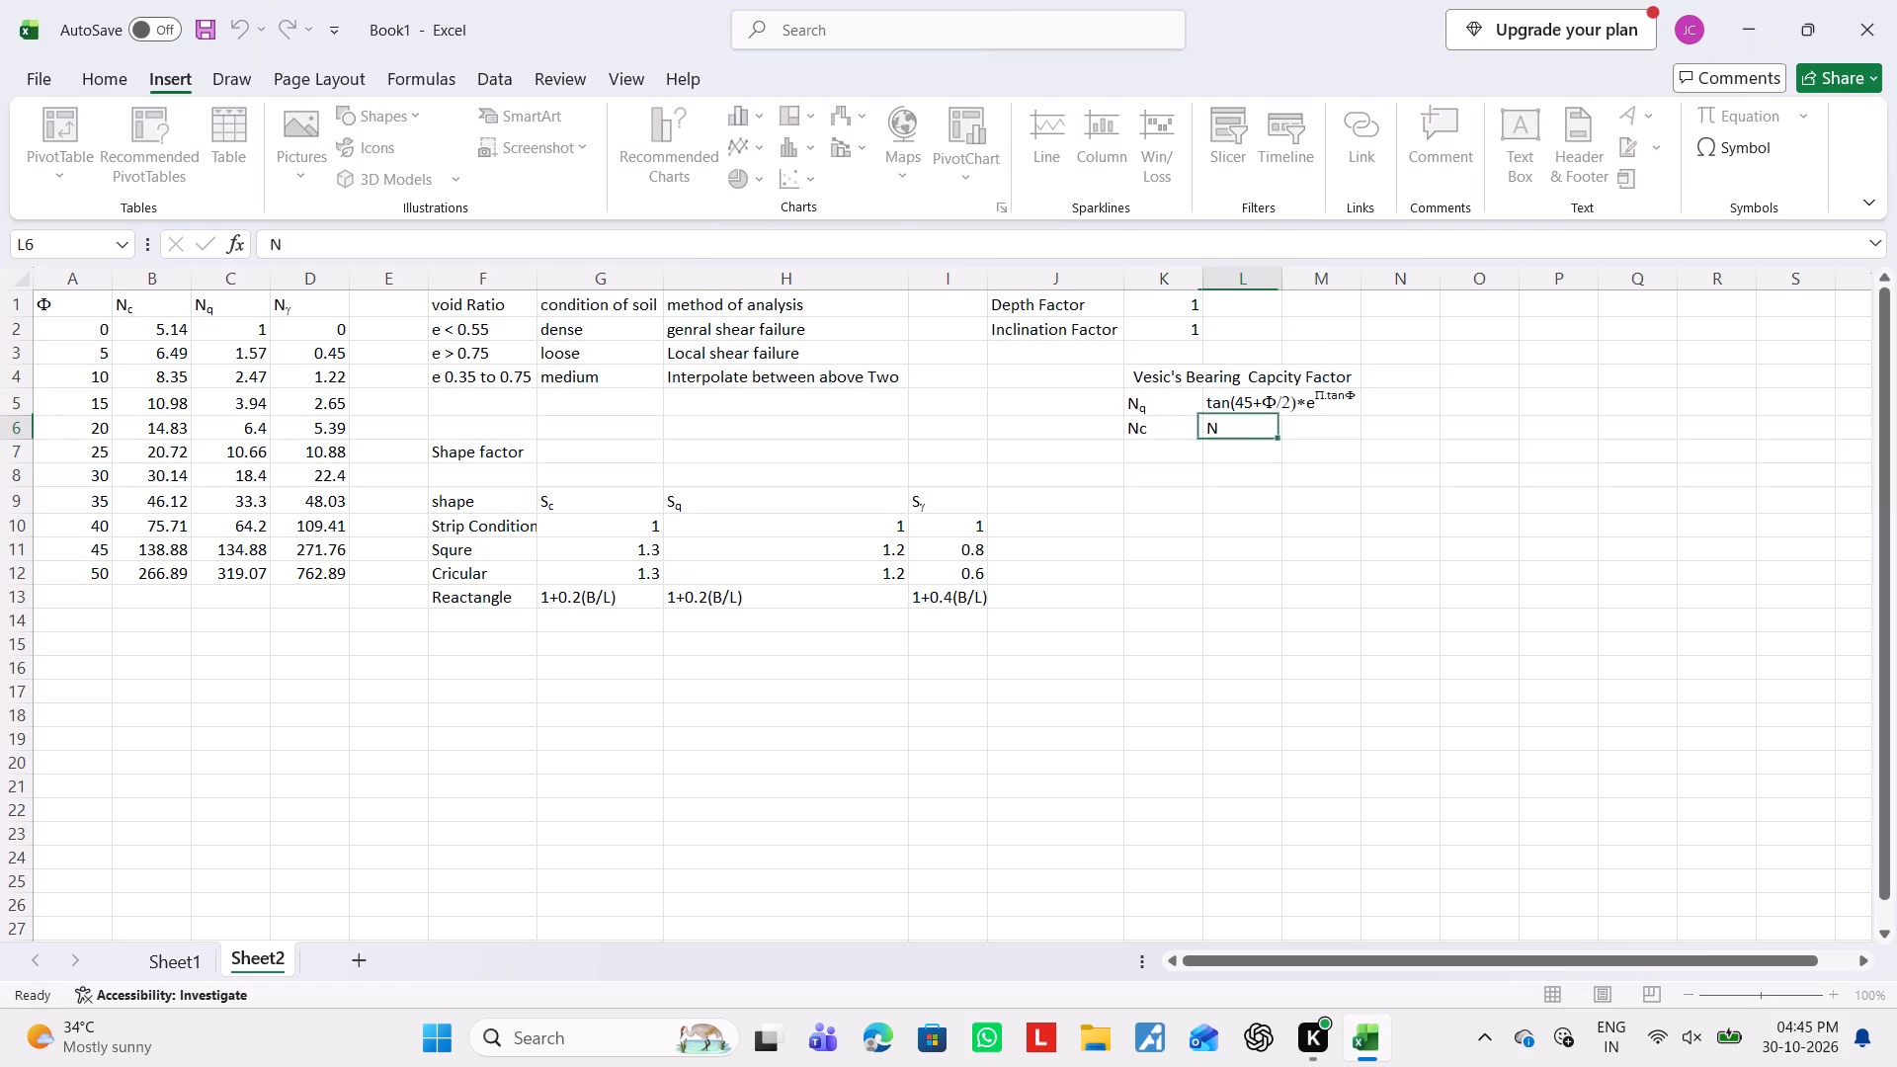
pyautogui.doubleClick(1238, 424)
pyautogui.hotkey('ctrl', 'v')
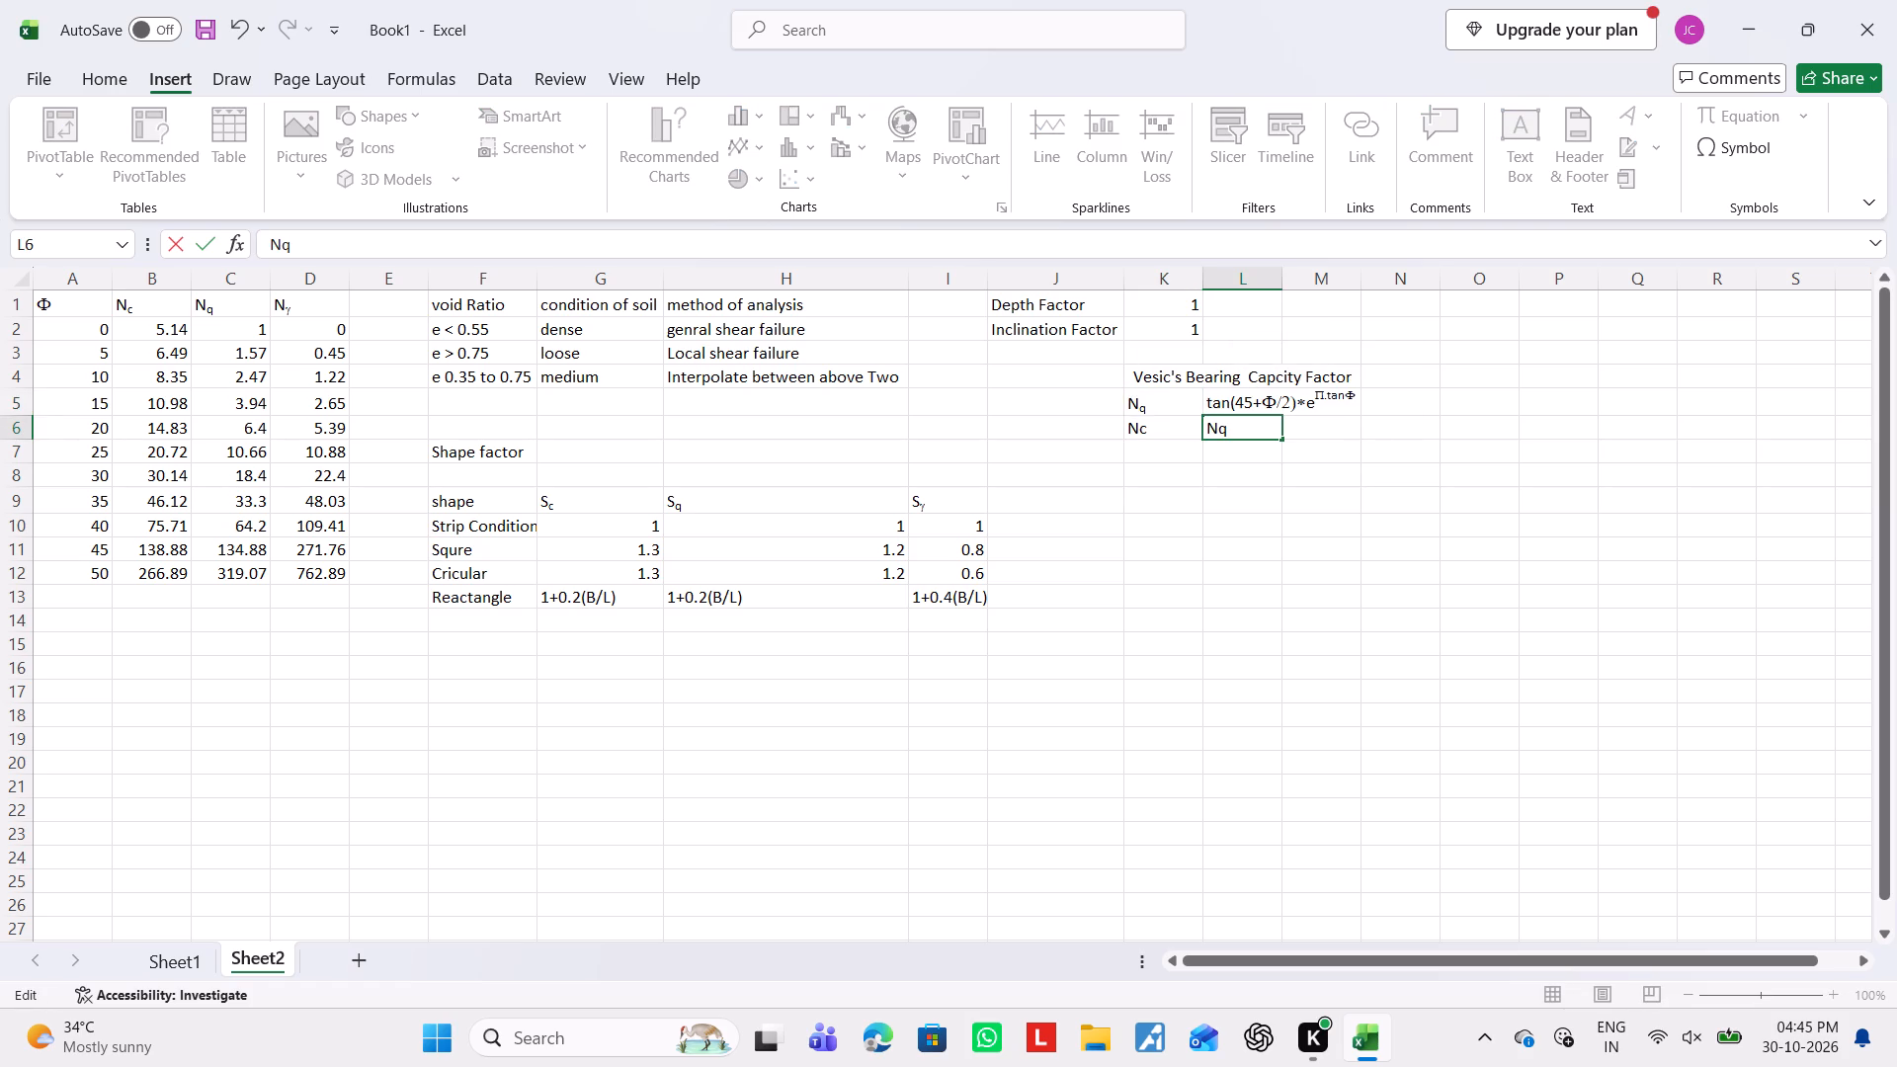
# Extend the L6 expression with -1 and enclose it in parentheses so it reads (Nq-1).
pyautogui.write('-1')
pyautogui.hotkey('shift', ')')
pyautogui.press('Left')
pyautogui.press('Left')
pyautogui.press('Left')
pyautogui.press('Left')
pyautogui.press('Left')
pyautogui.hotkey('shift', '(')
pyautogui.press('Right')
pyautogui.press('Right')
pyautogui.press('Right')
pyautogui.press('Right')
pyautogui.press('Right')
pyautogui.press('Right')
pyautogui.press('Right')
# Append *Cot followed by the Φ symbol to the Nc expression in L6.
pyautogui.press('*')
pyautogui.hotkey('shift', 'c')
pyautogui.write('ot')
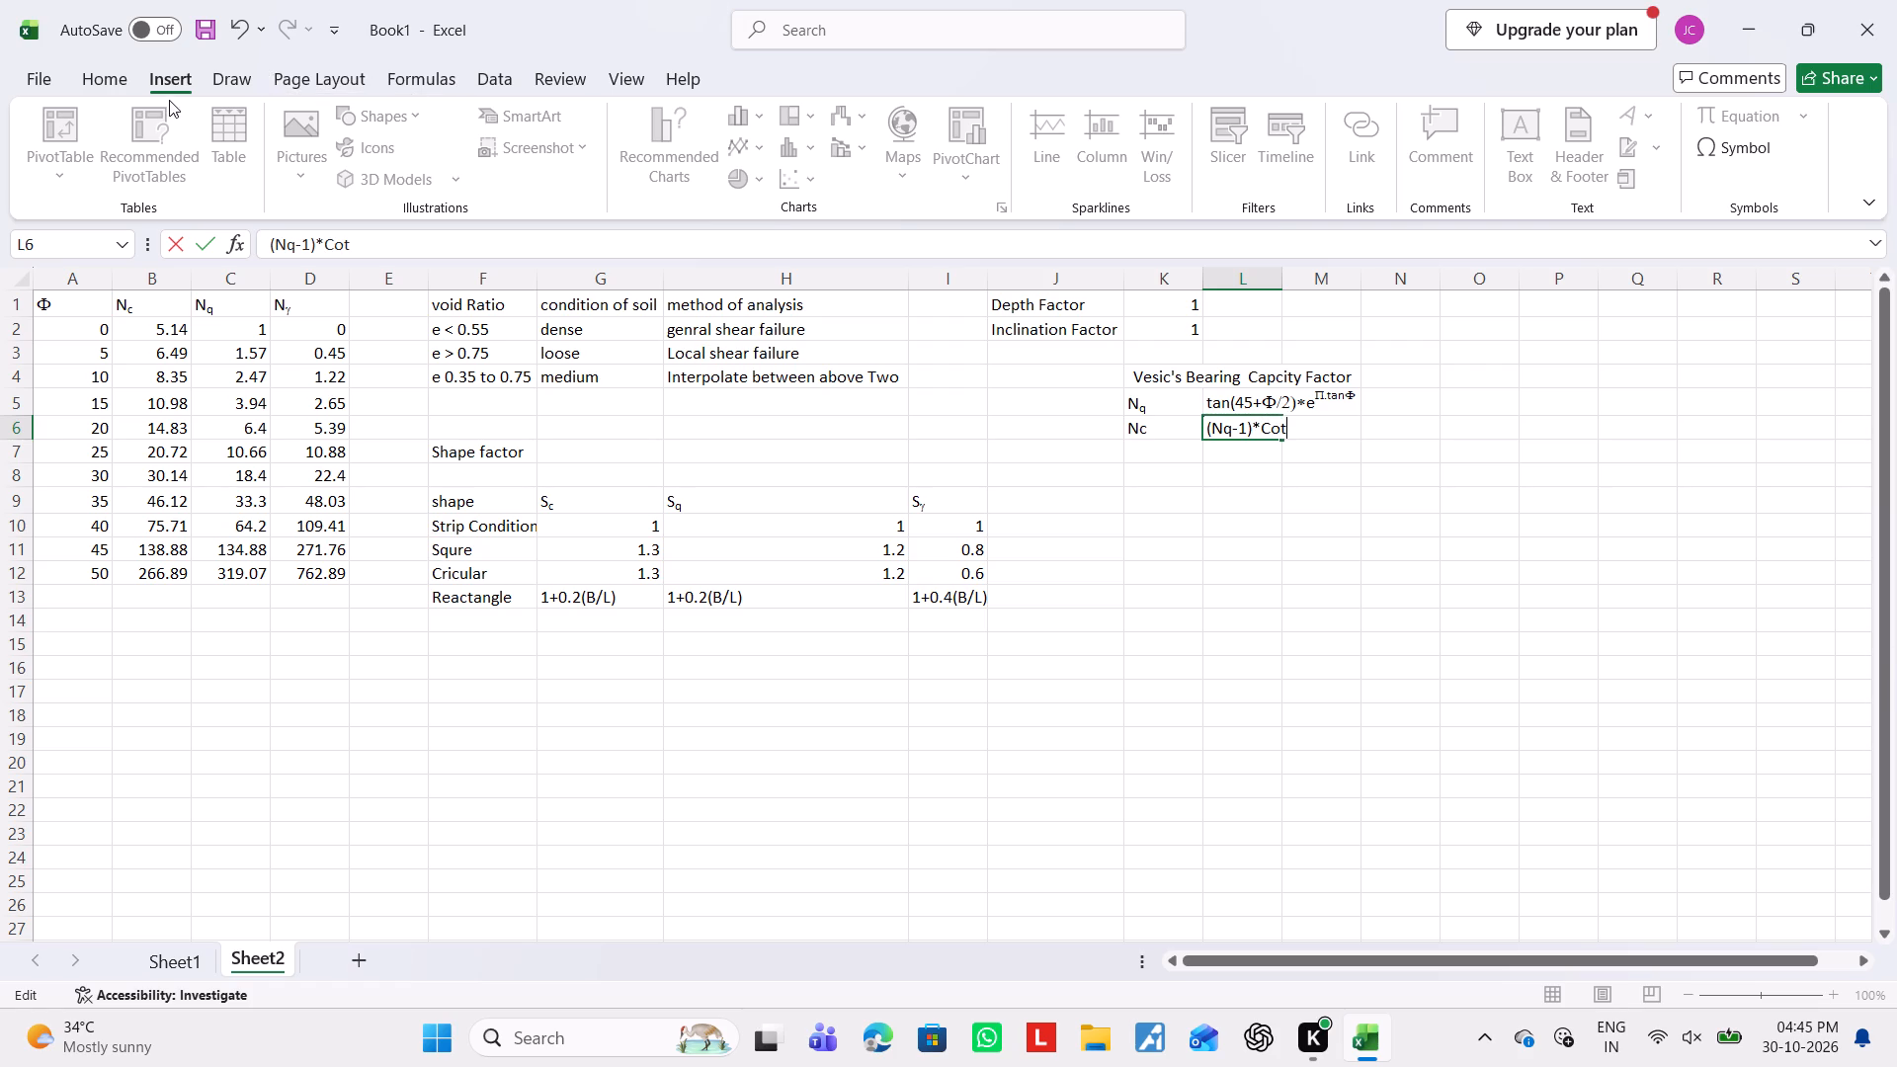
pyautogui.click(1719, 158)
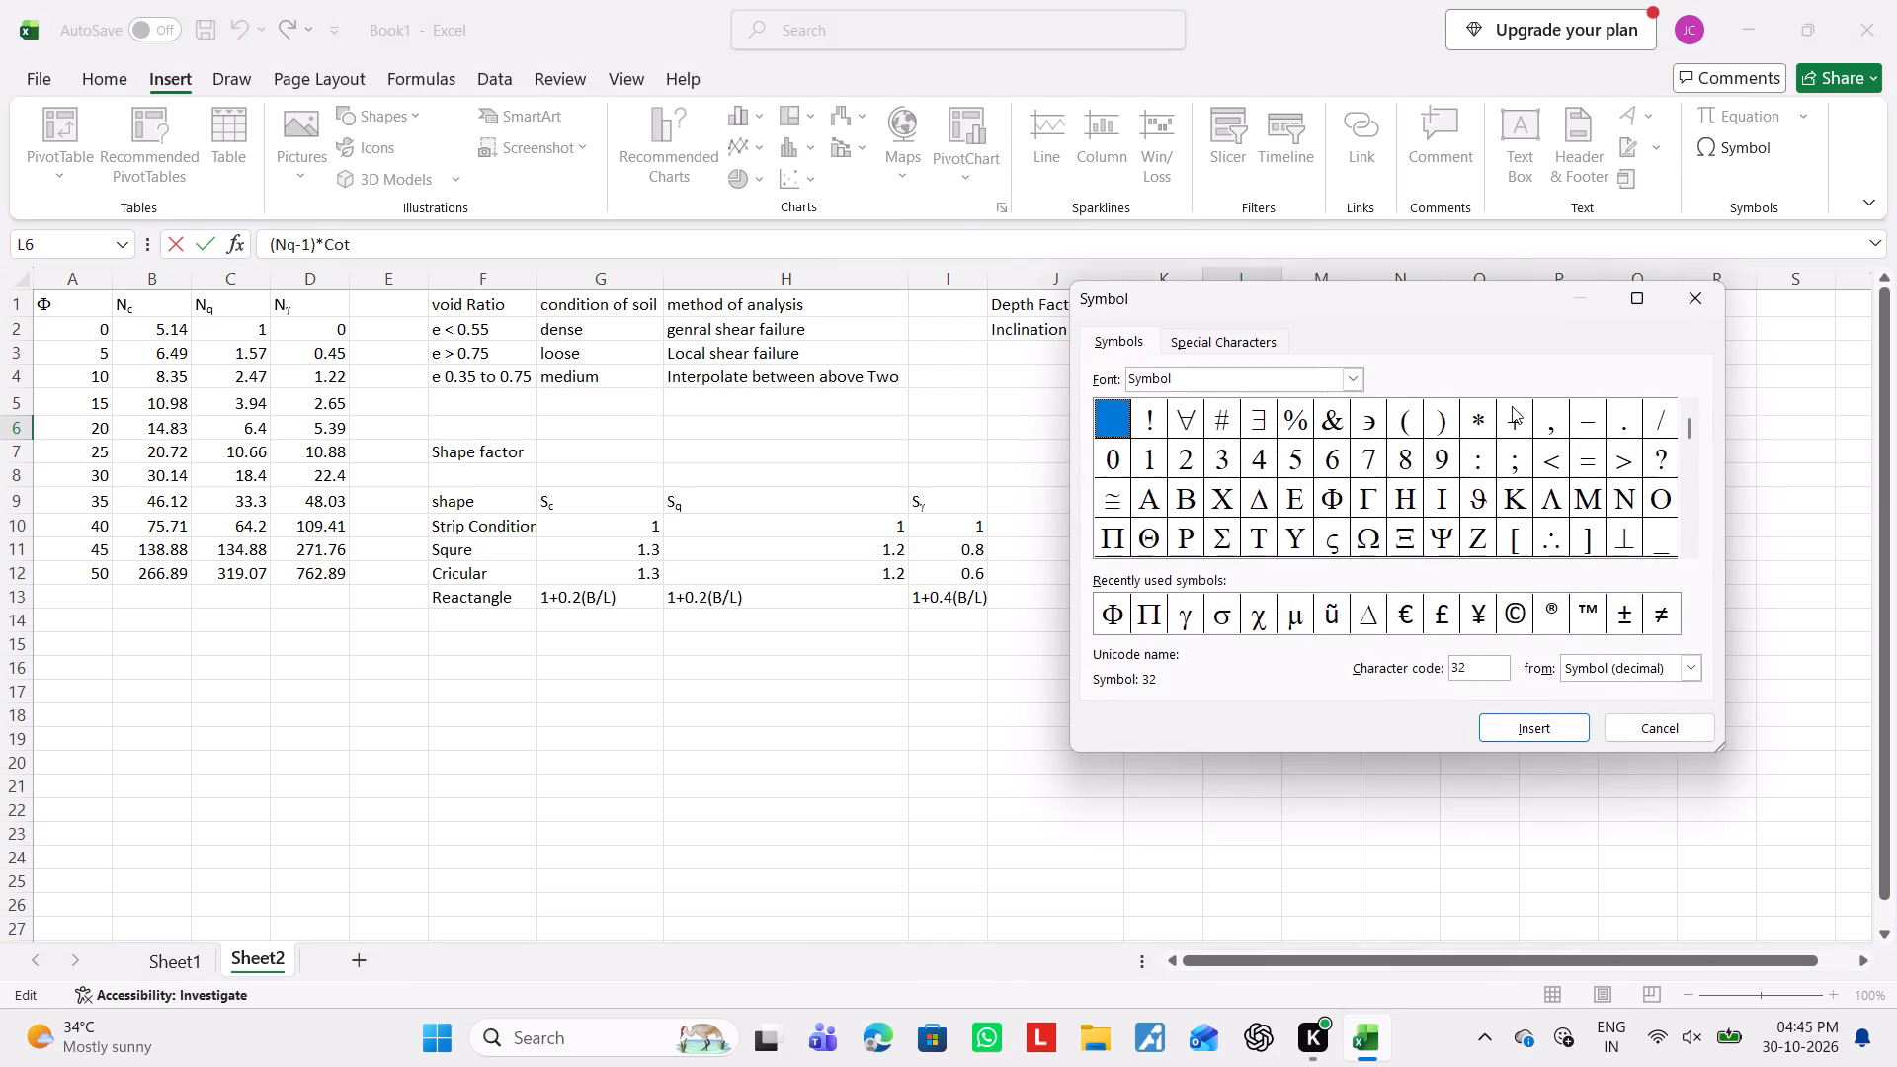
pyautogui.click(1105, 624)
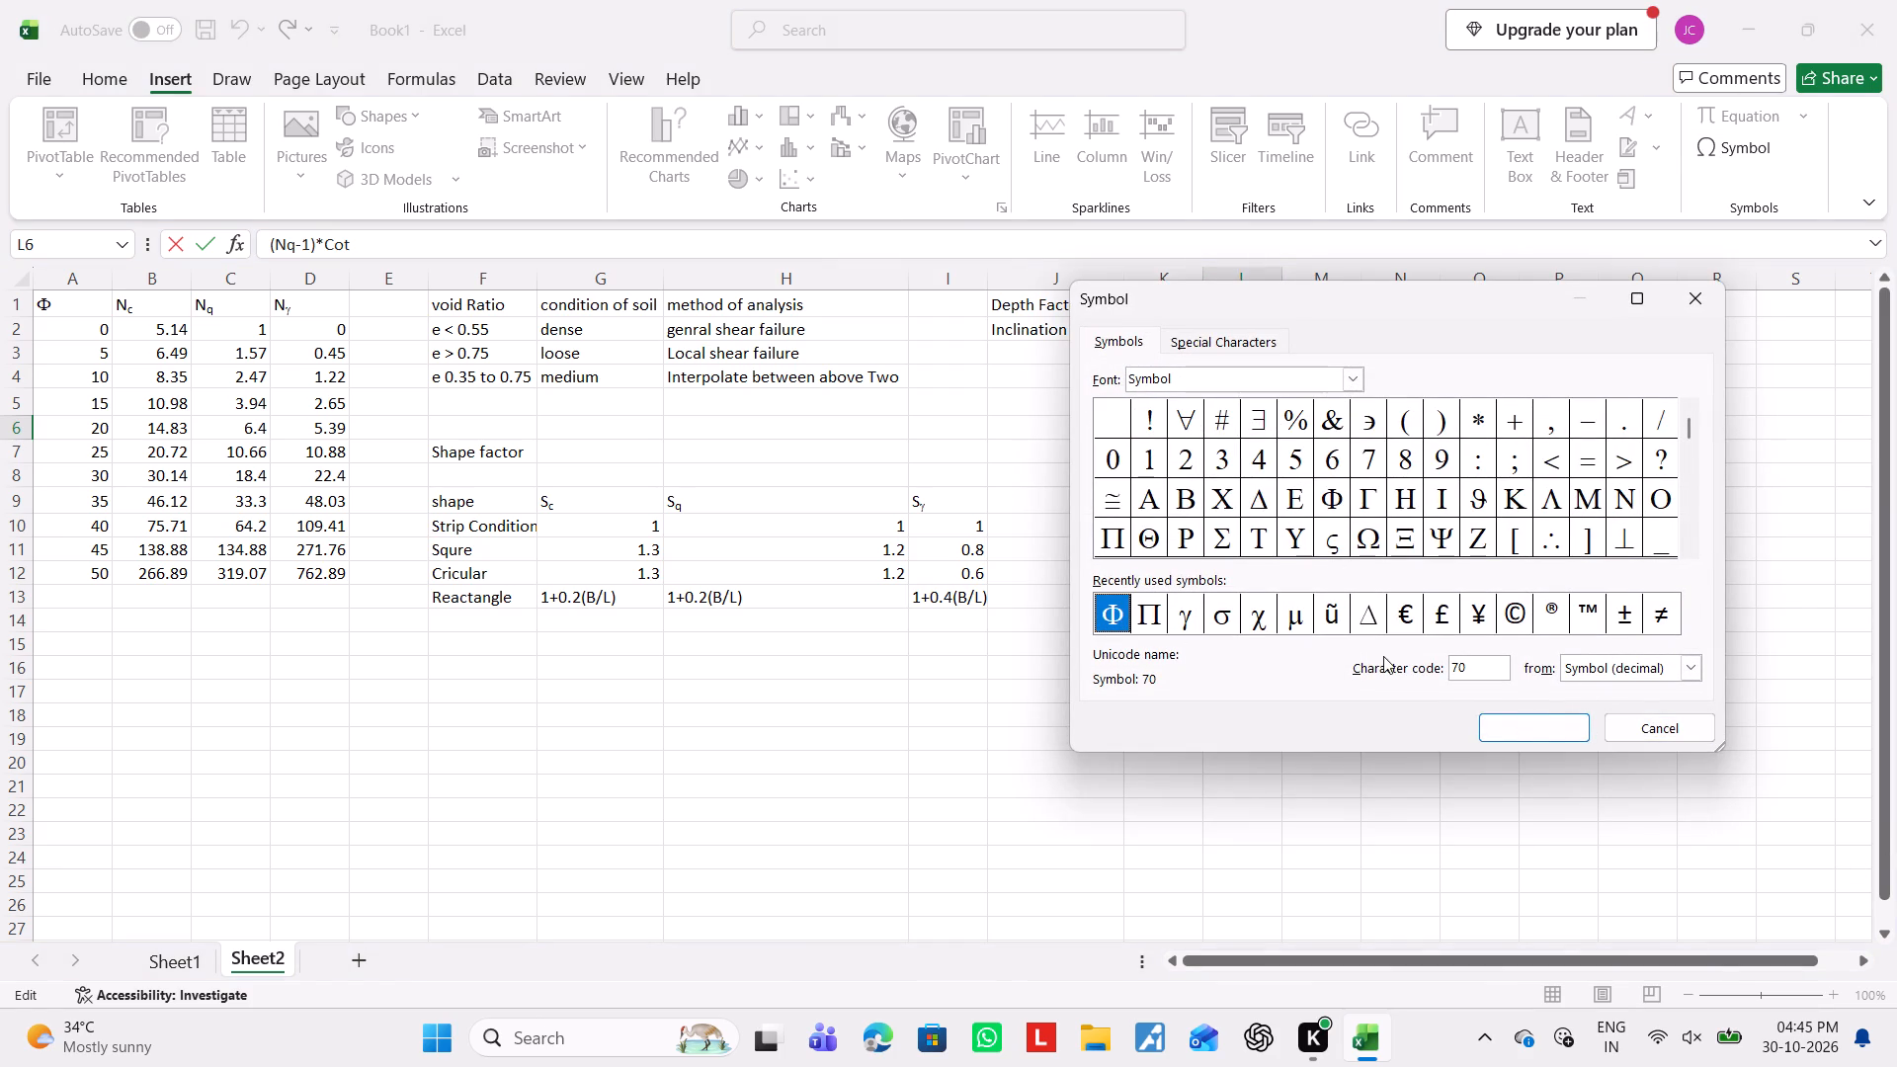
pyautogui.click(1494, 723)
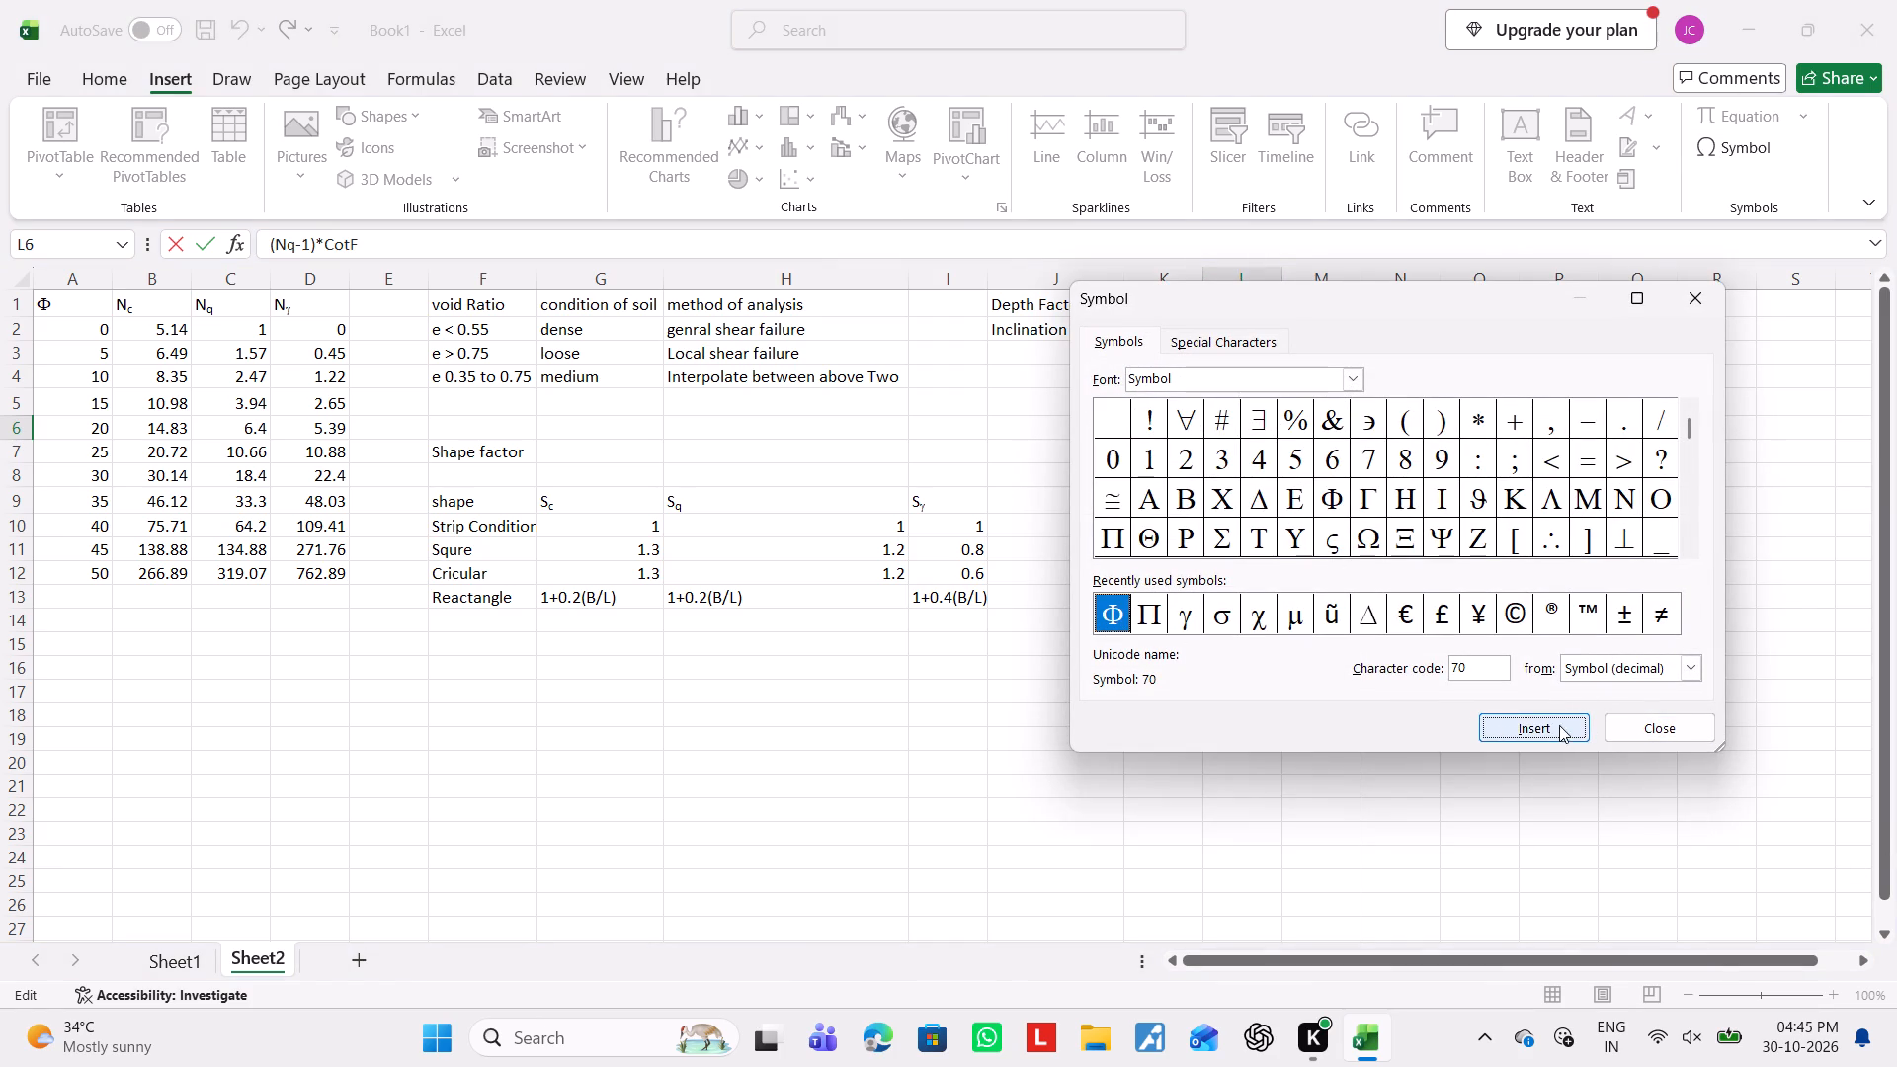
pyautogui.click(1631, 724)
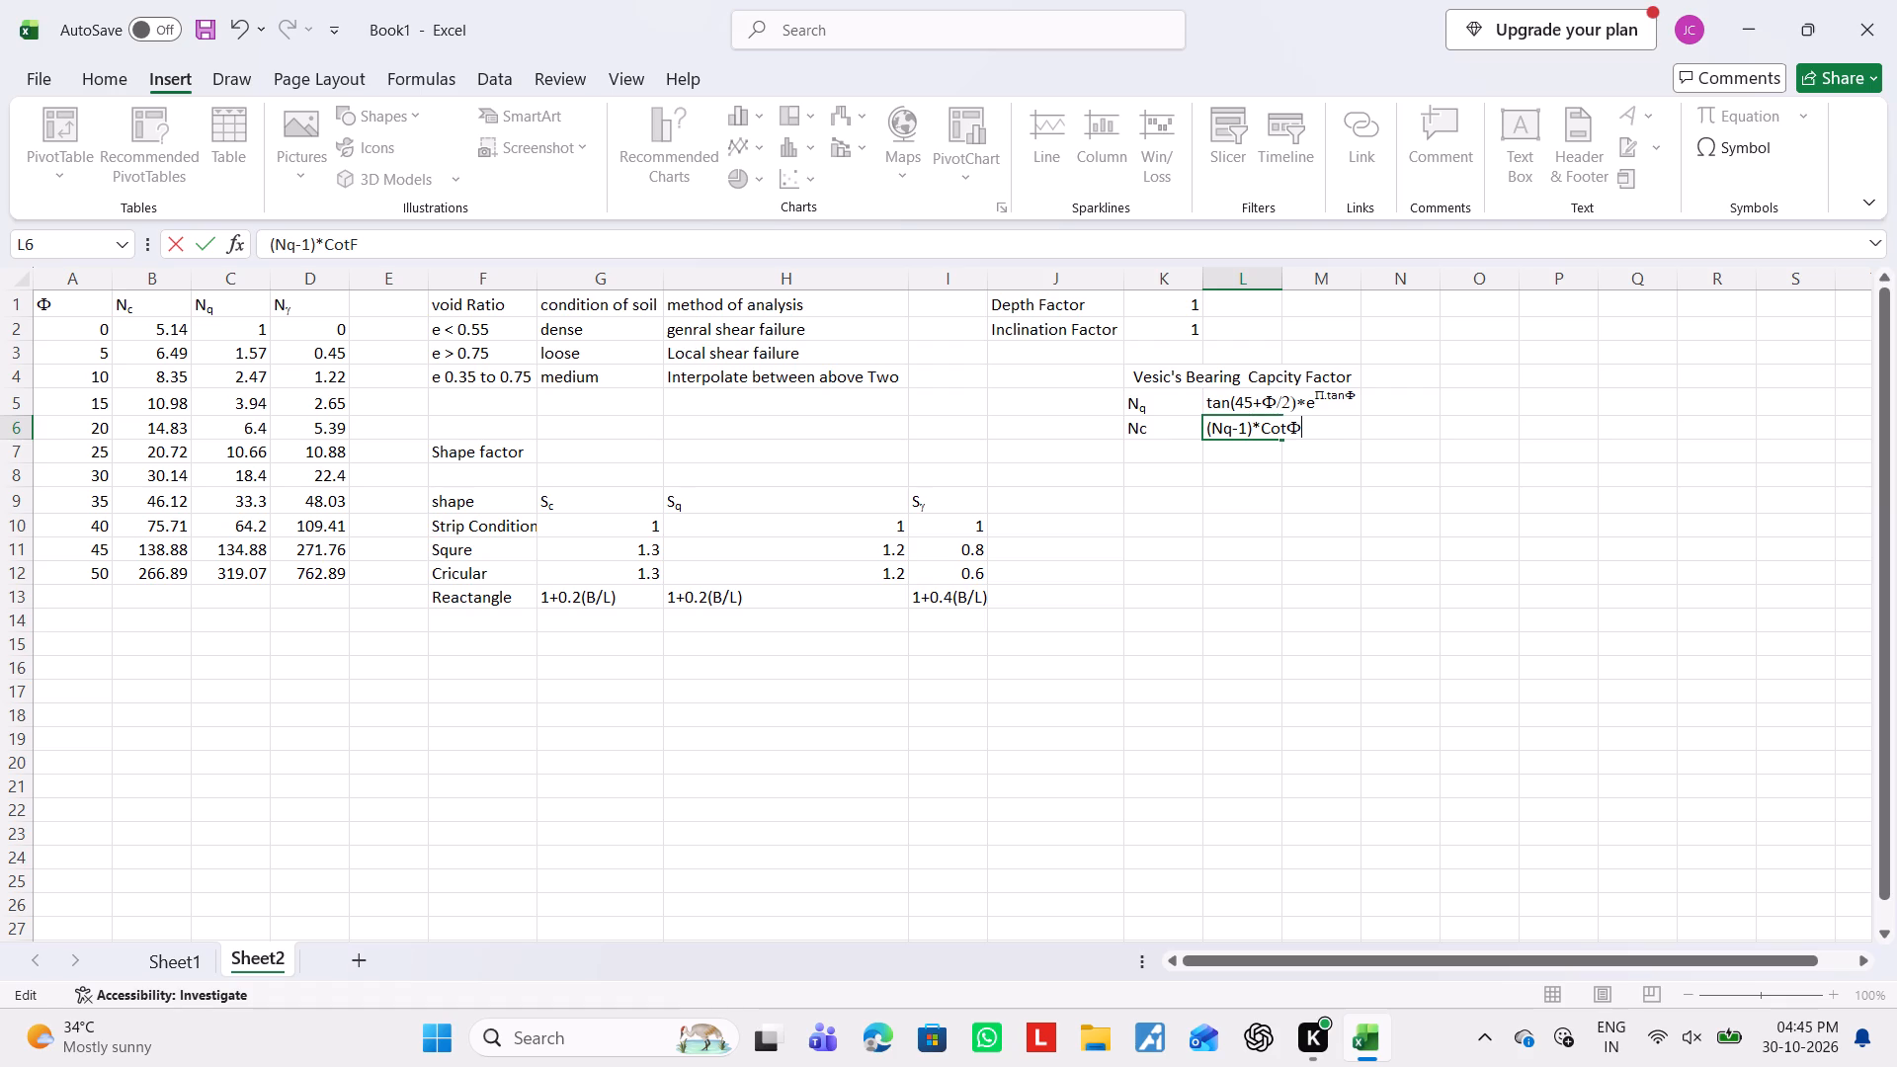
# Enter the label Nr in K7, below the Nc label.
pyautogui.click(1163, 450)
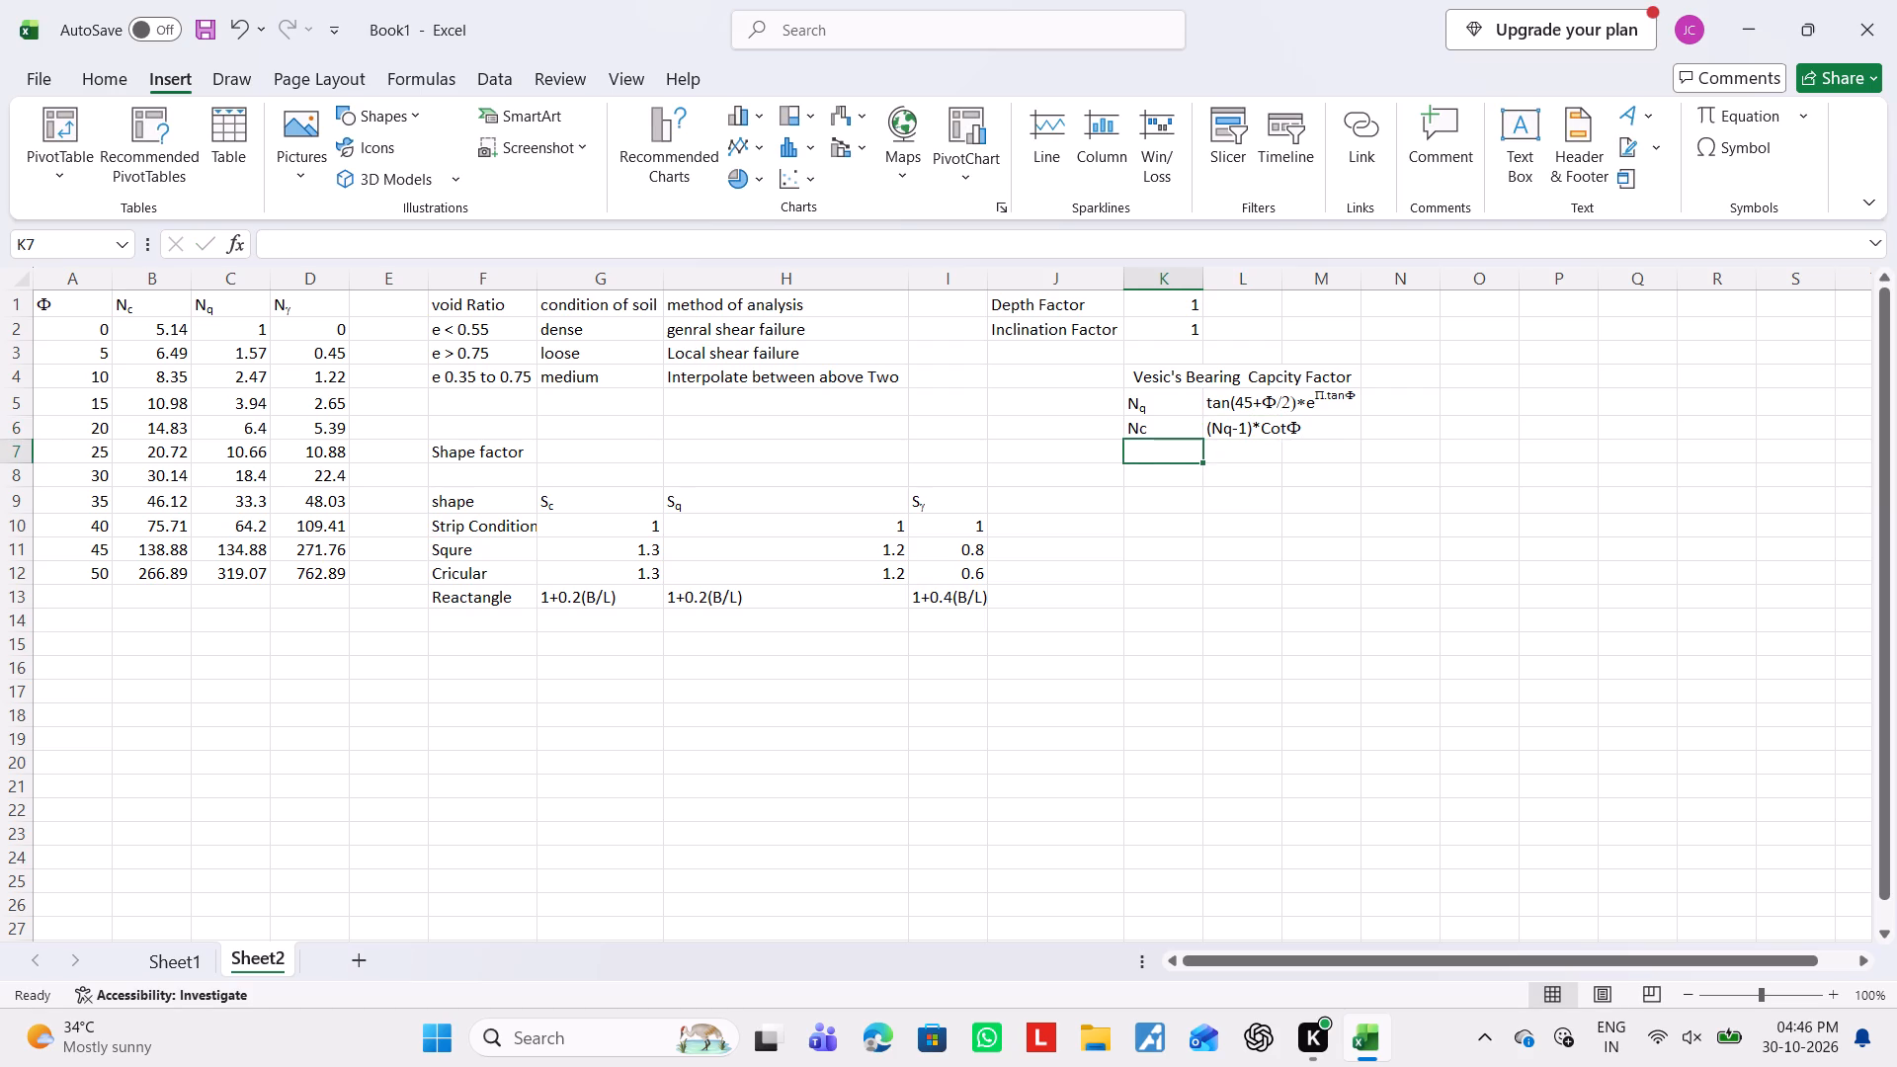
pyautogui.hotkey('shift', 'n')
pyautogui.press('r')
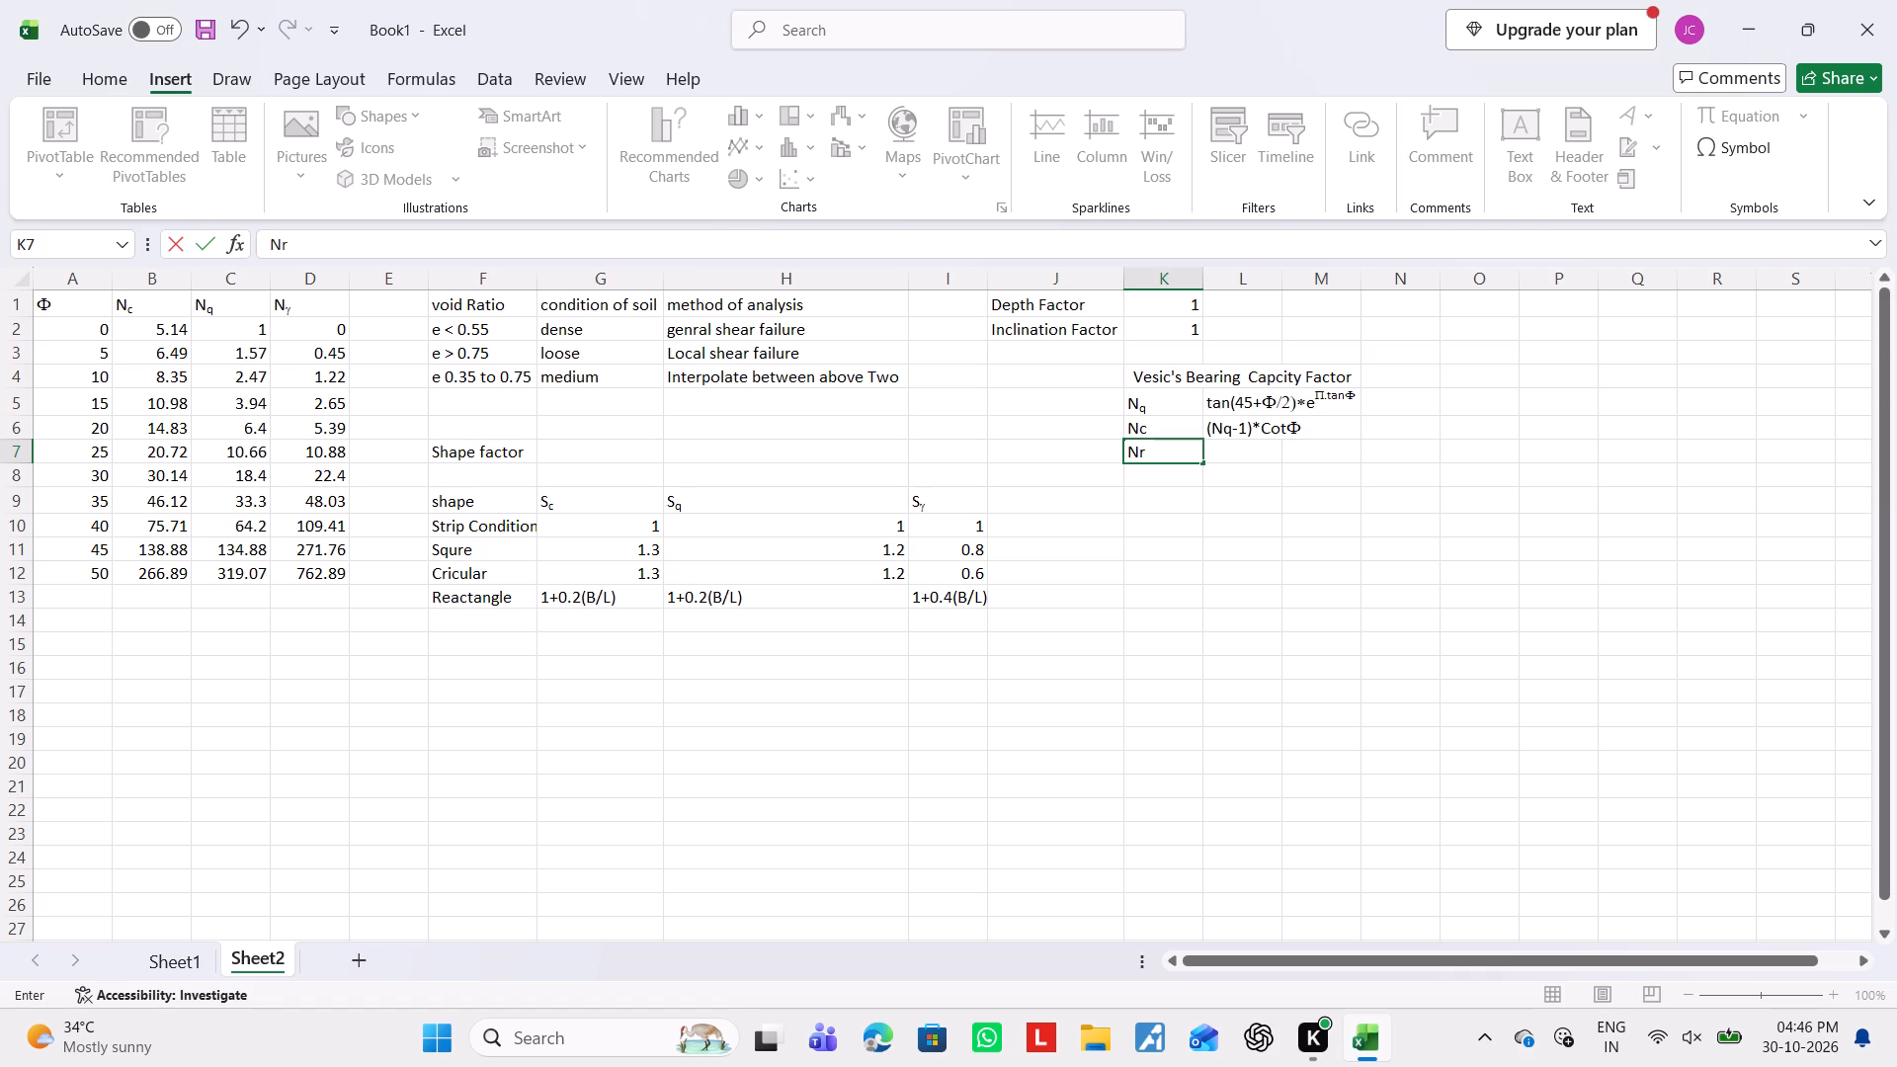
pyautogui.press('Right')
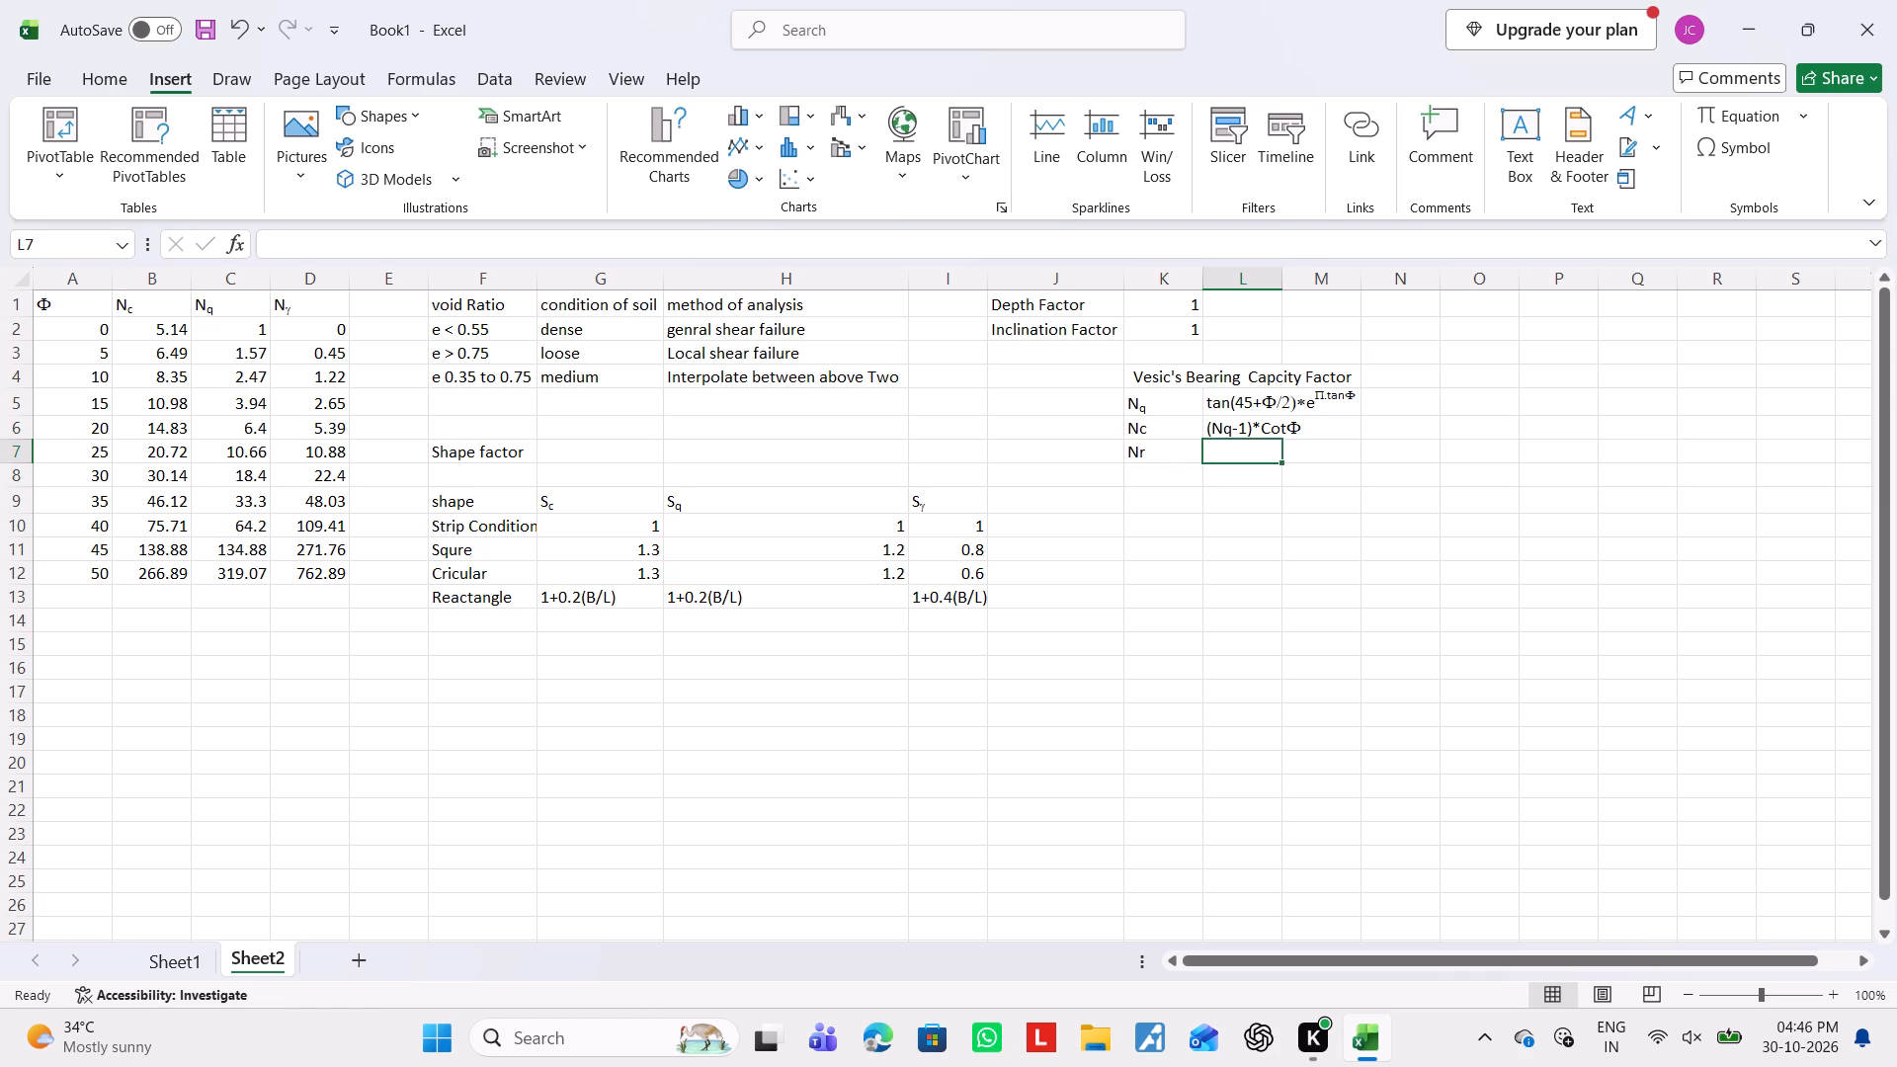
# Replace the label in K7 with the Nγ text copied from the D1 column heading.
pyautogui.doubleClick(1143, 450)
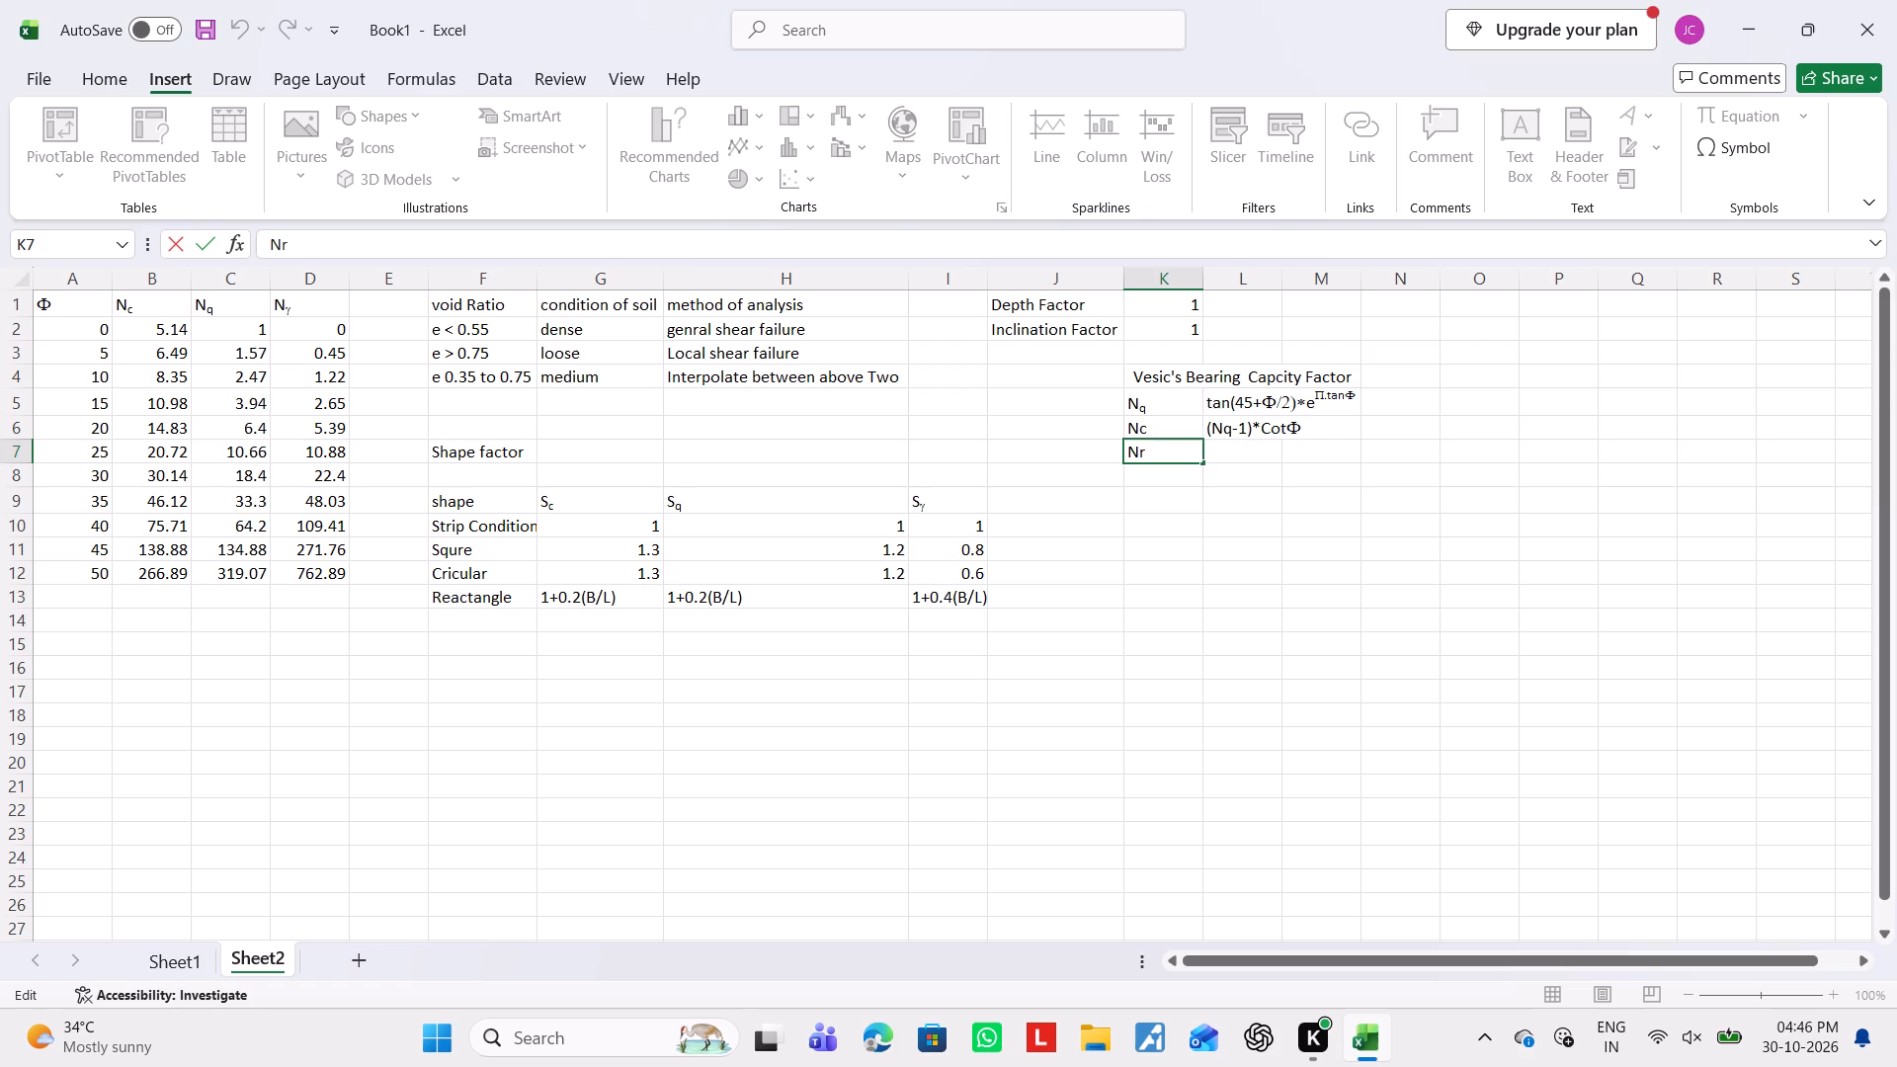
pyautogui.tripleClick(307, 301)
pyautogui.click(307, 301)
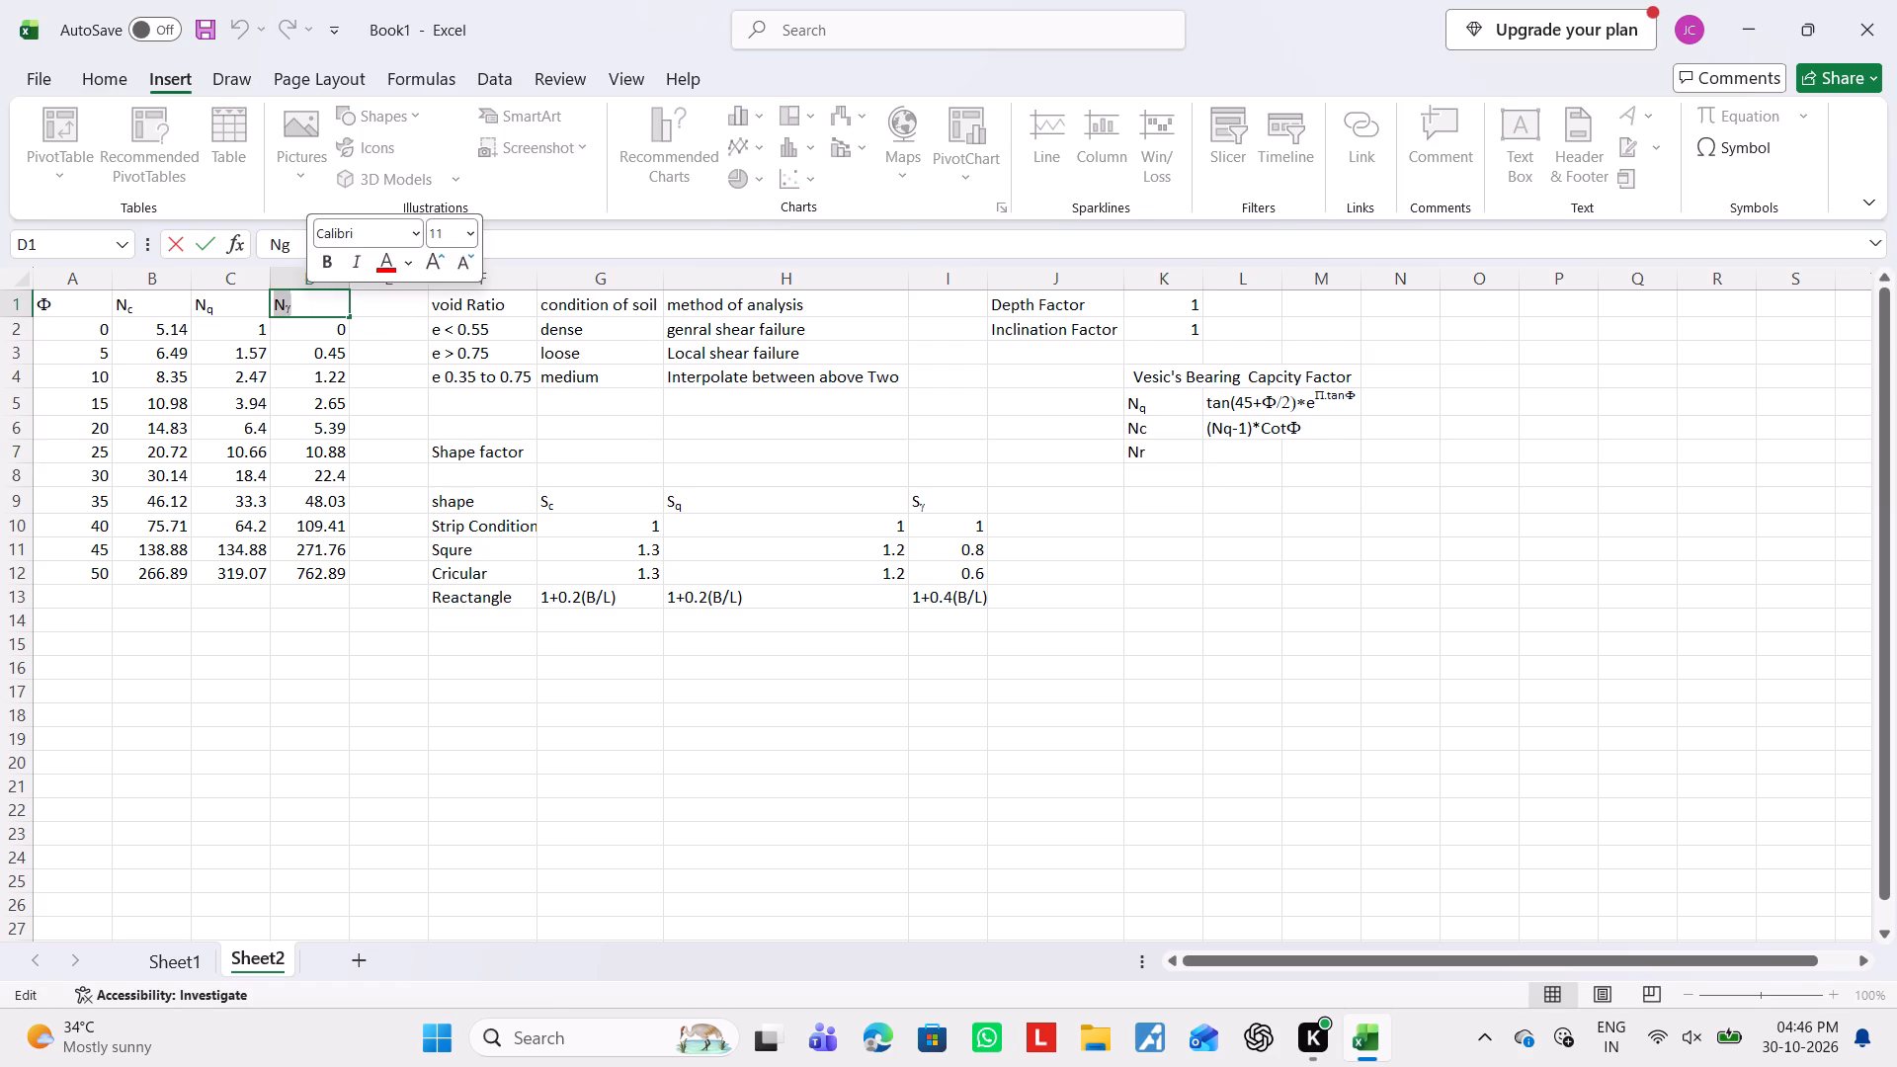
pyautogui.hotkey('ctrl', 'c')
pyautogui.click(1161, 457)
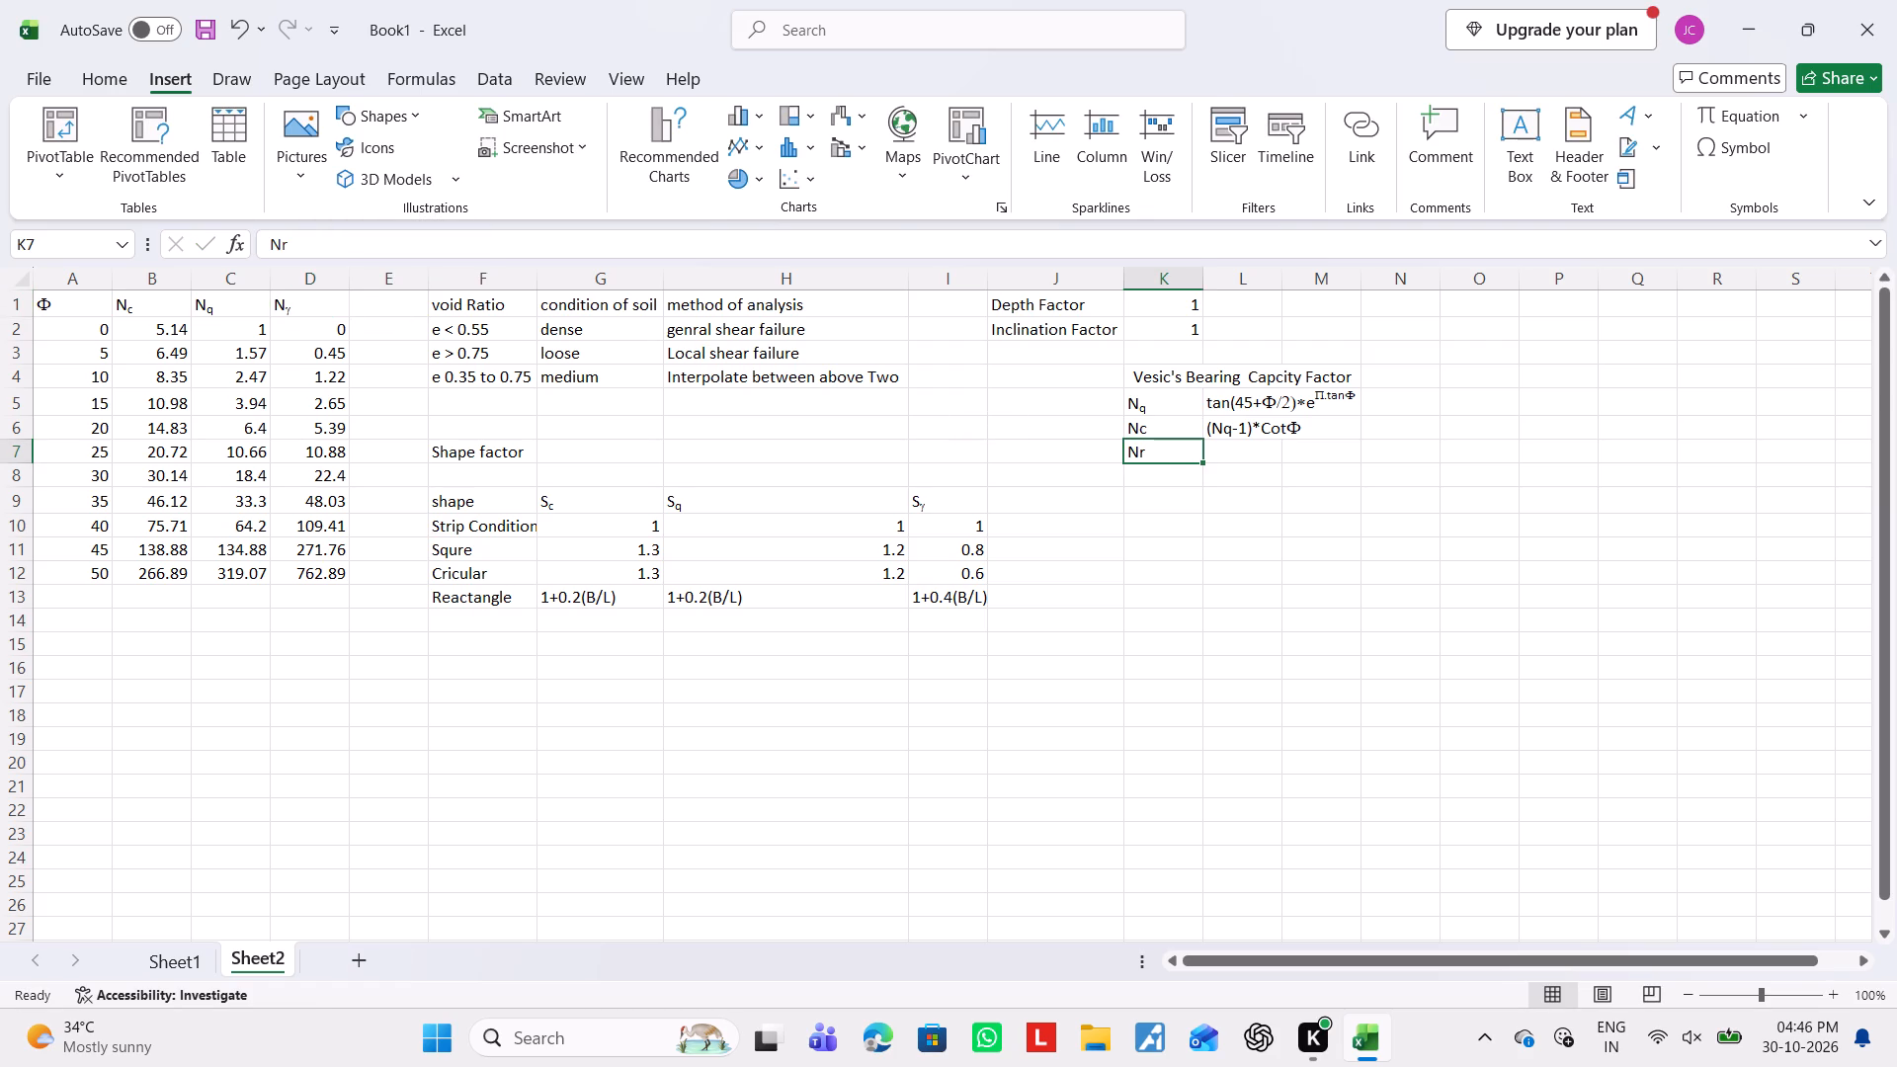
pyautogui.hotkey('ctrl', 'v')
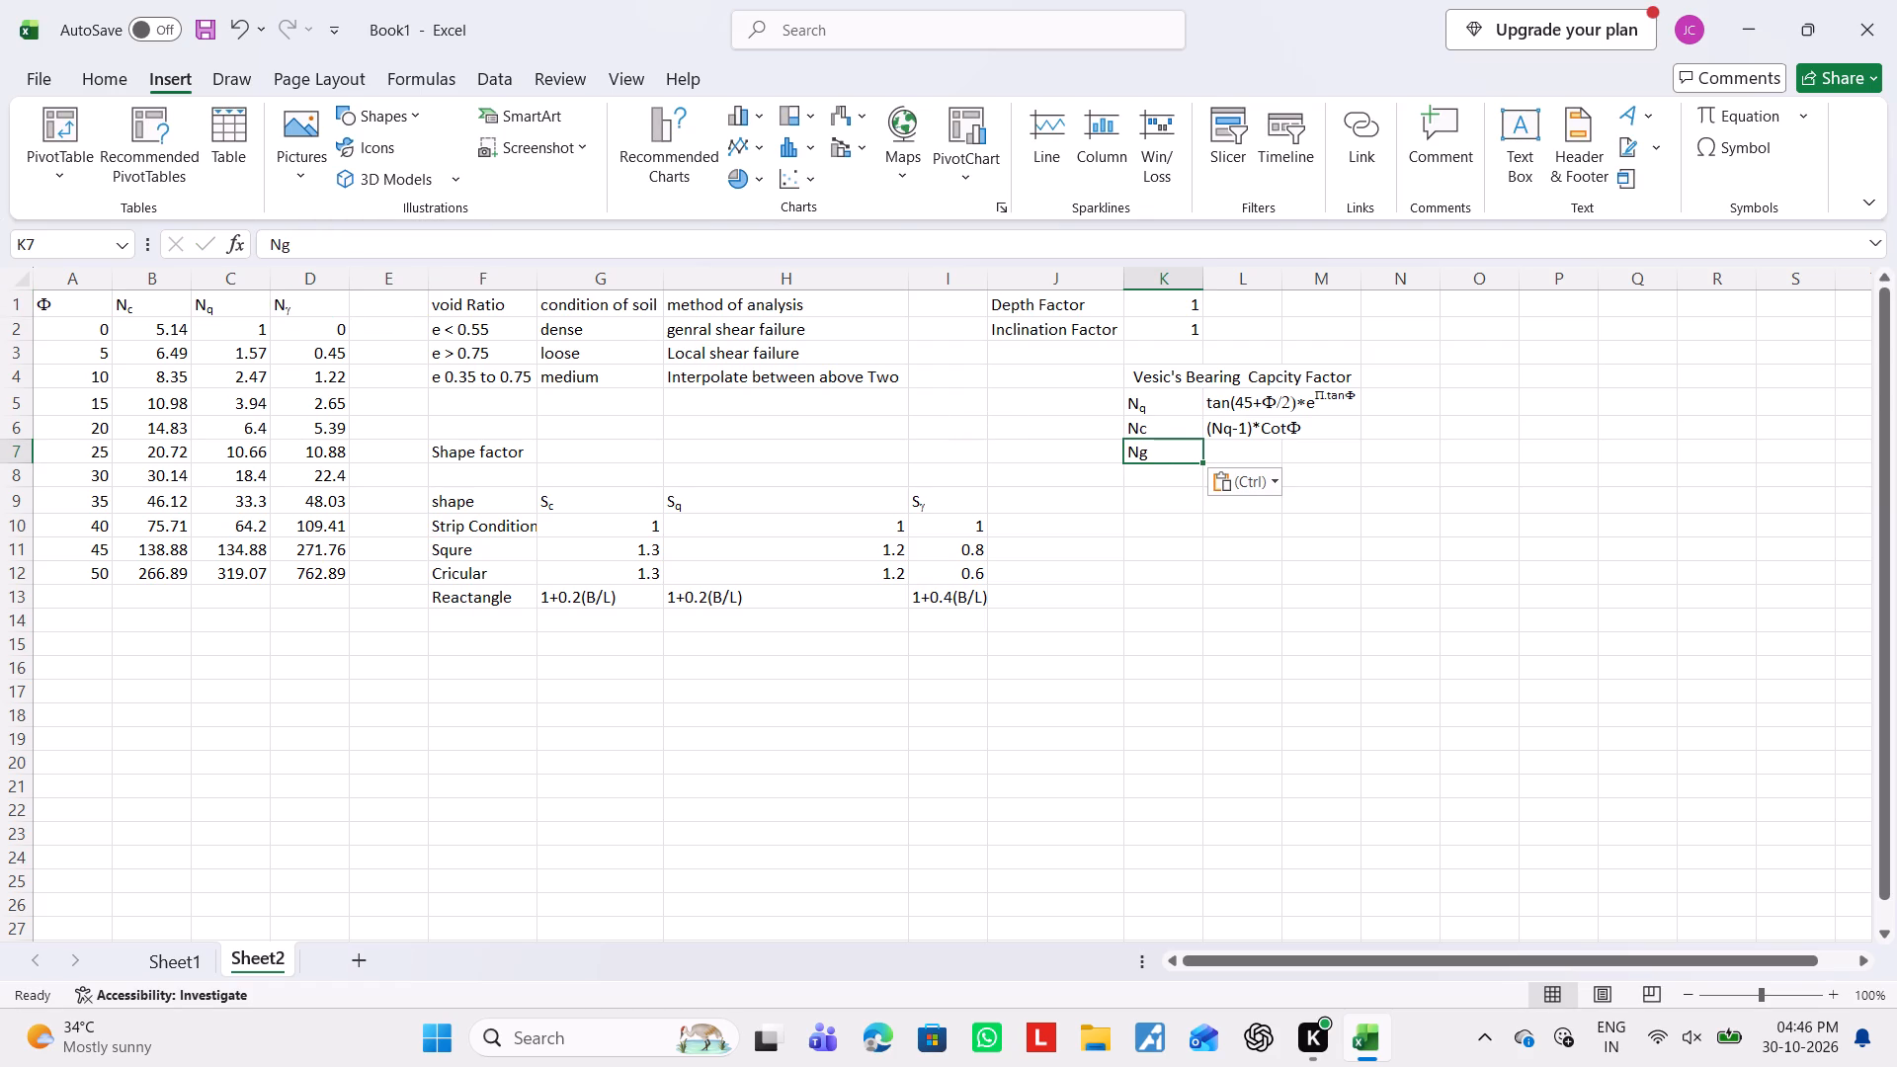
pyautogui.tripleClick(1172, 451)
pyautogui.click(1172, 451)
pyautogui.hotkey('ctrl', 'v')
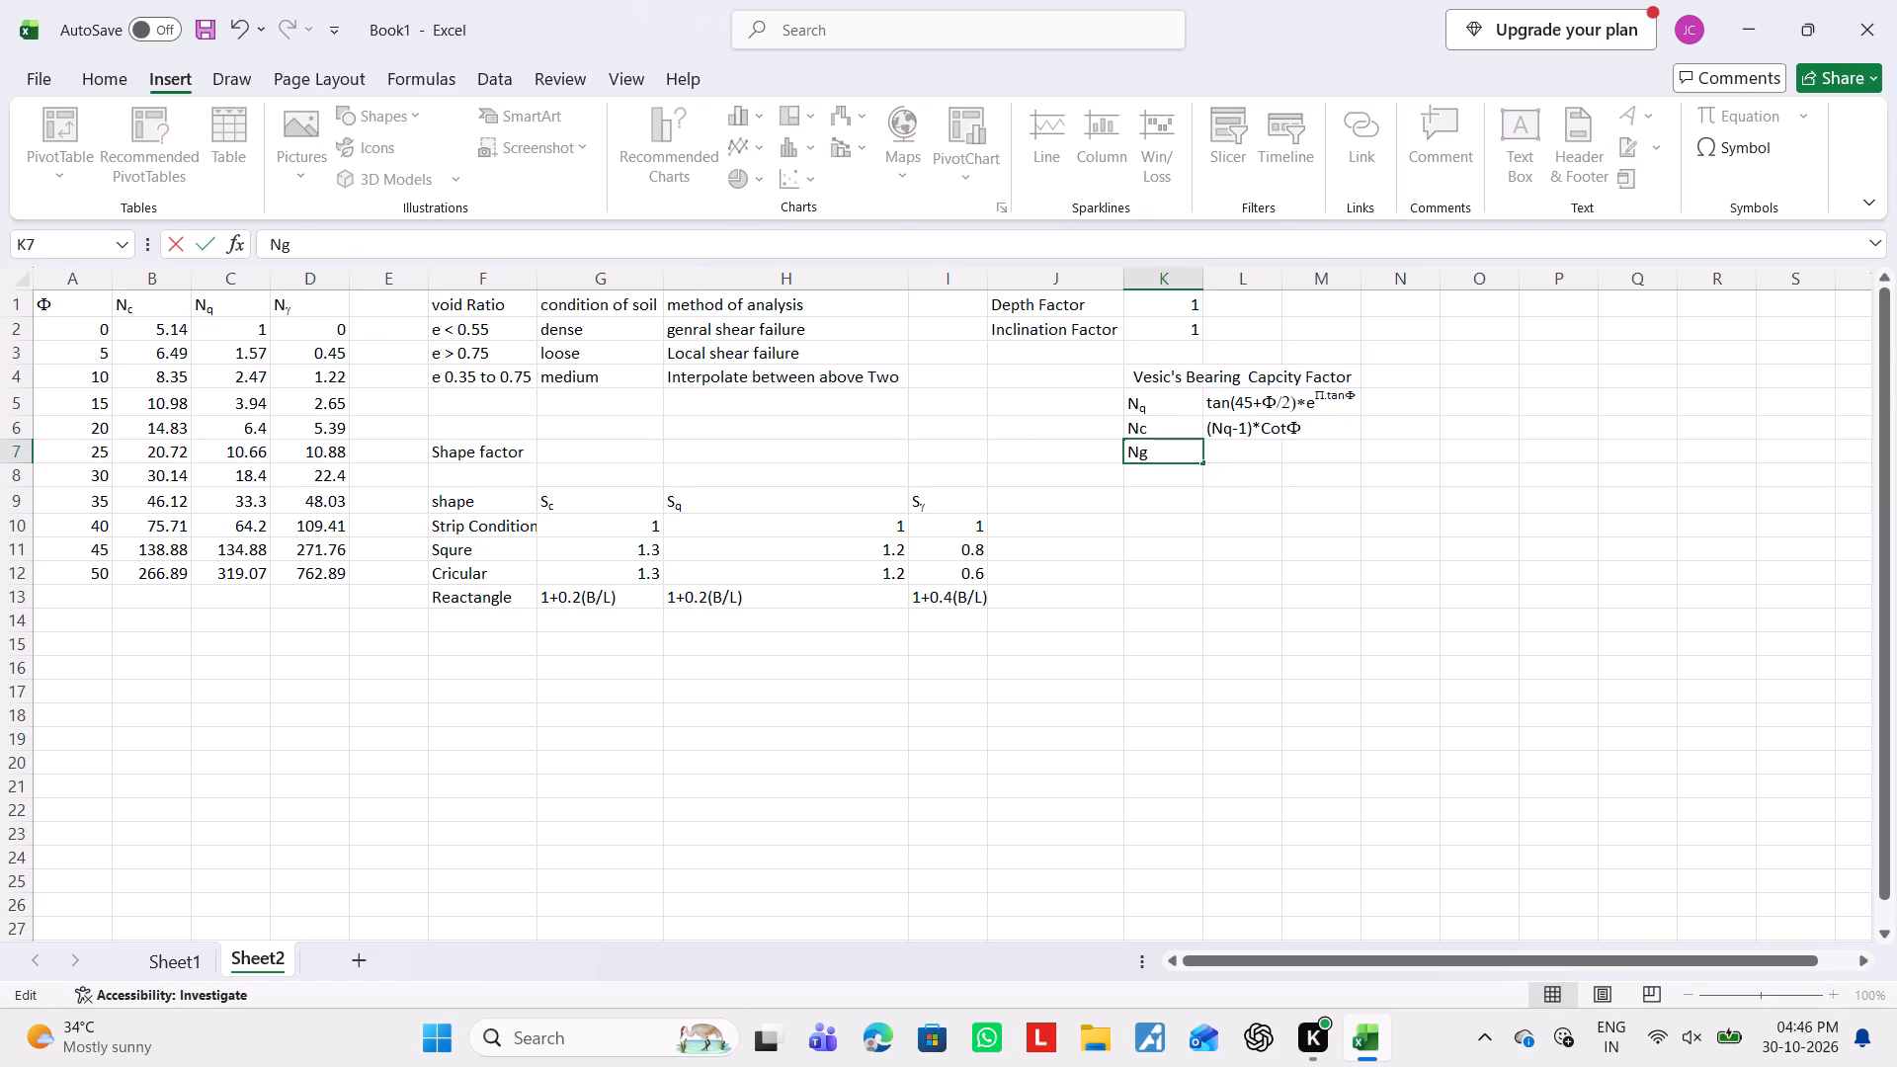
pyautogui.click(1182, 451)
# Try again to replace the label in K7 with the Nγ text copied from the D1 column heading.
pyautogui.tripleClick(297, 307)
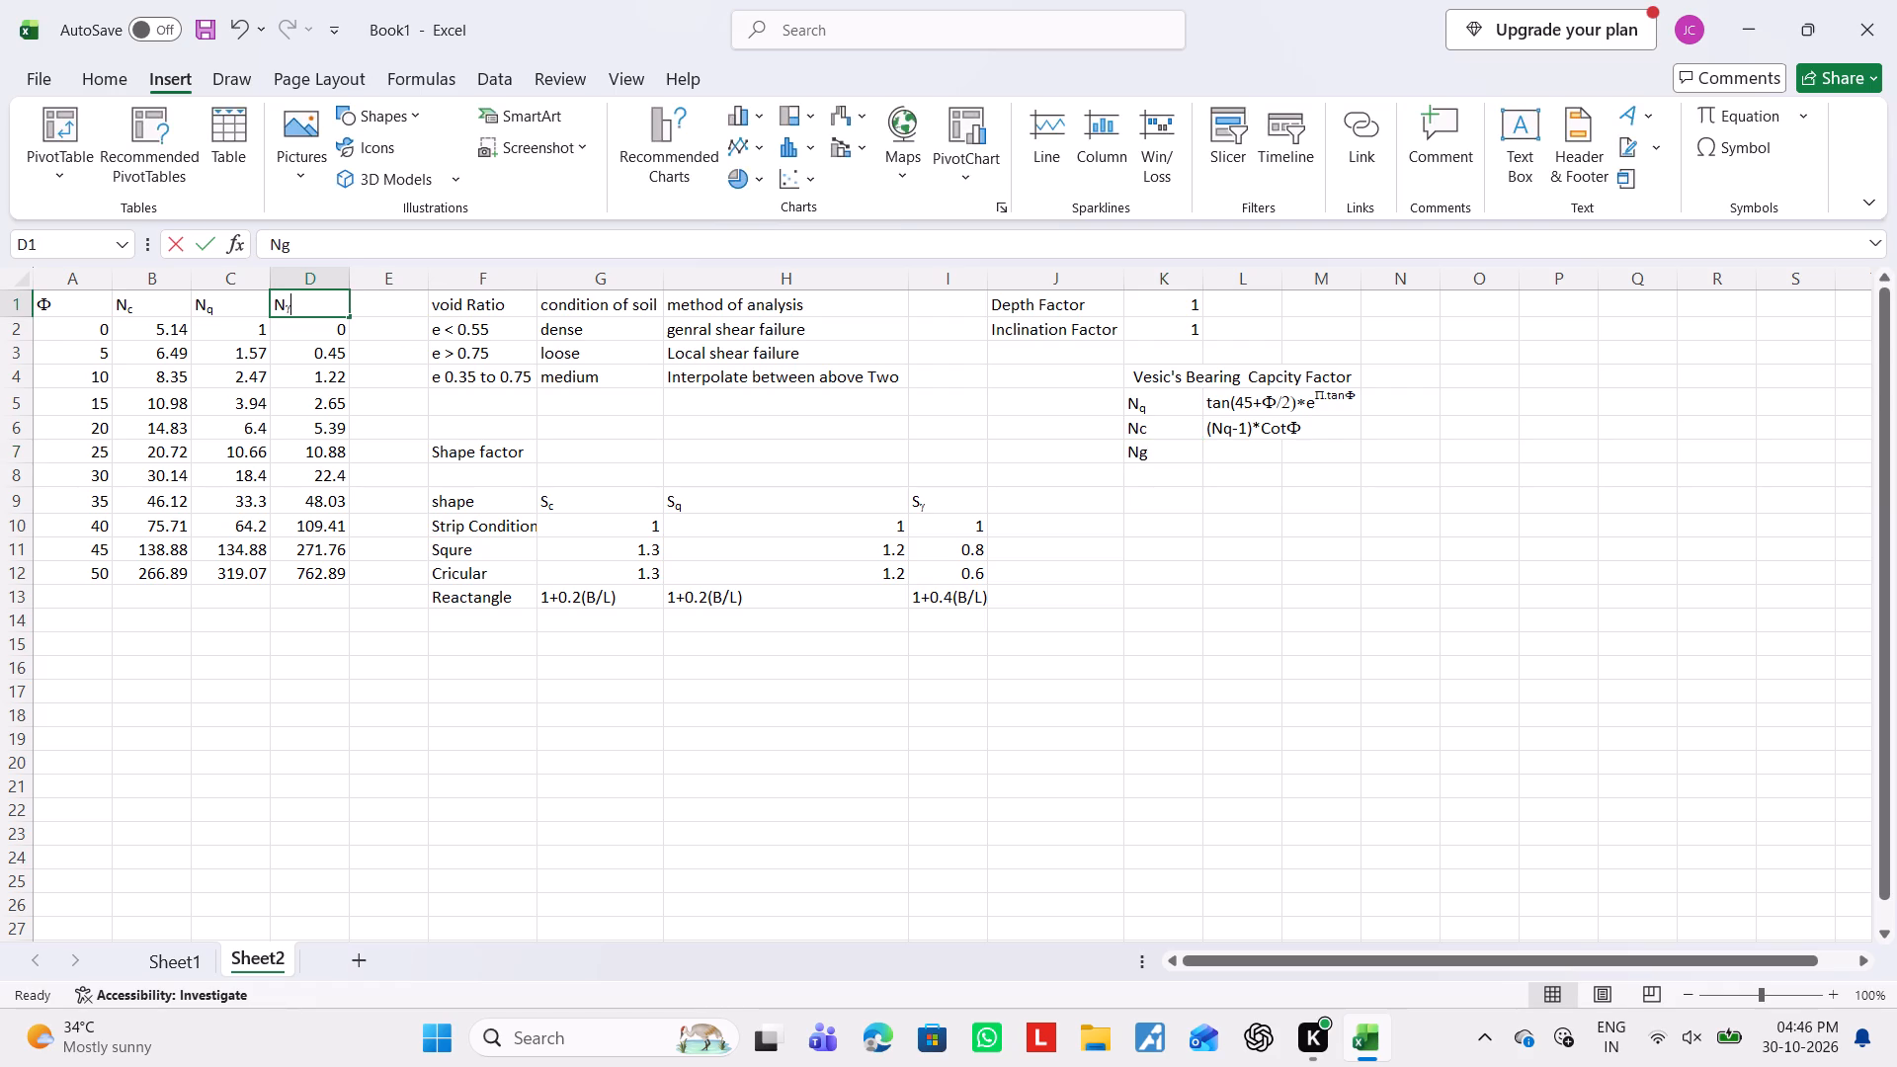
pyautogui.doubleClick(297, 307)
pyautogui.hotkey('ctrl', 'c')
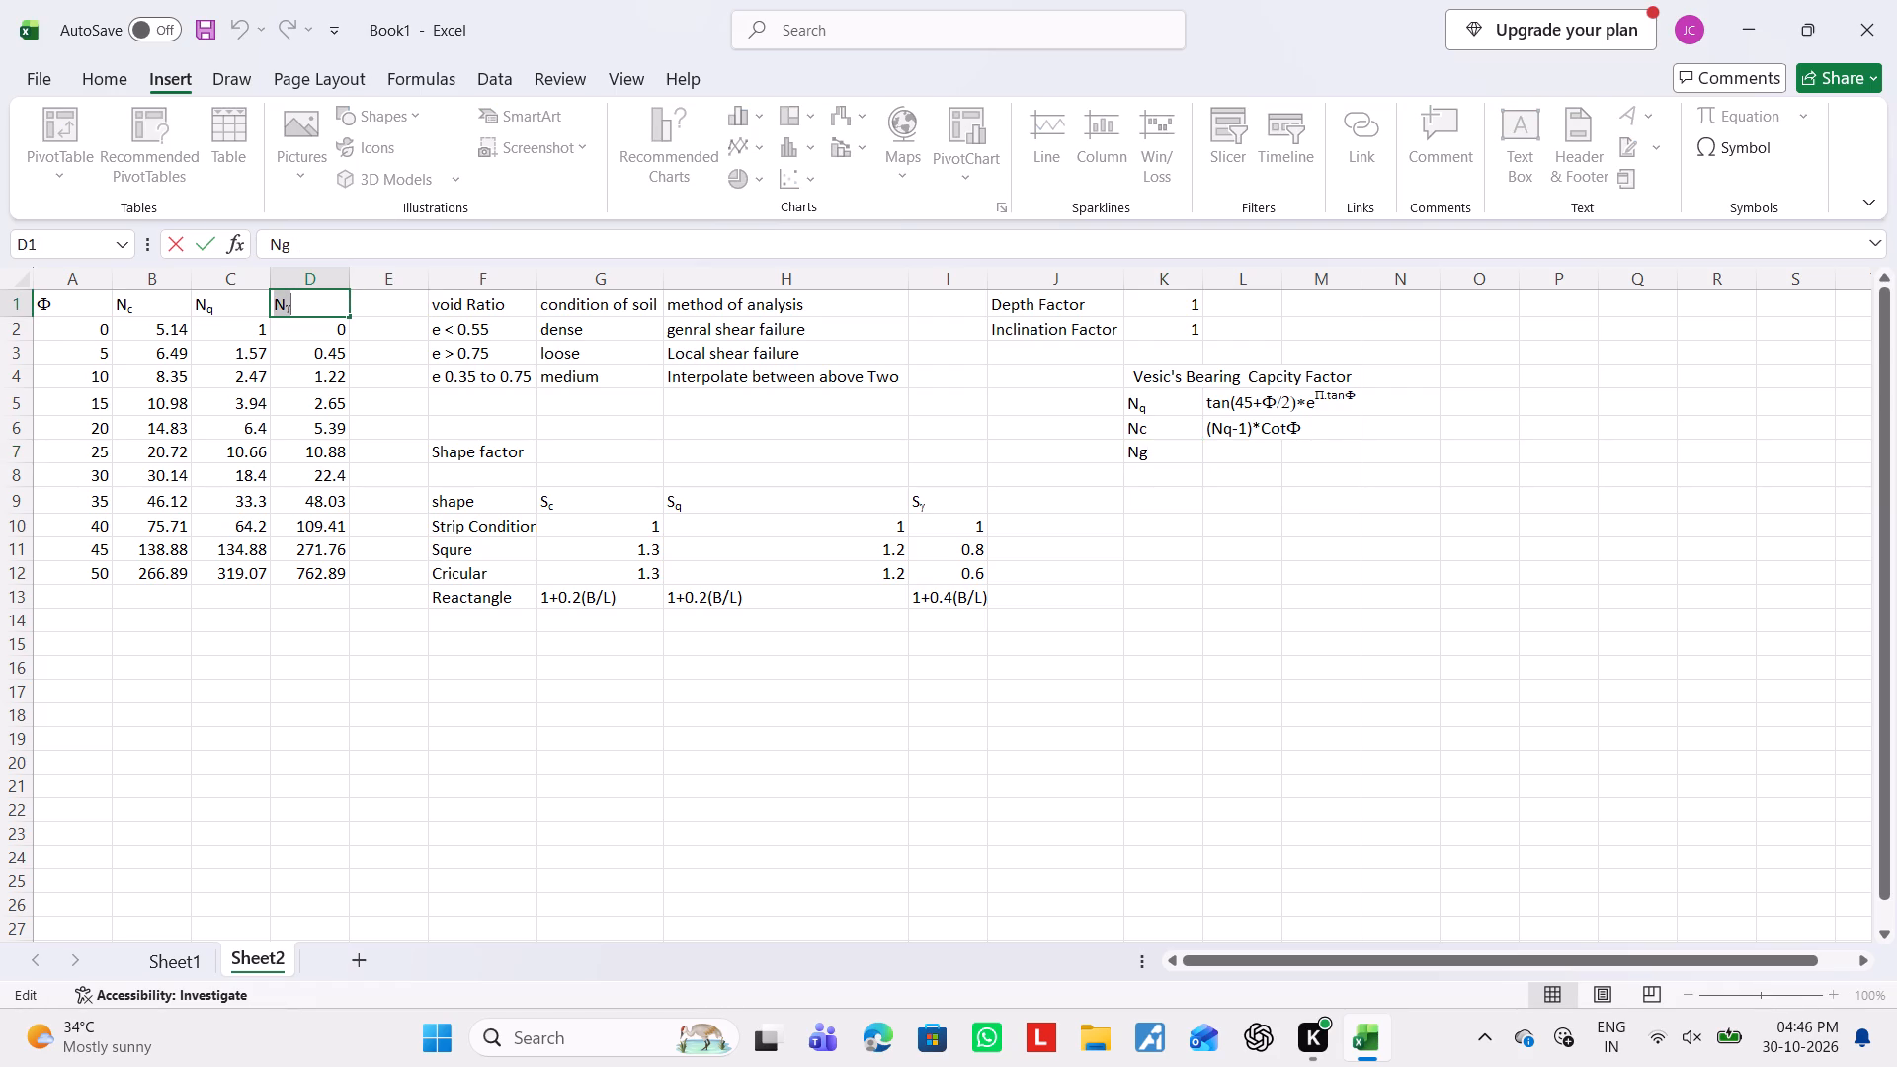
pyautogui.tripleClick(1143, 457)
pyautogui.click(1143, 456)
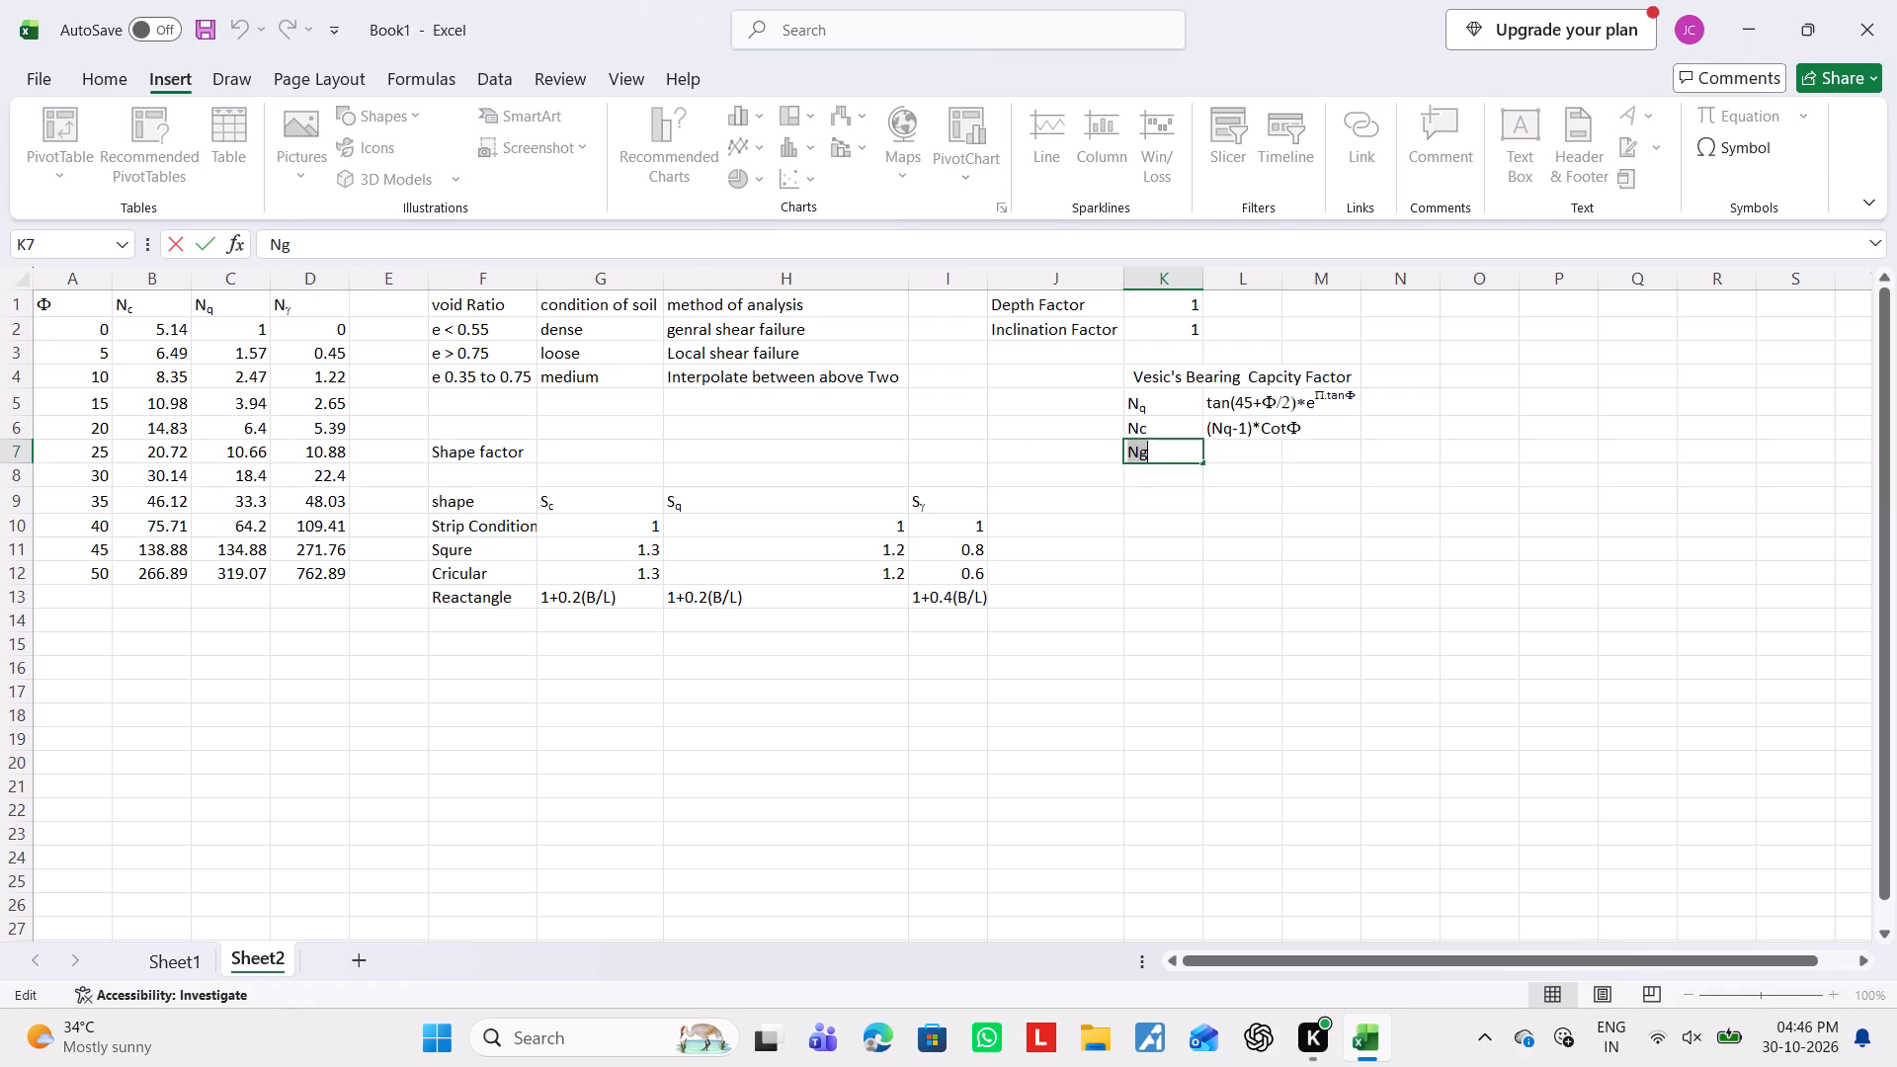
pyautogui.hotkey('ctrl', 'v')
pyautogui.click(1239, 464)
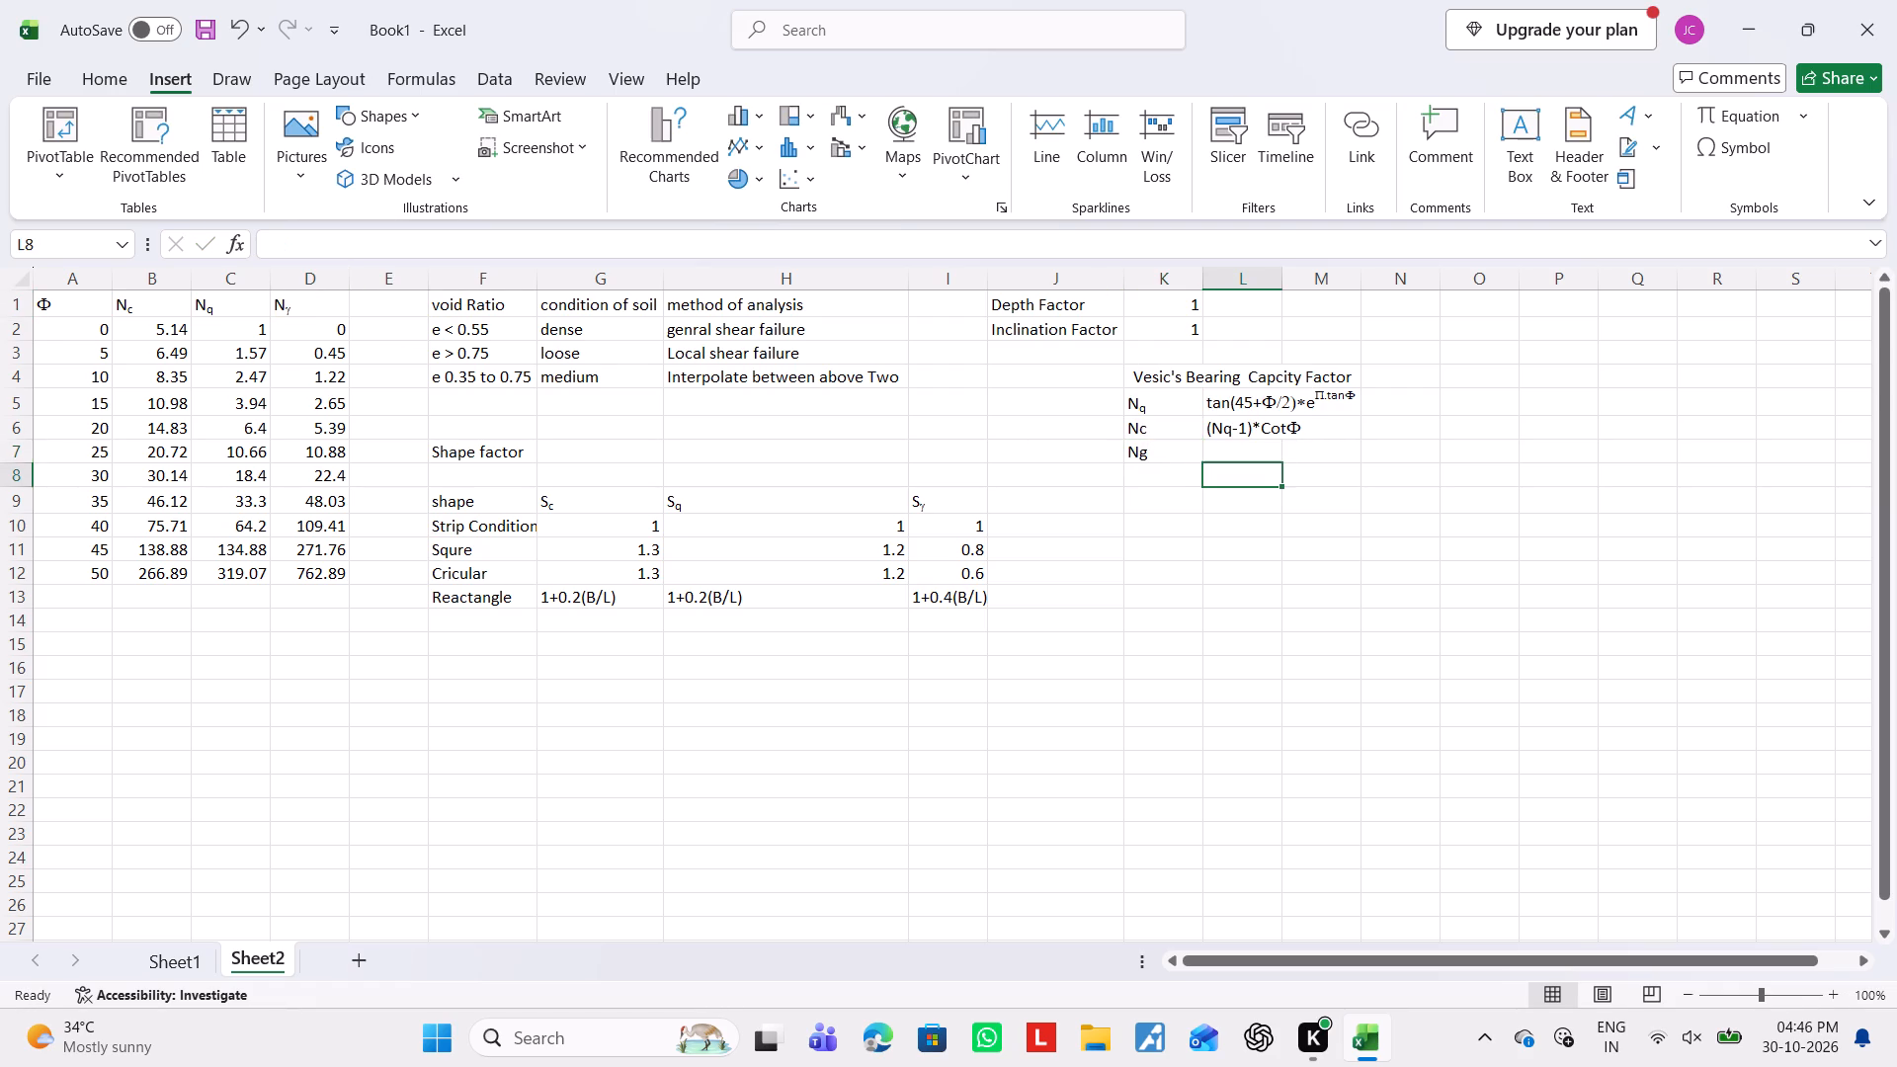
# Change the last letter of the label in K7 so it reads Ny.
pyautogui.click(1168, 452)
pyautogui.click(1168, 452)
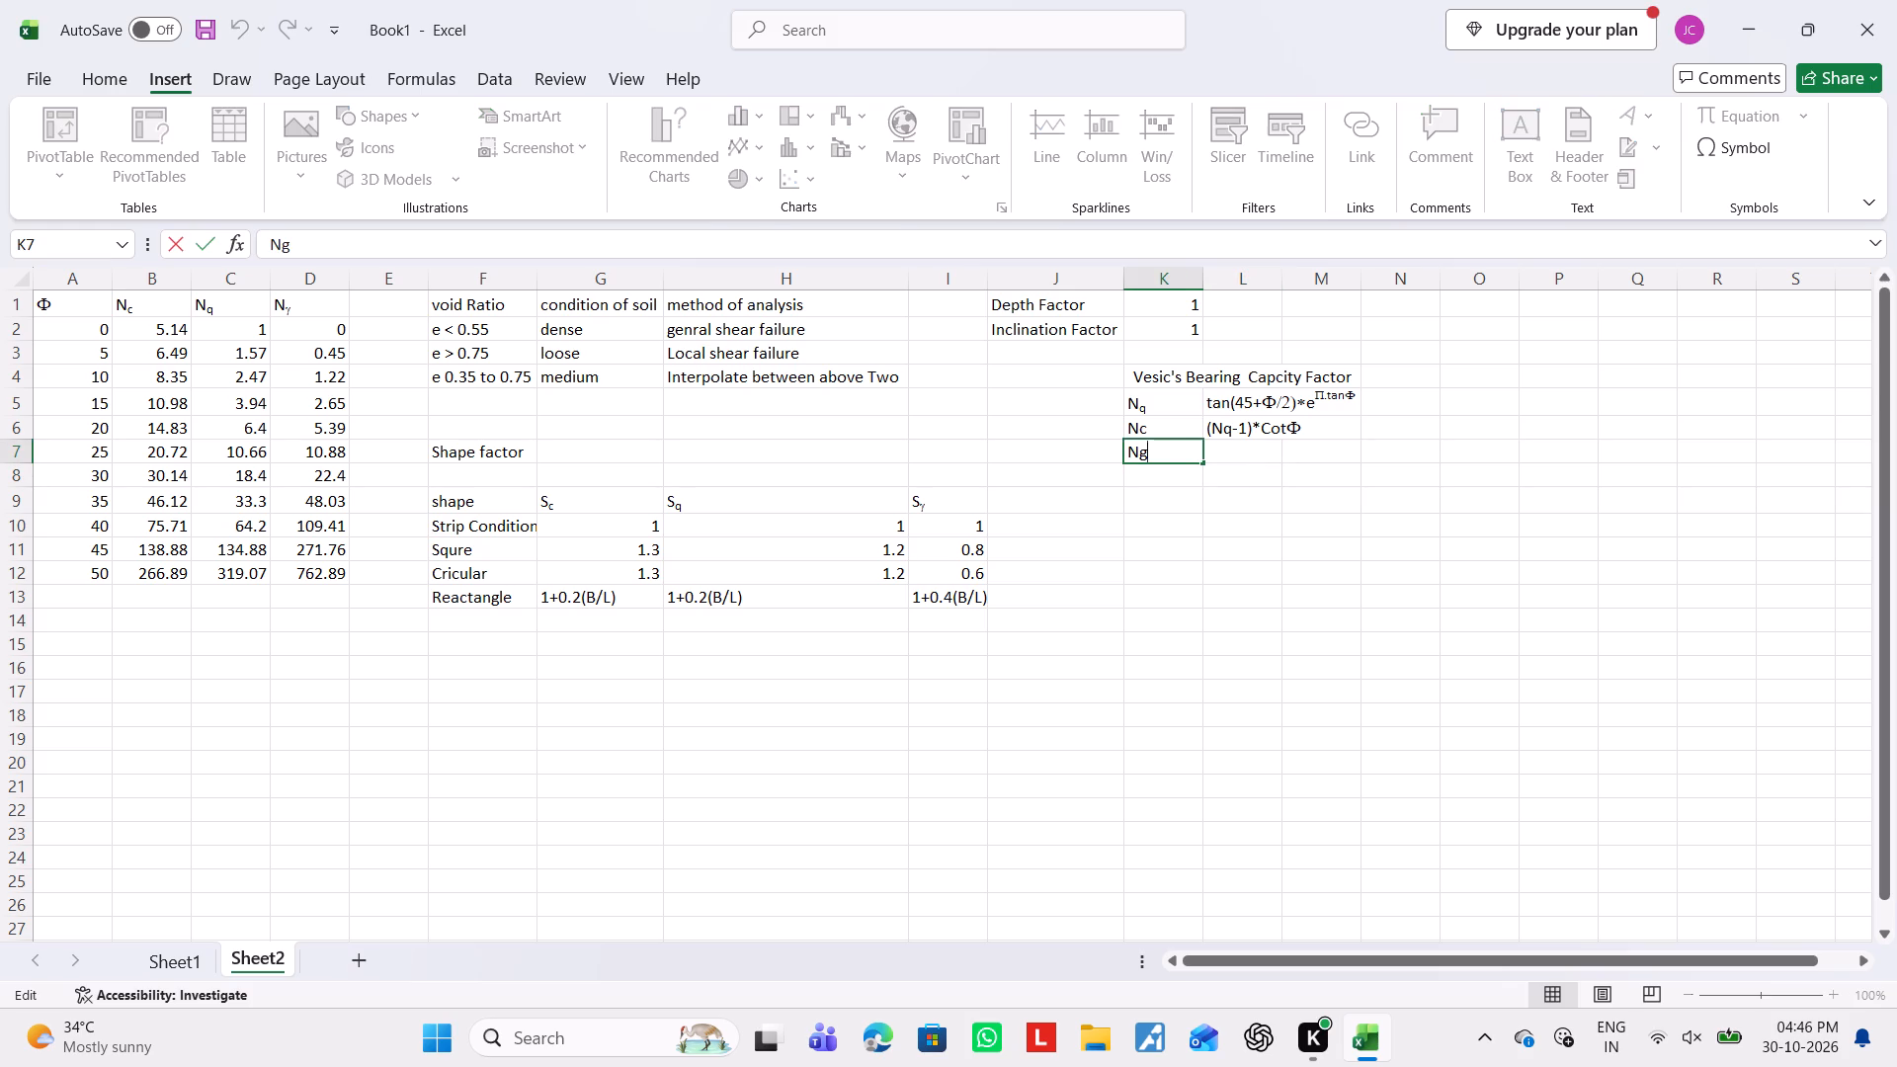
pyautogui.press('BackSpace')
pyautogui.press('y')
# Start the Ny expression in L7 with 2*().
pyautogui.click(1209, 455)
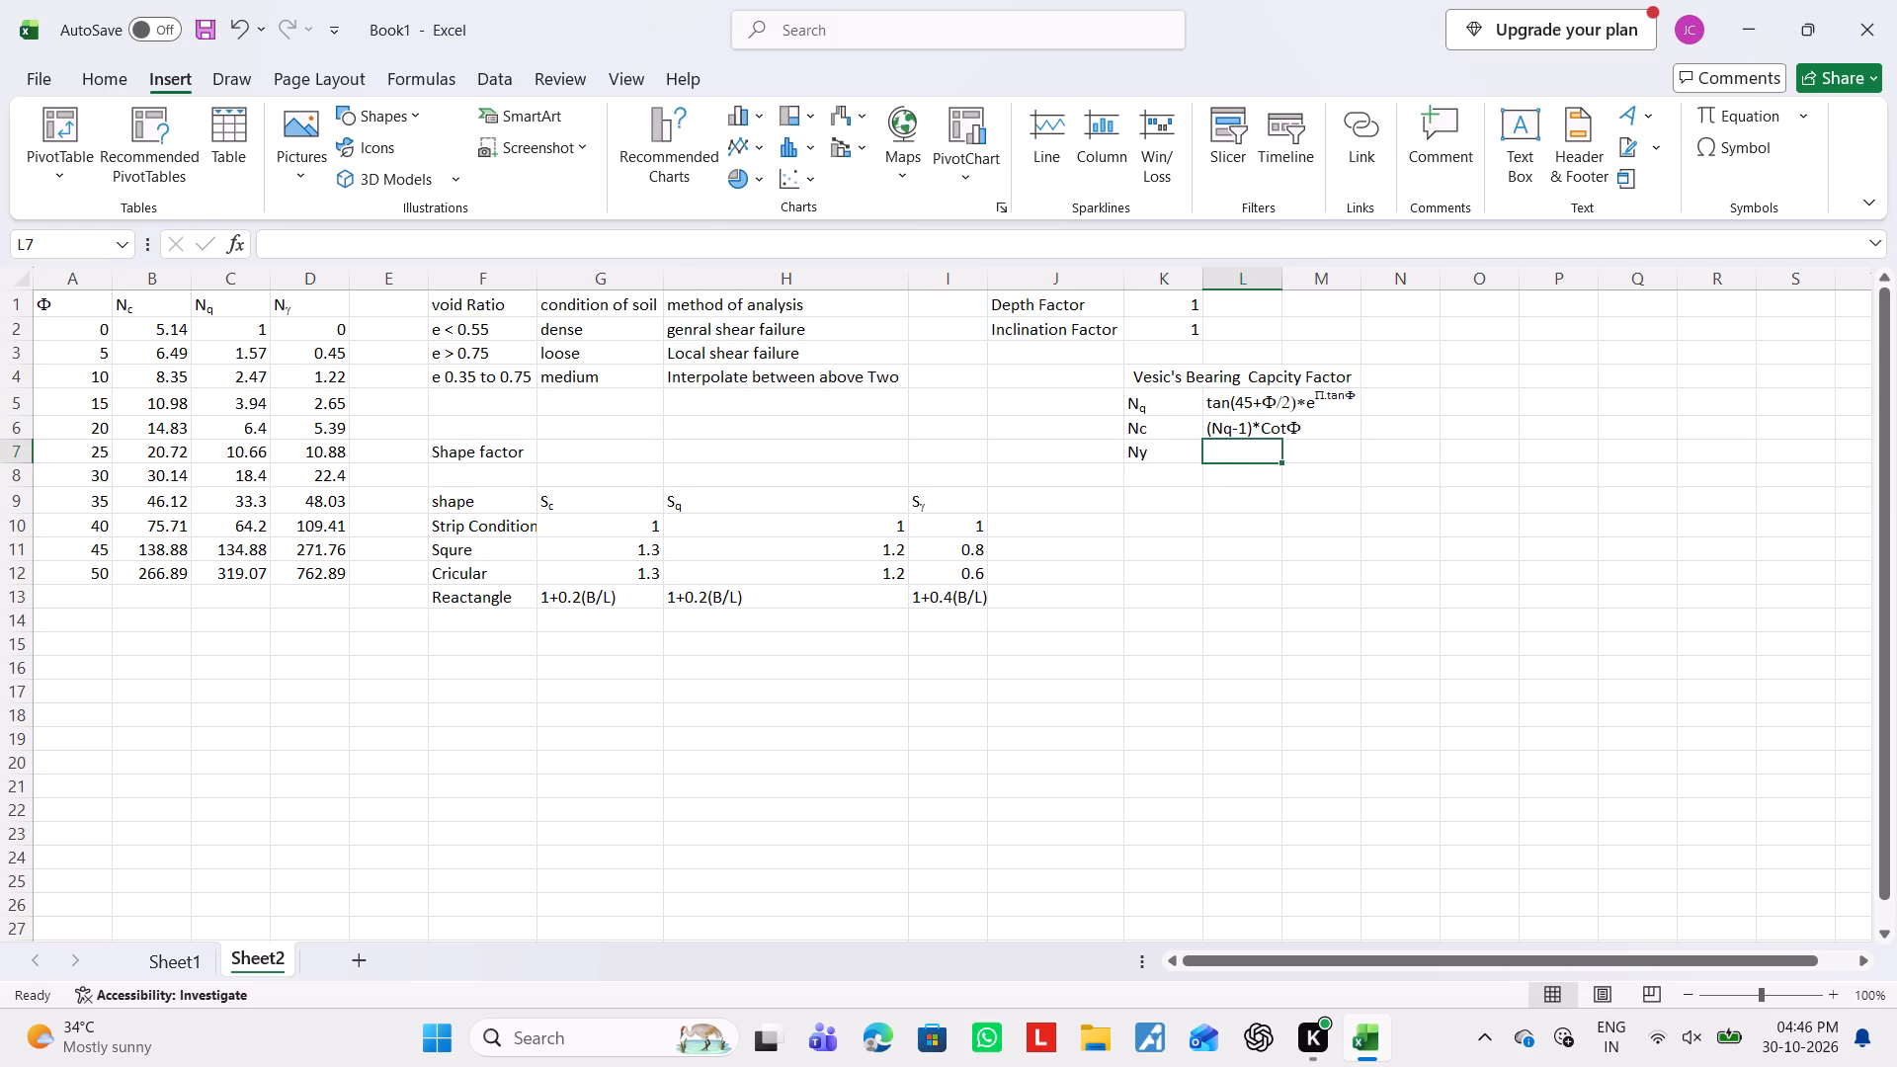
pyautogui.press('2')
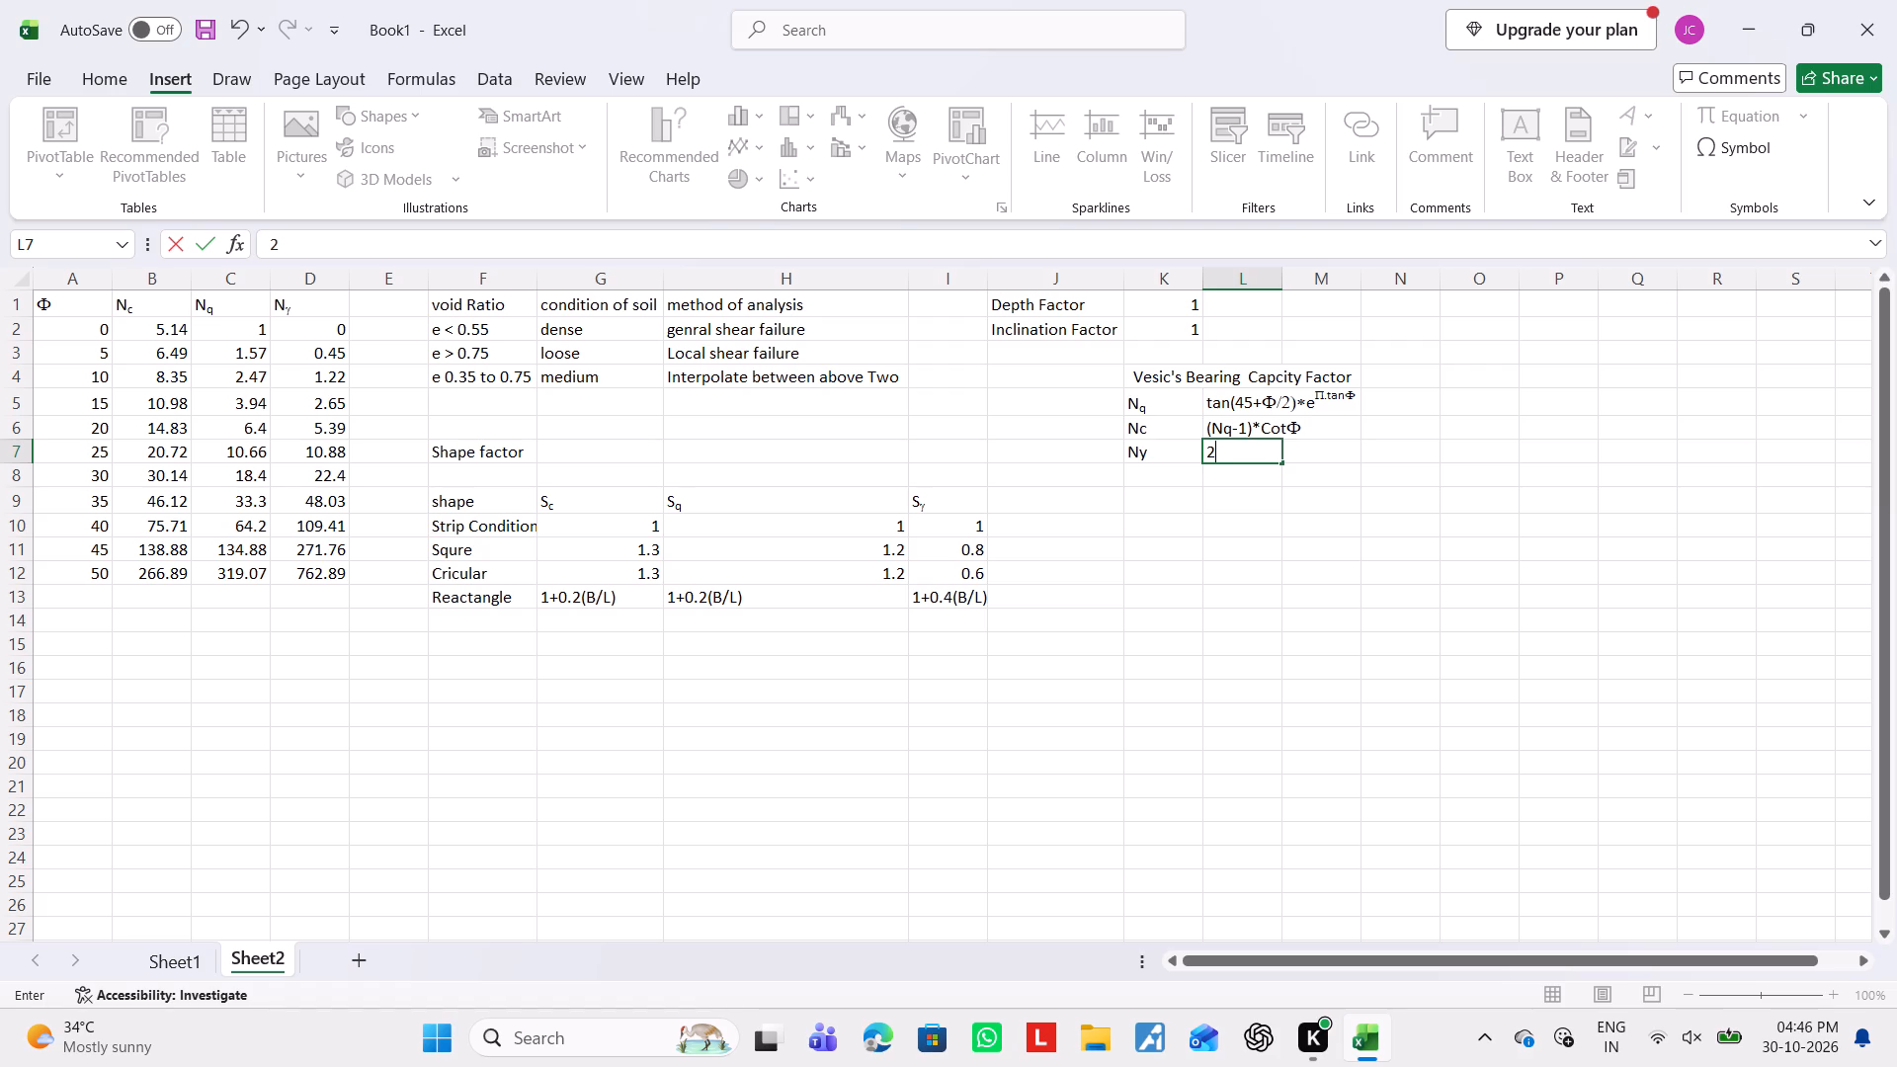
pyautogui.press('*')
pyautogui.hotkey('shift', '(')
pyautogui.hotkey('shift', ')')
pyautogui.press('Left')
pyautogui.press('Right')
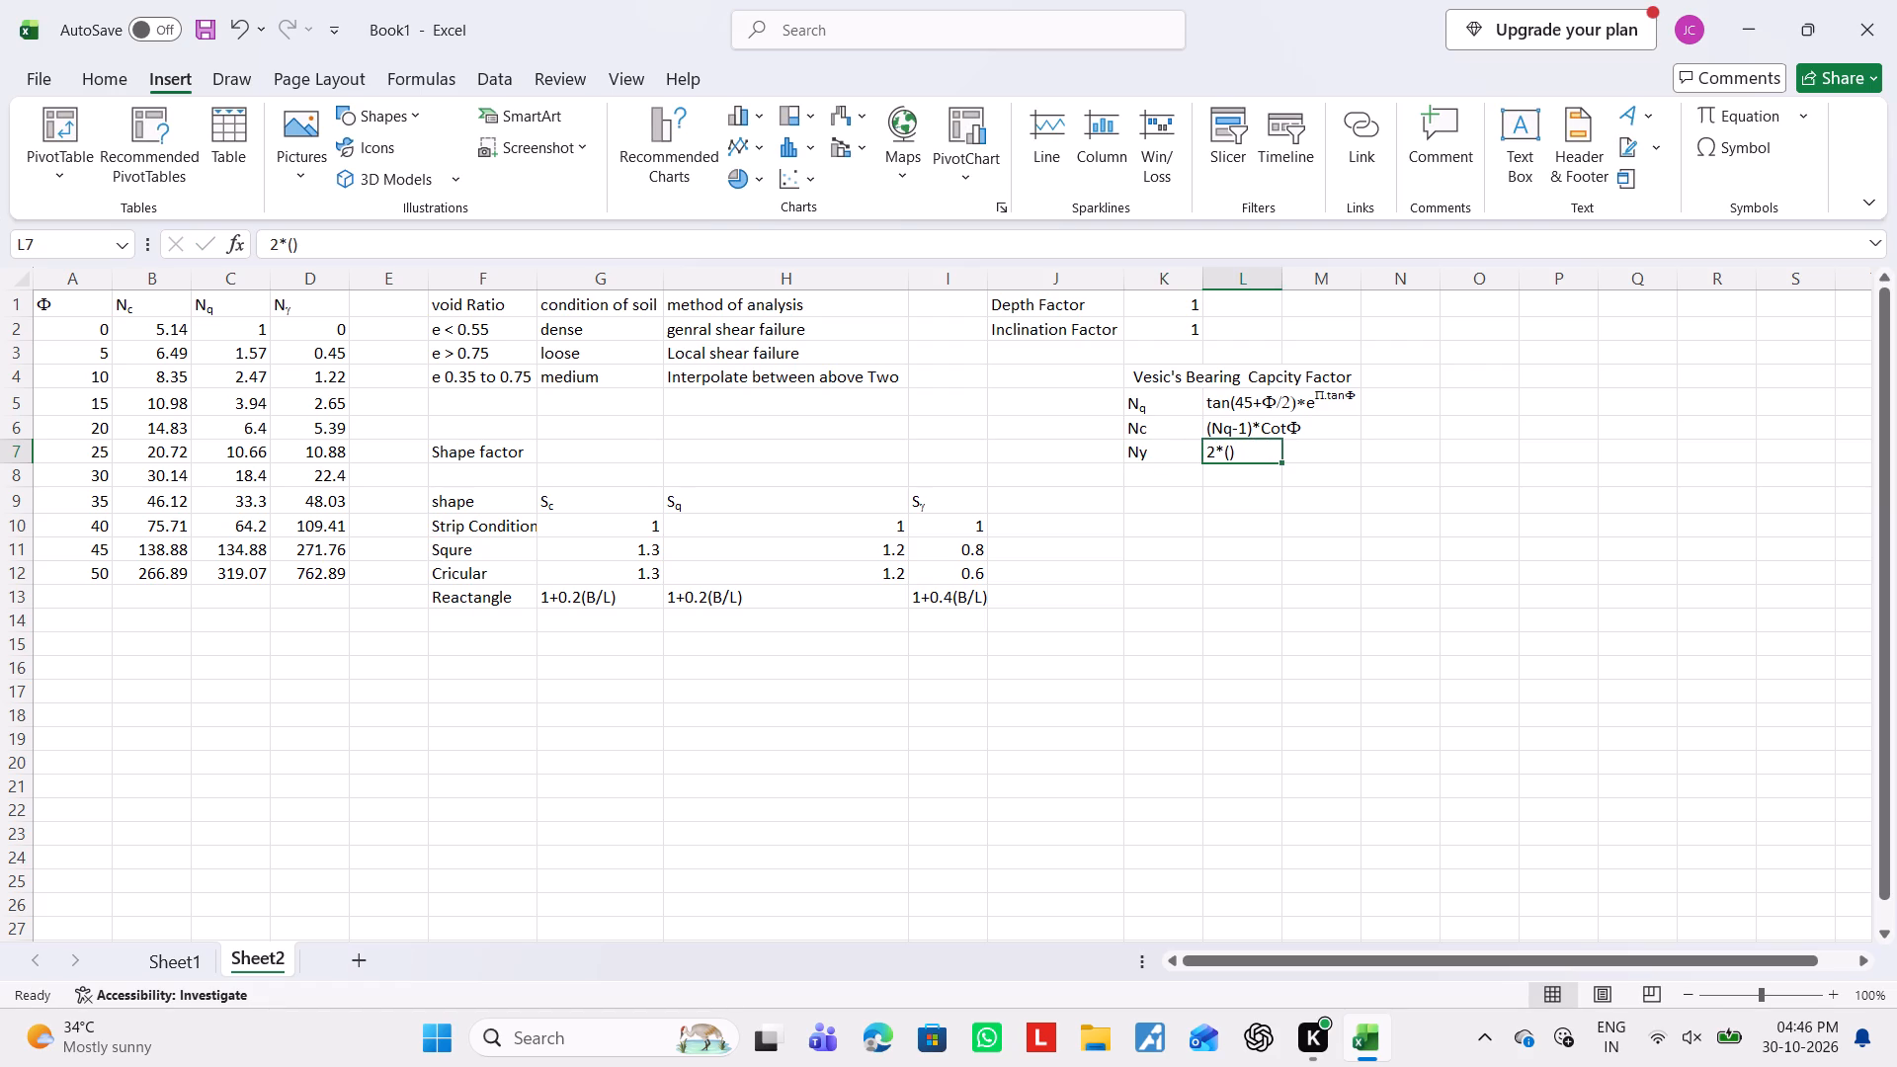
# Fill the parentheses in L7 with Nq copied from K5, followed by +1, so it reads 2*(Nq+1).
pyautogui.doubleClick(1230, 458)
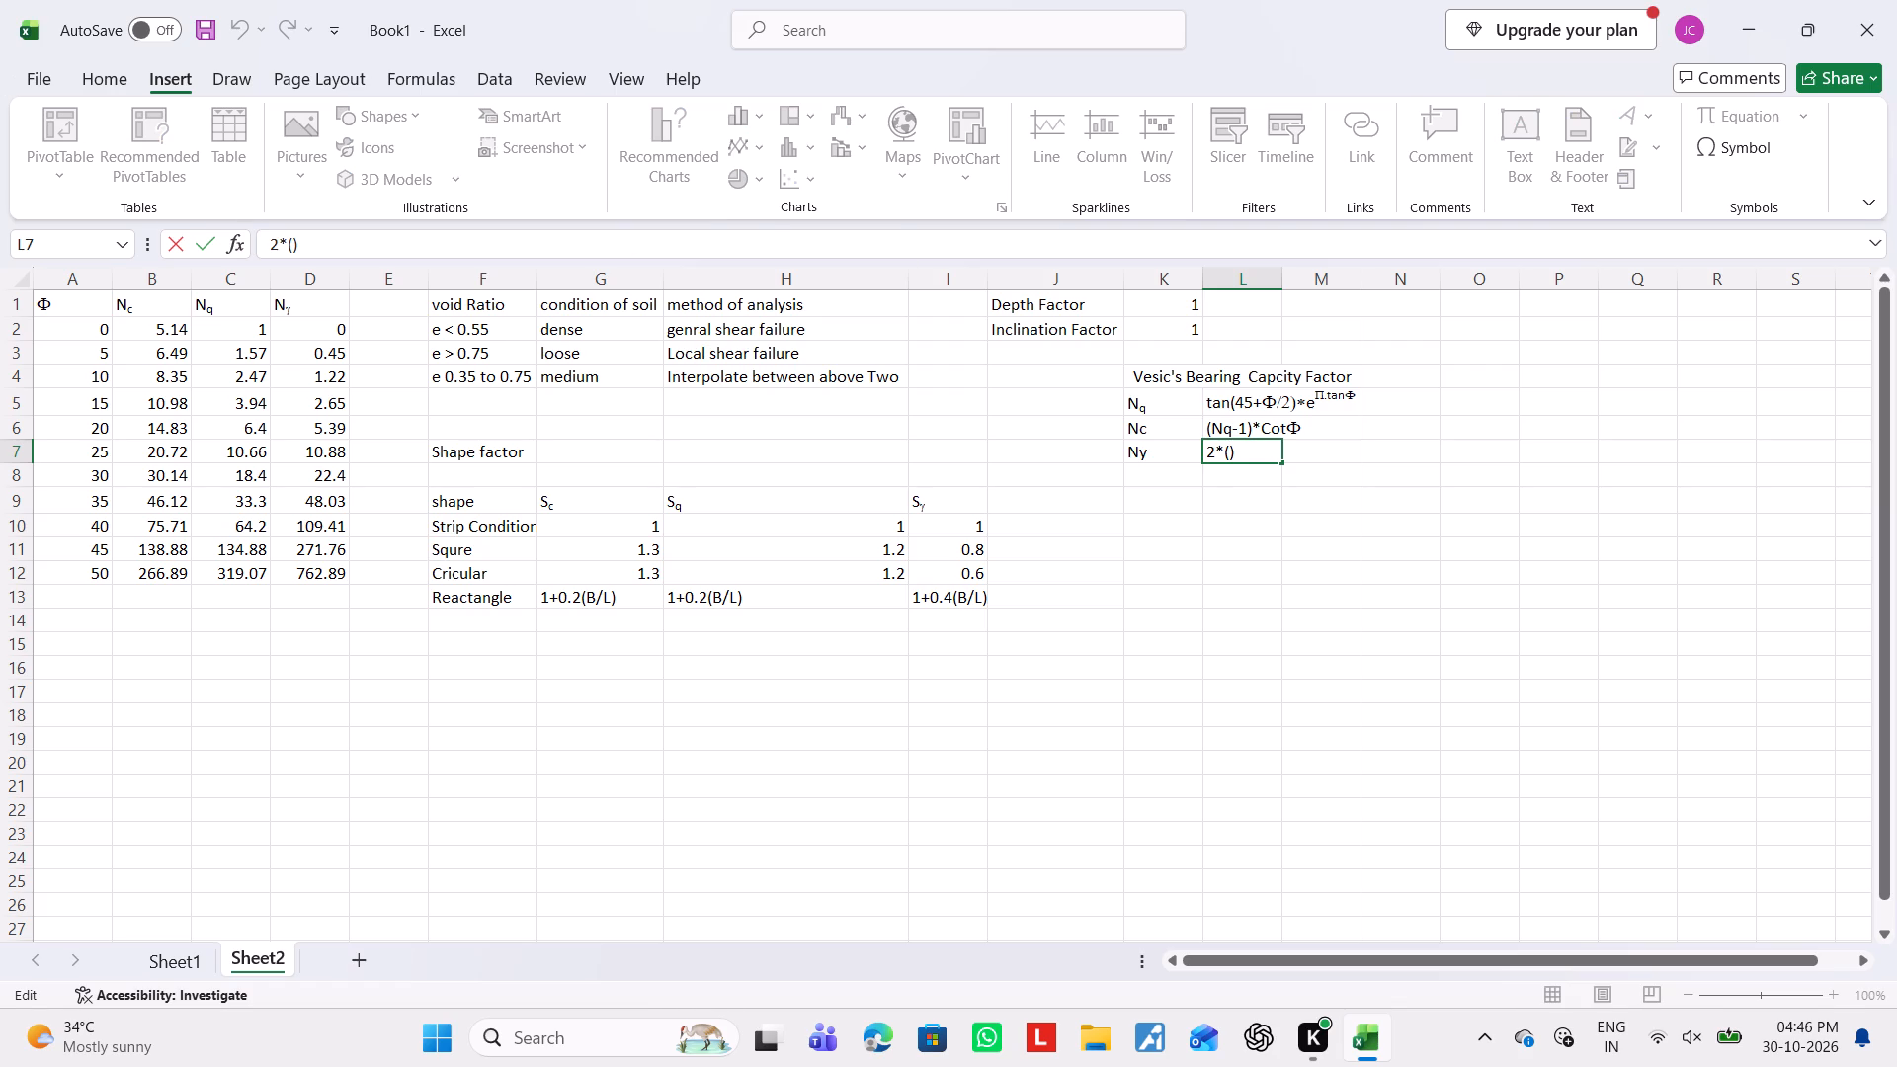
pyautogui.doubleClick(1141, 408)
pyautogui.doubleClick(1148, 390)
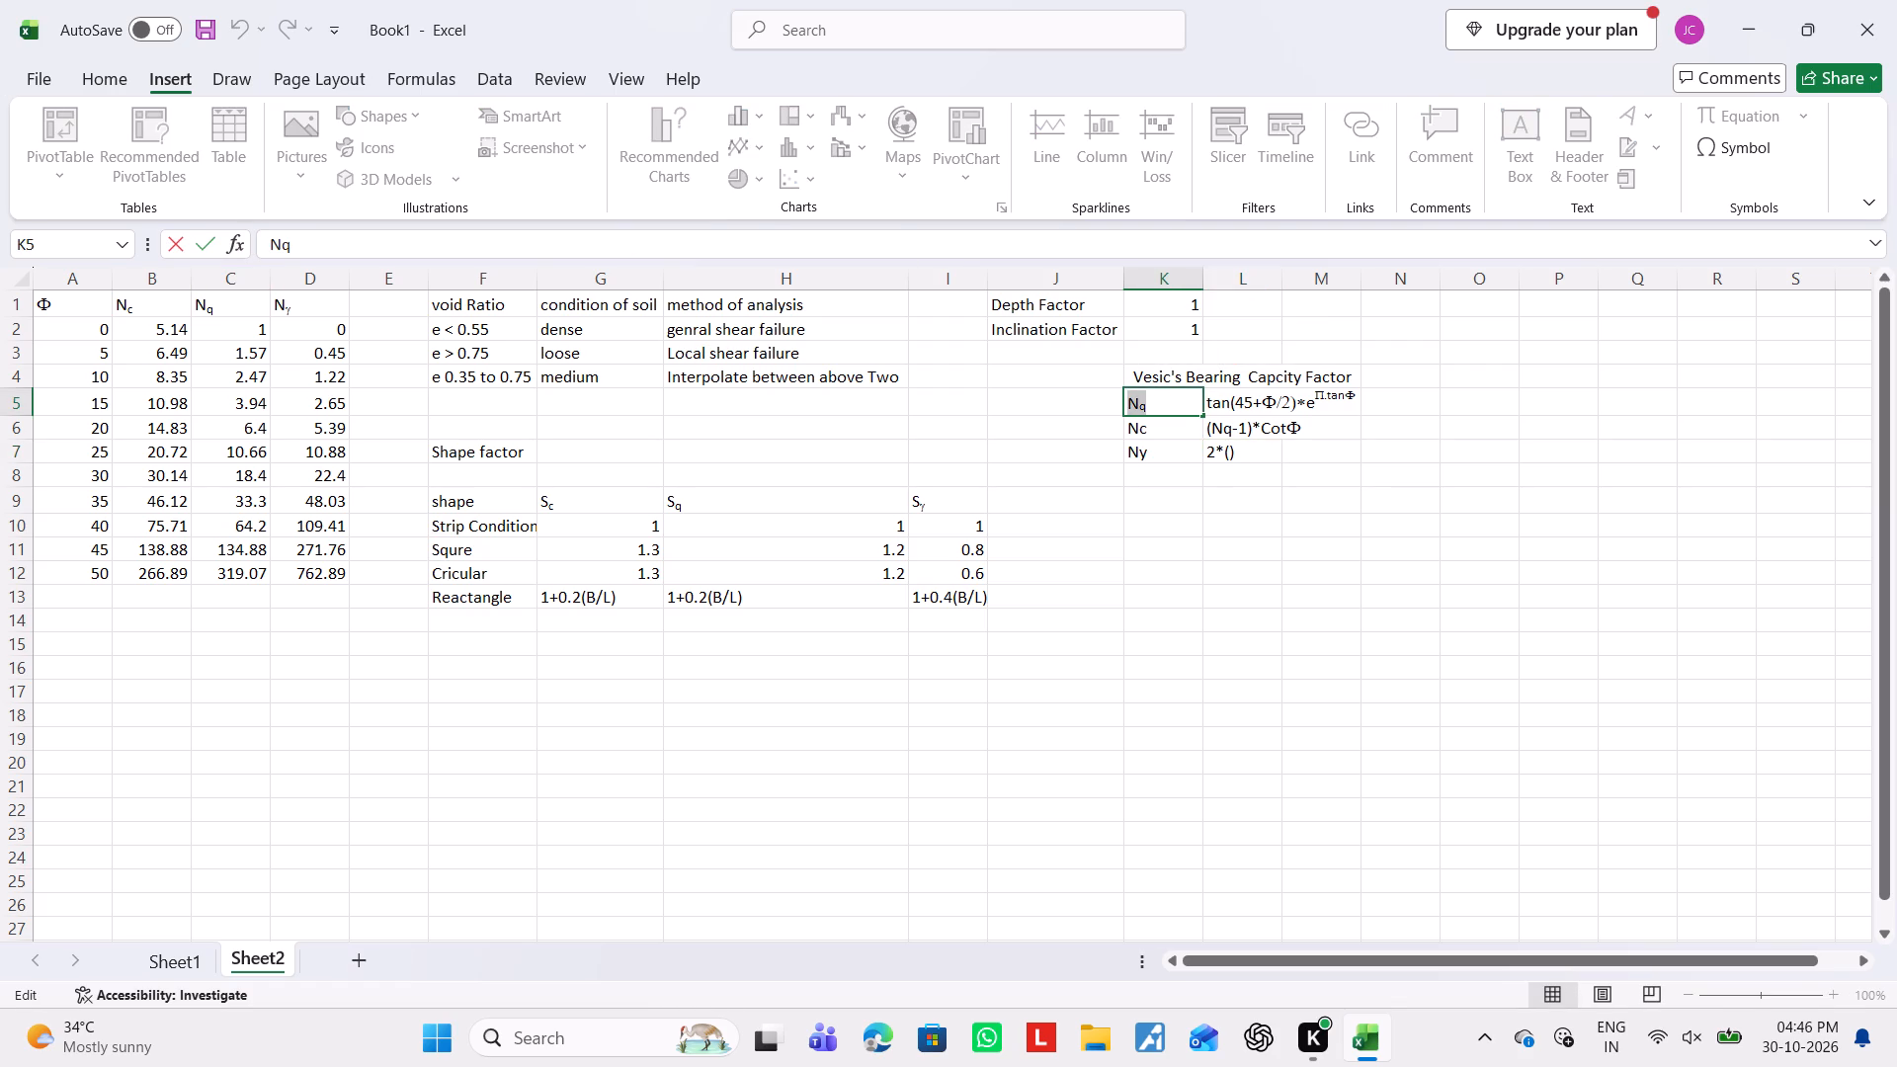
pyautogui.hotkey('ctrl', 'c')
pyautogui.tripleClick(1230, 452)
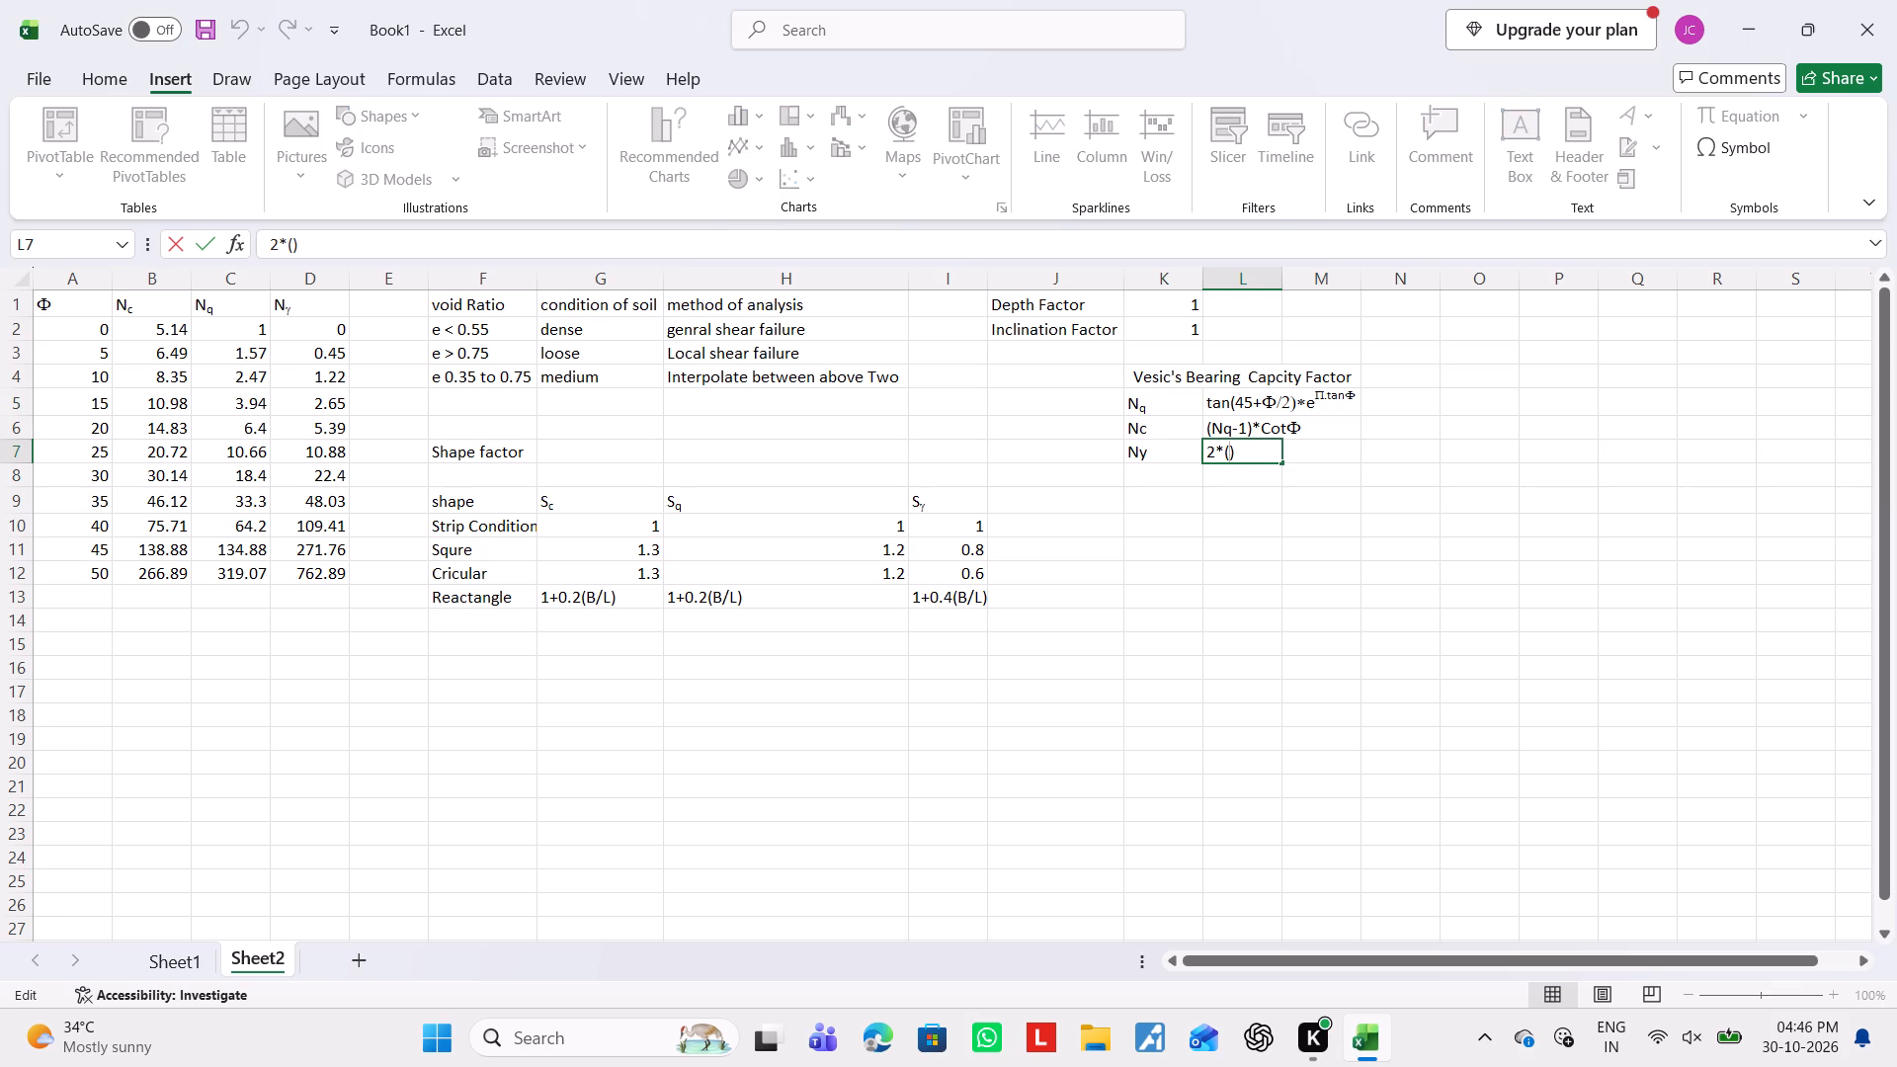
pyautogui.hotkey('ctrl', 'v')
pyautogui.write('+1')
pyautogui.press('Right')
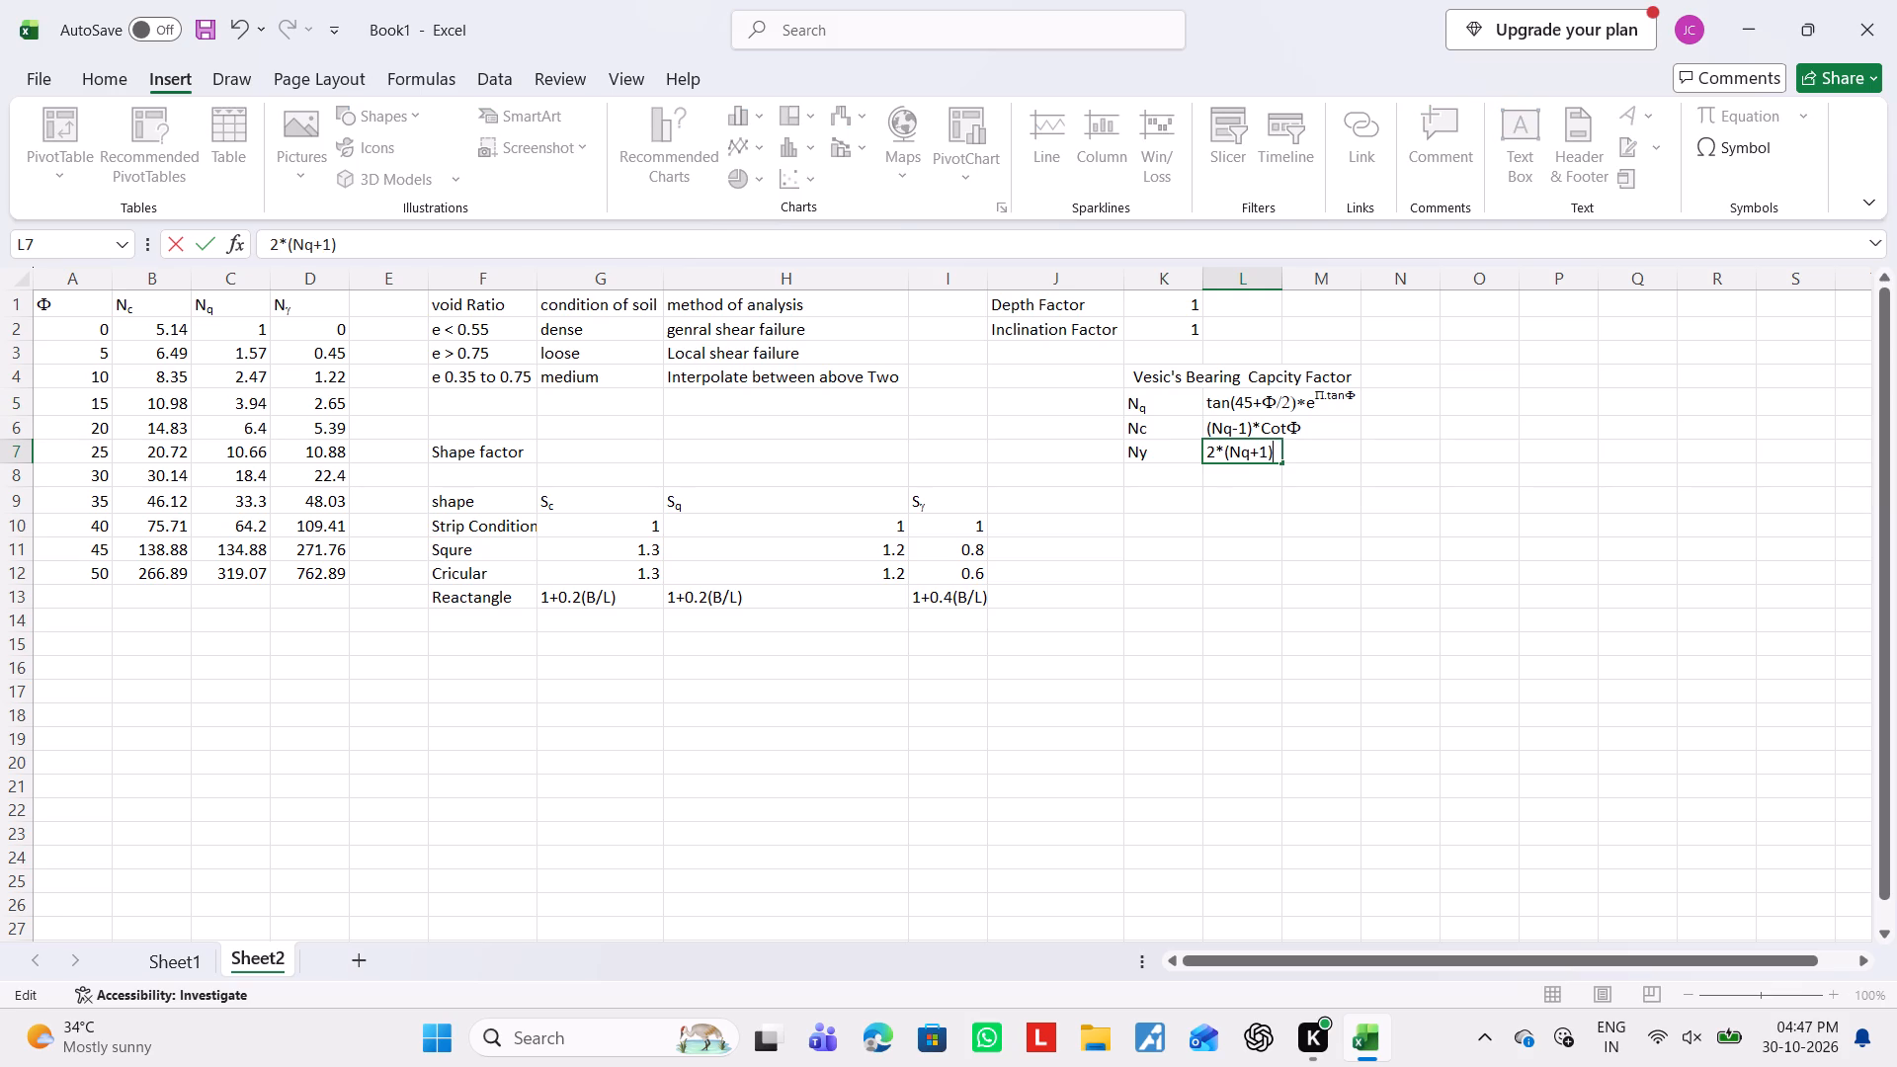
# Append *tand to the Ny expression in L7.
pyautogui.press('*')
pyautogui.write('tand')
pyautogui.doubleClick(1295, 427)
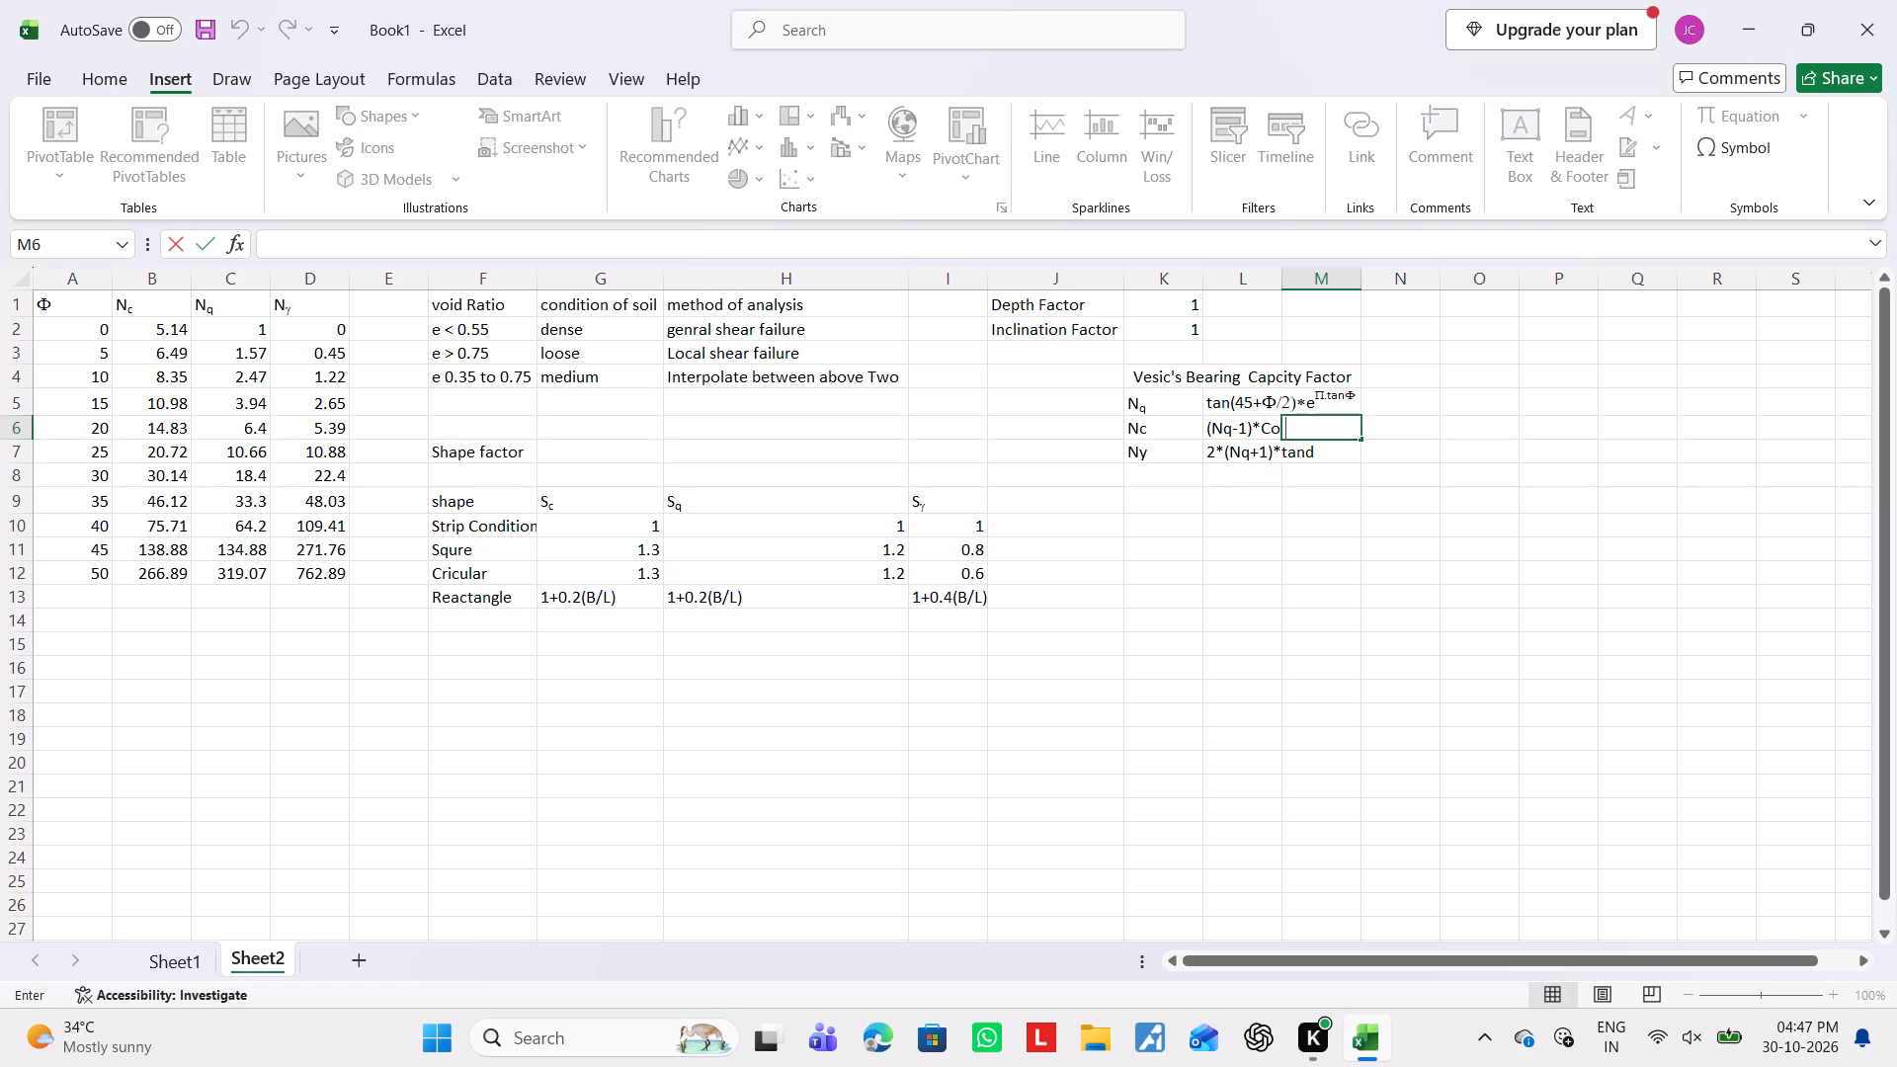
pyautogui.click(1322, 457)
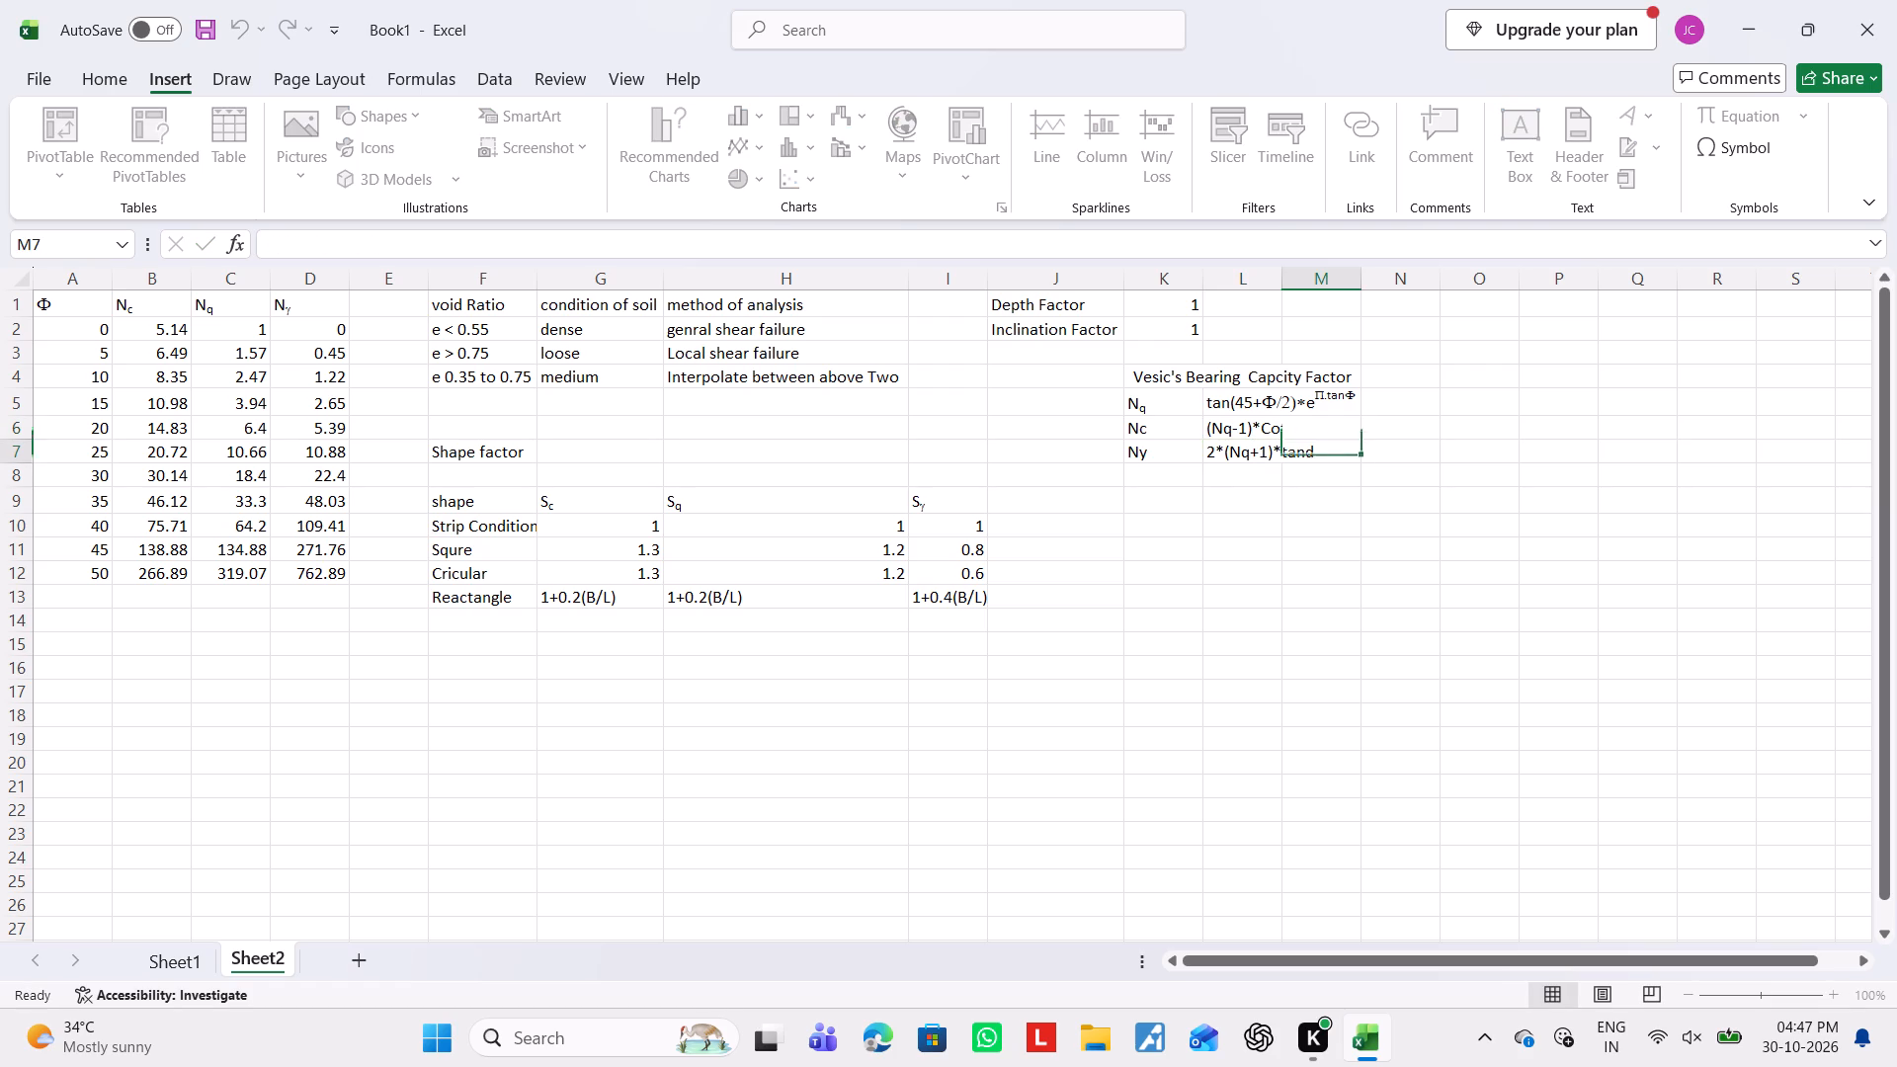
pyautogui.click(1322, 453)
# Replace the trailing d in the L7 expression with the Φ symbol so it reads 2*(Nq+1)*tanΦ.
pyautogui.click(1248, 431)
pyautogui.doubleClick(1255, 463)
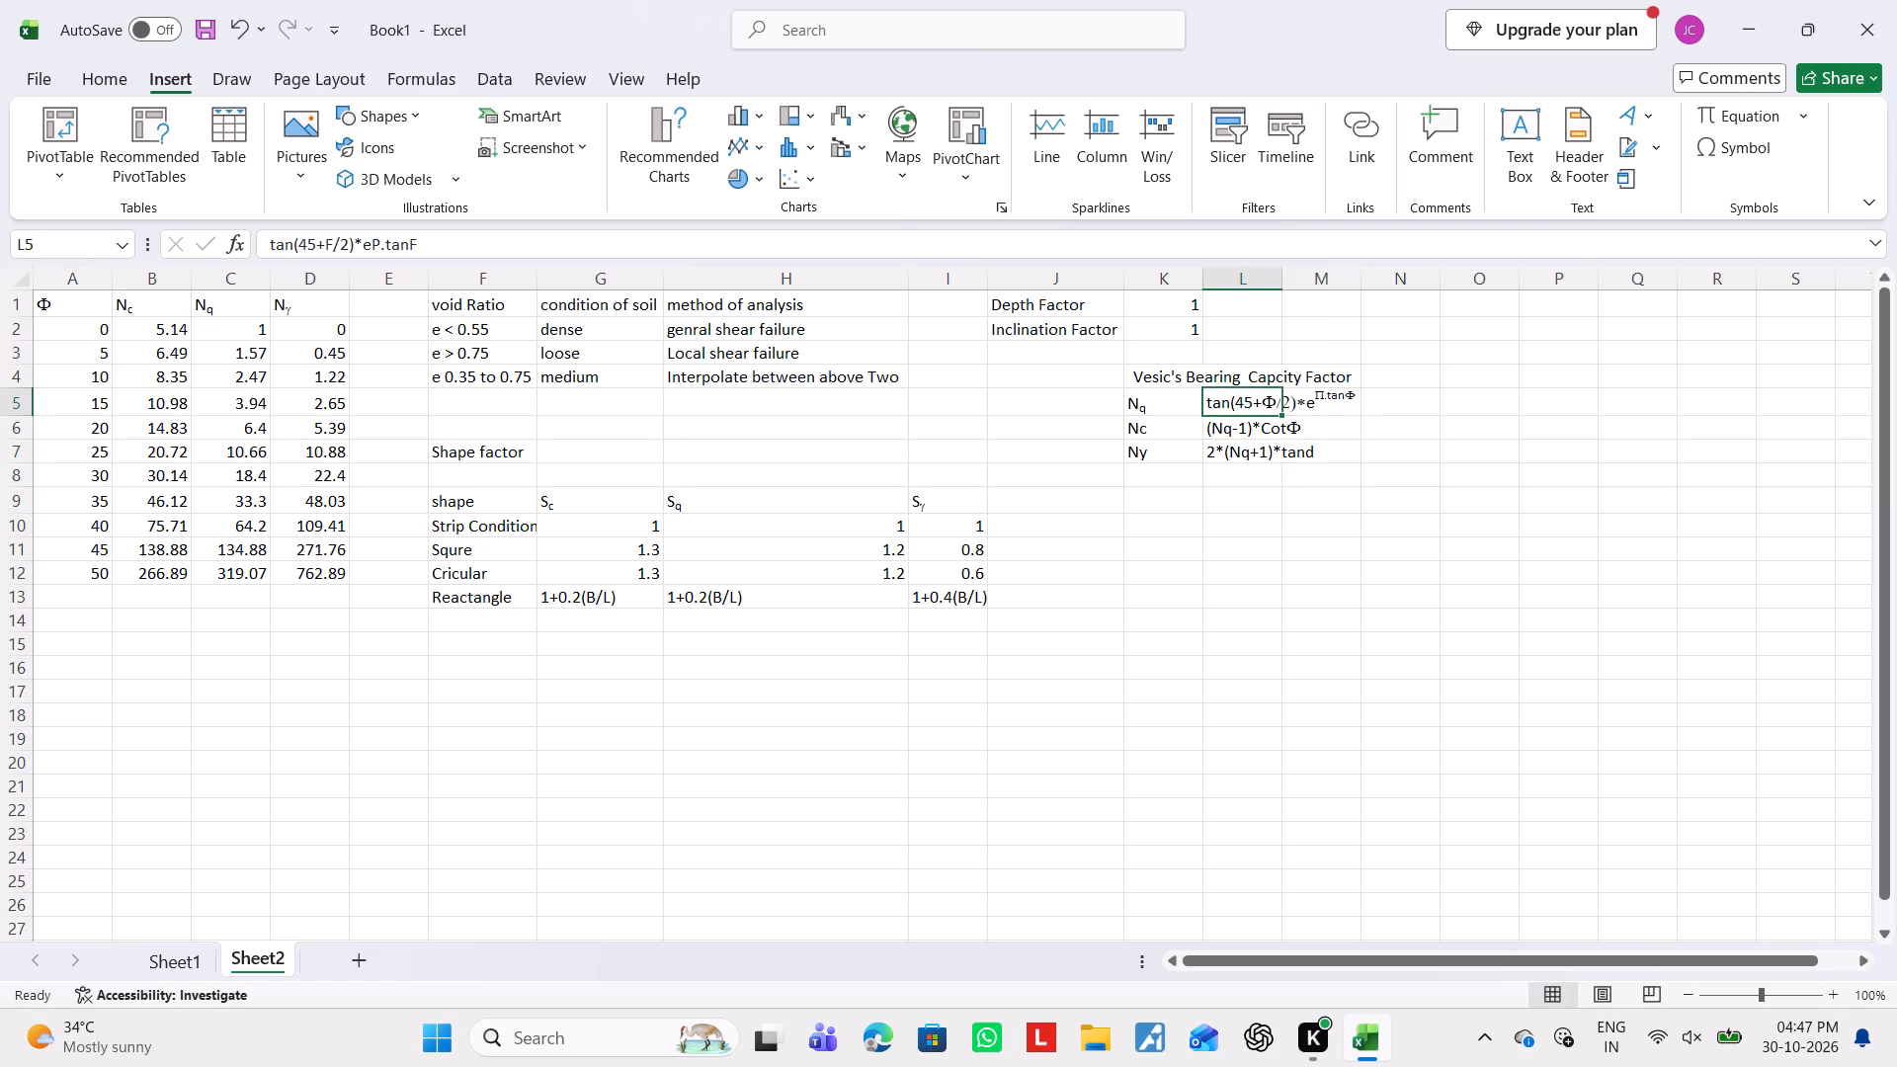
pyautogui.doubleClick(1255, 449)
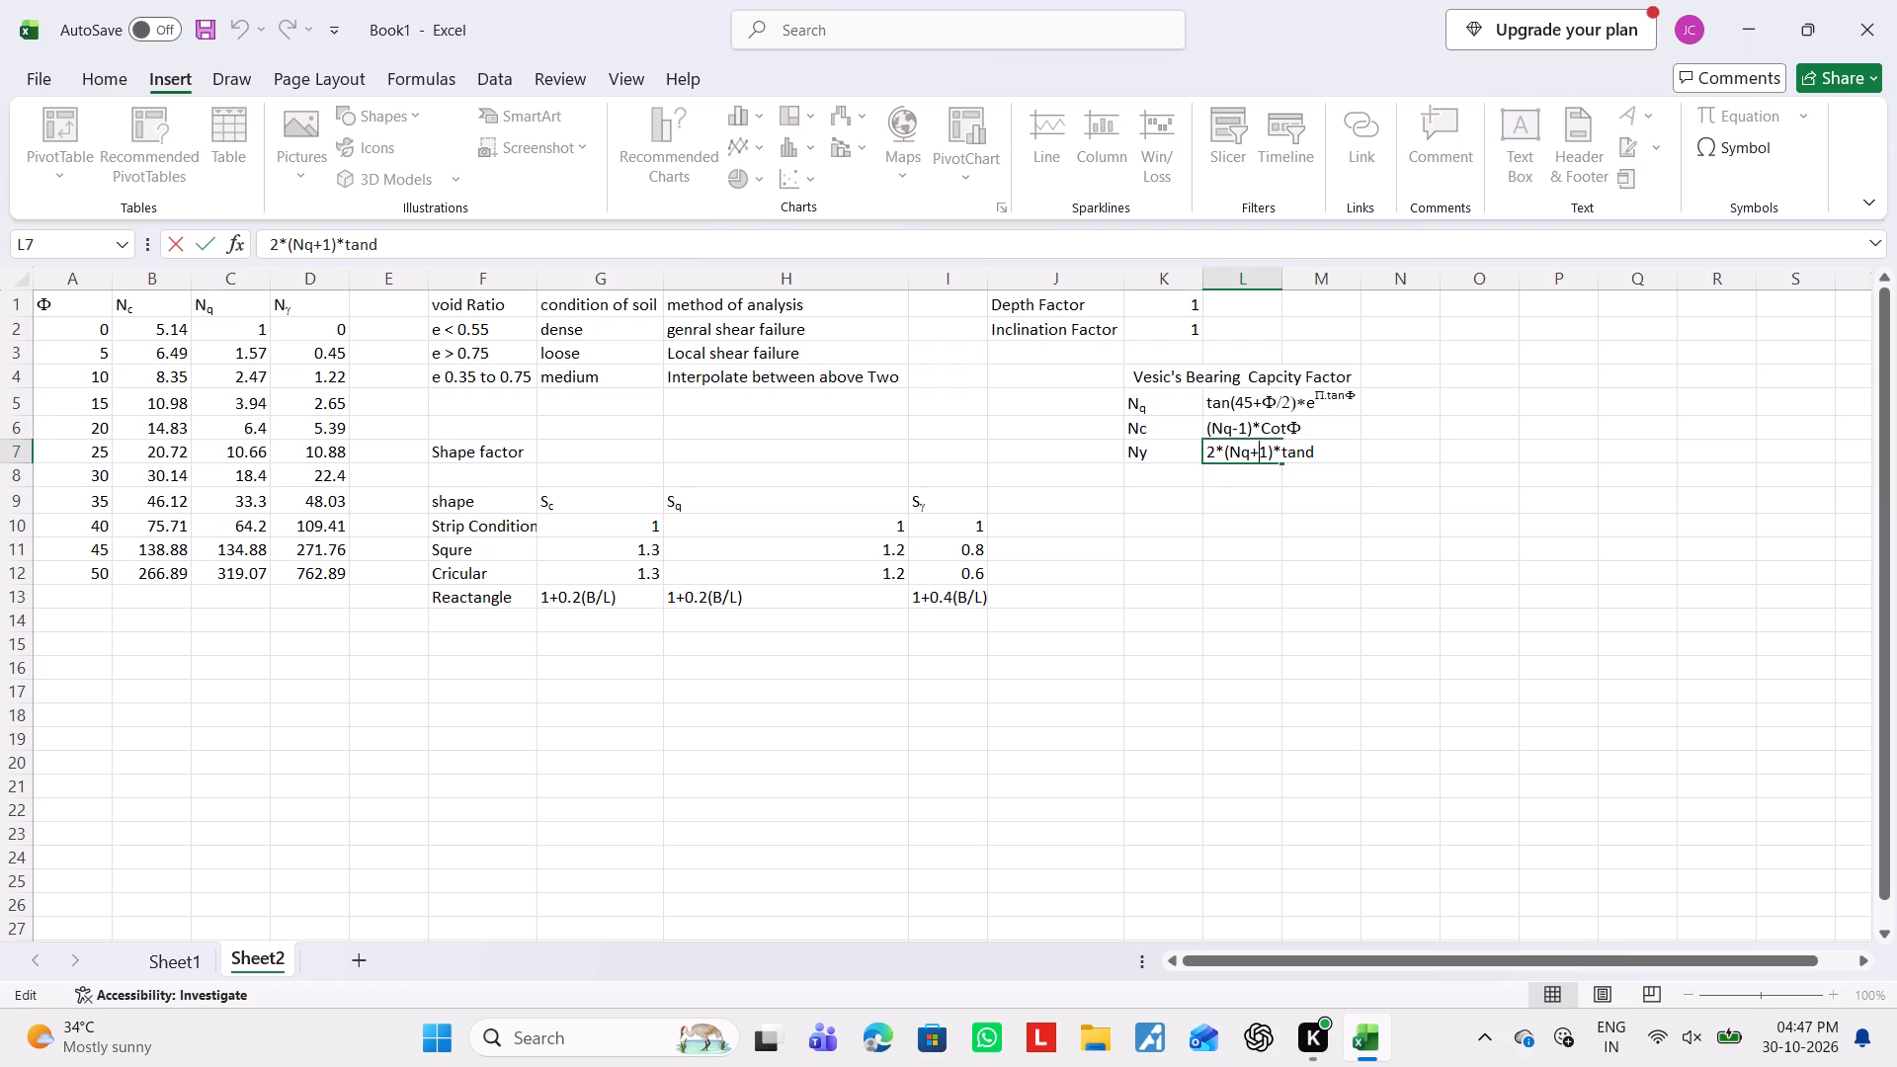
pyautogui.press('Right')
pyautogui.press('Right')
pyautogui.press('Right')
pyautogui.press('Right')
pyautogui.press('Right')
pyautogui.press('Right')
pyautogui.press('Right')
pyautogui.press('BackSpace')
pyautogui.click(1711, 143)
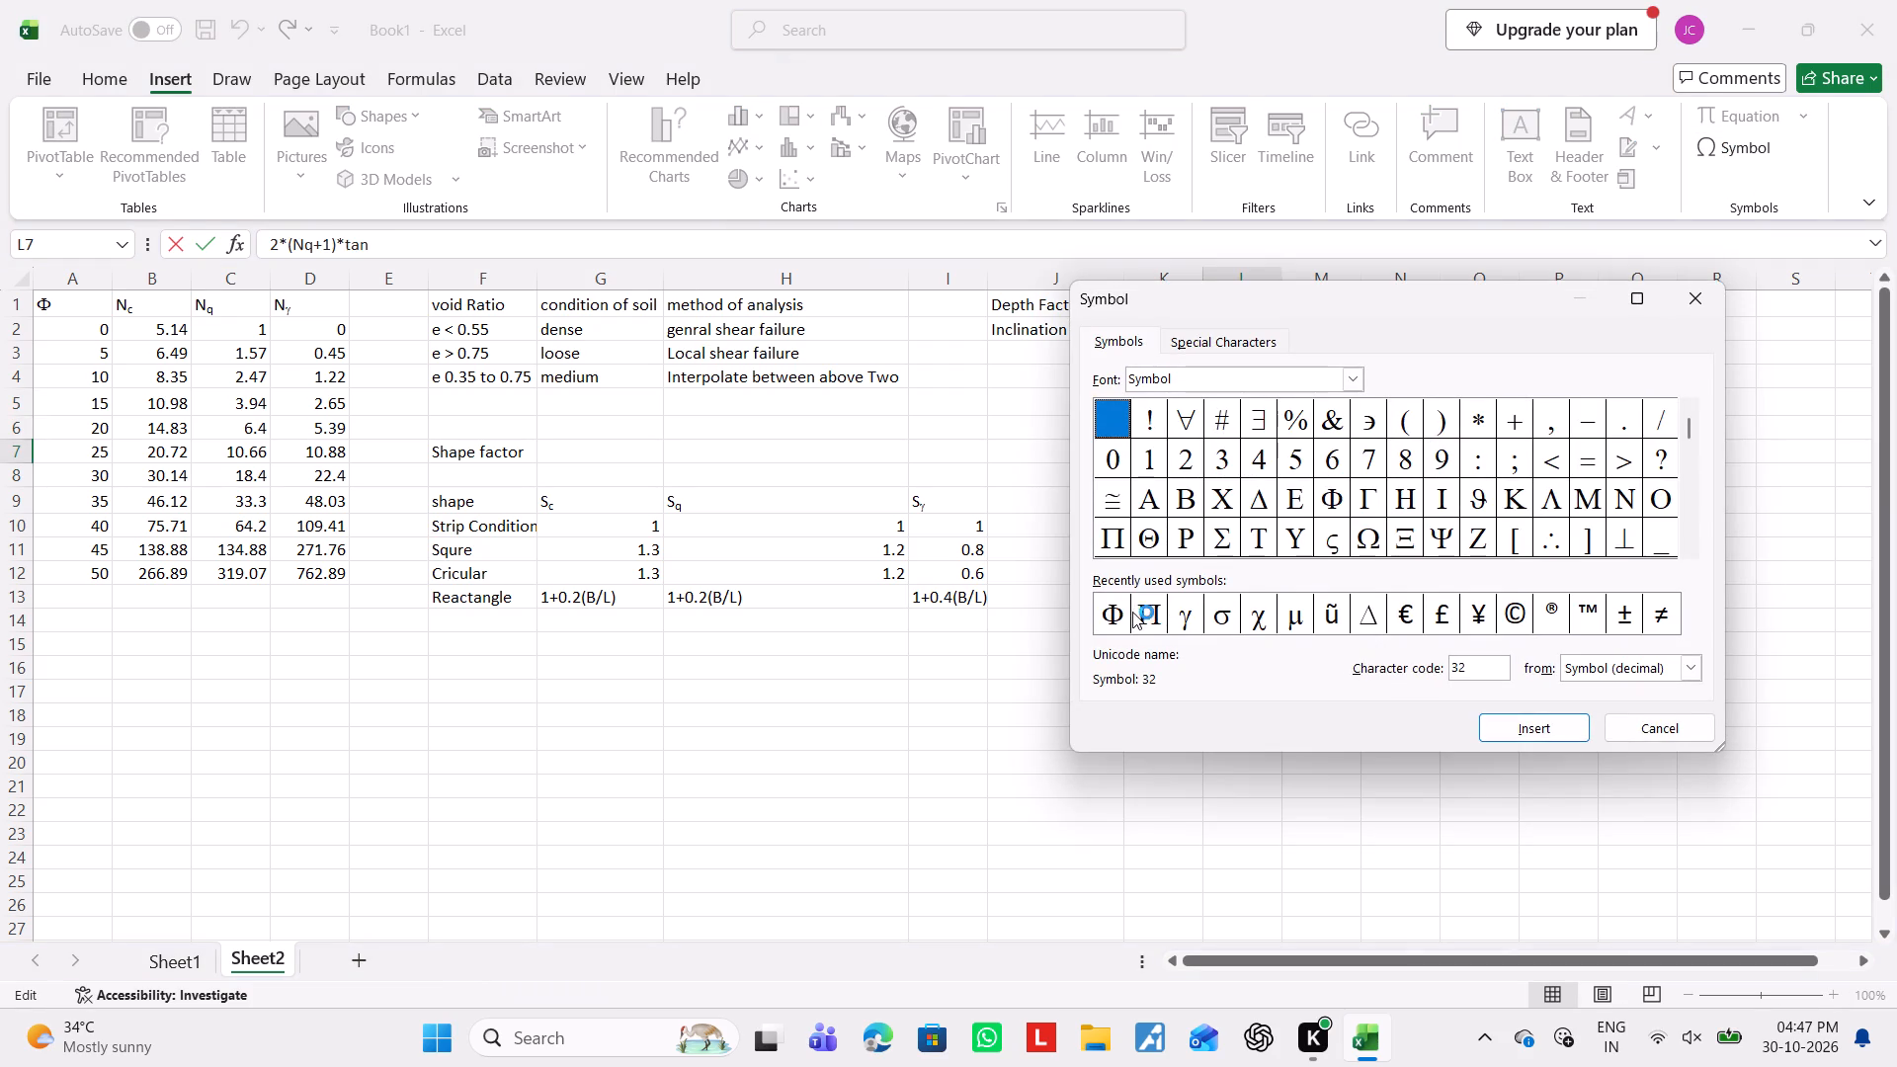
pyautogui.click(1119, 613)
pyautogui.click(1523, 730)
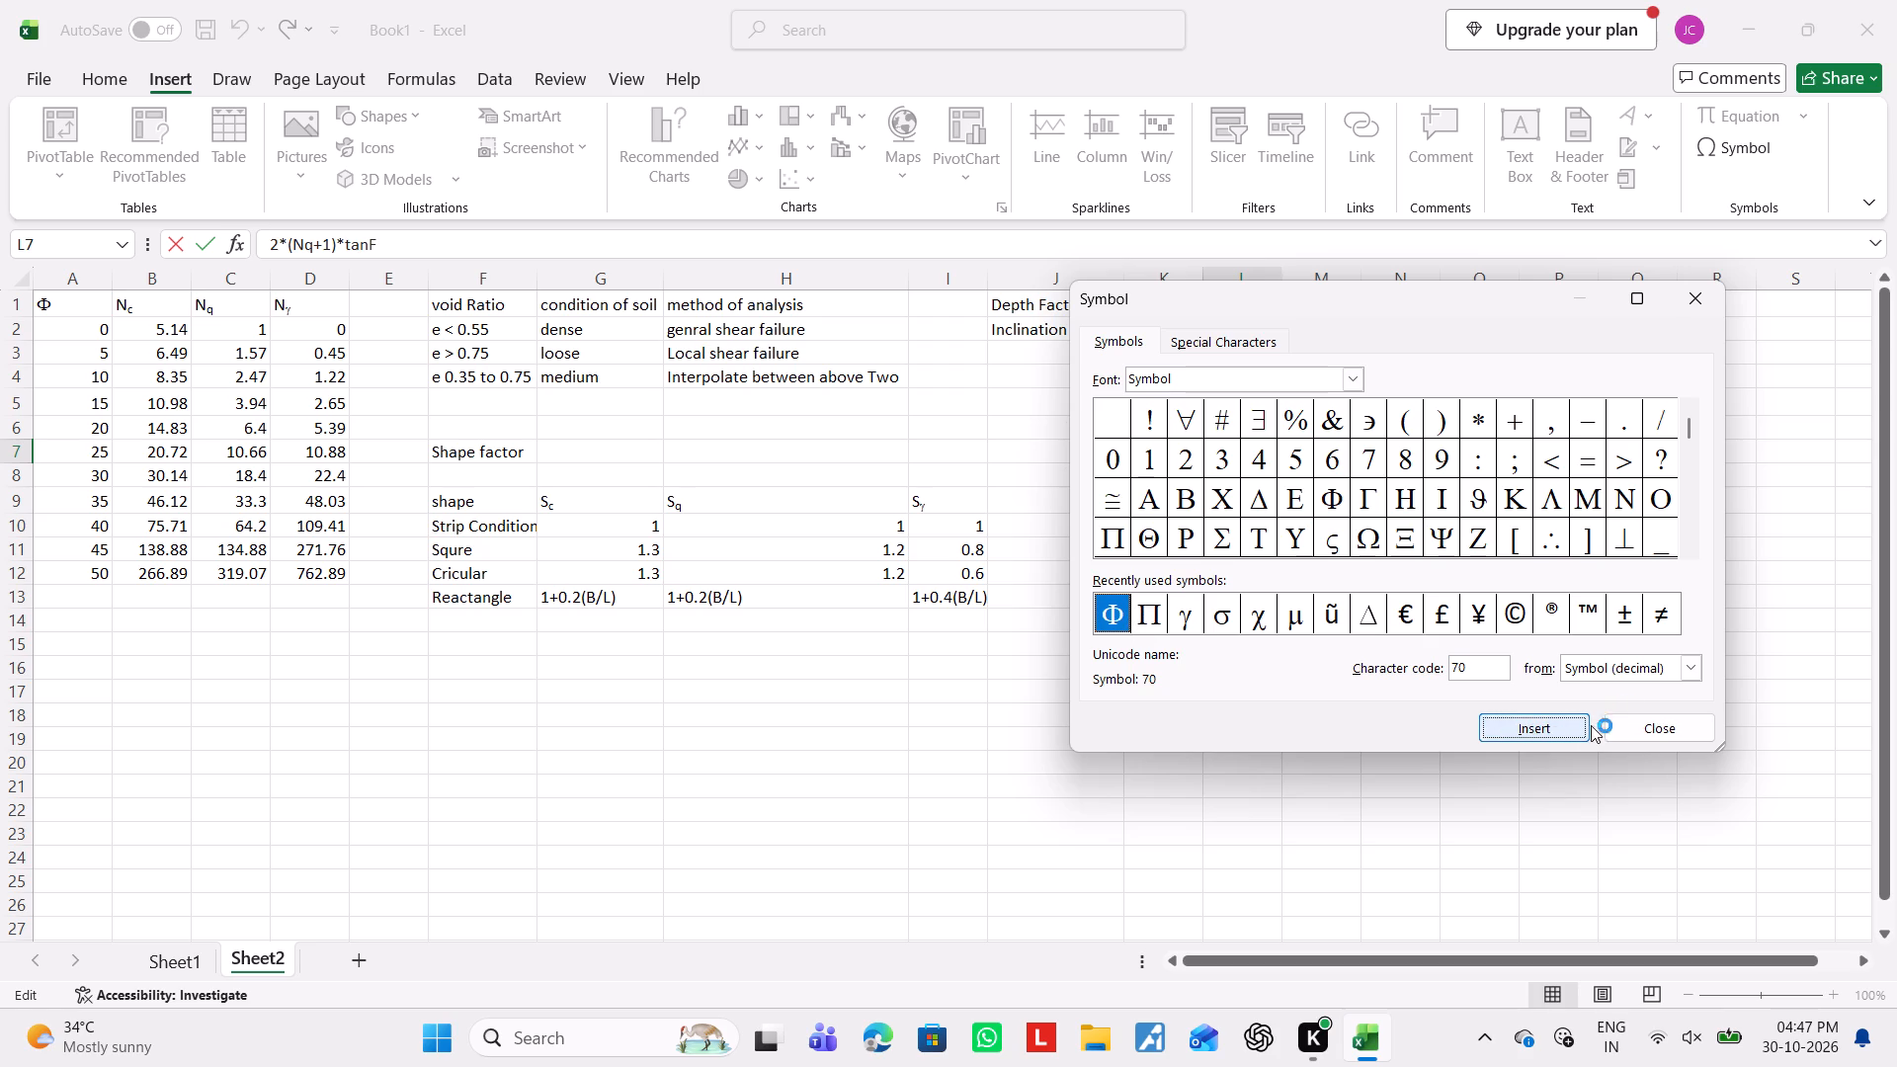
pyautogui.click(1635, 724)
pyautogui.click(1156, 571)
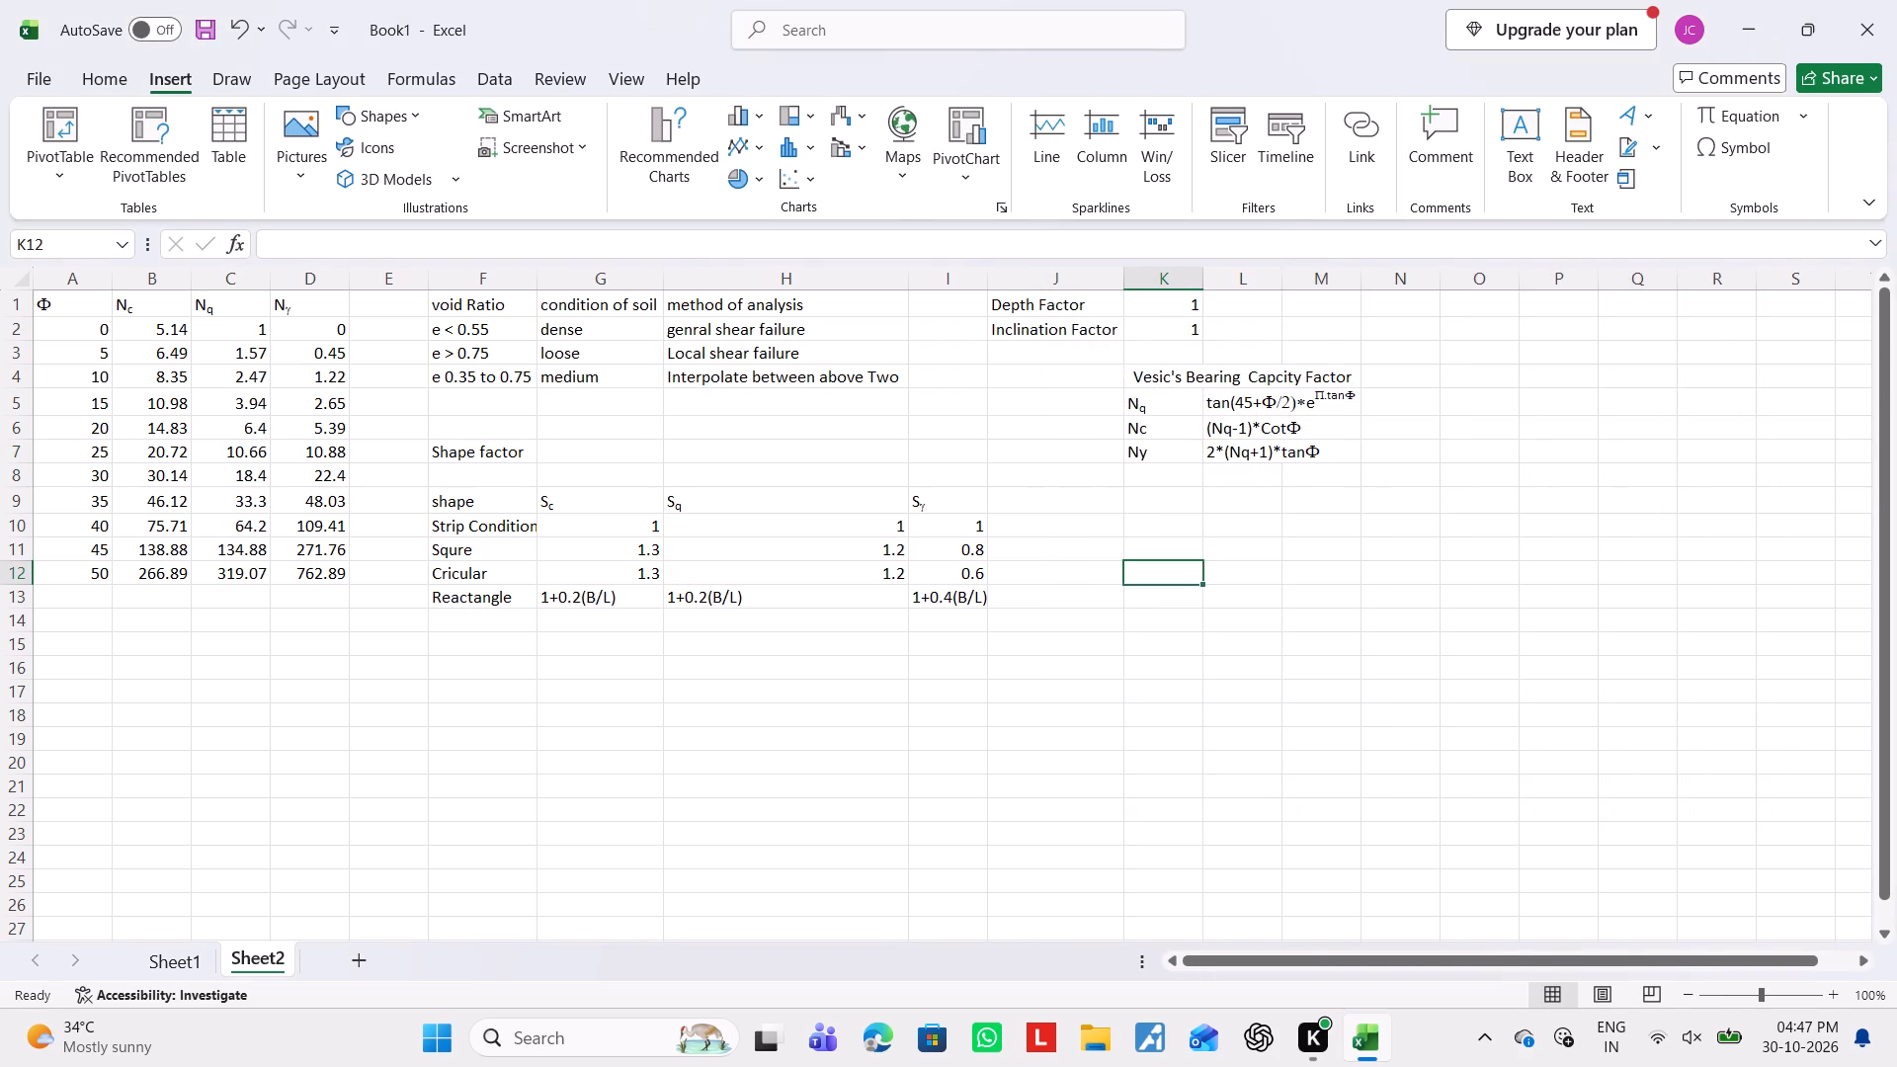
# Auto-fit the width of column L to its contents.
pyautogui.doubleClick(1283, 275)
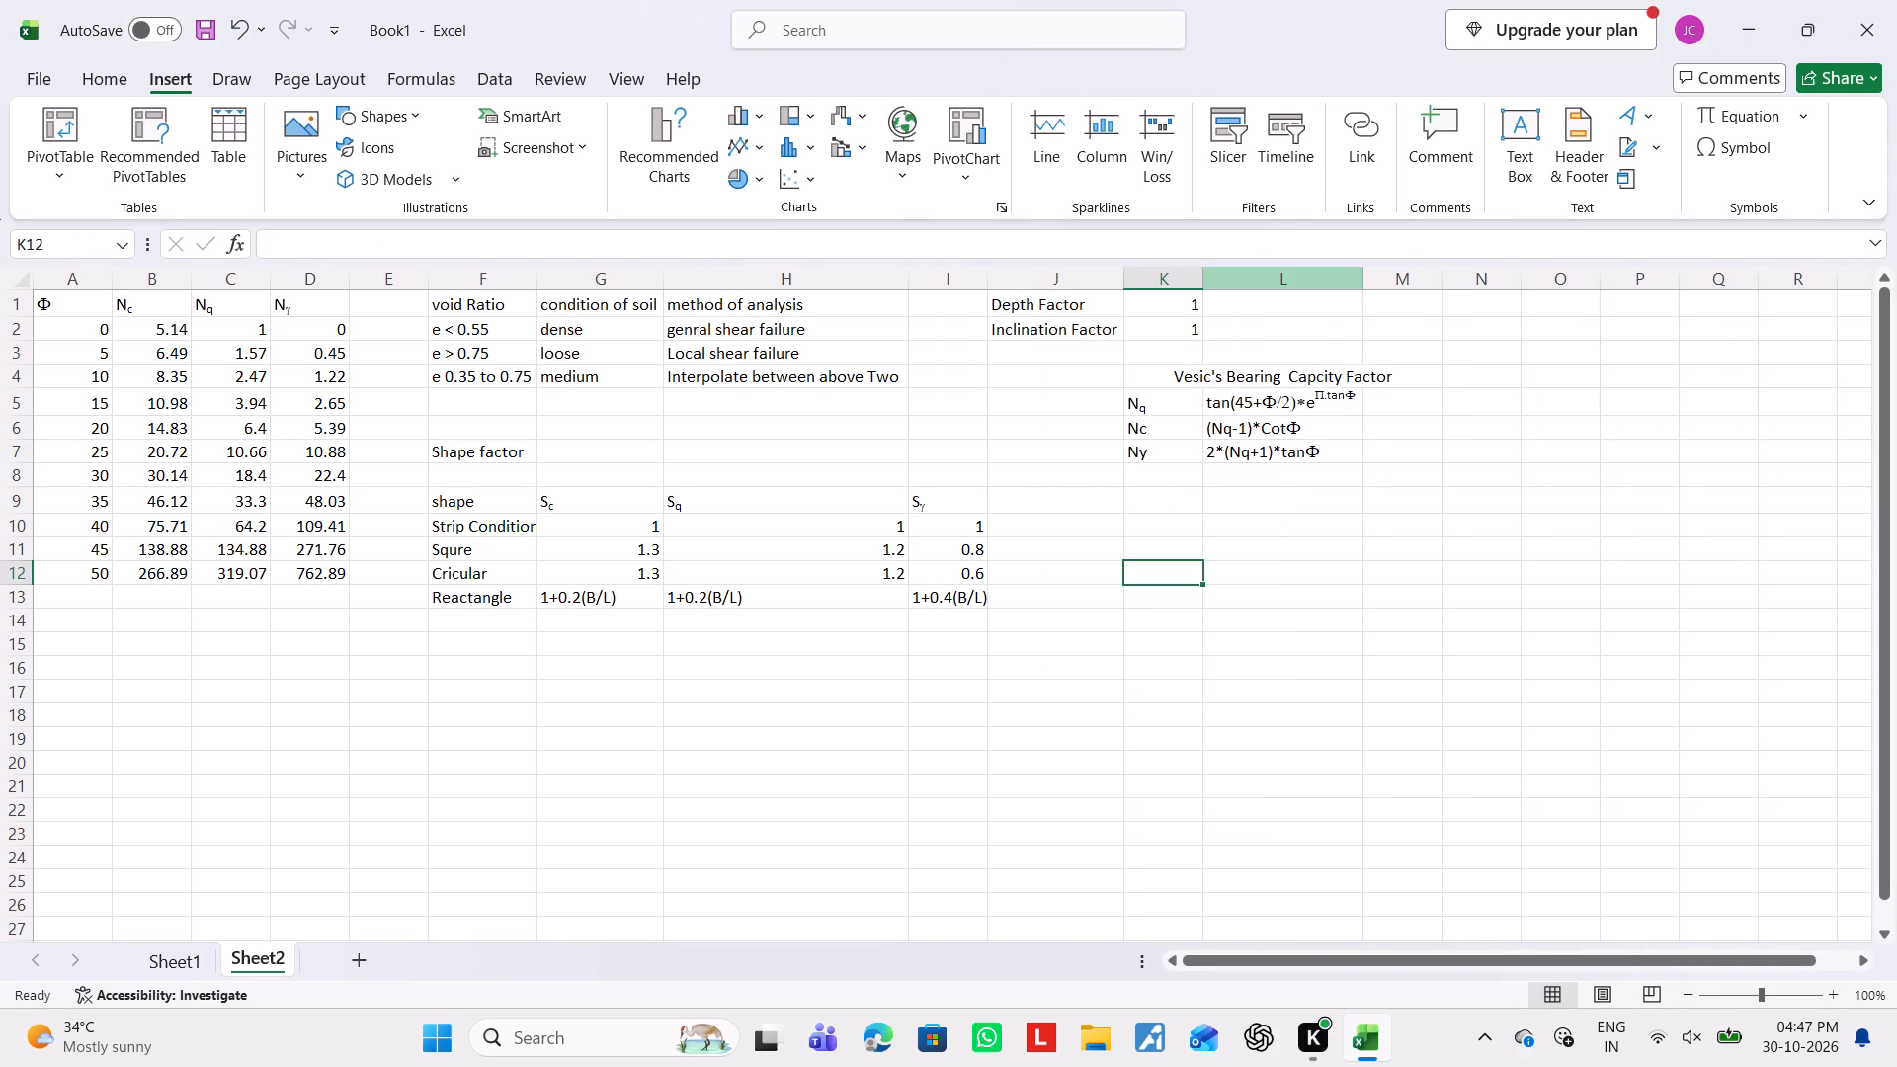
pyautogui.click(1381, 542)
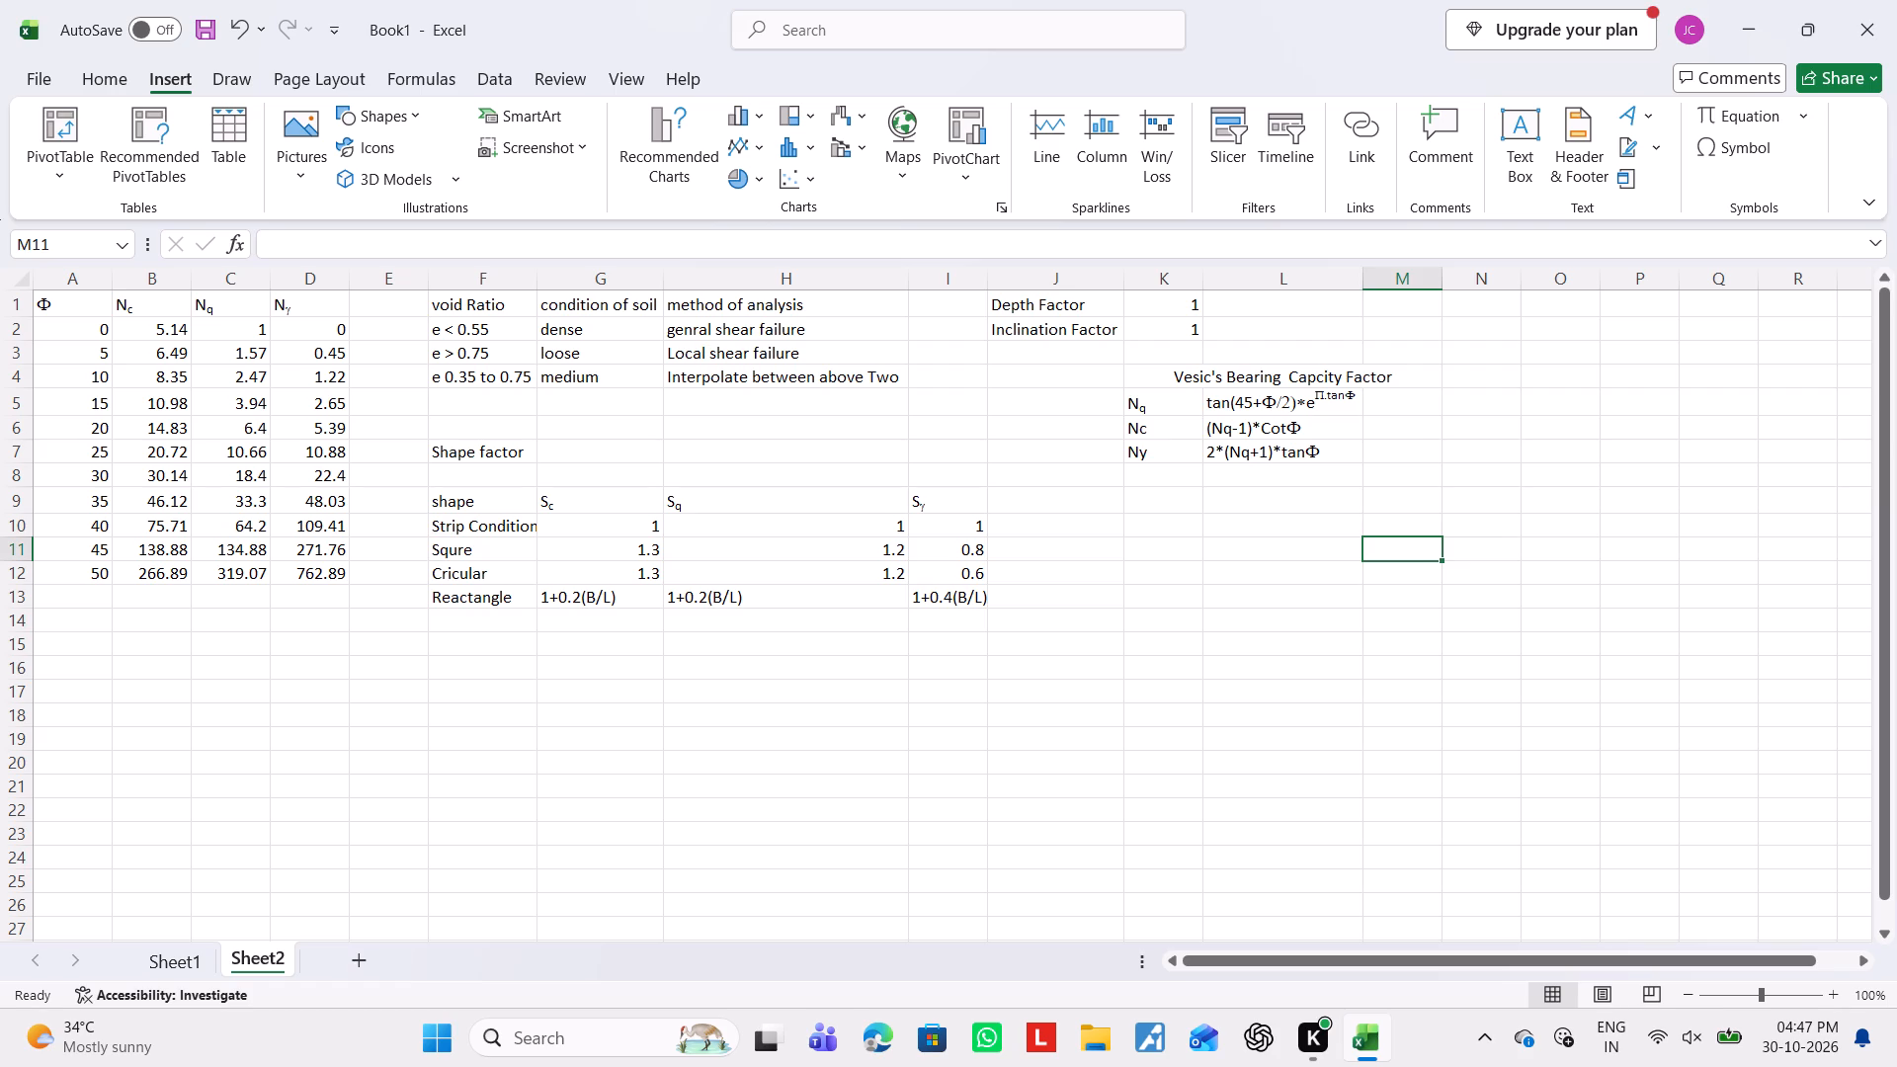
# Enclose the tan(45+Φ/2) part of the Nq expression in L5 in an outer pair of parentheses.
pyautogui.click(1226, 408)
pyautogui.click(1226, 403)
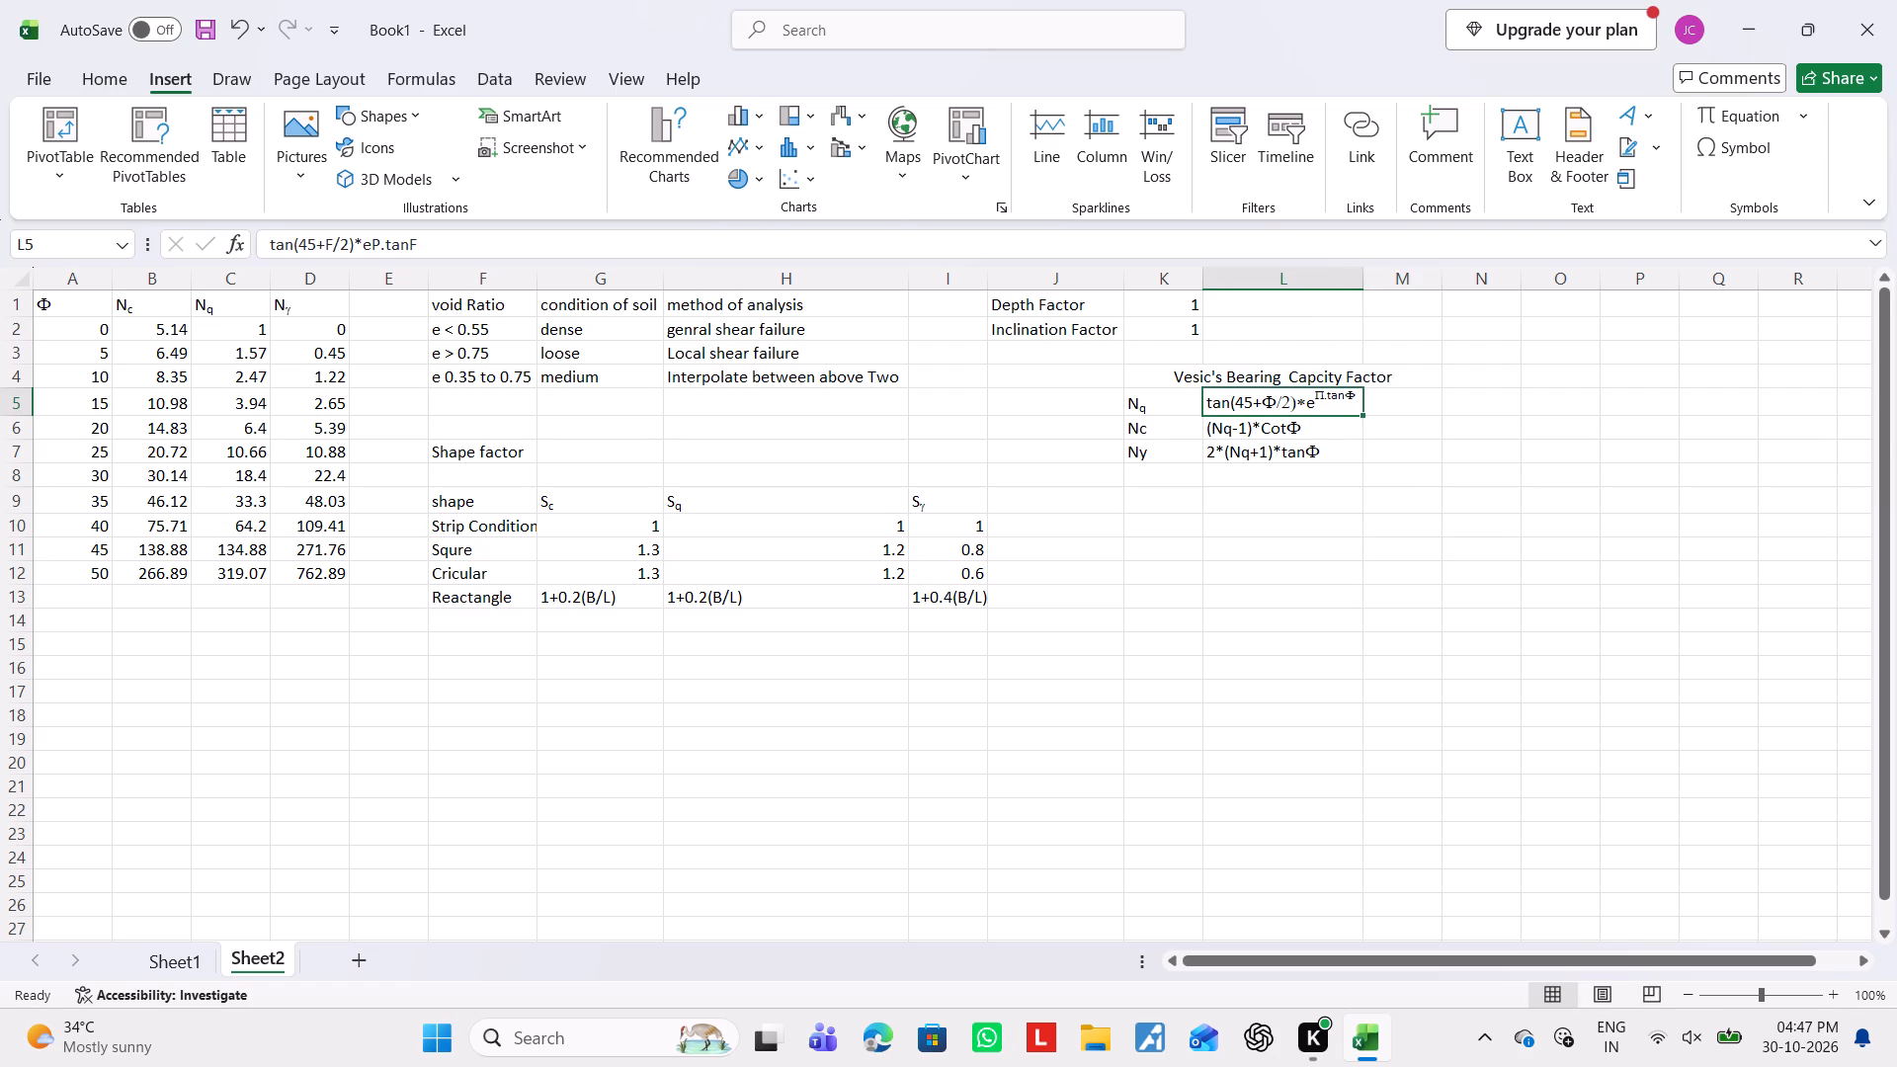
pyautogui.doubleClick(1227, 401)
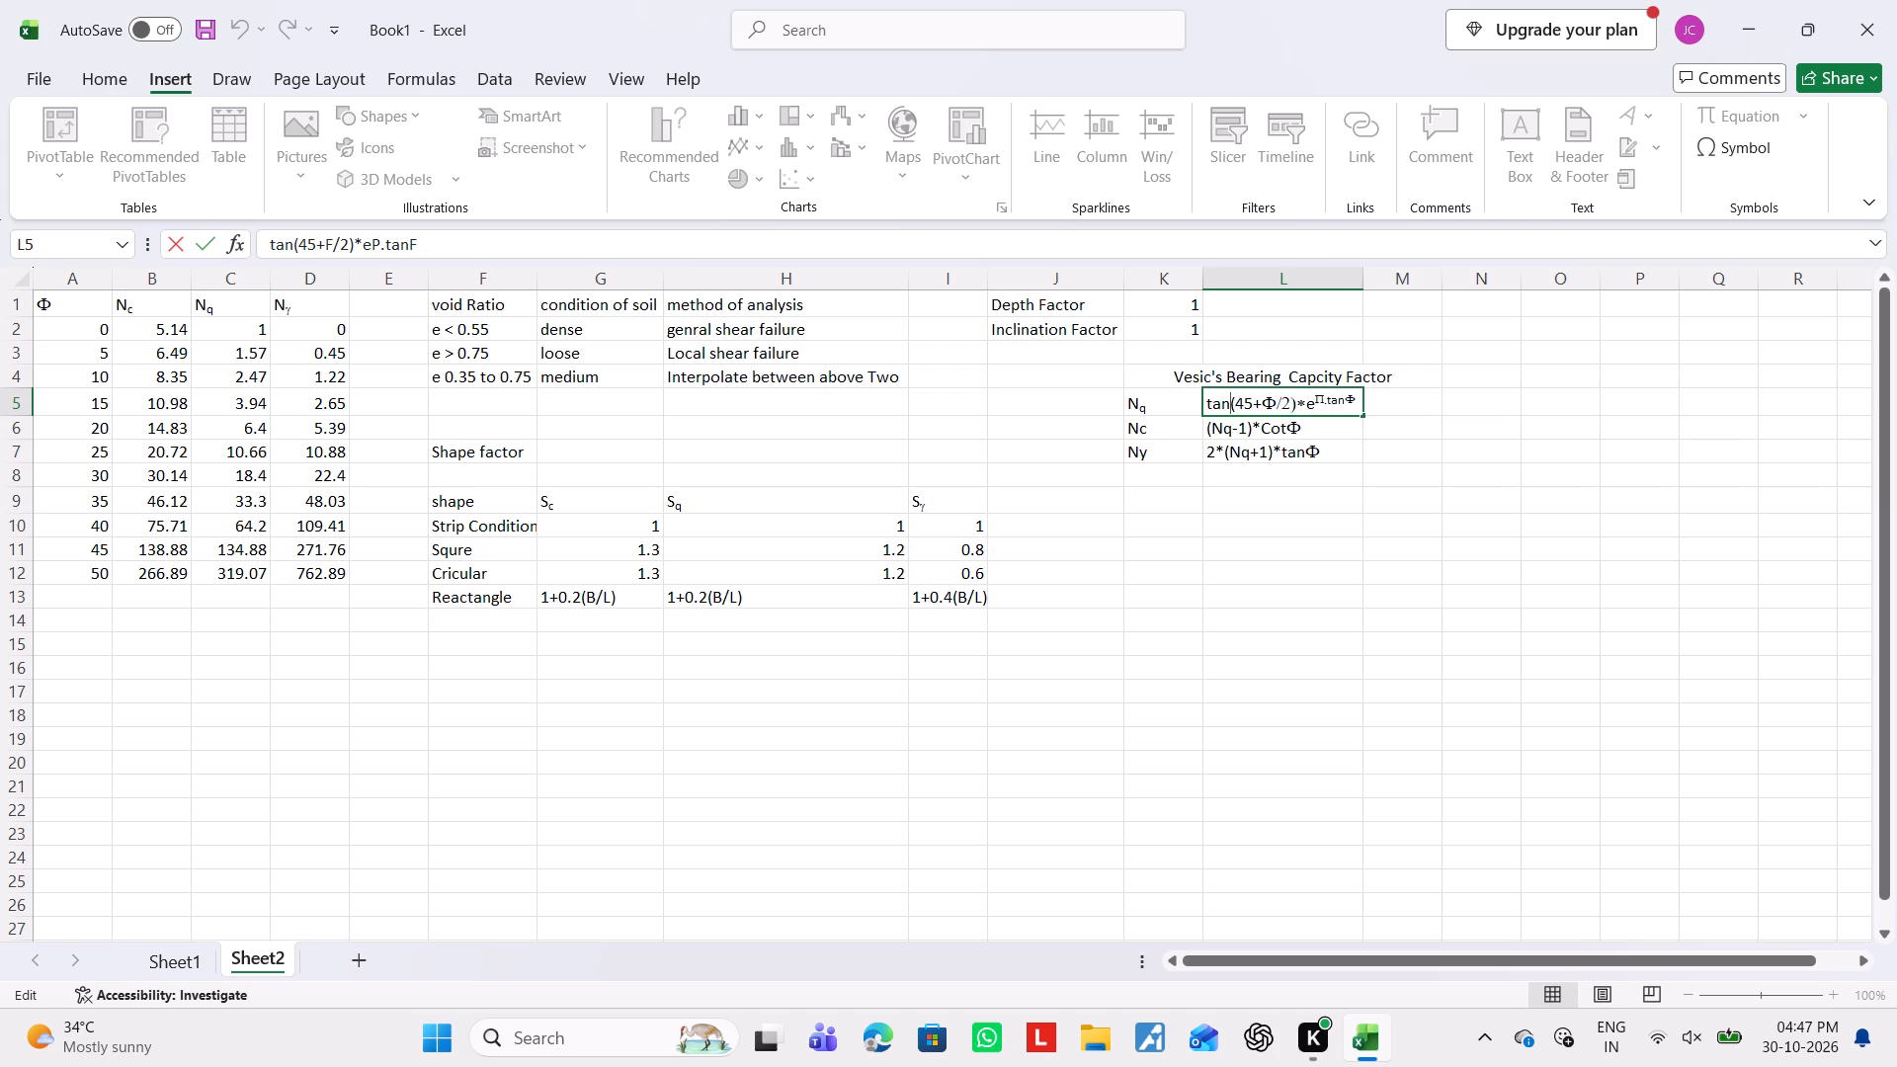
pyautogui.click(1206, 404)
pyautogui.hotkey('shift', '(')
pyautogui.press('Right')
pyautogui.press('Right')
pyautogui.press('Right')
pyautogui.press('Right')
pyautogui.press('Right')
pyautogui.press('Right')
pyautogui.press('Right')
pyautogui.press('Right')
pyautogui.press('Right')
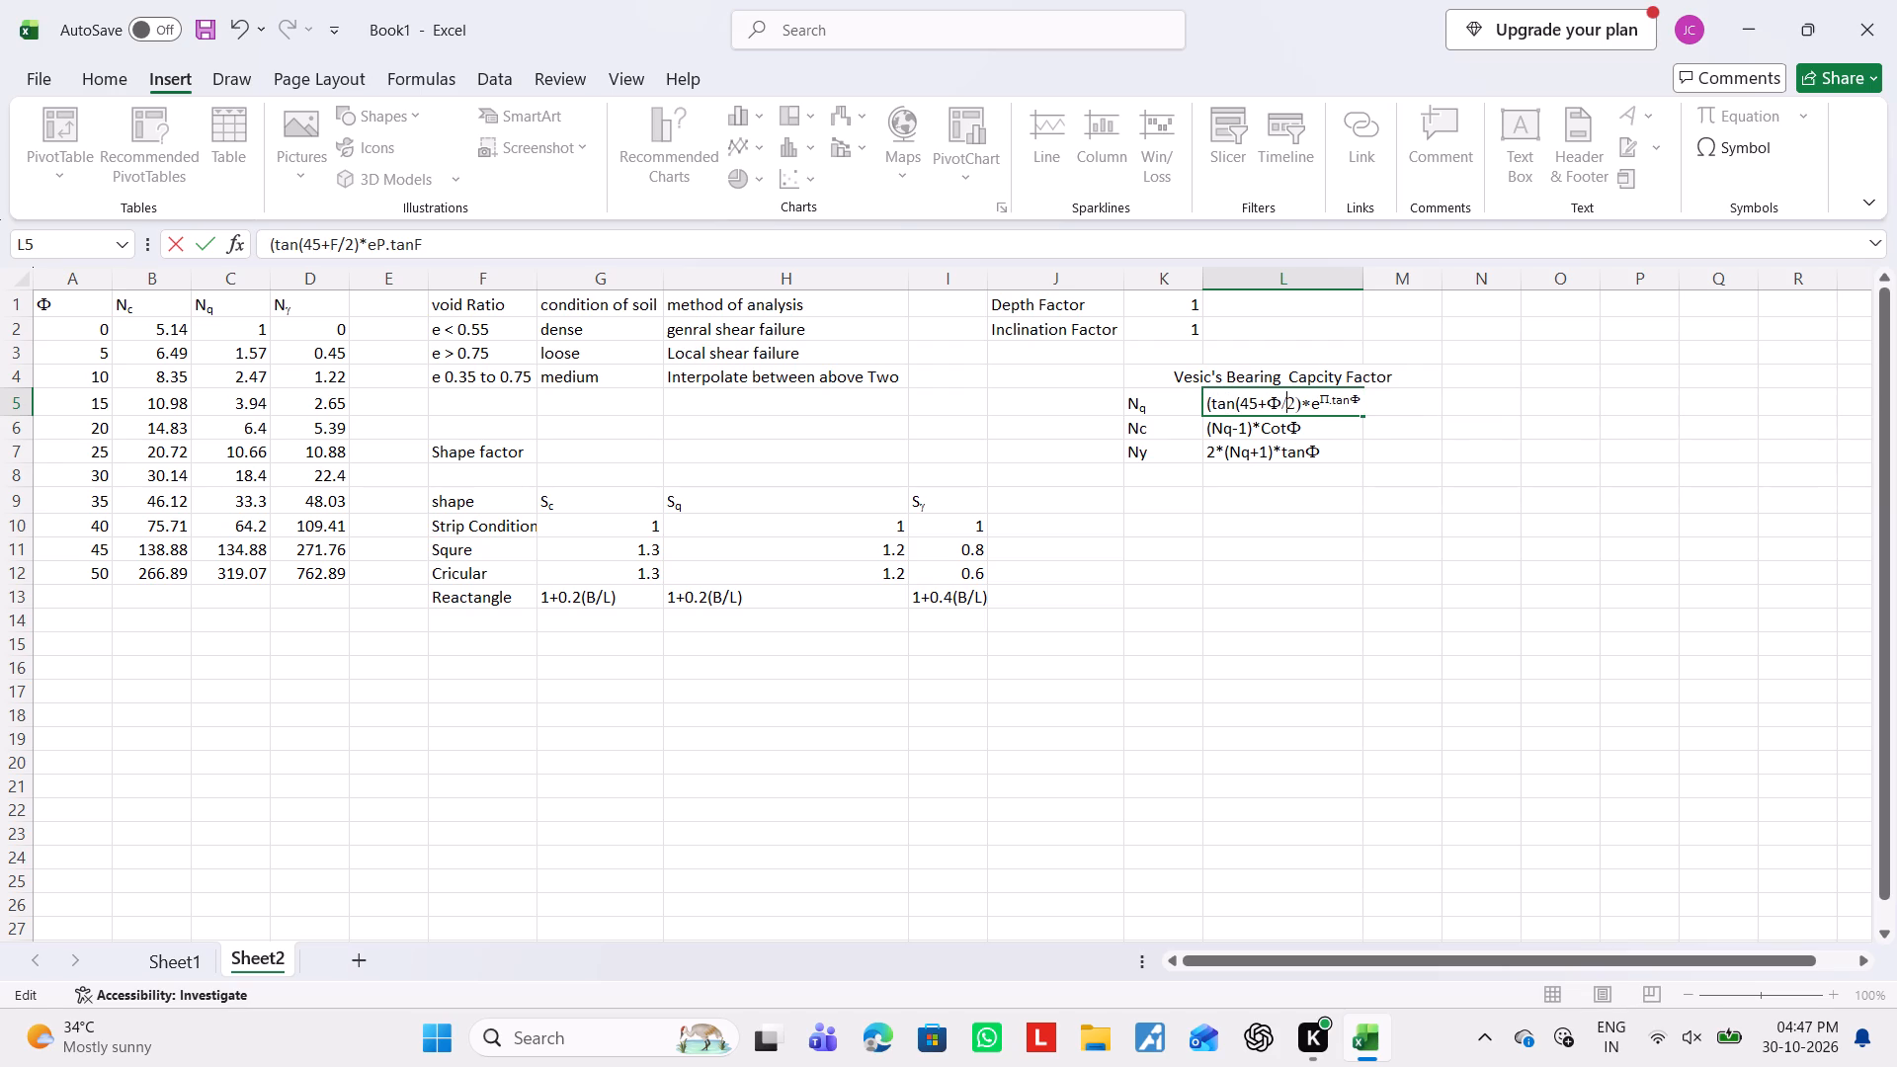
pyautogui.press('Right')
pyautogui.press('Right')
pyautogui.hotkey('shift', ')')
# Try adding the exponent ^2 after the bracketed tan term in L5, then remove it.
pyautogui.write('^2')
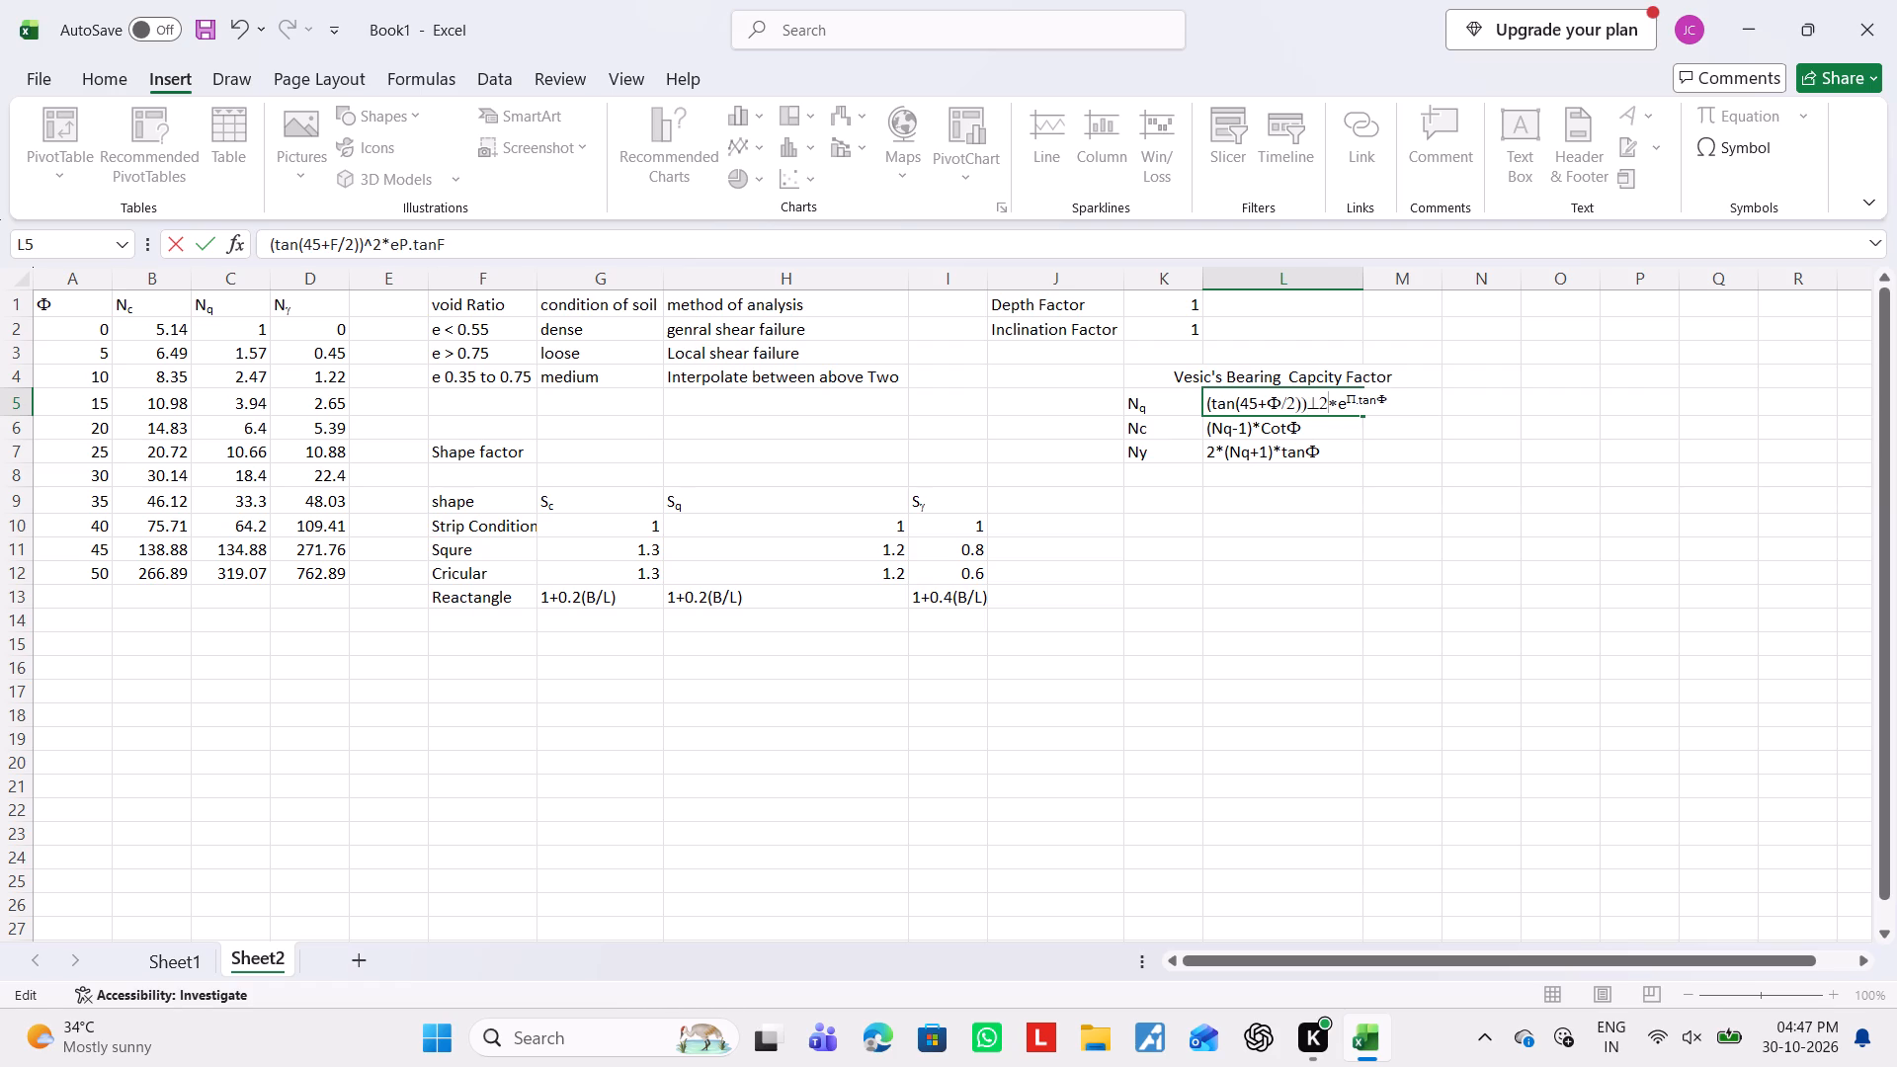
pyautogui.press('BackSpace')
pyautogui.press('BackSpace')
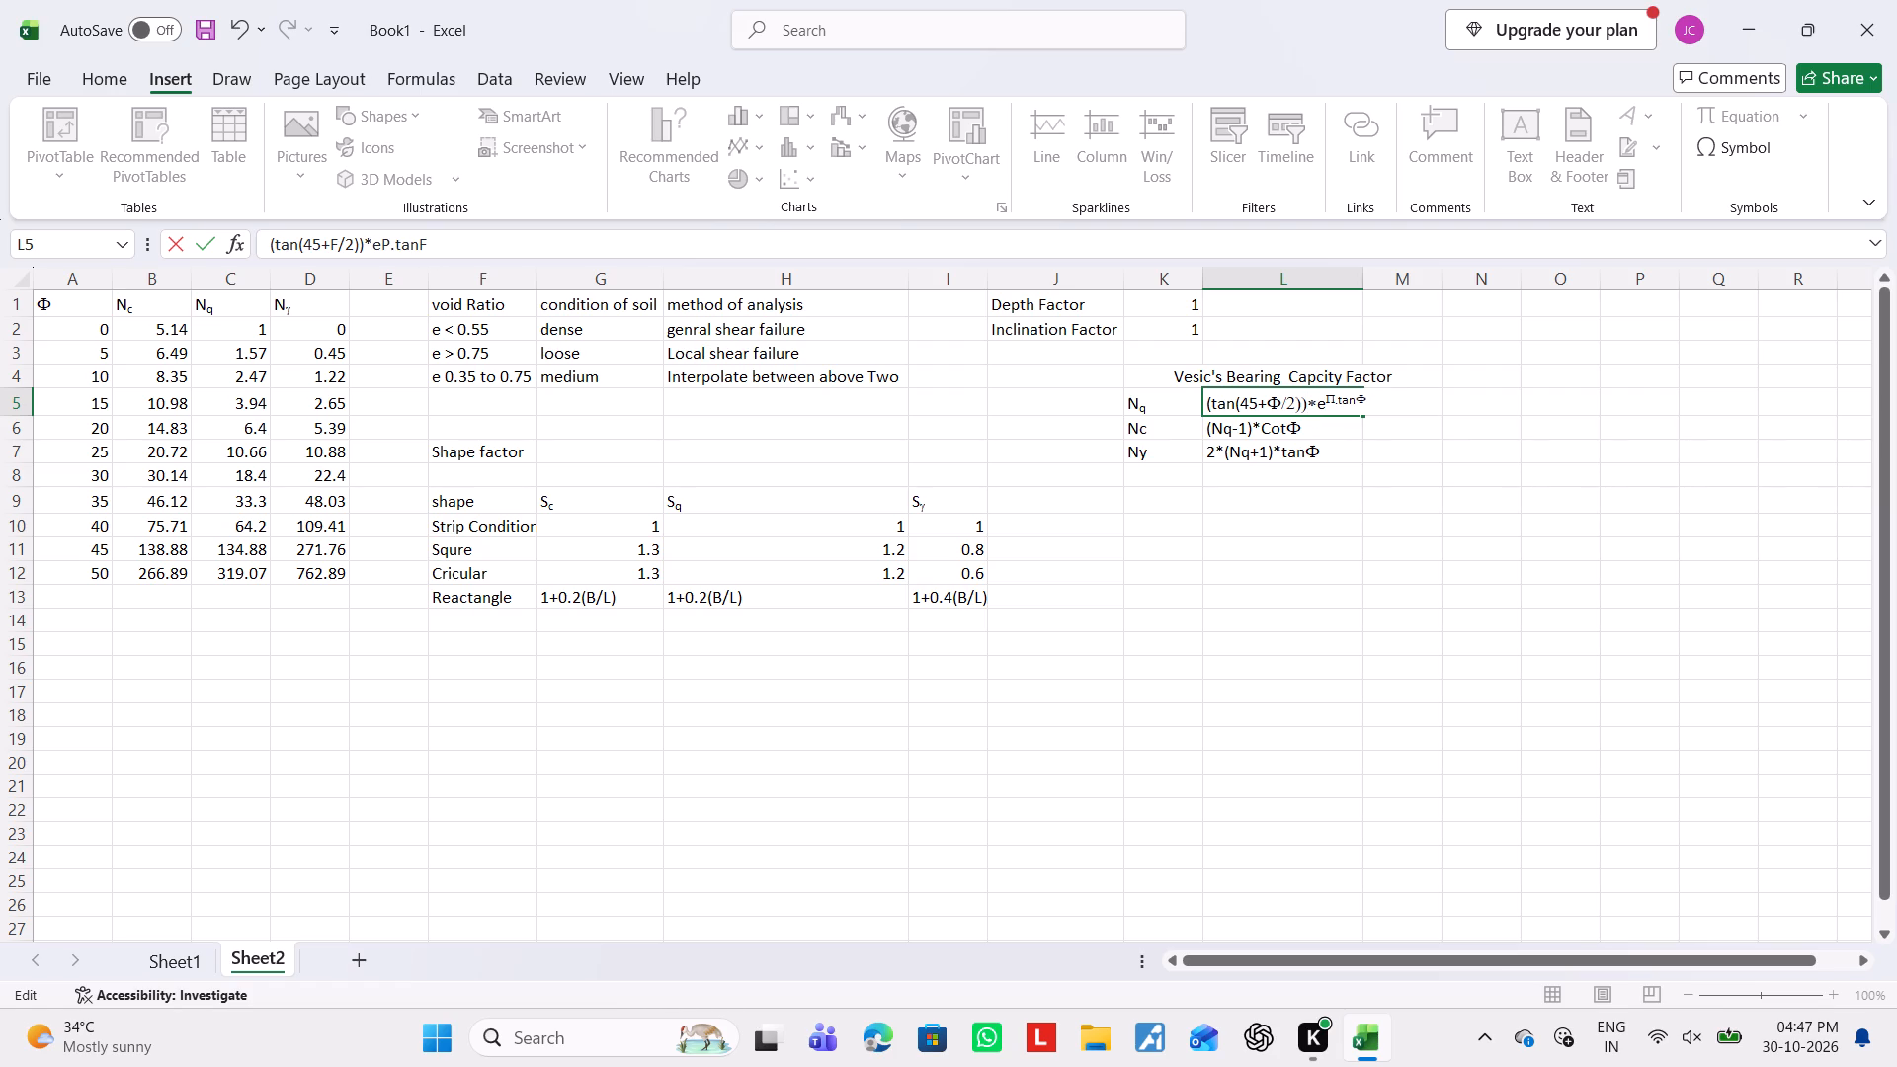
# Add the exponent ^2 in Calibri font after the bracketed tan term of the Nq expression in L5.
pyautogui.hotkey('shift', '^')
pyautogui.hotkey('shift', 'BackSpace')
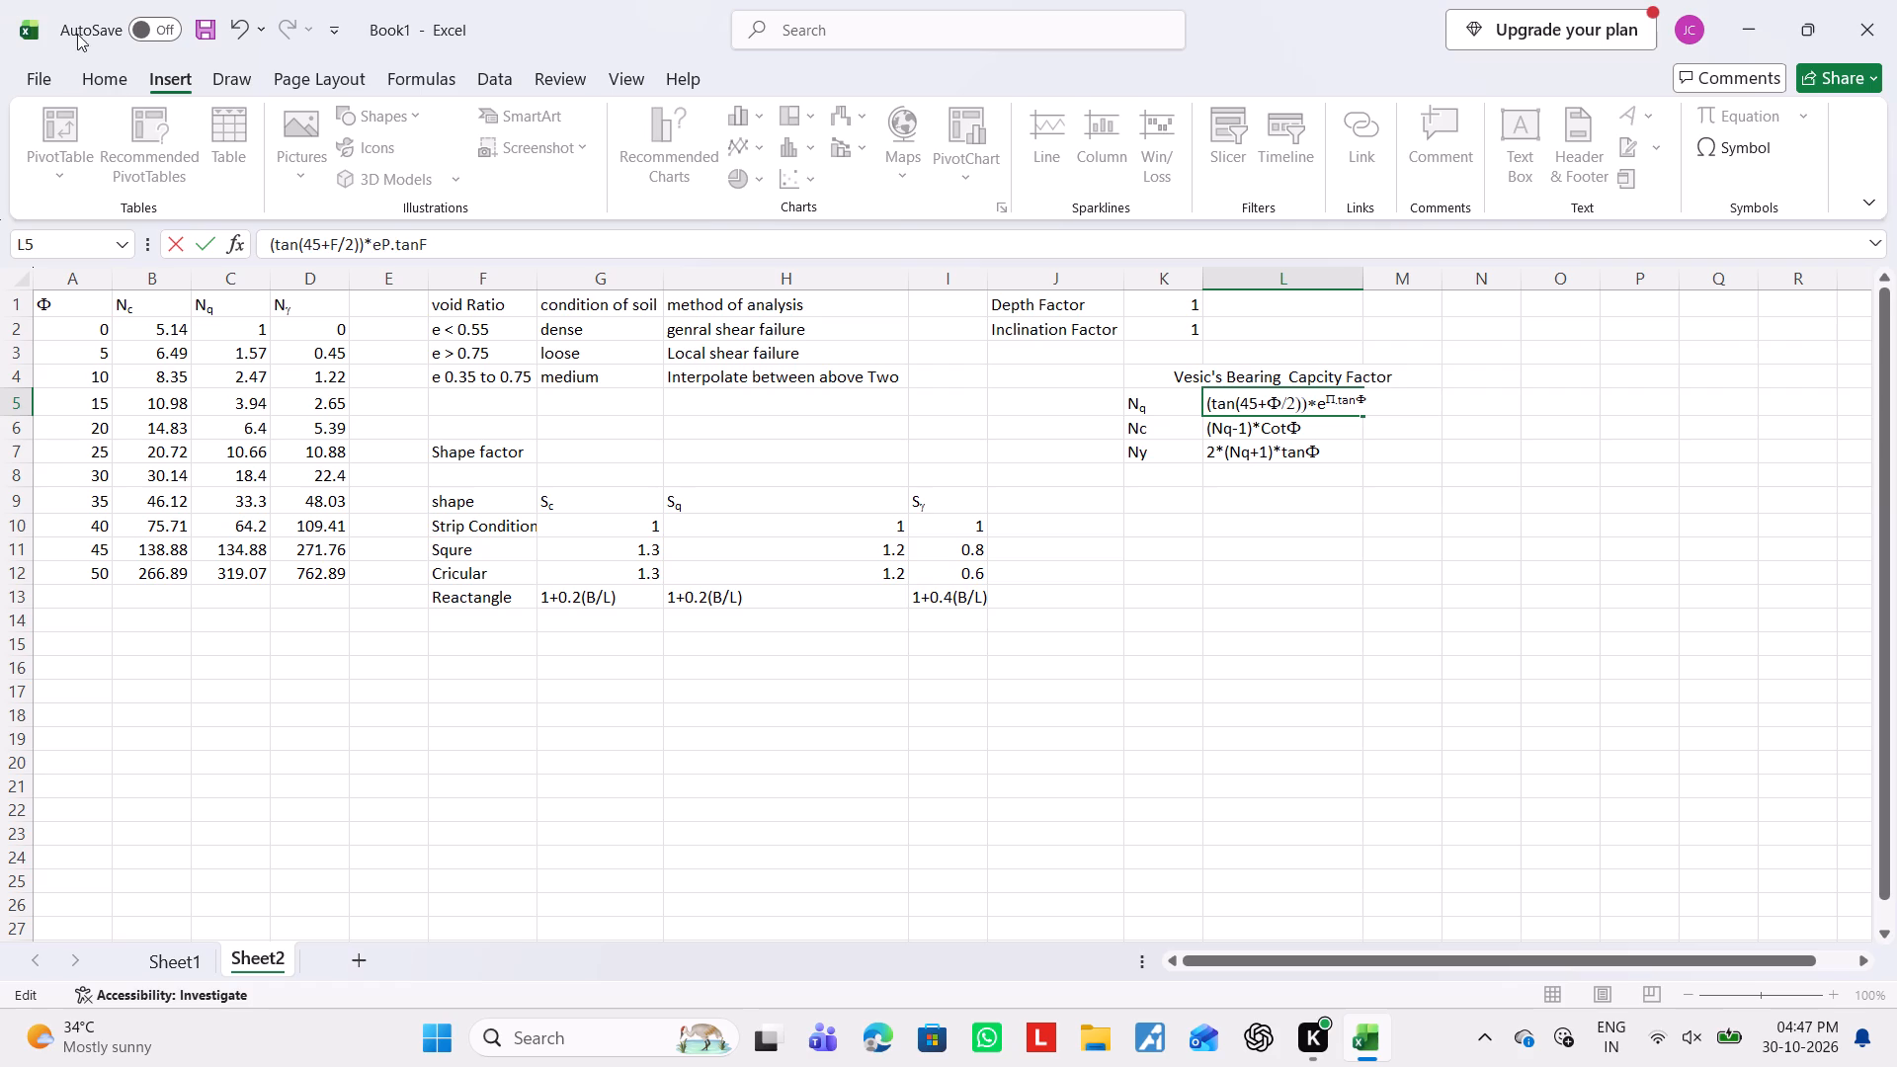
pyautogui.click(115, 82)
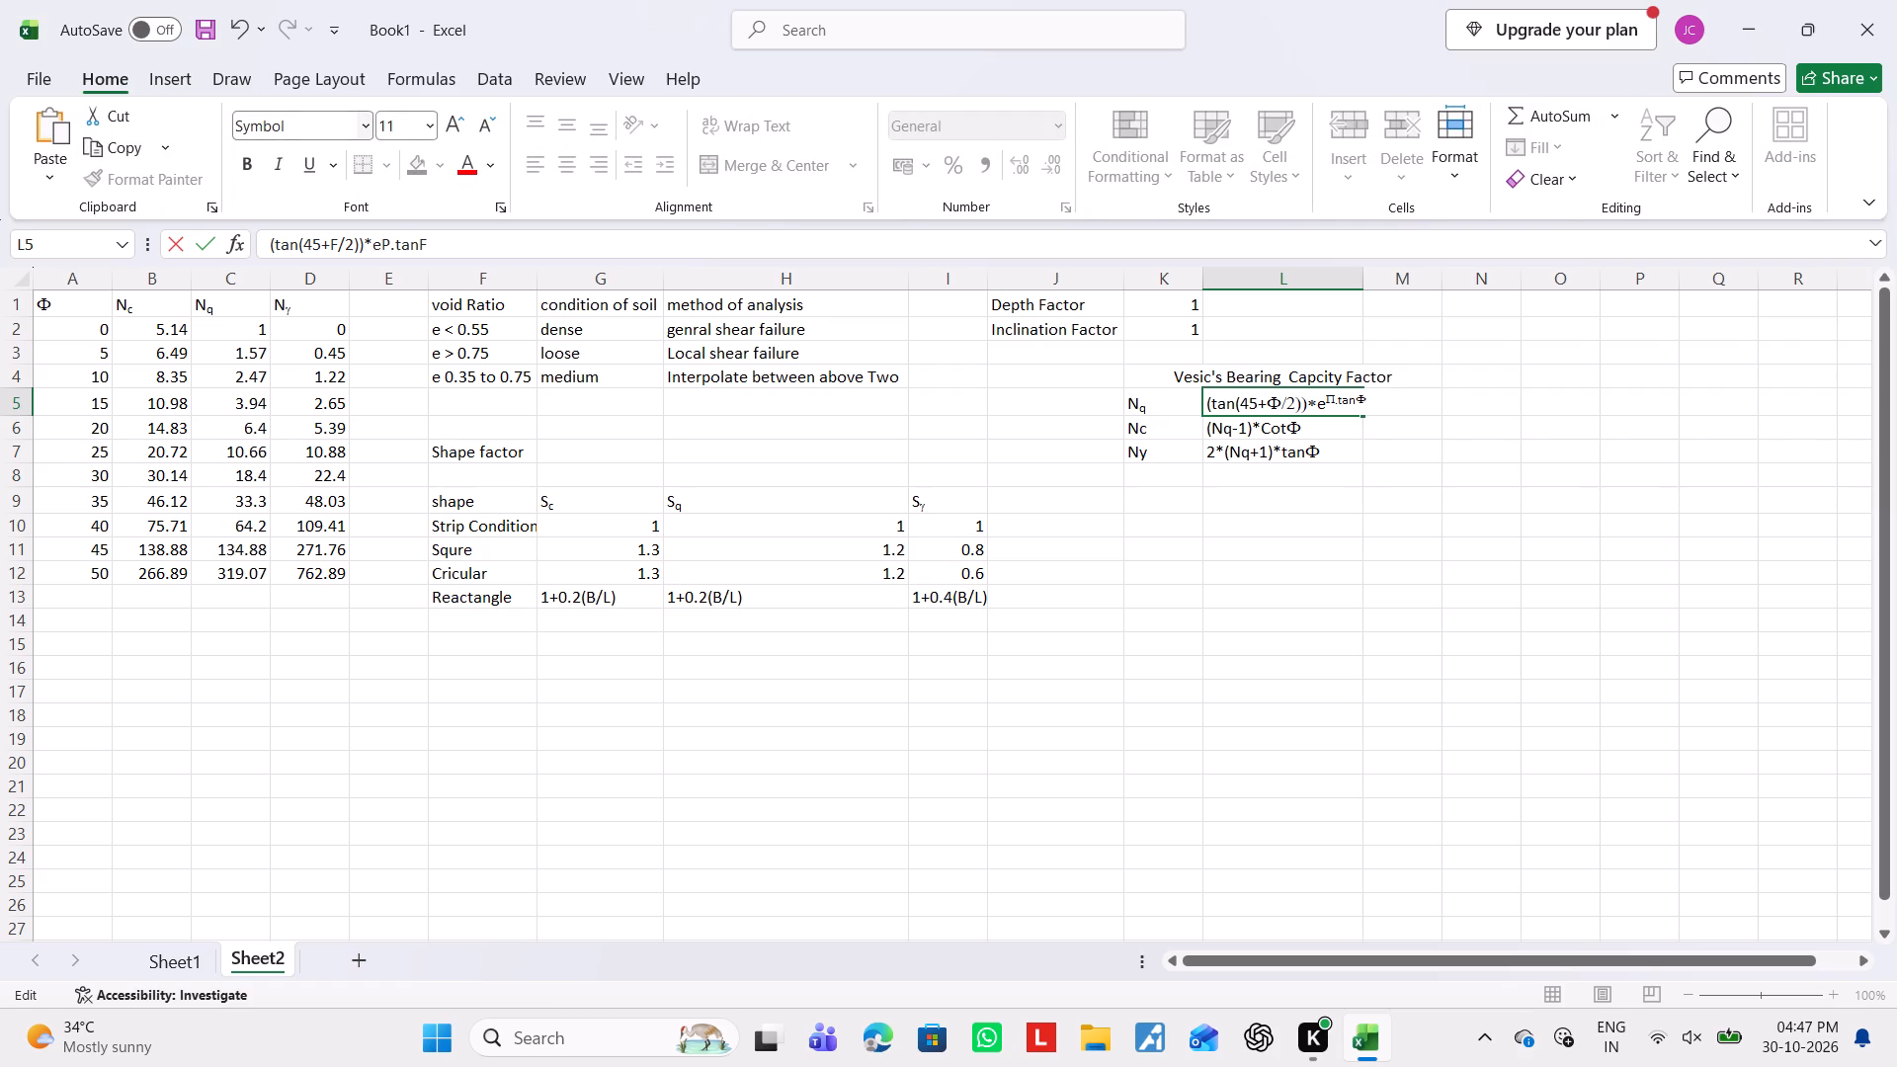
pyautogui.click(367, 127)
pyautogui.scroll(6, 360, 221)
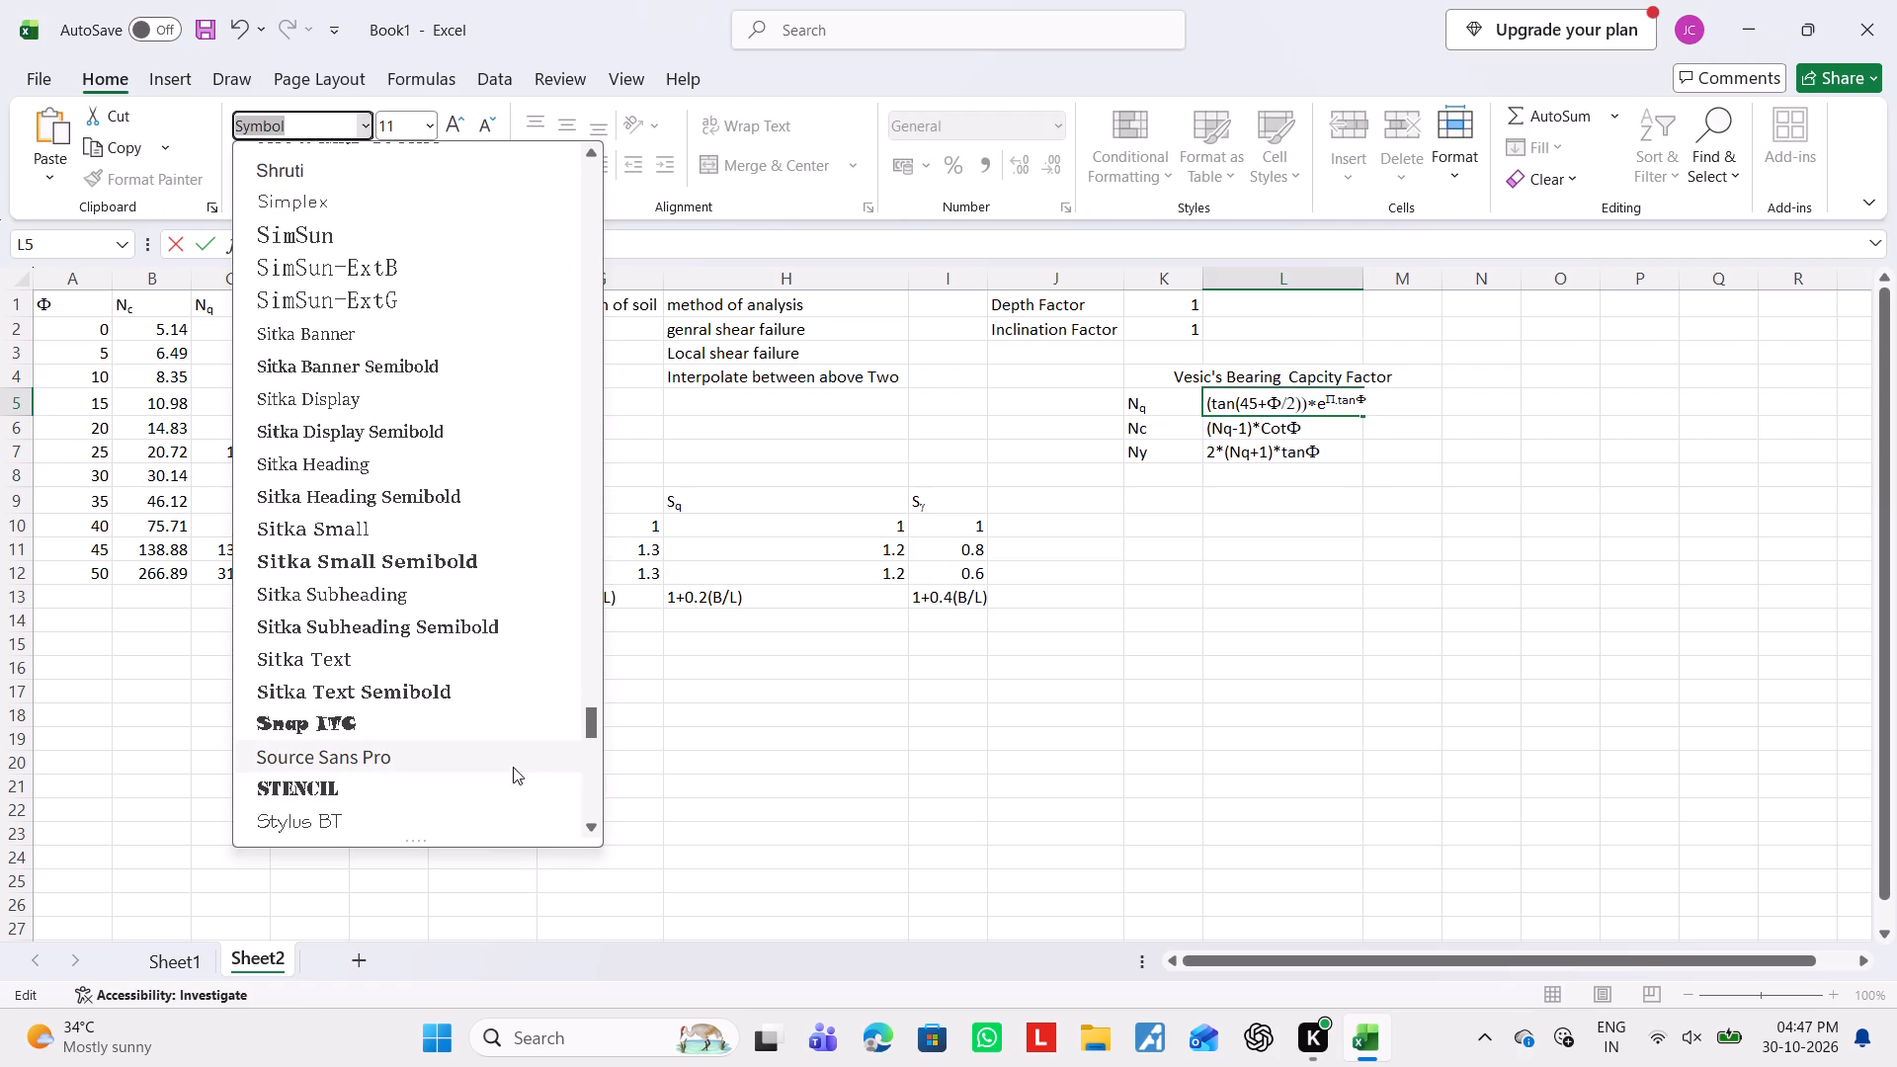
pyautogui.moveTo(586, 720); pyautogui.dragTo(684, 132)
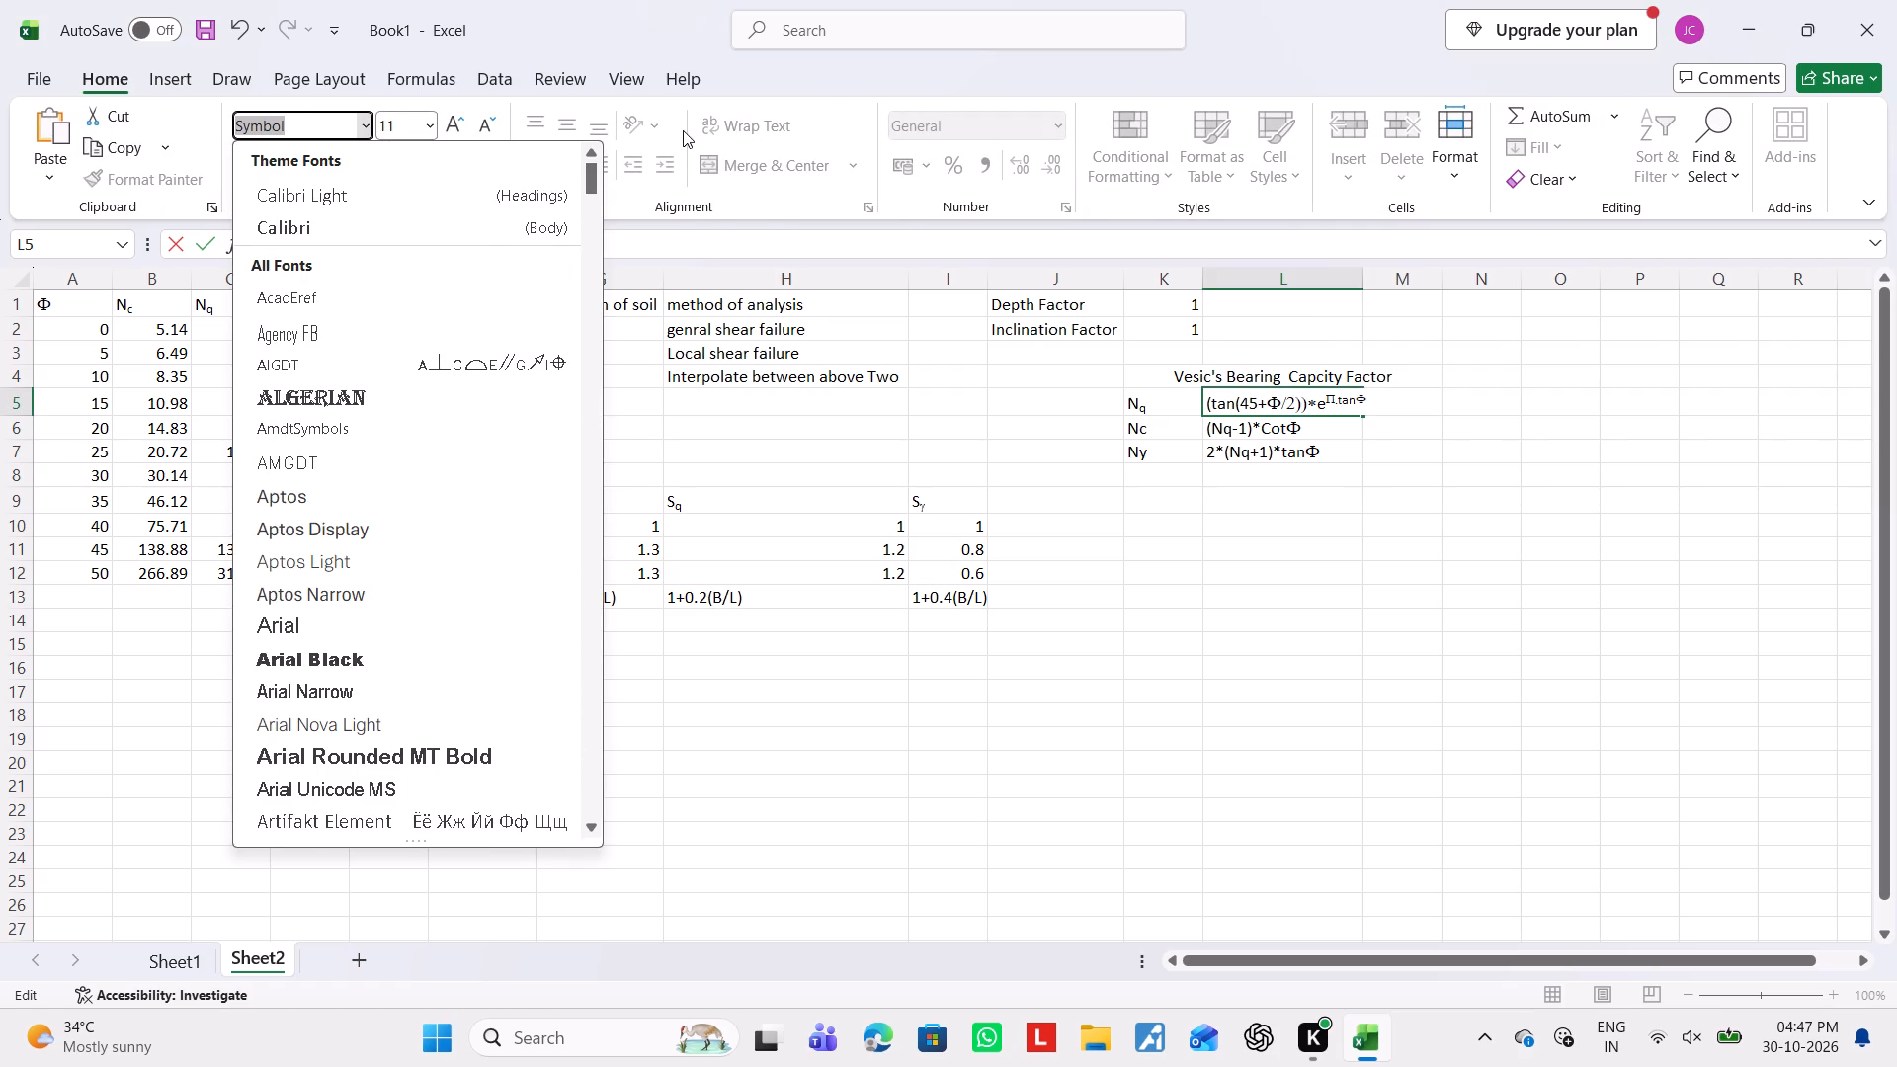
pyautogui.click(372, 232)
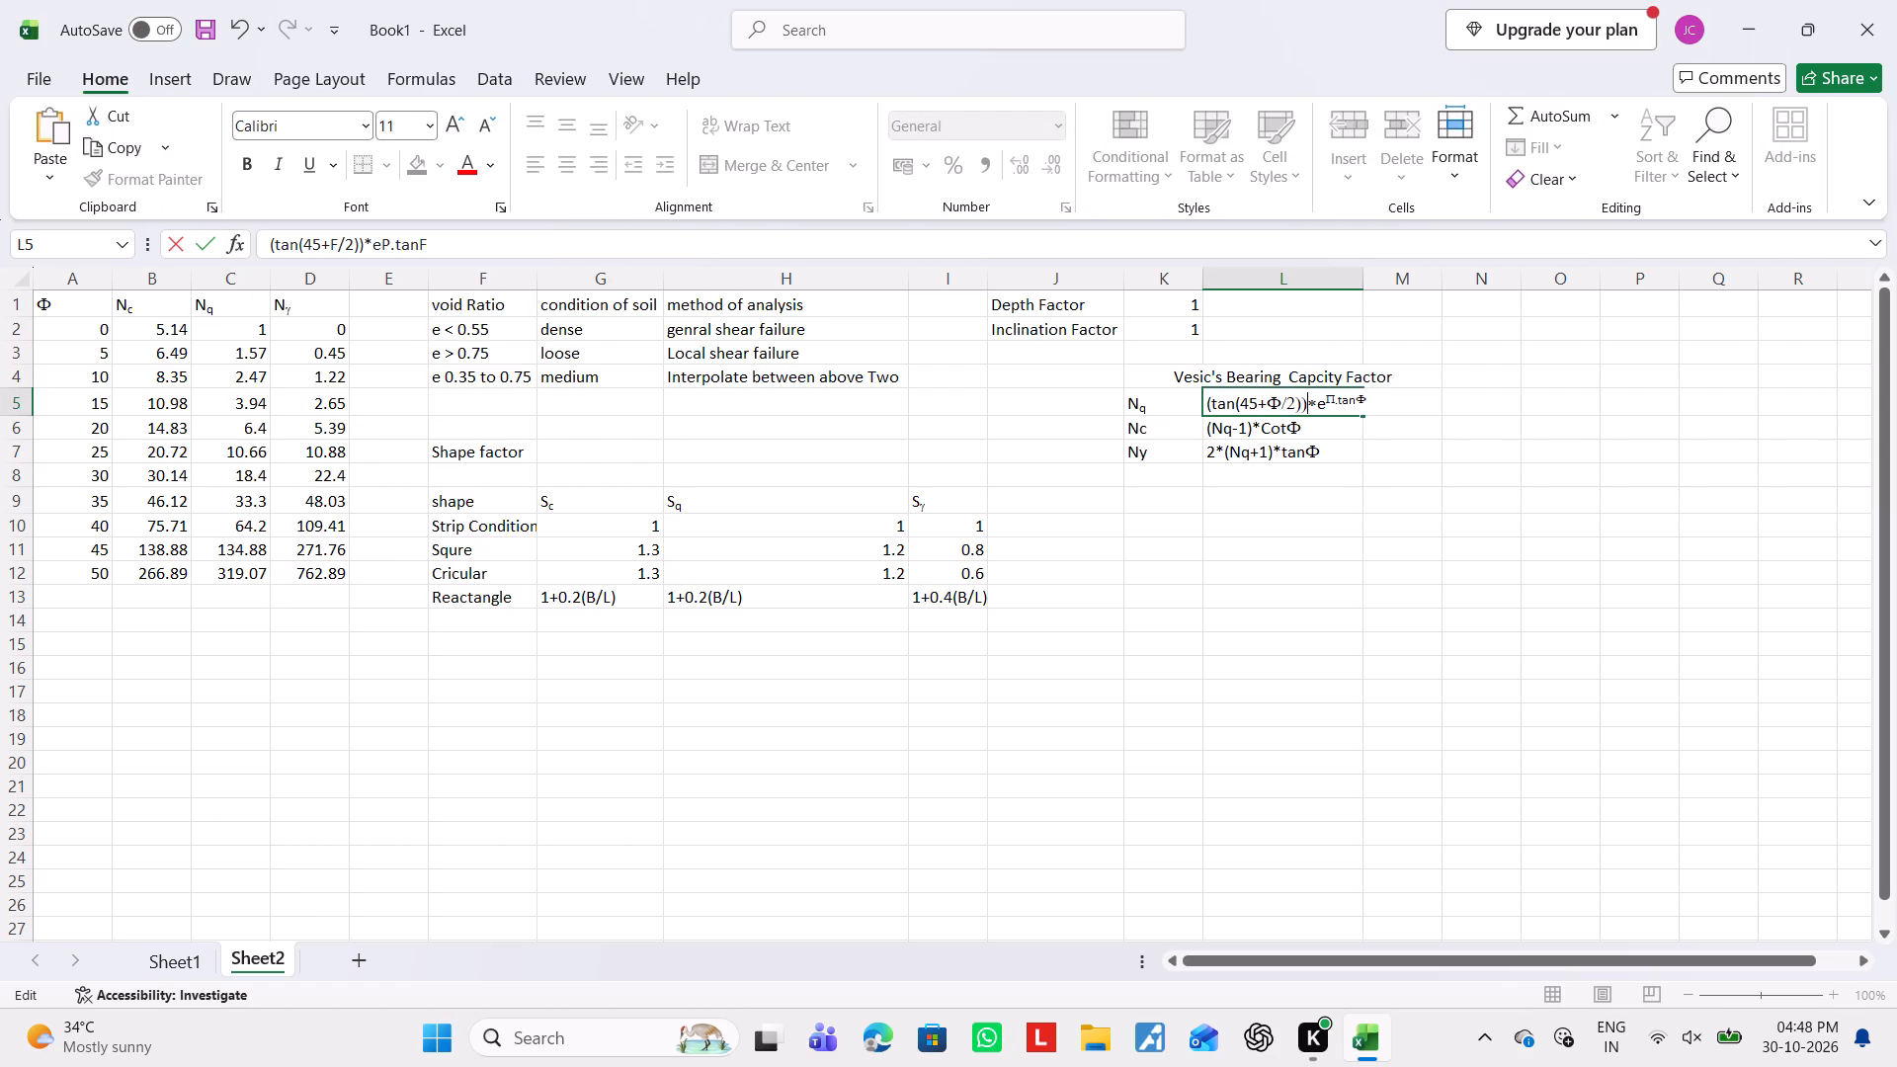
pyautogui.hotkey('shift', '^')
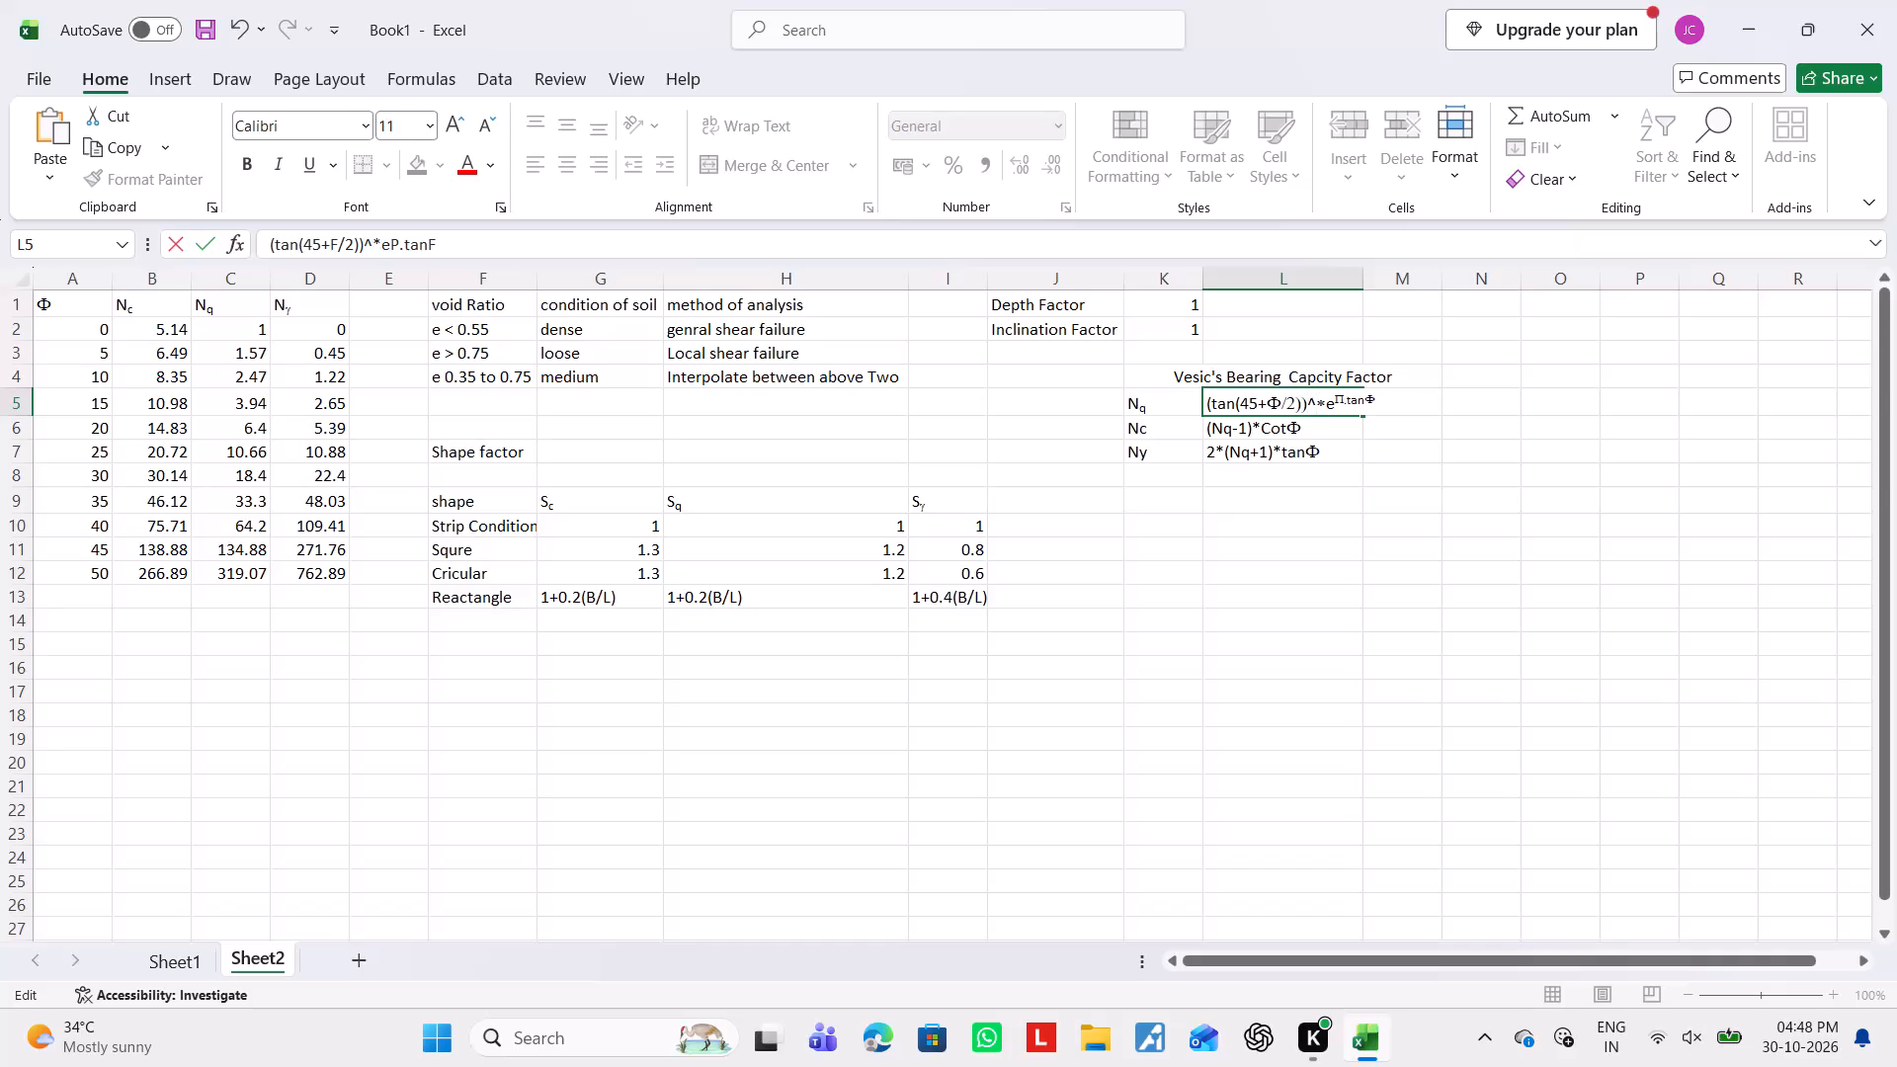
pyautogui.press('2')
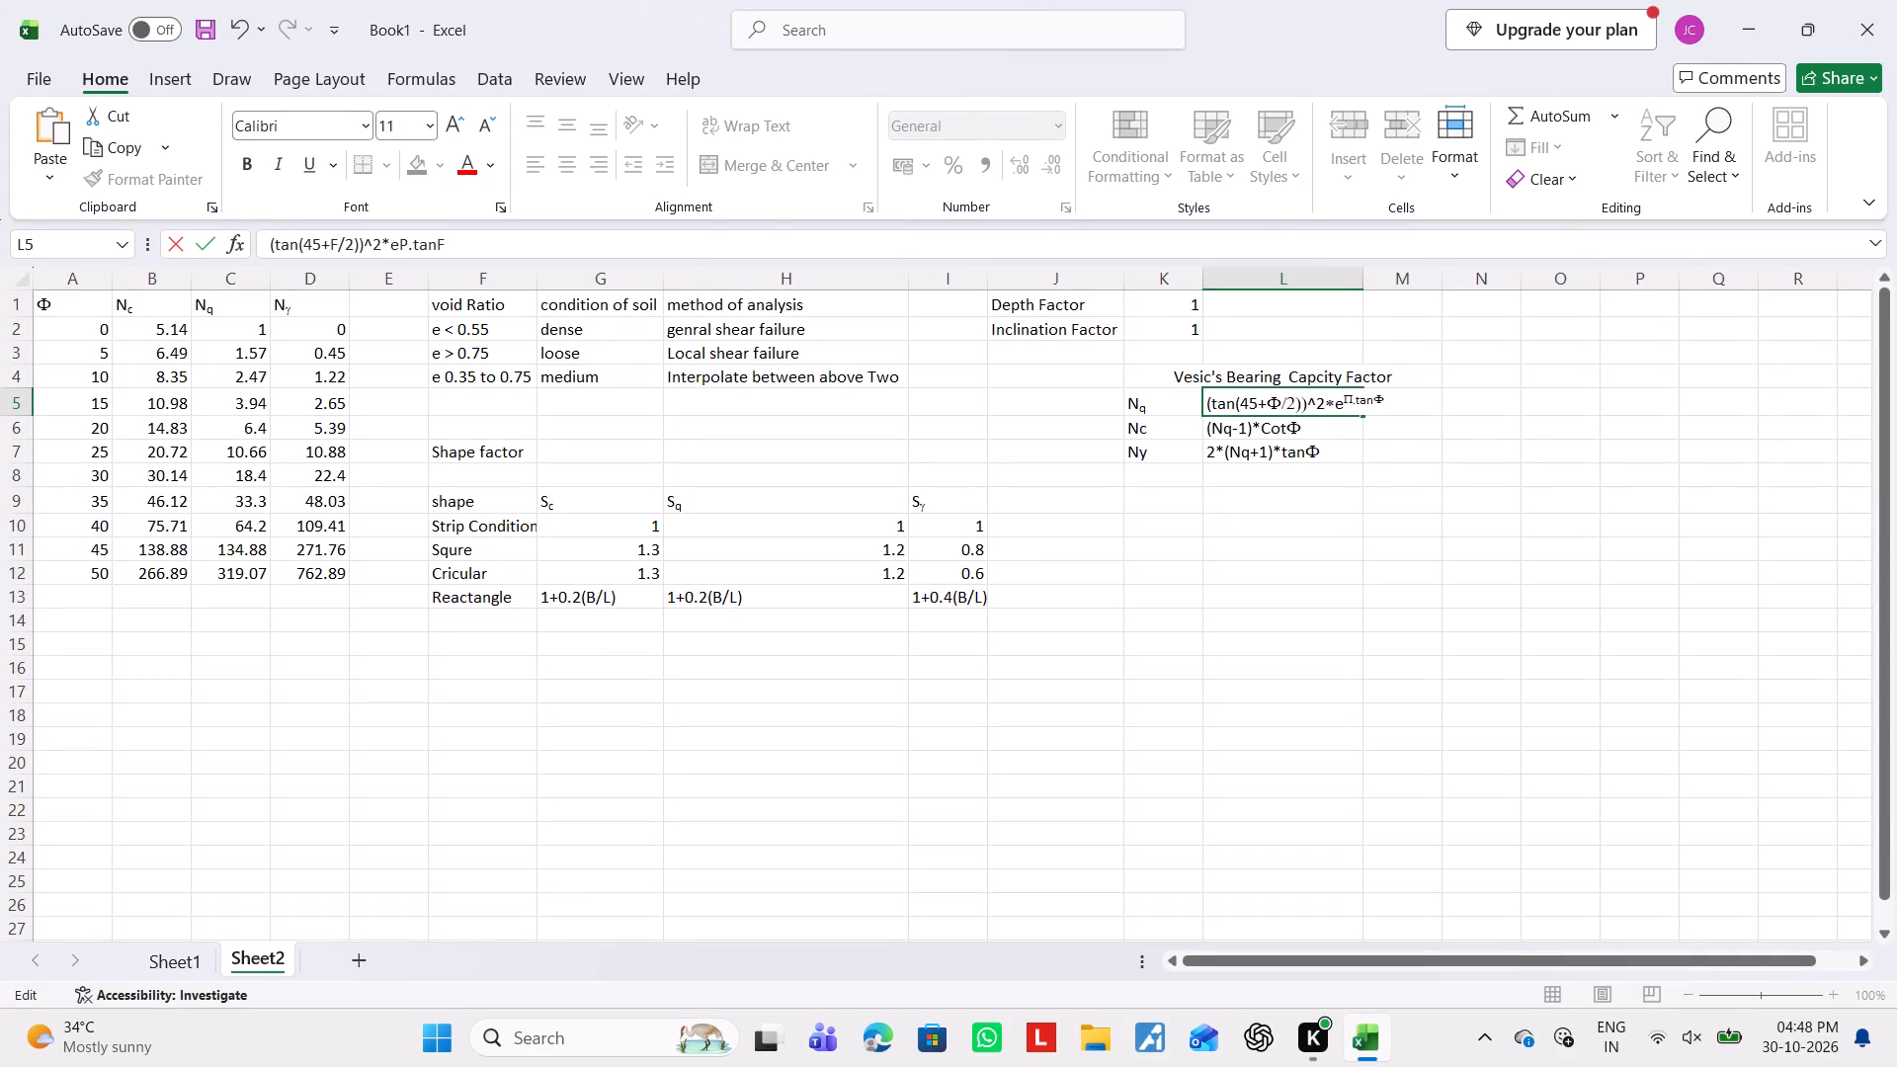
pyautogui.click(1405, 583)
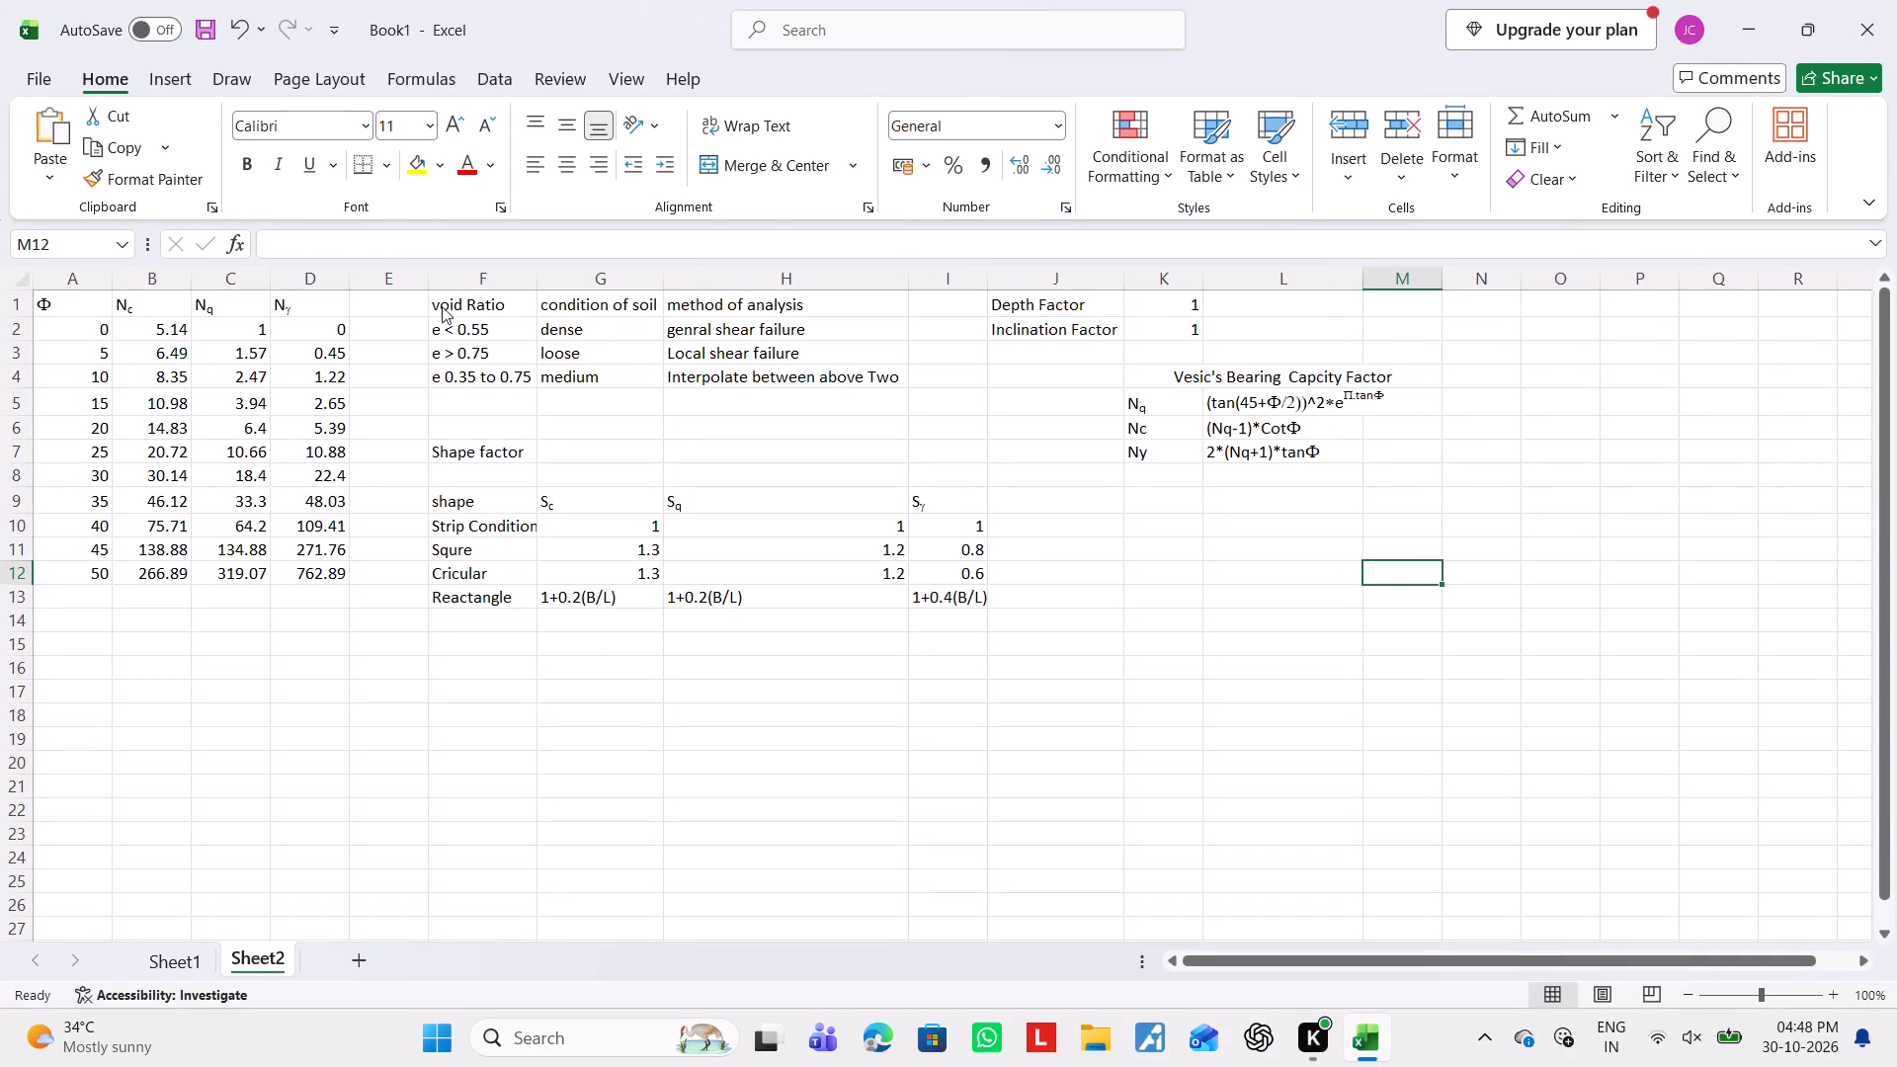
# Auto-fit the widths of columns B and C on Sheet1 to their footing headings.
pyautogui.click(172, 953)
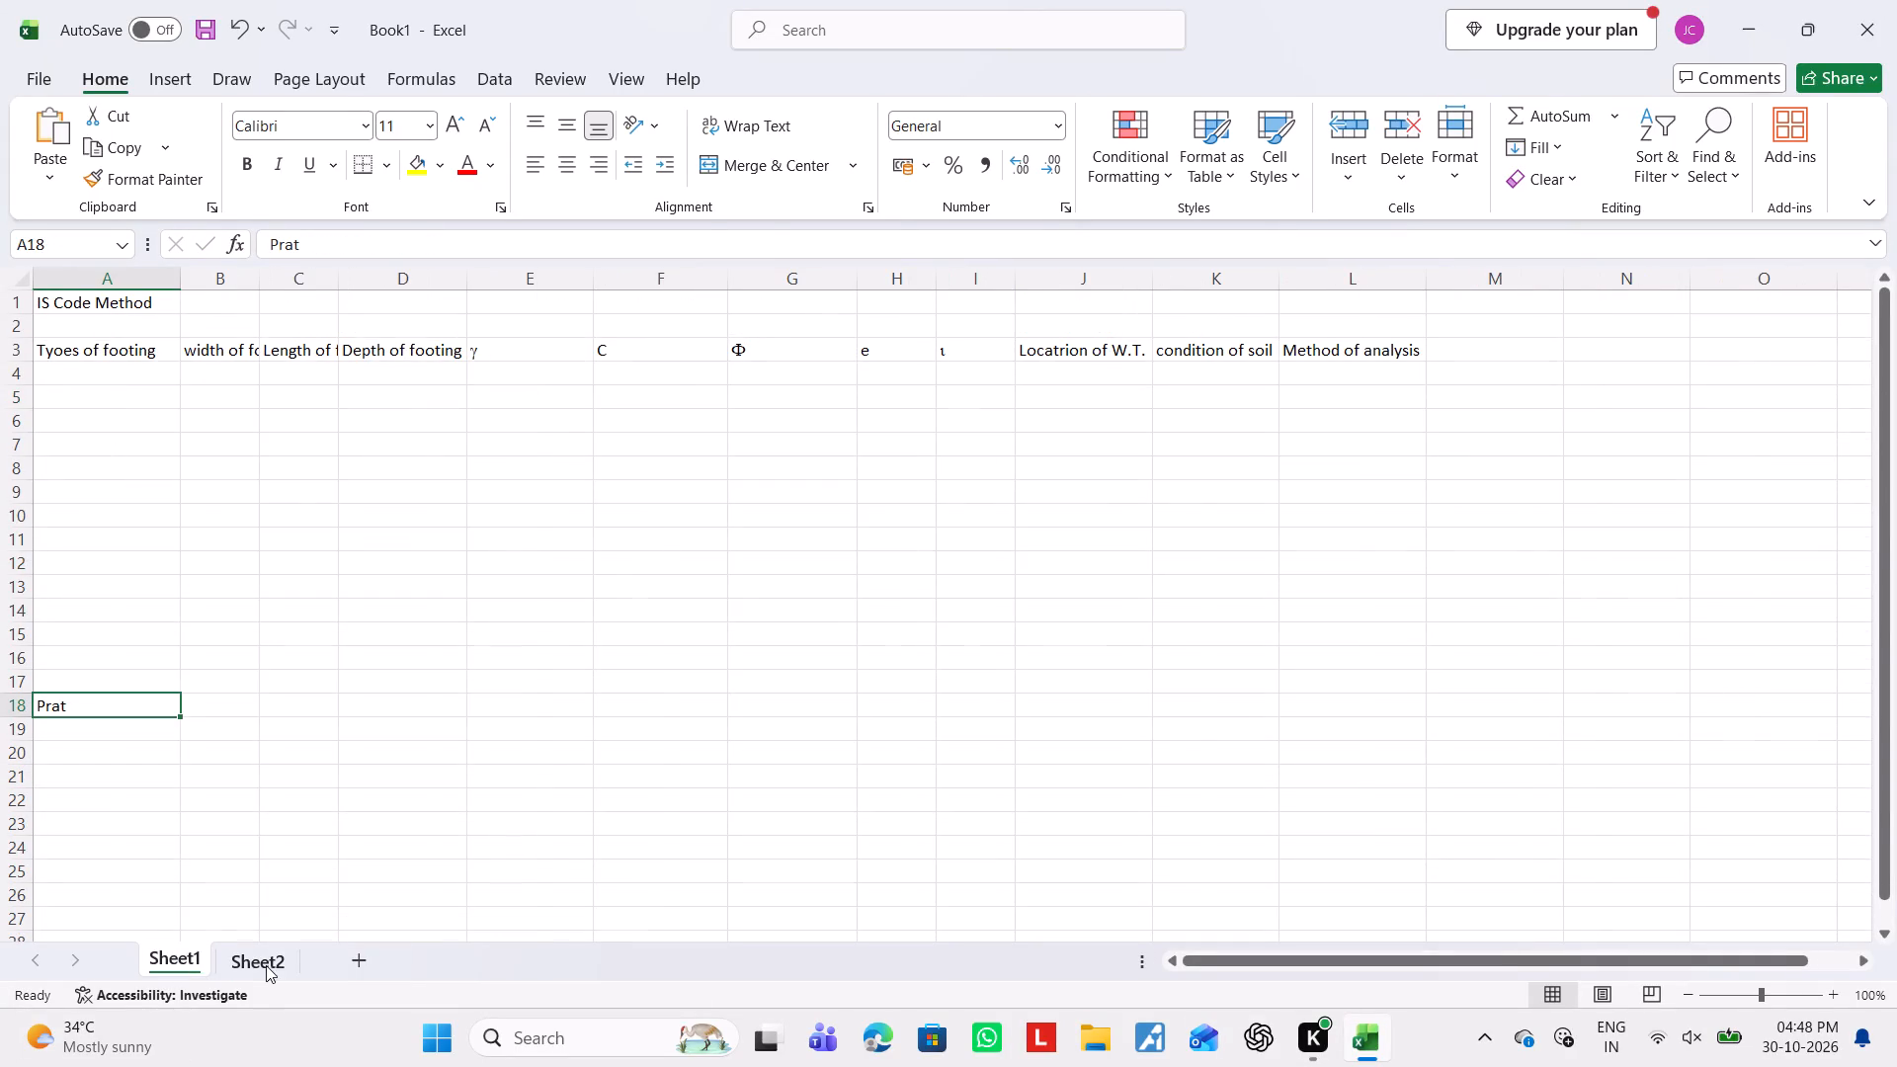
pyautogui.click(271, 966)
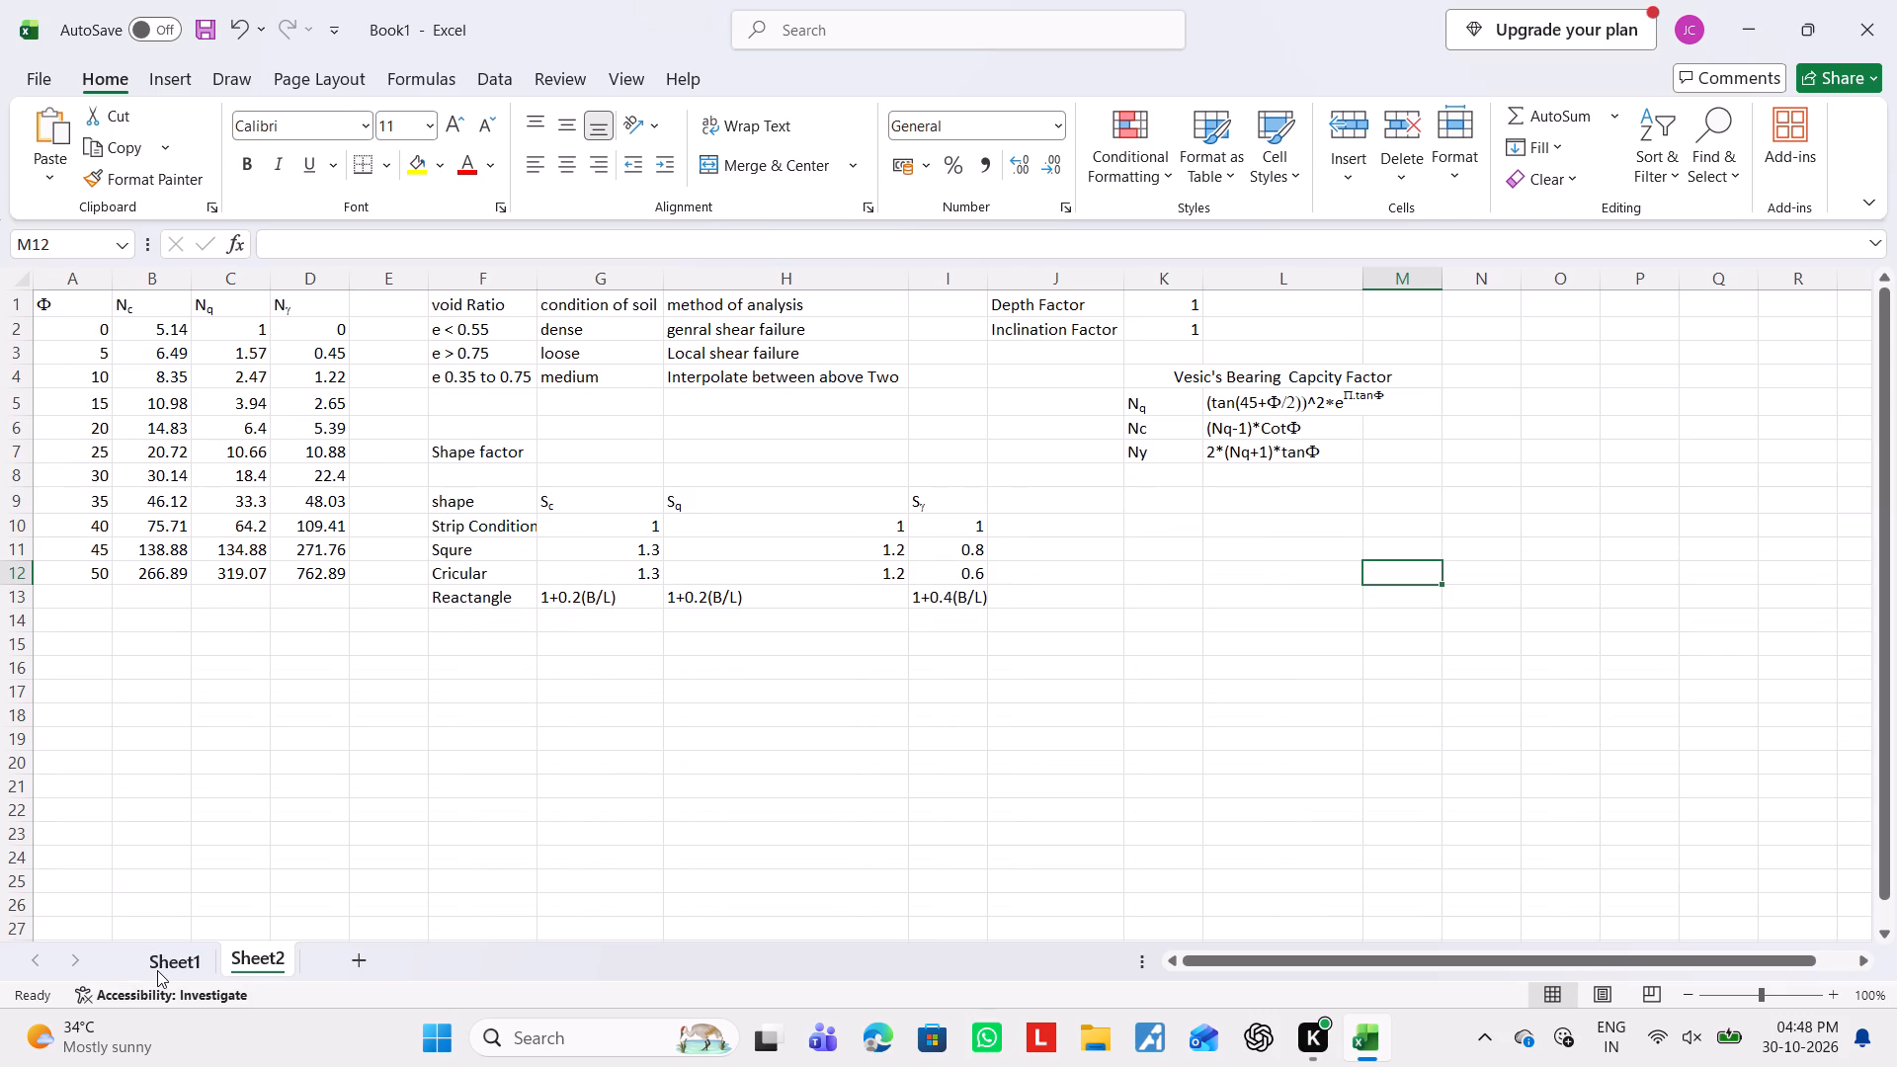
pyautogui.click(158, 970)
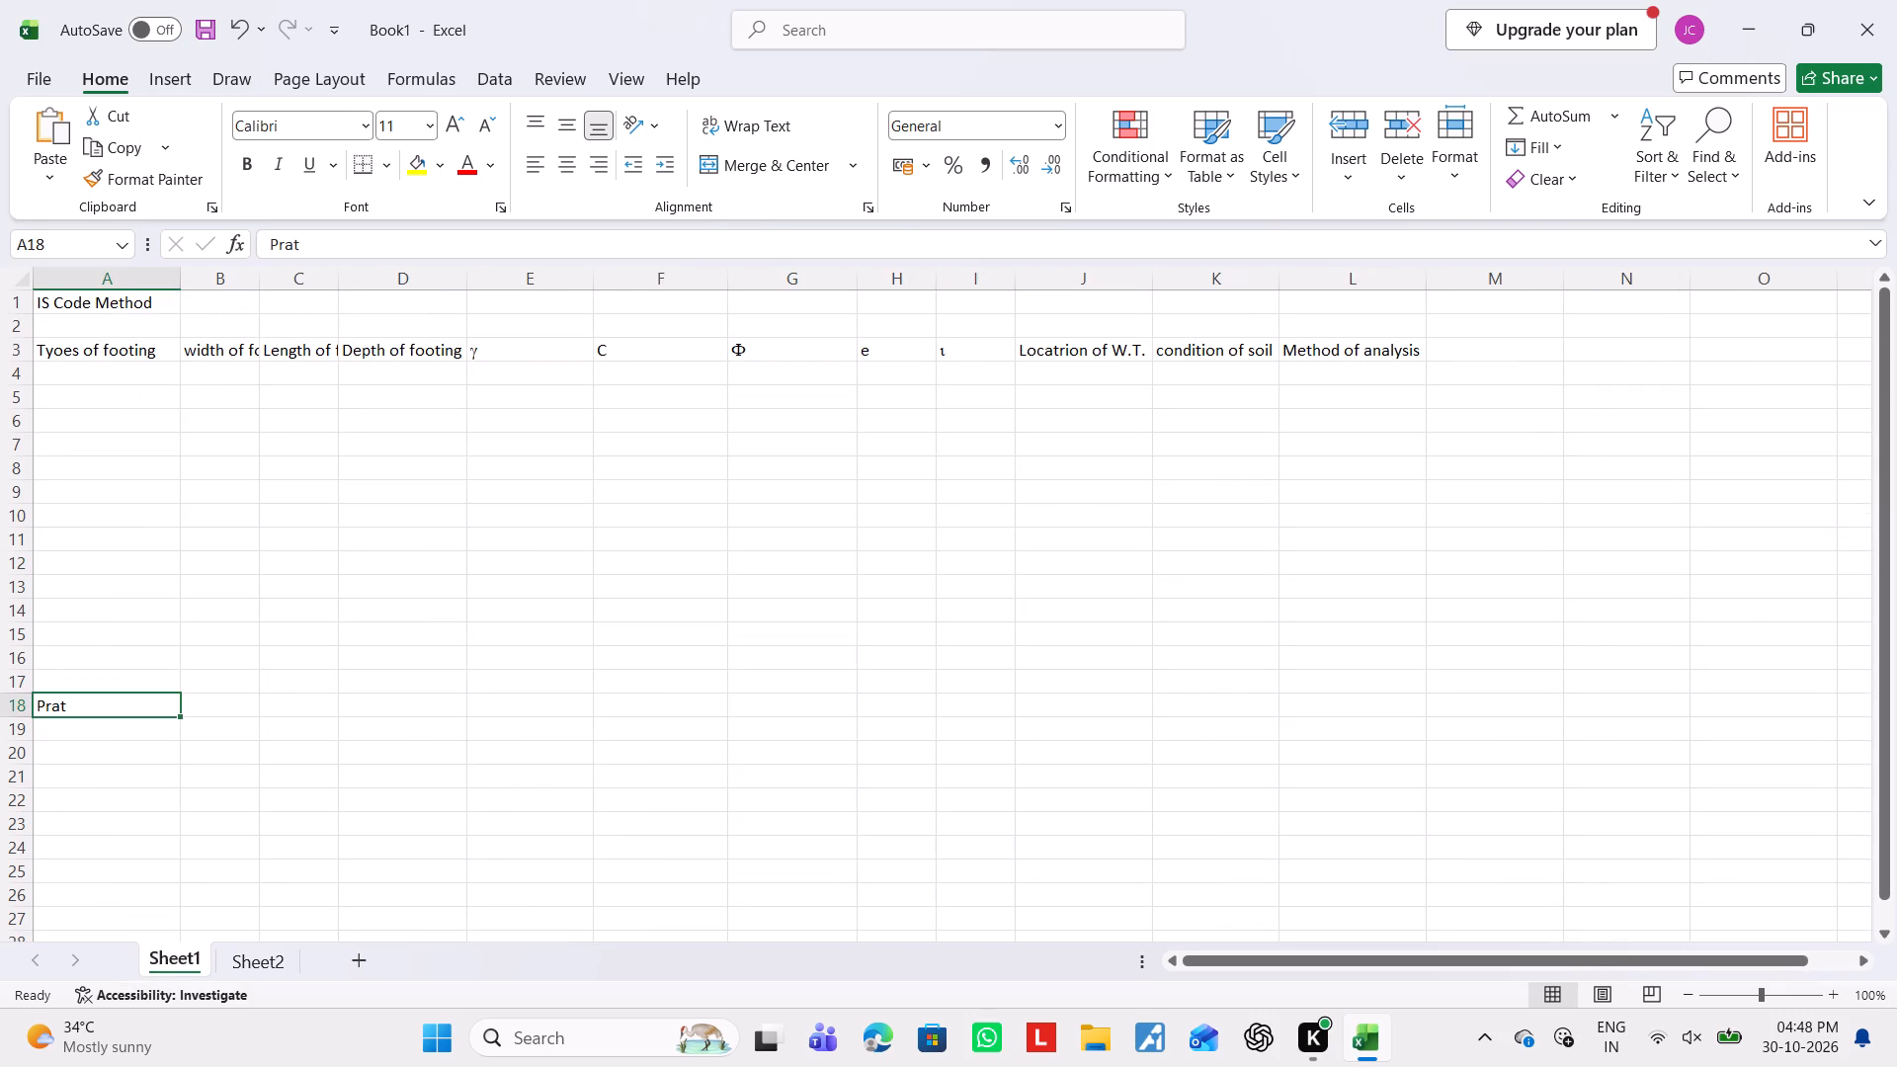
pyautogui.doubleClick(254, 276)
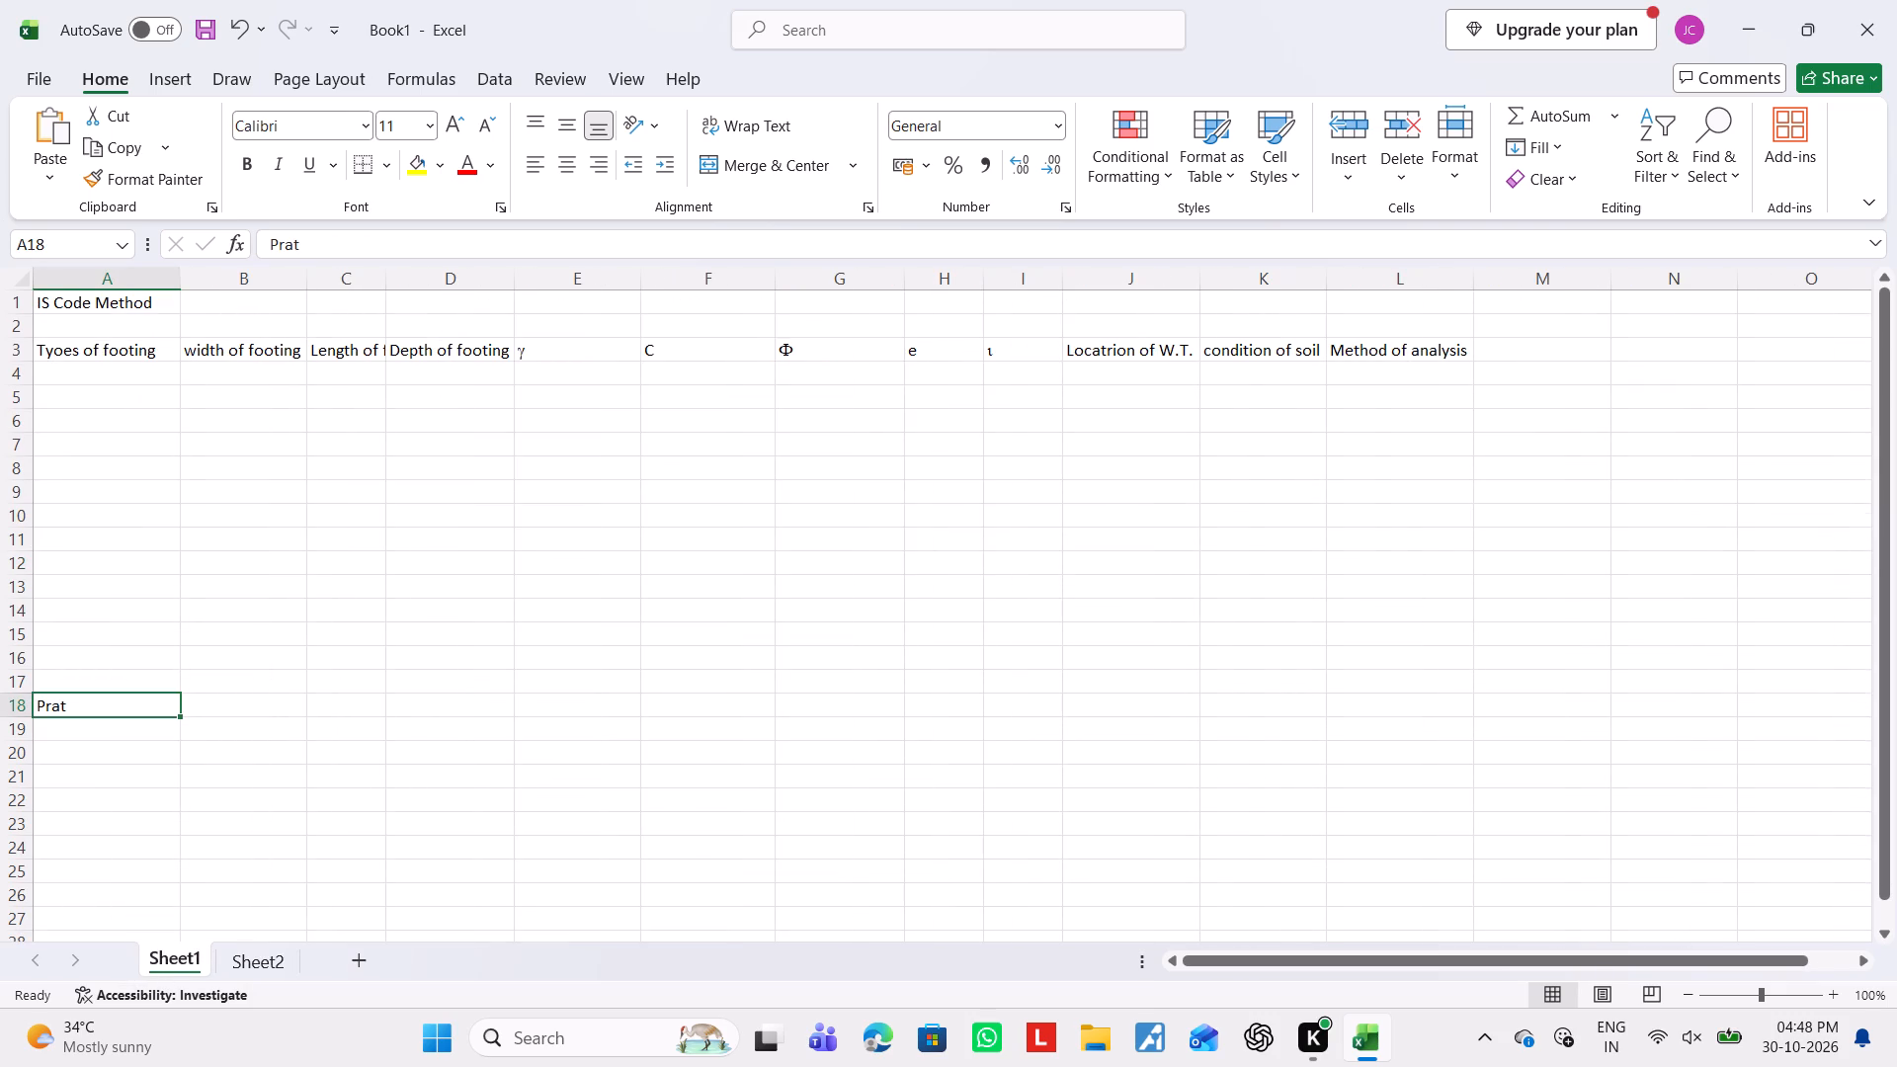
pyautogui.doubleClick(388, 270)
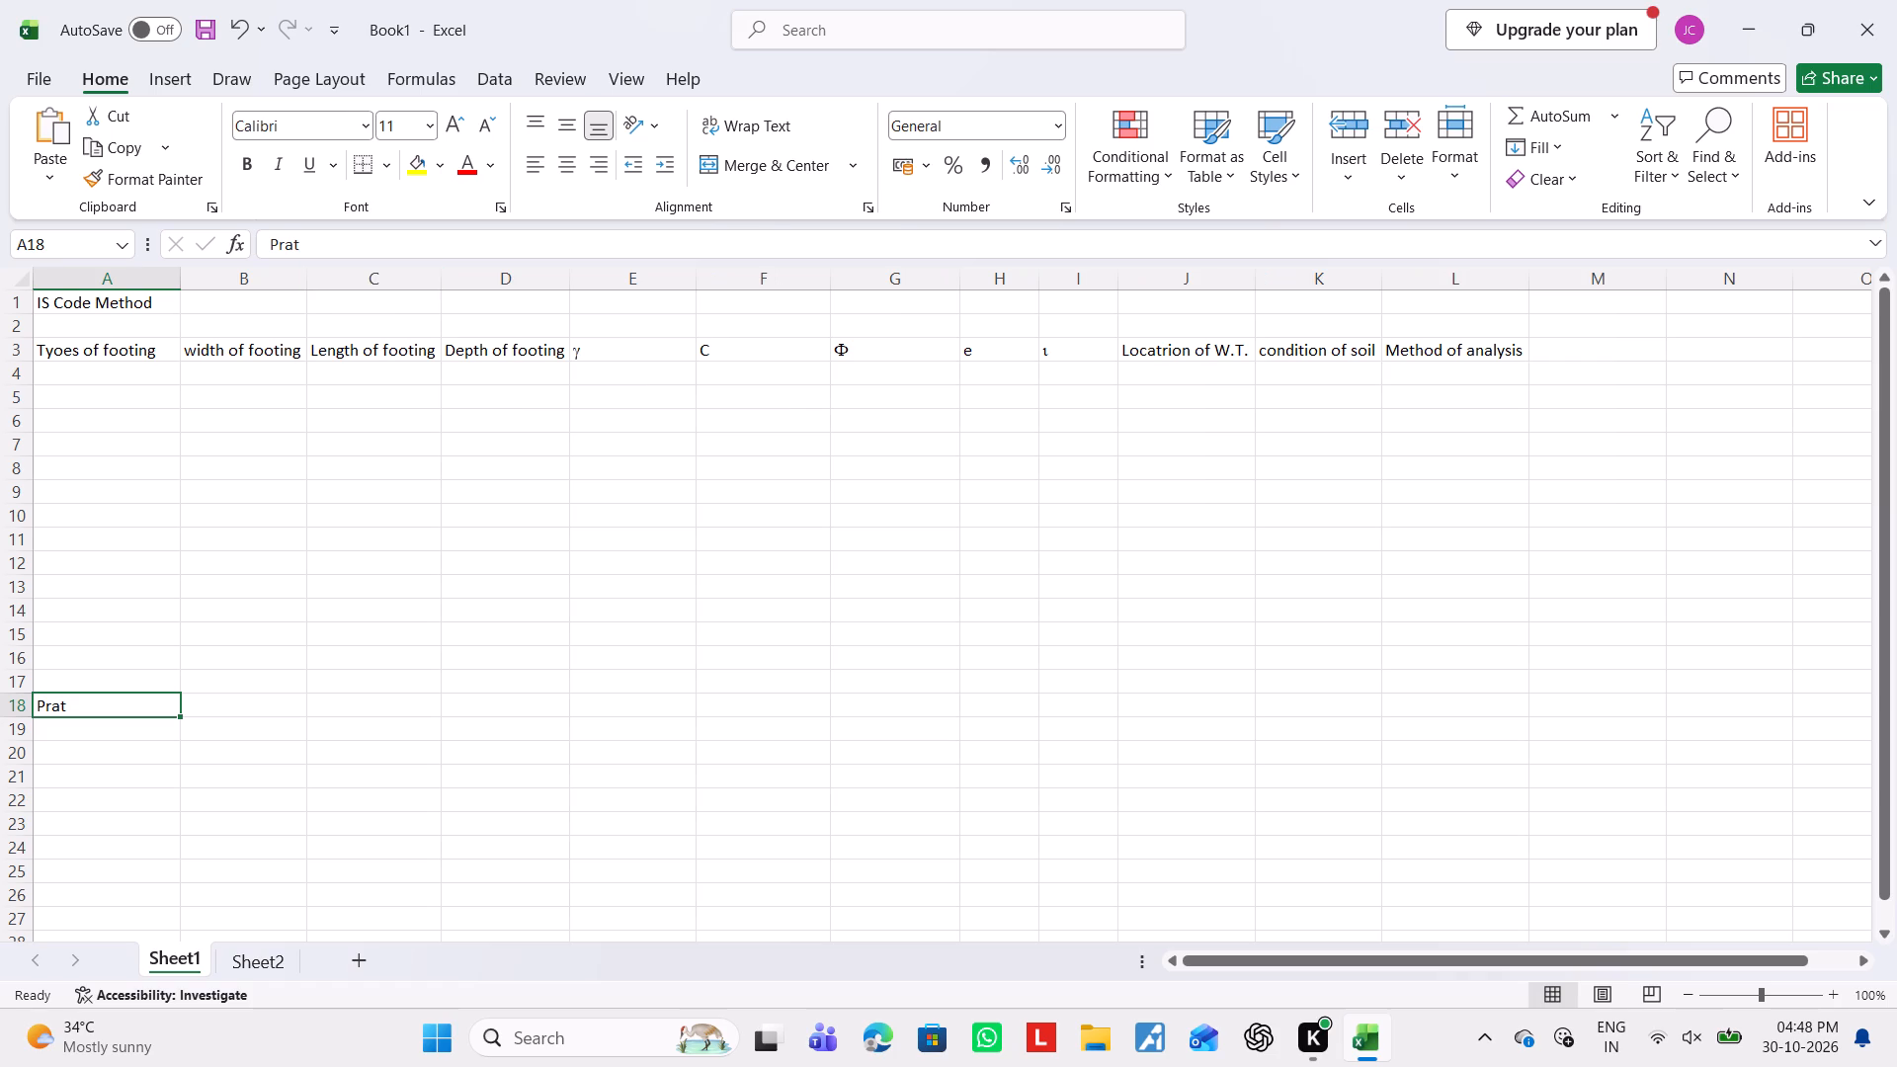
# Review the row 3 headings on Sheet1 against the factor tables on Sheet2.
pyautogui.moveTo(1455, 975); pyautogui.dragTo(1496, 970)
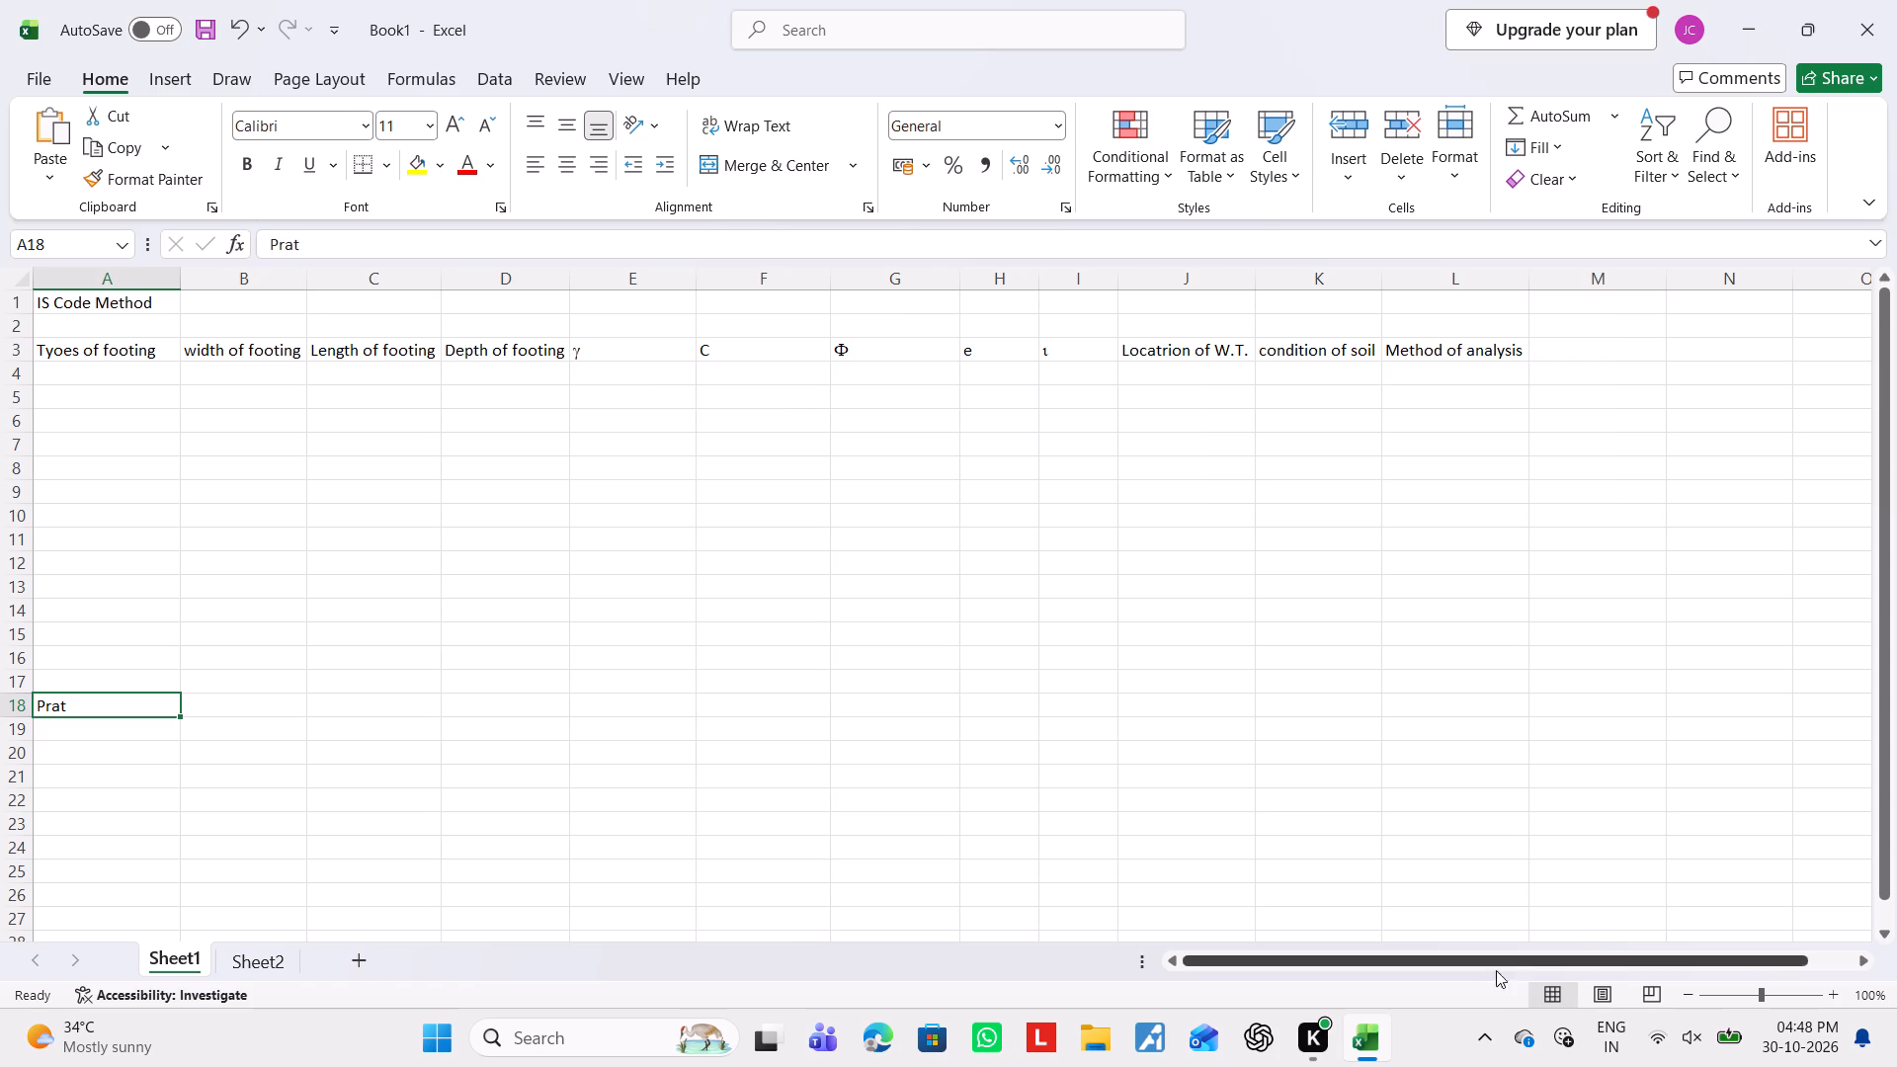
pyautogui.moveTo(1496, 970); pyautogui.dragTo(1518, 965)
pyautogui.moveTo(1501, 950); pyautogui.dragTo(1565, 960)
pyautogui.click(931, 350)
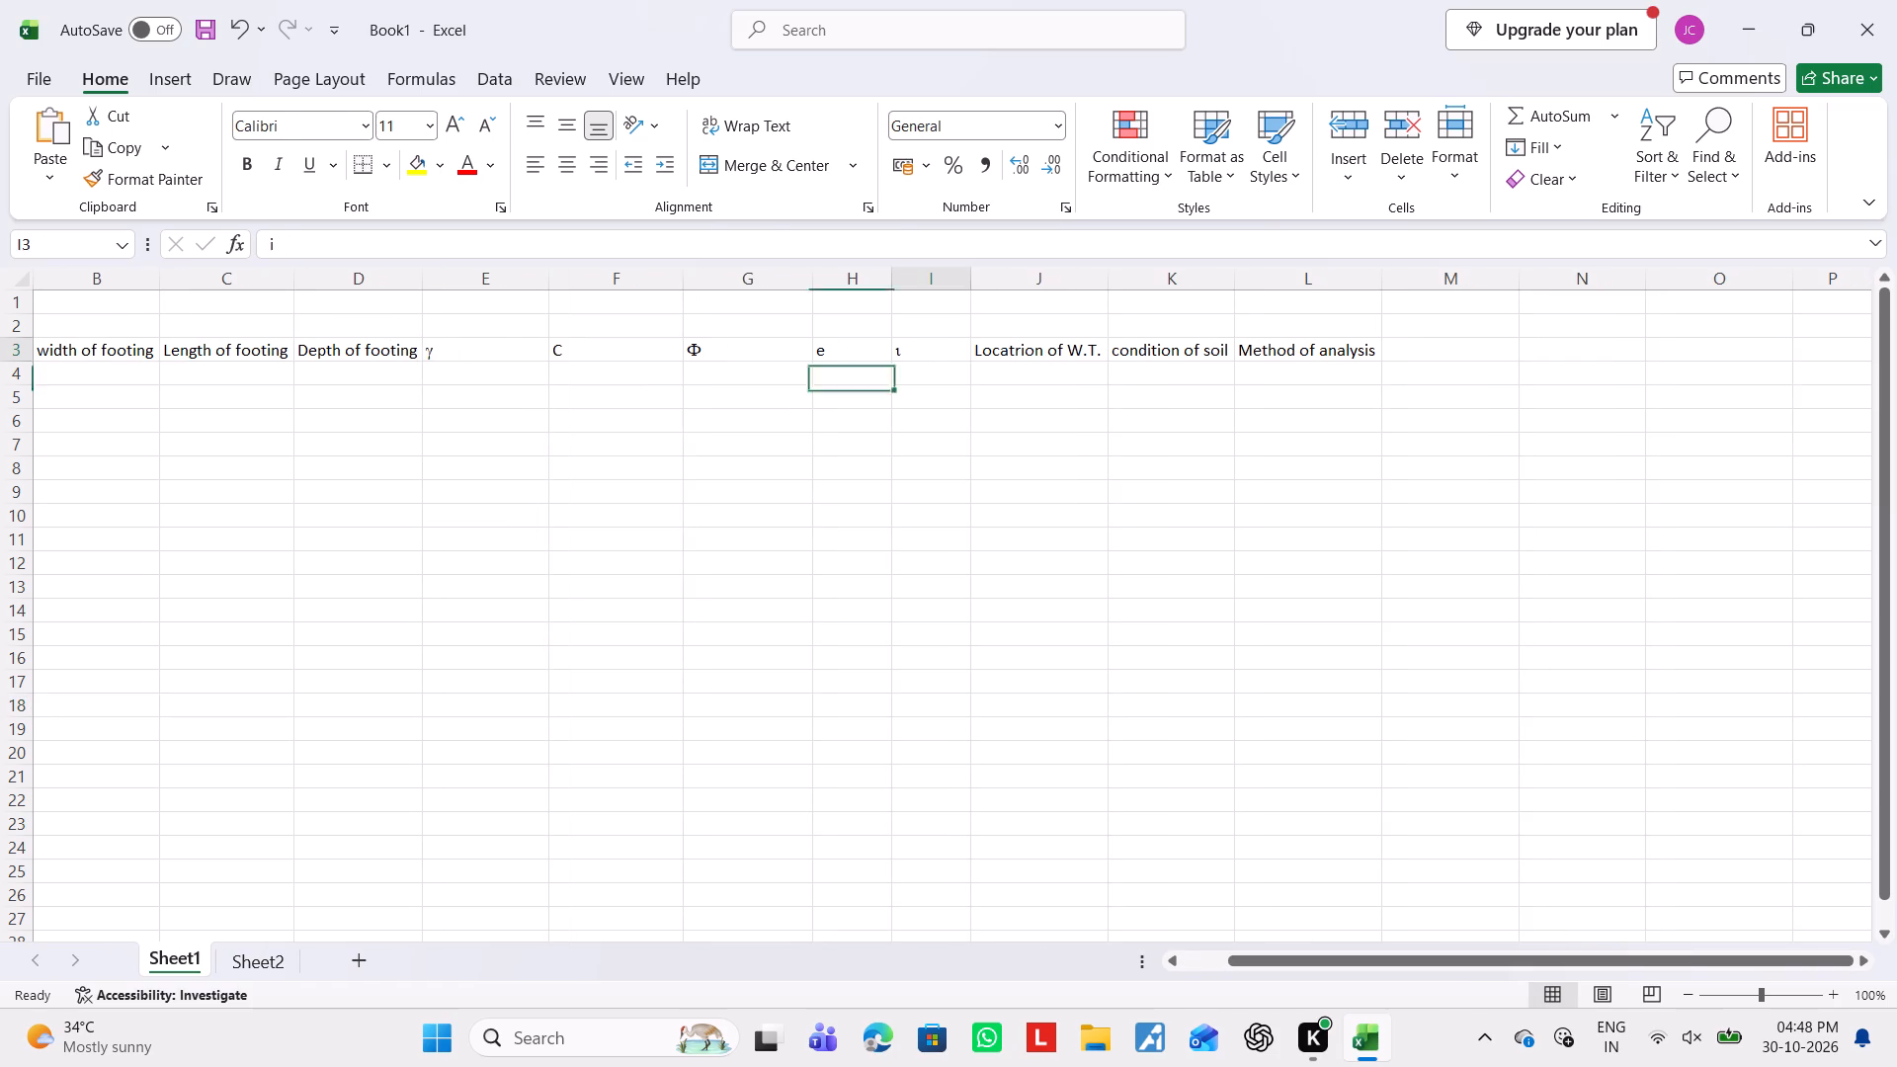
pyautogui.click(255, 965)
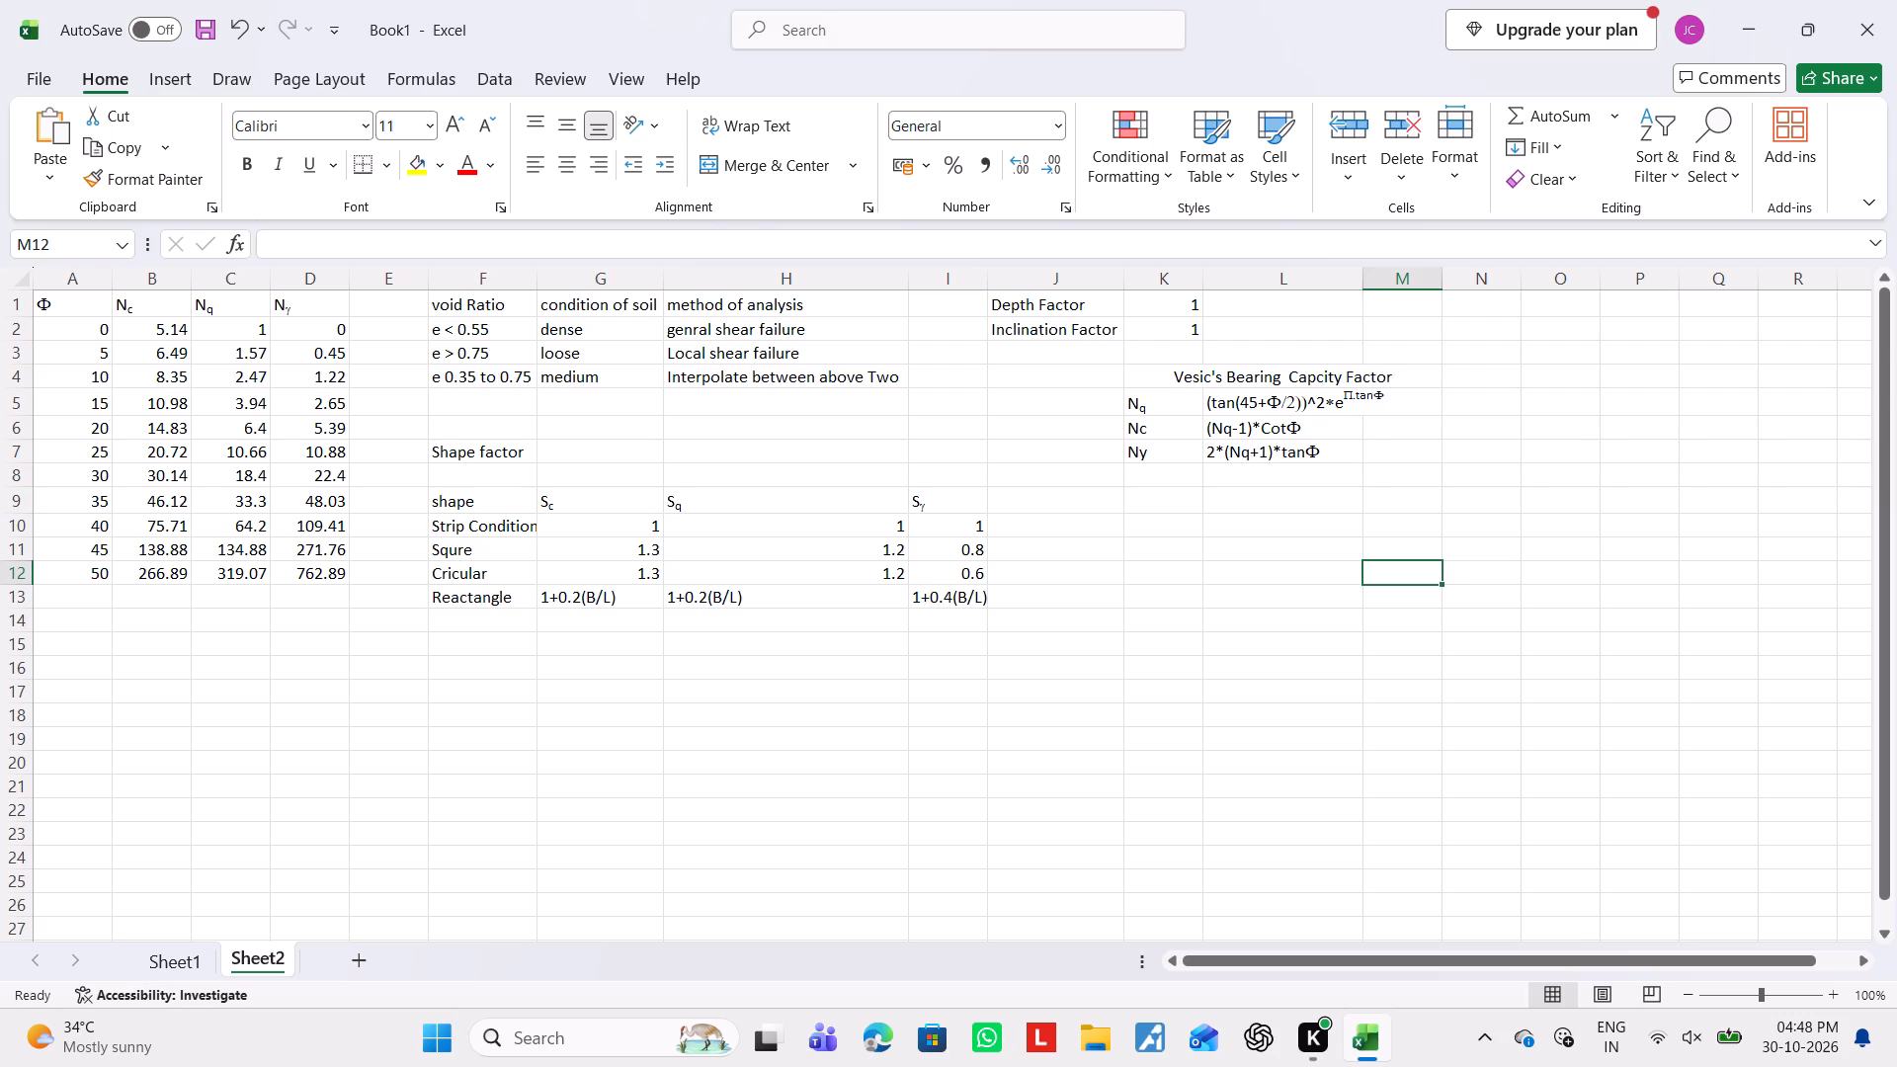
pyautogui.click(197, 969)
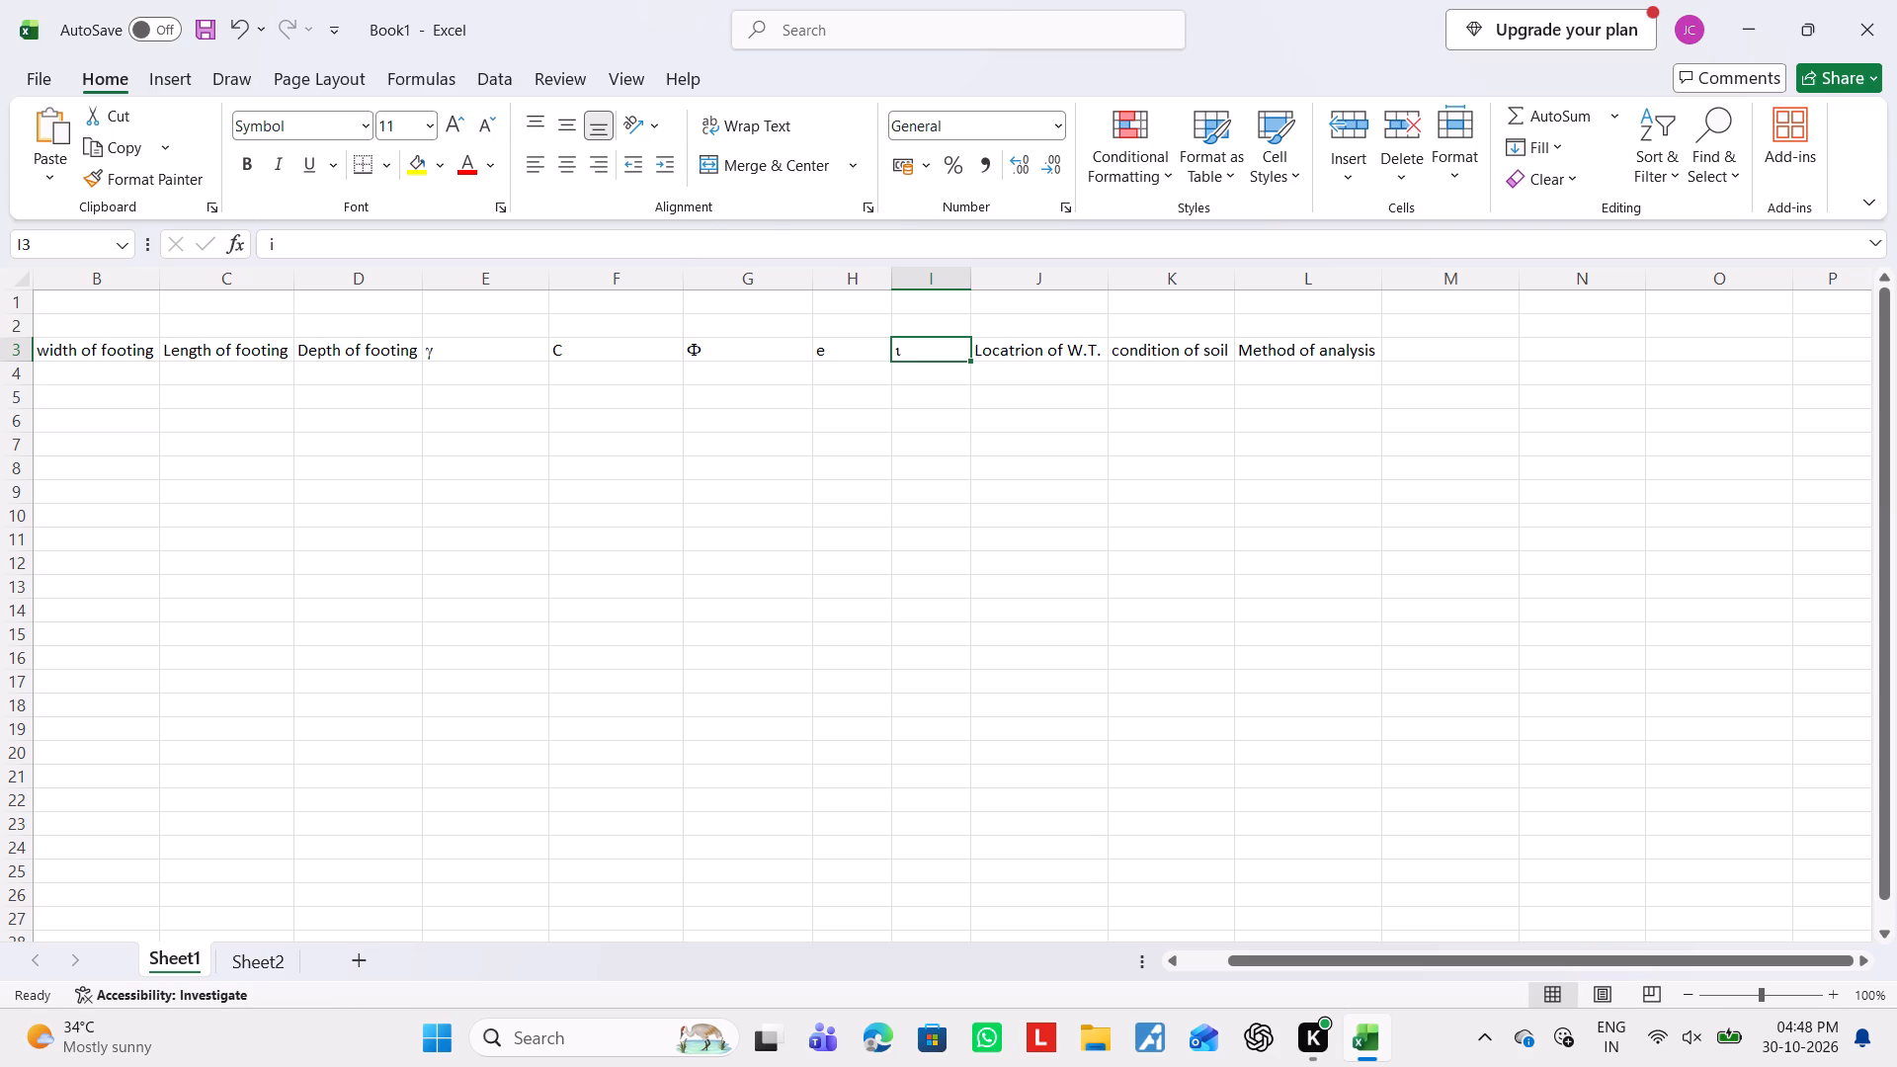
pyautogui.moveTo(1299, 955); pyautogui.dragTo(999, 1001)
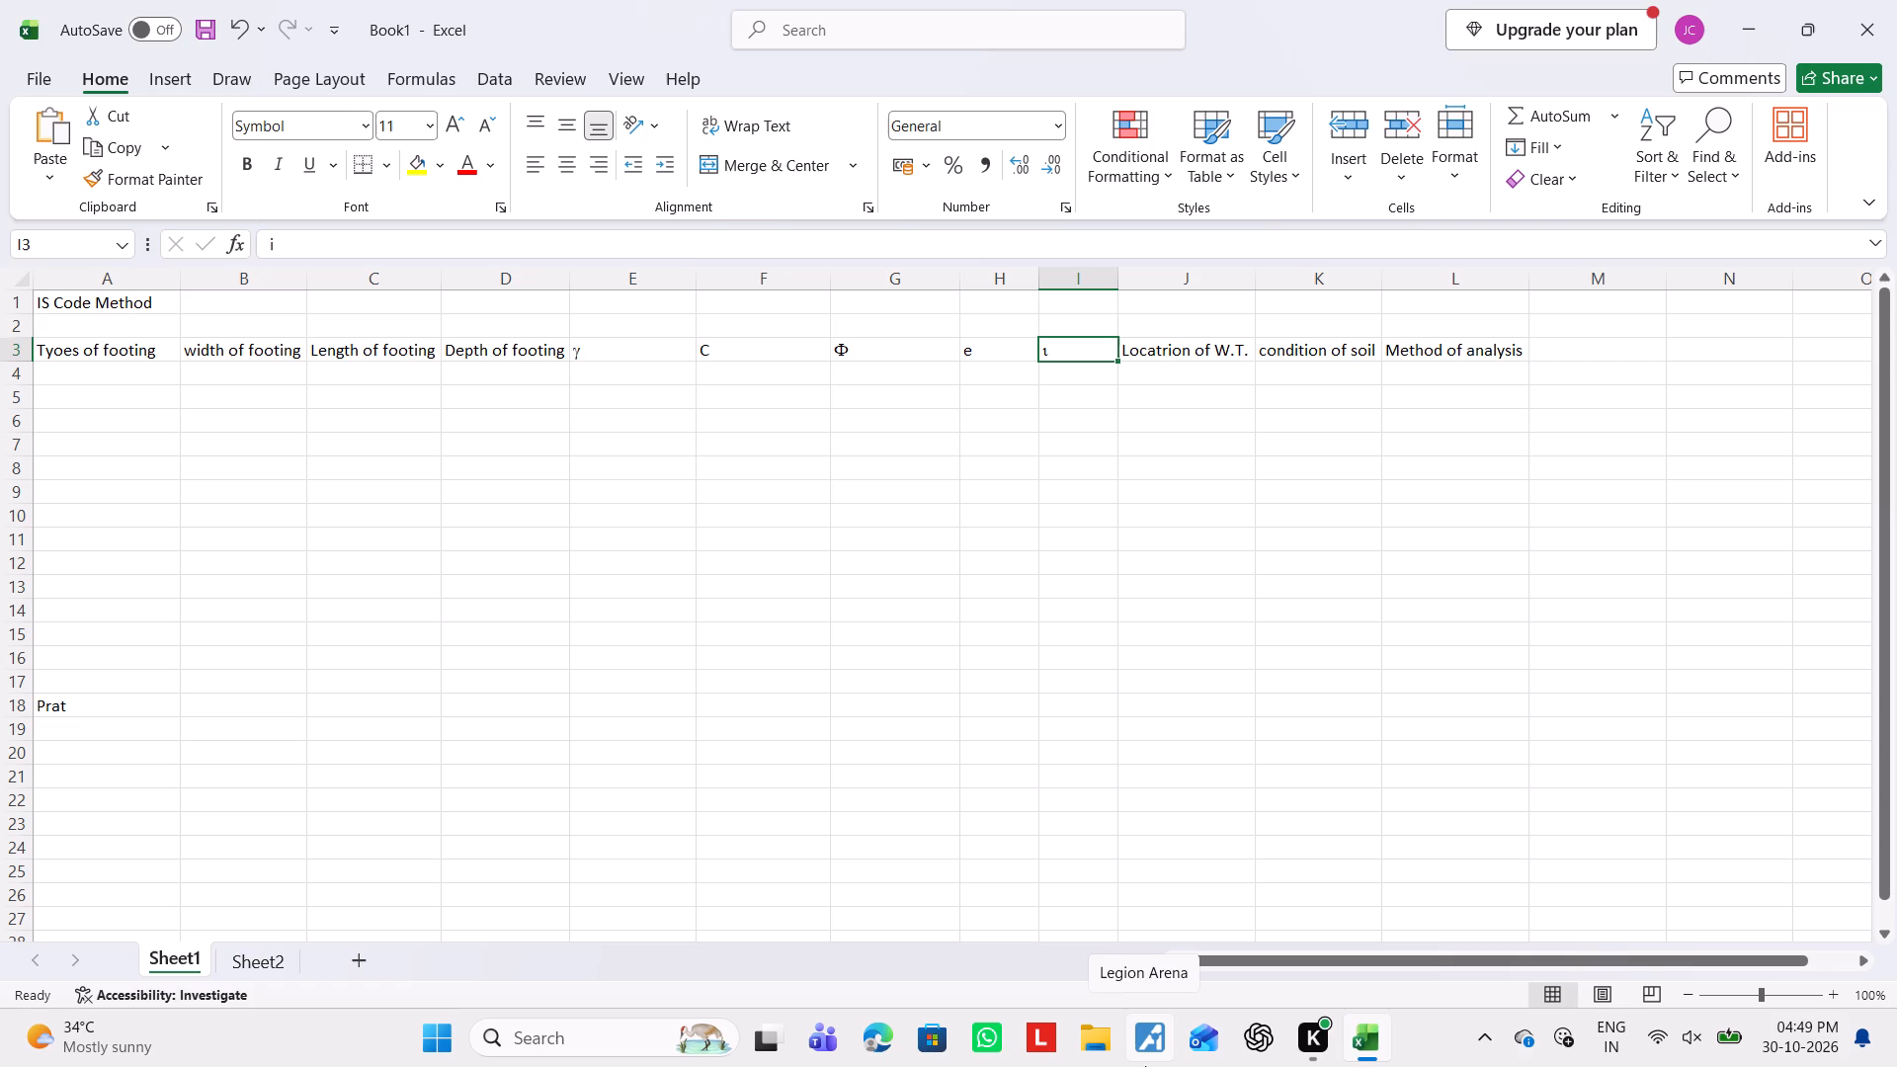
pyautogui.click(239, 960)
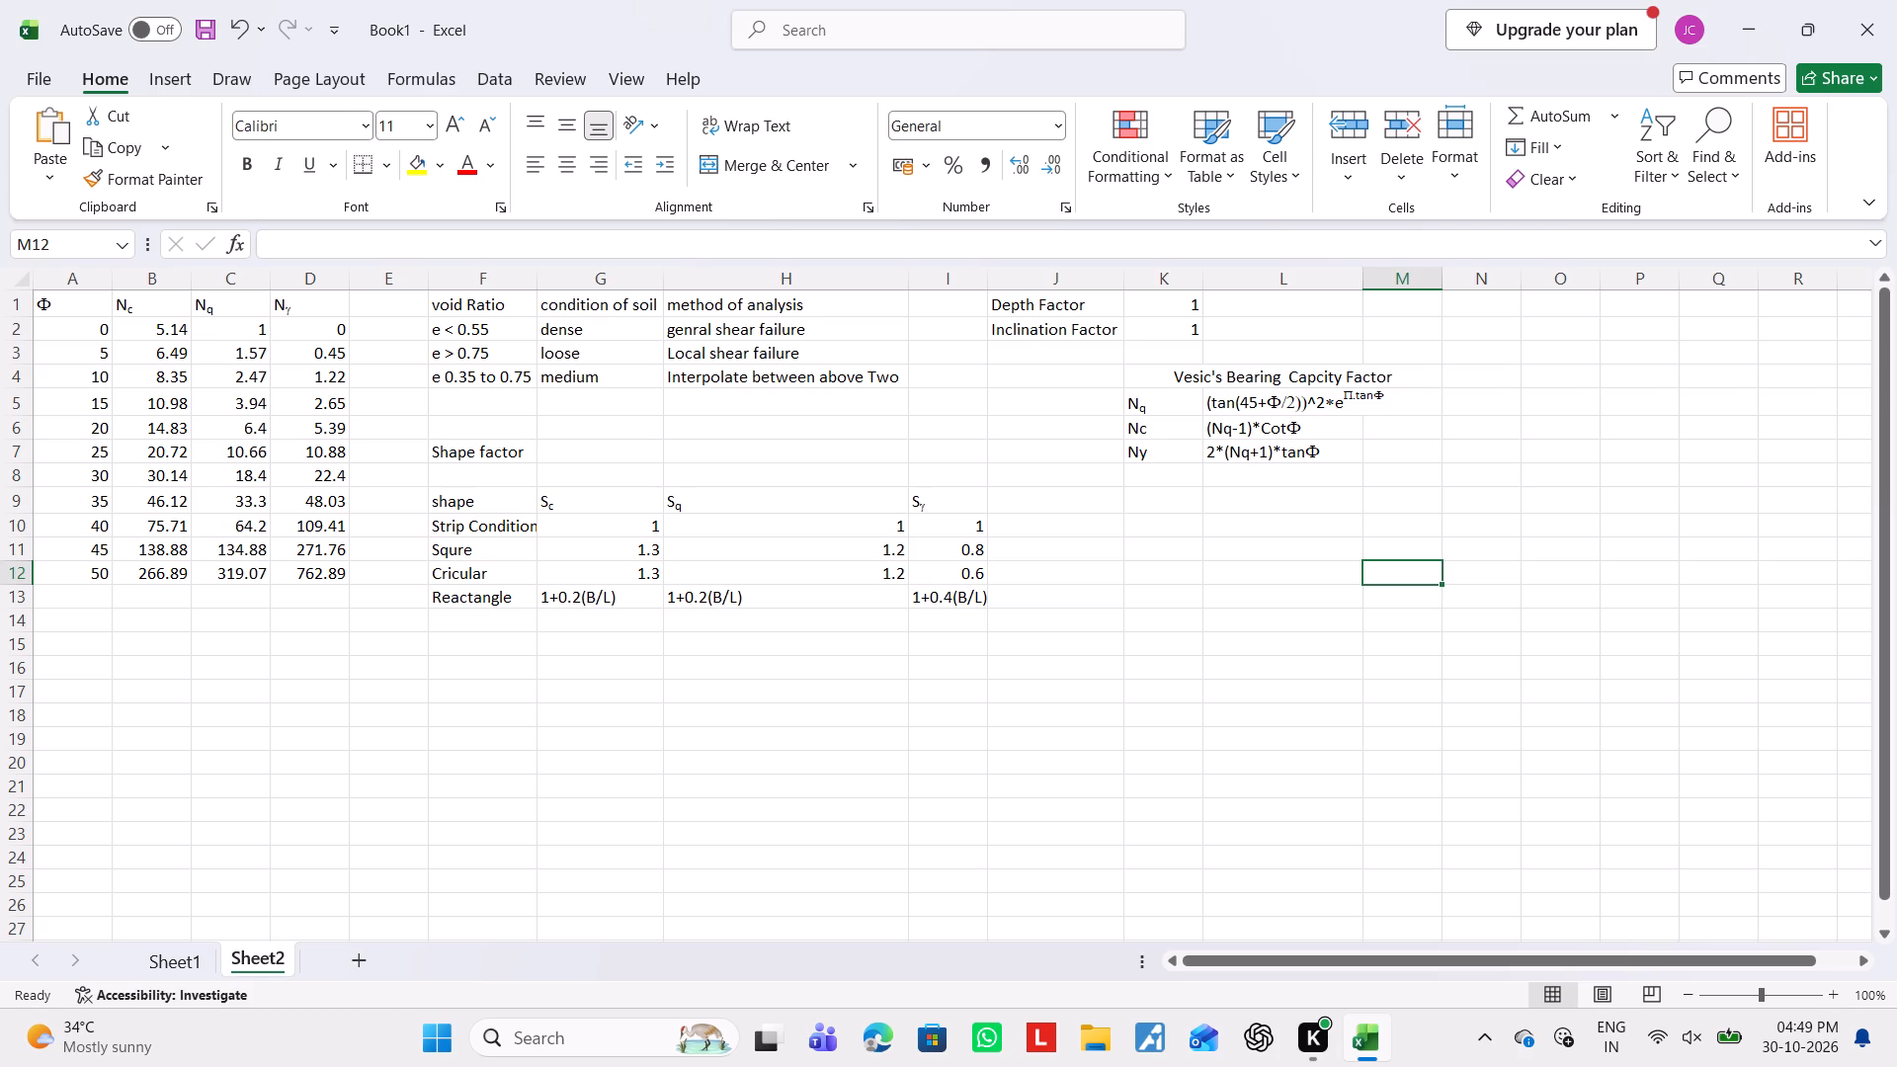
pyautogui.click(186, 949)
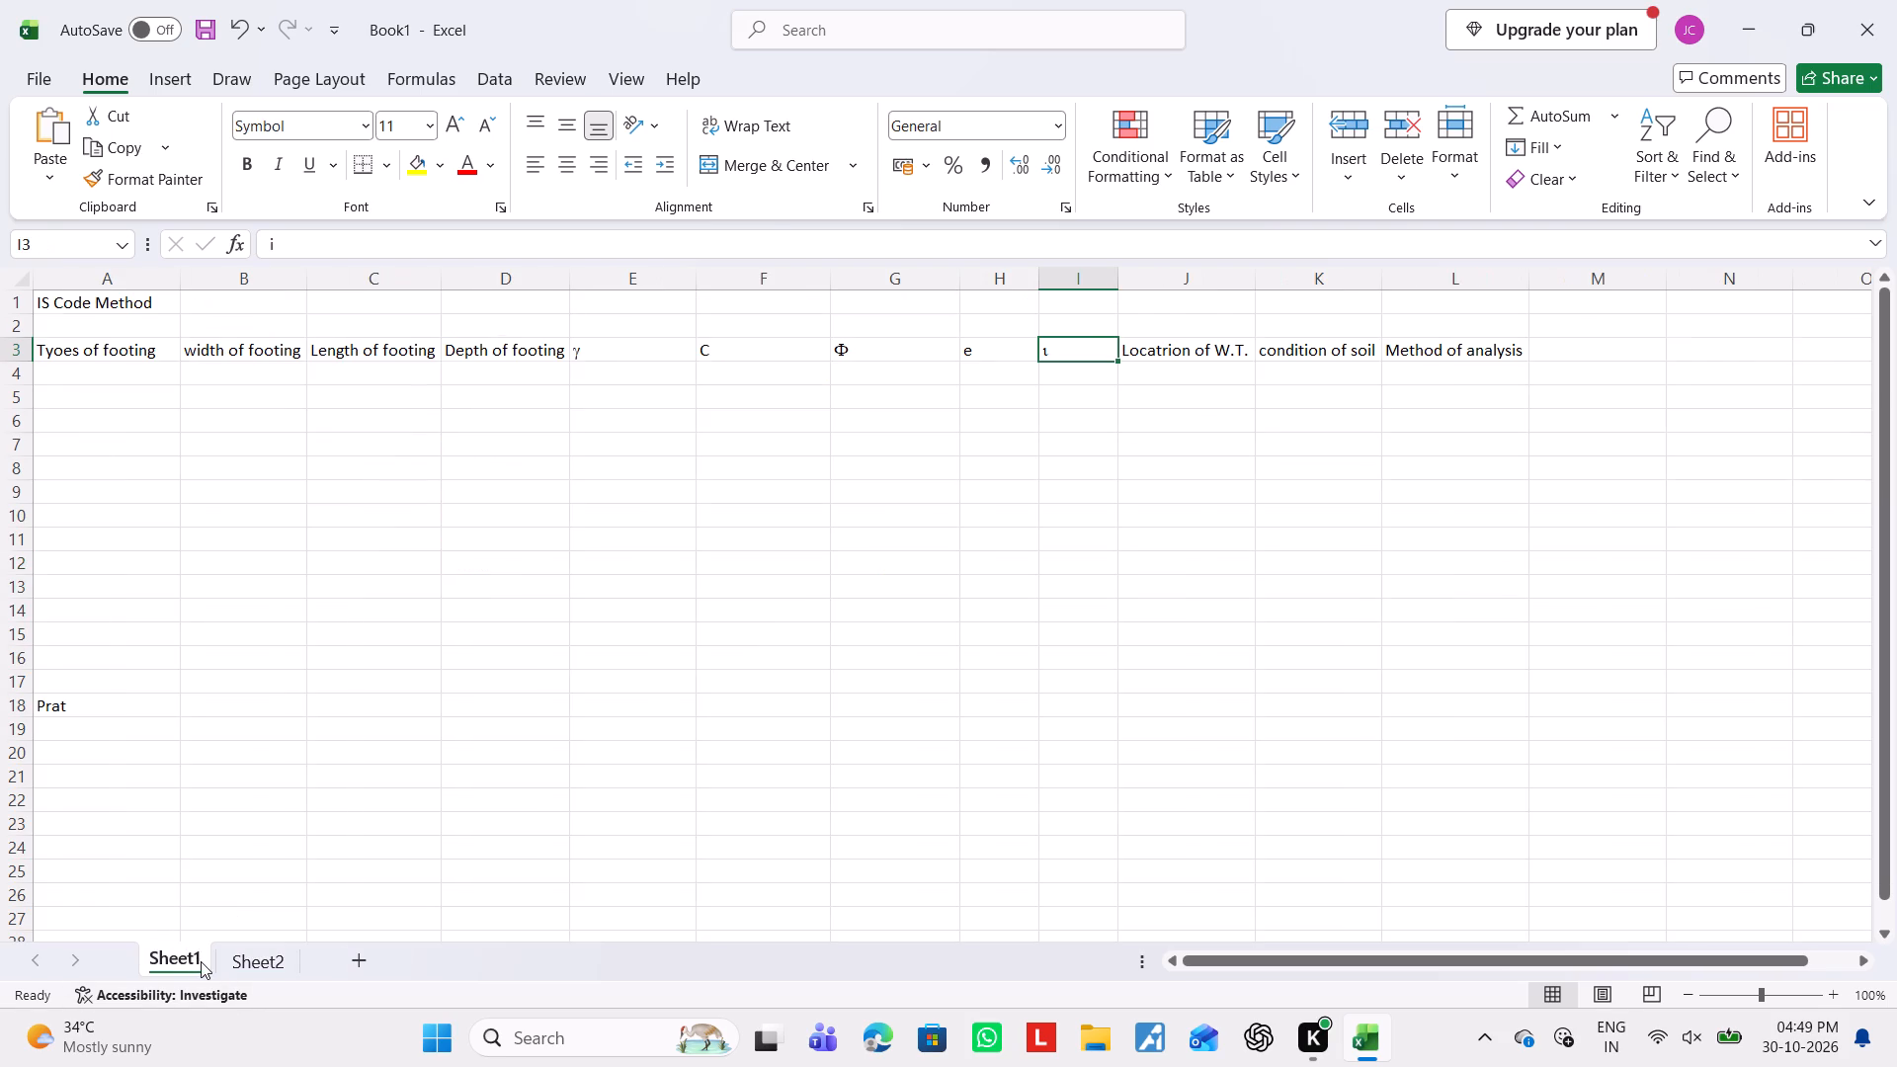
pyautogui.click(1595, 356)
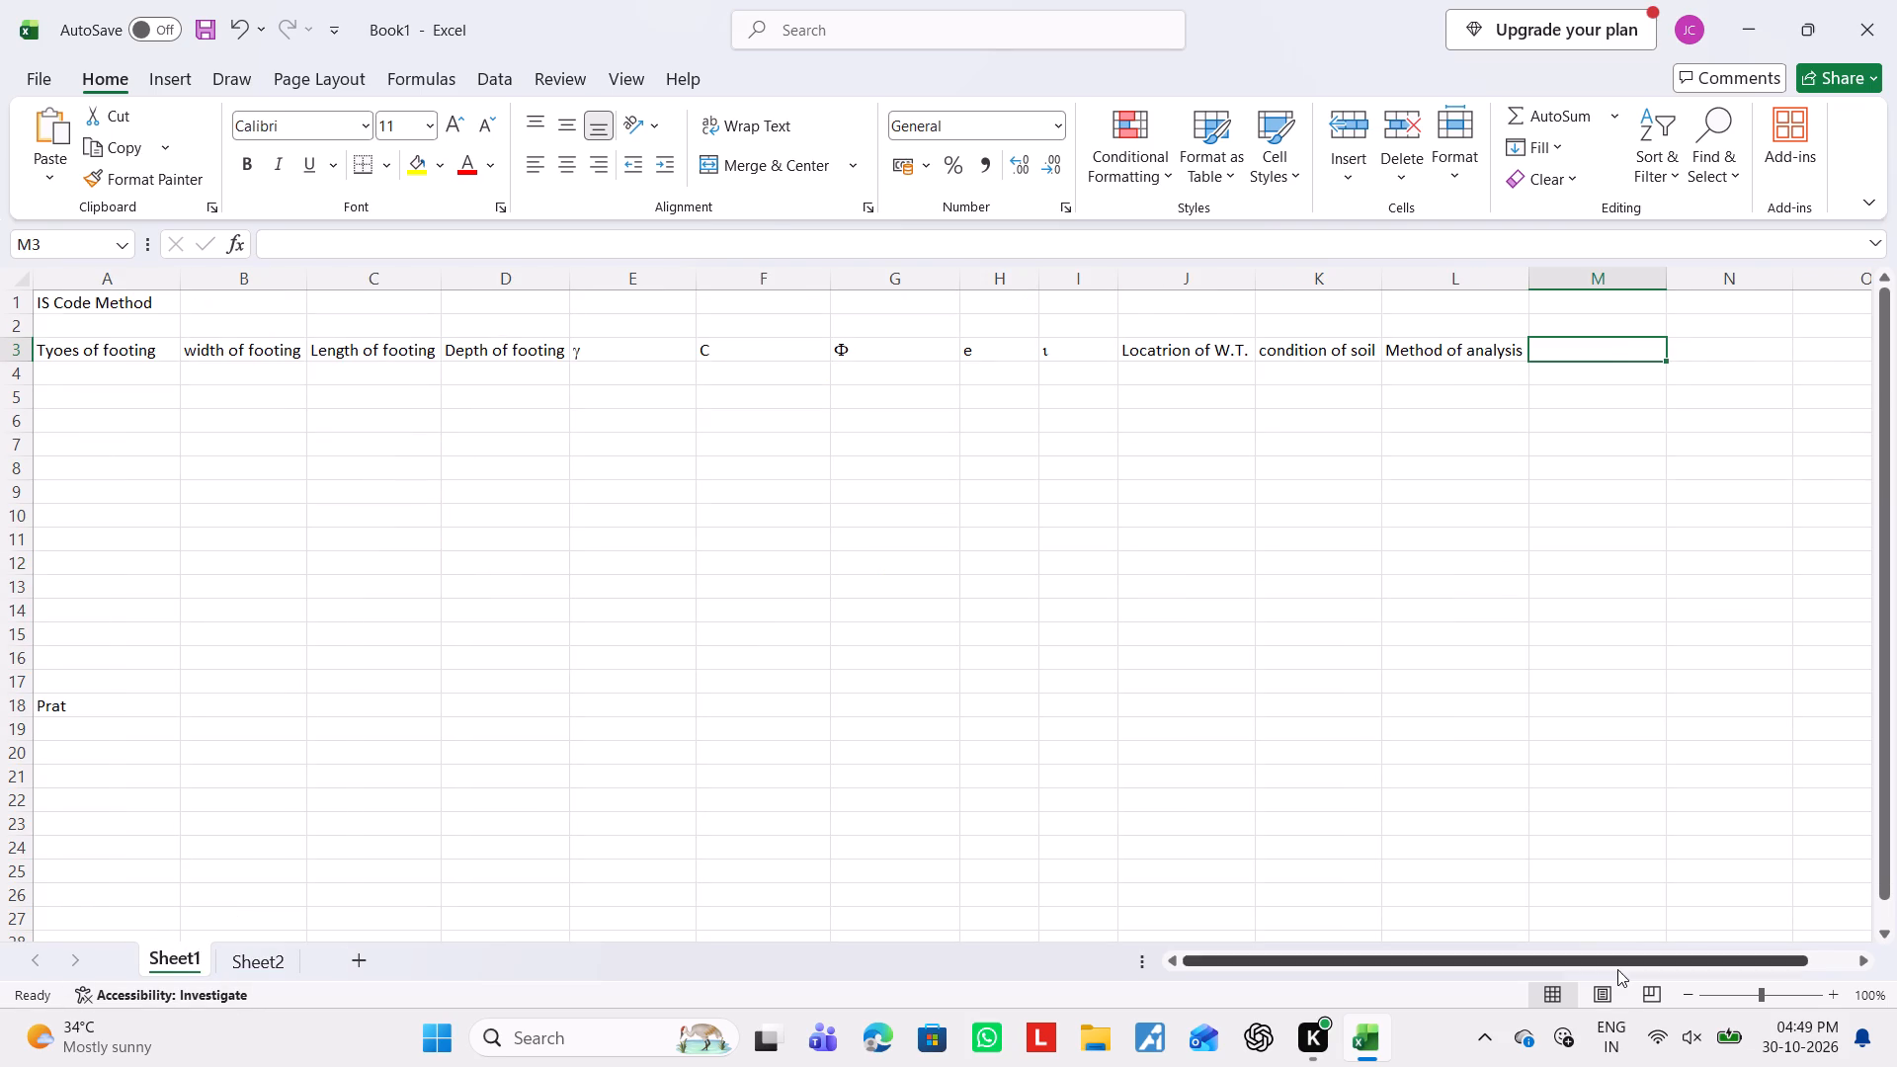
# Extend the label in A18 of Sheet1 so it reads Prat 1.
pyautogui.scroll(-3, 173, 698)
pyautogui.click(103, 487)
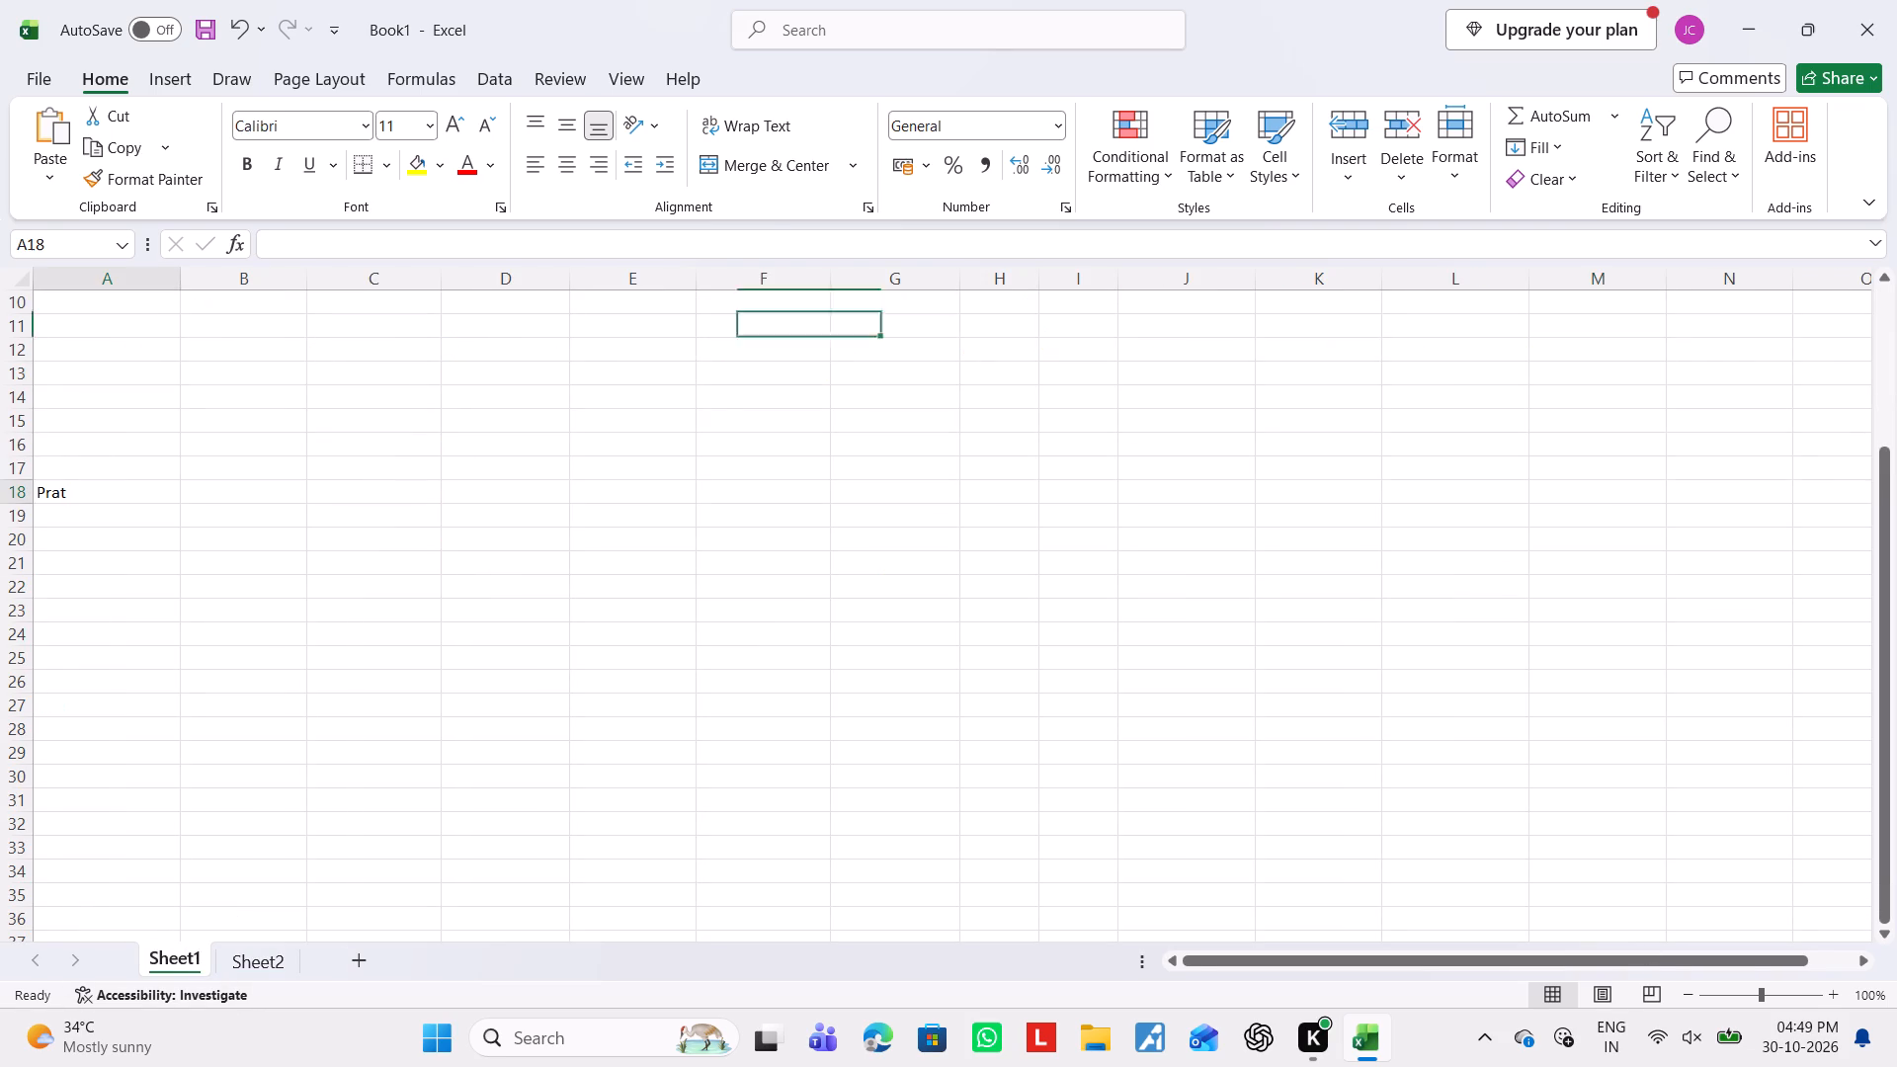
pyautogui.click(104, 488)
pyautogui.press('space')
pyautogui.write('1')
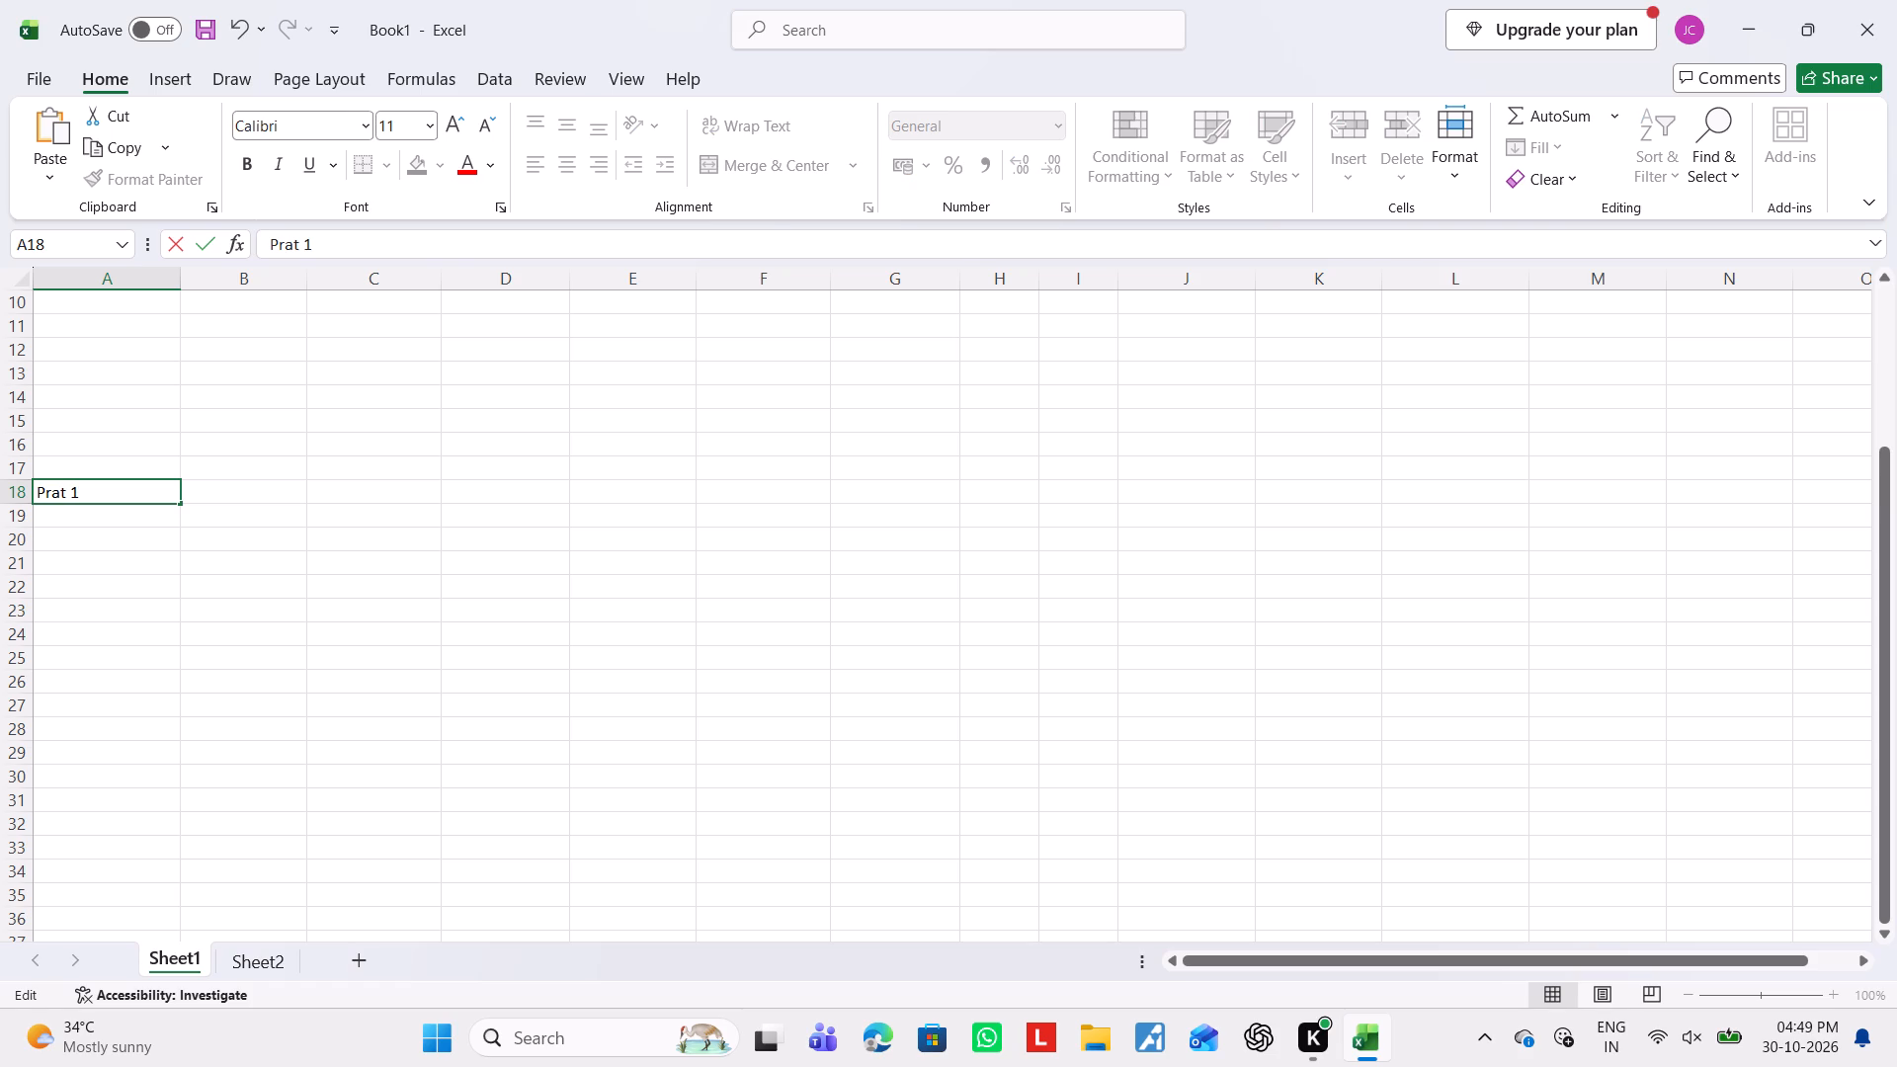
pyautogui.press('Right')
pyautogui.press('Down')
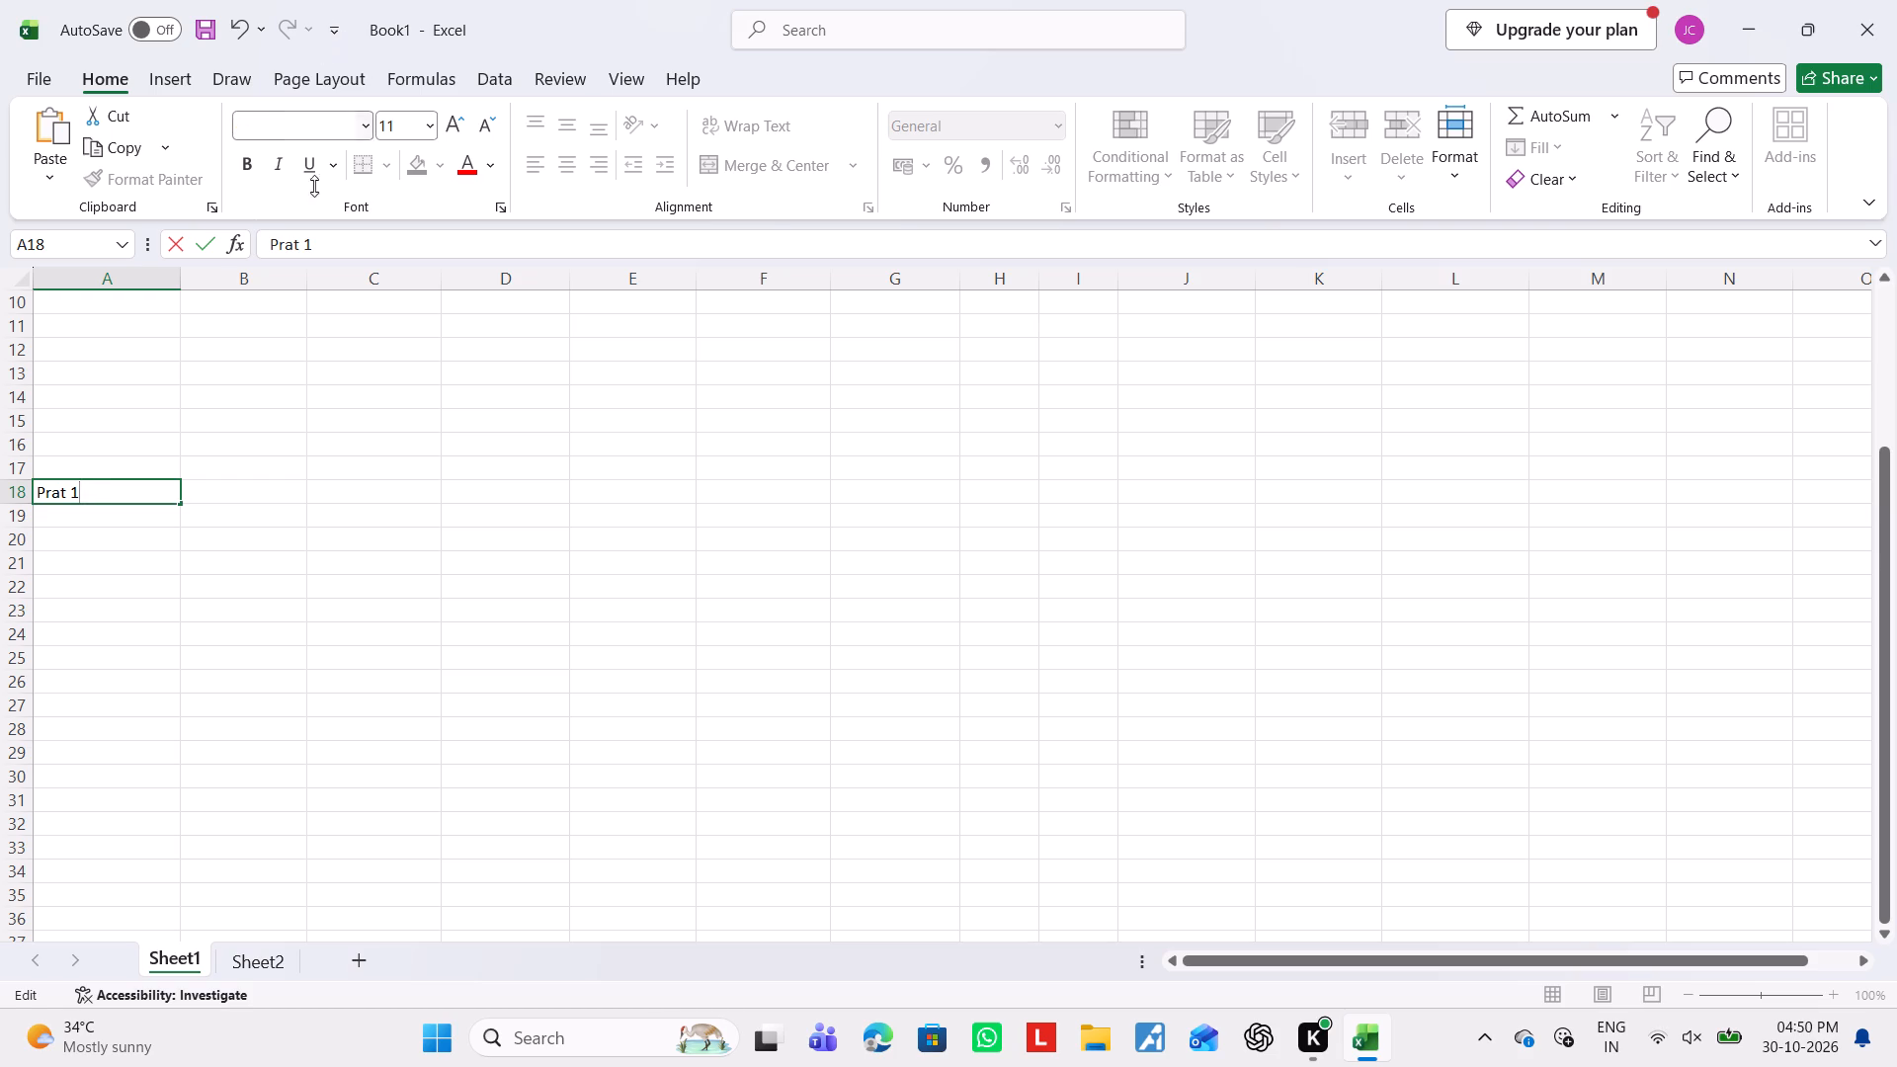
# Enter the headings Sc, dc, ic, C and Nc in A19 to E19, beneath the Prat 1 label on Sheet1.
pyautogui.click(124, 520)
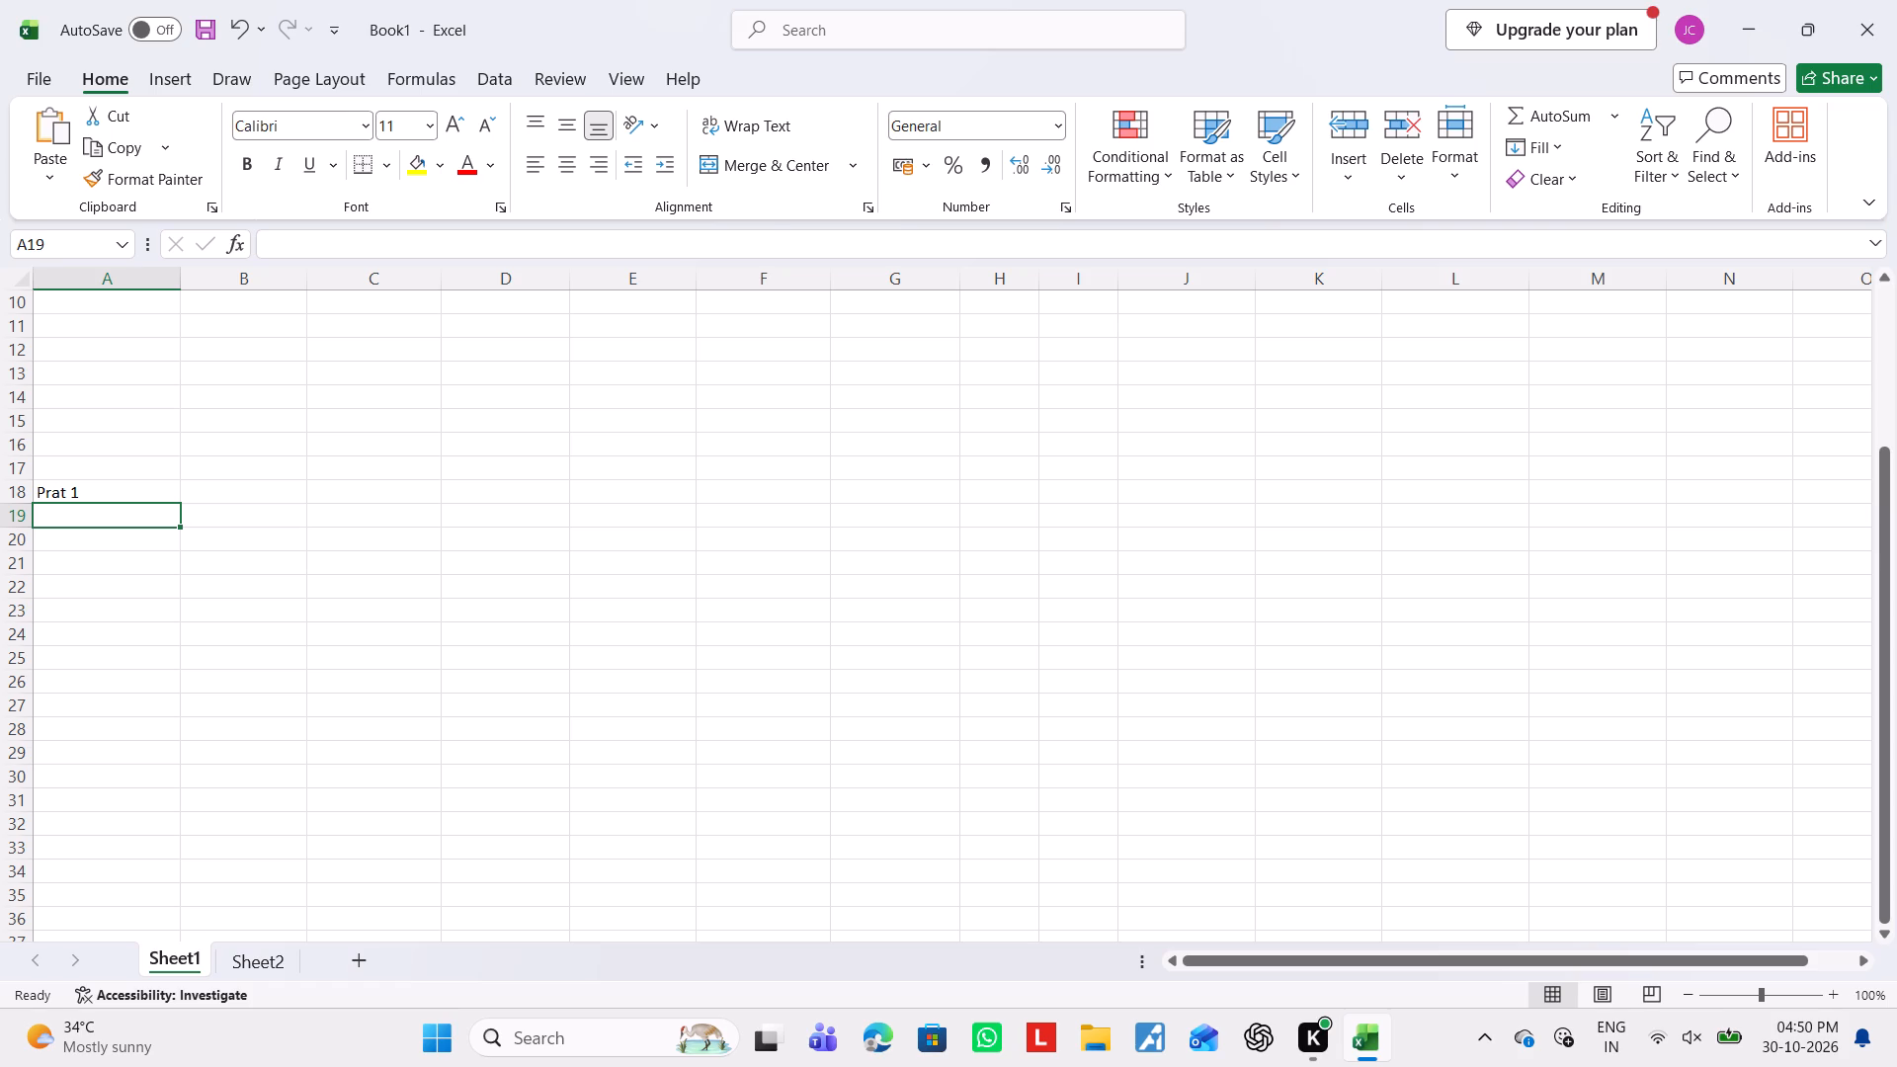
pyautogui.hotkey('shift', 's')
pyautogui.press('c')
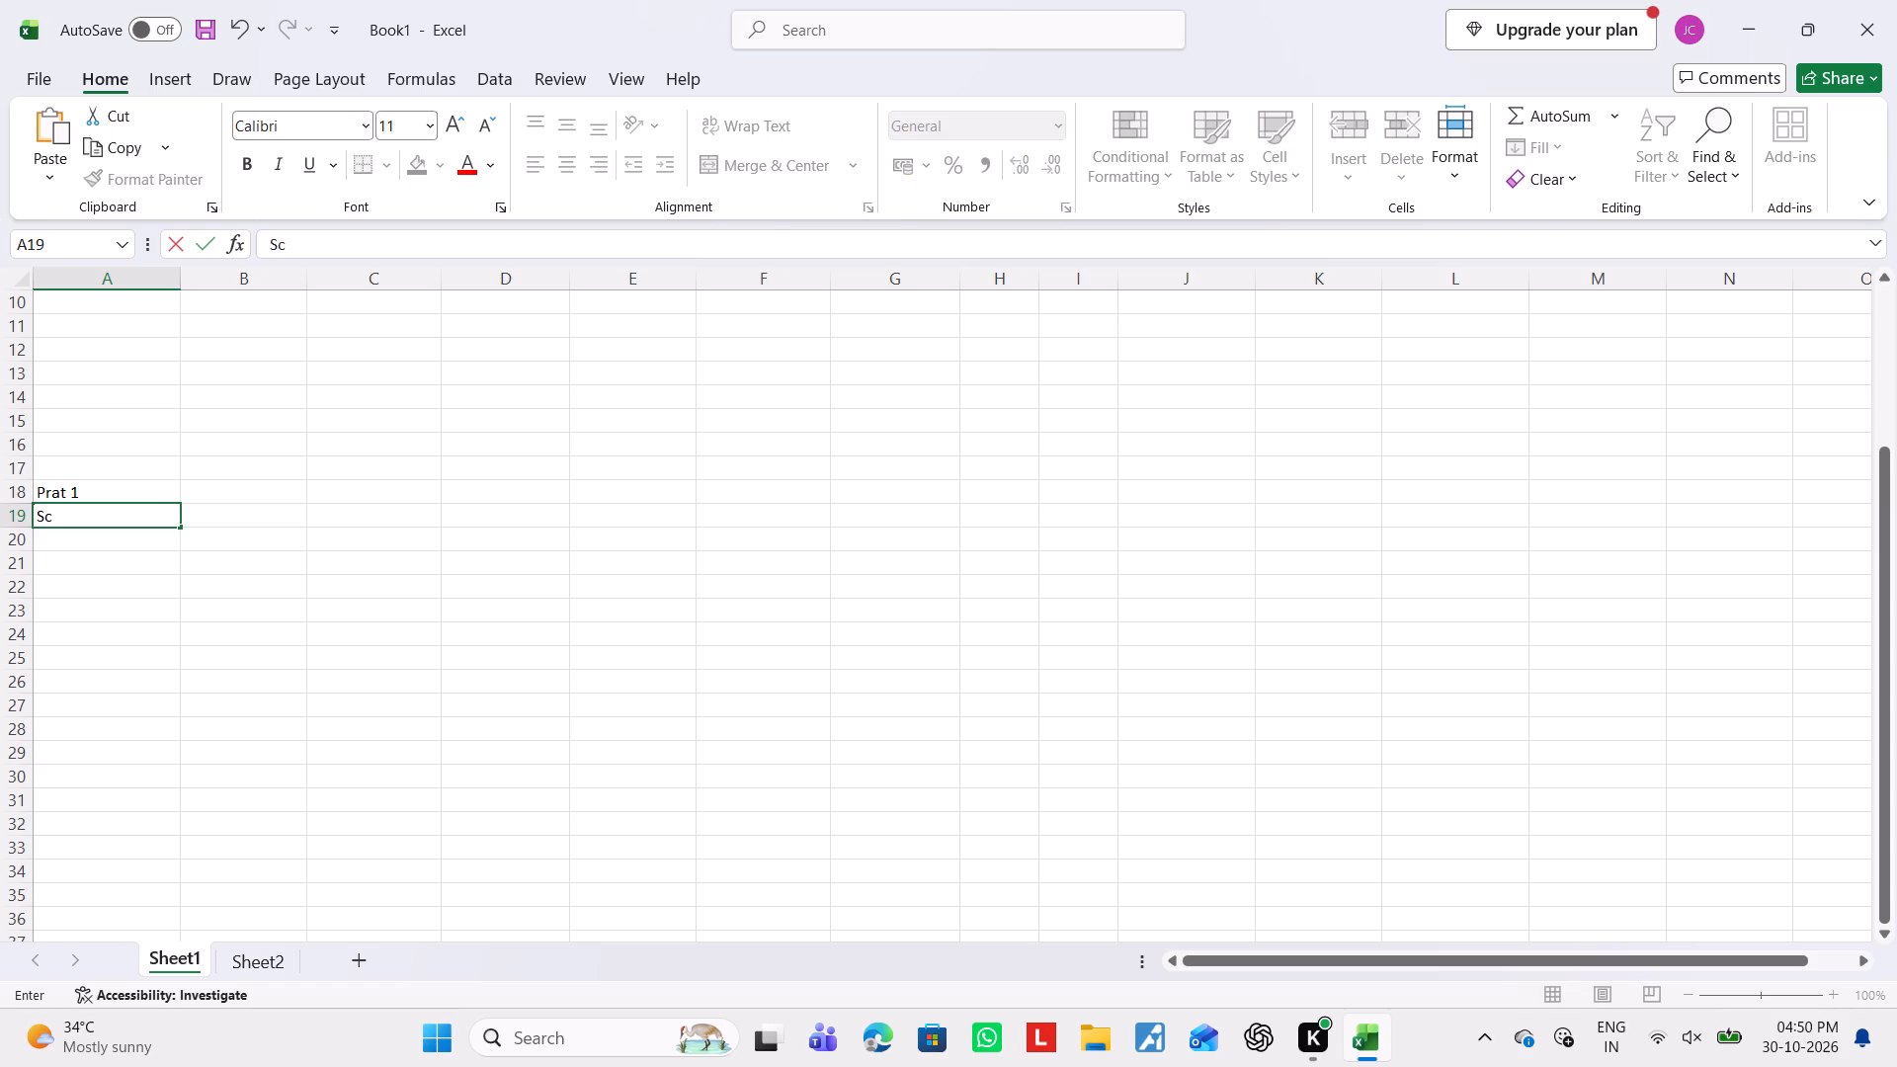
pyautogui.press('Right')
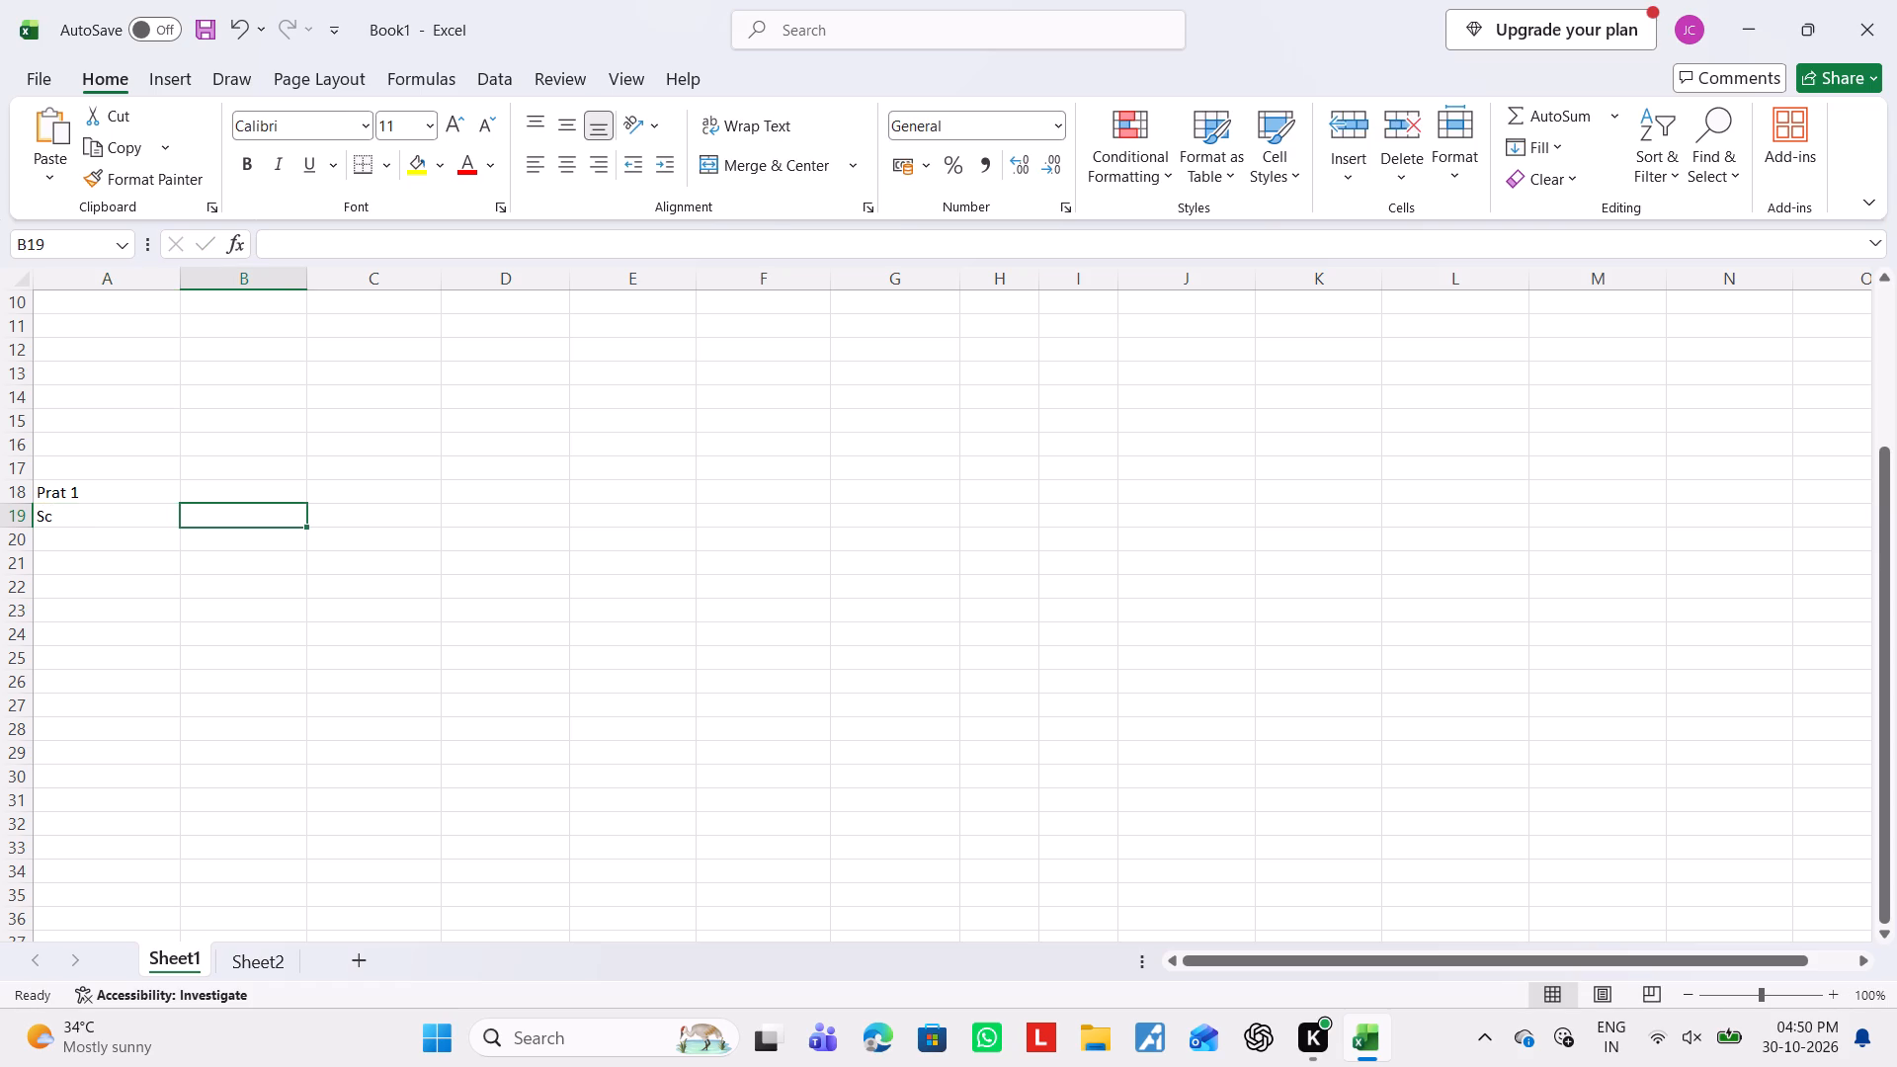
pyautogui.press('d')
pyautogui.press('c')
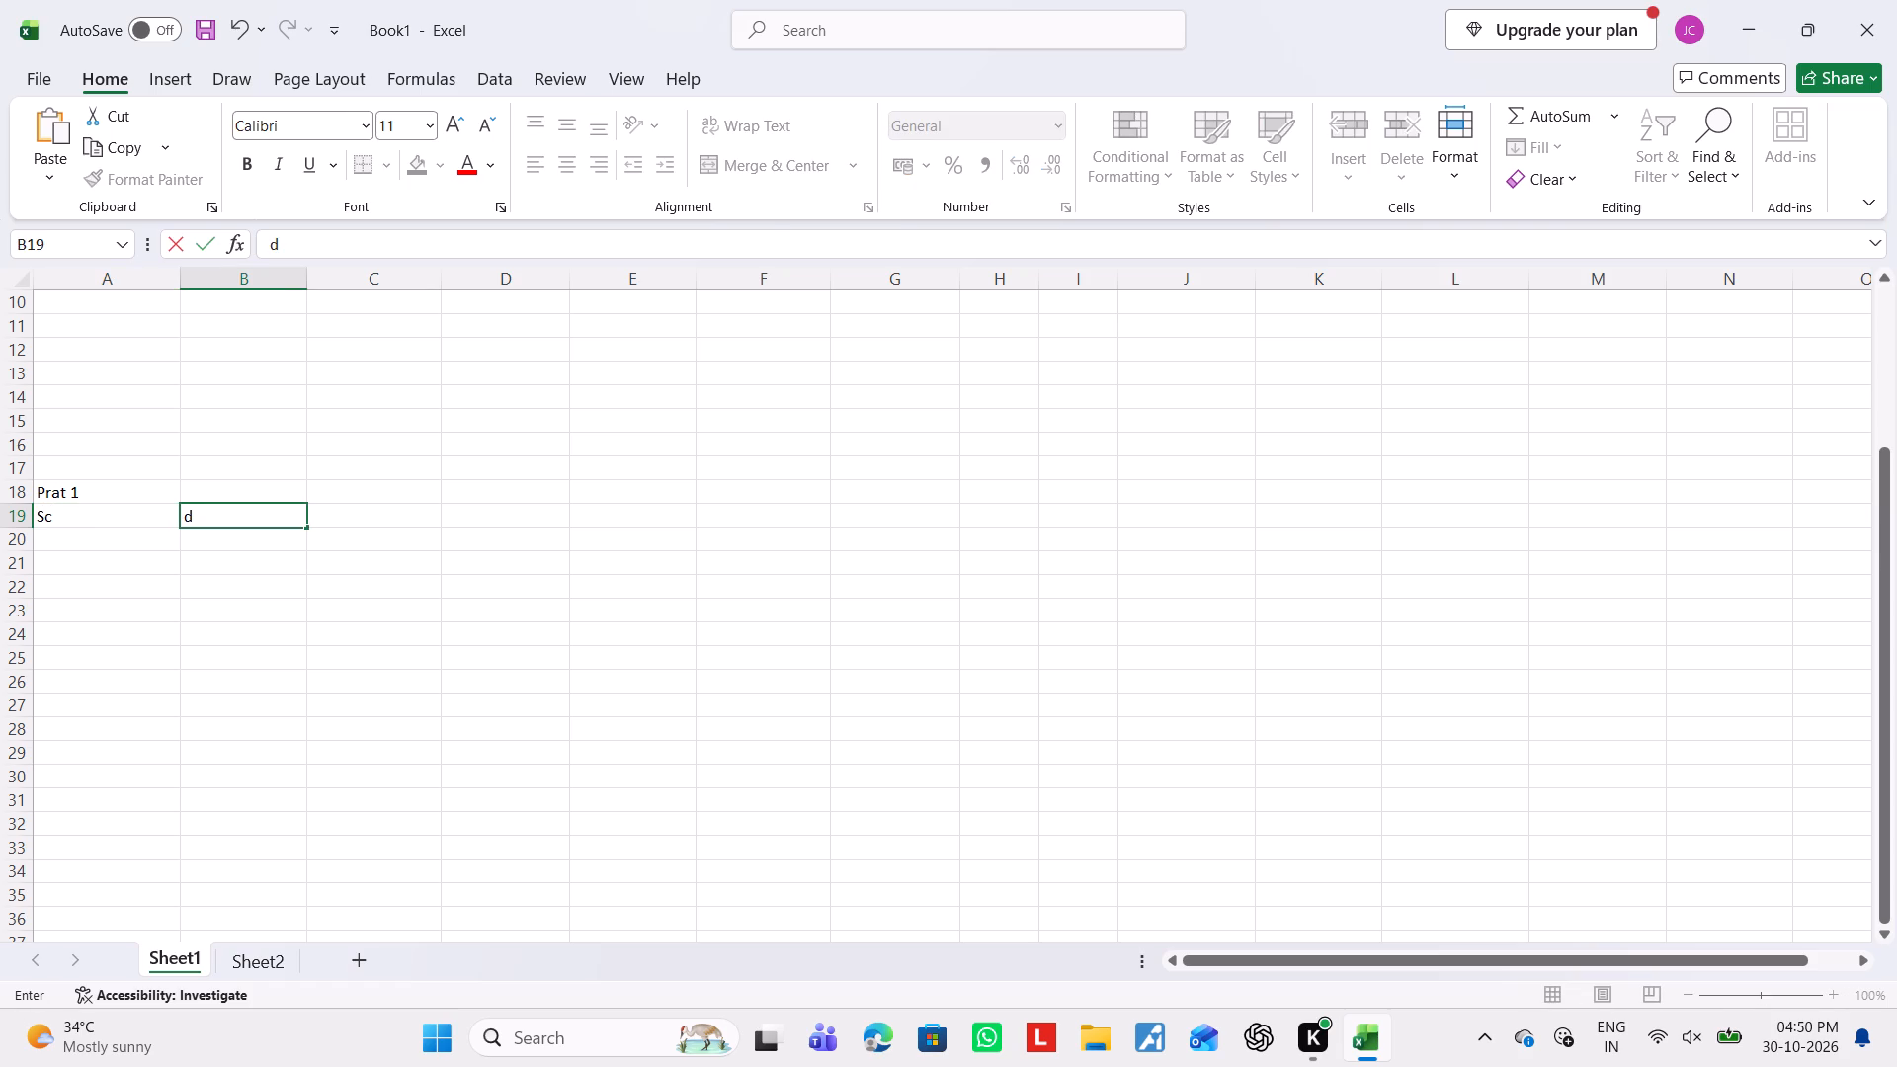
pyautogui.press('Right')
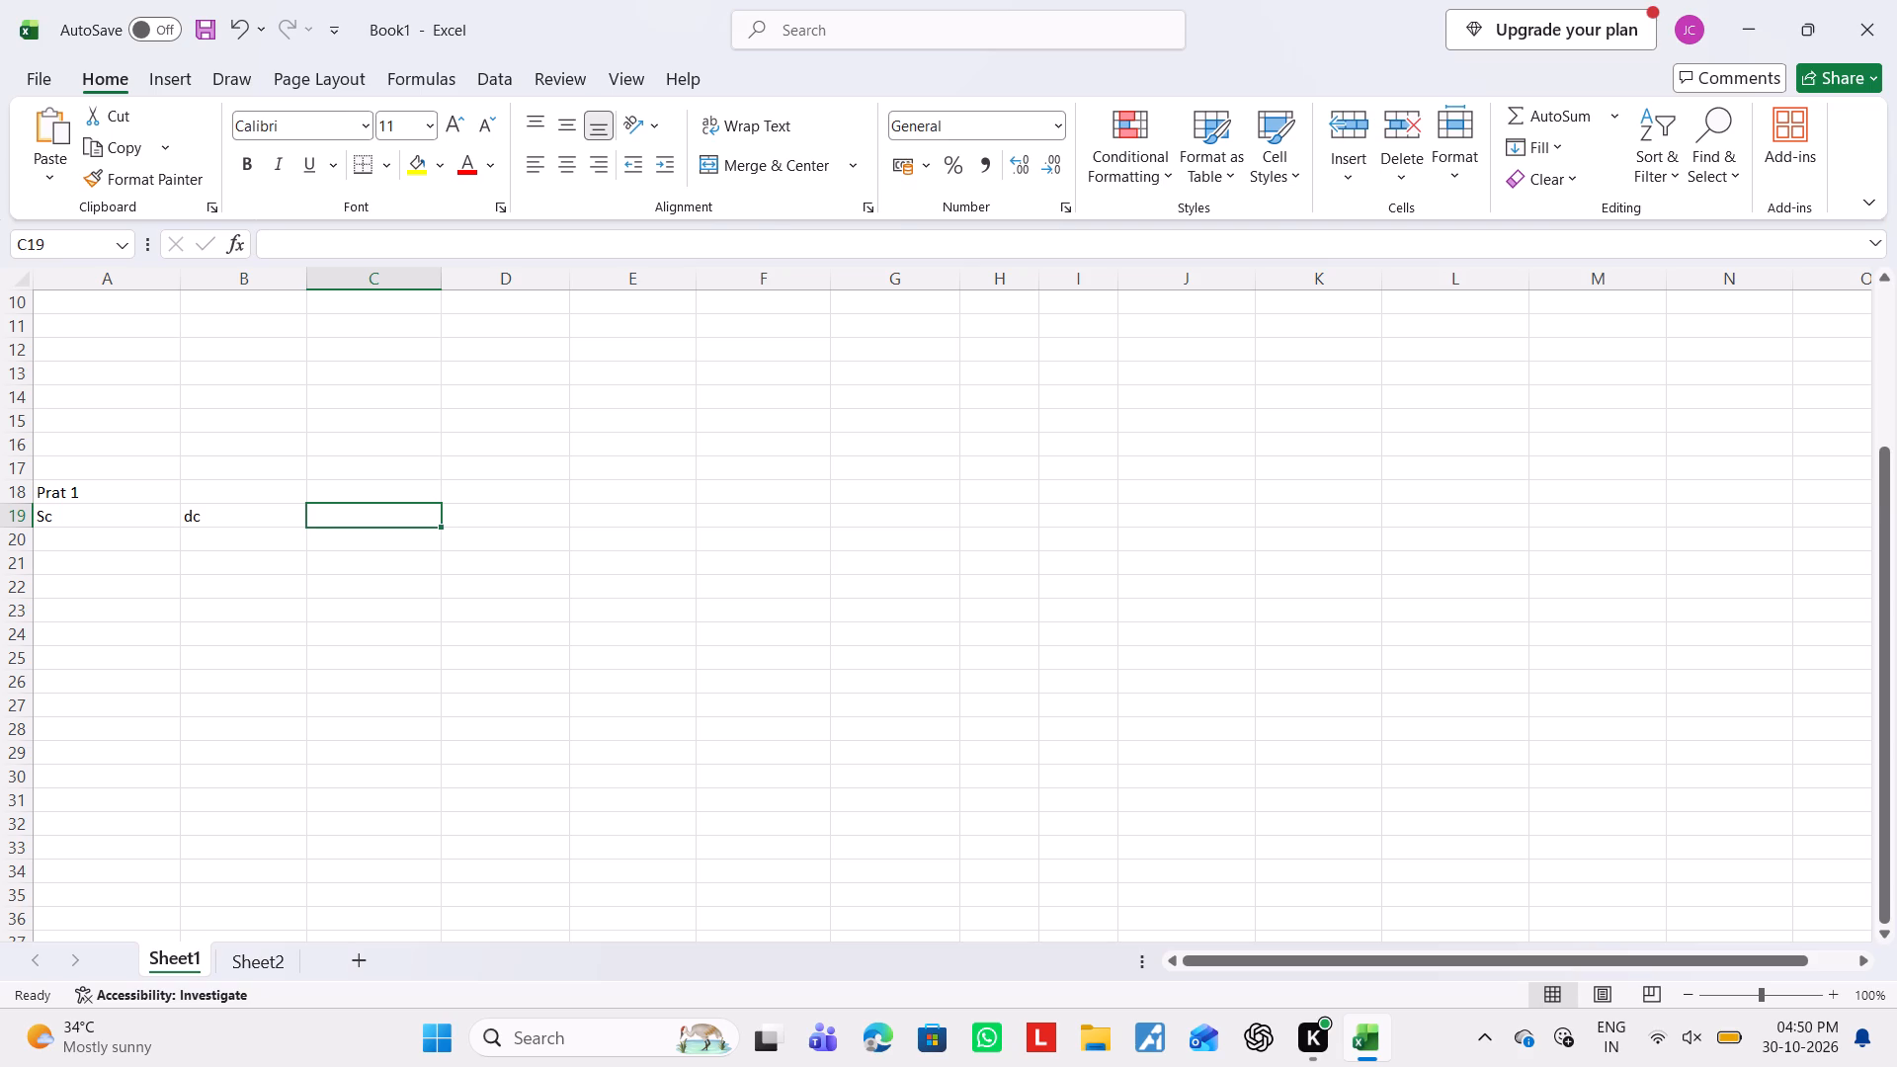
pyautogui.press('i')
pyautogui.press('c')
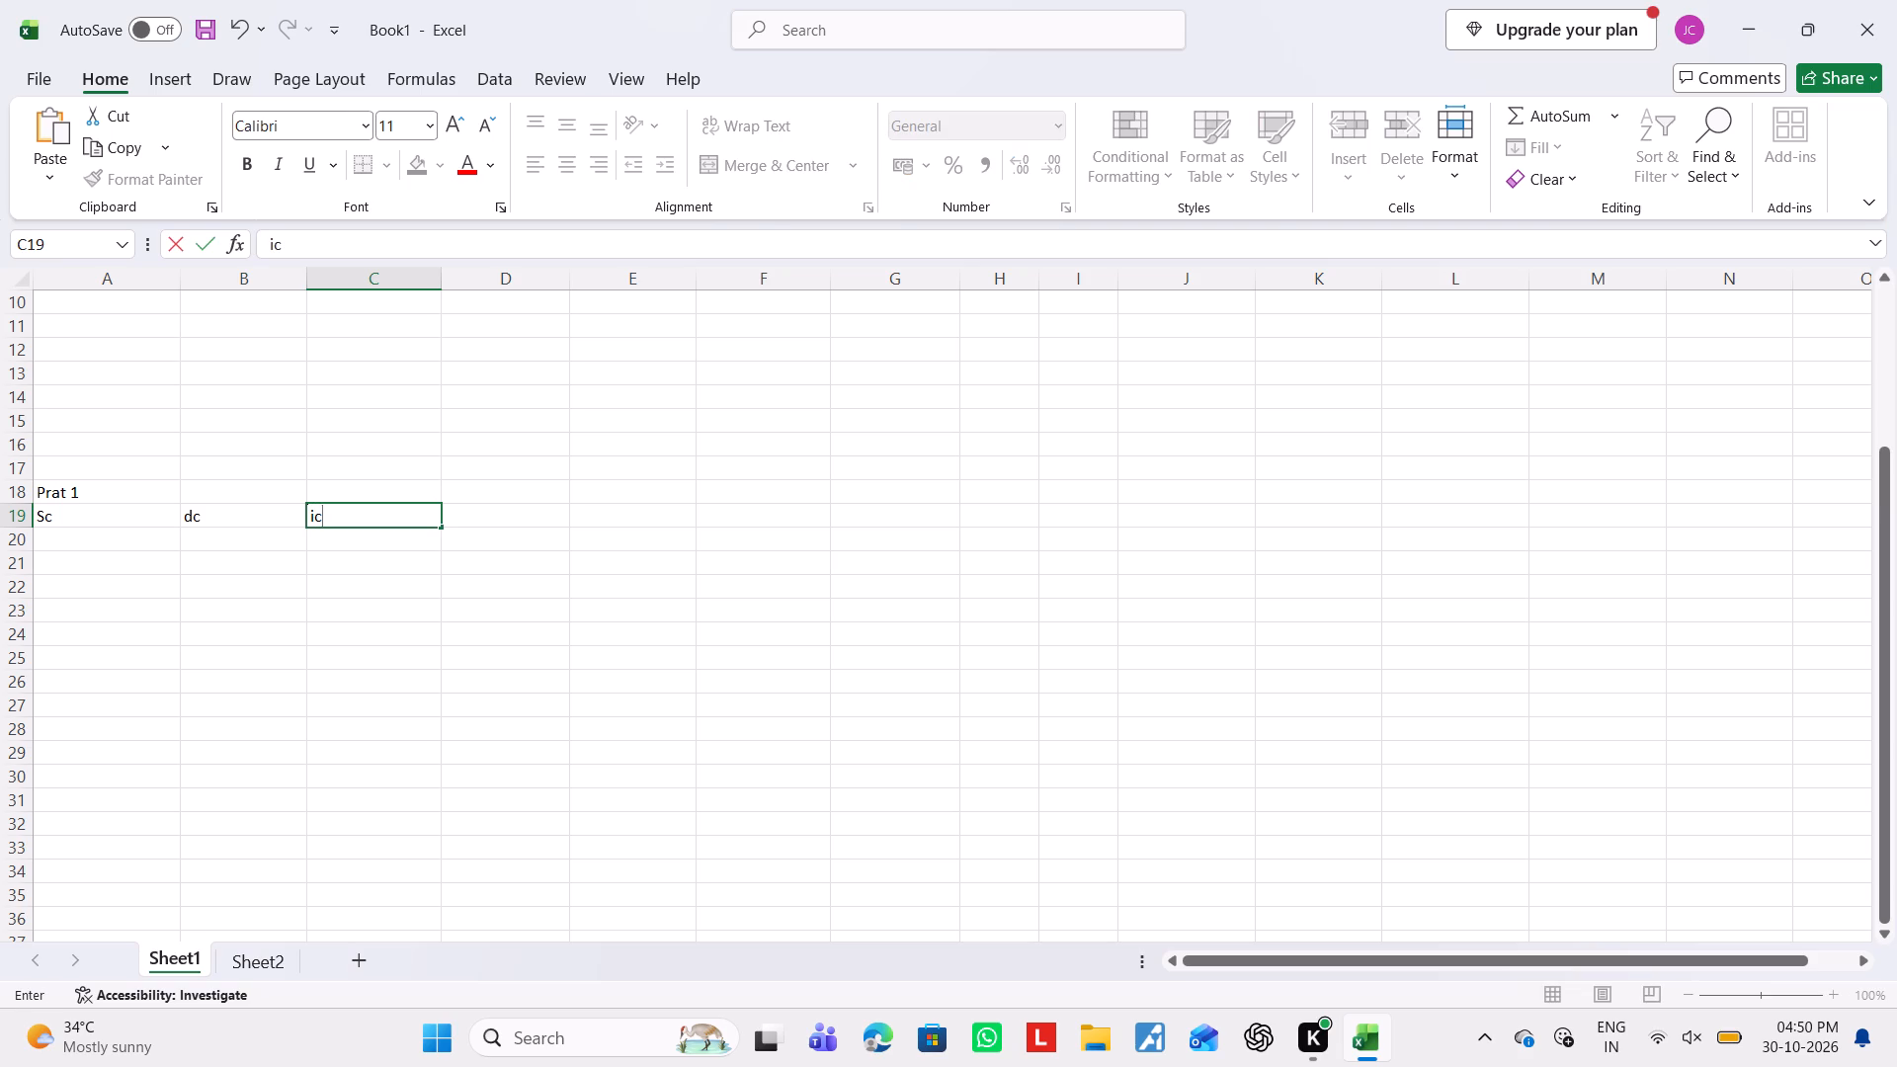
pyautogui.press('Right')
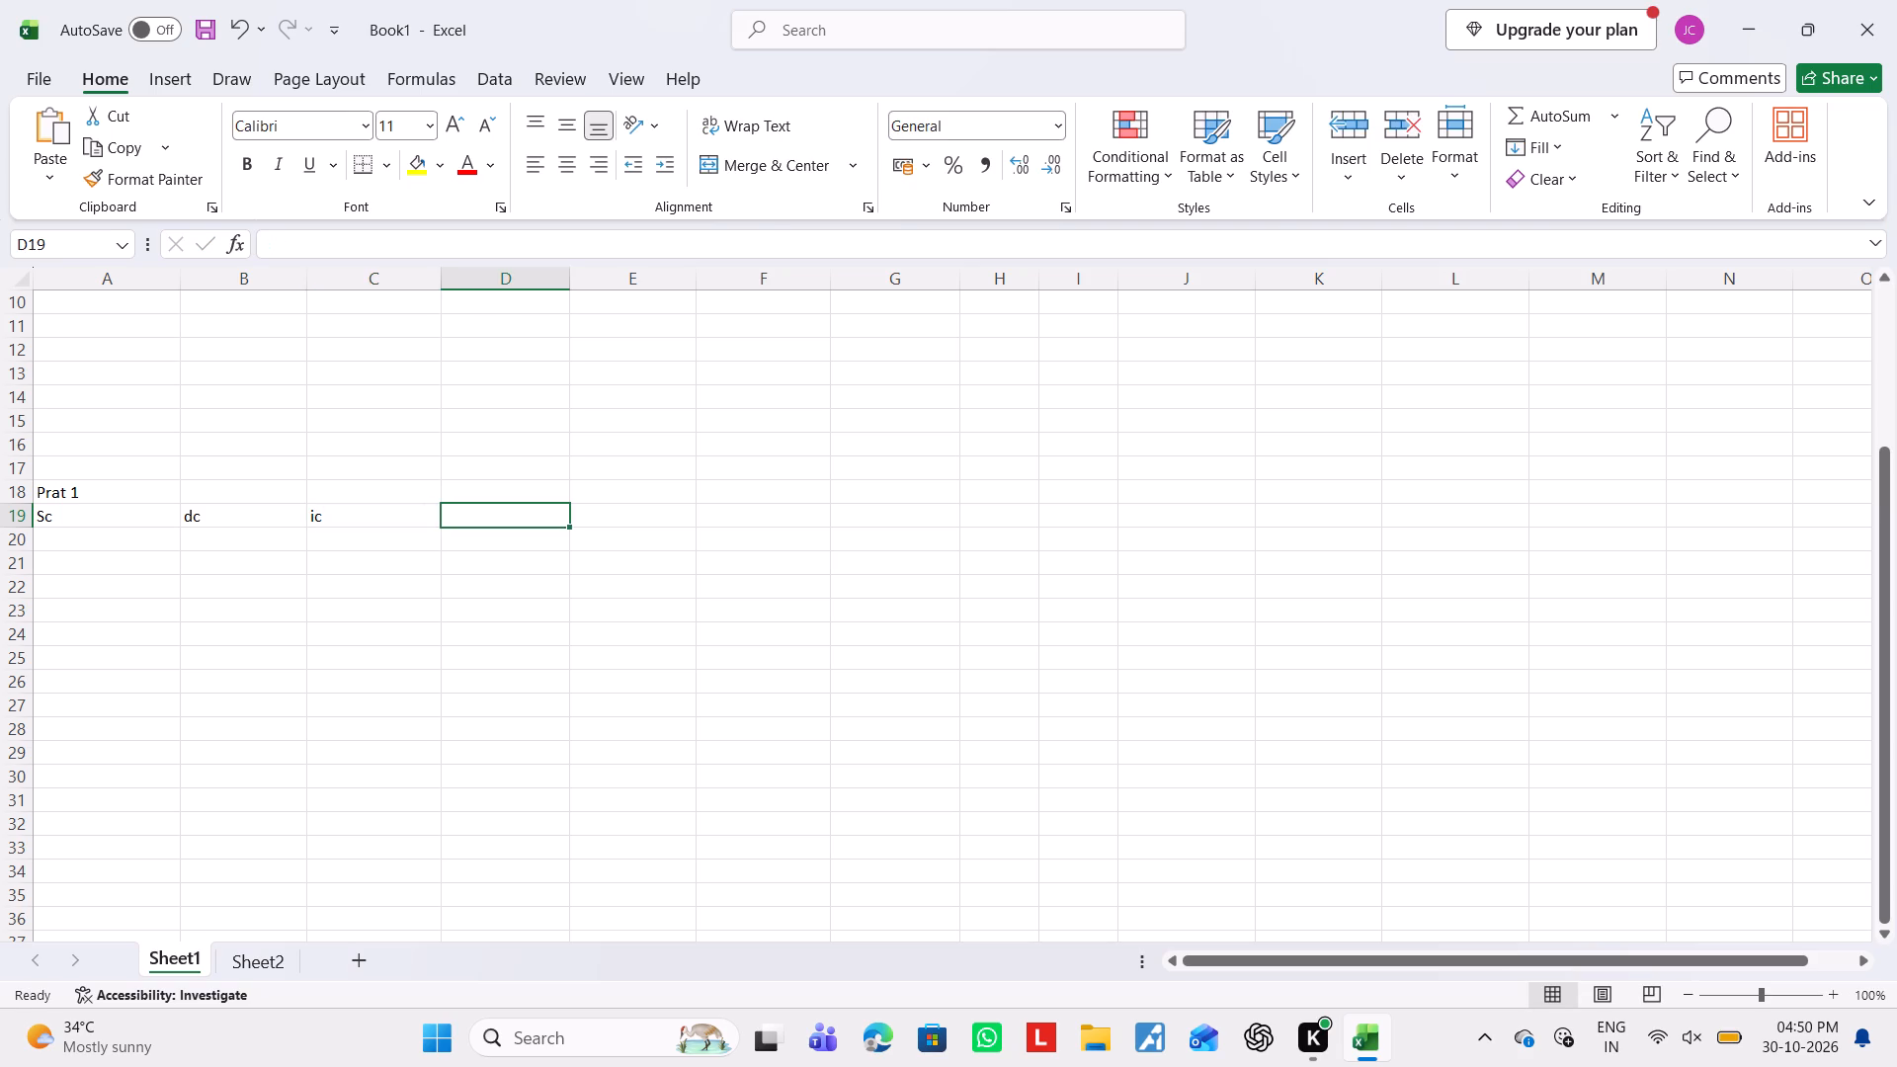
pyautogui.hotkey('shift', 'c')
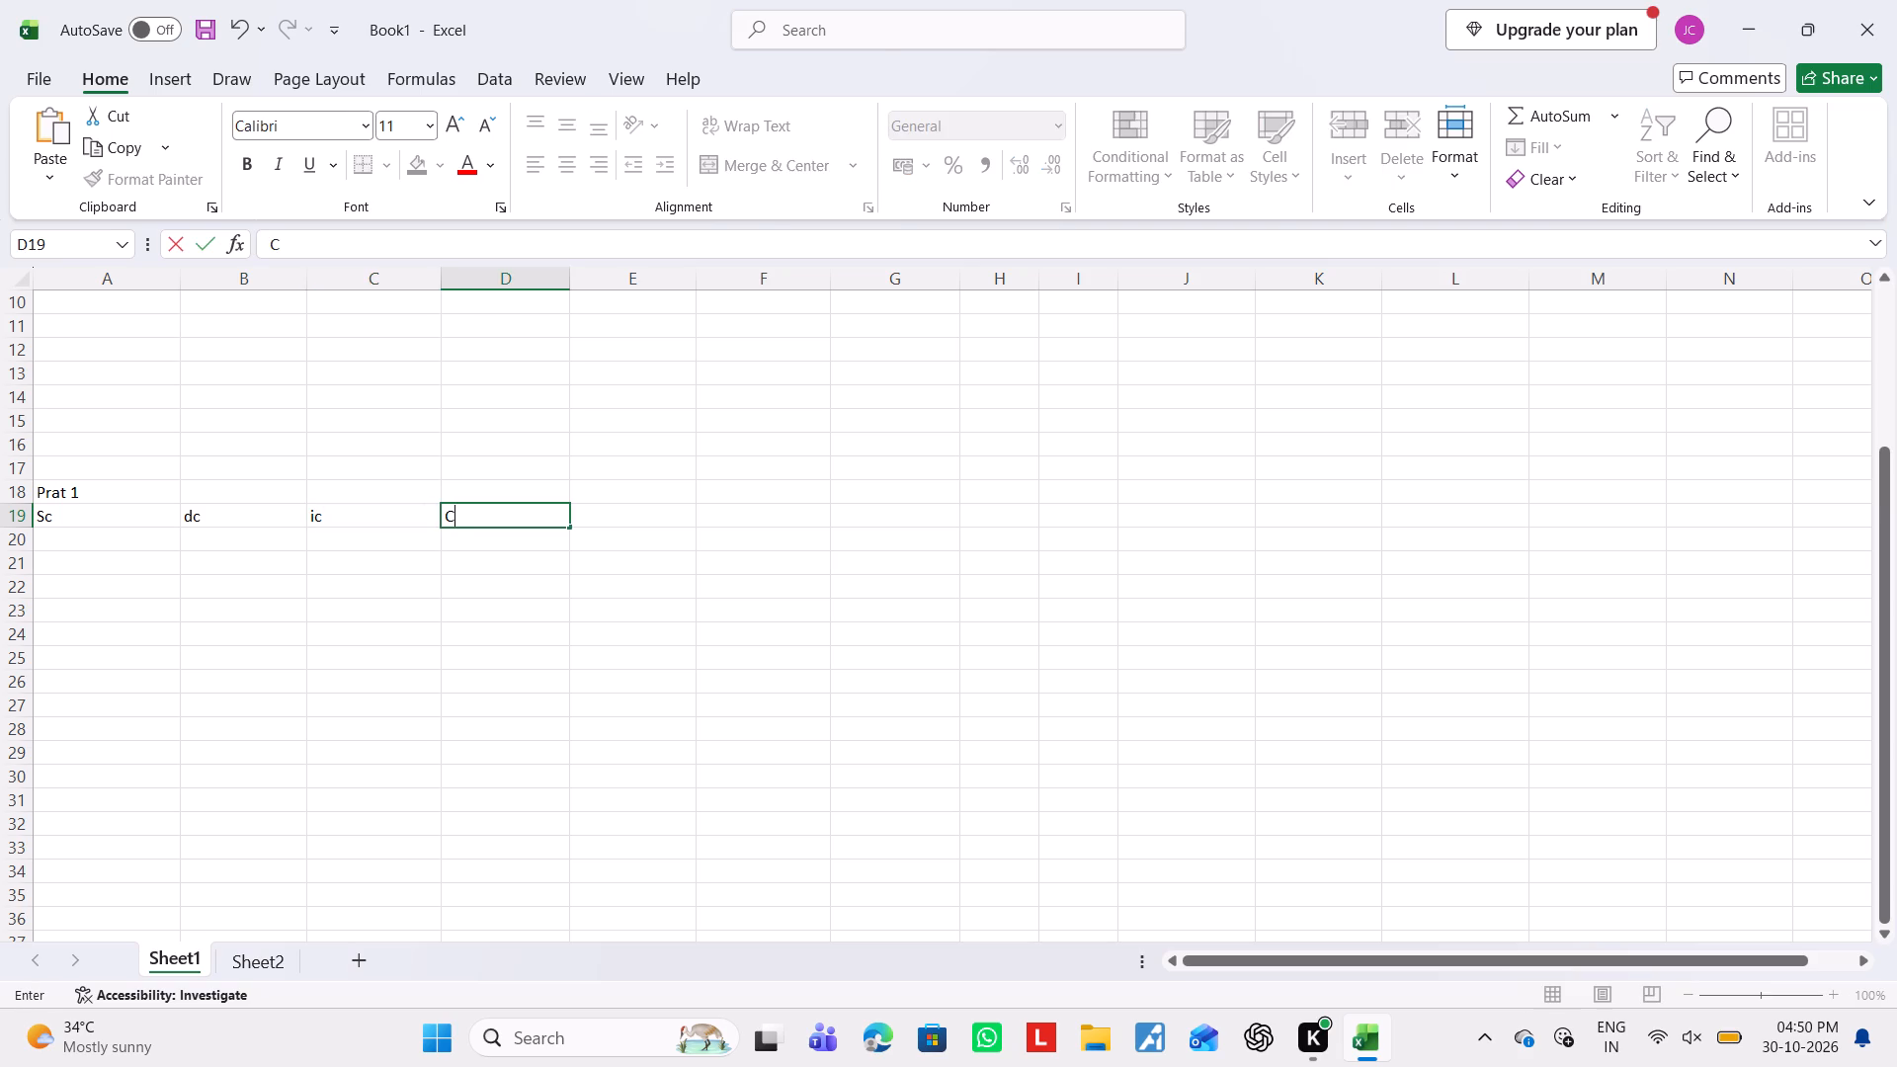
pyautogui.press('Right')
pyautogui.hotkey('shift', 'n')
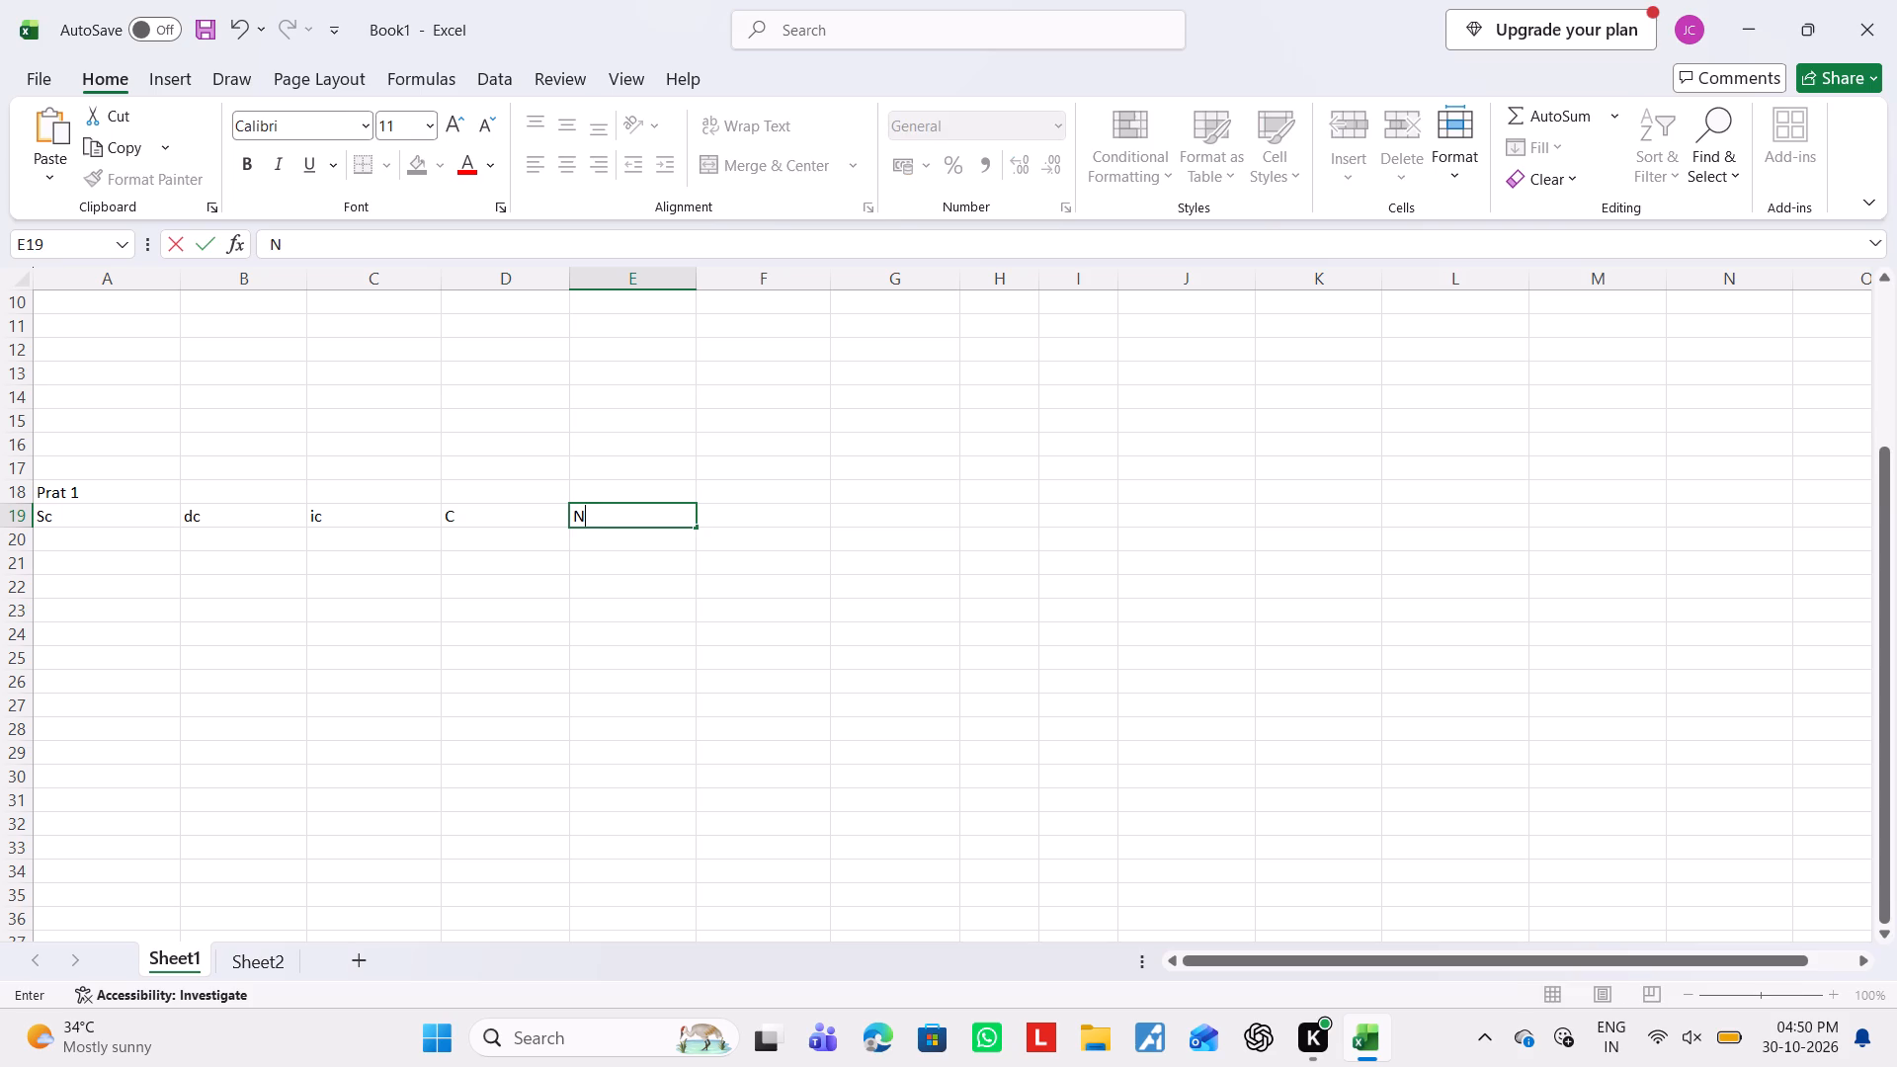
pyautogui.press('c')
pyautogui.press('Right')
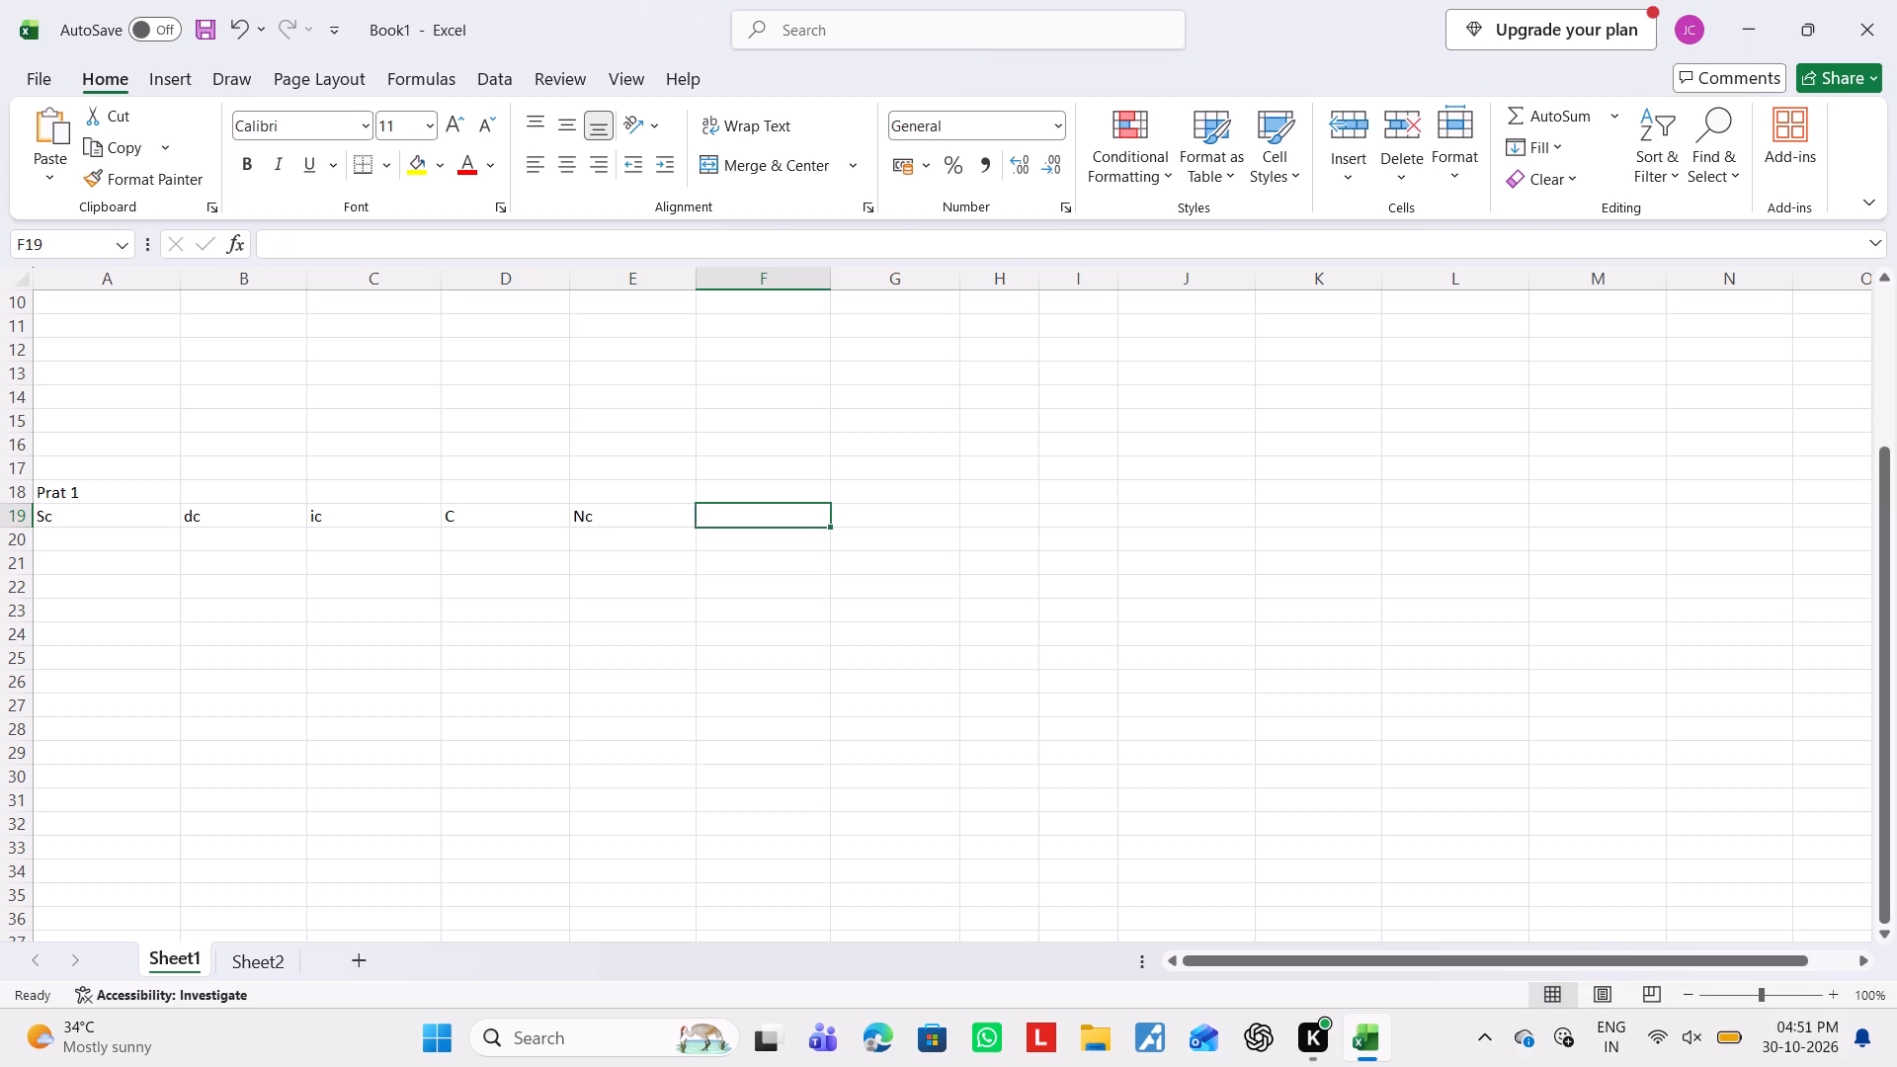
# Add the section label Part 2 in G18 of Sheet1, on the same row as Prat 1.
pyautogui.press('Right')
pyautogui.press('Left')
pyautogui.press('Up')
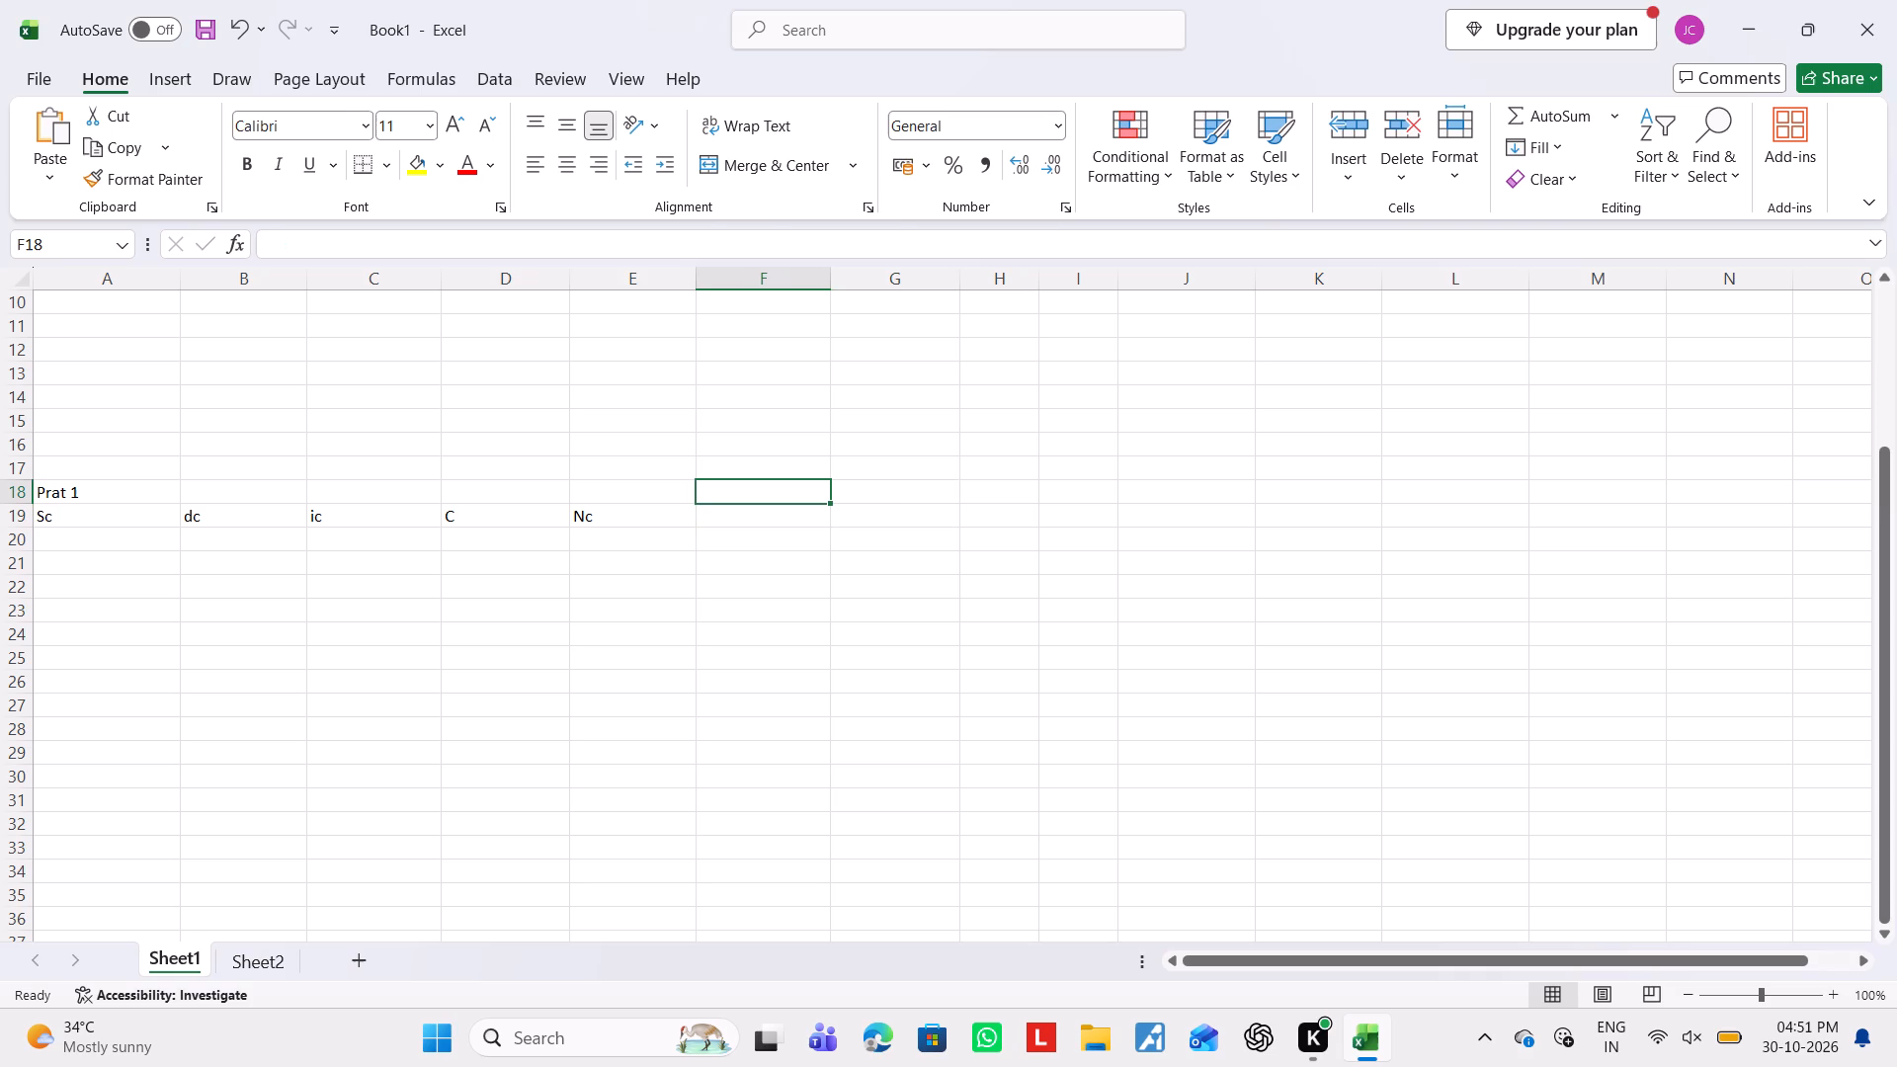
pyautogui.press('Right')
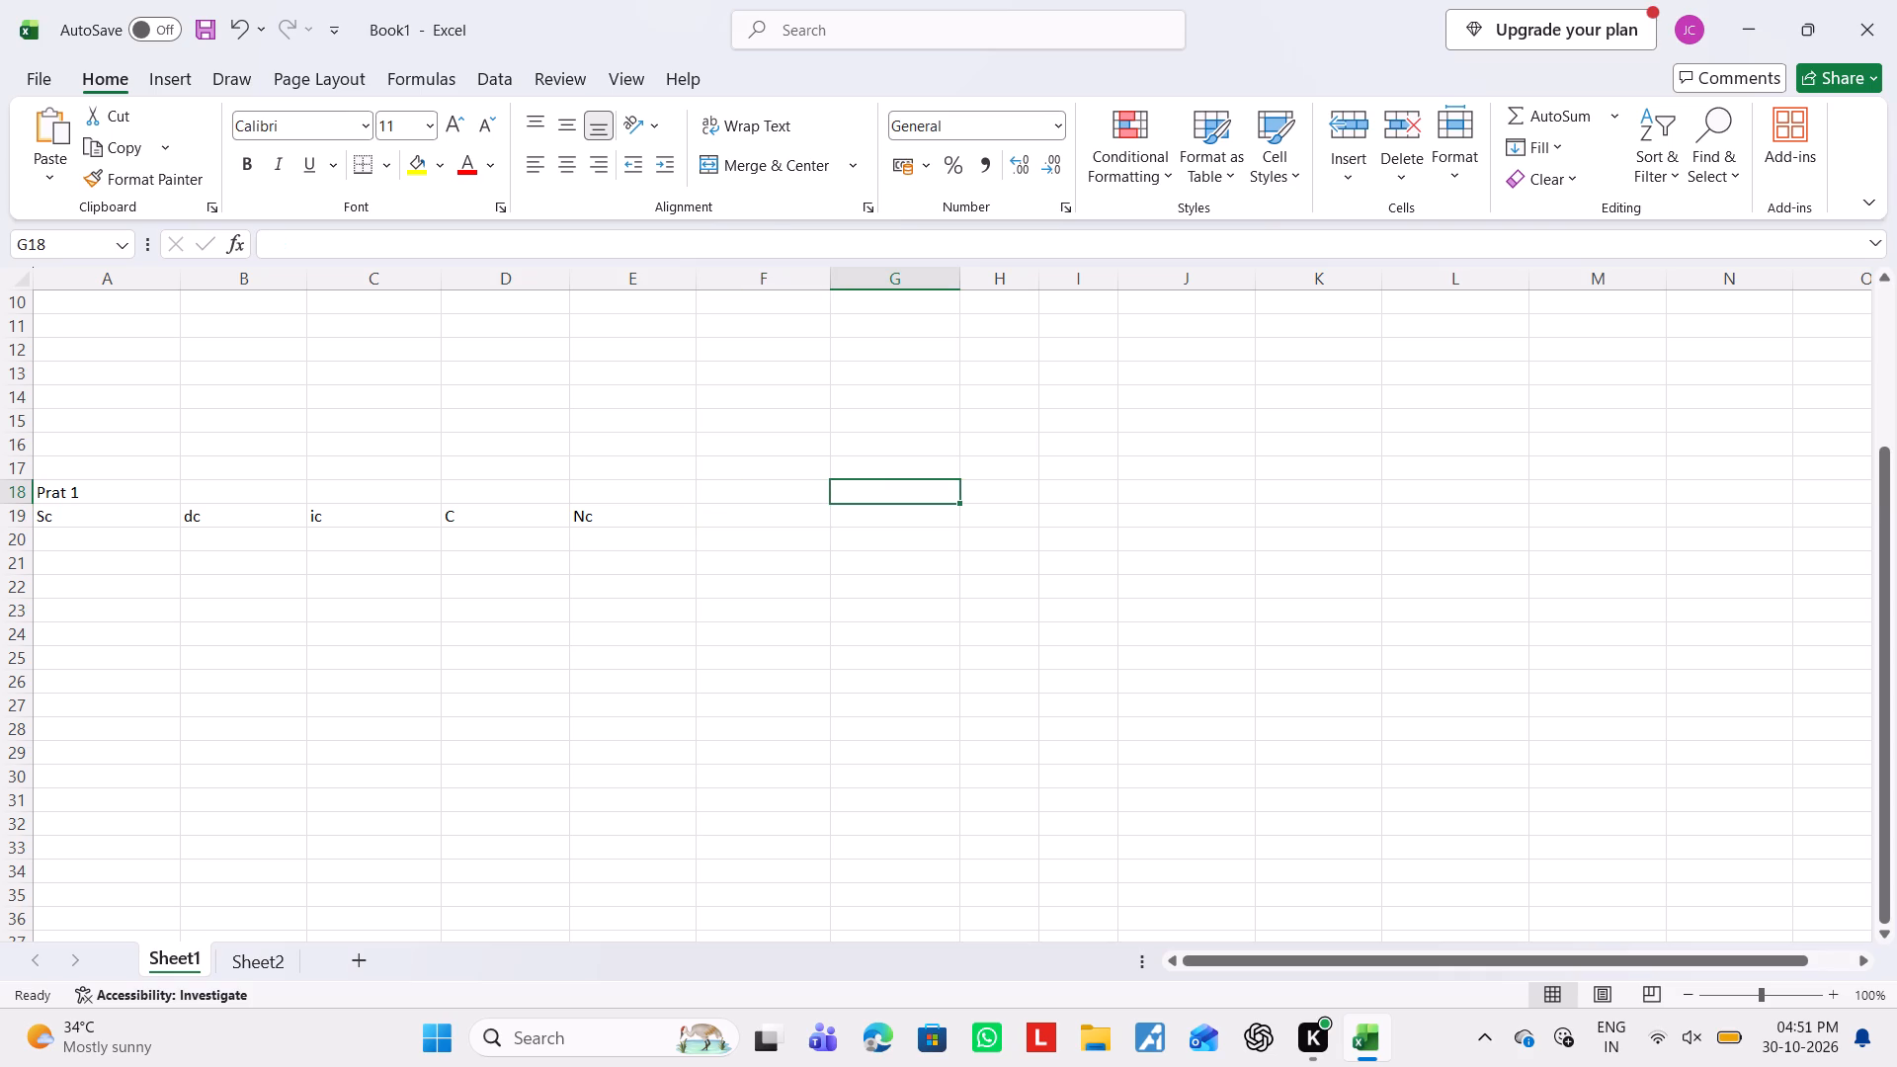
pyautogui.write('Pae')
pyautogui.press('BackSpace')
pyautogui.write('rt')
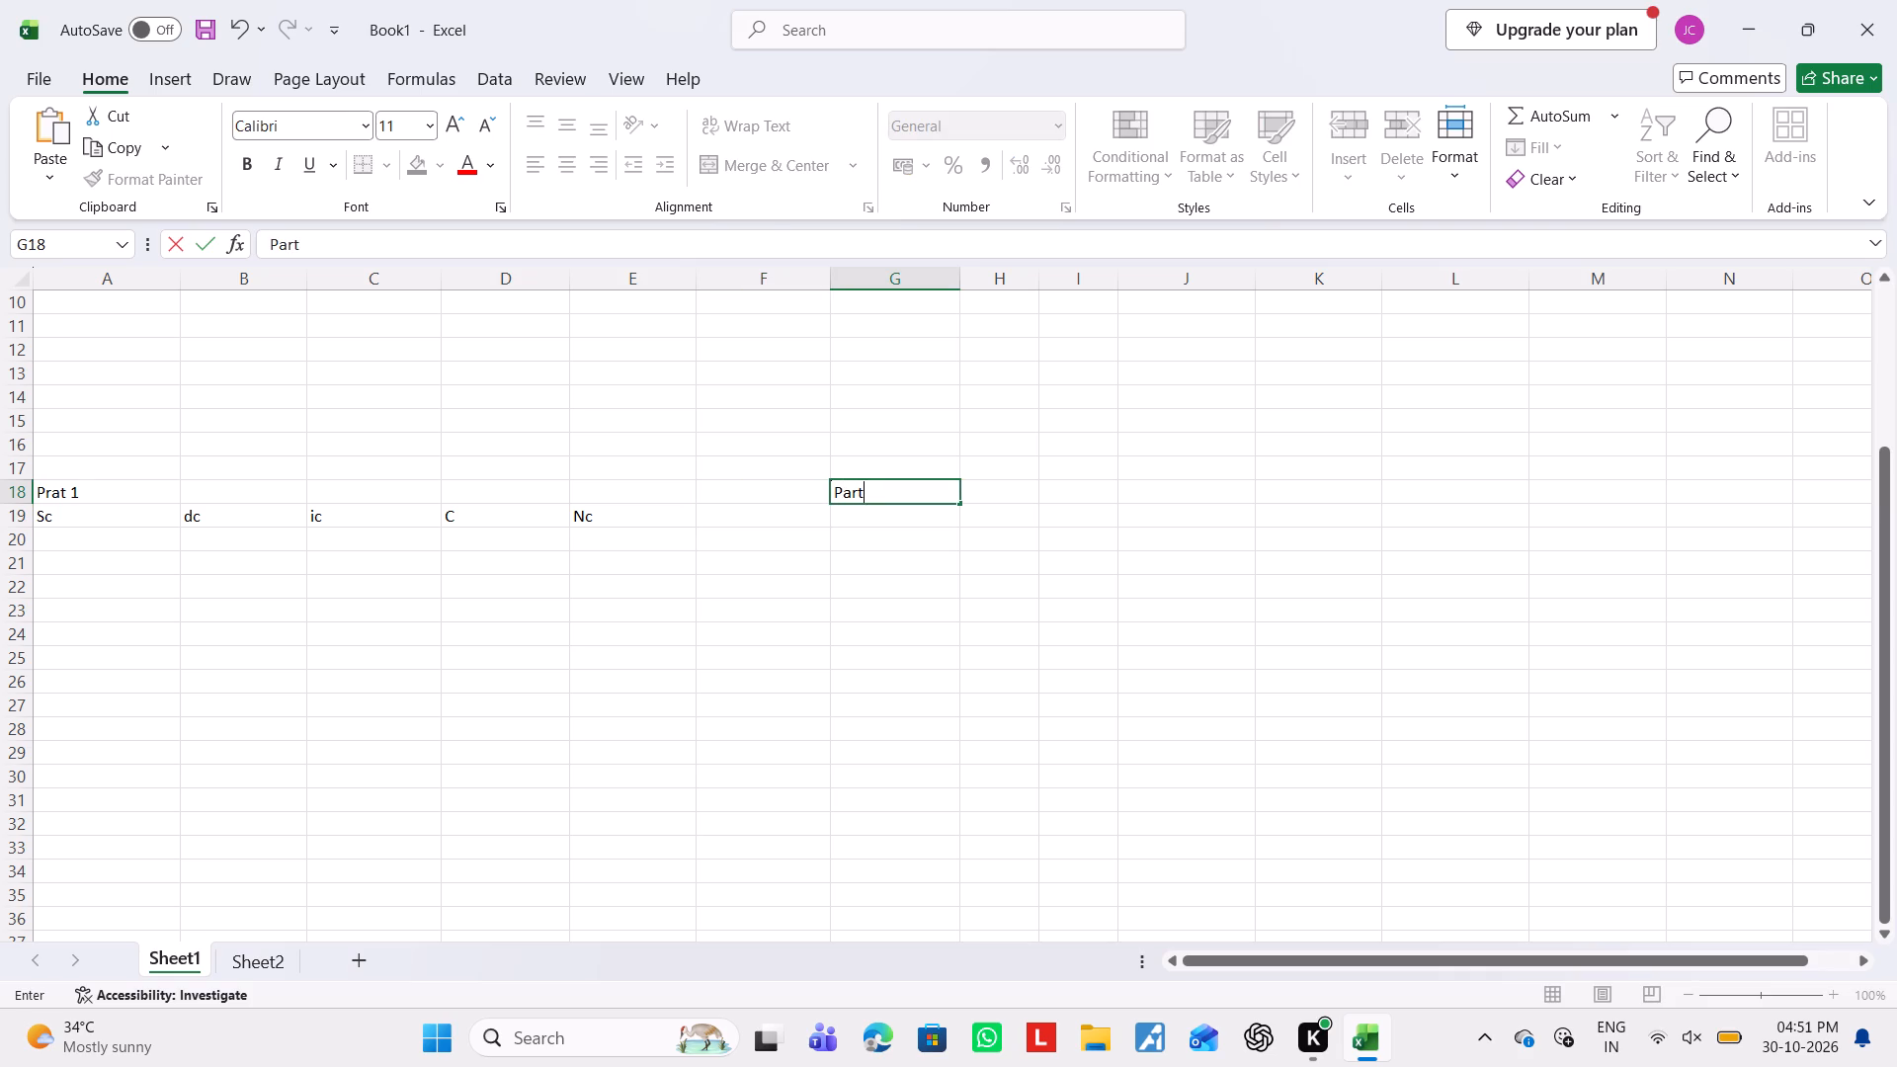
pyautogui.press('space')
pyautogui.press('2')
pyautogui.press('Down')
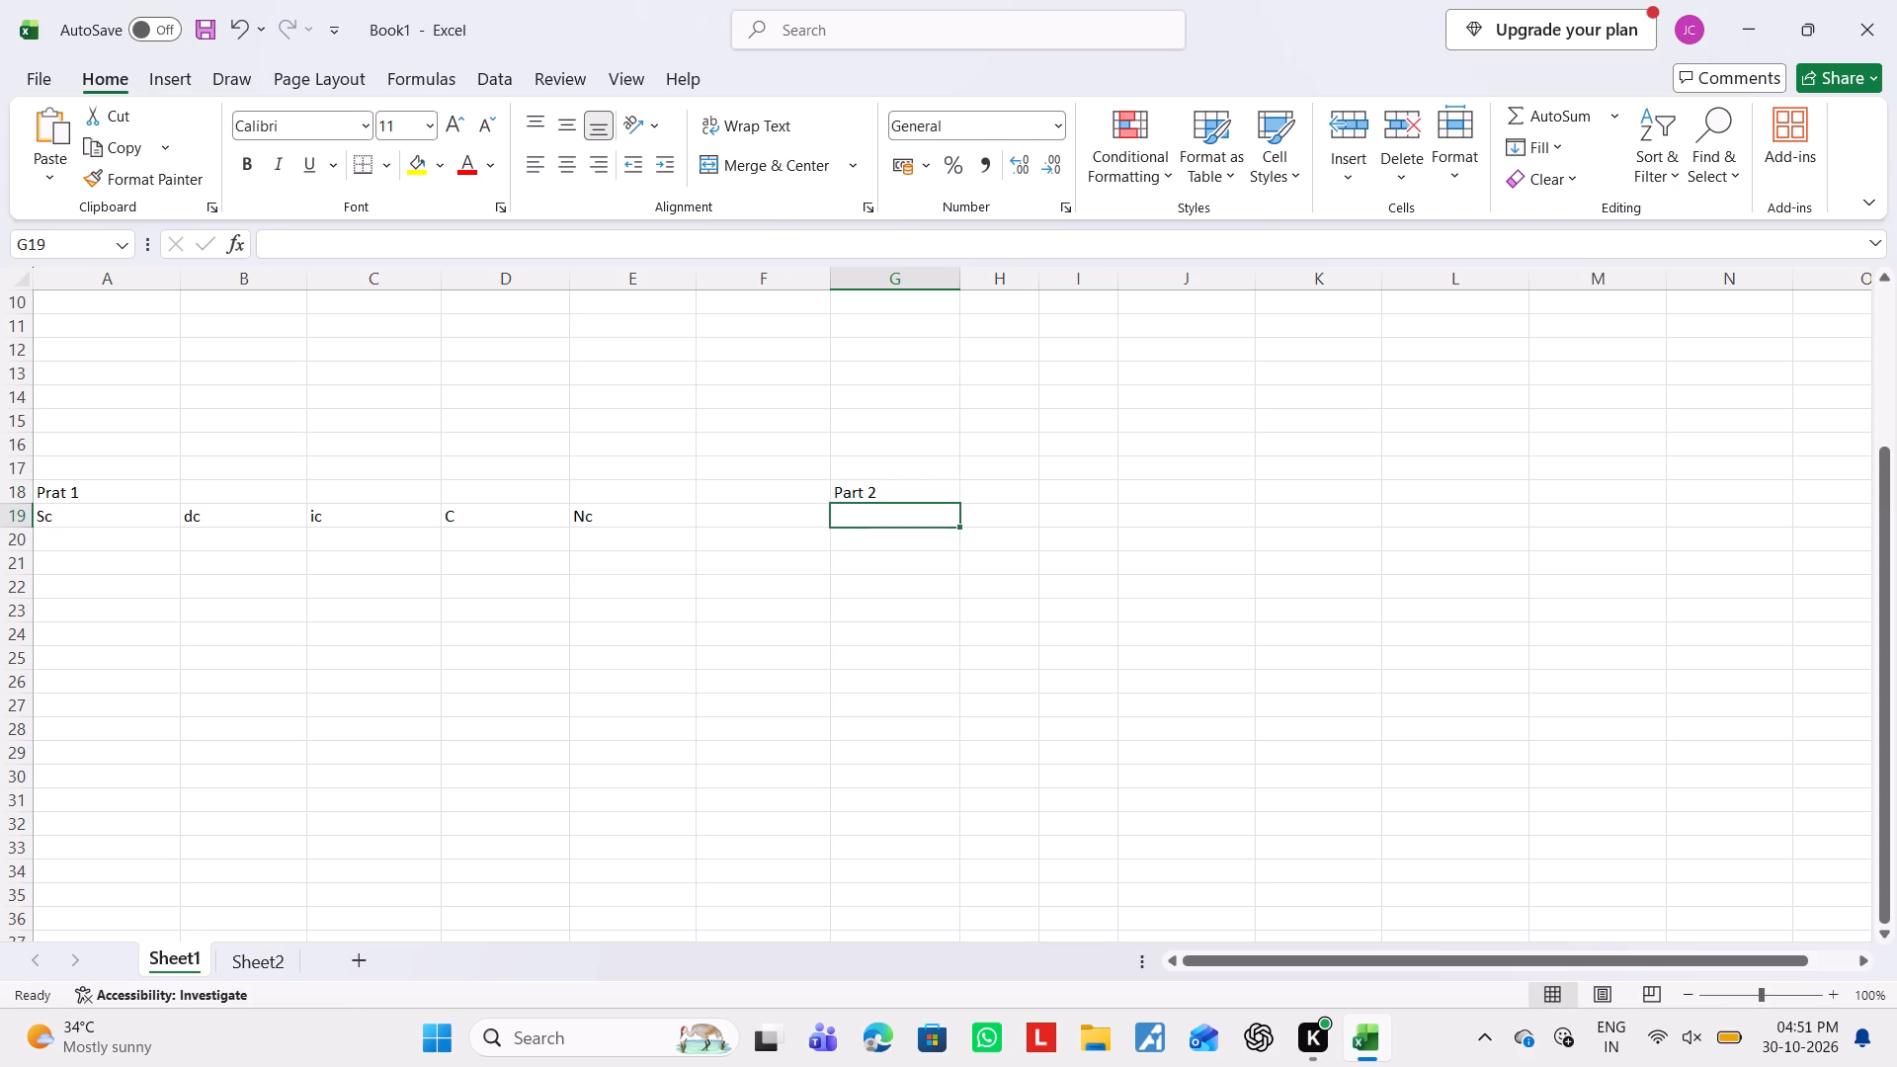
# Enter the headings Sq, dq, iq and q in G19 to J19 beneath Part 2, and begin the K19 heading with N.
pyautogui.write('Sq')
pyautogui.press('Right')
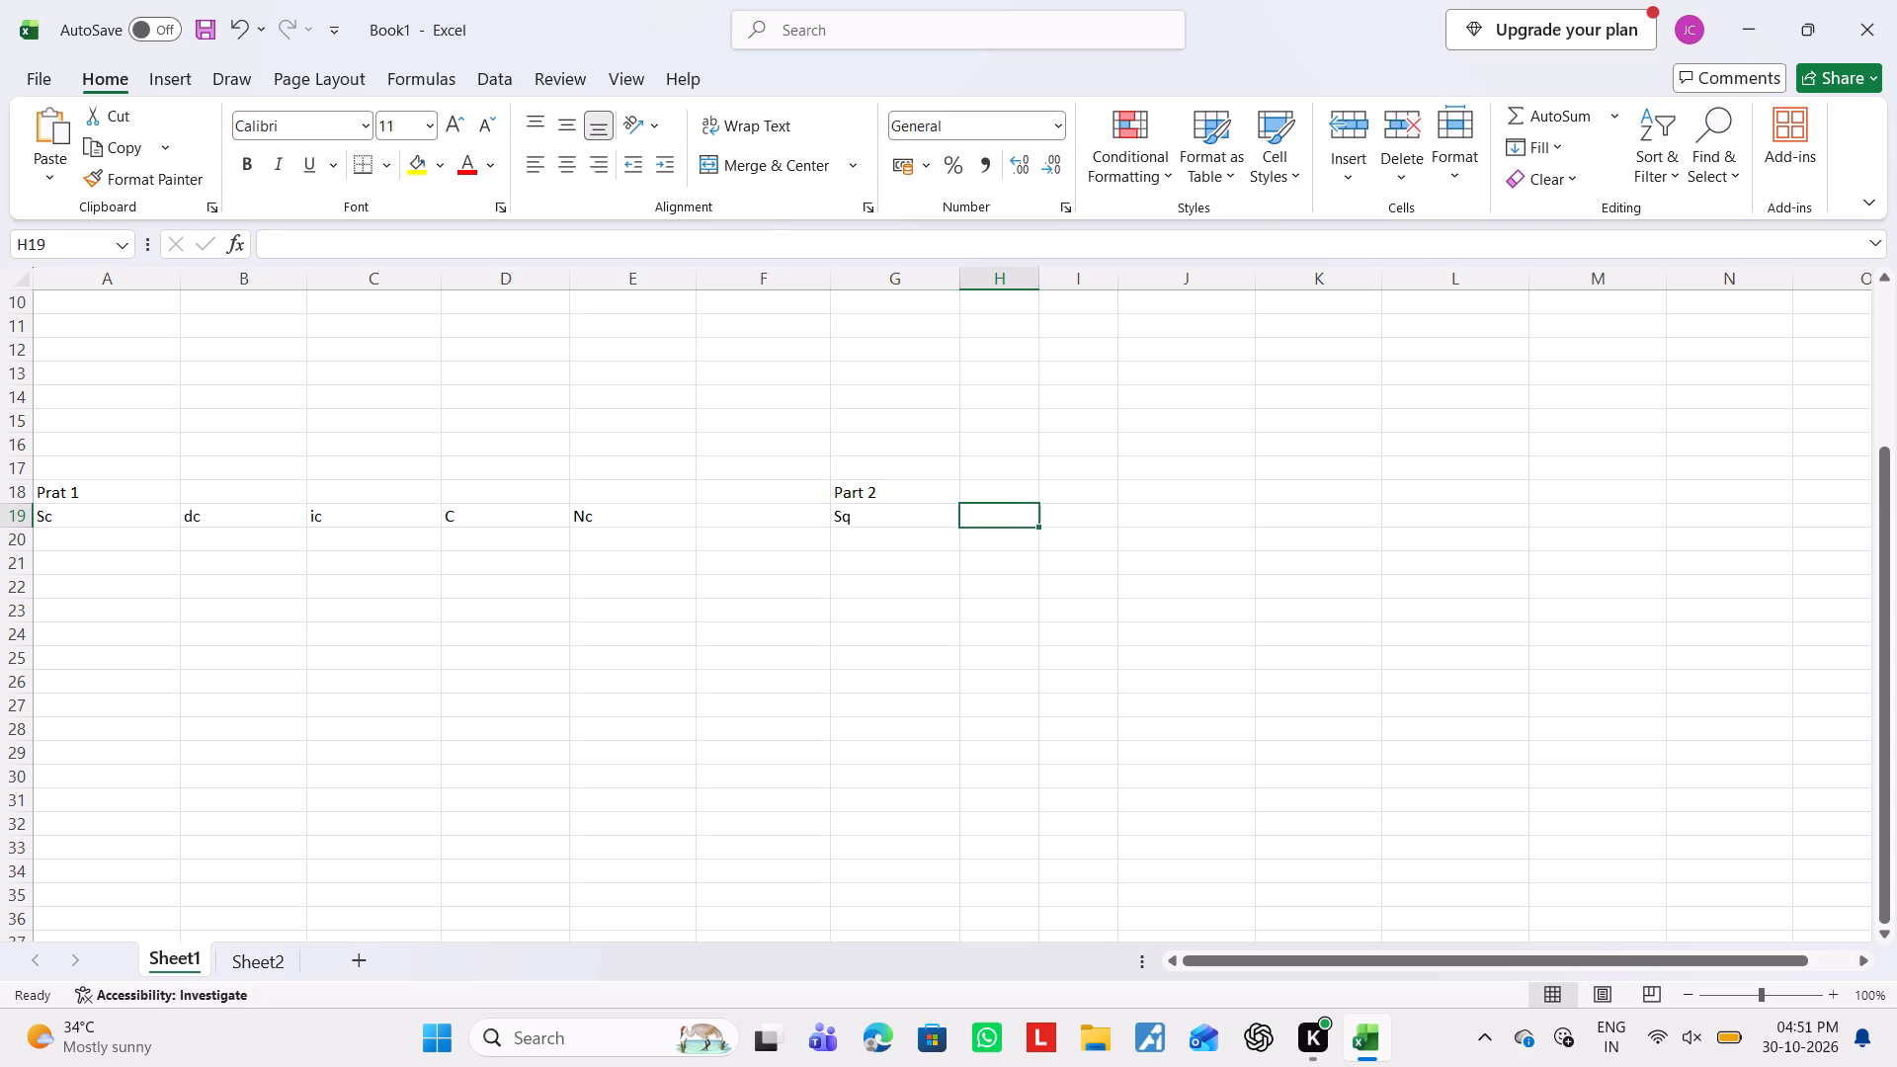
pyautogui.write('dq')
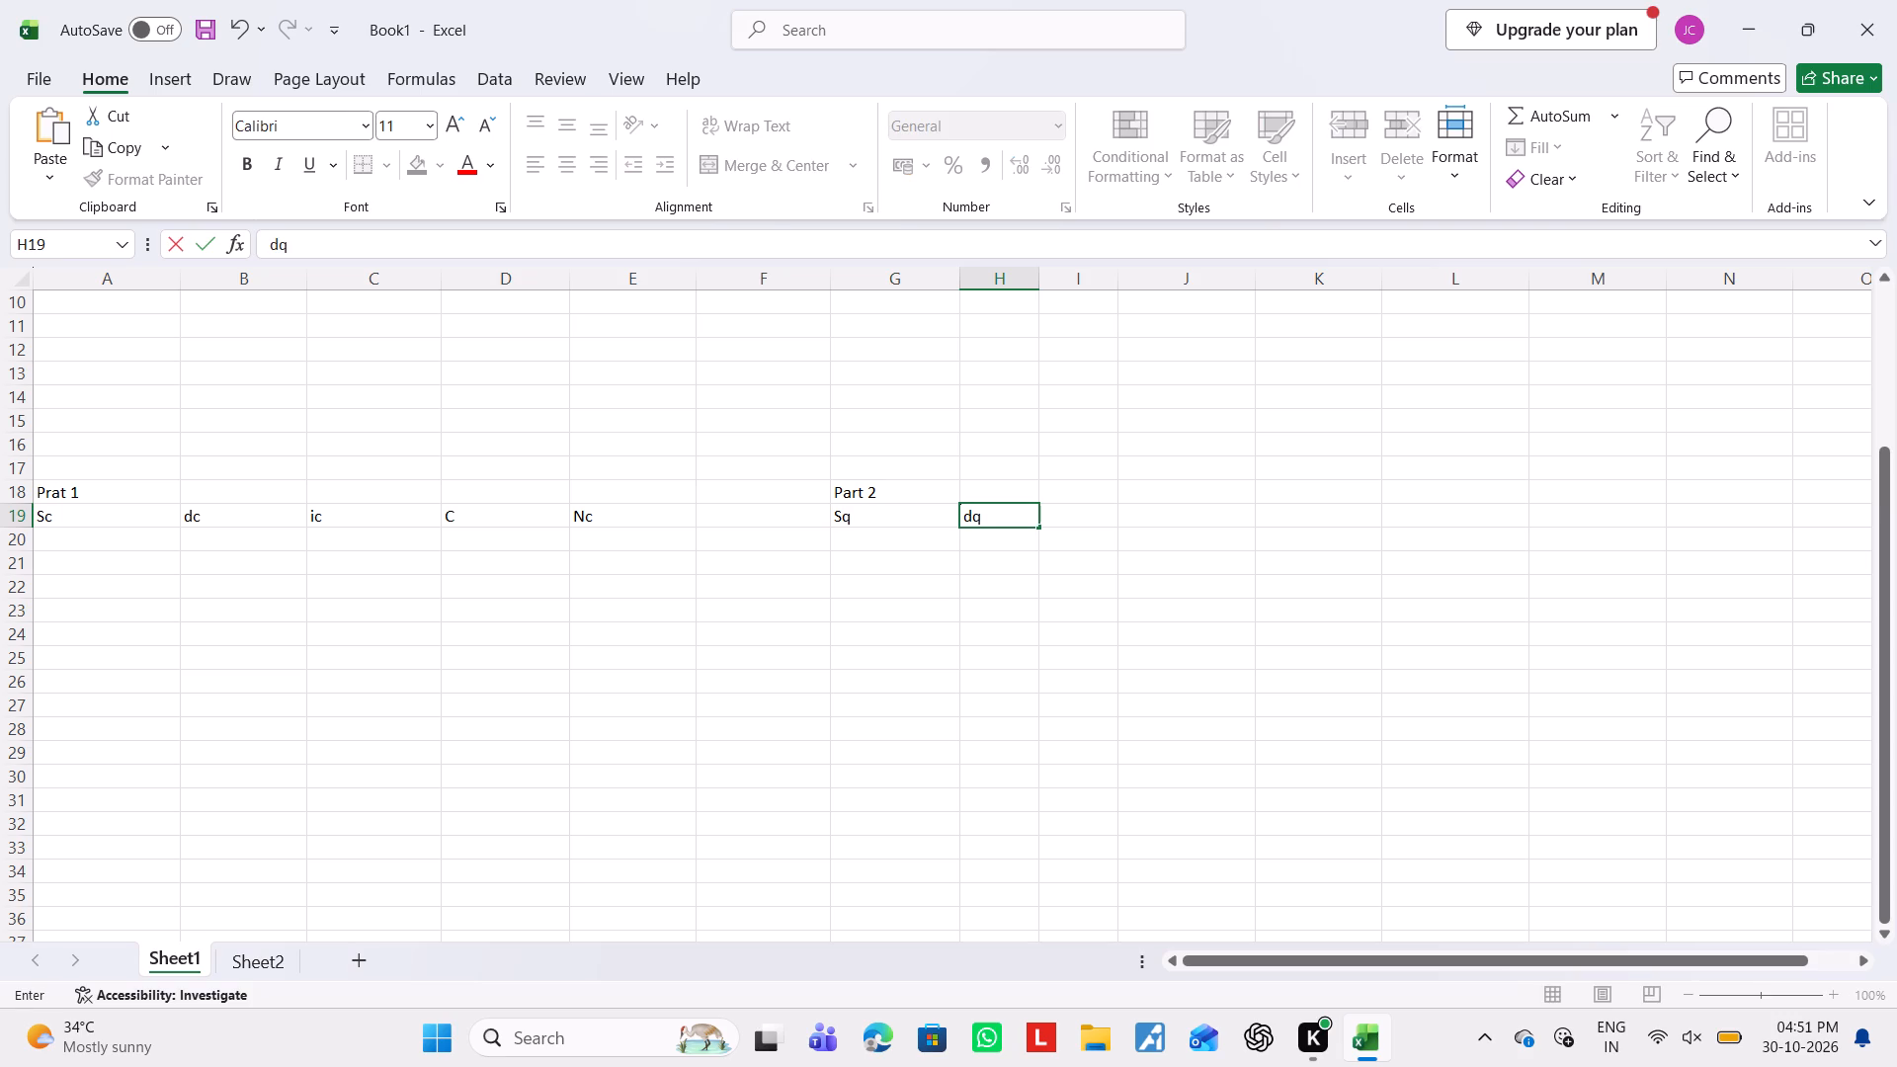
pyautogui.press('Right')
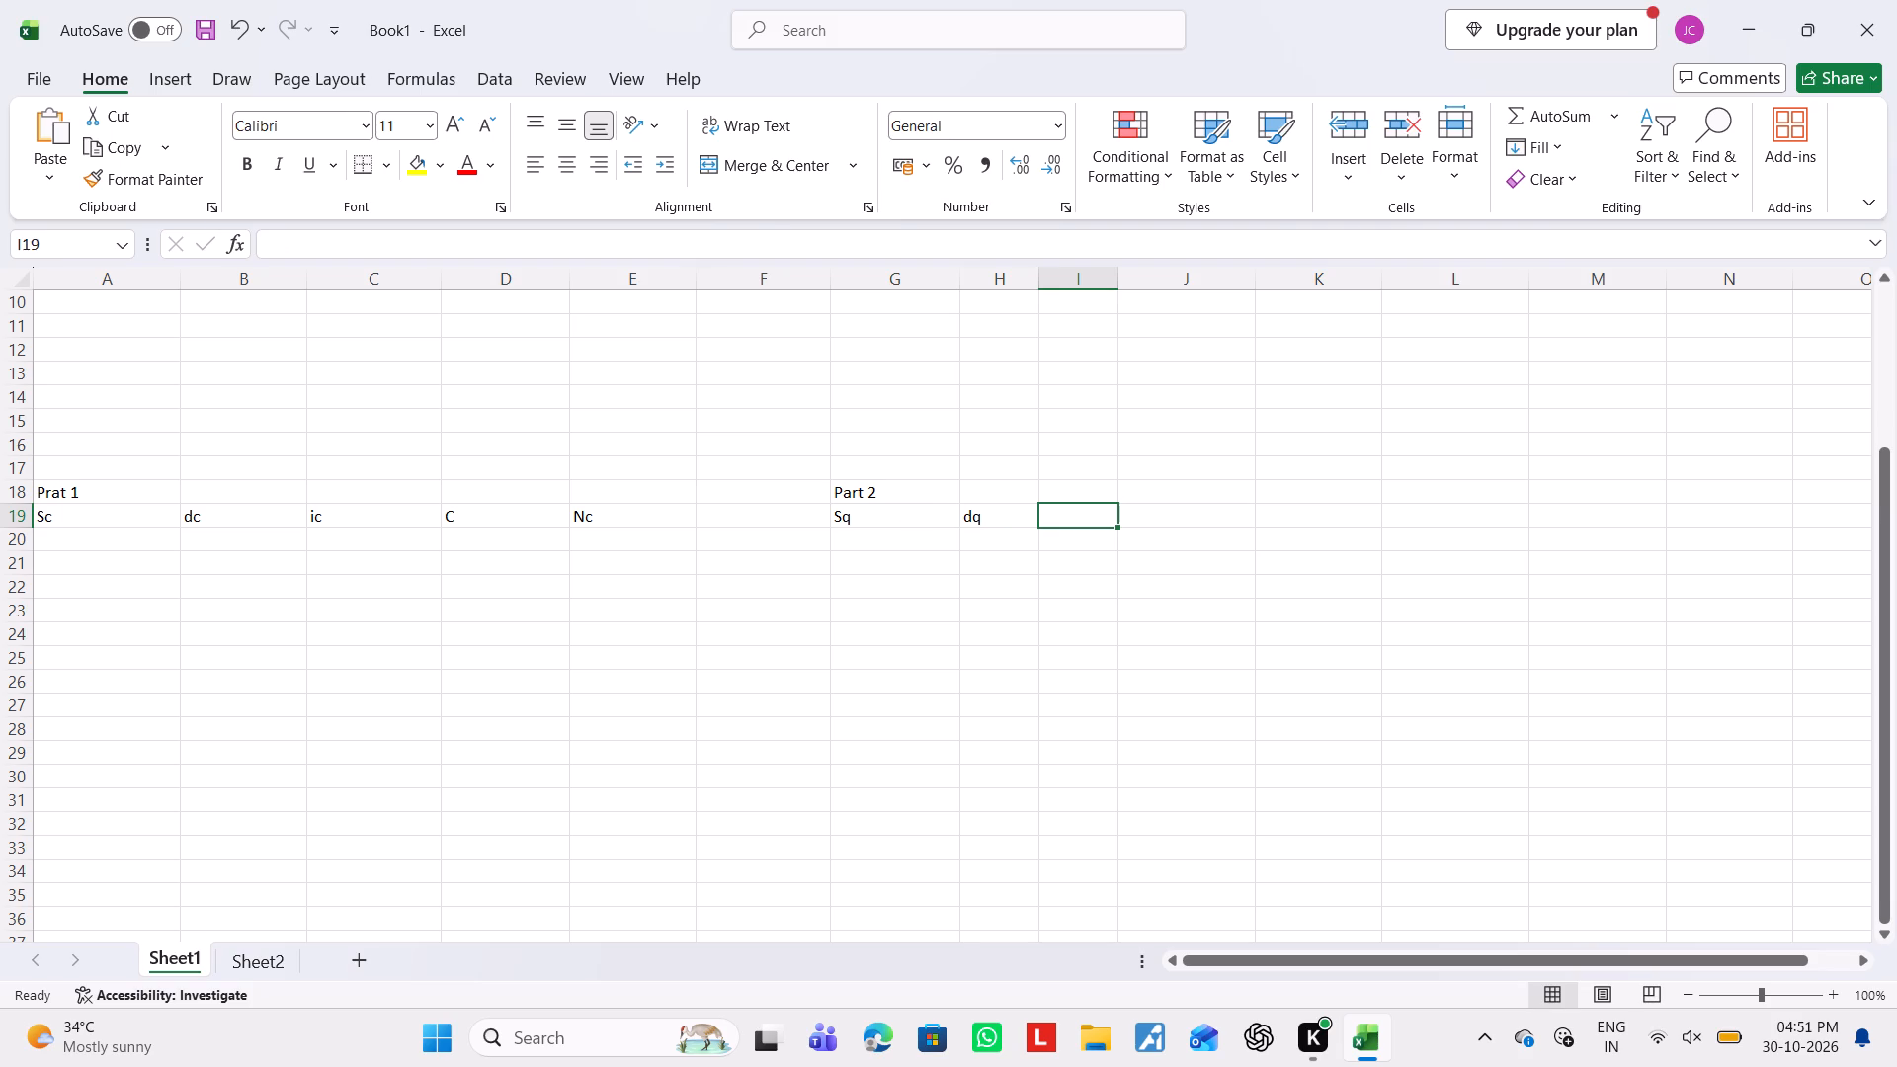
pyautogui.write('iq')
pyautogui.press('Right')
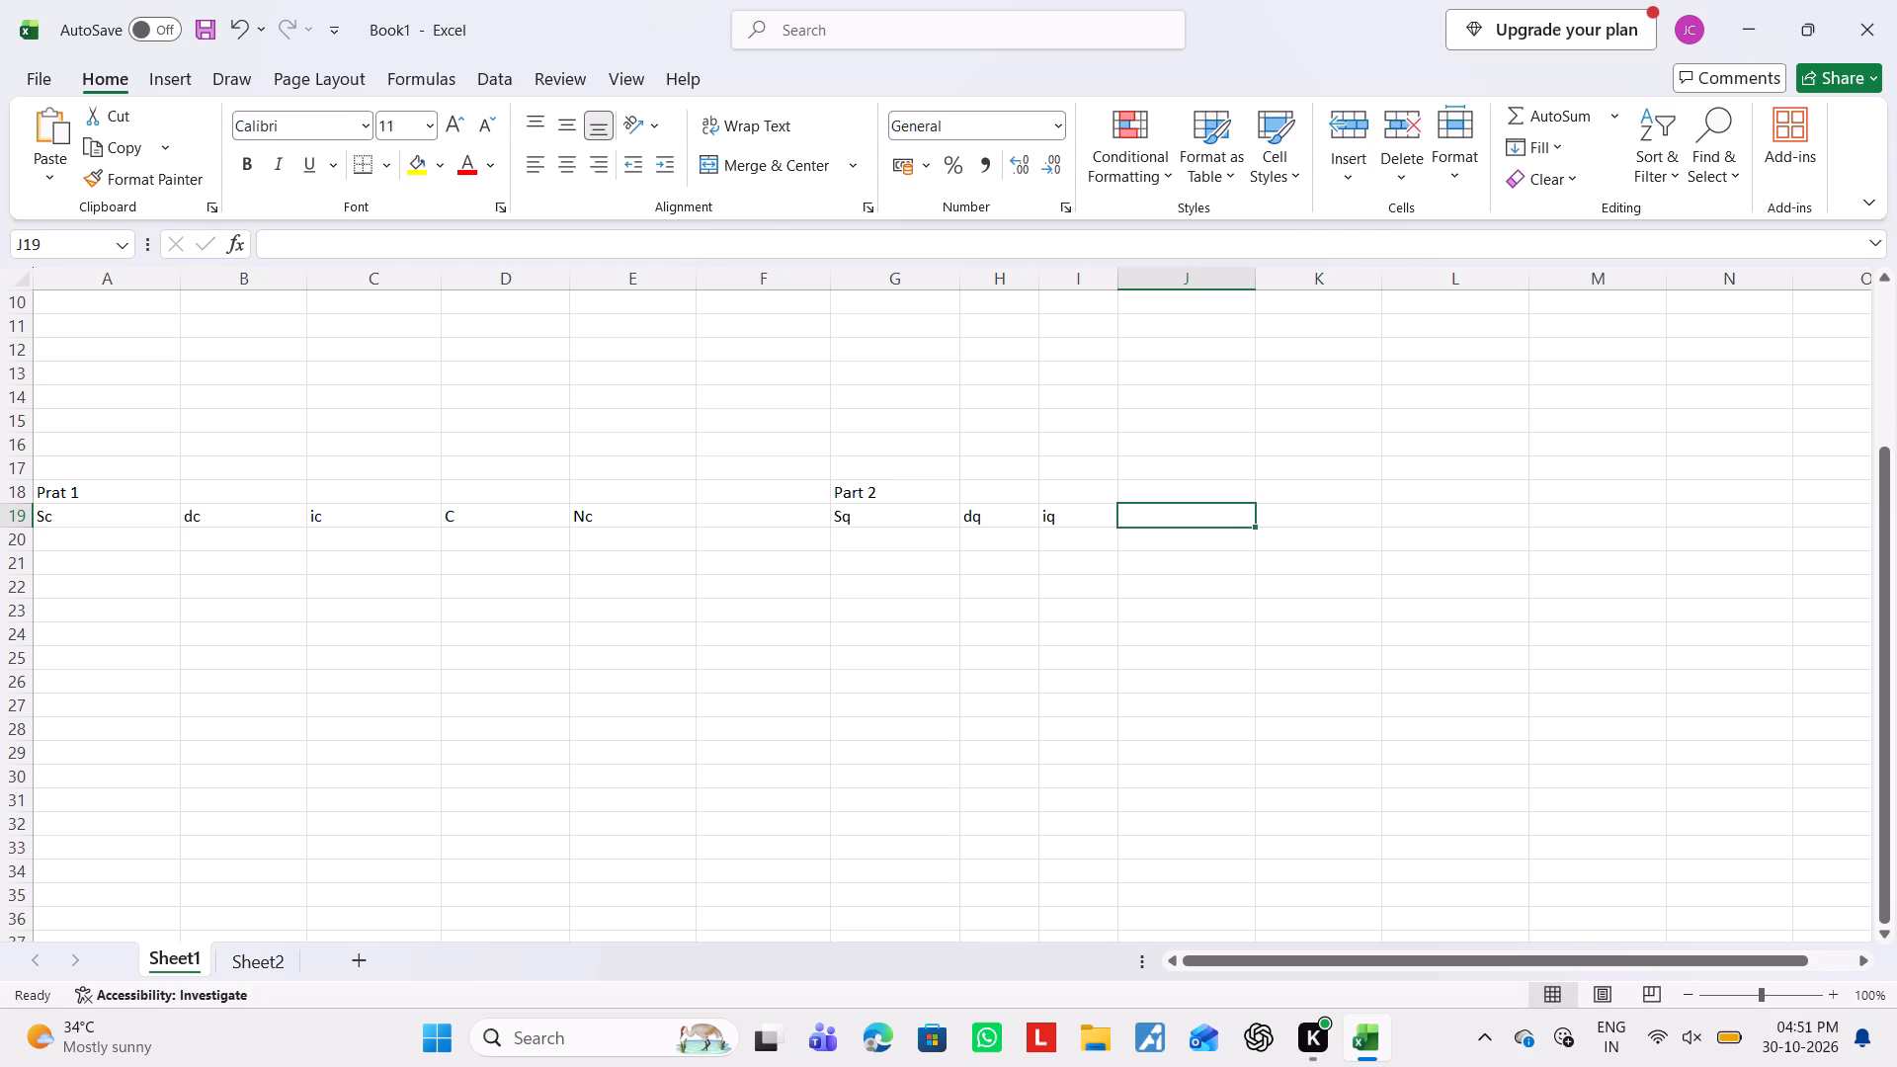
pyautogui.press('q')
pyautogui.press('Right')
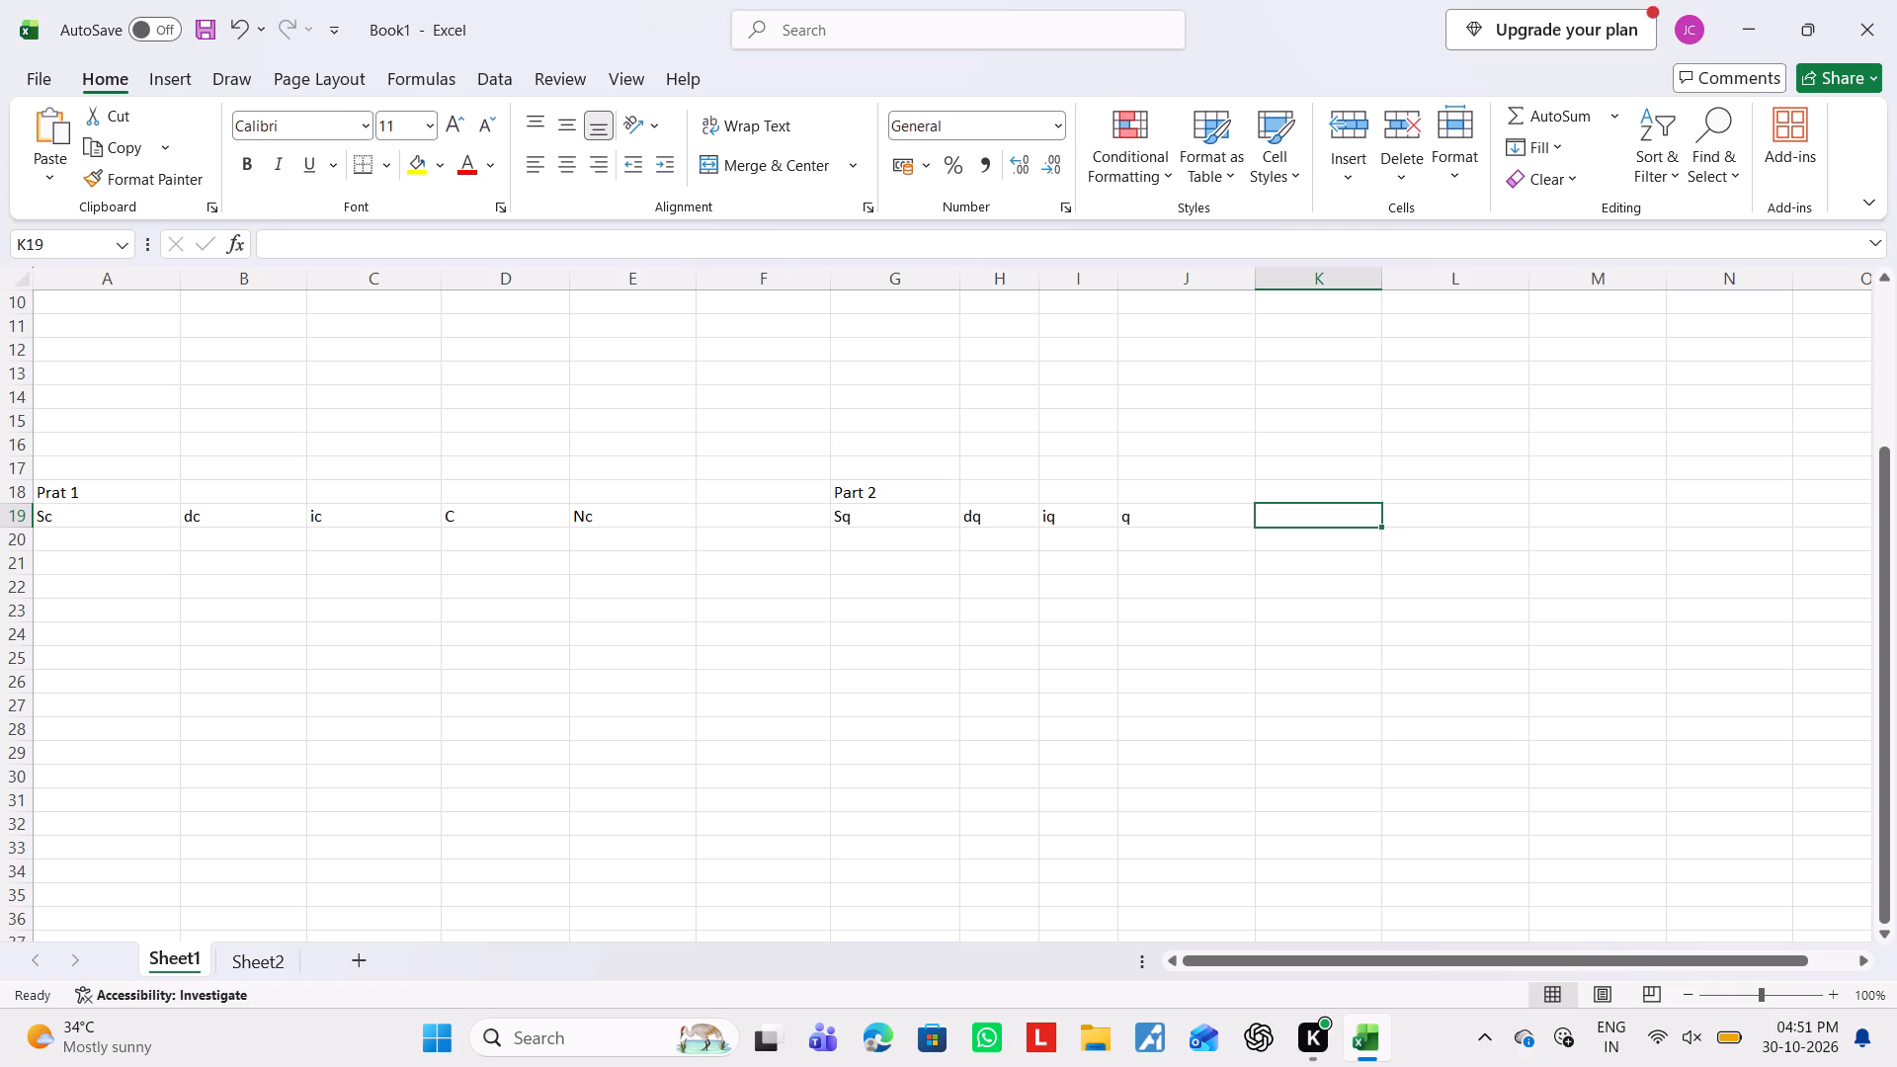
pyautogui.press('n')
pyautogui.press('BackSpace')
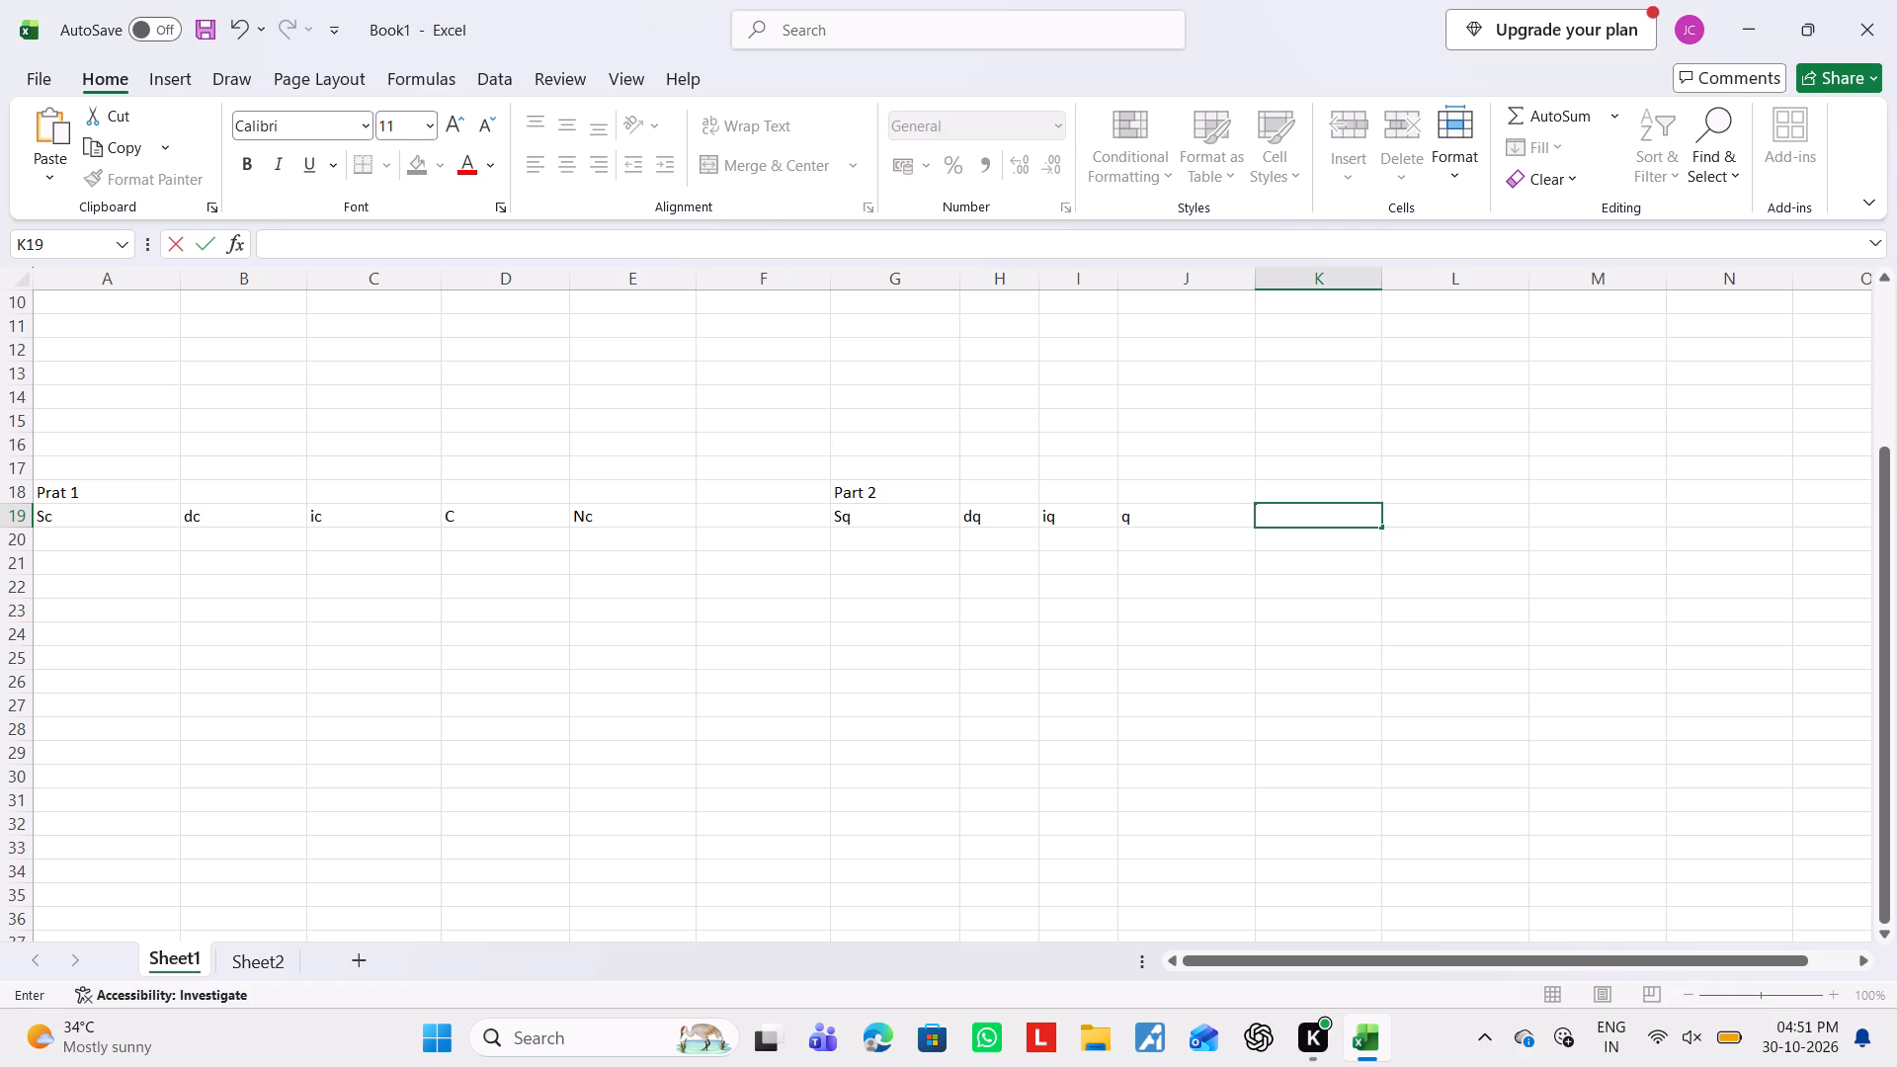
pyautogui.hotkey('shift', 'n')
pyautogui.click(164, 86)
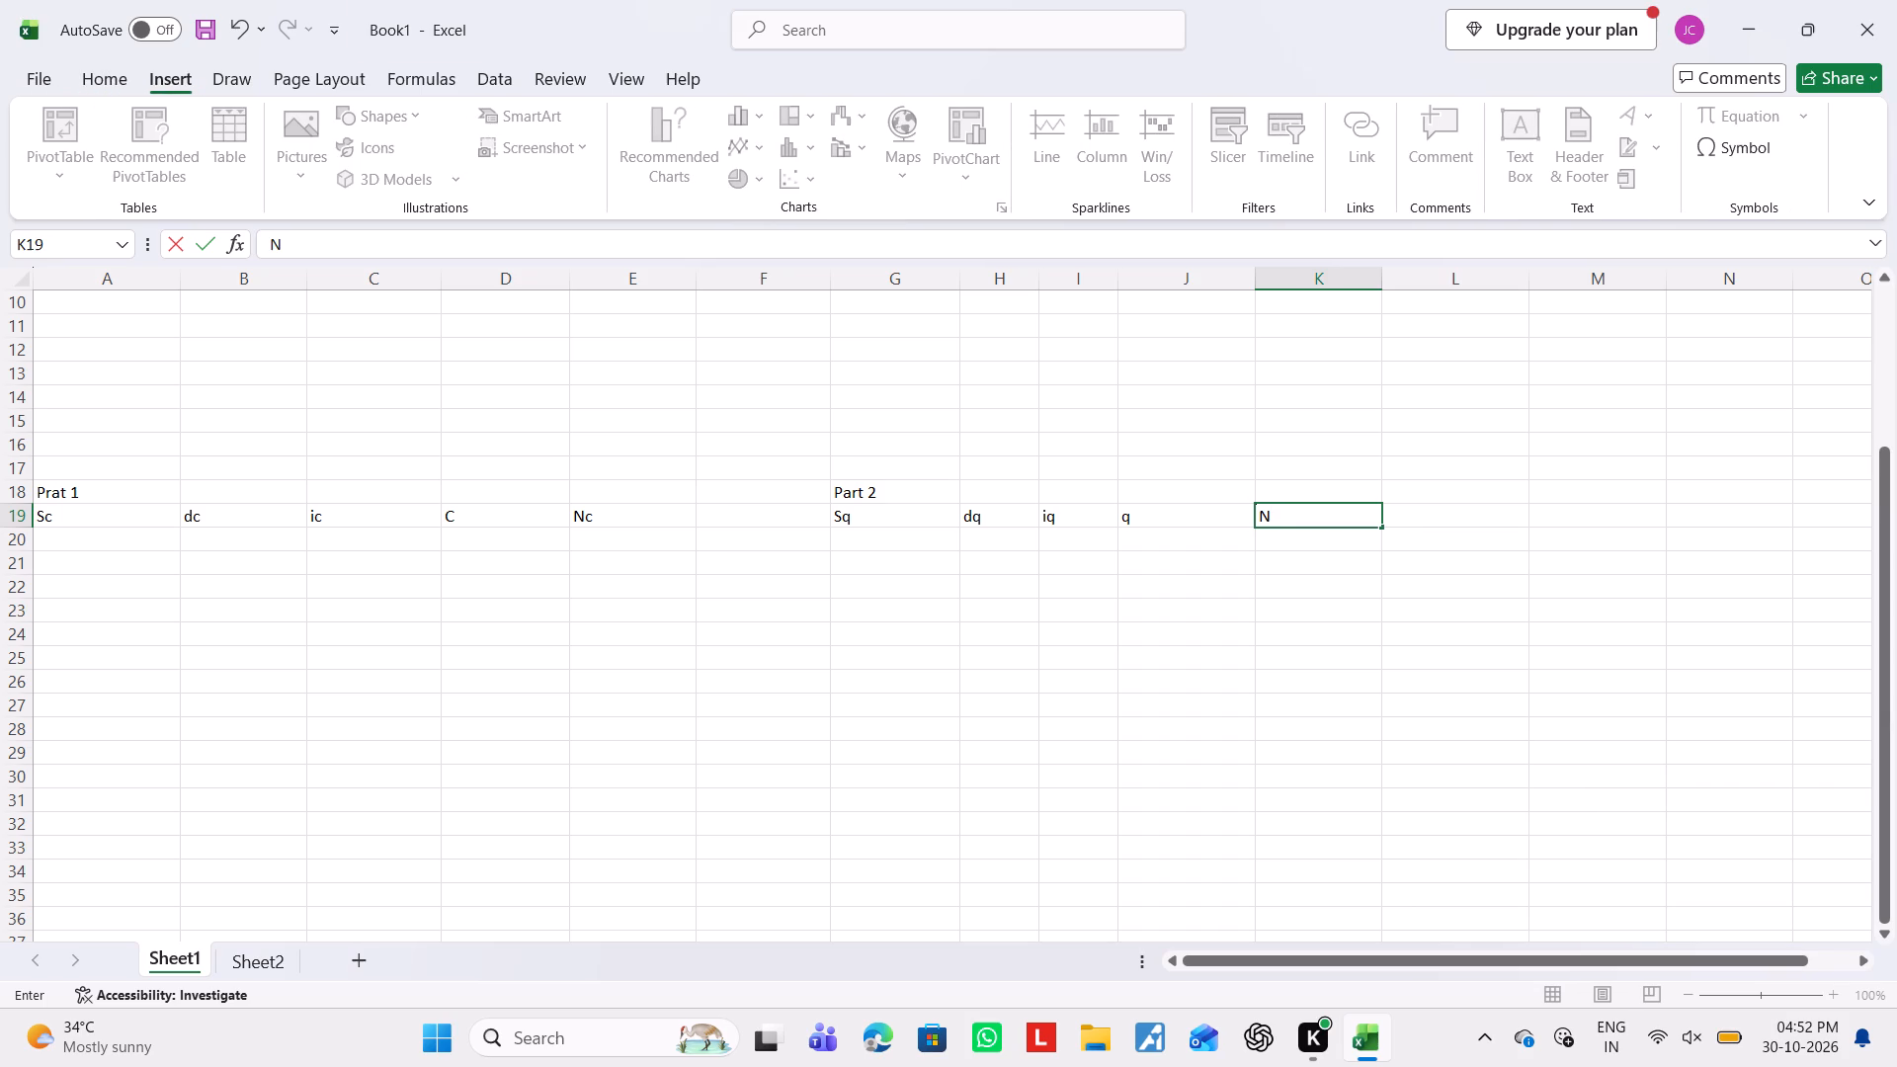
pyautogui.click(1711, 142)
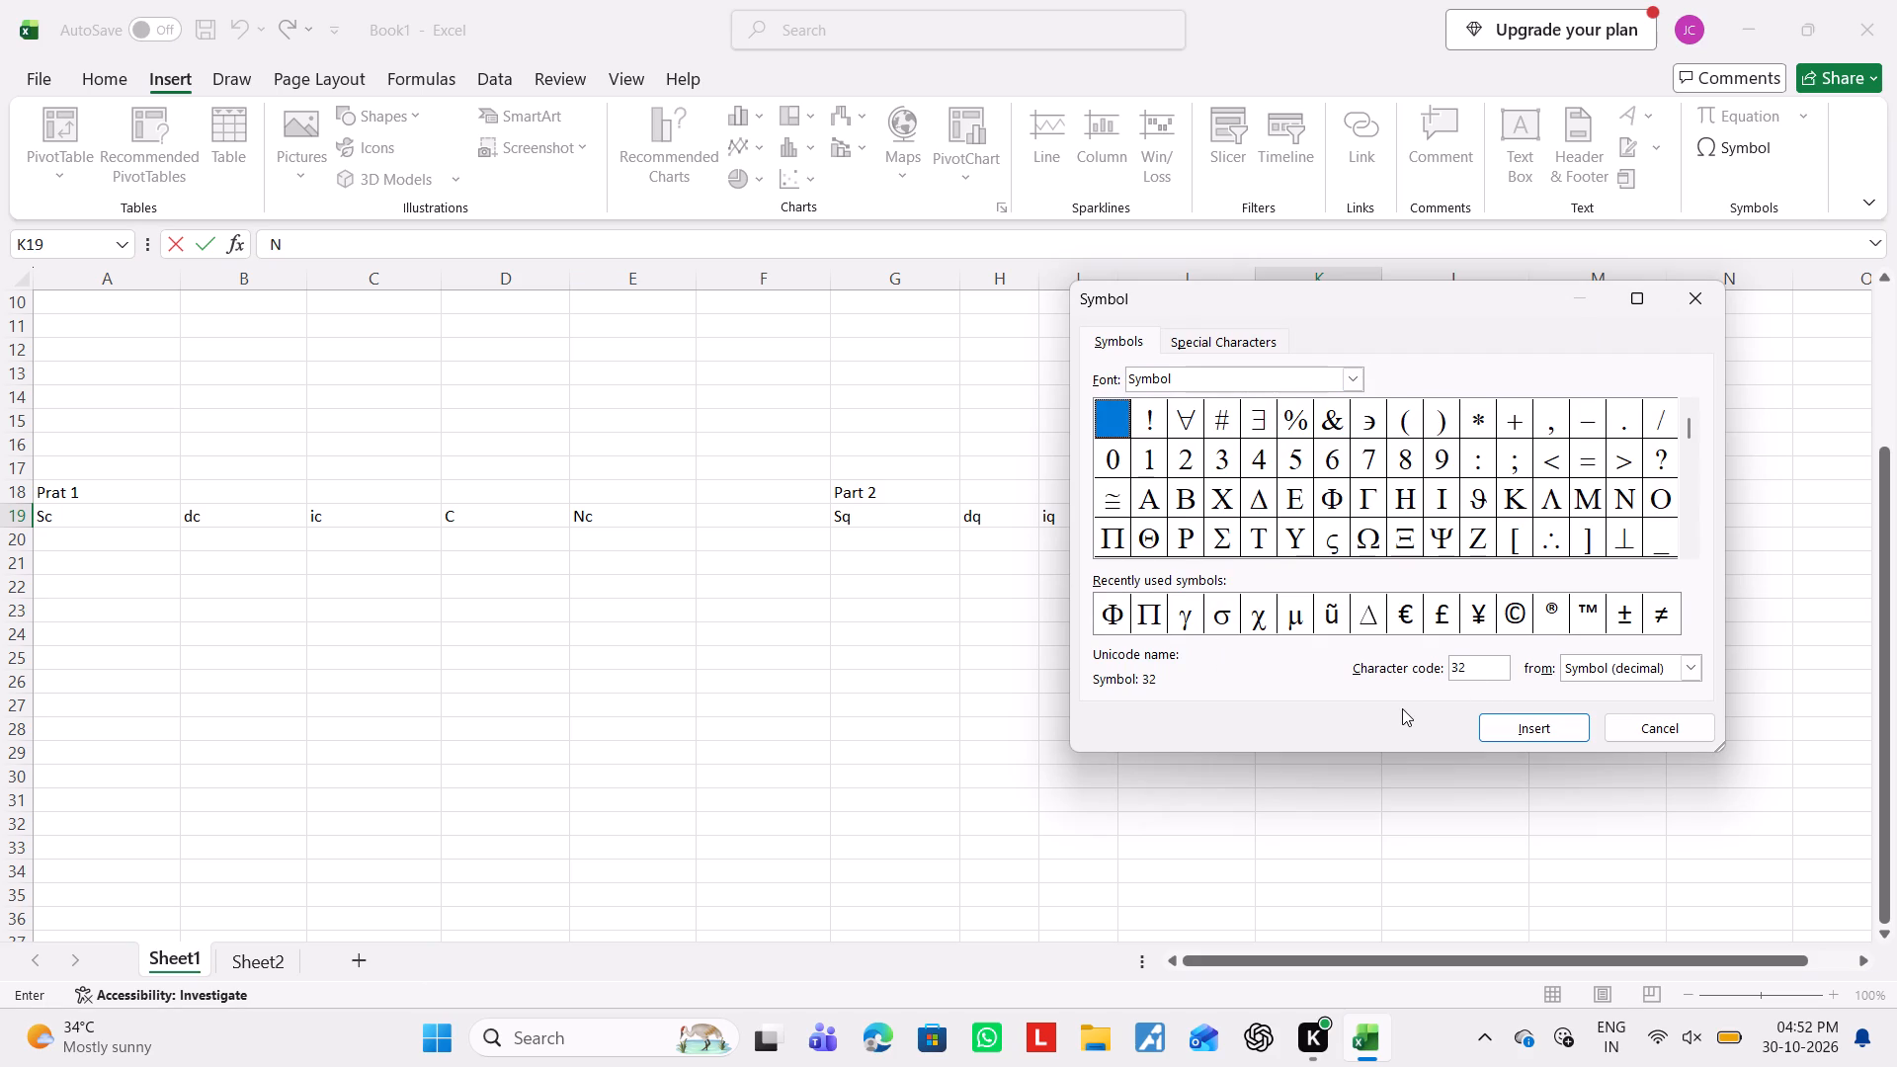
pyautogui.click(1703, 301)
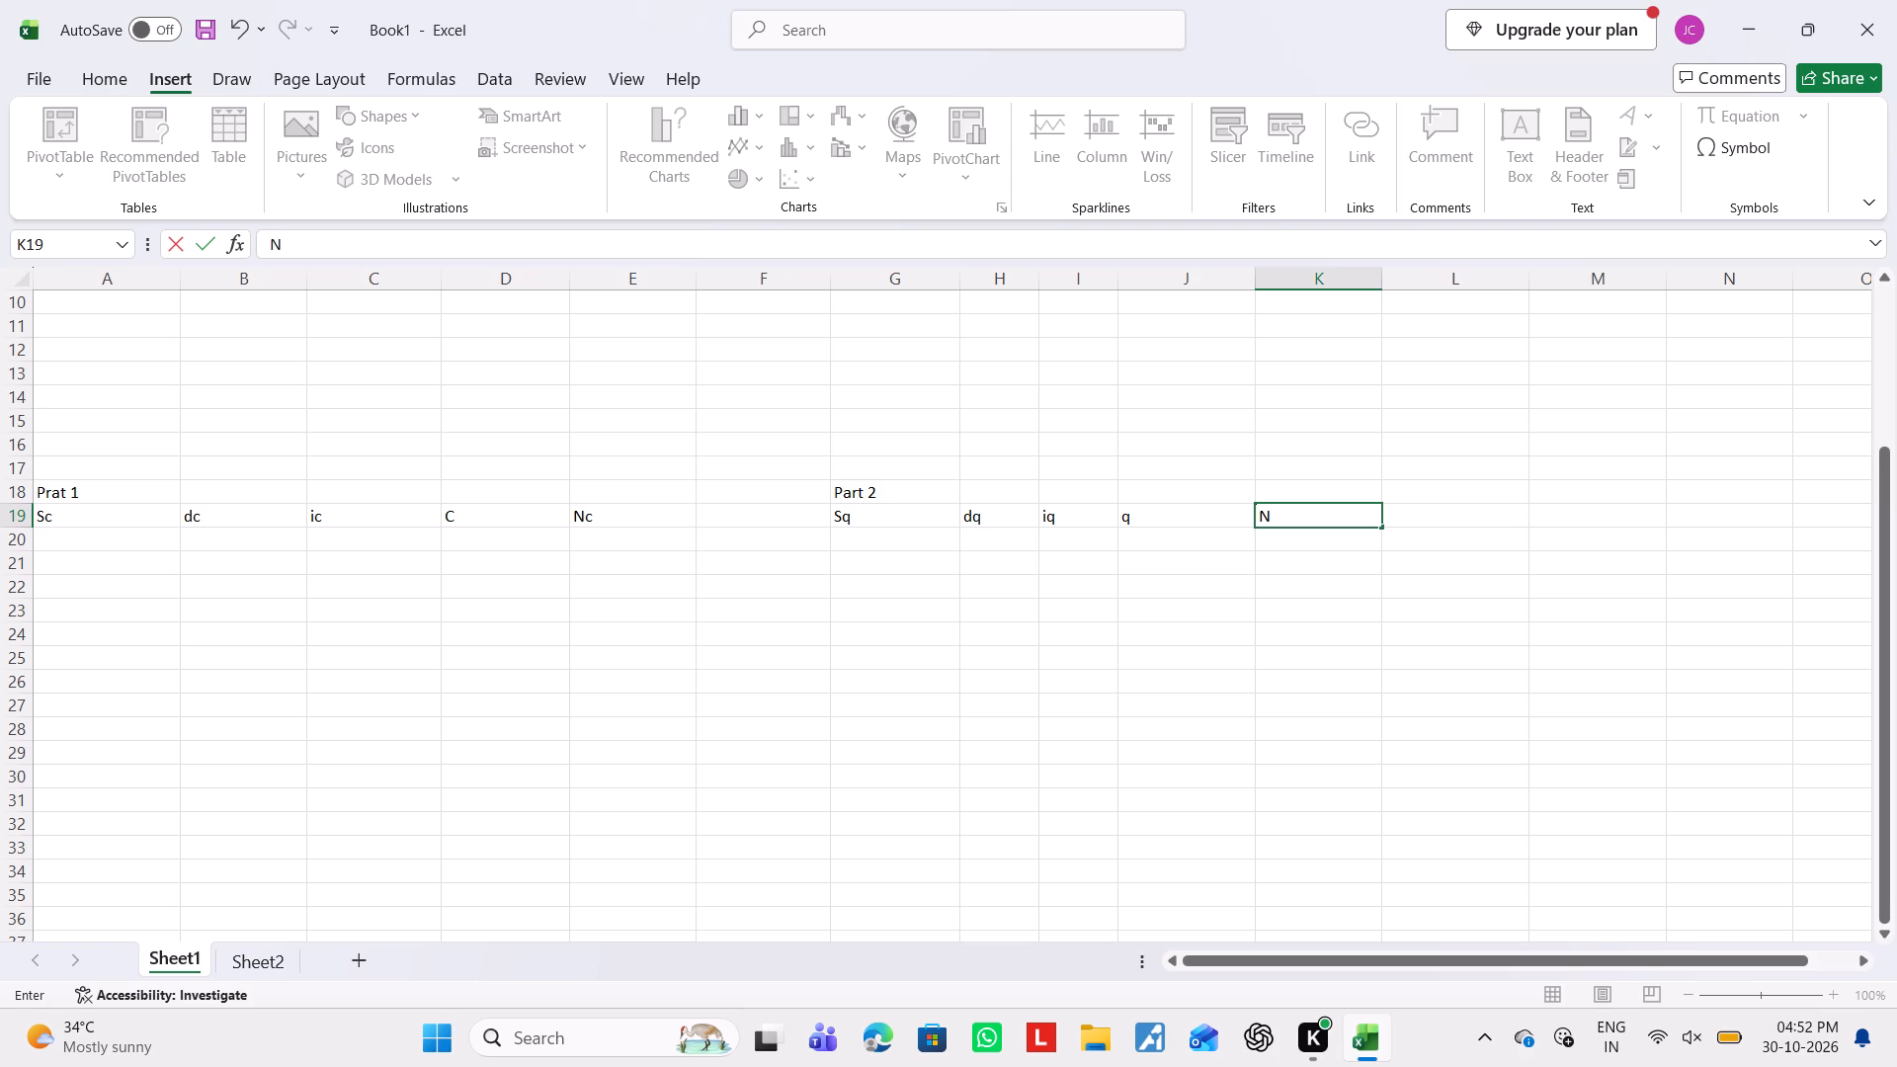
# Complete the heading in K19 of Sheet1 so it reads Nq.
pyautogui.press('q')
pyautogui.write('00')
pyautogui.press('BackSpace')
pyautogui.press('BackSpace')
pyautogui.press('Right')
# Add the section label Part 3 in M18 of Sheet1, on the same row as Part 2.
pyautogui.press('Right')
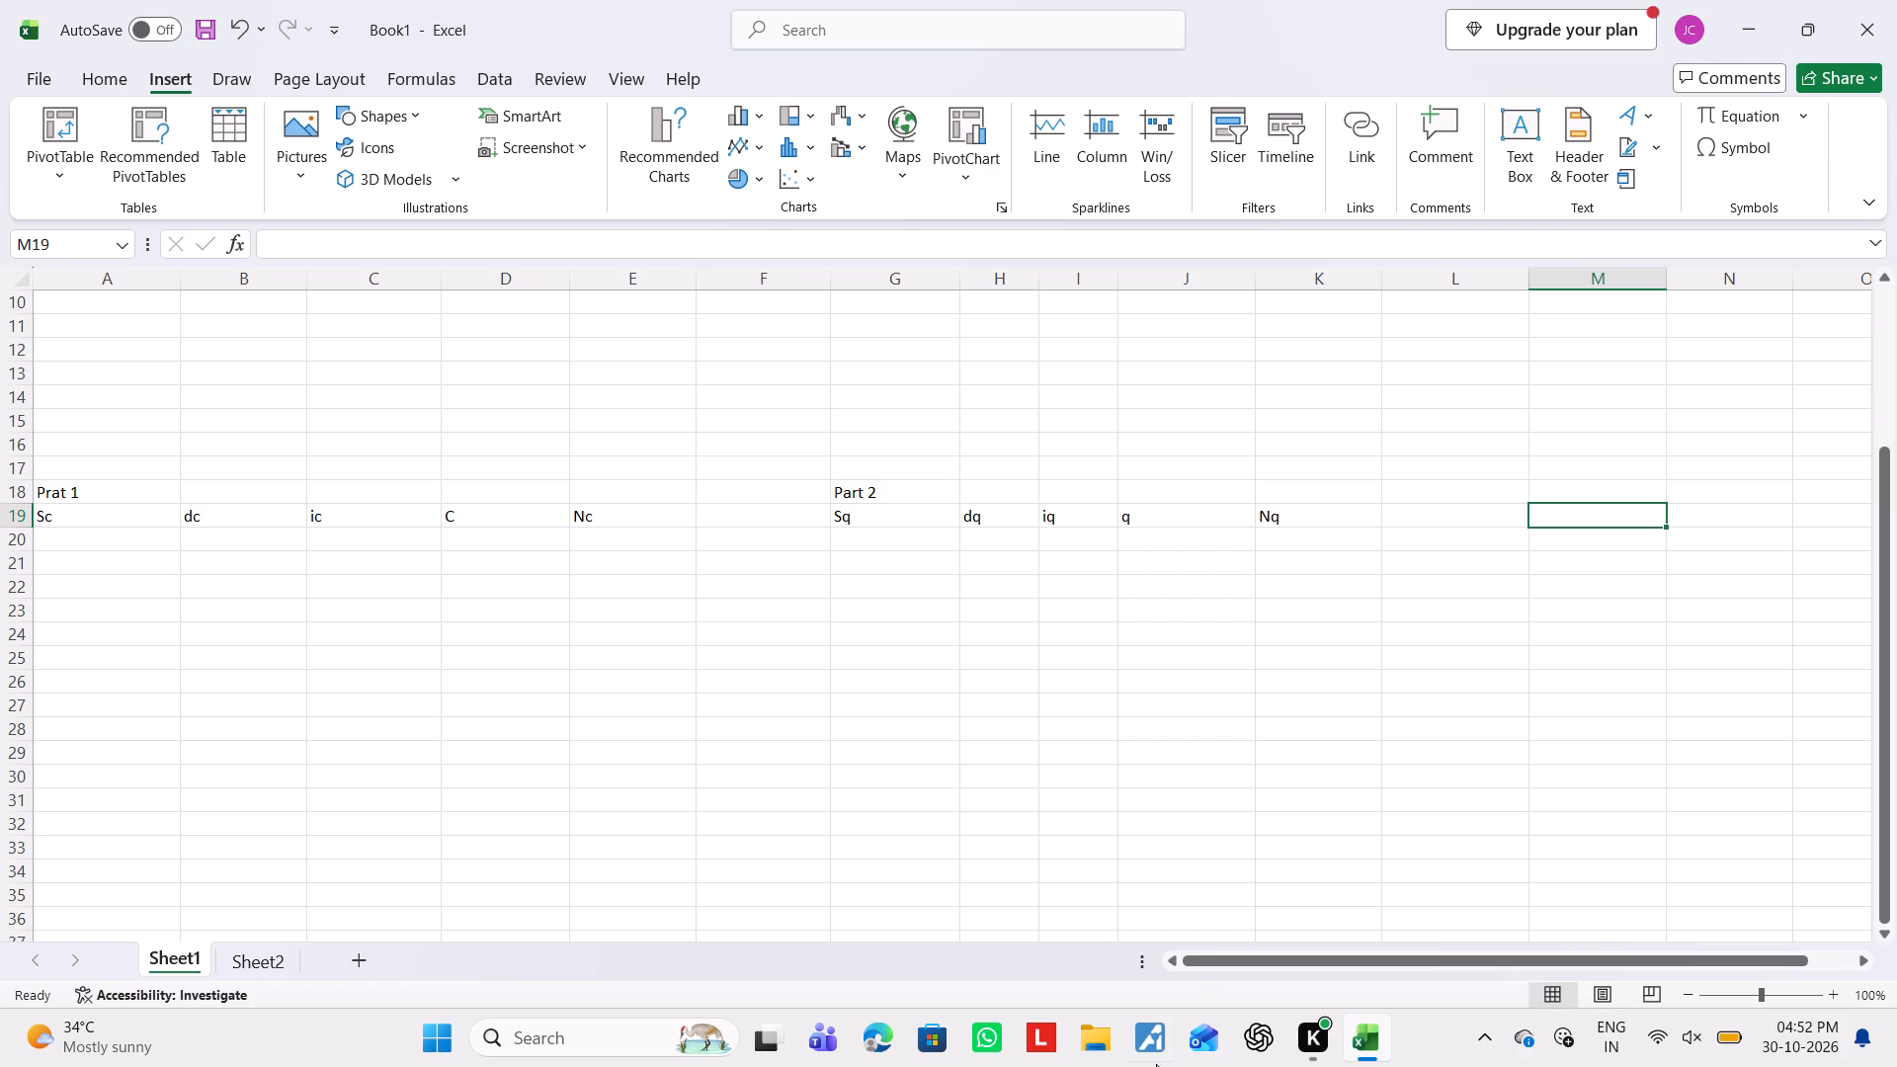
pyautogui.moveTo(1237, 957); pyautogui.dragTo(1451, 952)
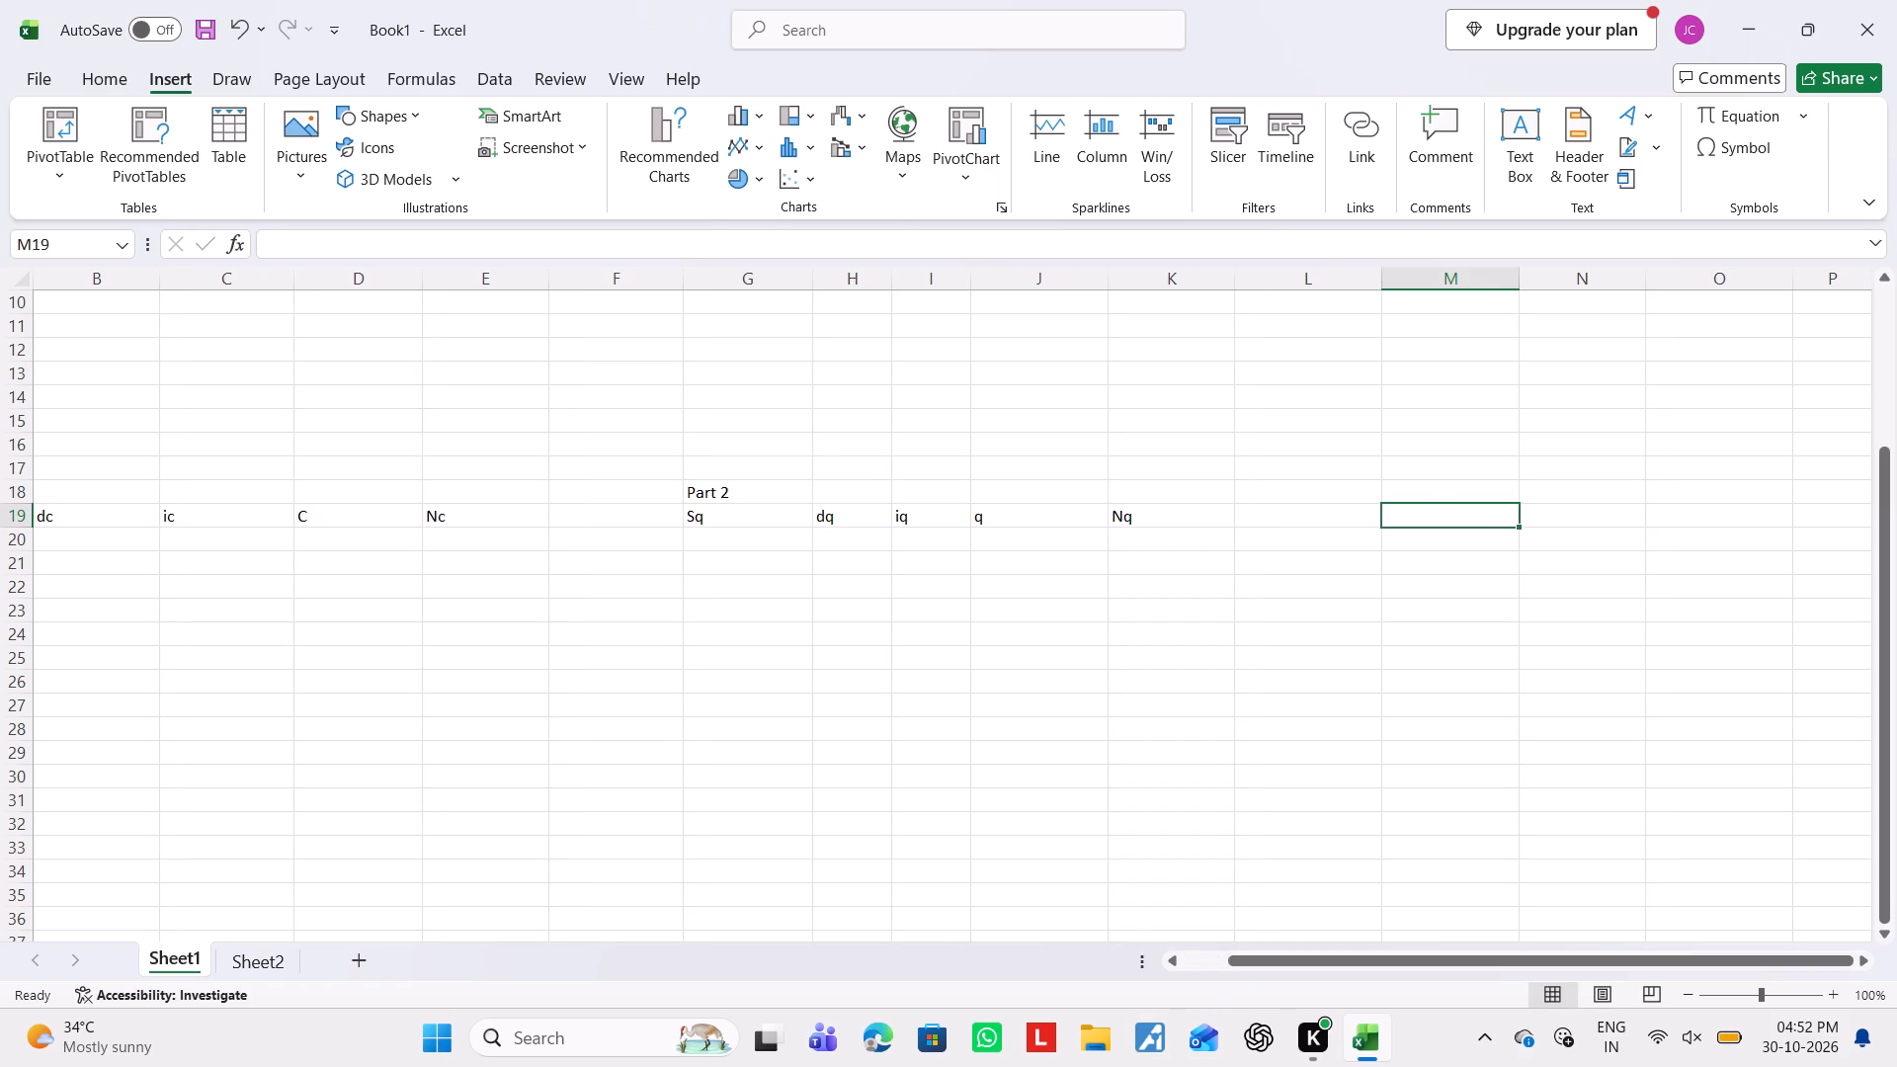
pyautogui.click(1433, 502)
pyautogui.click(1429, 493)
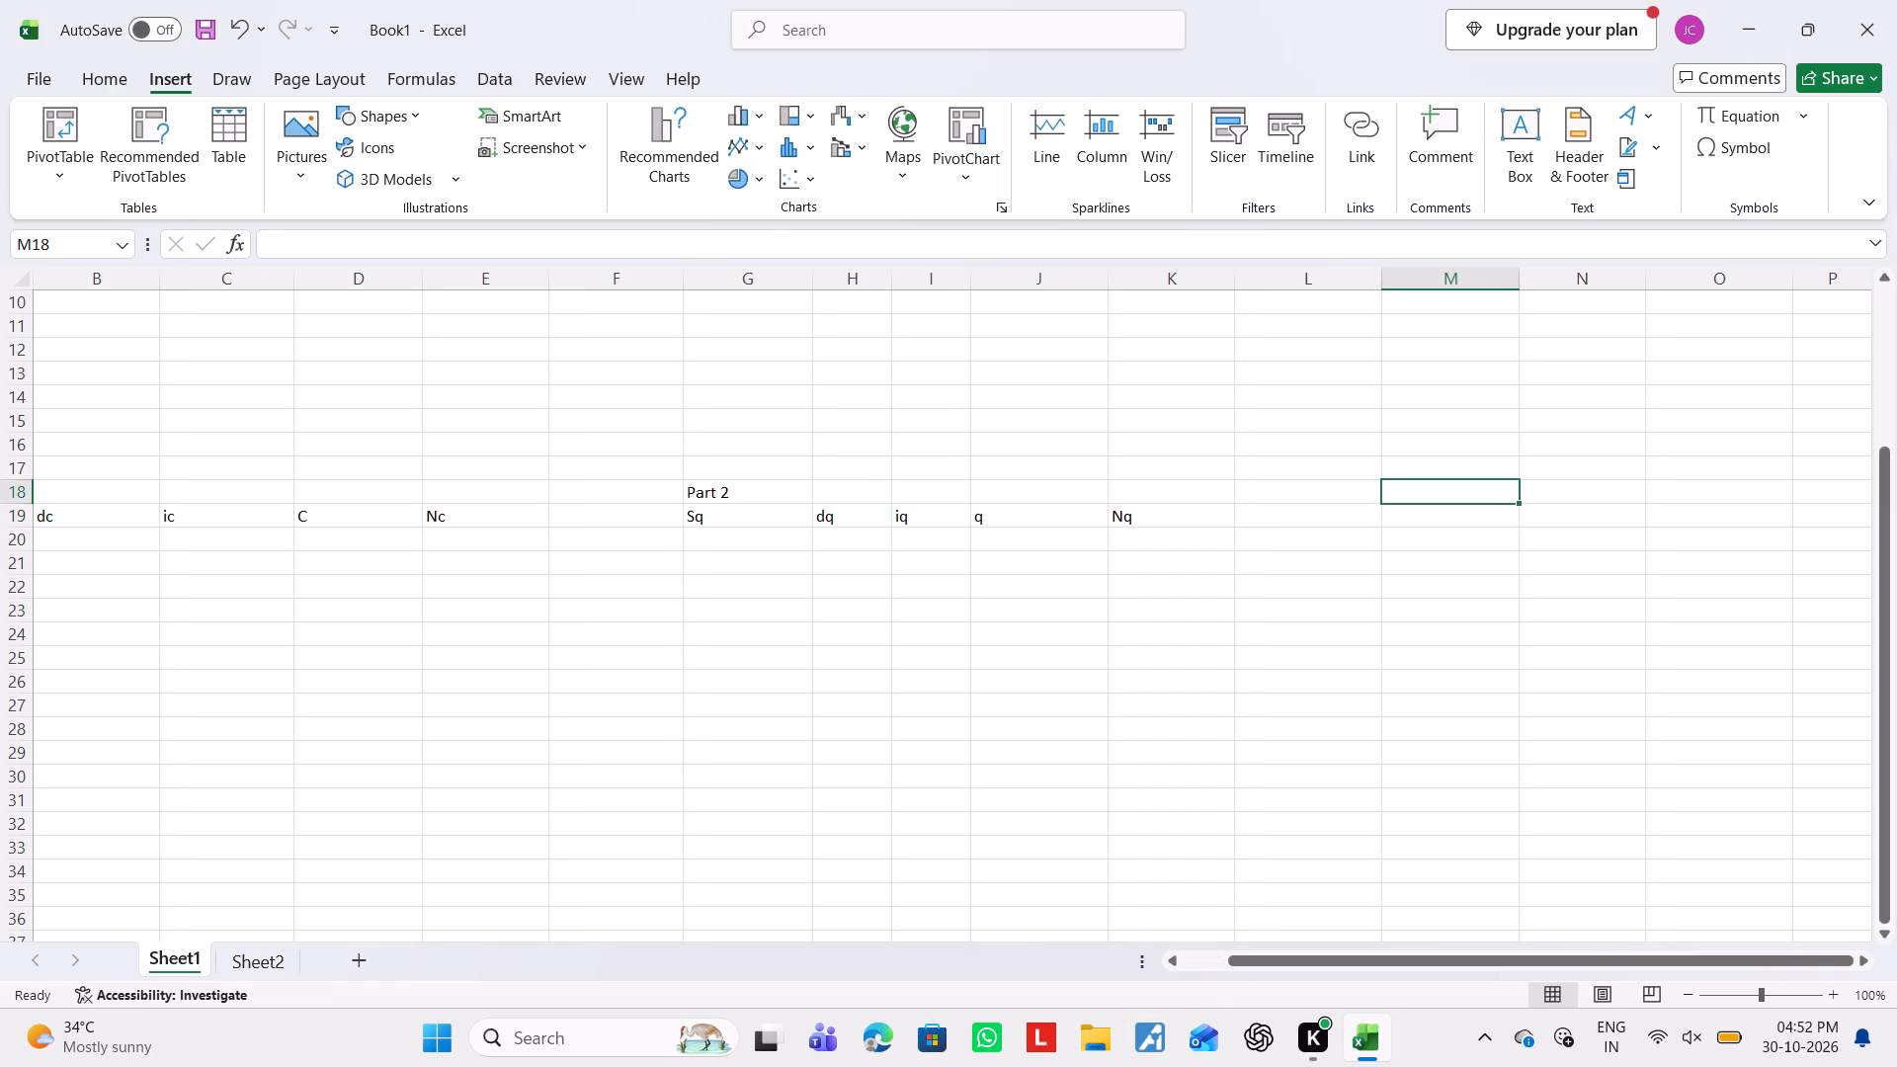
pyautogui.hotkey('shift', 'p')
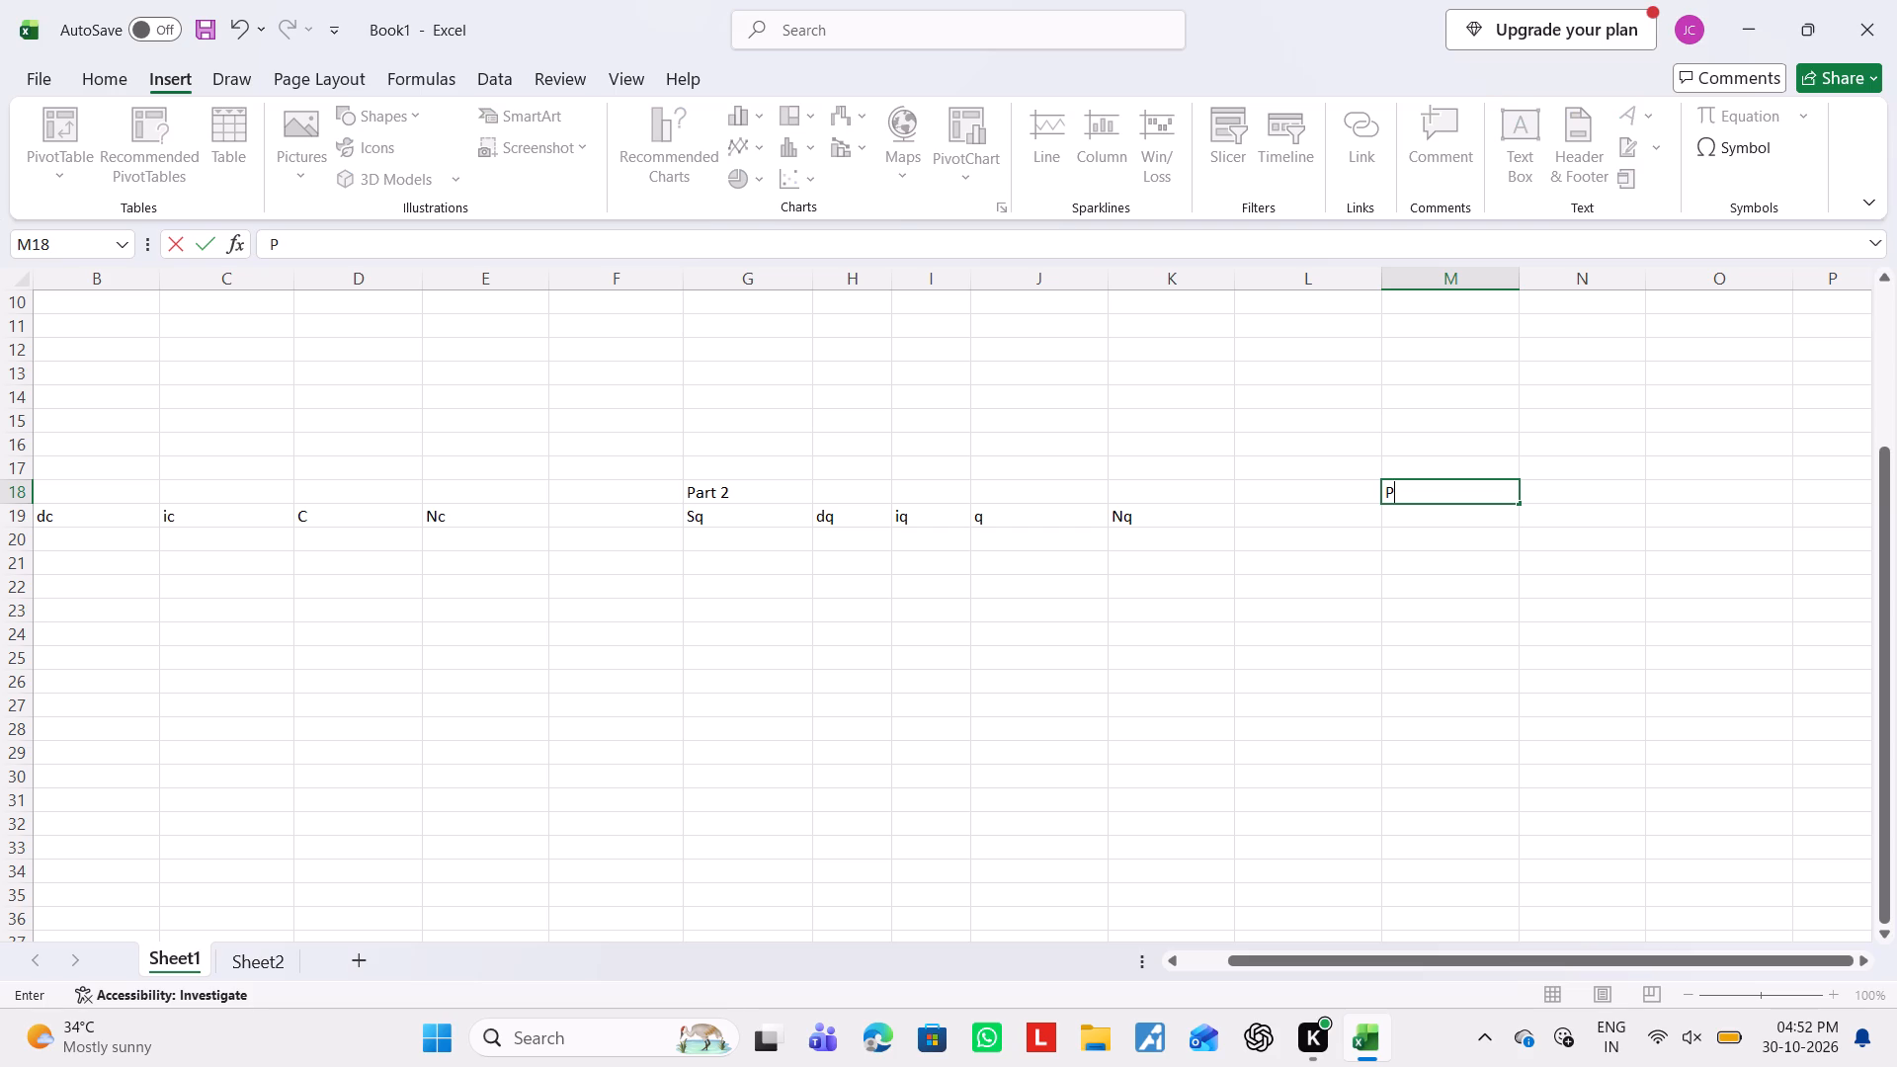
pyautogui.write('art')
pyautogui.press('space')
pyautogui.press('3')
pyautogui.press('Down')
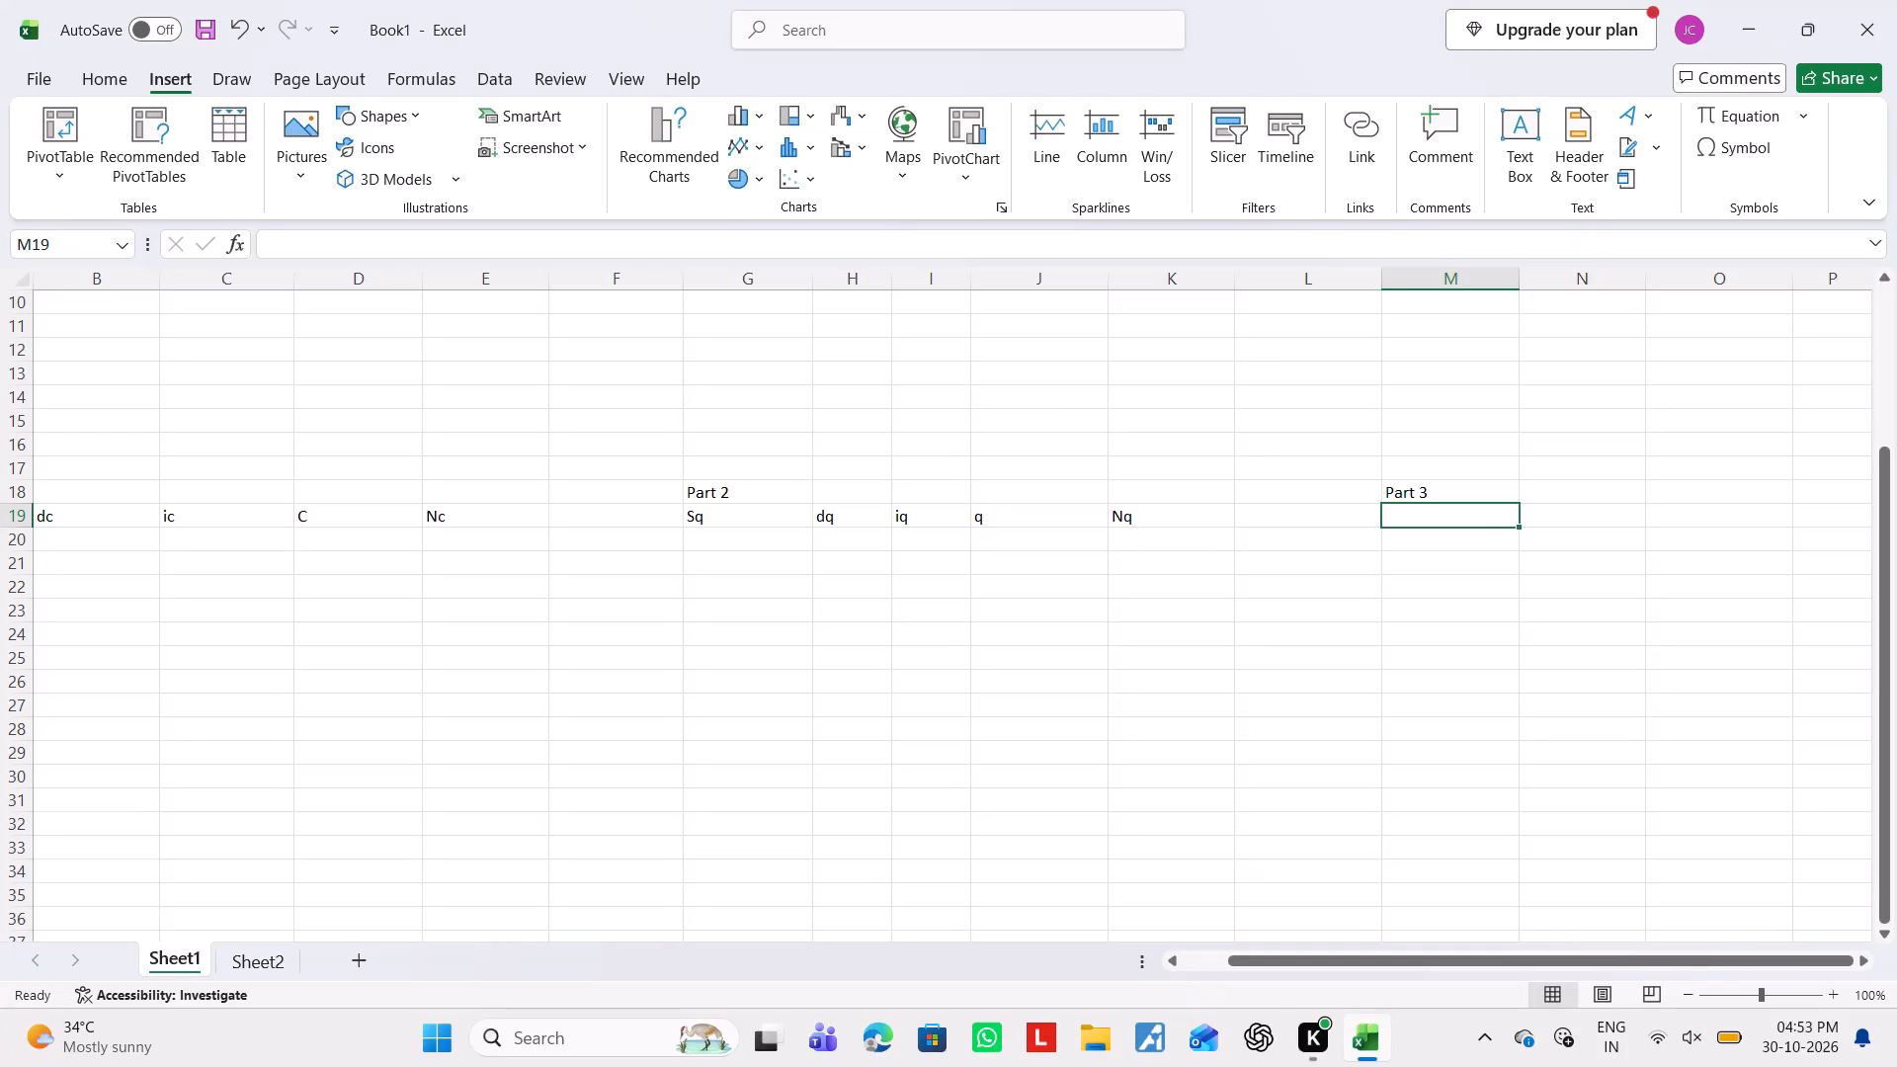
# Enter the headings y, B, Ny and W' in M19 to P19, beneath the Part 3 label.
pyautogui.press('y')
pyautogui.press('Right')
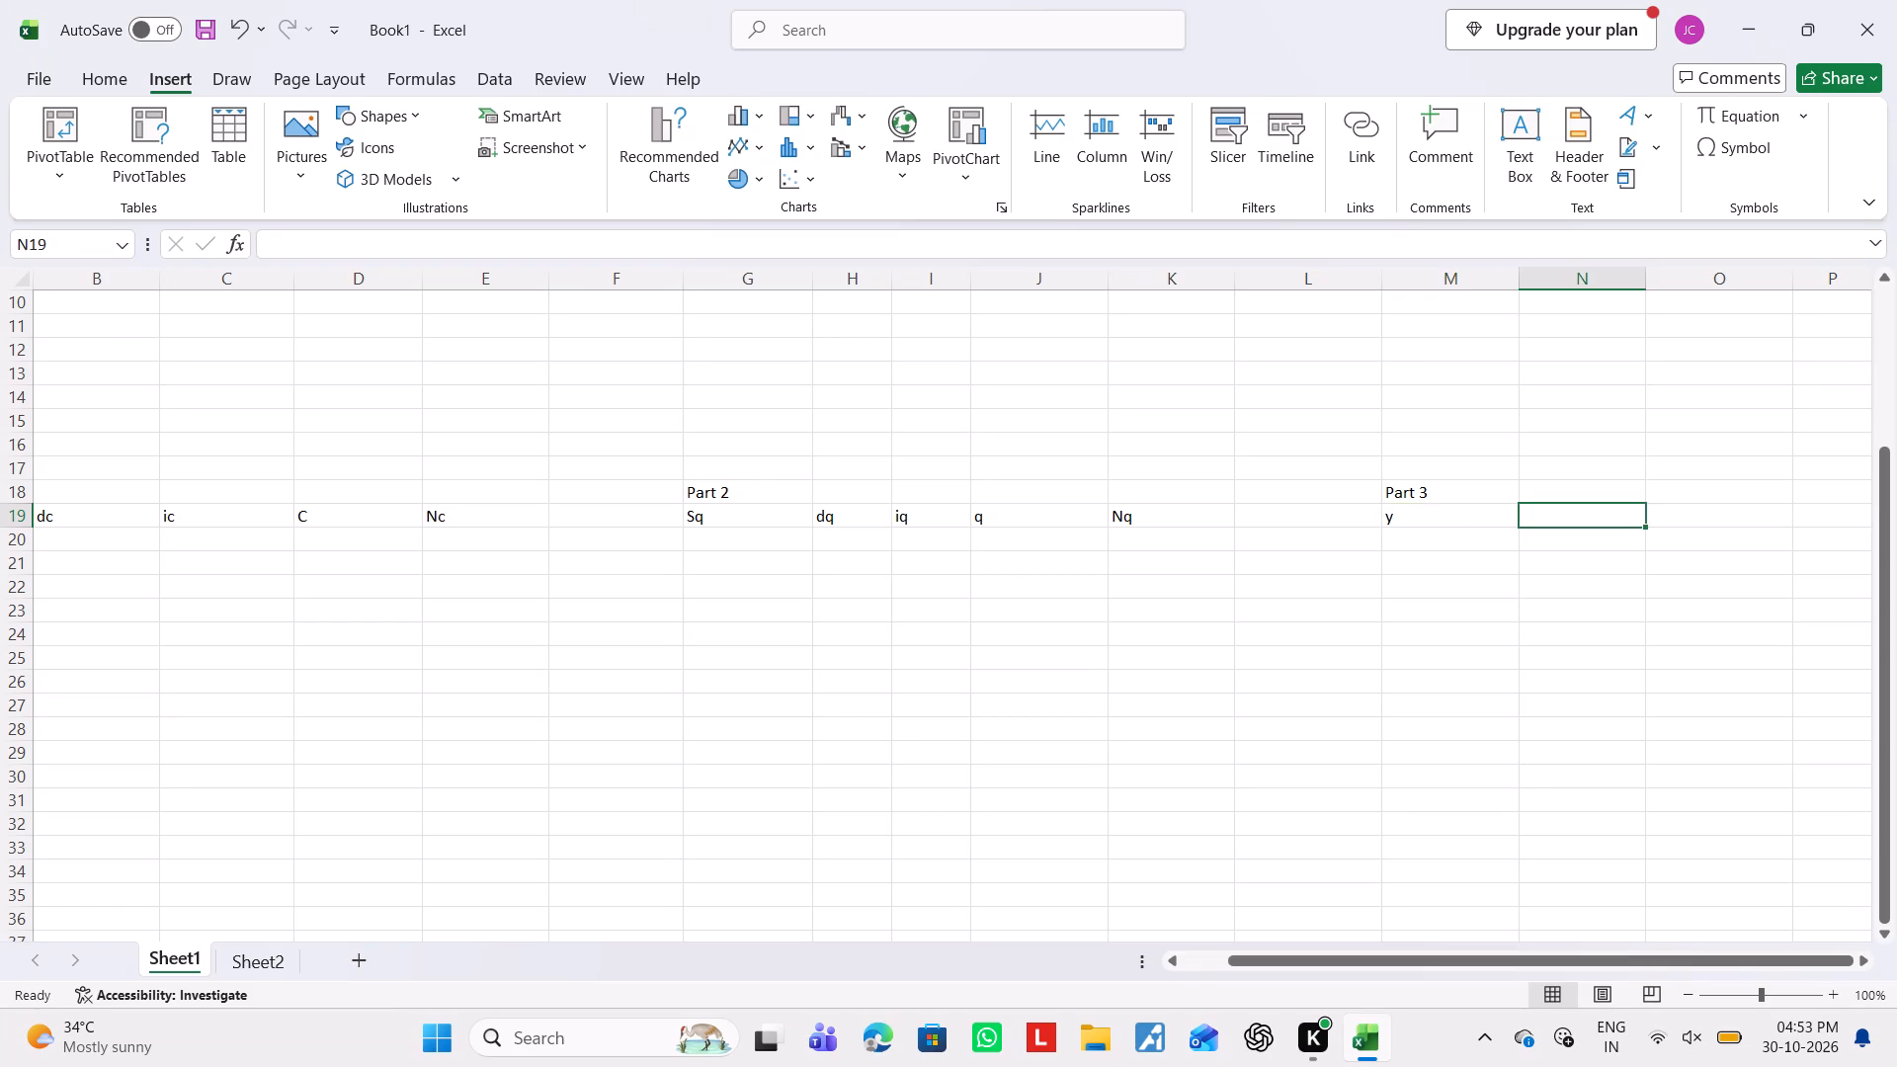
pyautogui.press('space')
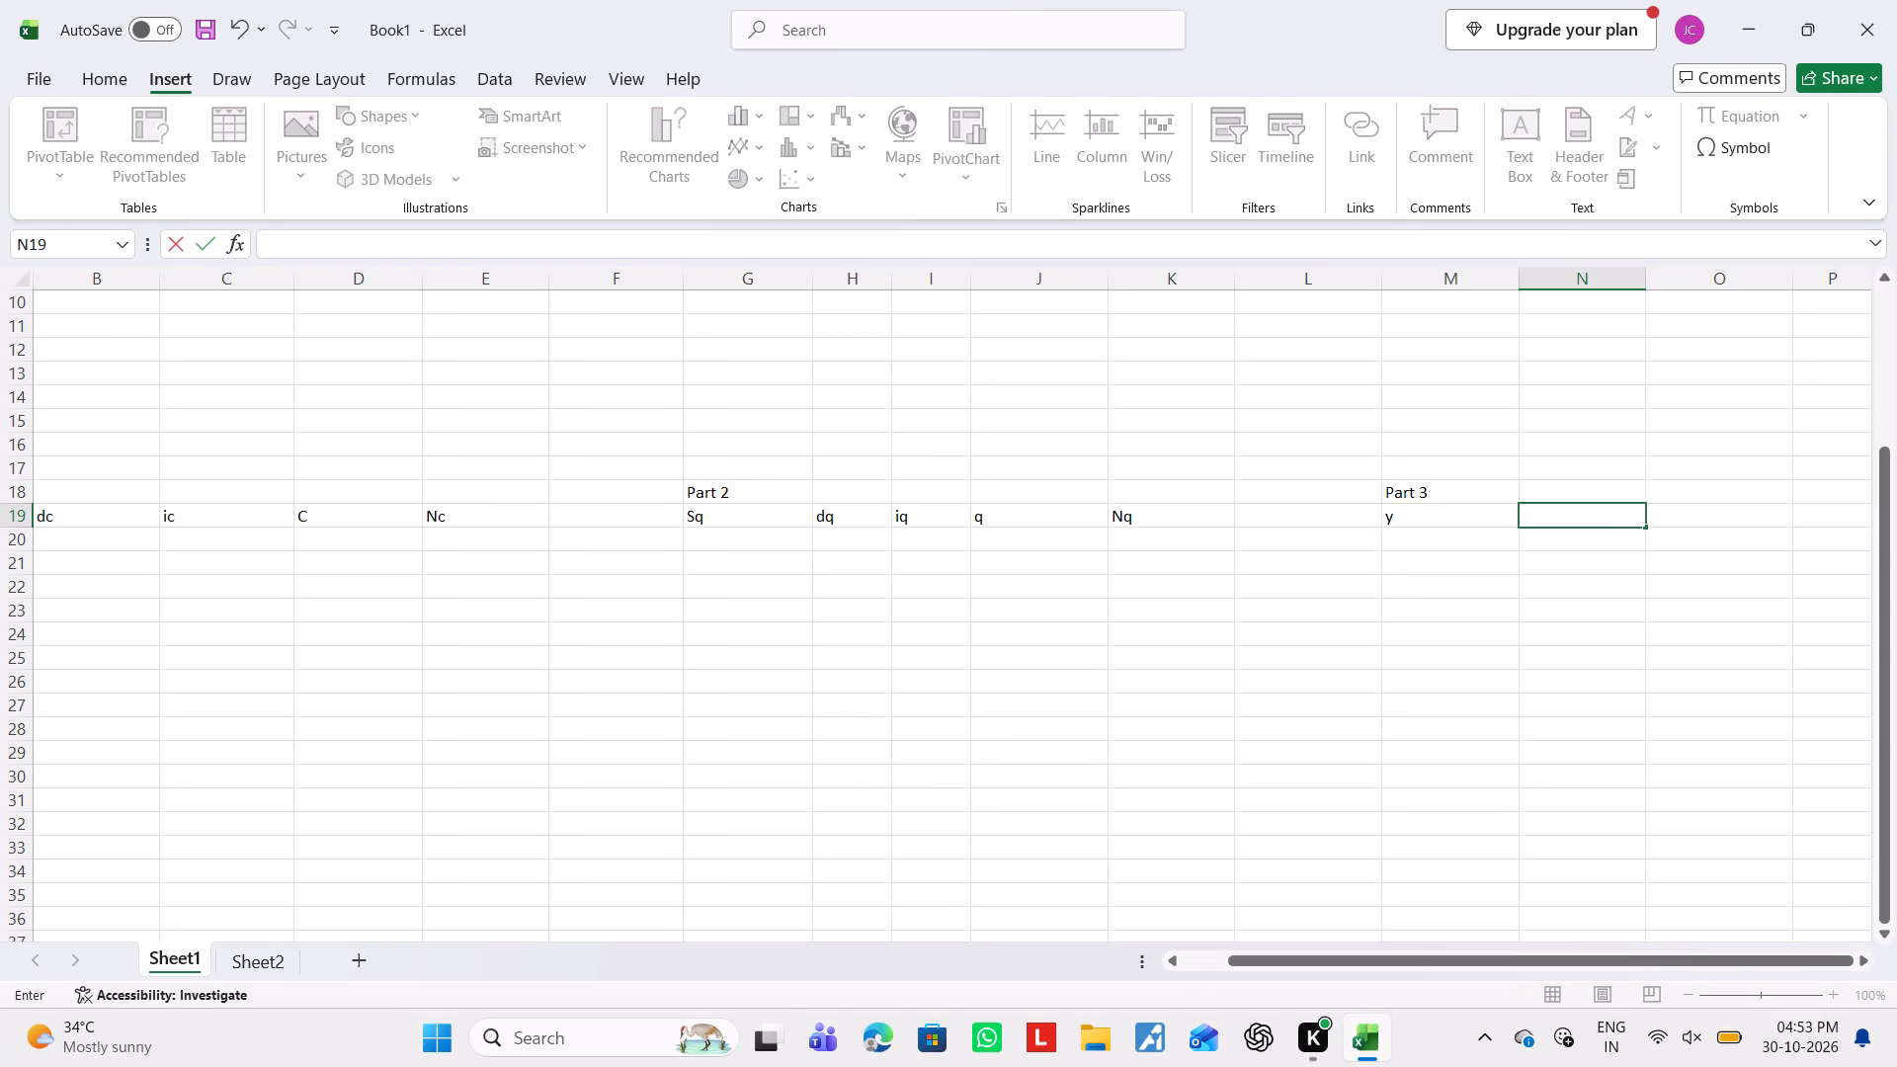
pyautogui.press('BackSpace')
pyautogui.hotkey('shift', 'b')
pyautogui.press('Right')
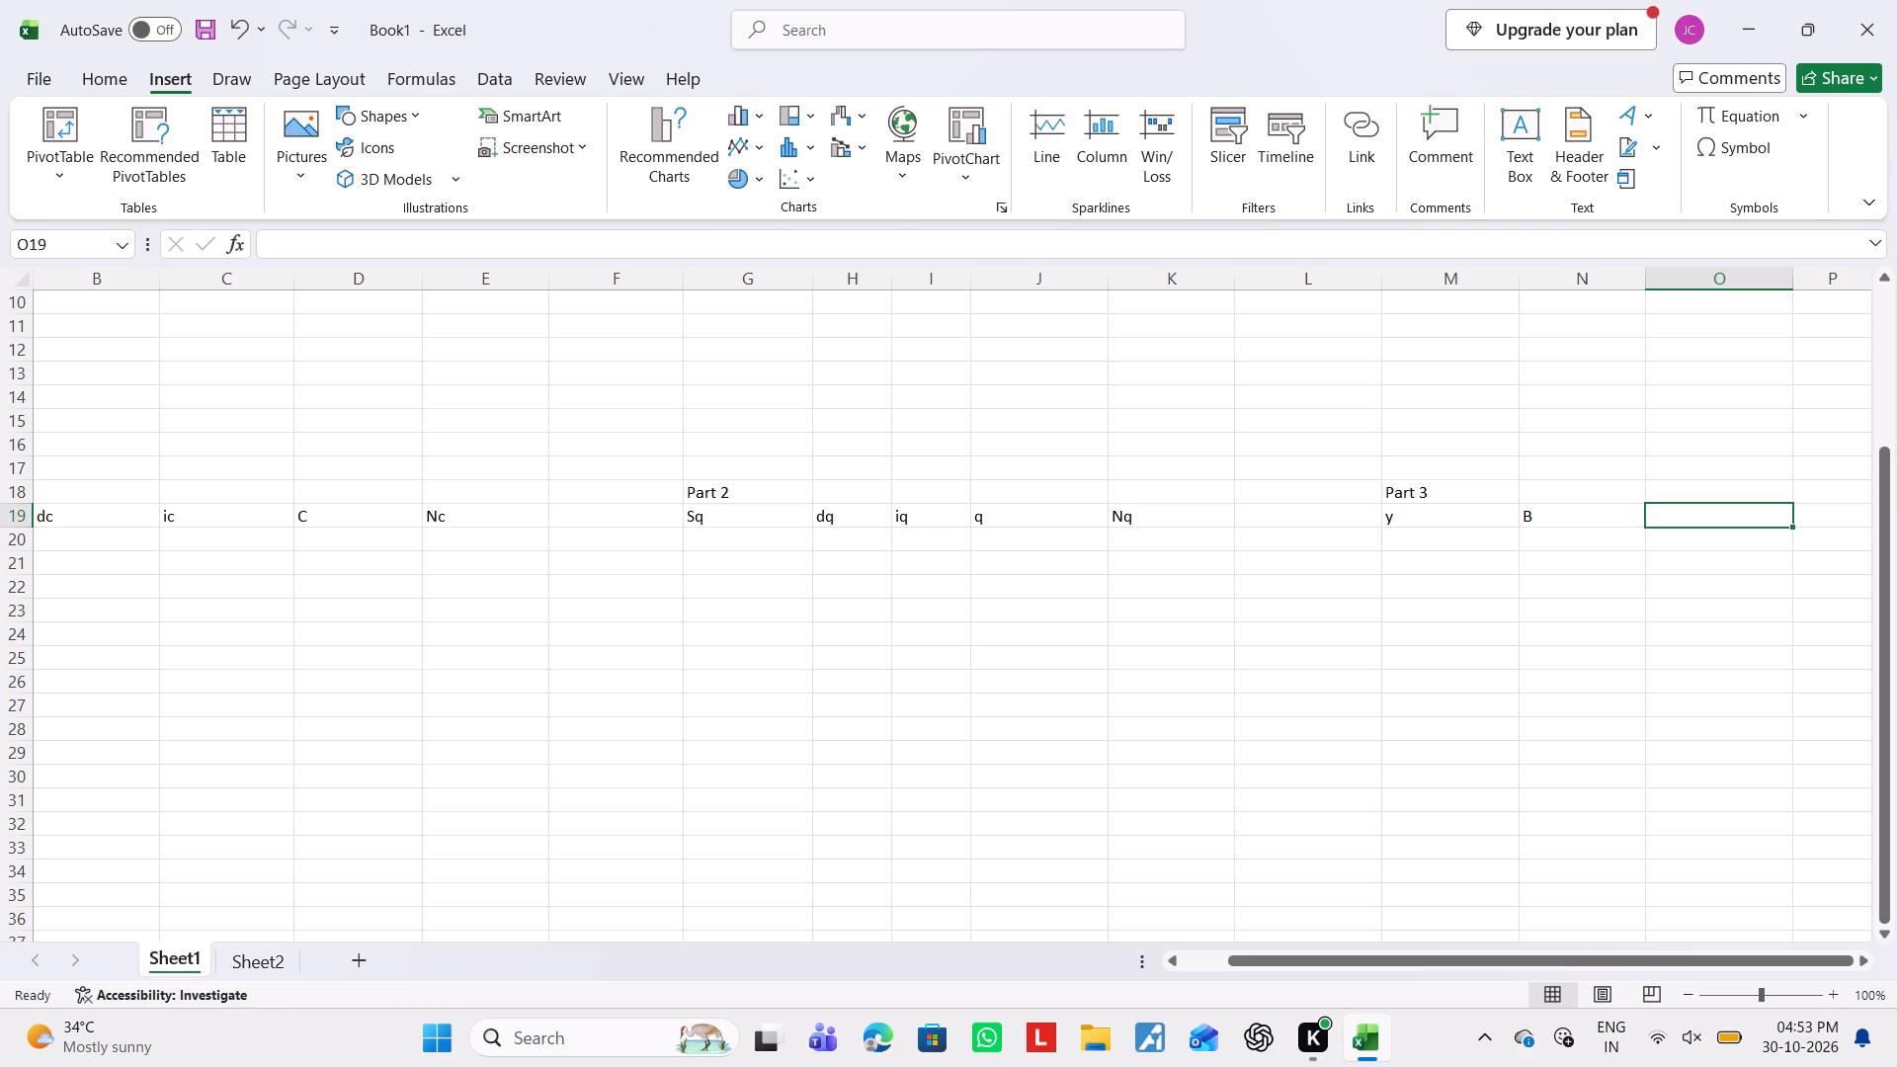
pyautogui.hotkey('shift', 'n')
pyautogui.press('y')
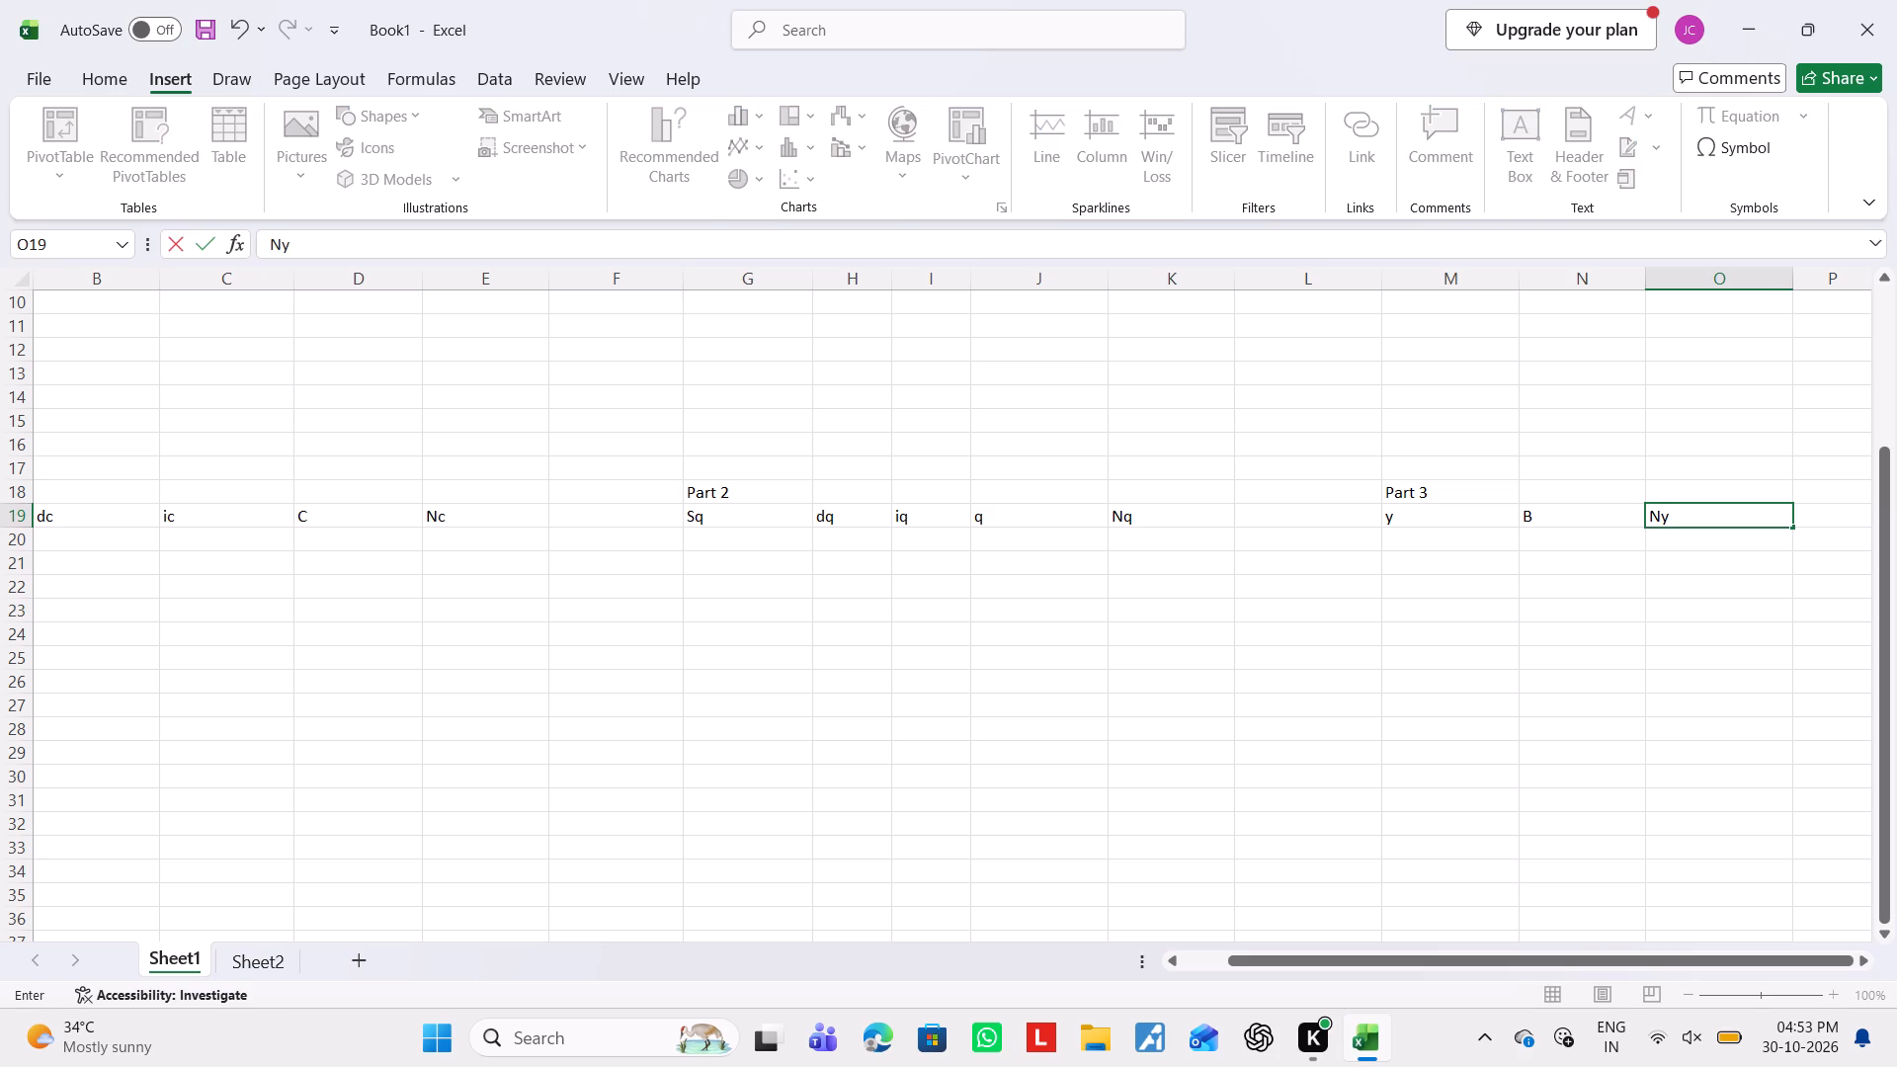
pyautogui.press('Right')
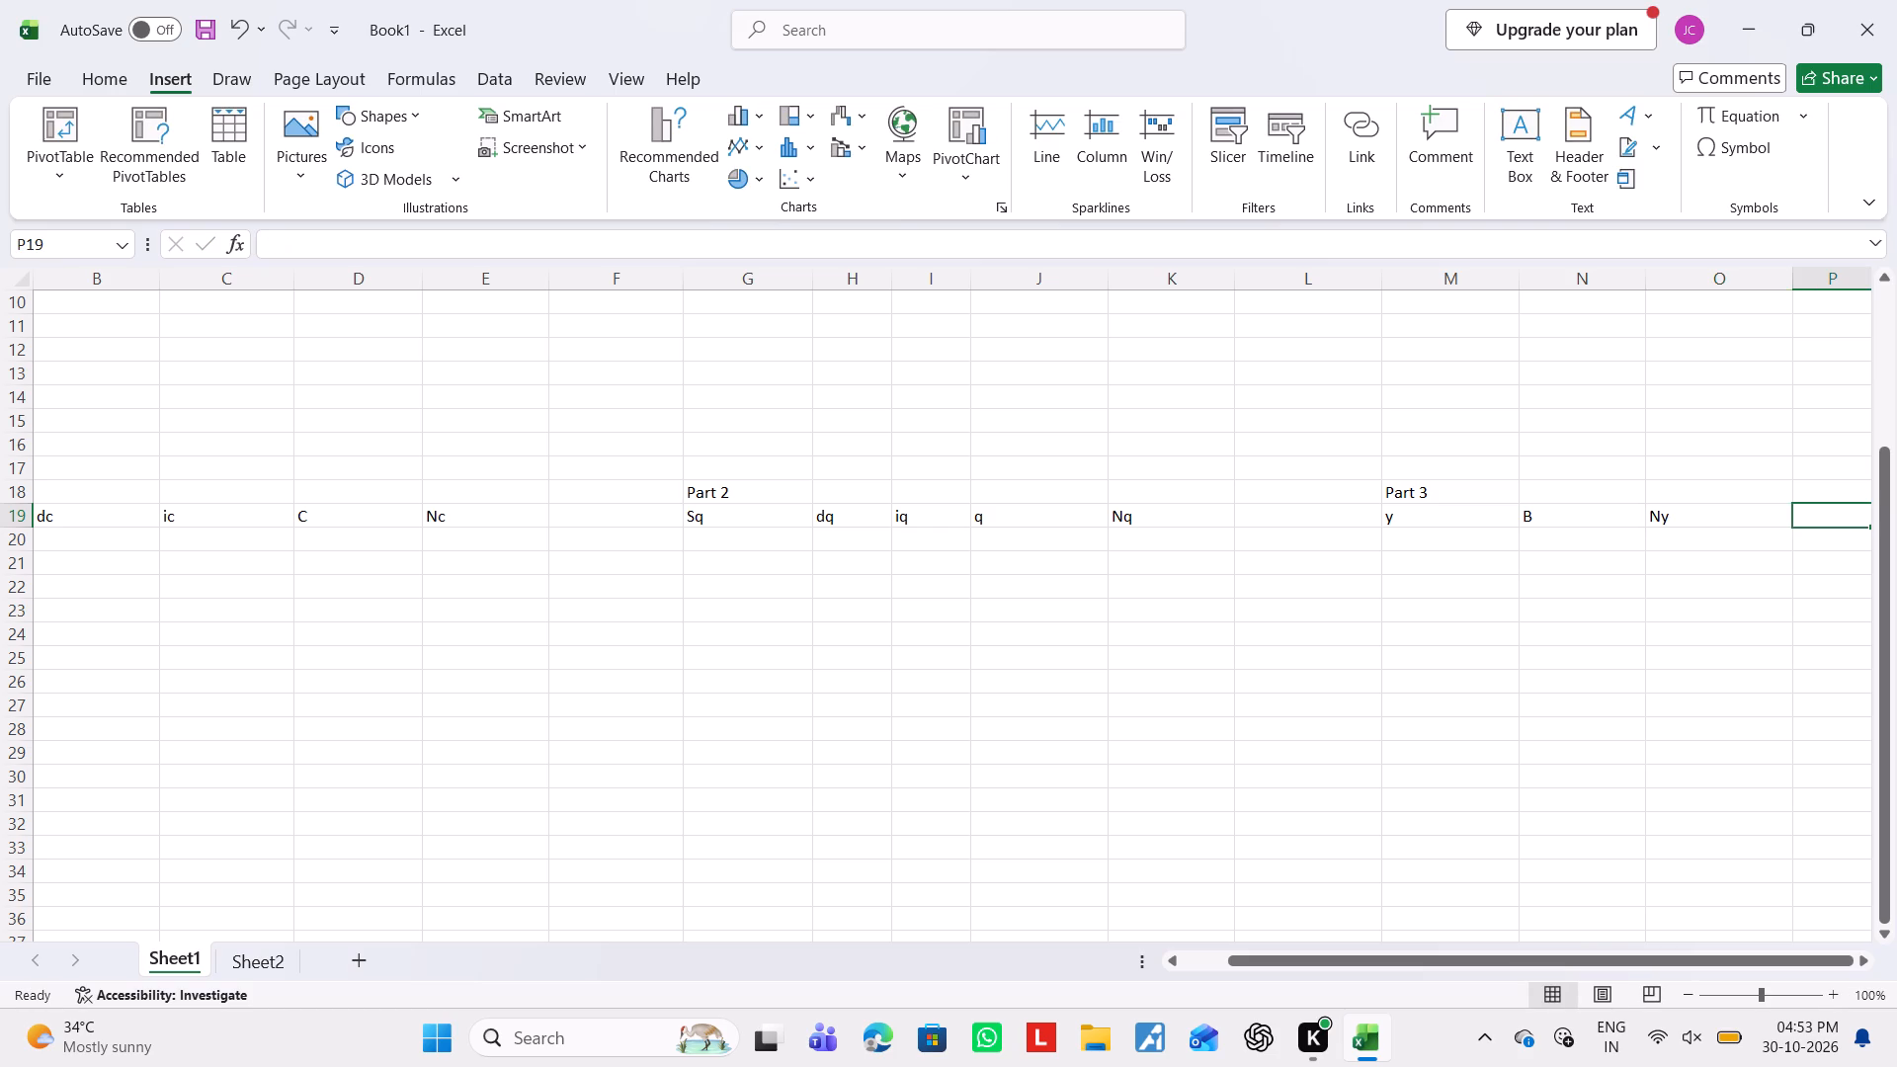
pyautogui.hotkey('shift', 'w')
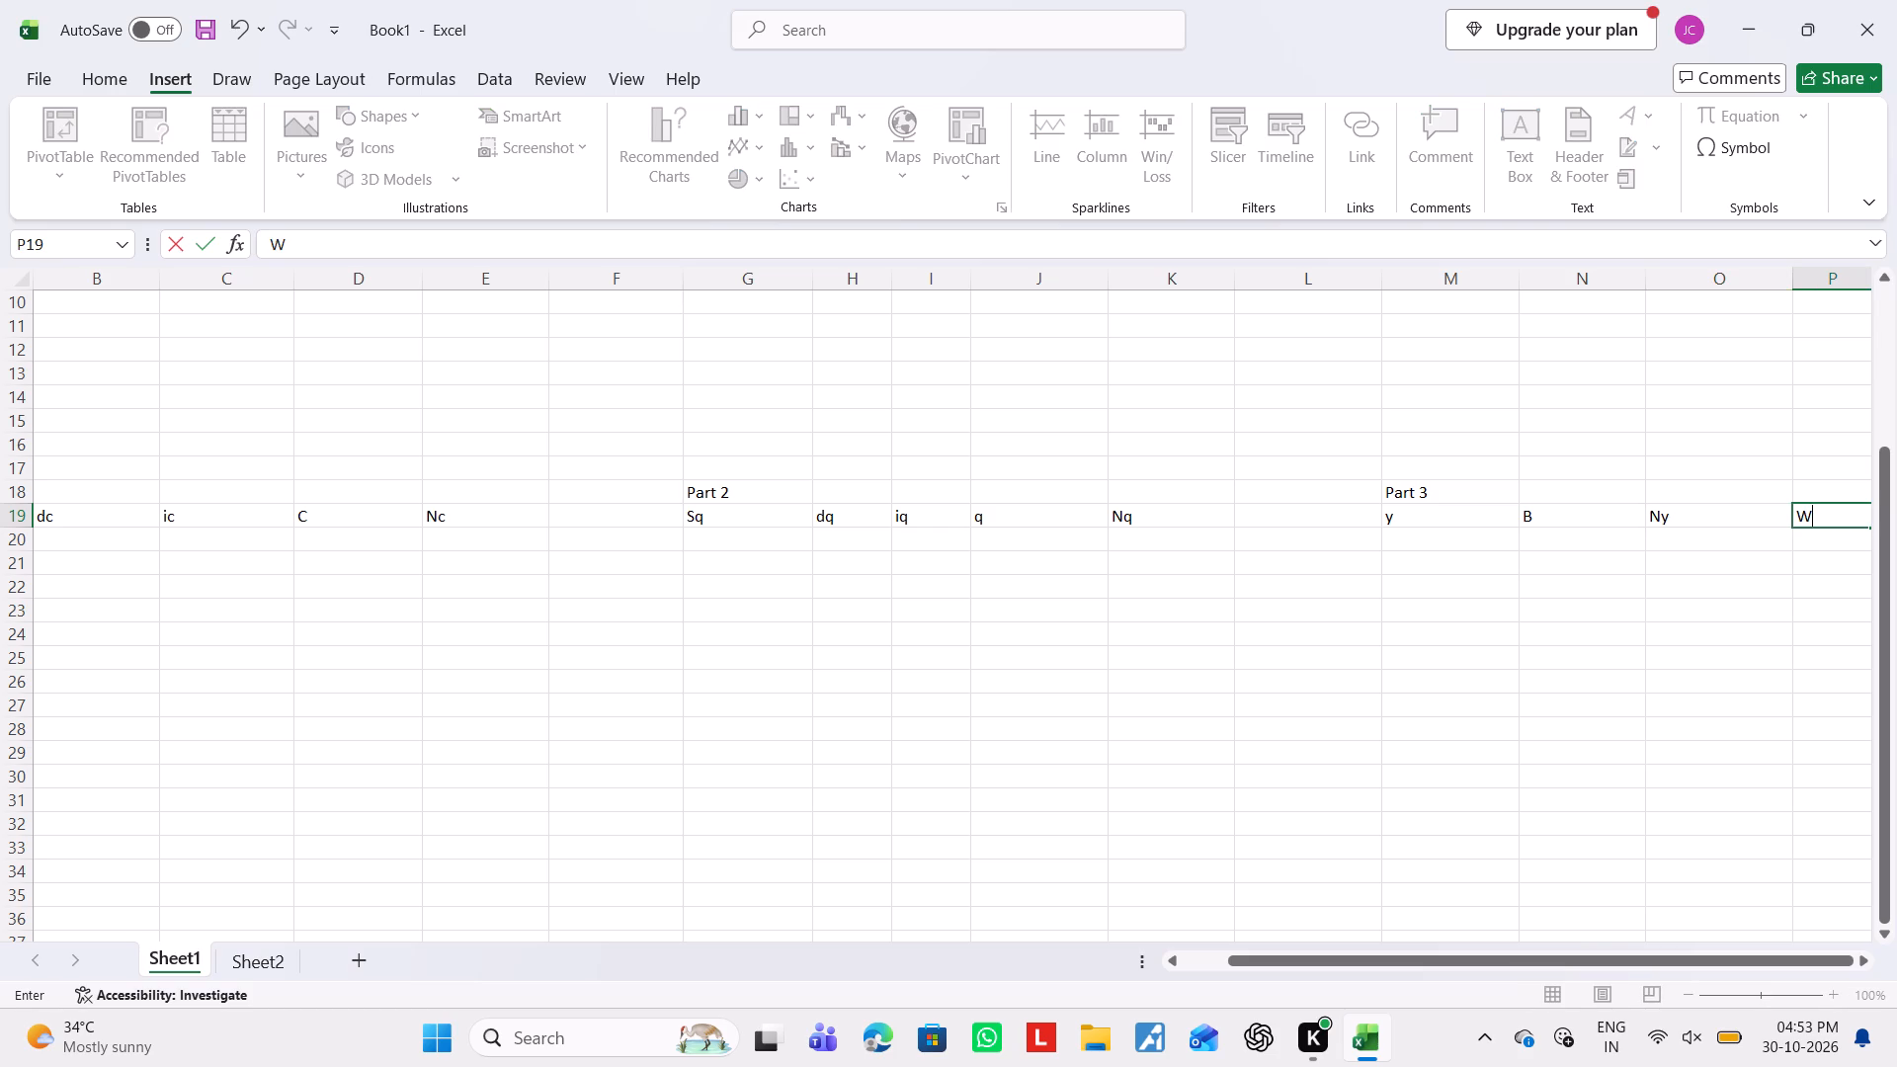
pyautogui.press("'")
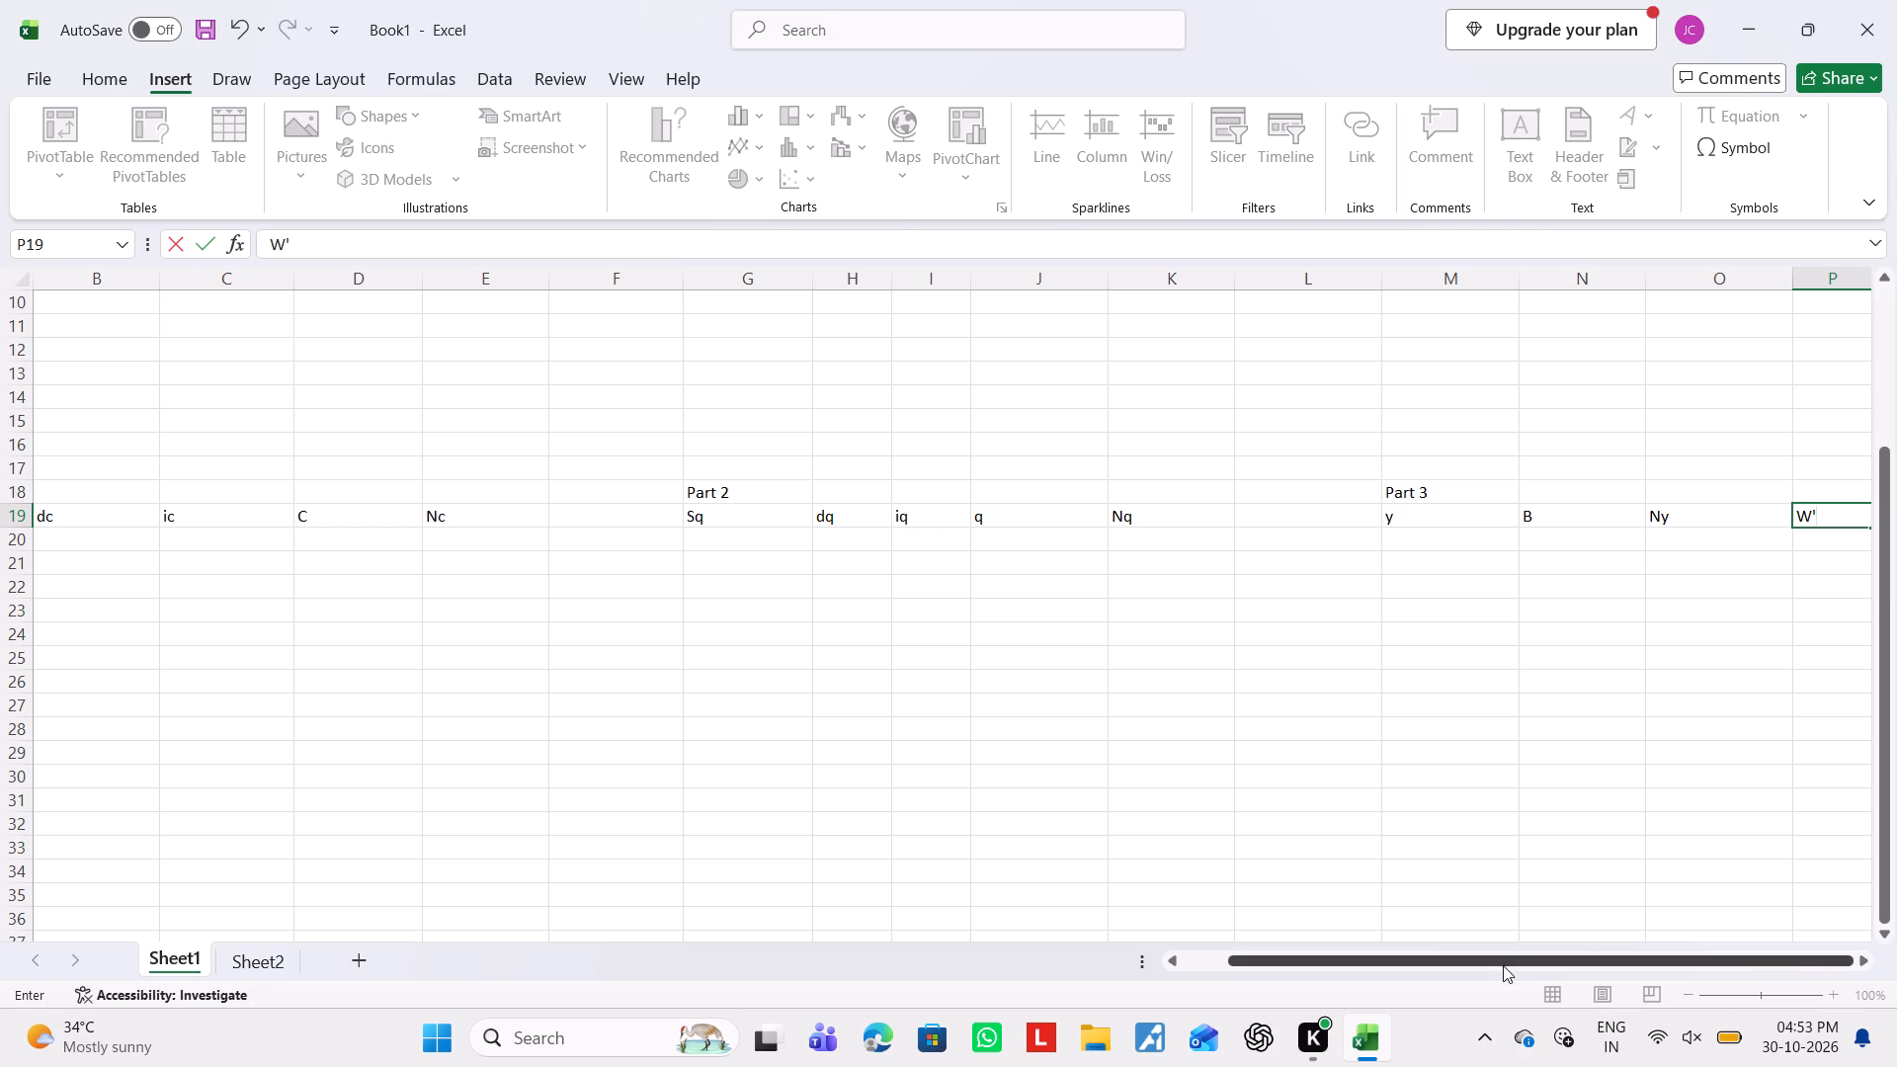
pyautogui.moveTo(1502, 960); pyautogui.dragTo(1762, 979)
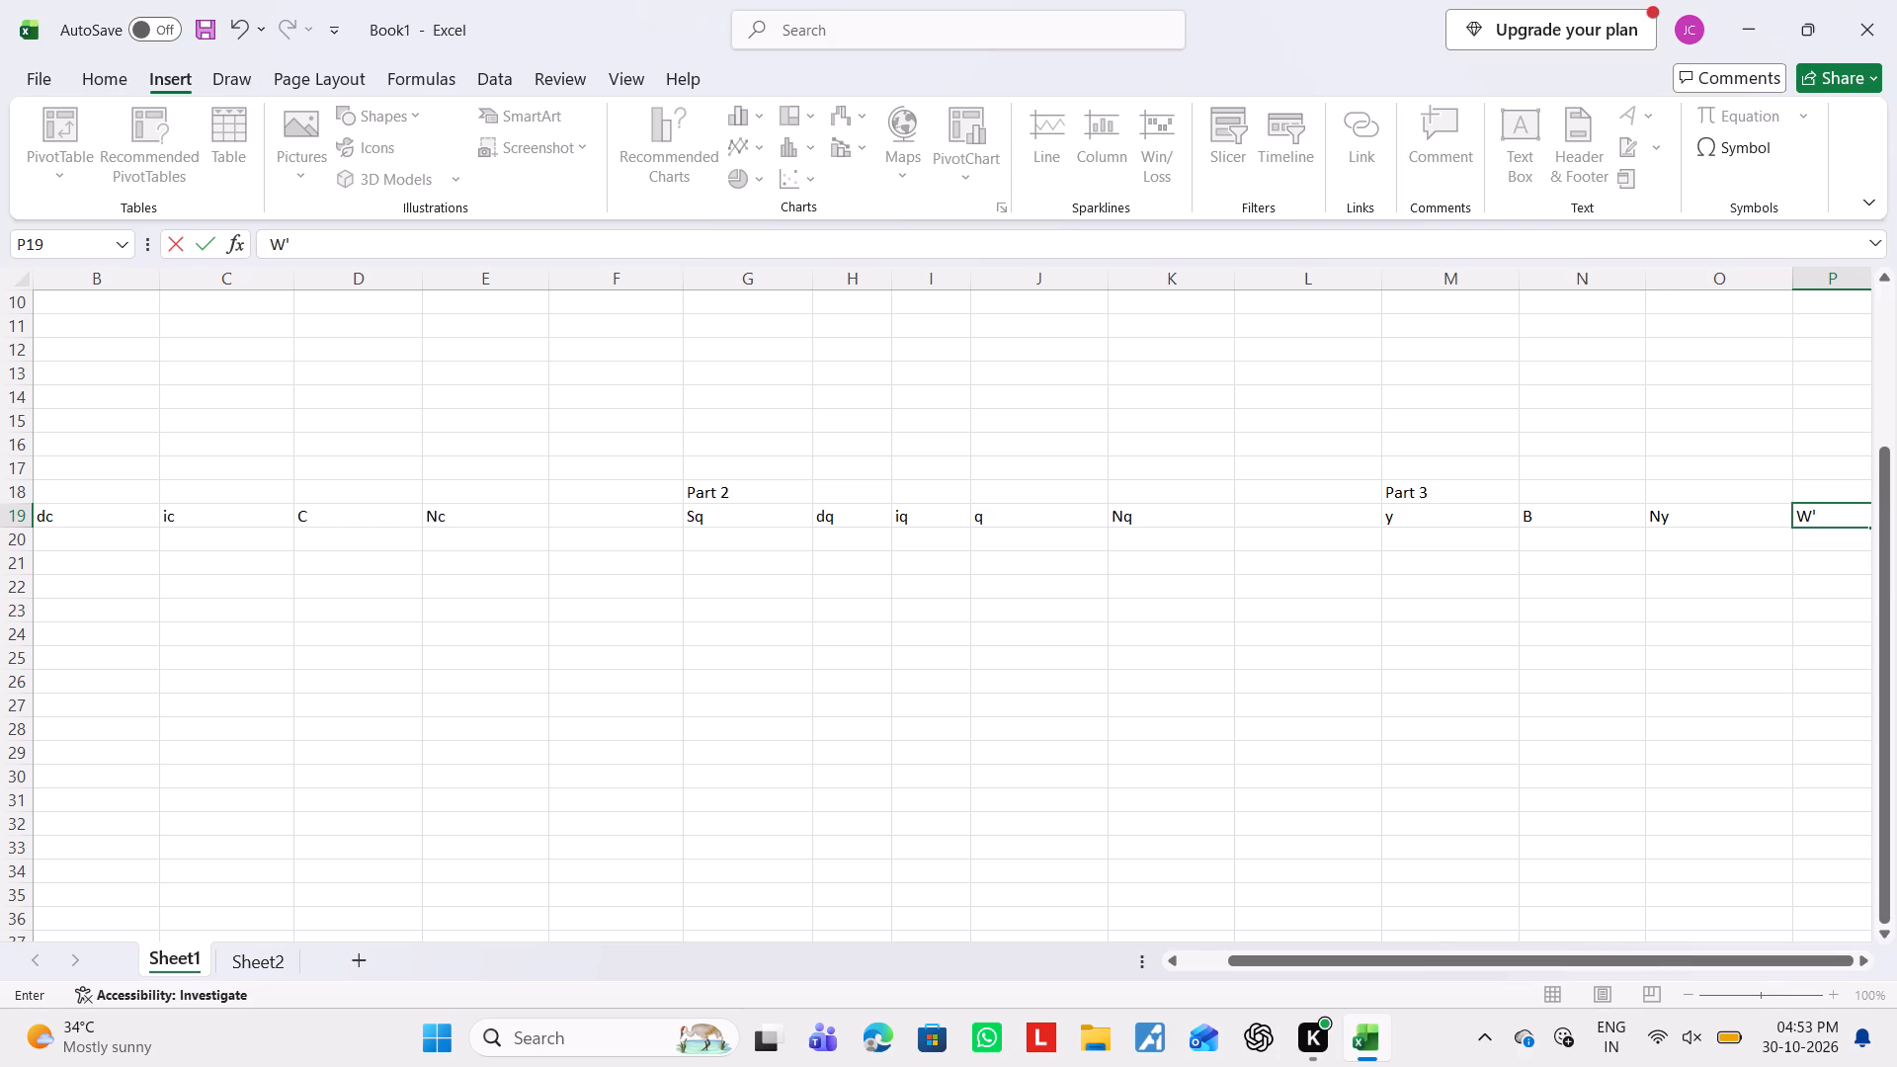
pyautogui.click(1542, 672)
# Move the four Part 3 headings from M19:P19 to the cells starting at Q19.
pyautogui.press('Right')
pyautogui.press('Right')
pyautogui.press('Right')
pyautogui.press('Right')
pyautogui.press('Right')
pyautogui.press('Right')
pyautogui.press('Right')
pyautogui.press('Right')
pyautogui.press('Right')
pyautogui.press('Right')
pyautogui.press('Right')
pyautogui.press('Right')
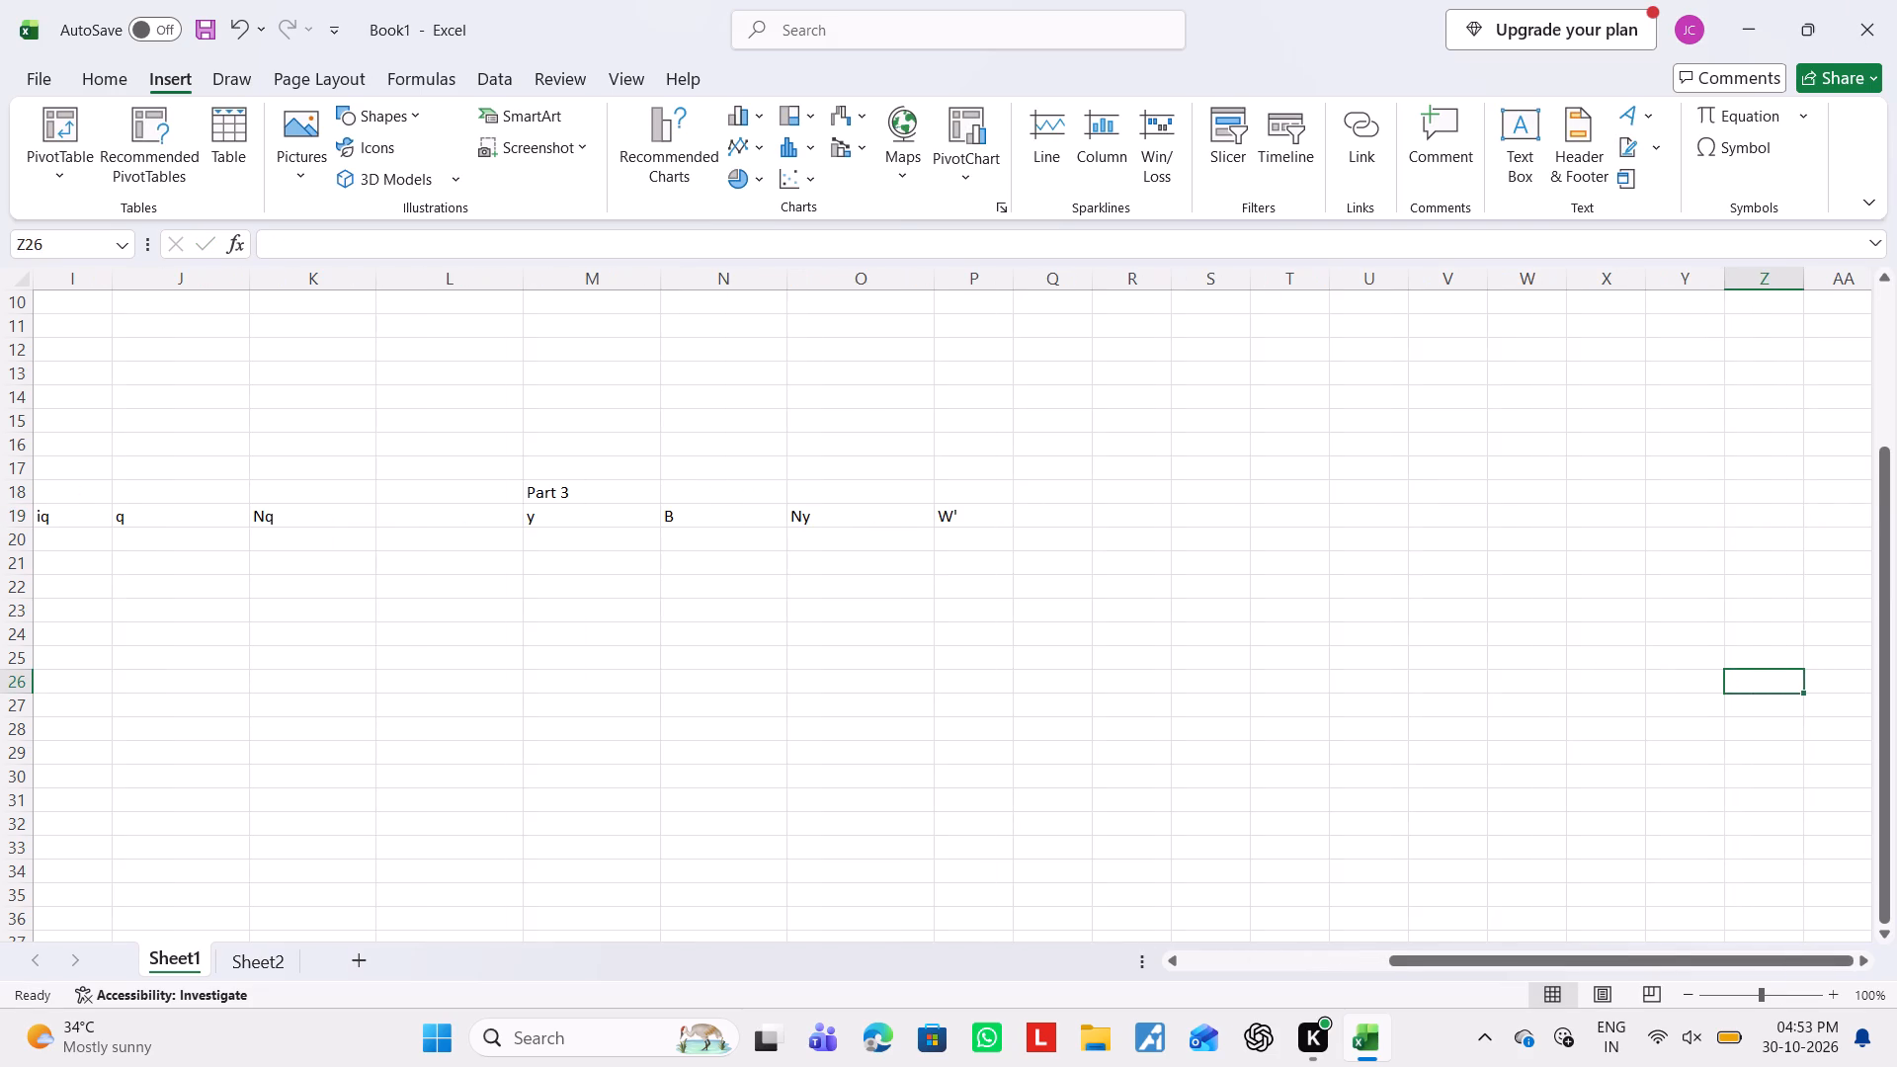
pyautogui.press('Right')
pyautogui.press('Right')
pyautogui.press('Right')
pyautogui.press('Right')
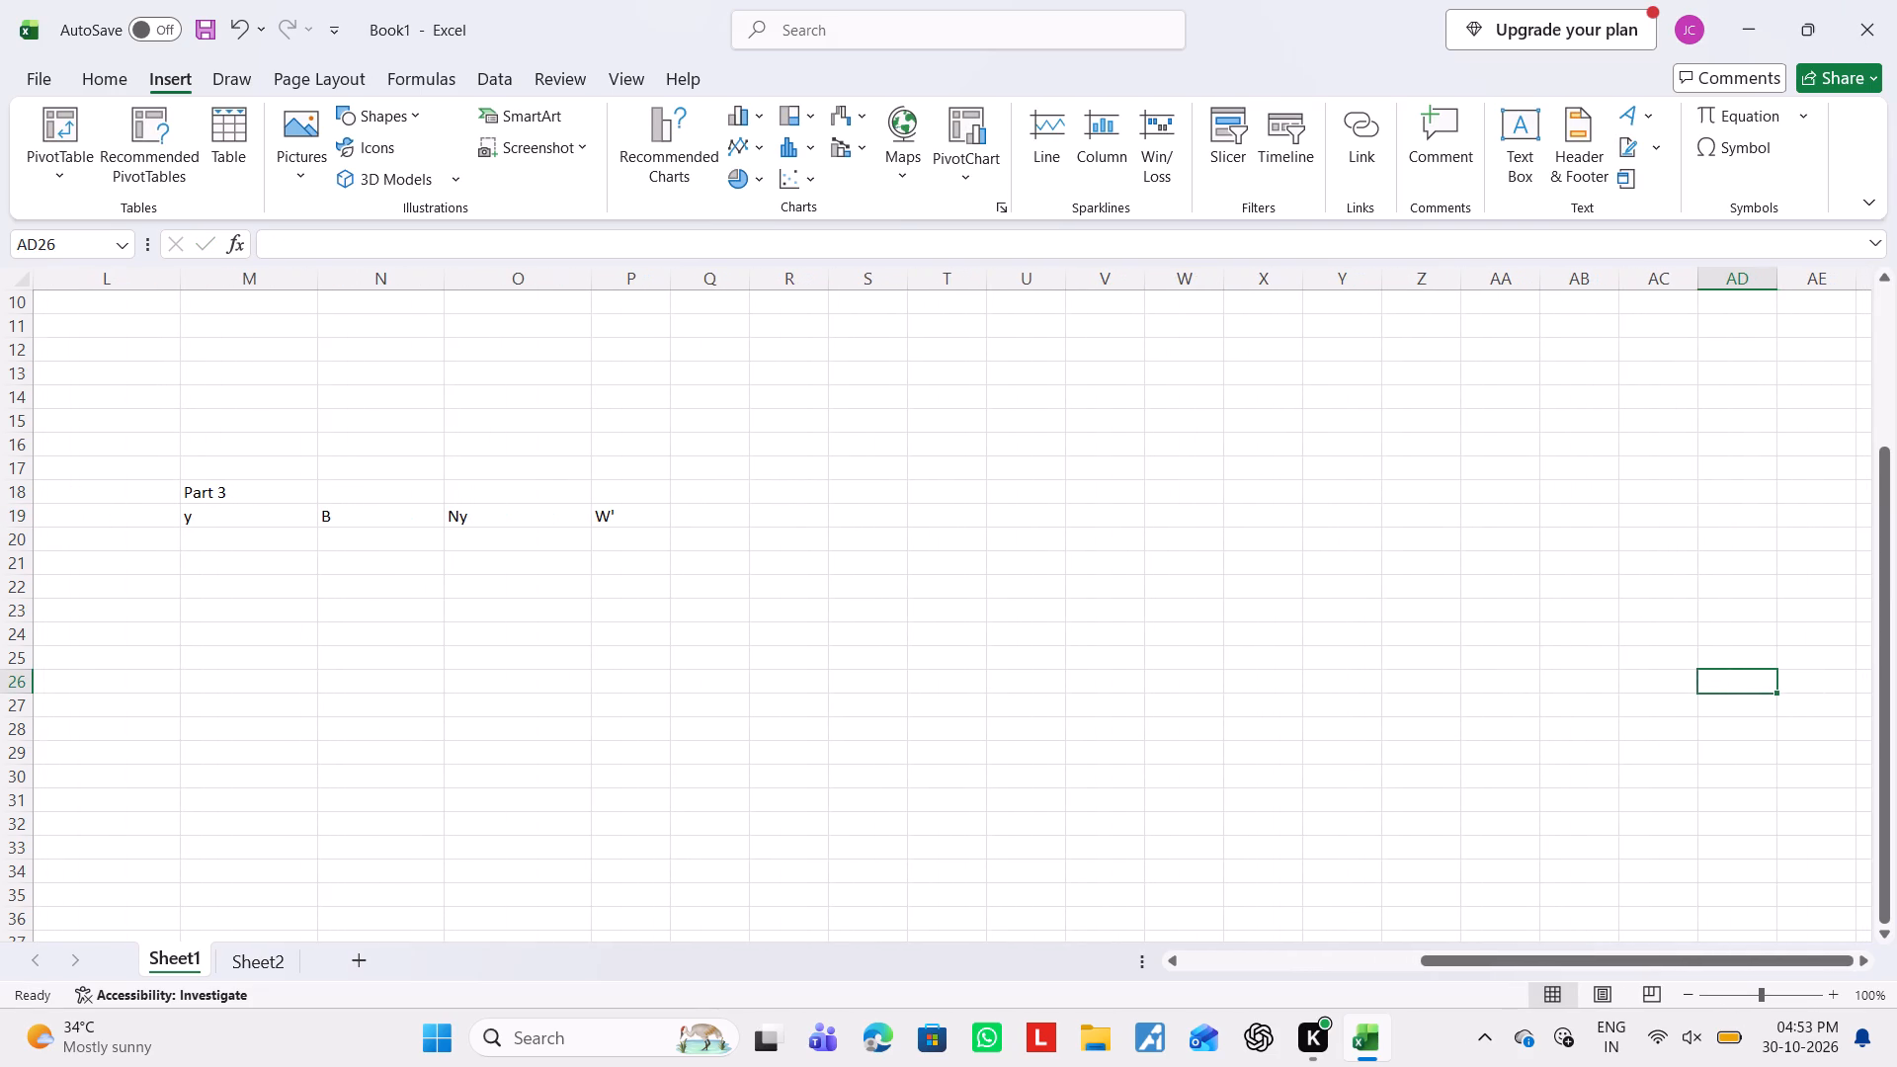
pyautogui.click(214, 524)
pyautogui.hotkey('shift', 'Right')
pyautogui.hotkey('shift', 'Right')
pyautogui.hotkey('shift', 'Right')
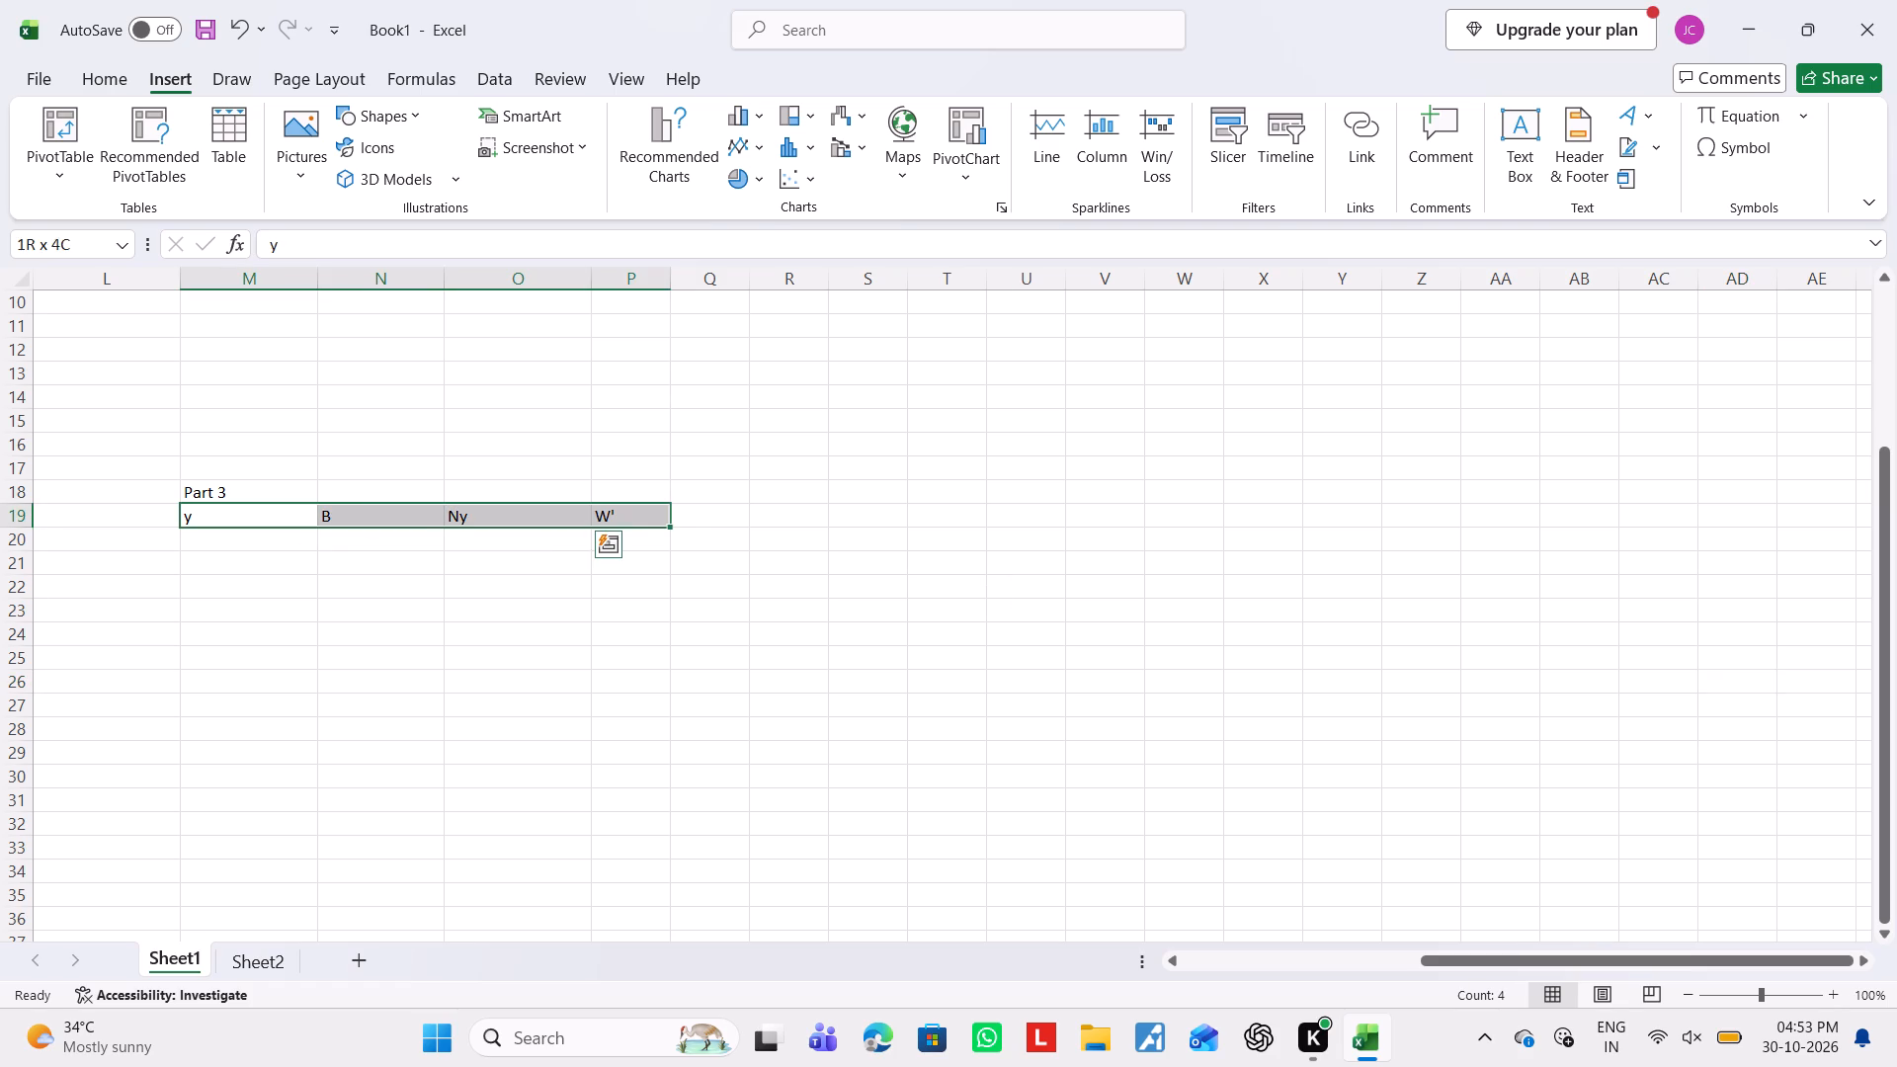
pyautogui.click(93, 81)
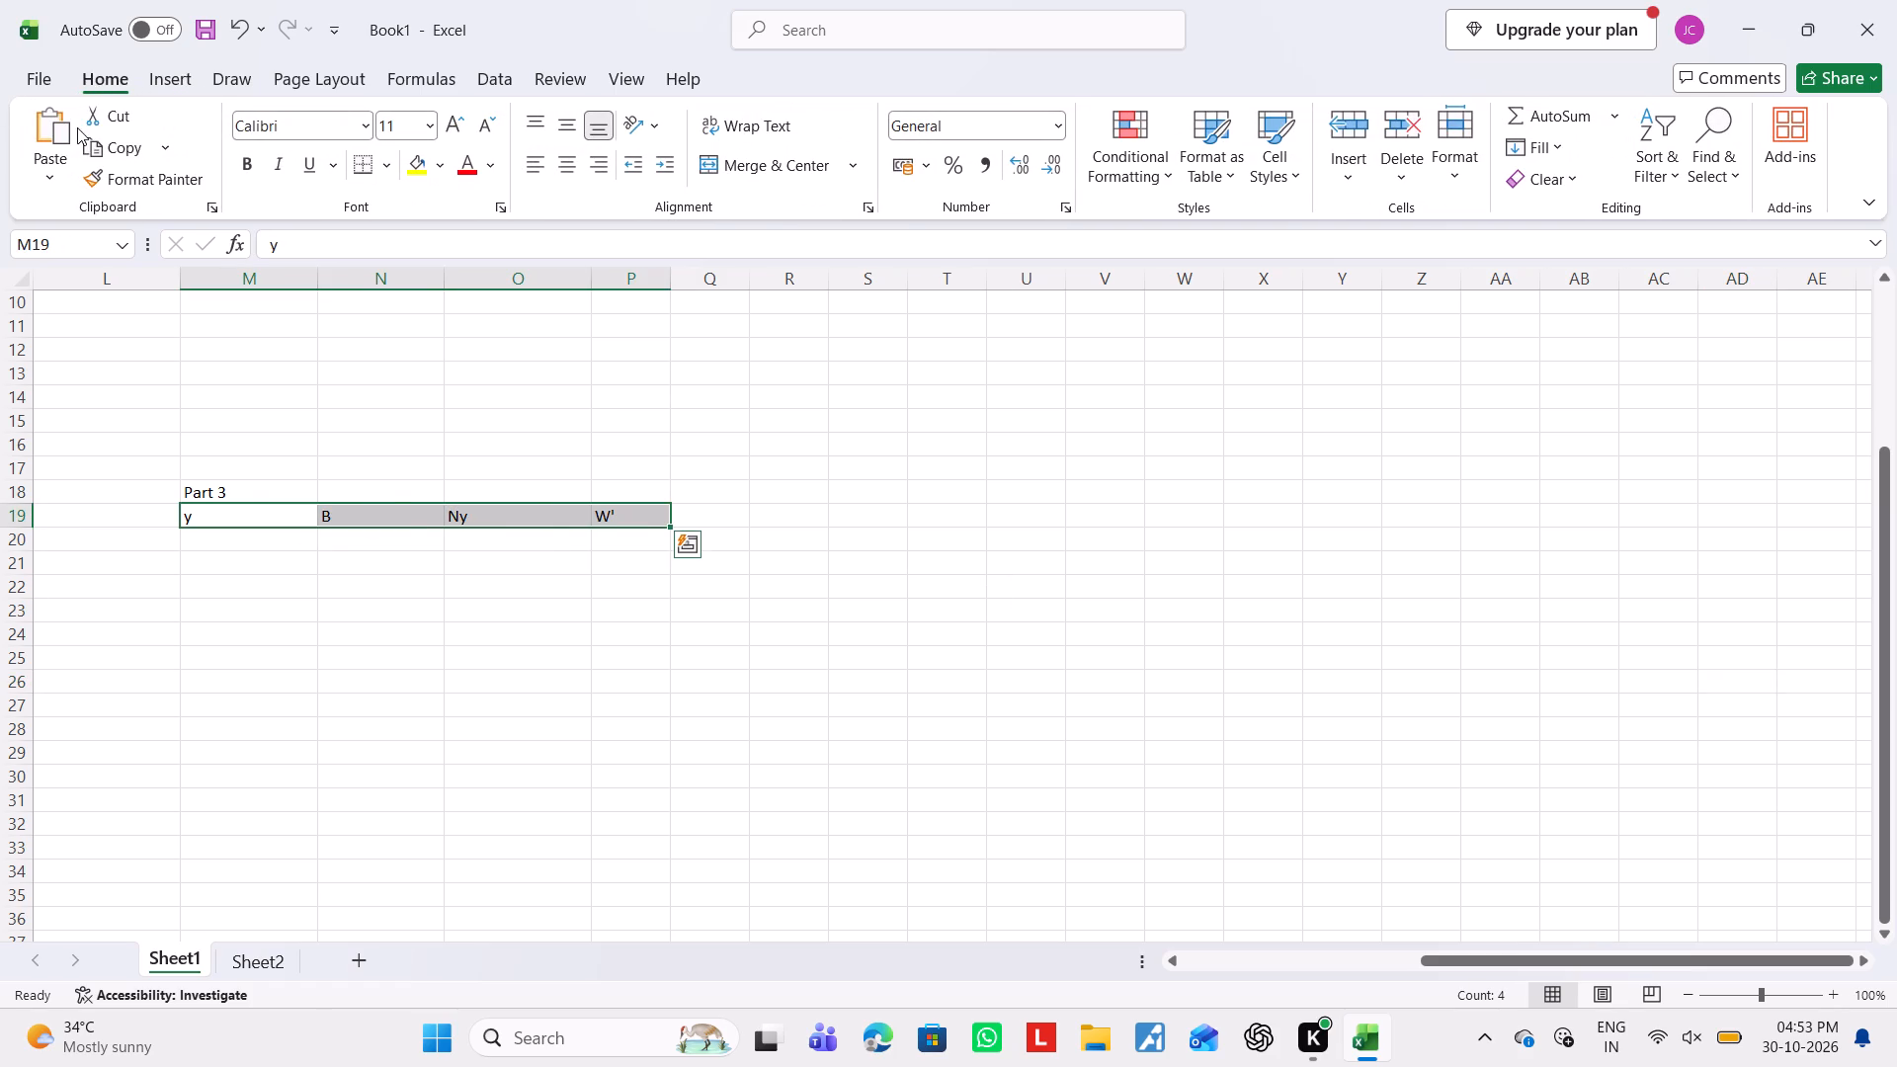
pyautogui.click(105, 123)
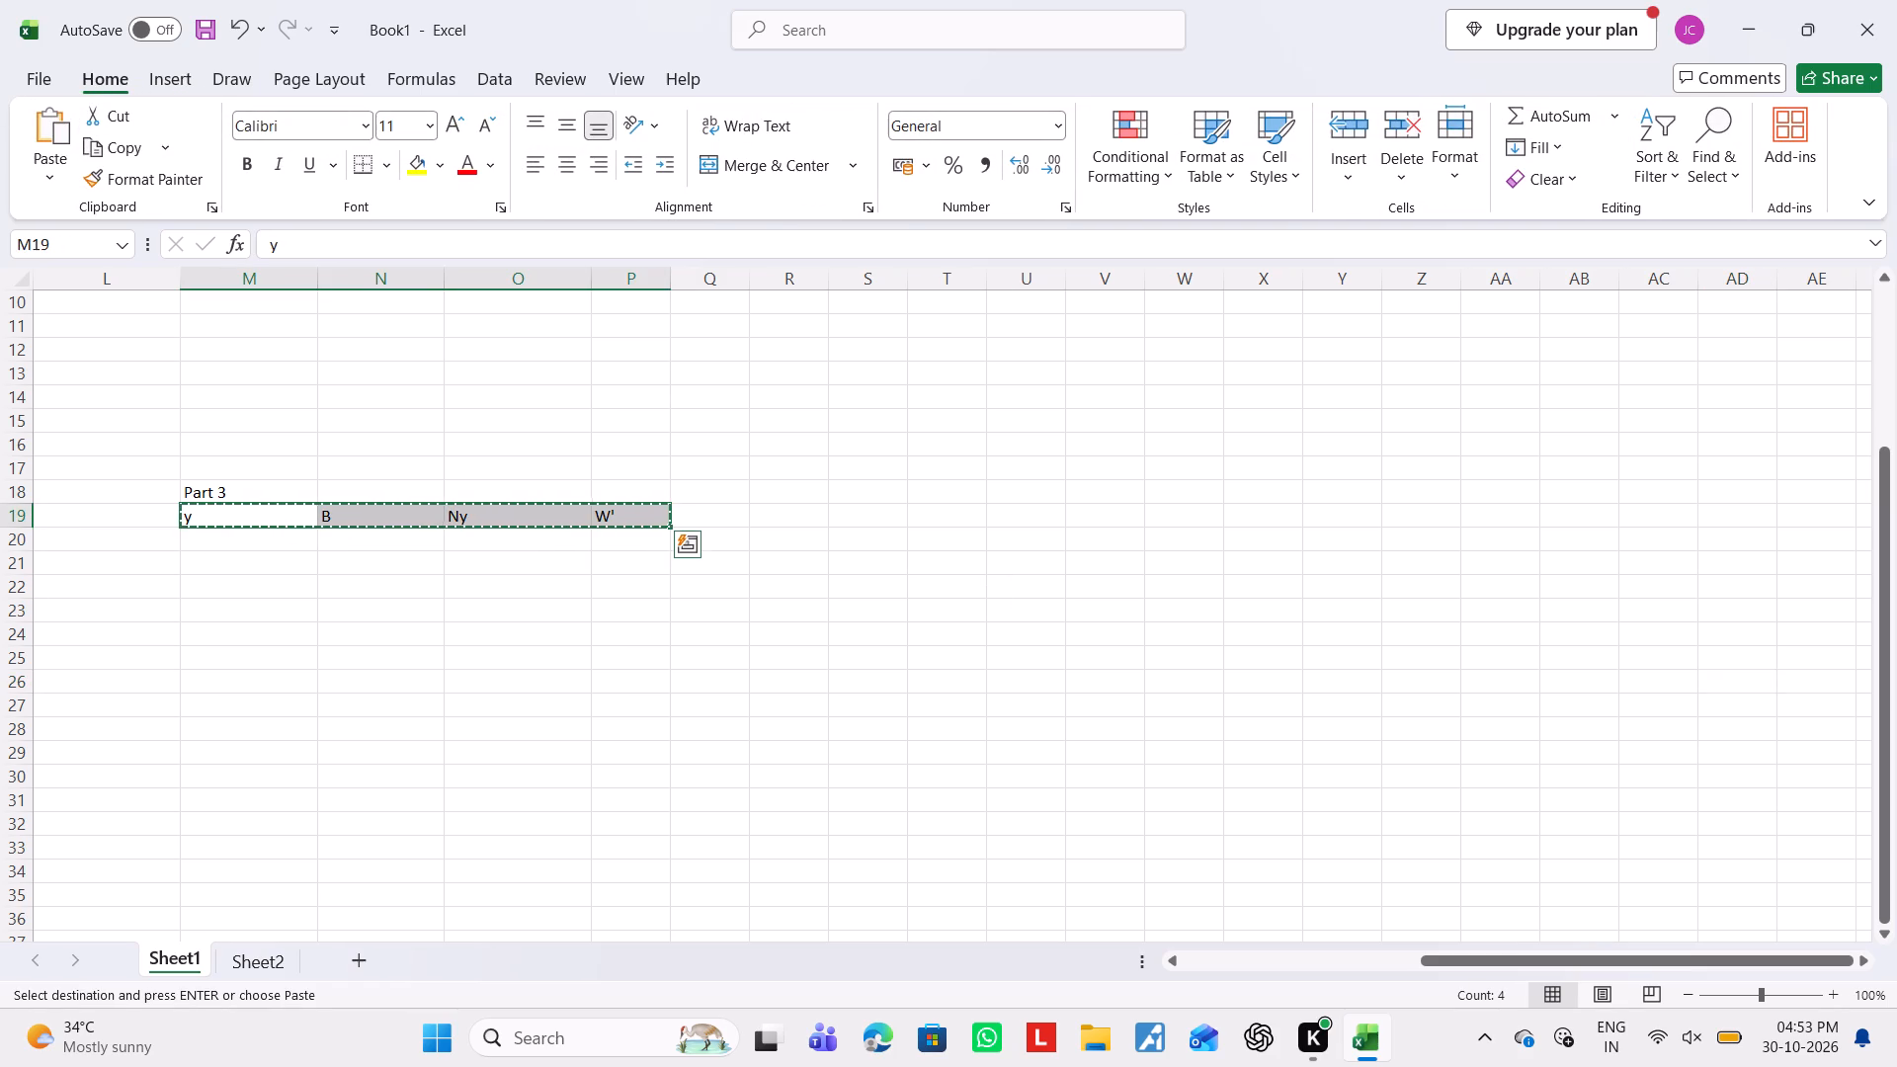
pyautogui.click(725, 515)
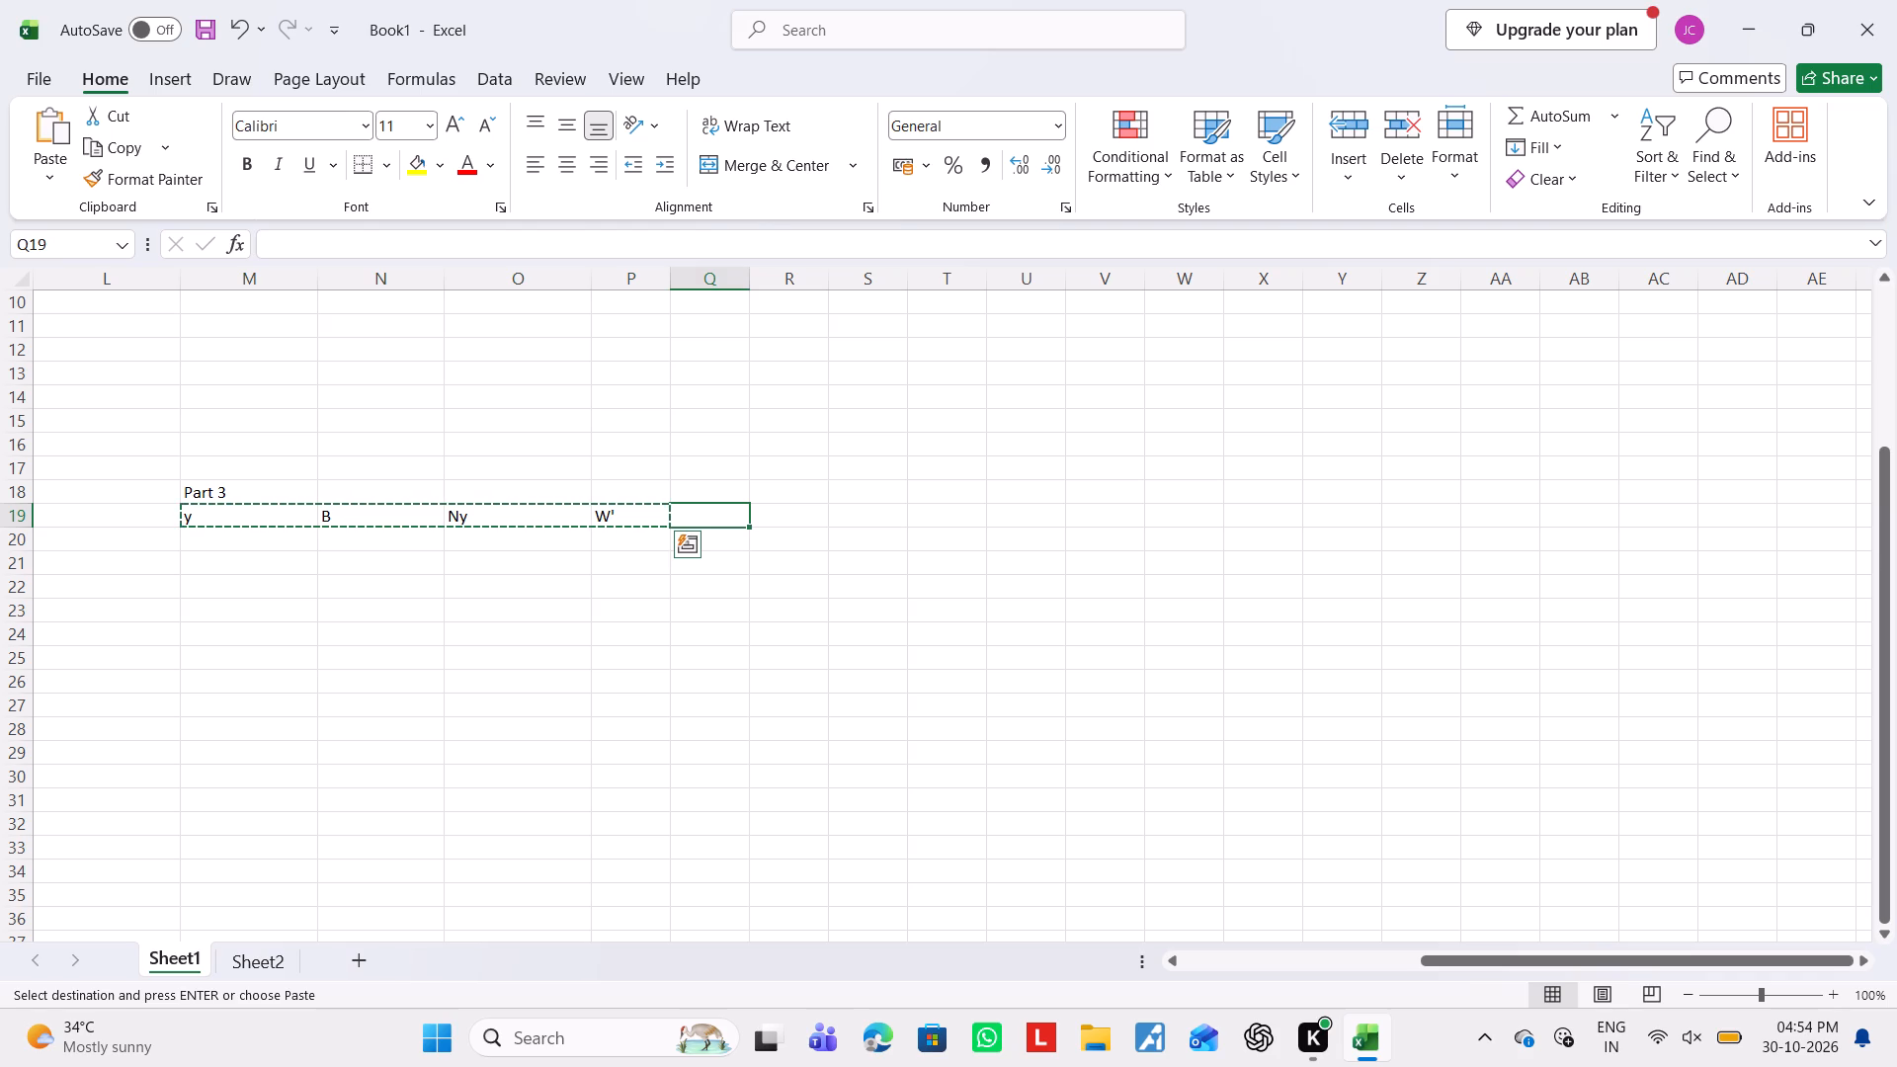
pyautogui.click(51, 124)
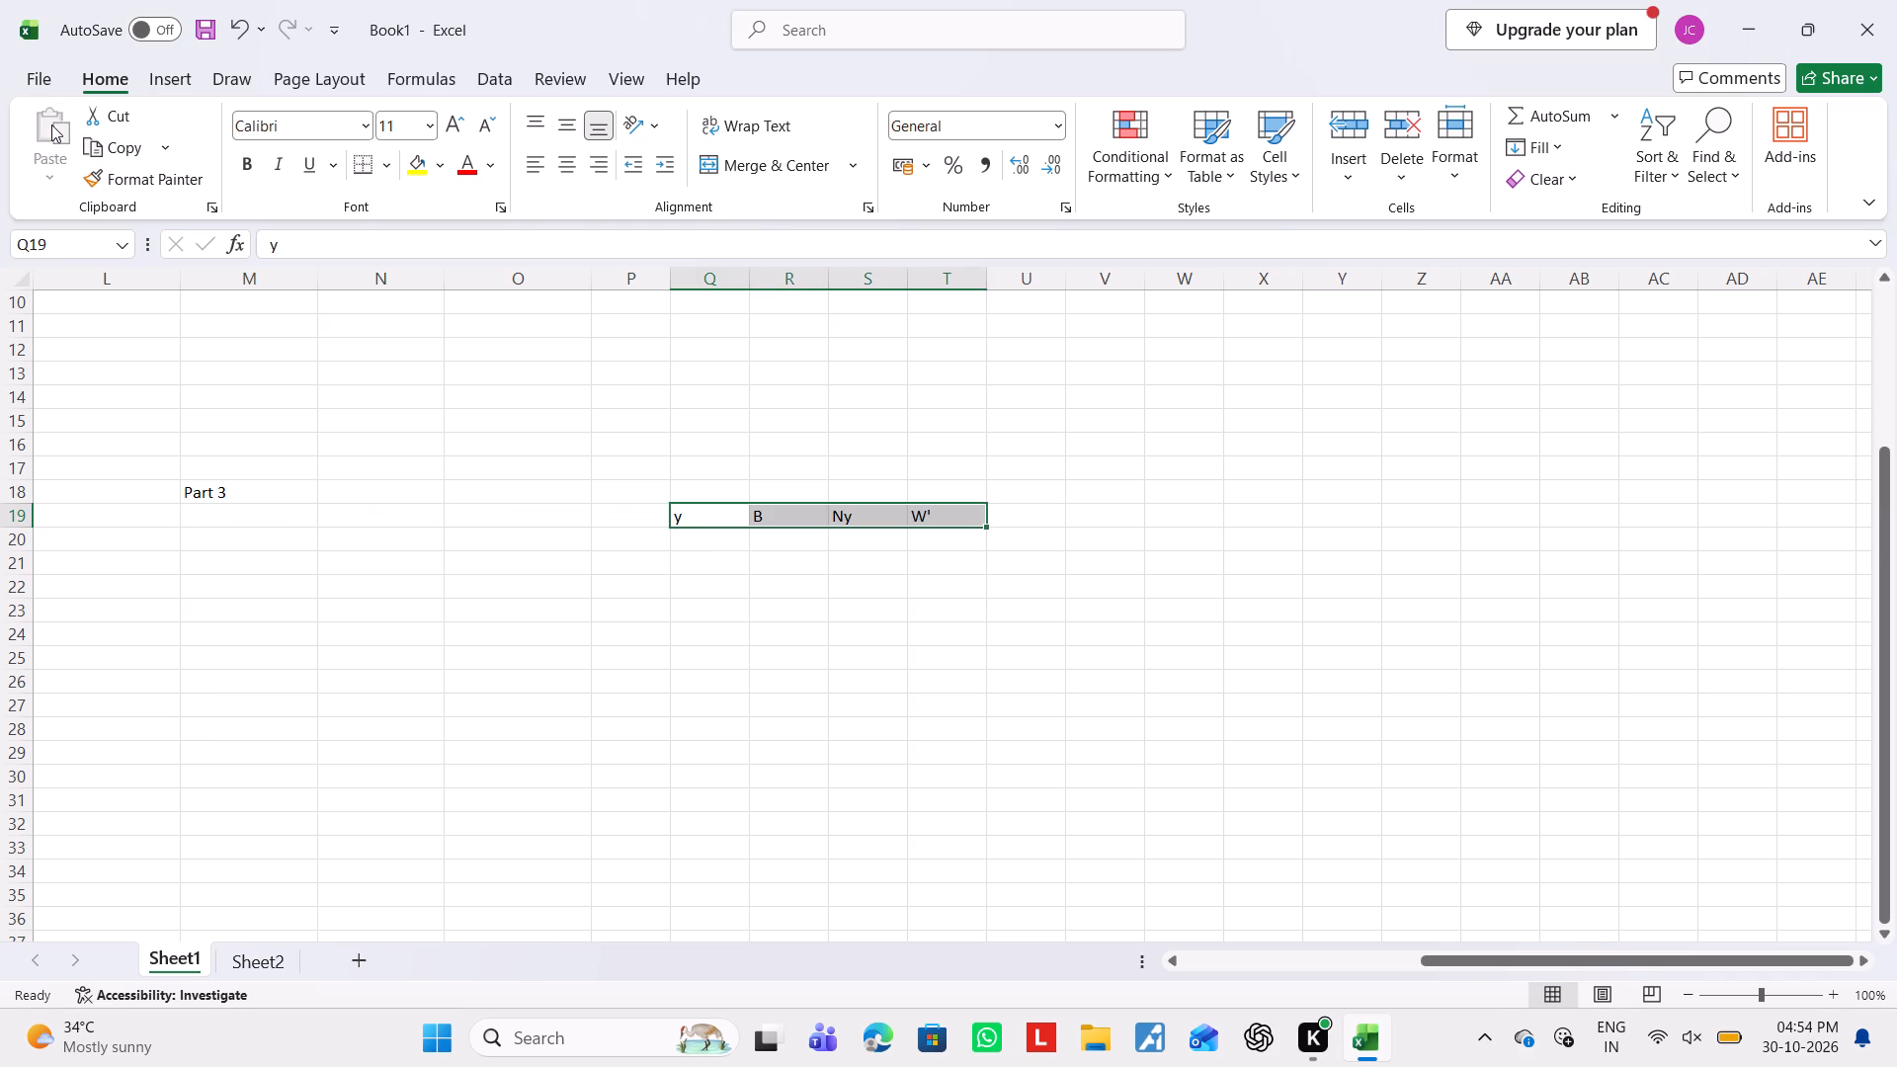
# Enter the headings Sy, dy and iy in M19 to O19, beneath the Part 3 label.
pyautogui.click(251, 516)
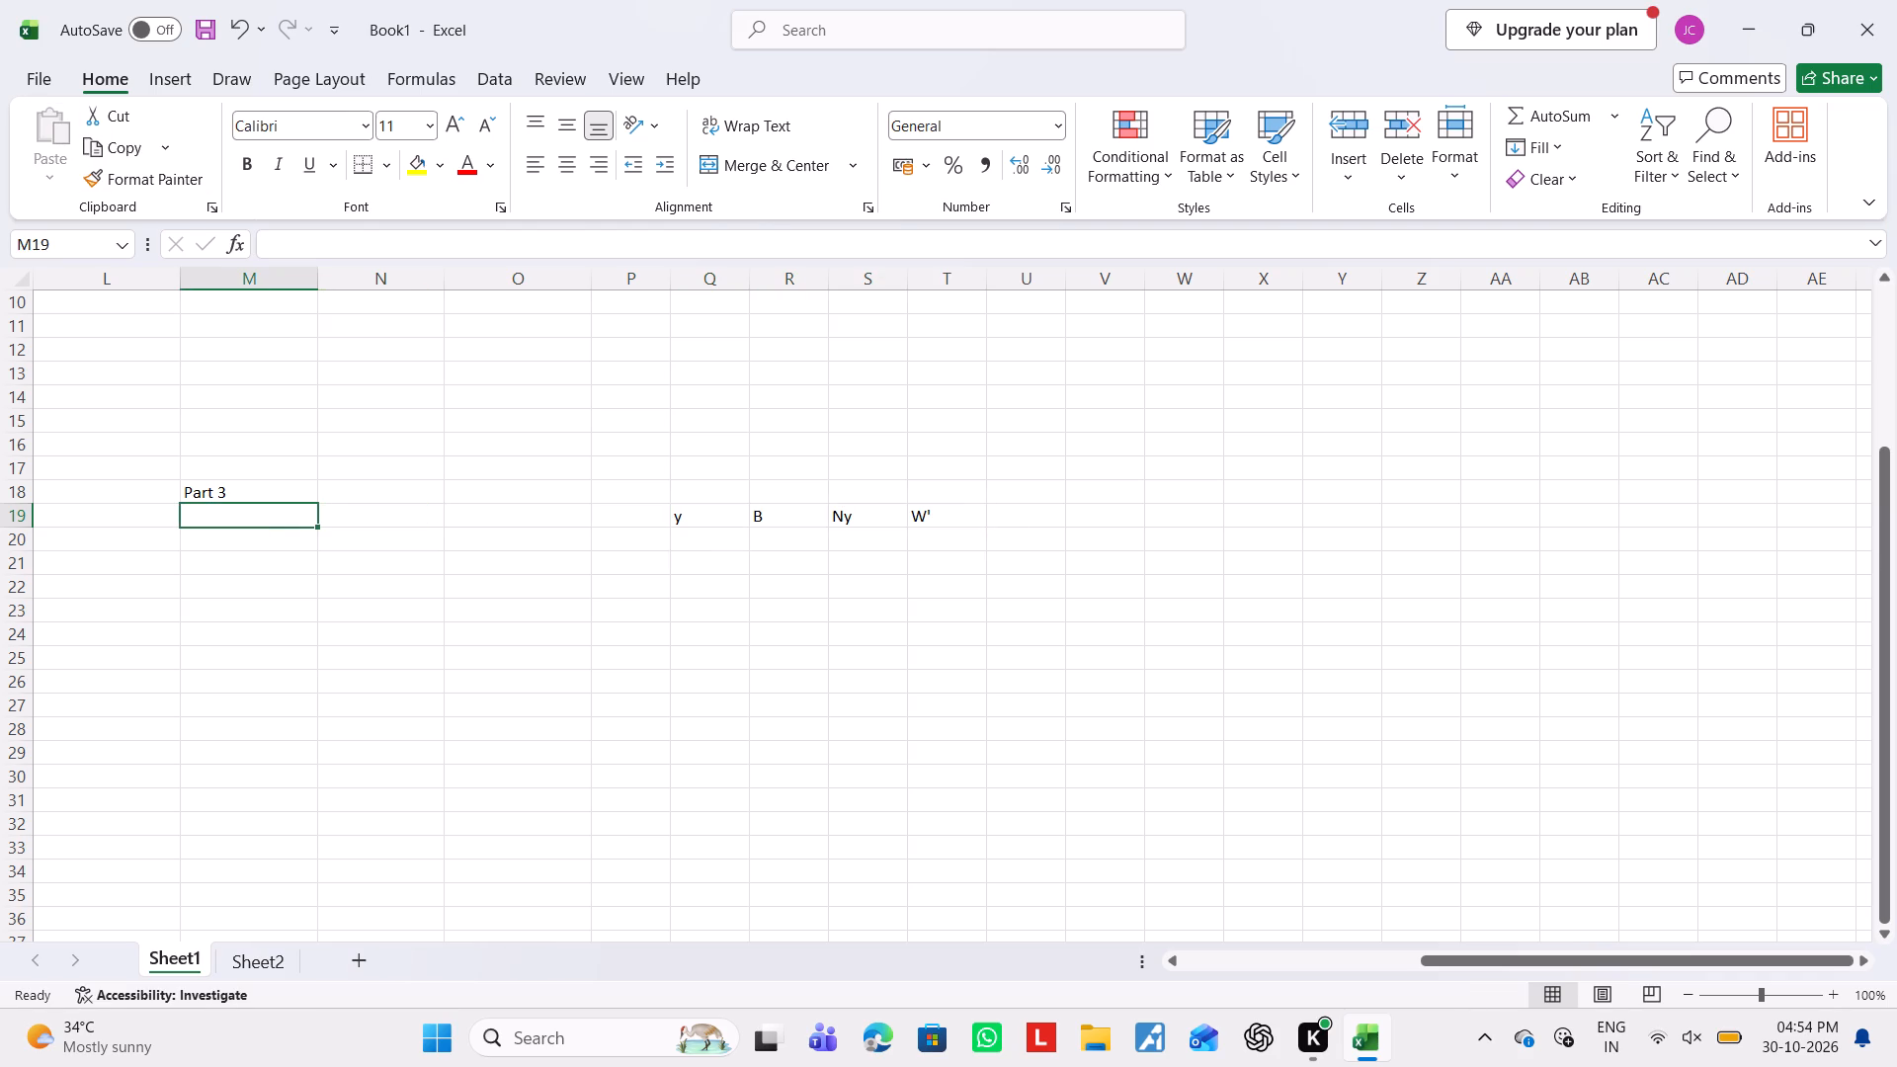
pyautogui.hotkey('shift', 's')
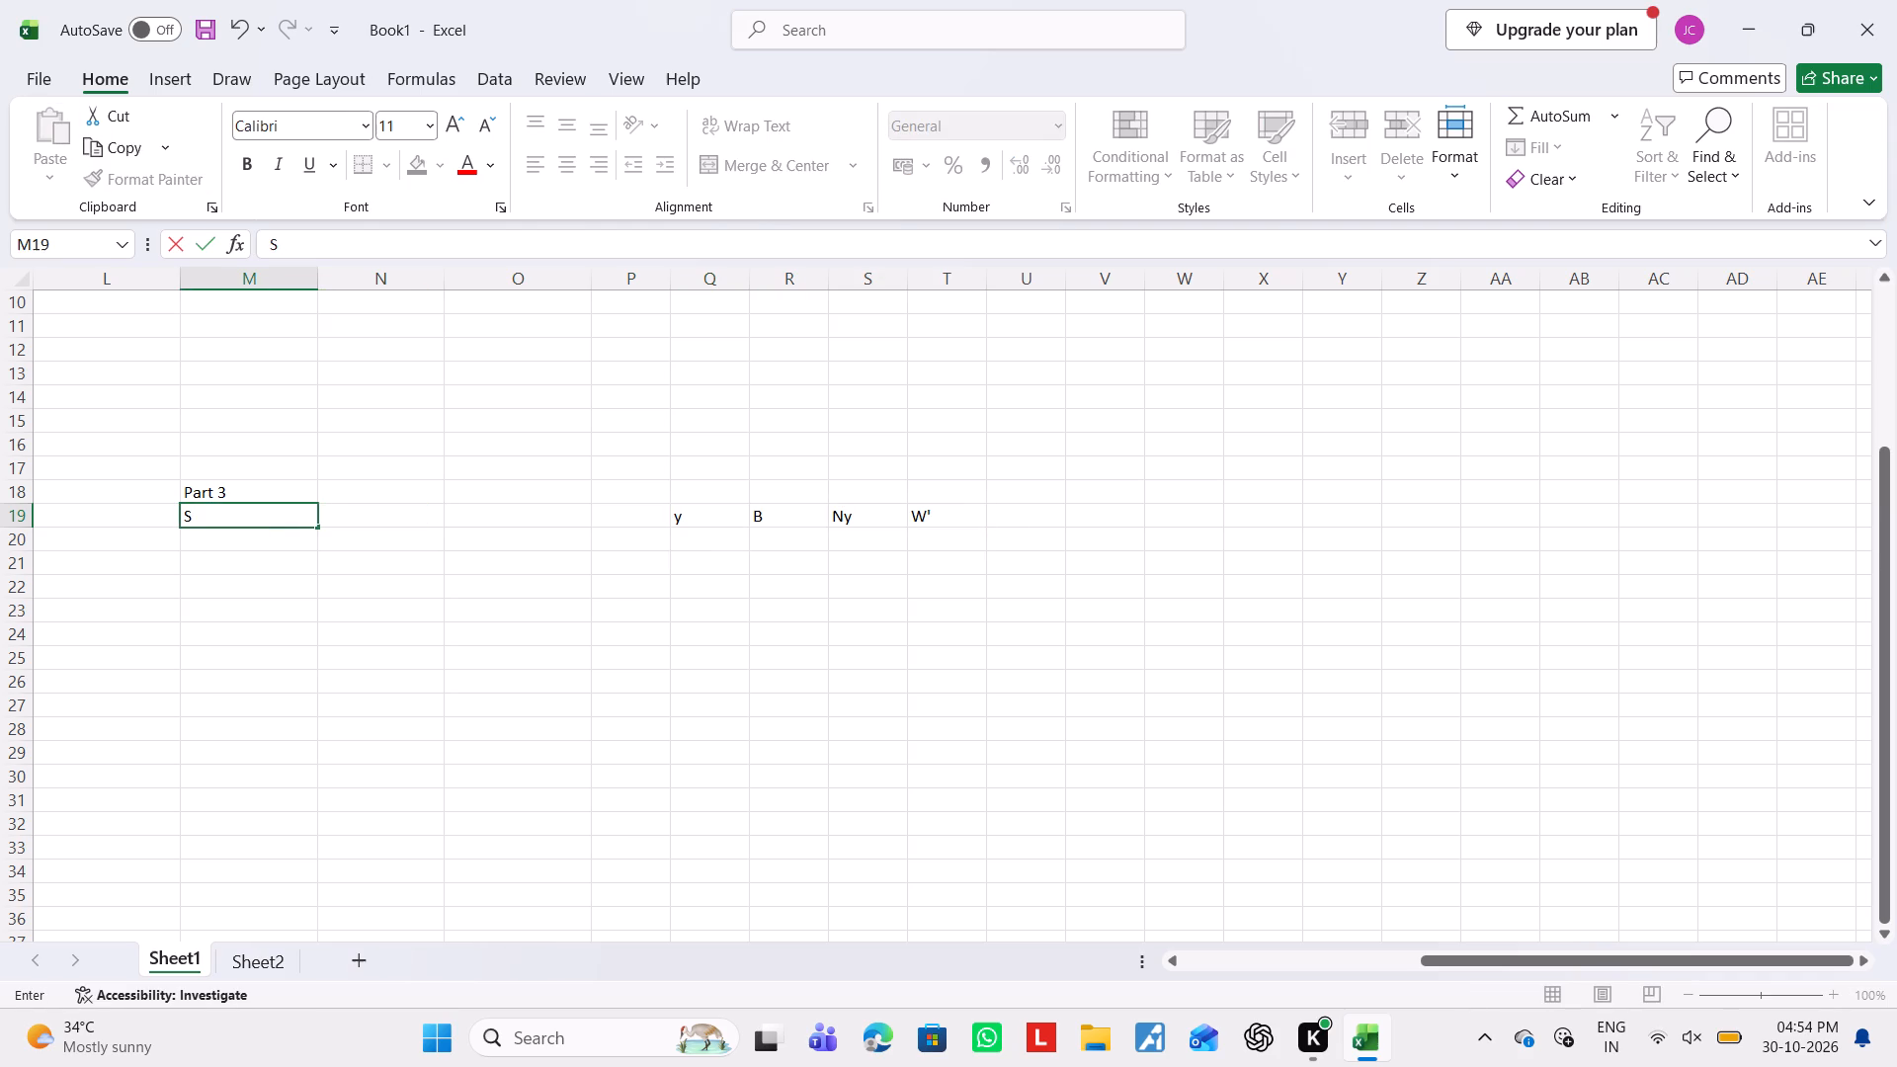
pyautogui.press('y')
pyautogui.press('Down')
pyautogui.press('Up')
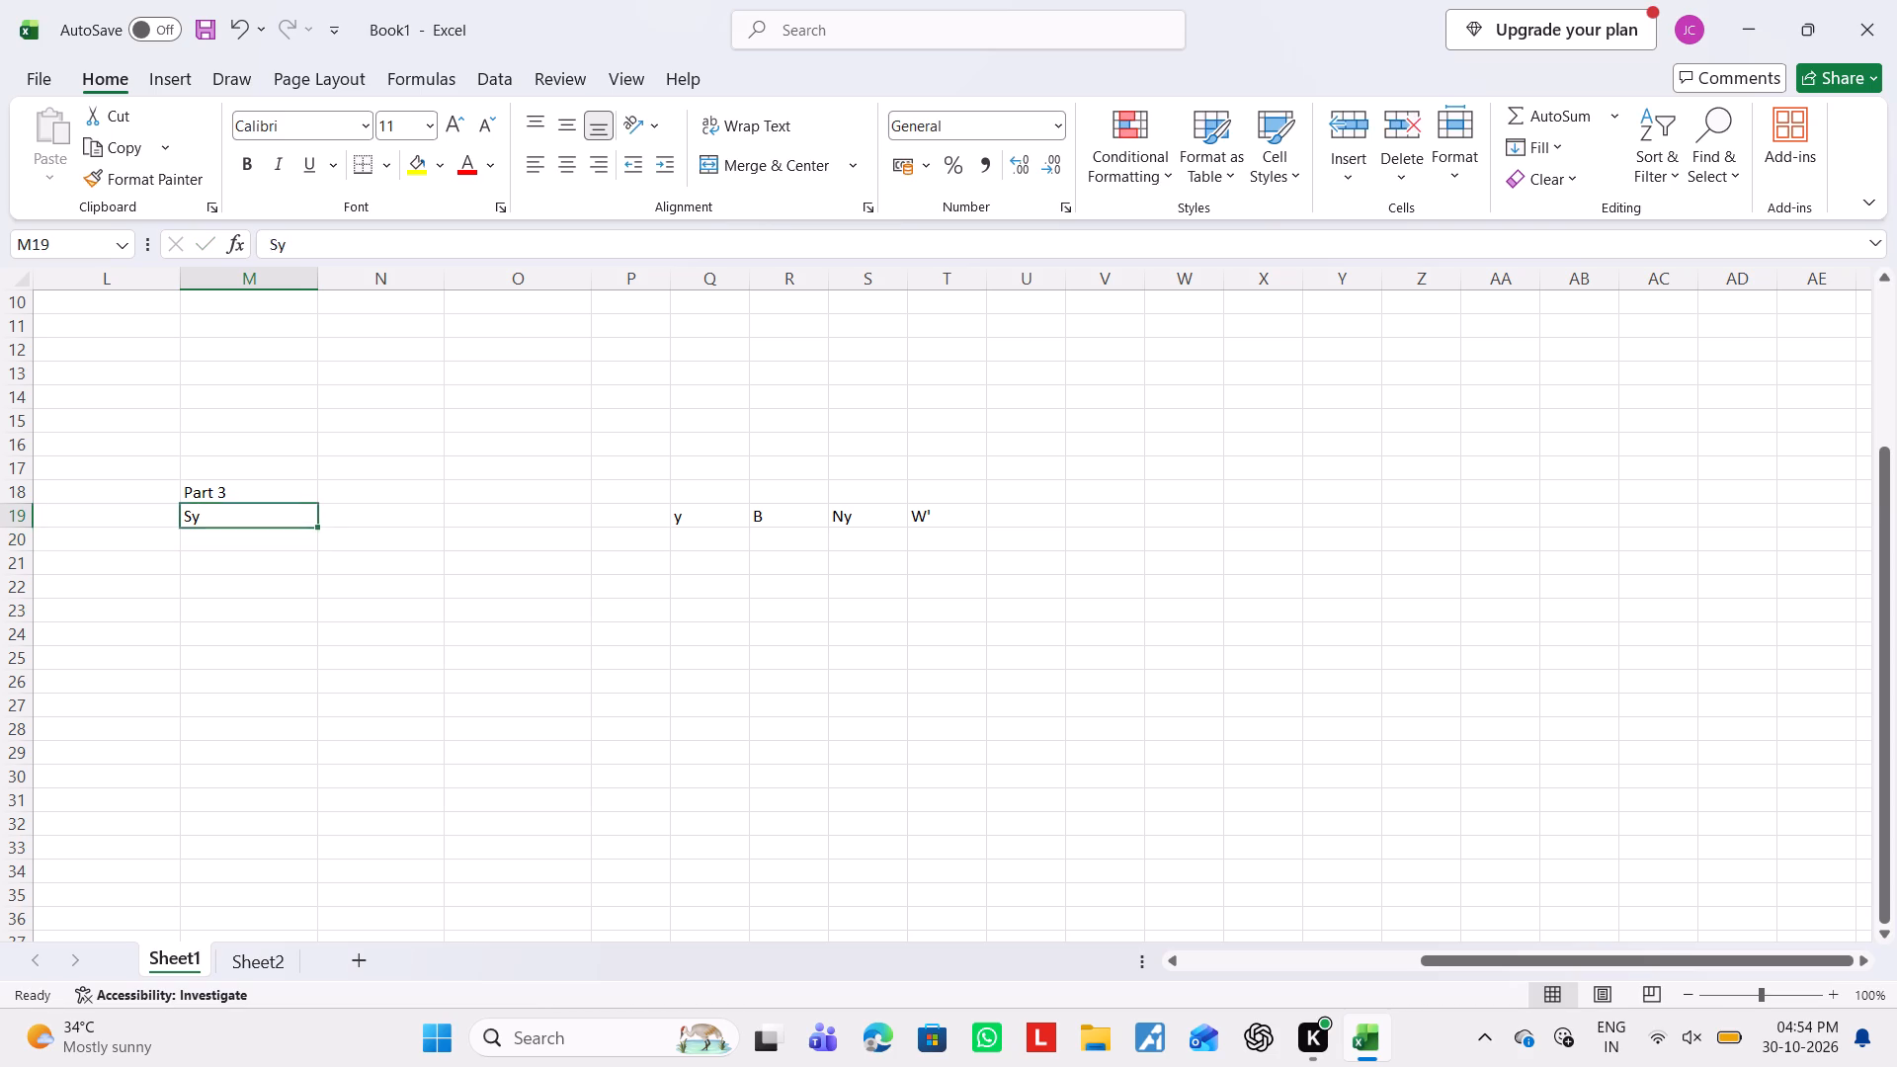
pyautogui.press('Right')
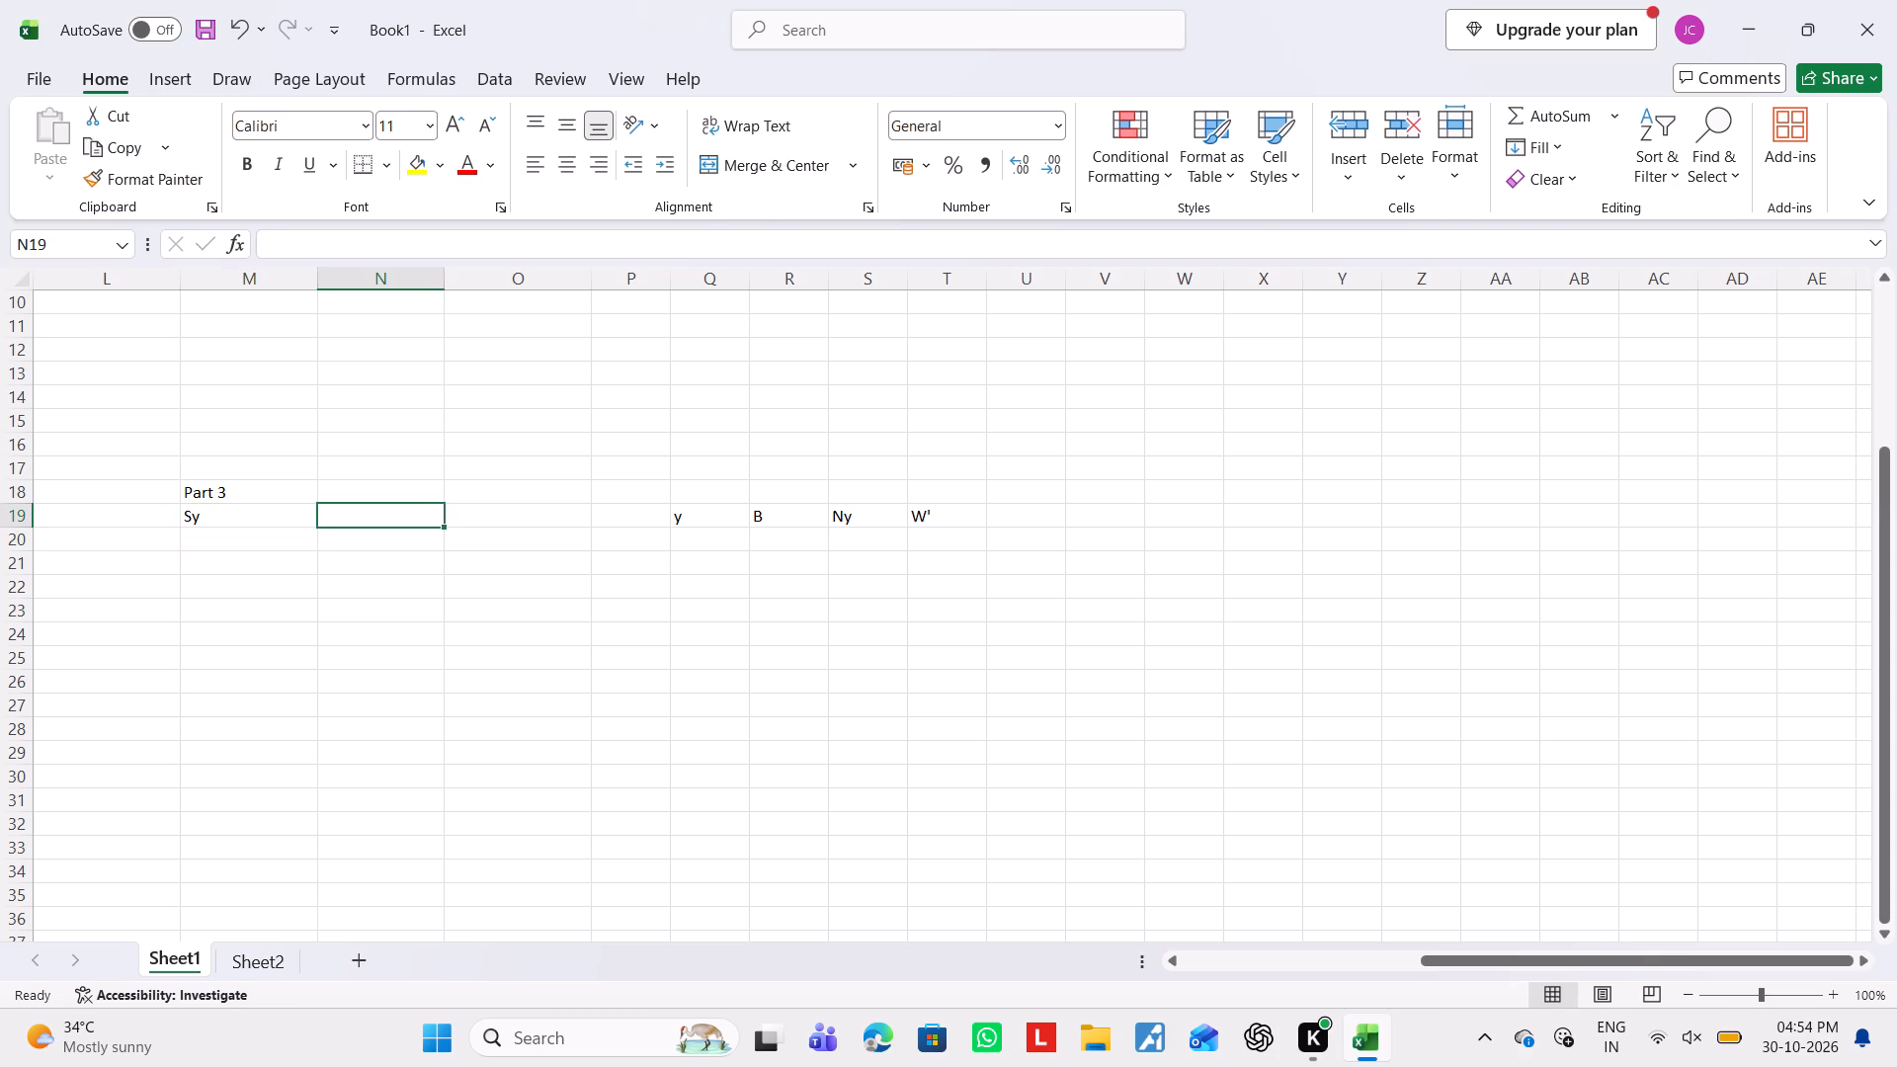
pyautogui.press('d')
pyautogui.press('y')
pyautogui.press('Right')
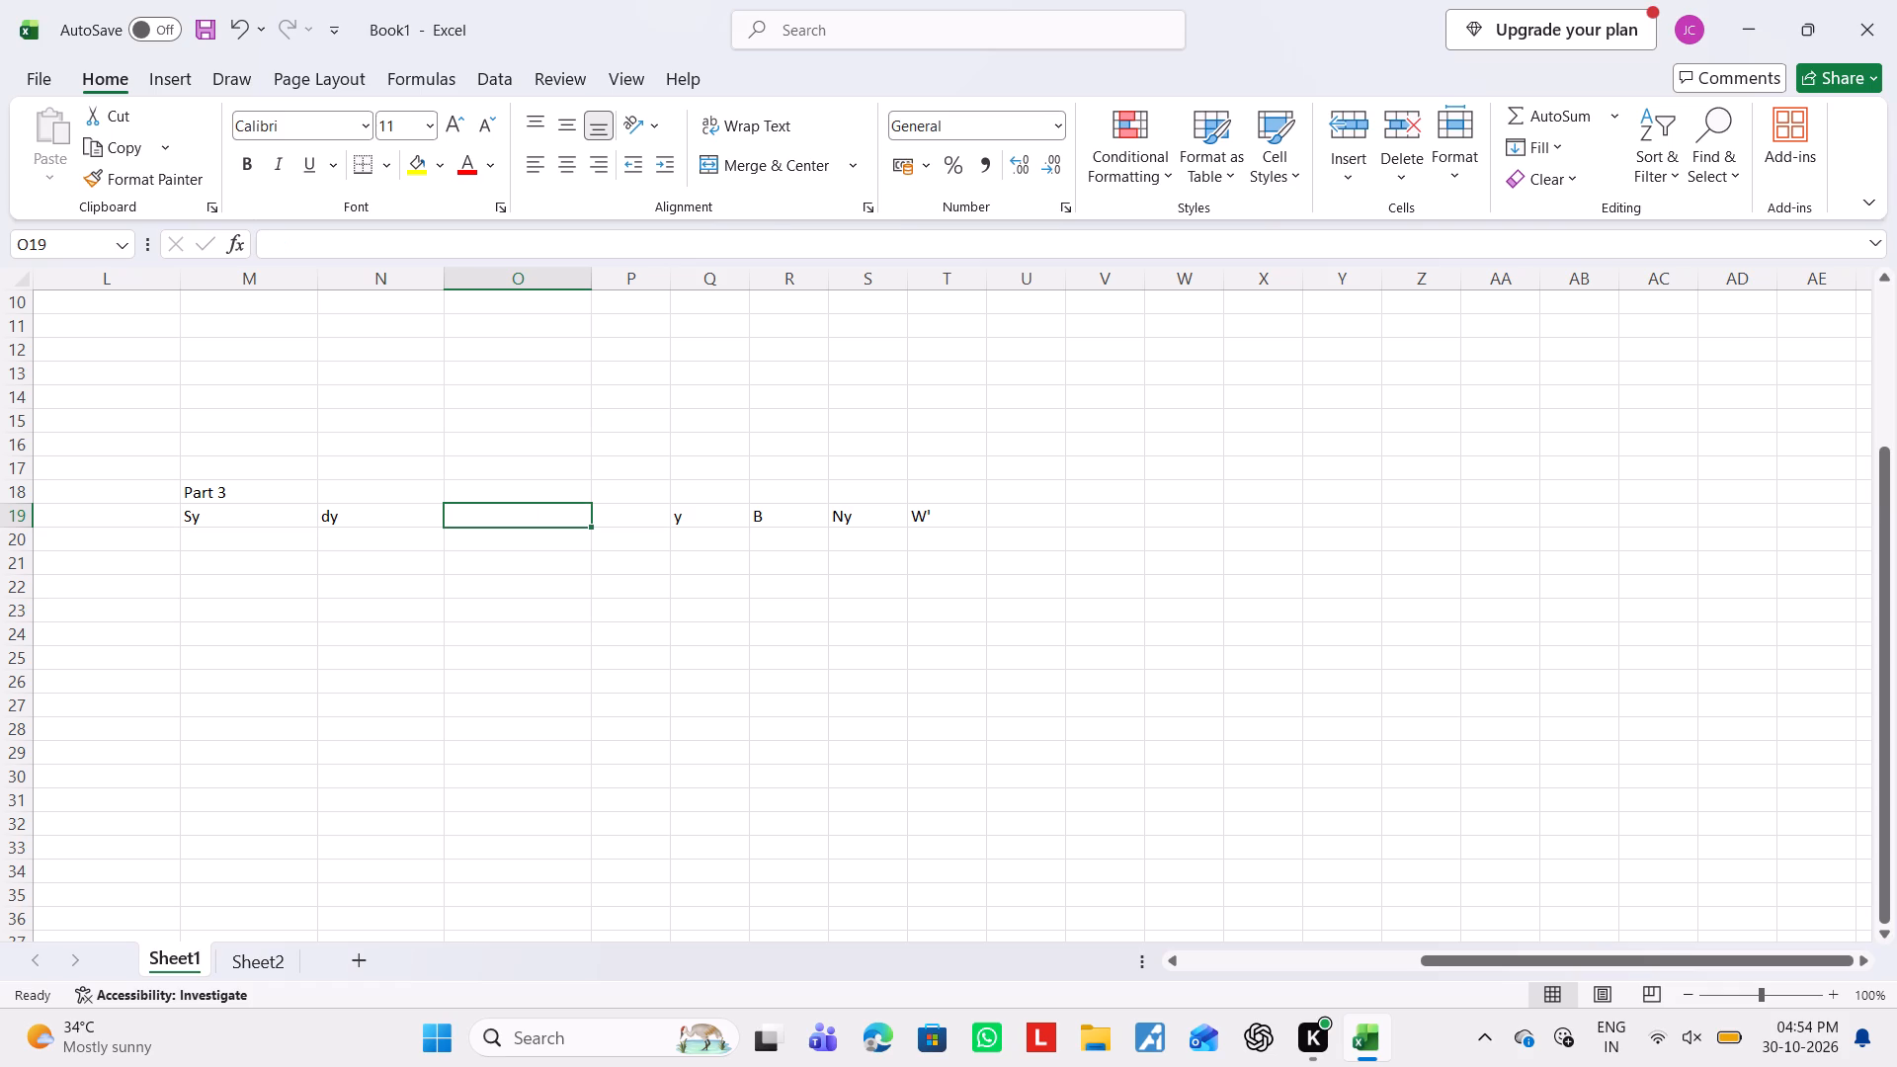
pyautogui.press('i')
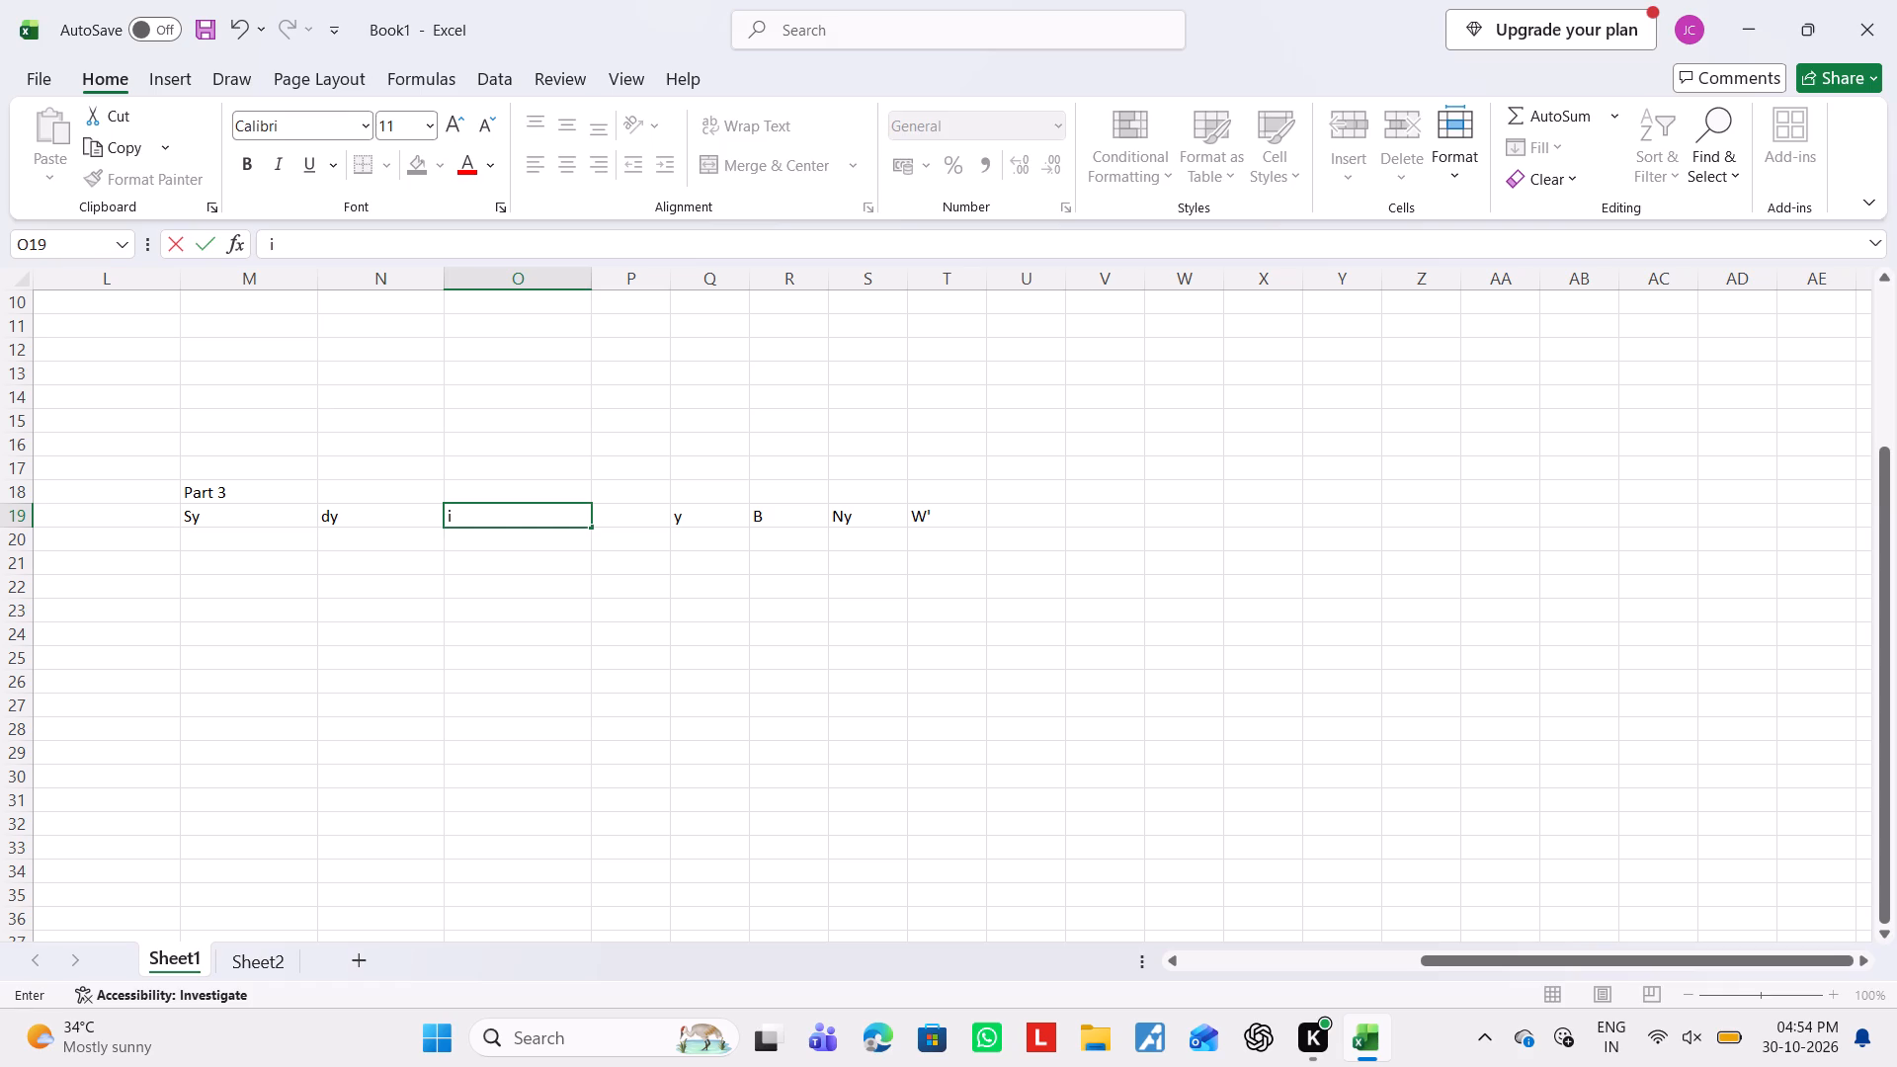
pyautogui.press('y')
pyautogui.press('Right')
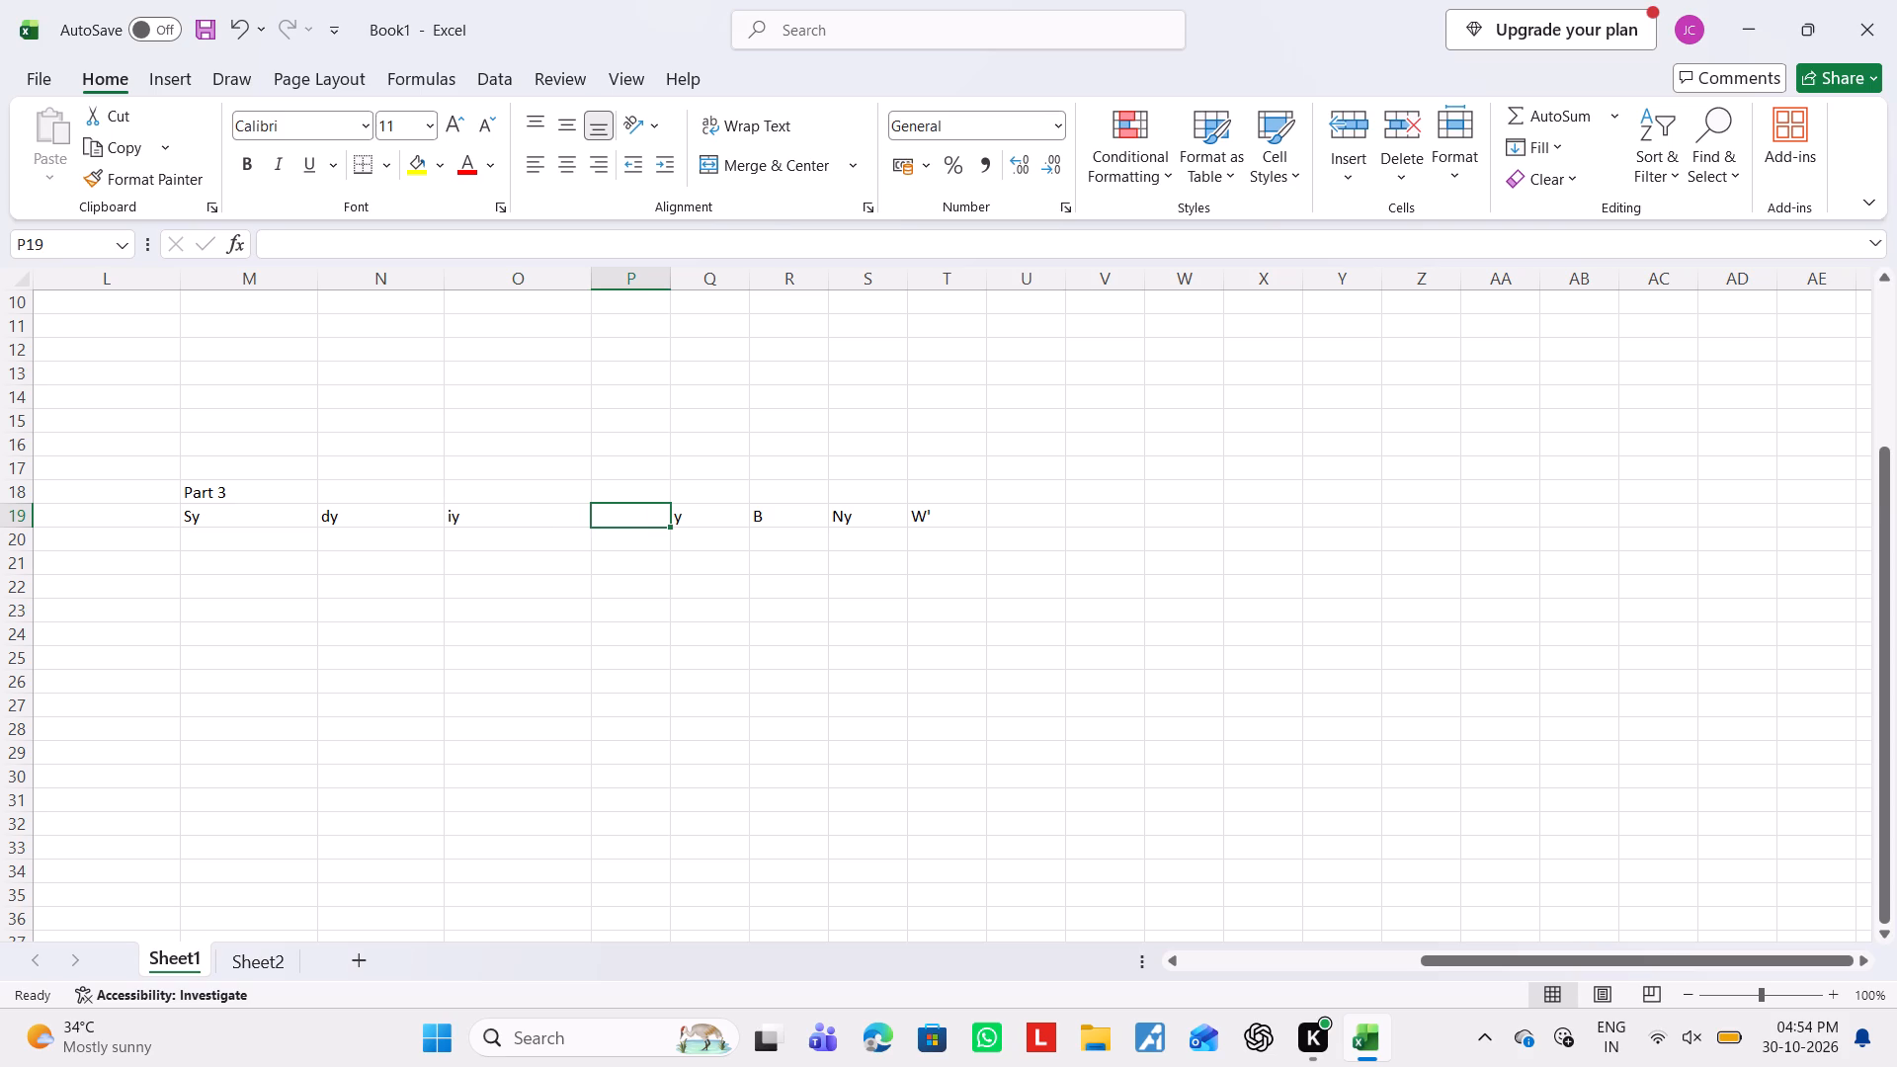
# Clear the B heading from R19 and enter the headings y, Ny and w' in P19 to R19.
pyautogui.click(756, 516)
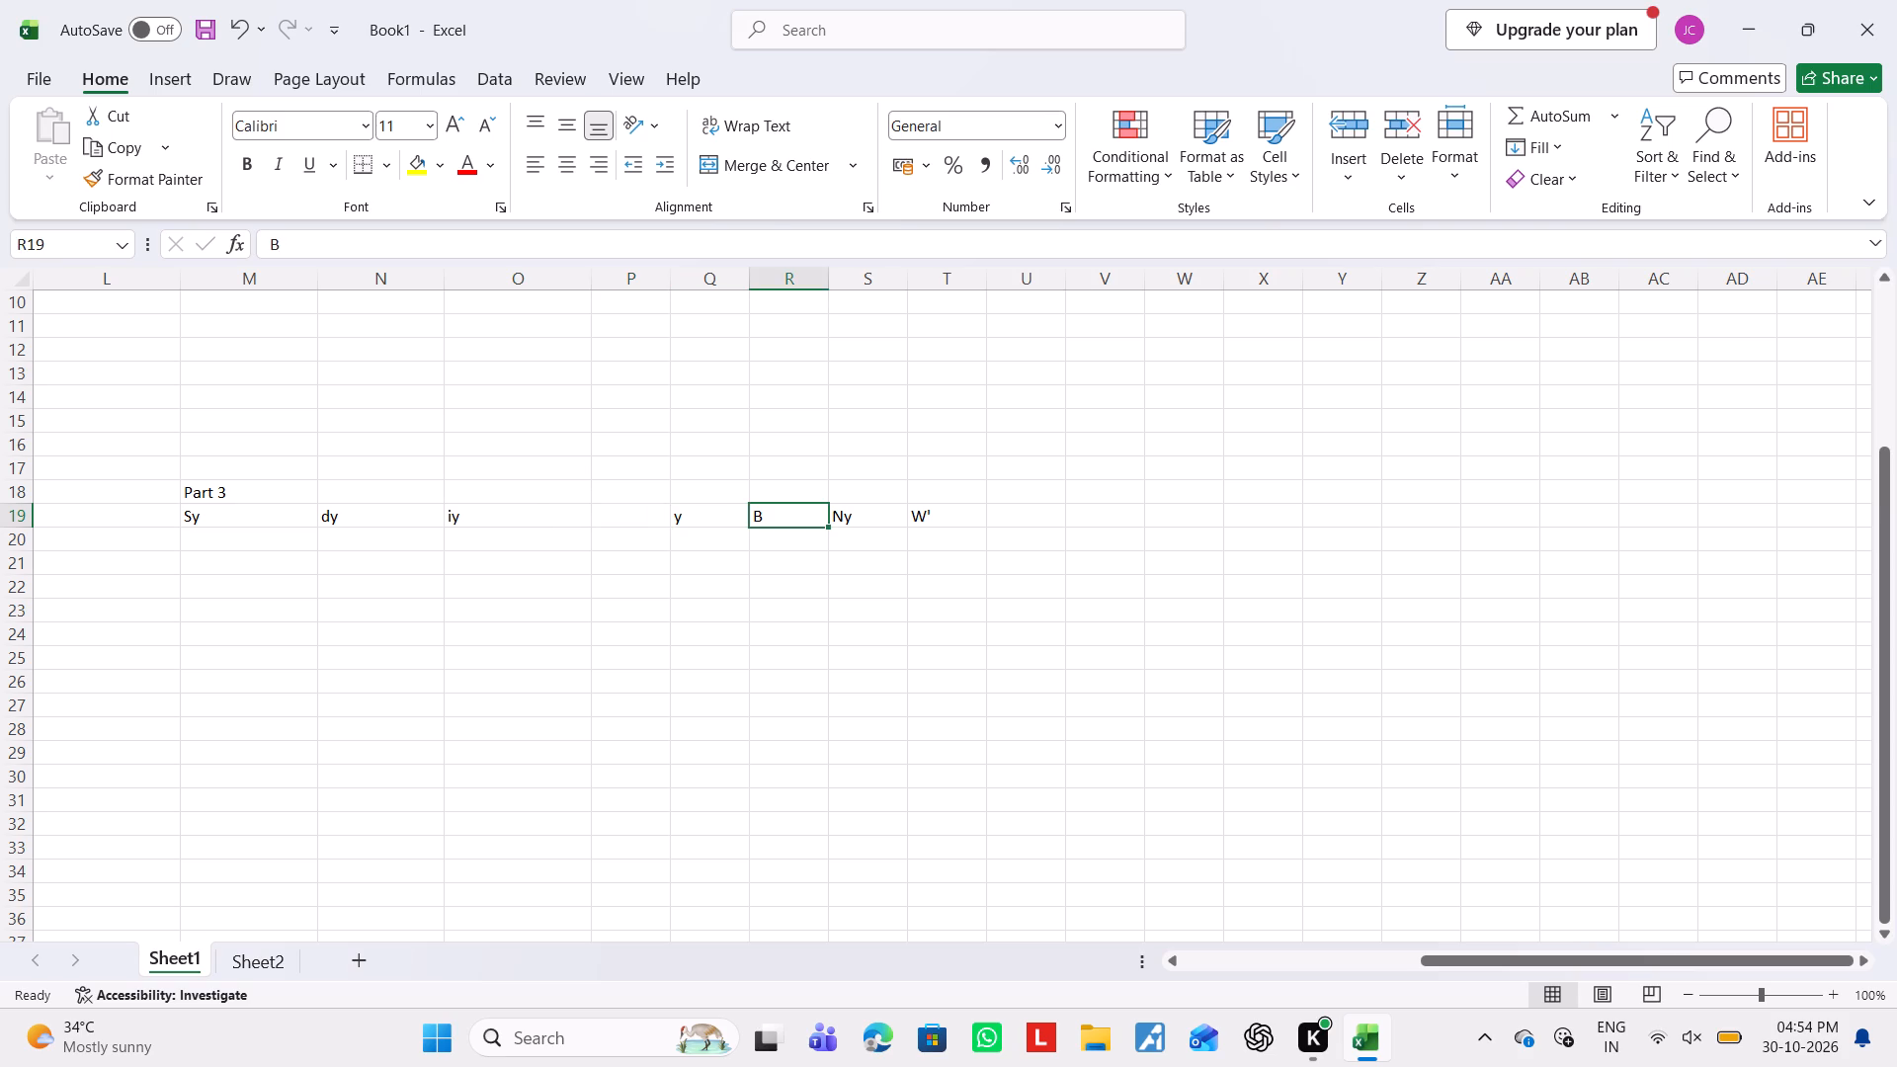
pyautogui.press('BackSpace')
pyautogui.press('Left')
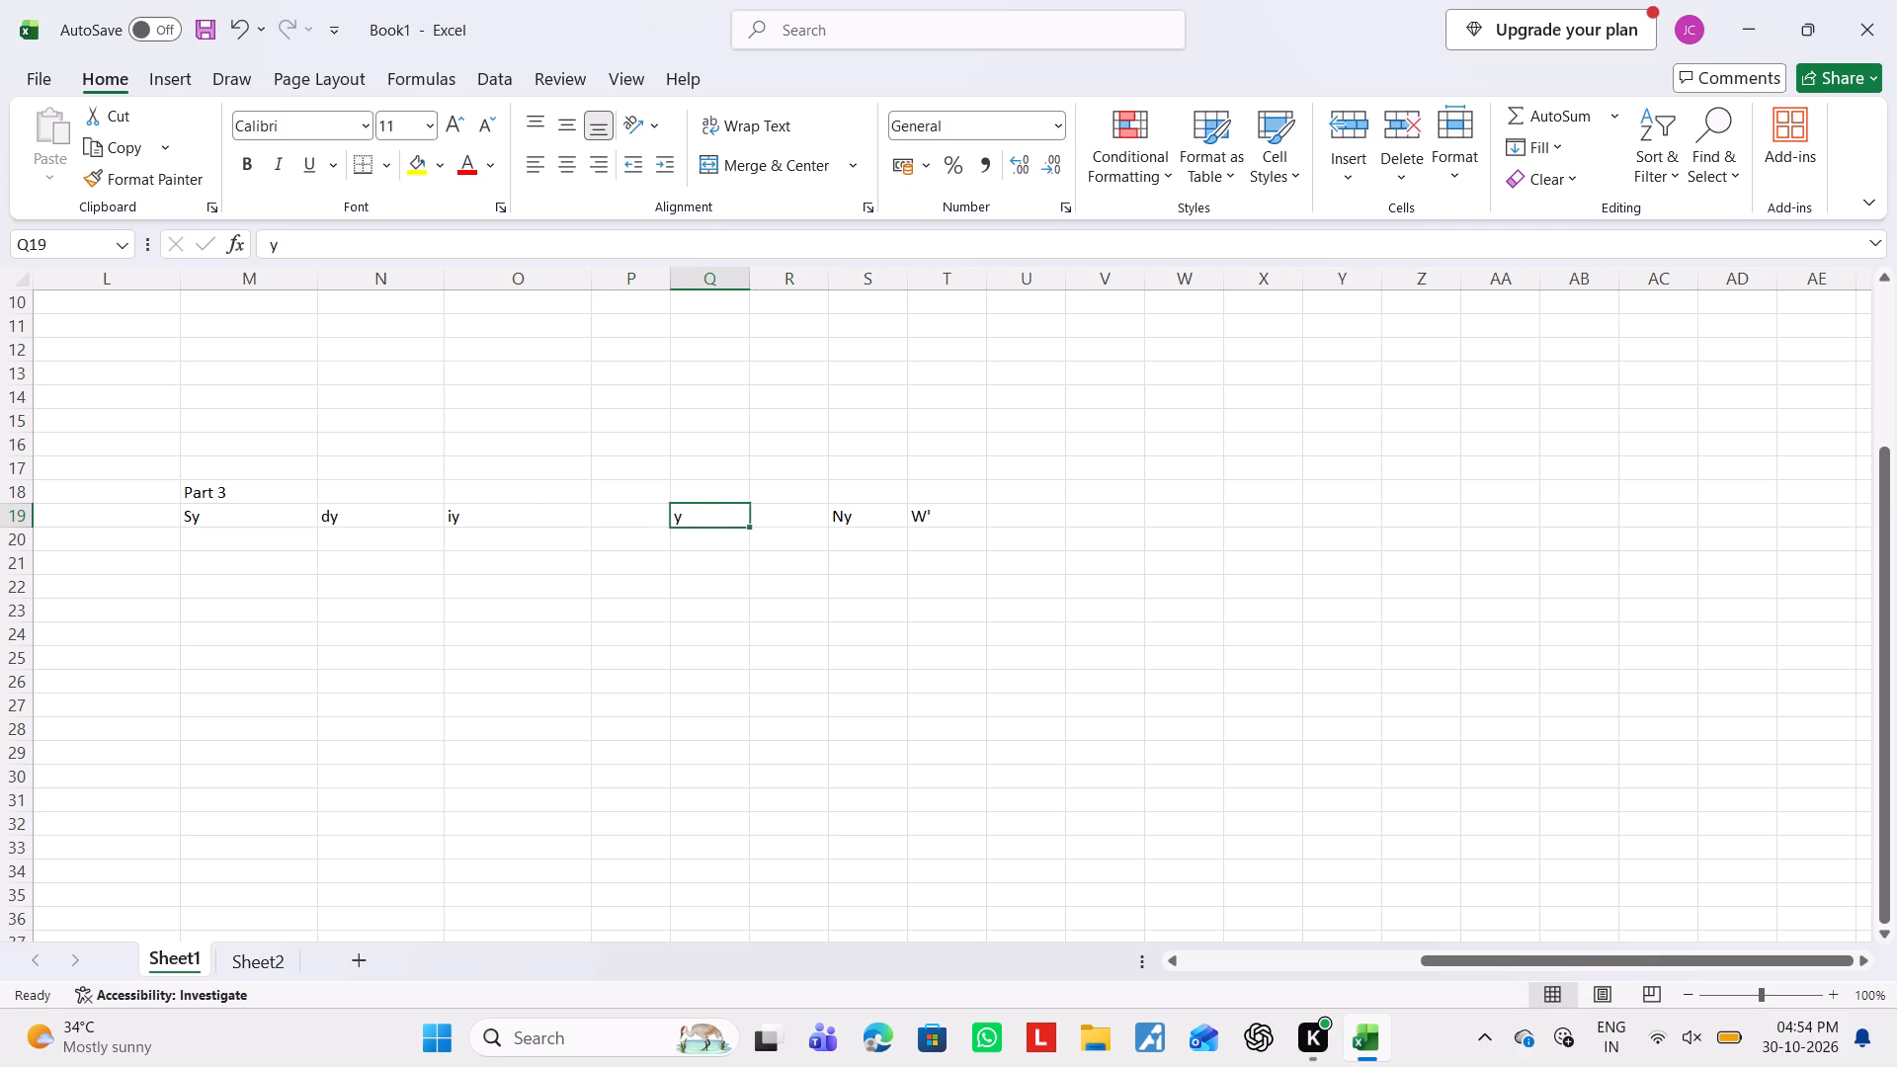
pyautogui.press('Left')
pyautogui.press('y')
pyautogui.press('Right')
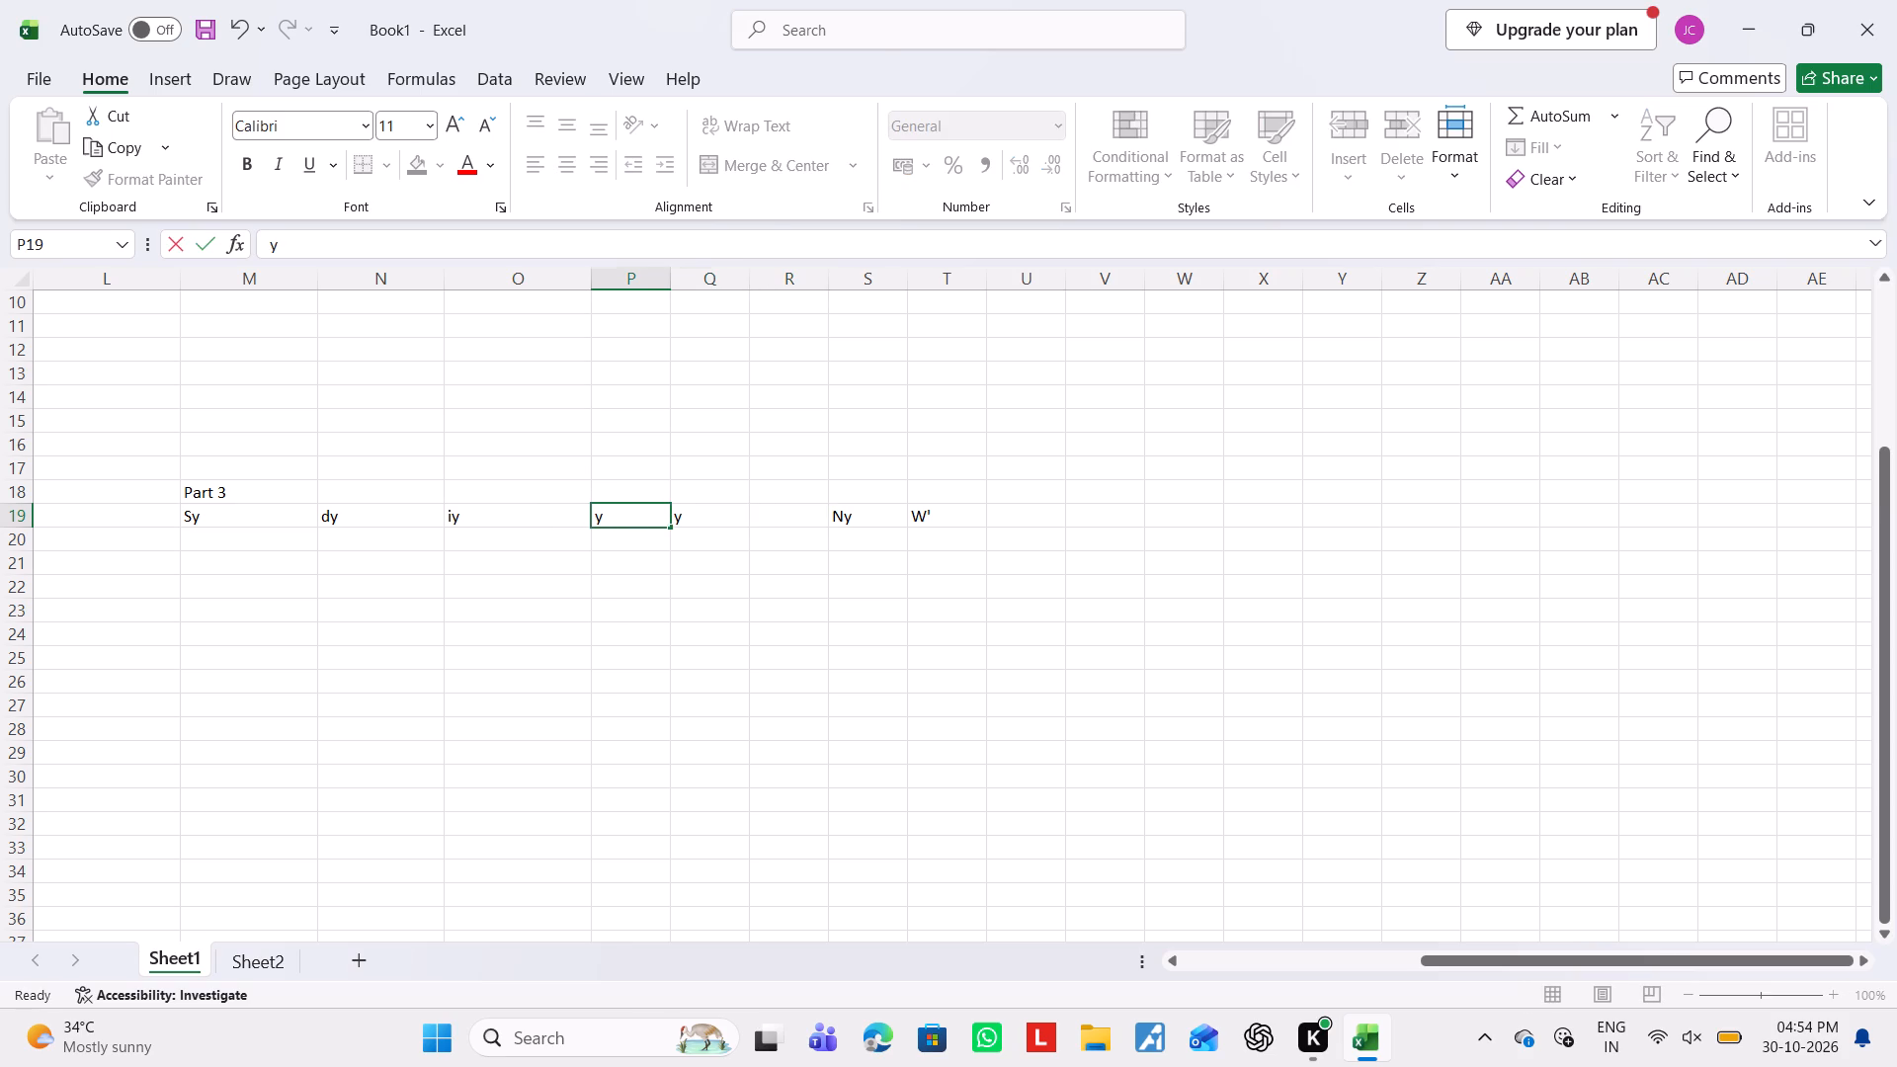
pyautogui.hotkey('shift', 'n')
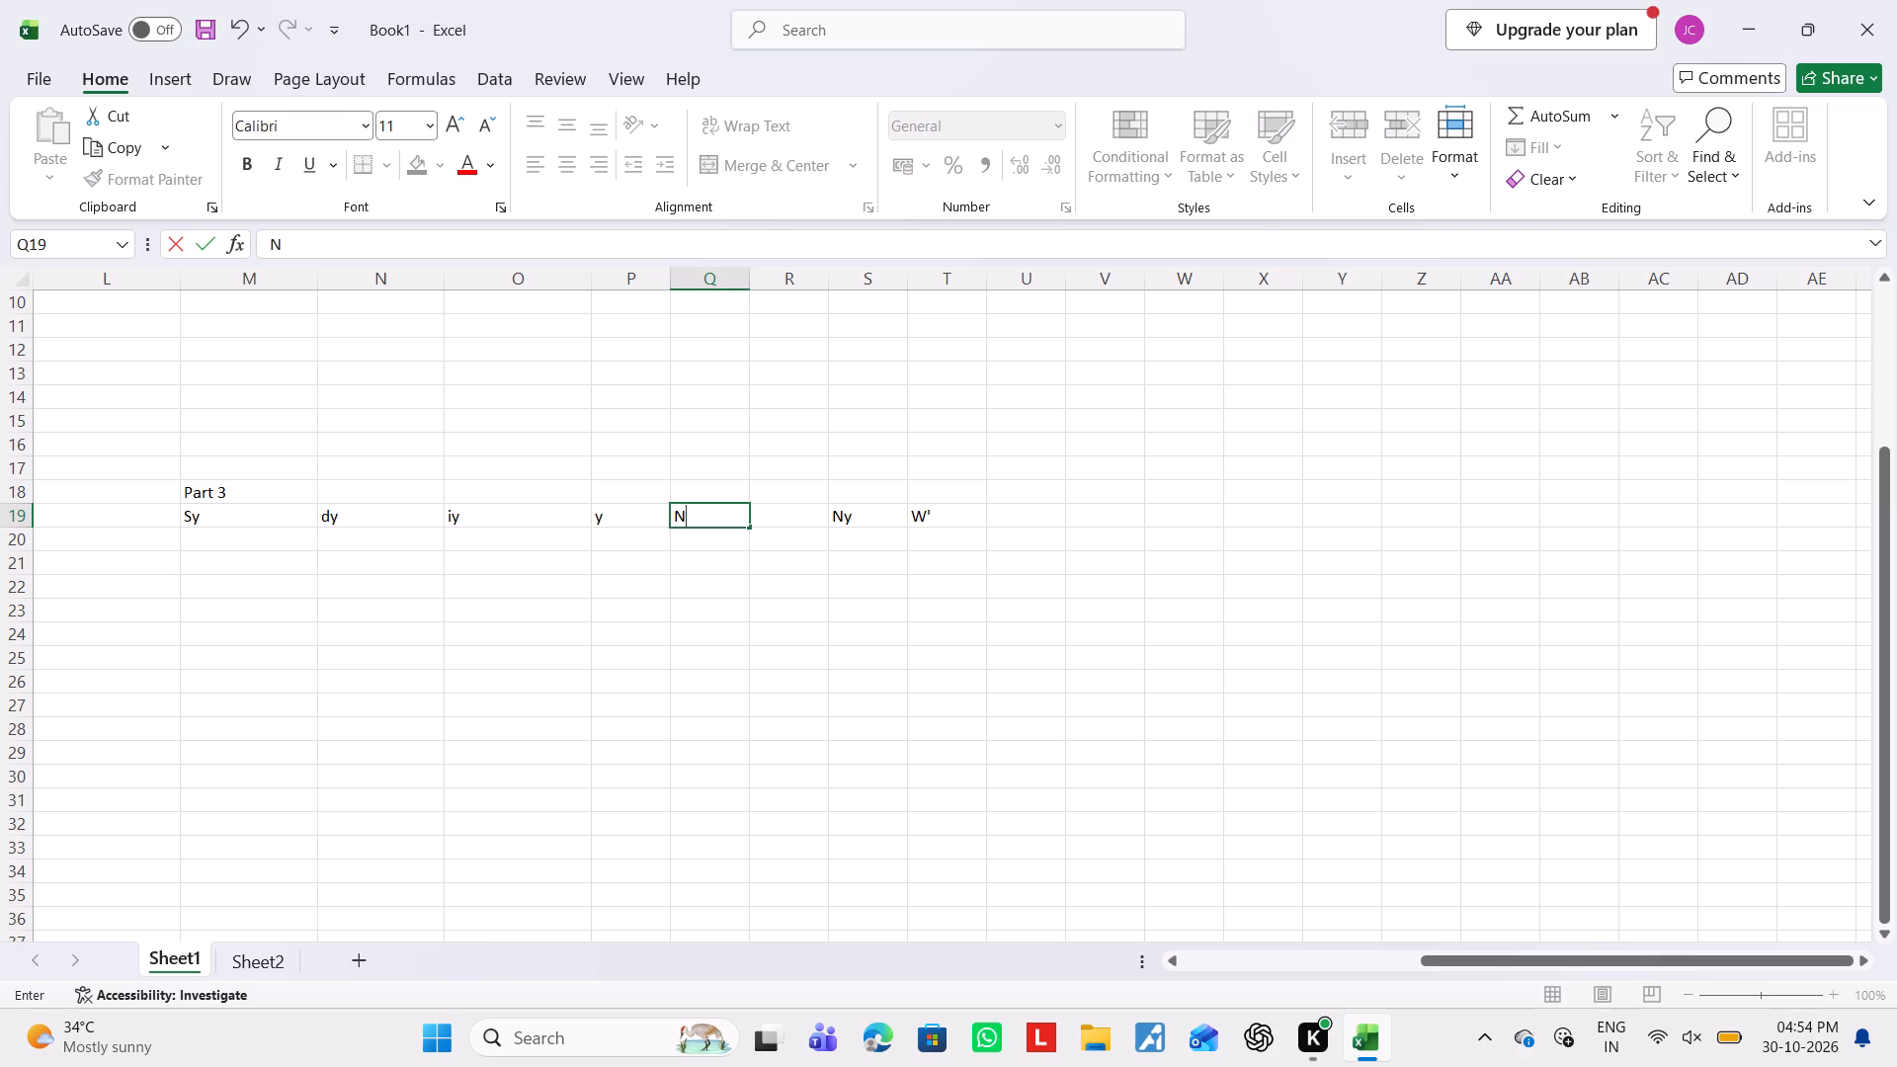
pyautogui.press('y')
pyautogui.press('Right')
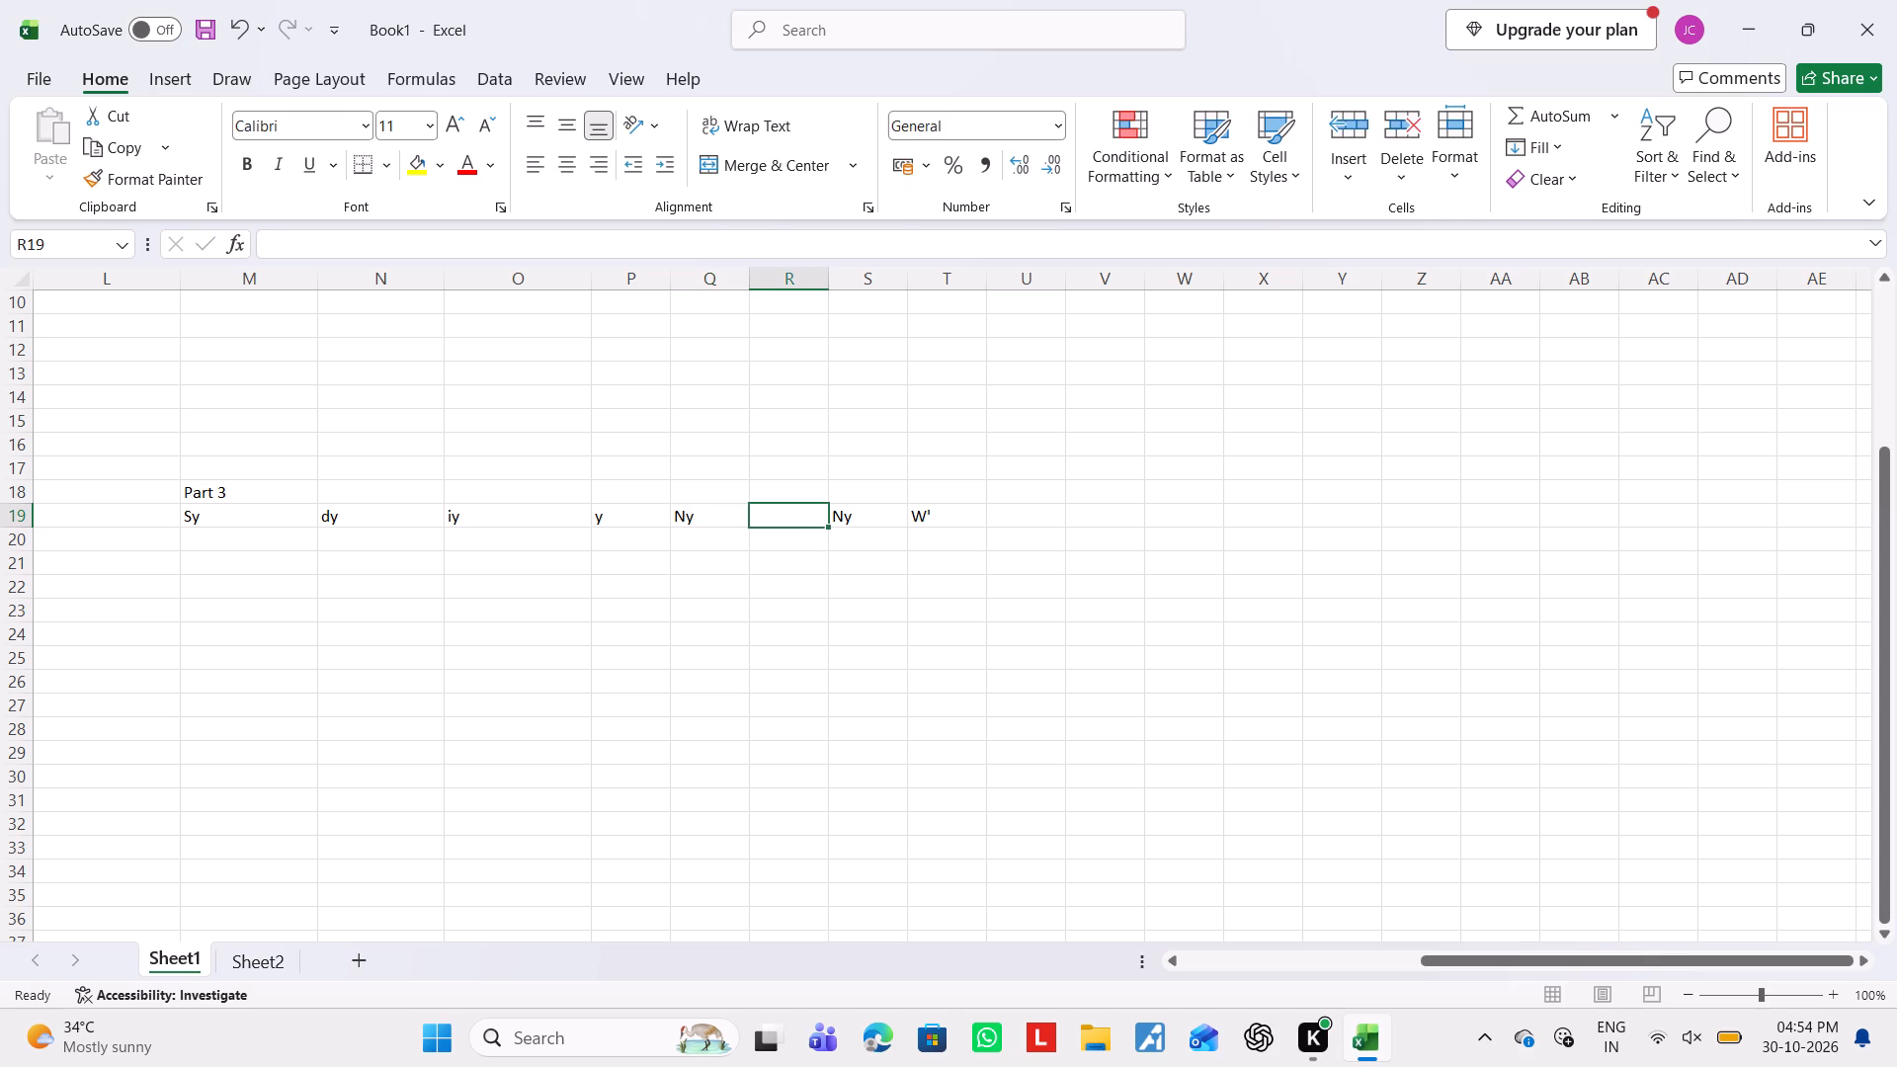
pyautogui.press('w')
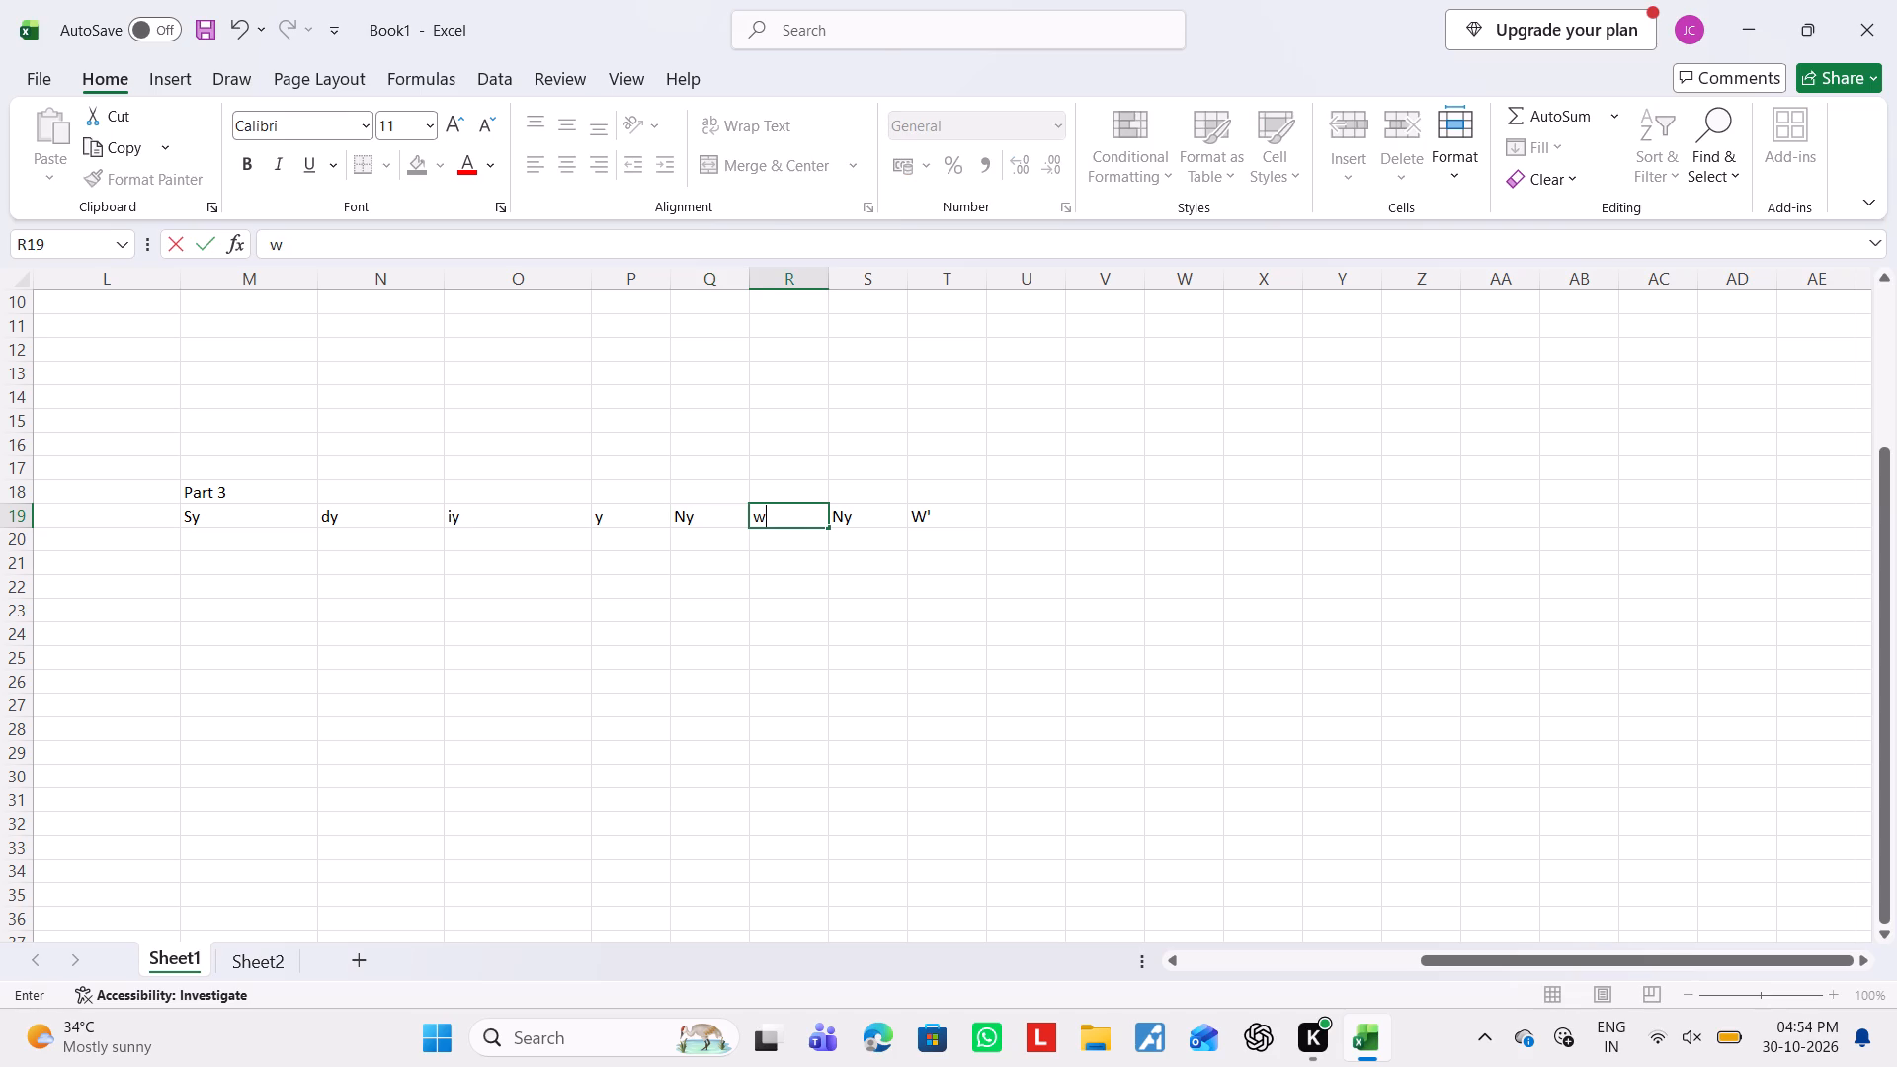
pyautogui.press("'")
pyautogui.press('Right')
# Delete the leftover Ny and W' headings from S19 and T19.
pyautogui.press('BackSpace')
pyautogui.press('Right')
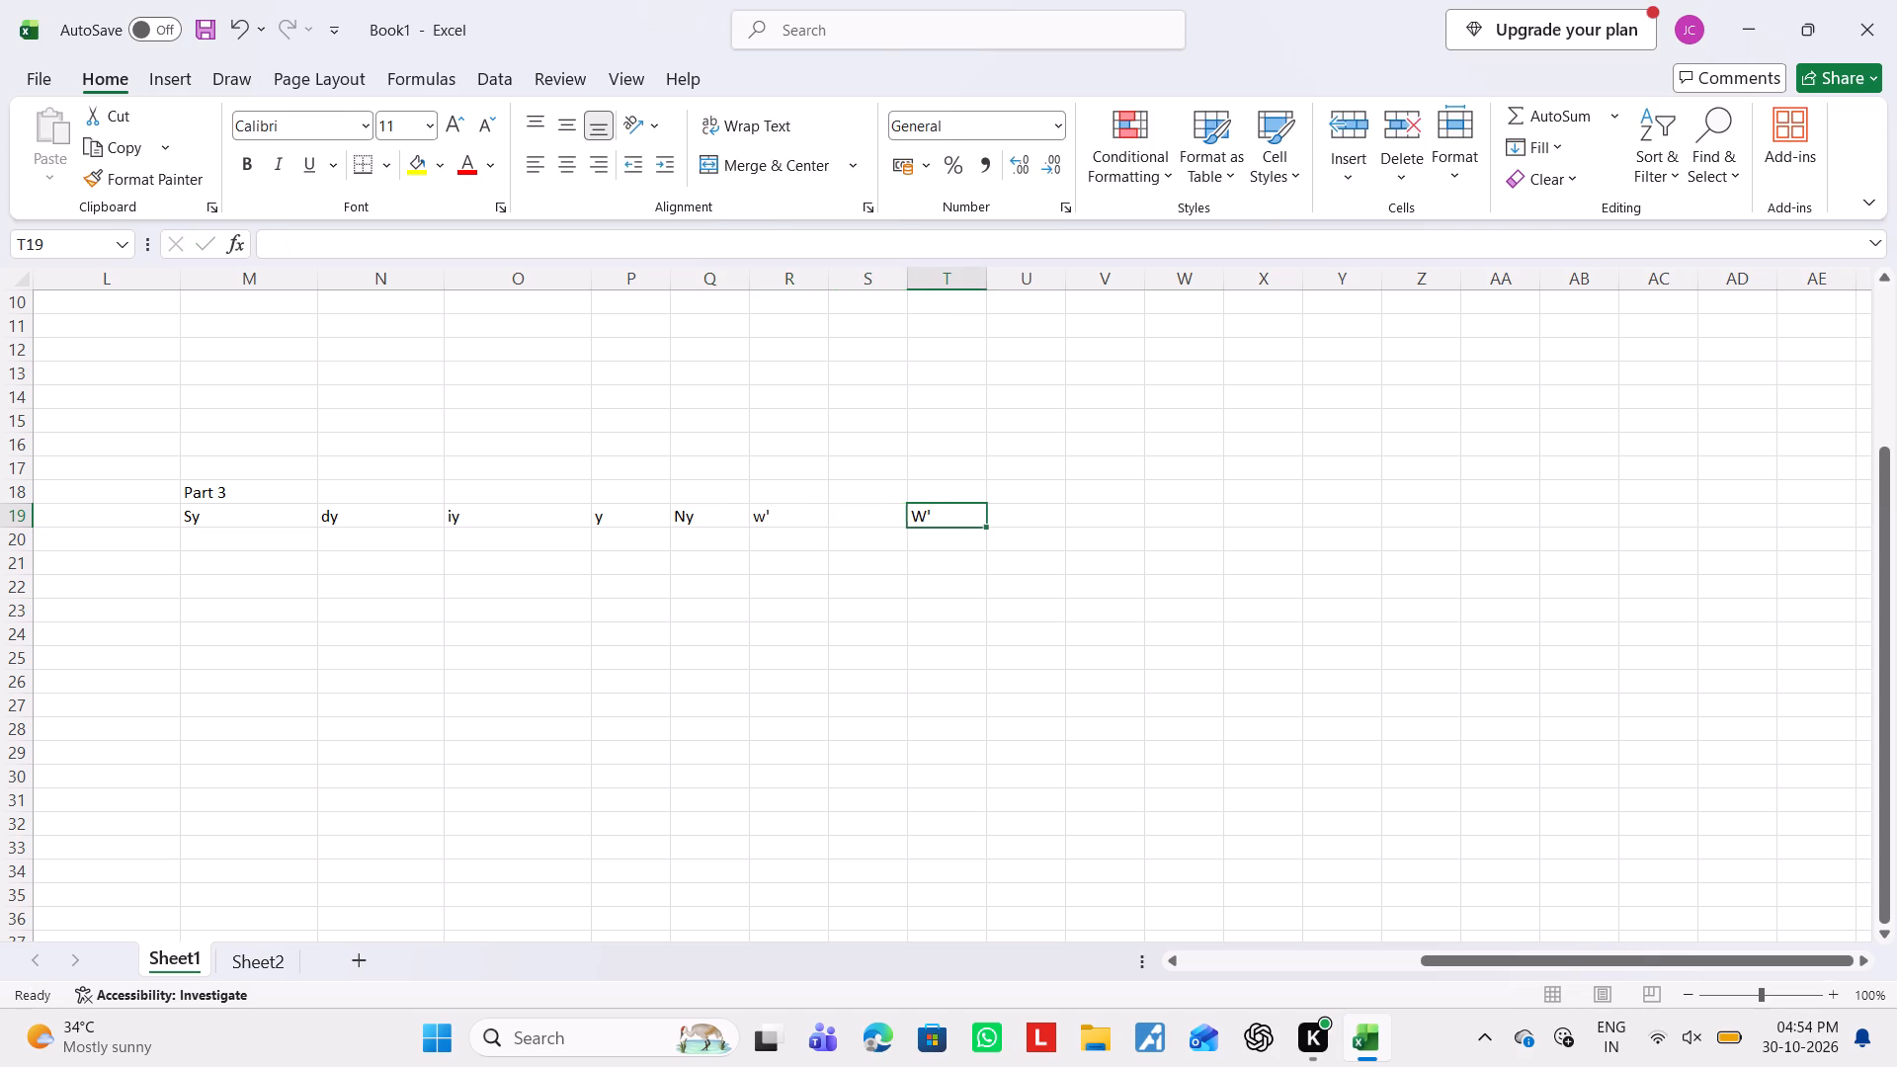
pyautogui.press('BackSpace')
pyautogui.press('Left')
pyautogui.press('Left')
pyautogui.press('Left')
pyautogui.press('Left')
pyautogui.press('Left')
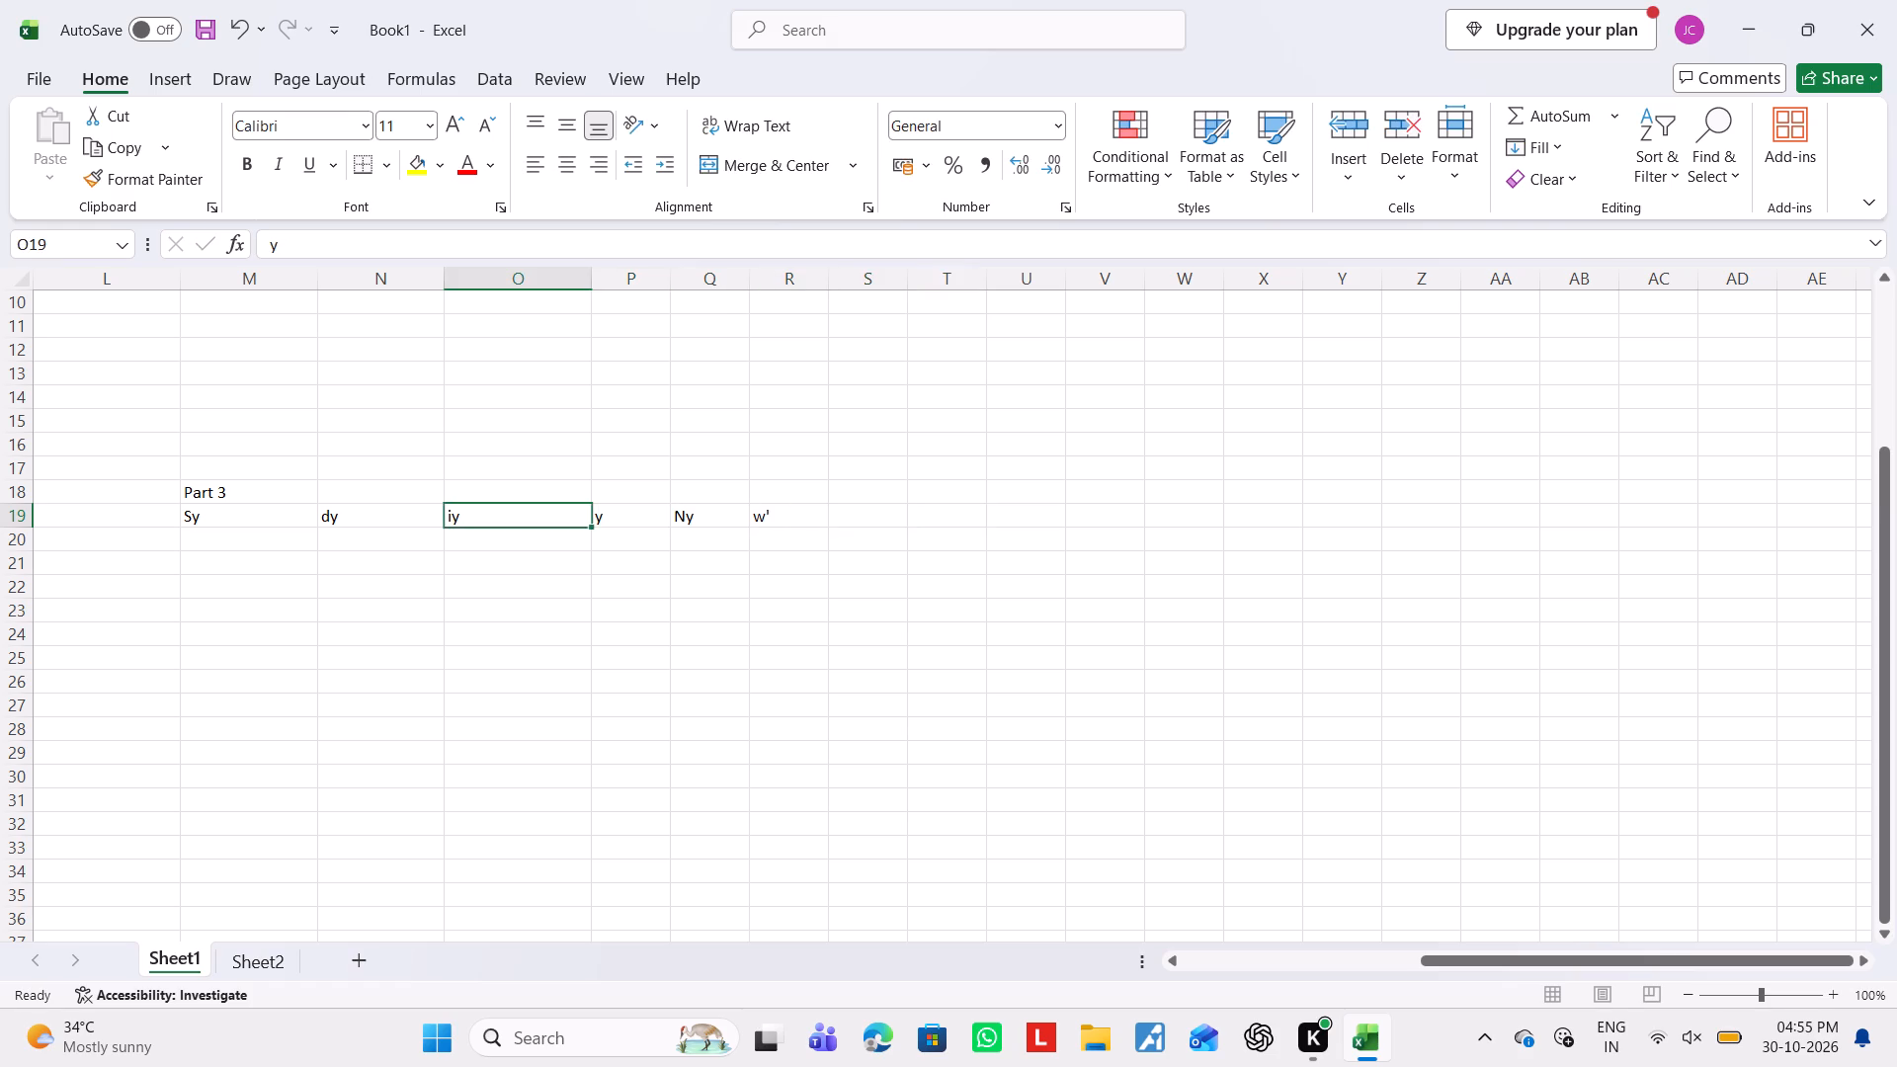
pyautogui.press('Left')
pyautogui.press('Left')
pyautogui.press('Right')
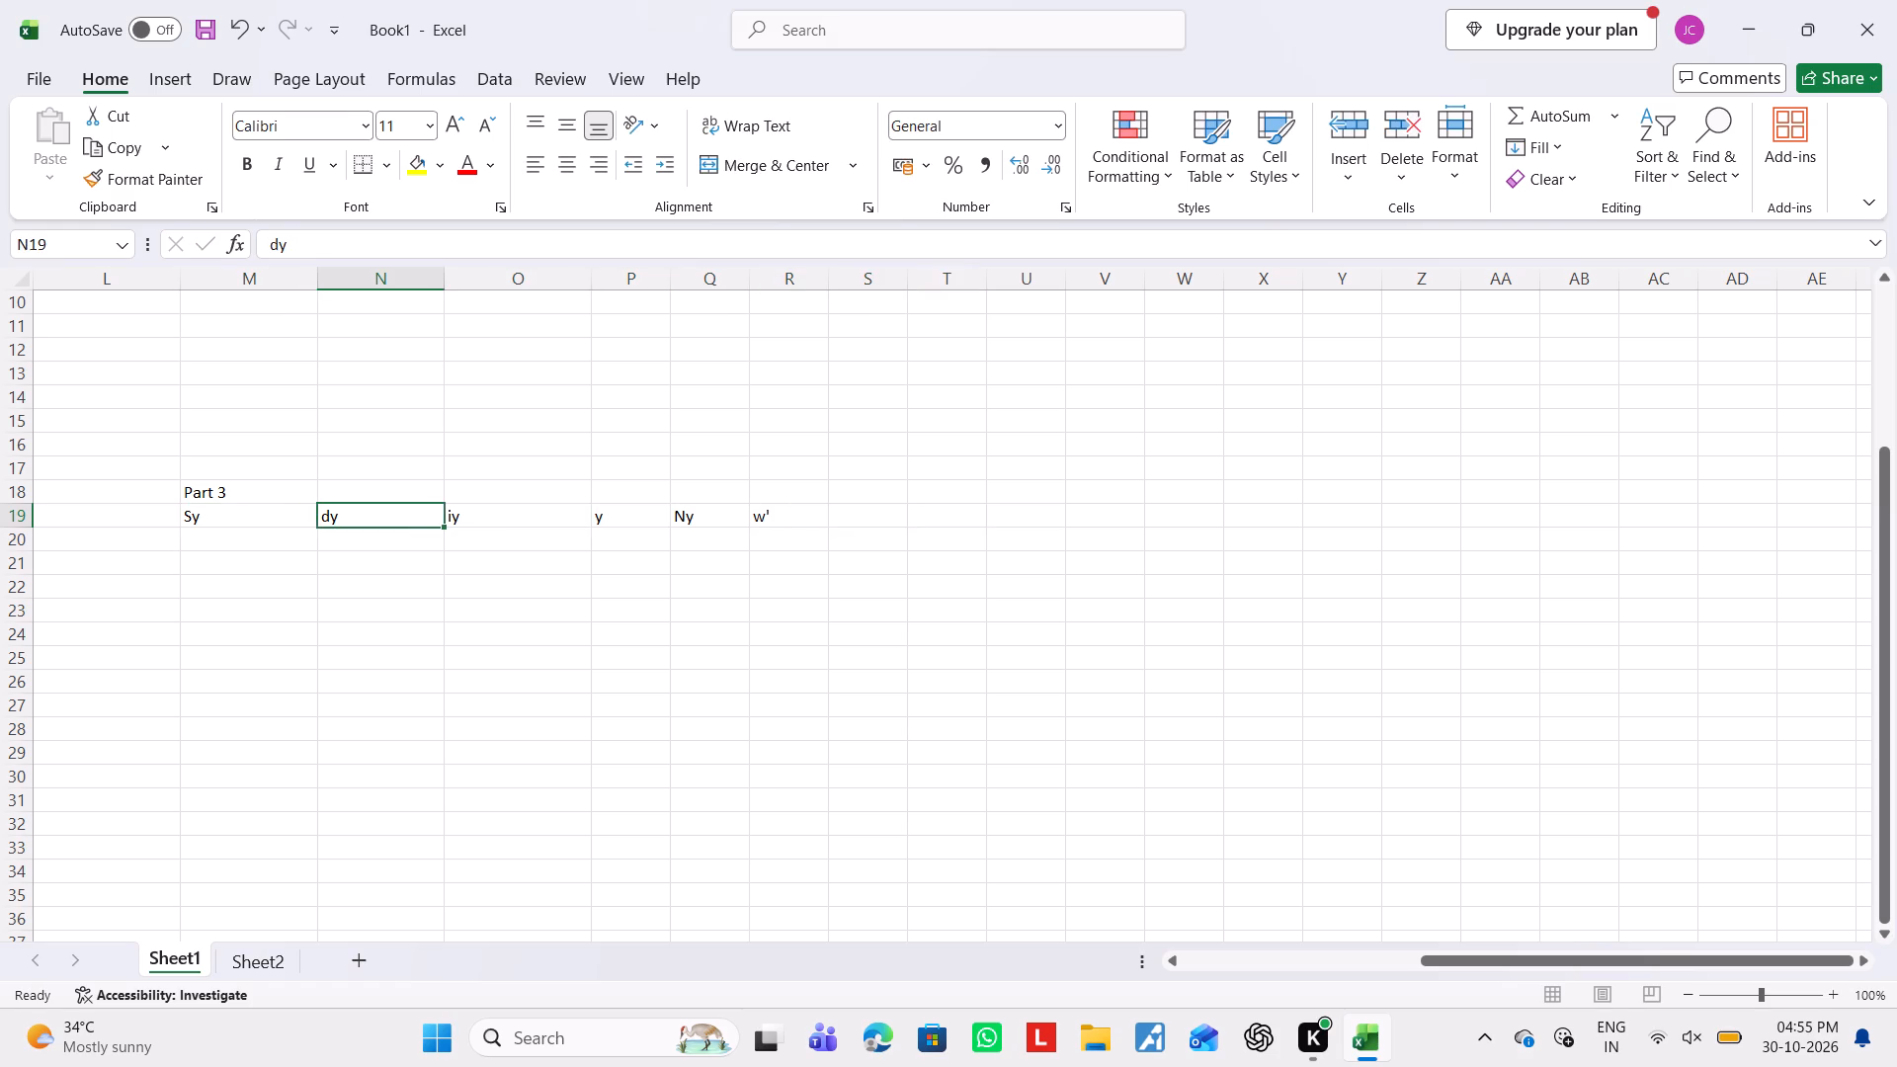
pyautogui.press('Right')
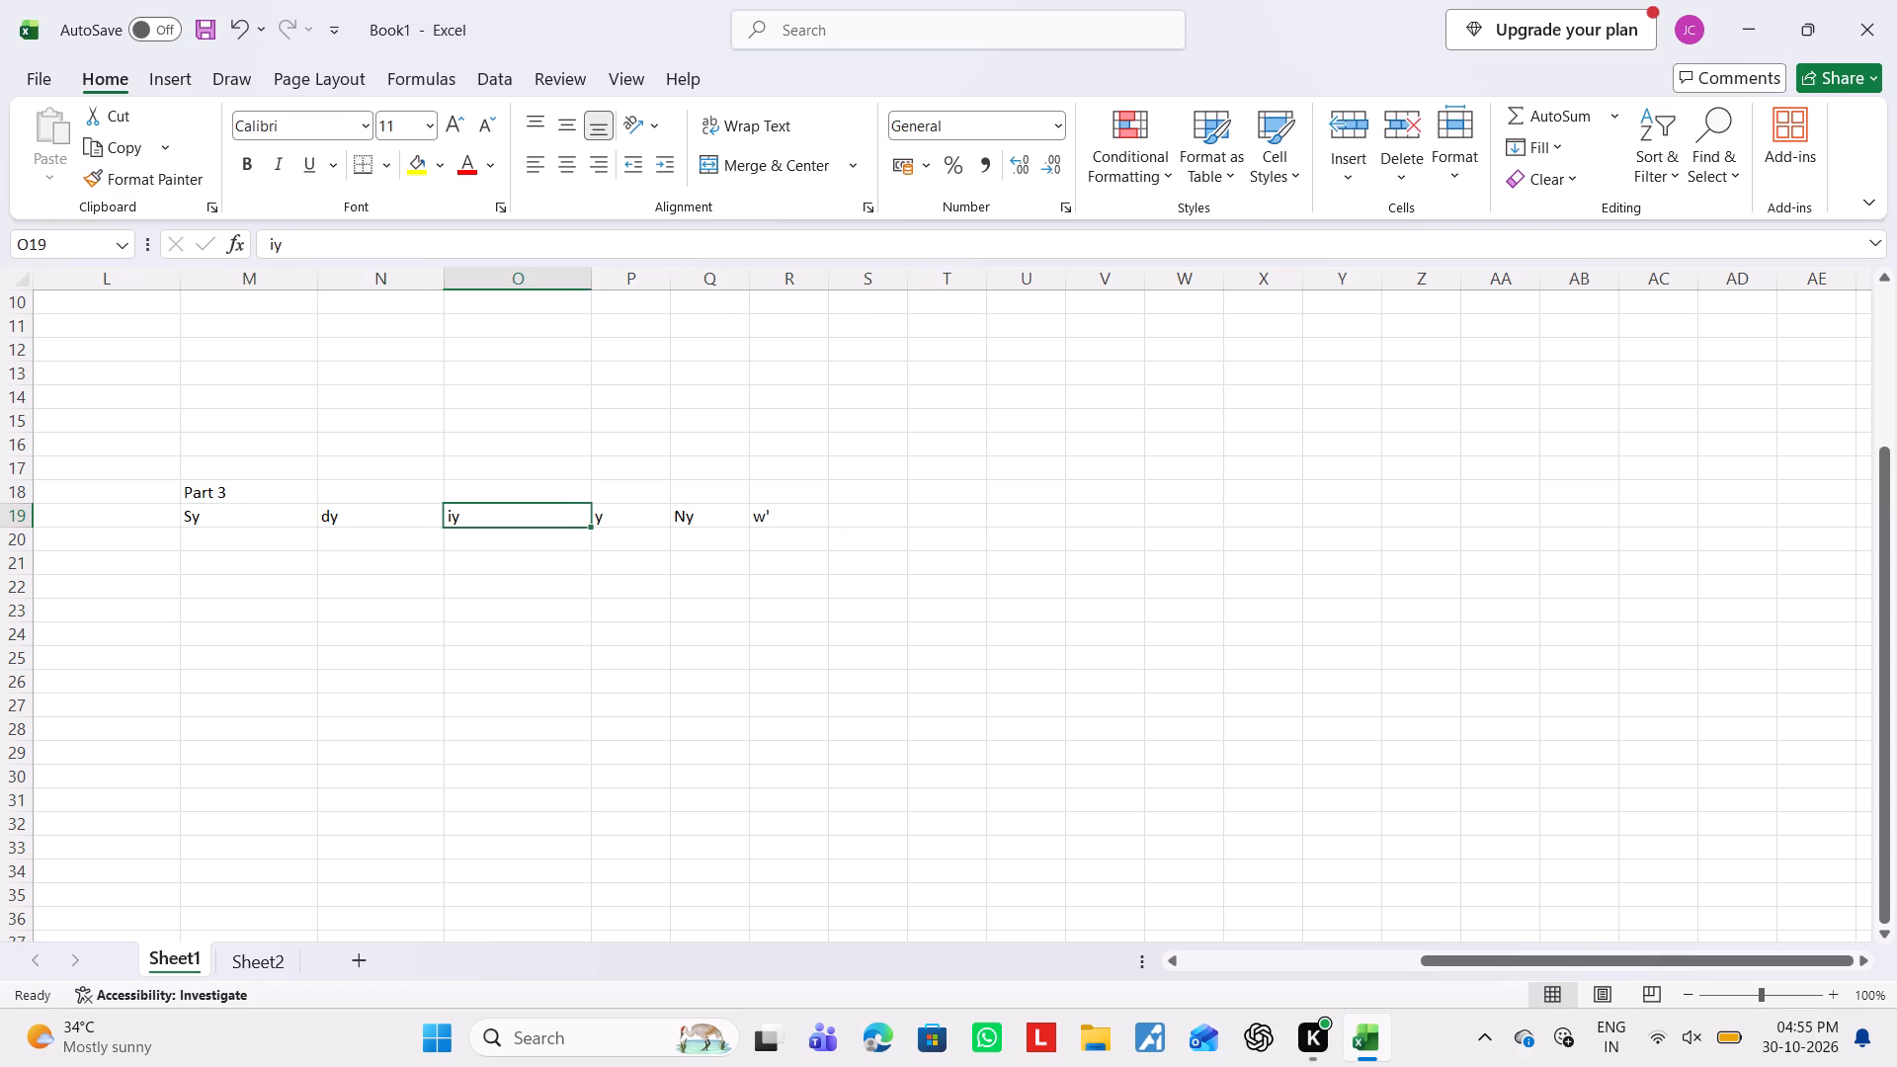
# Review the Sheet1 input and calculation headings alongside the factor tables on Sheet2.
pyautogui.press('Right')
pyautogui.press('Right')
pyautogui.press('Right')
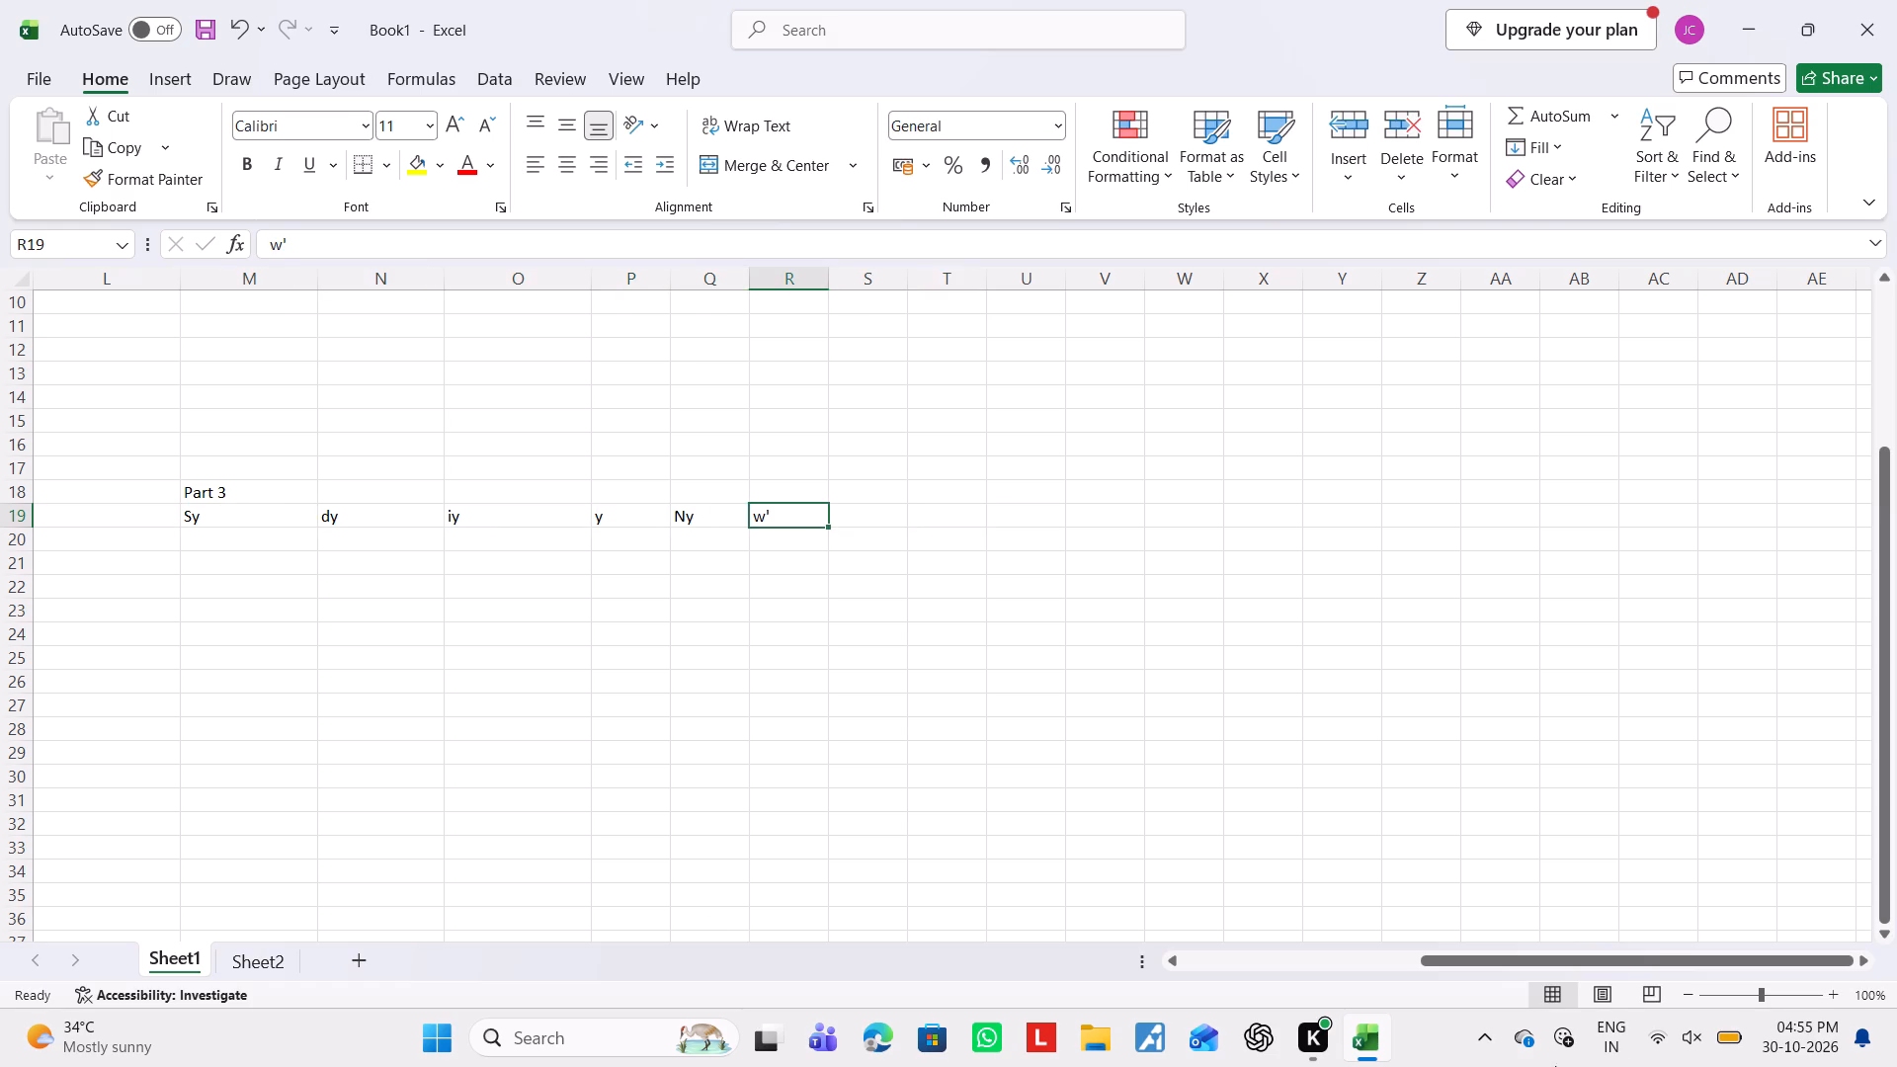
pyautogui.moveTo(1595, 963); pyautogui.dragTo(877, 1051)
pyautogui.scroll(6, 854, 592)
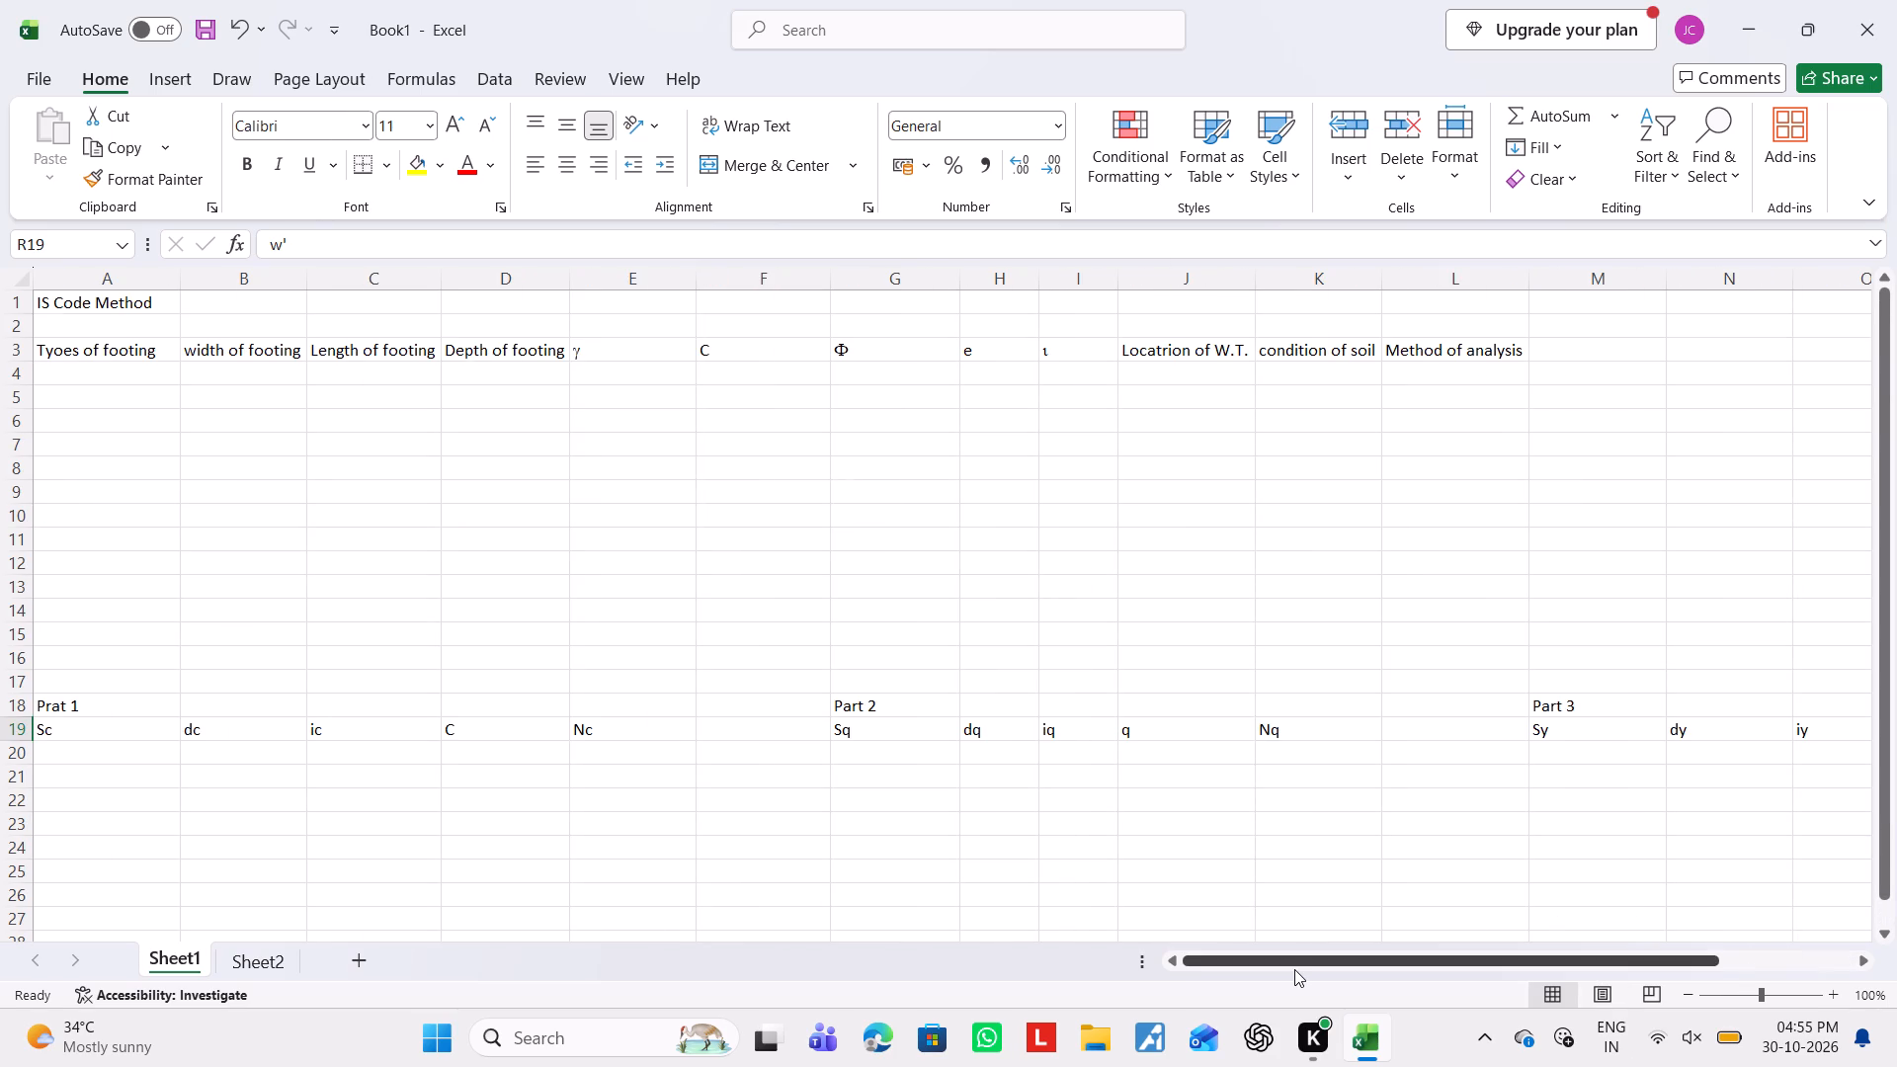
pyautogui.moveTo(1290, 970); pyautogui.dragTo(491, 1013)
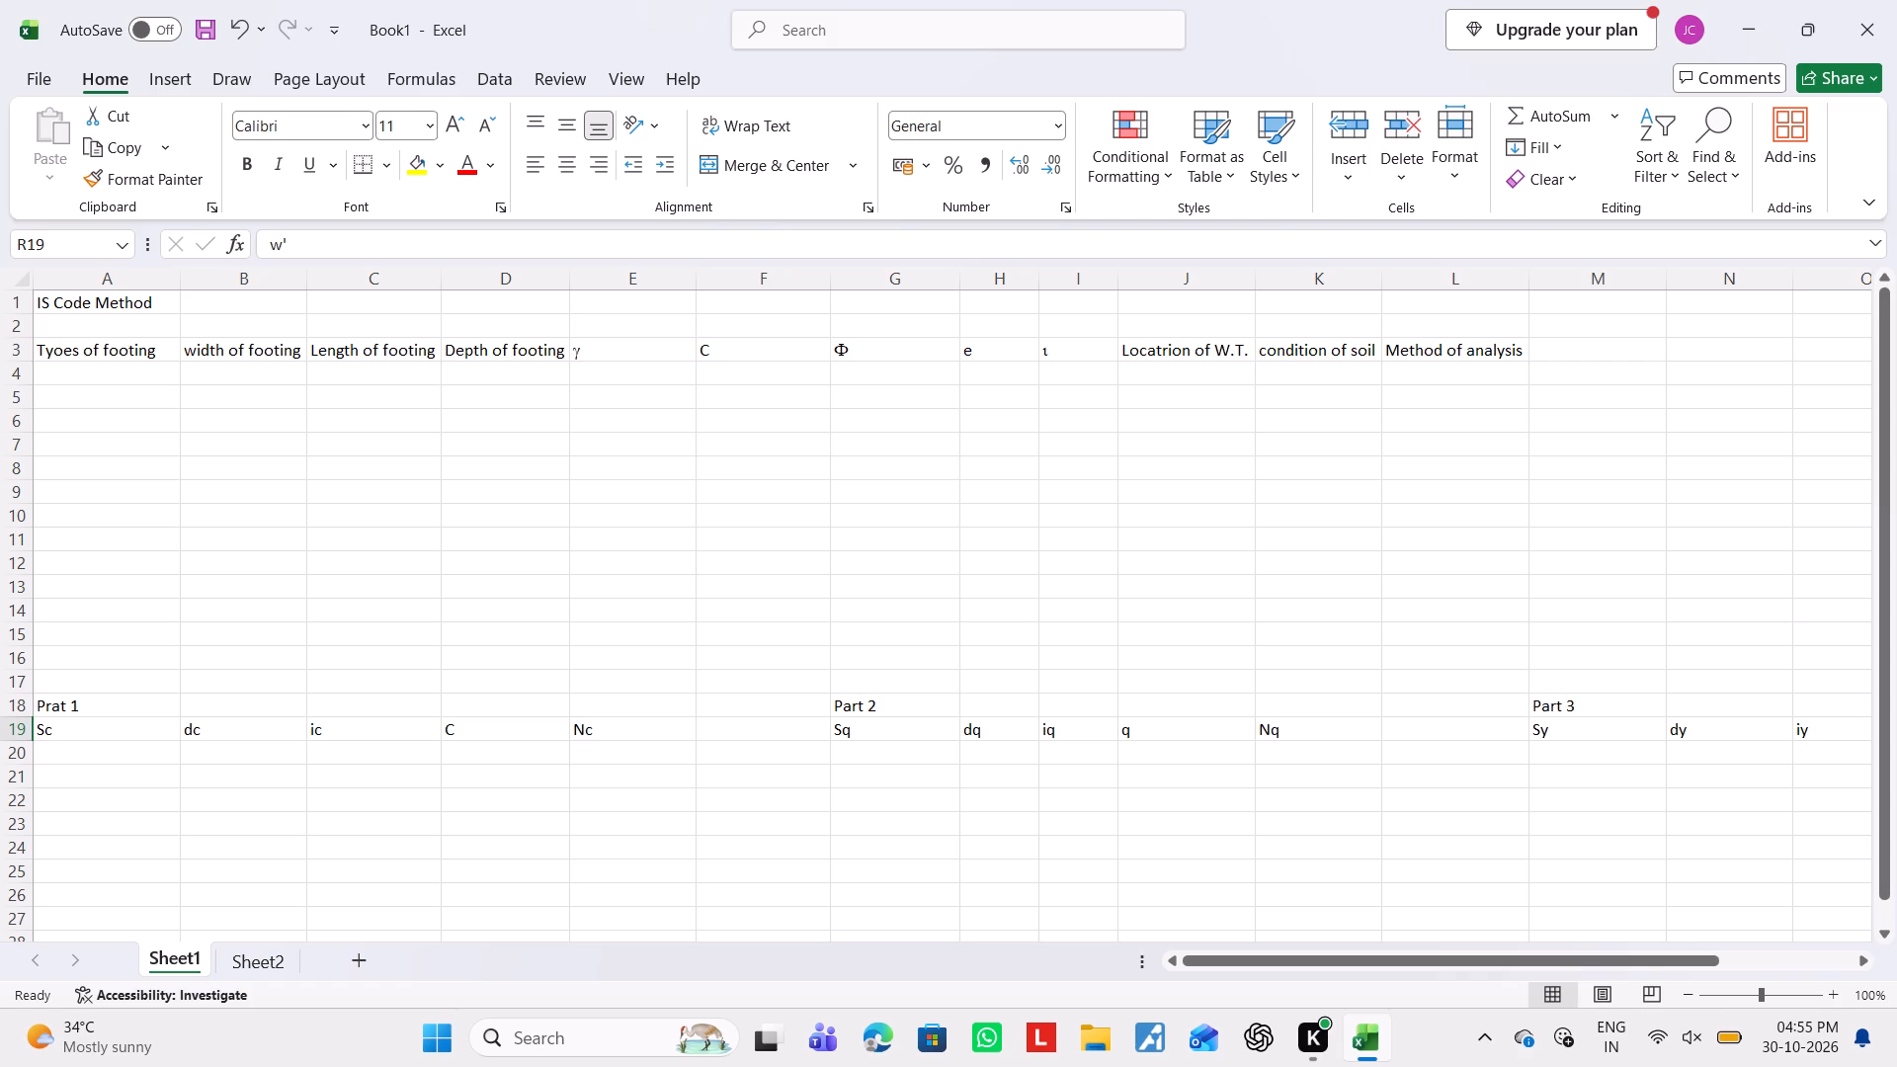
pyautogui.click(257, 962)
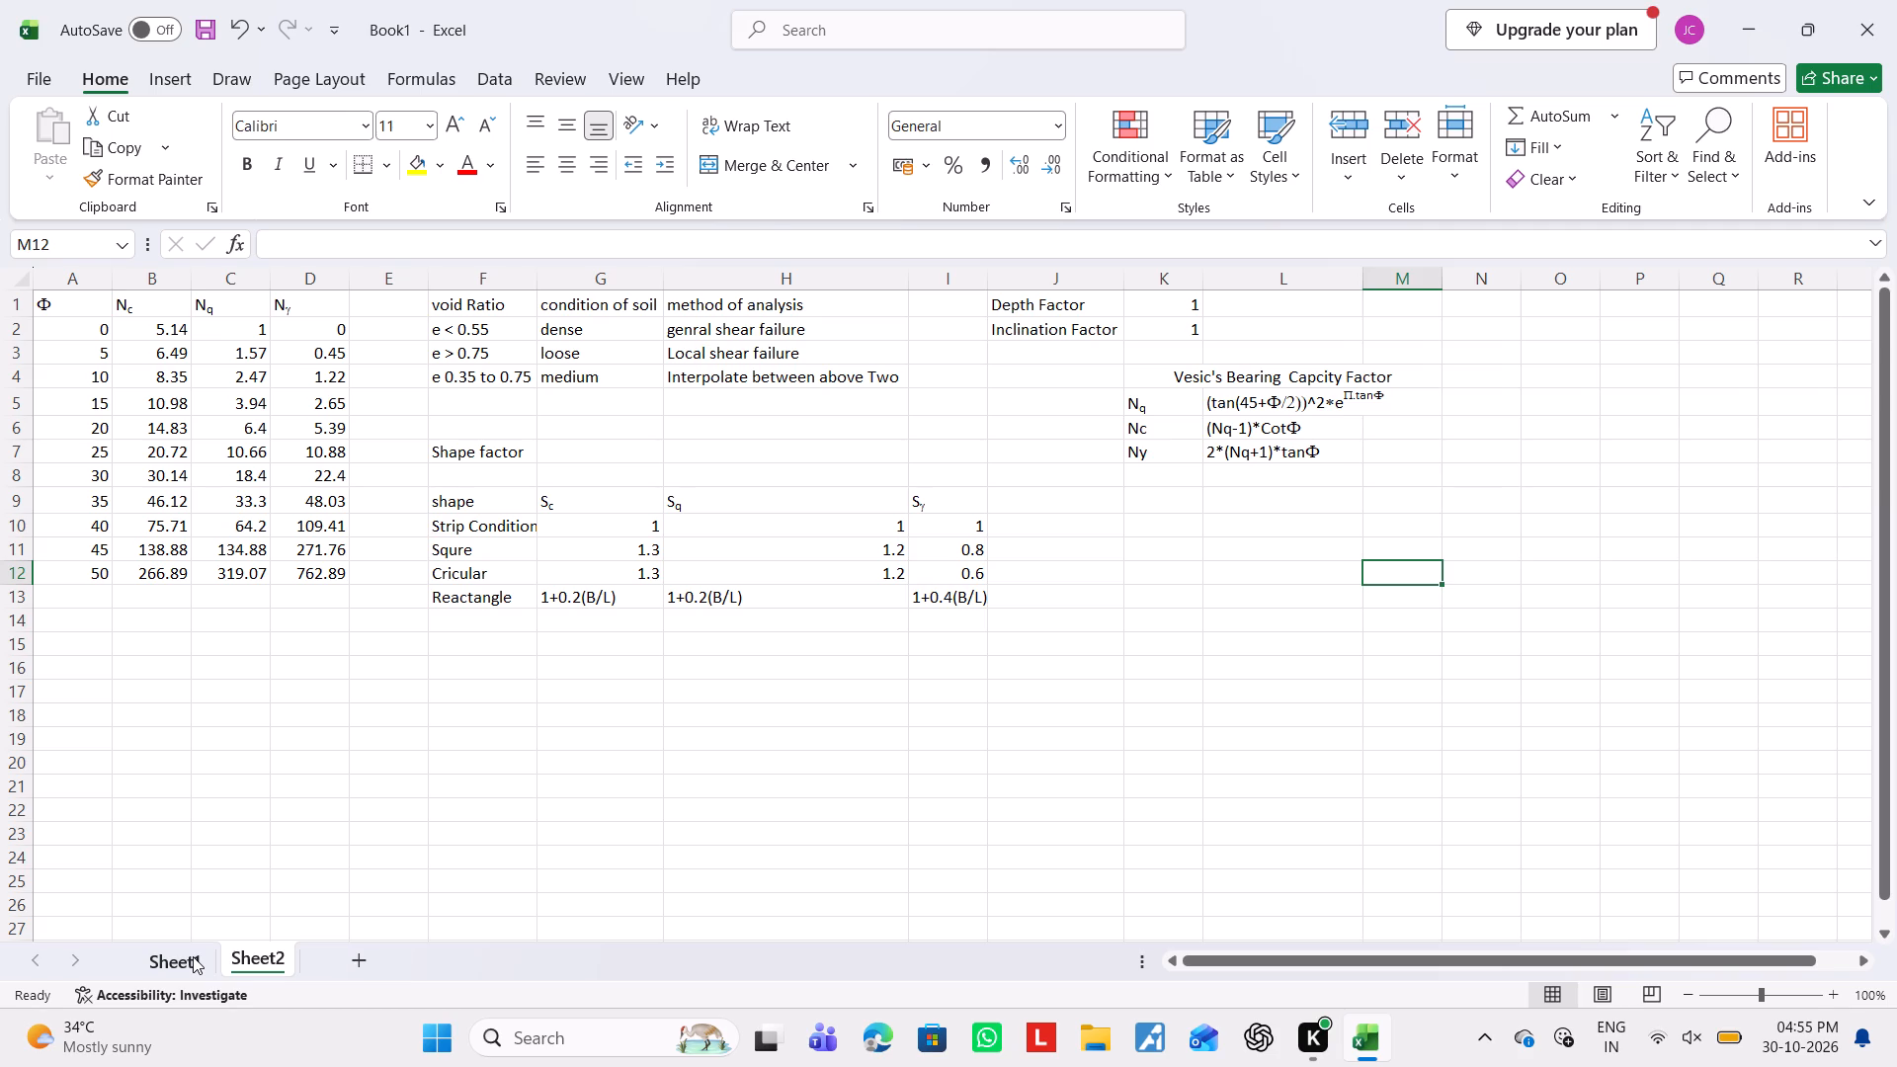
pyautogui.click(193, 956)
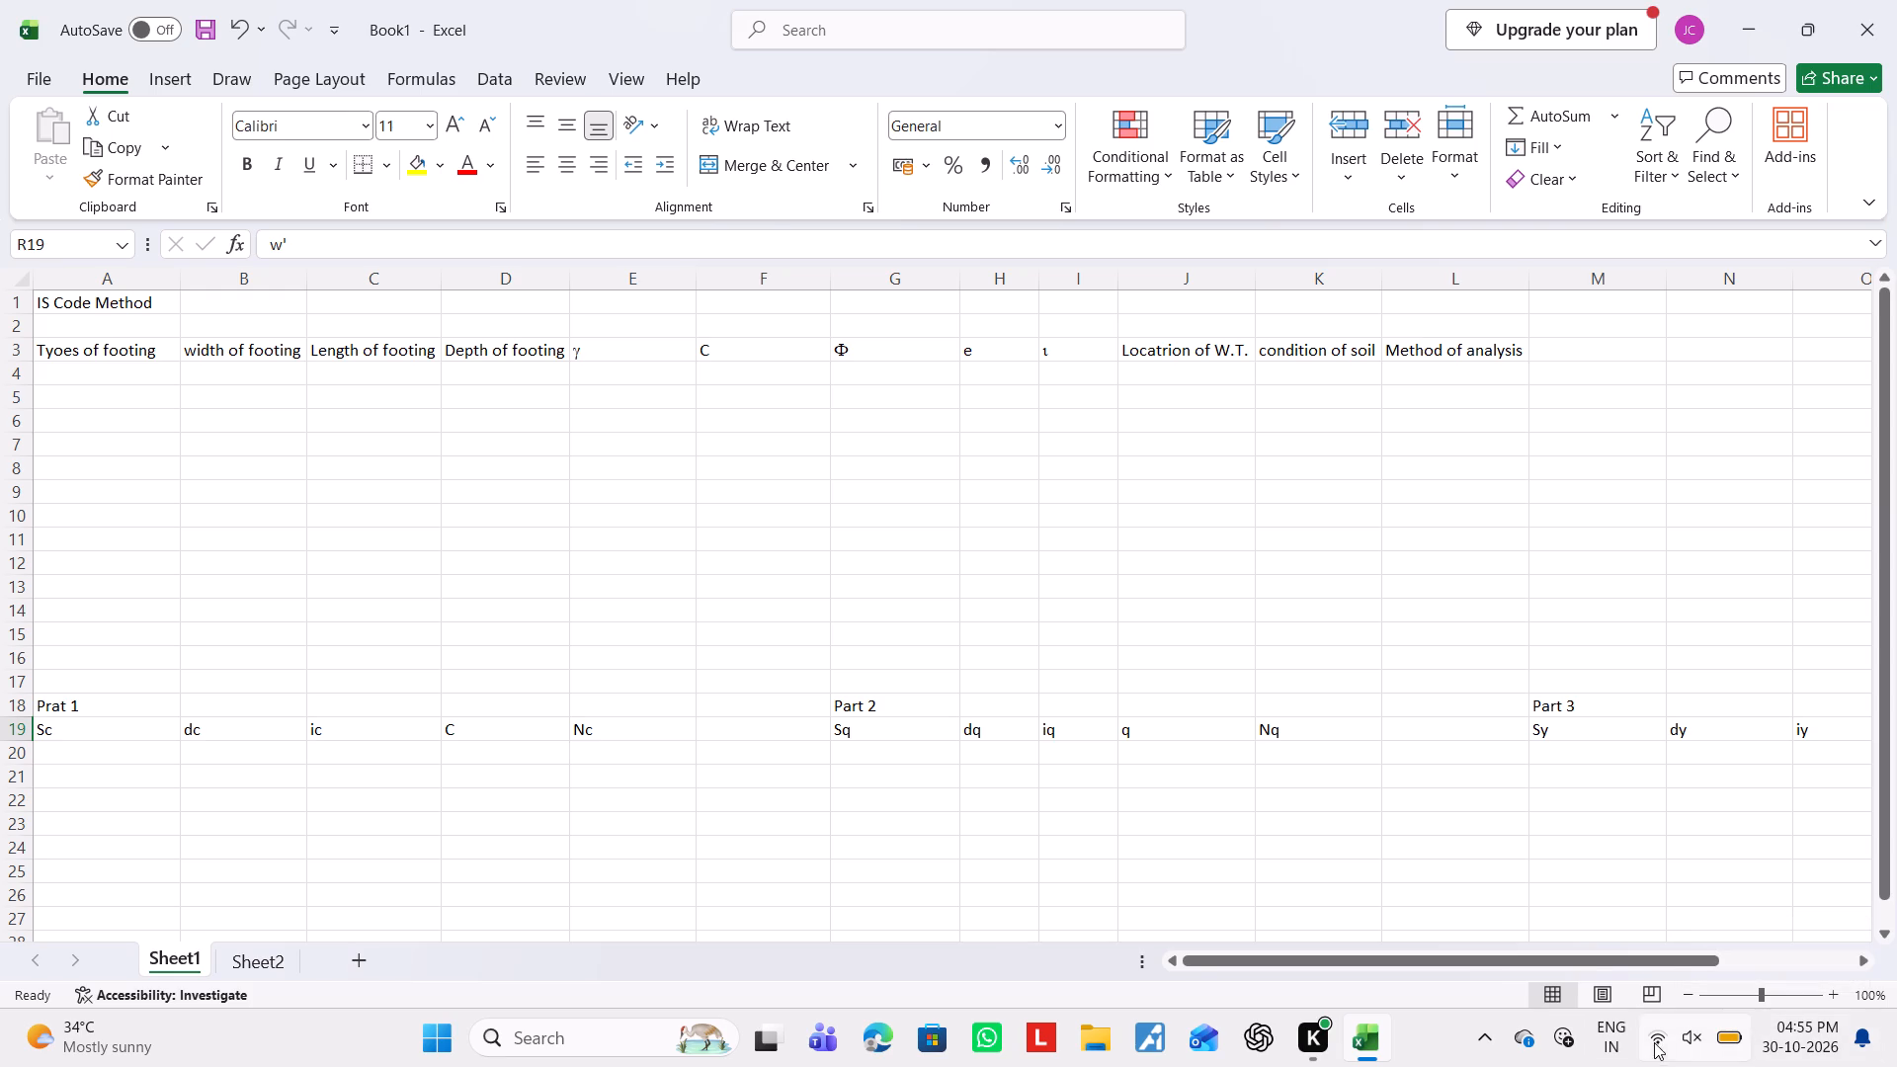
pyautogui.moveTo(1592, 968); pyautogui.dragTo(1056, 974)
# Correct the misspelled footing heading in A3 of Sheet1 to "Types of footing".
pyautogui.doubleClick(59, 353)
pyautogui.press('BackSpace')
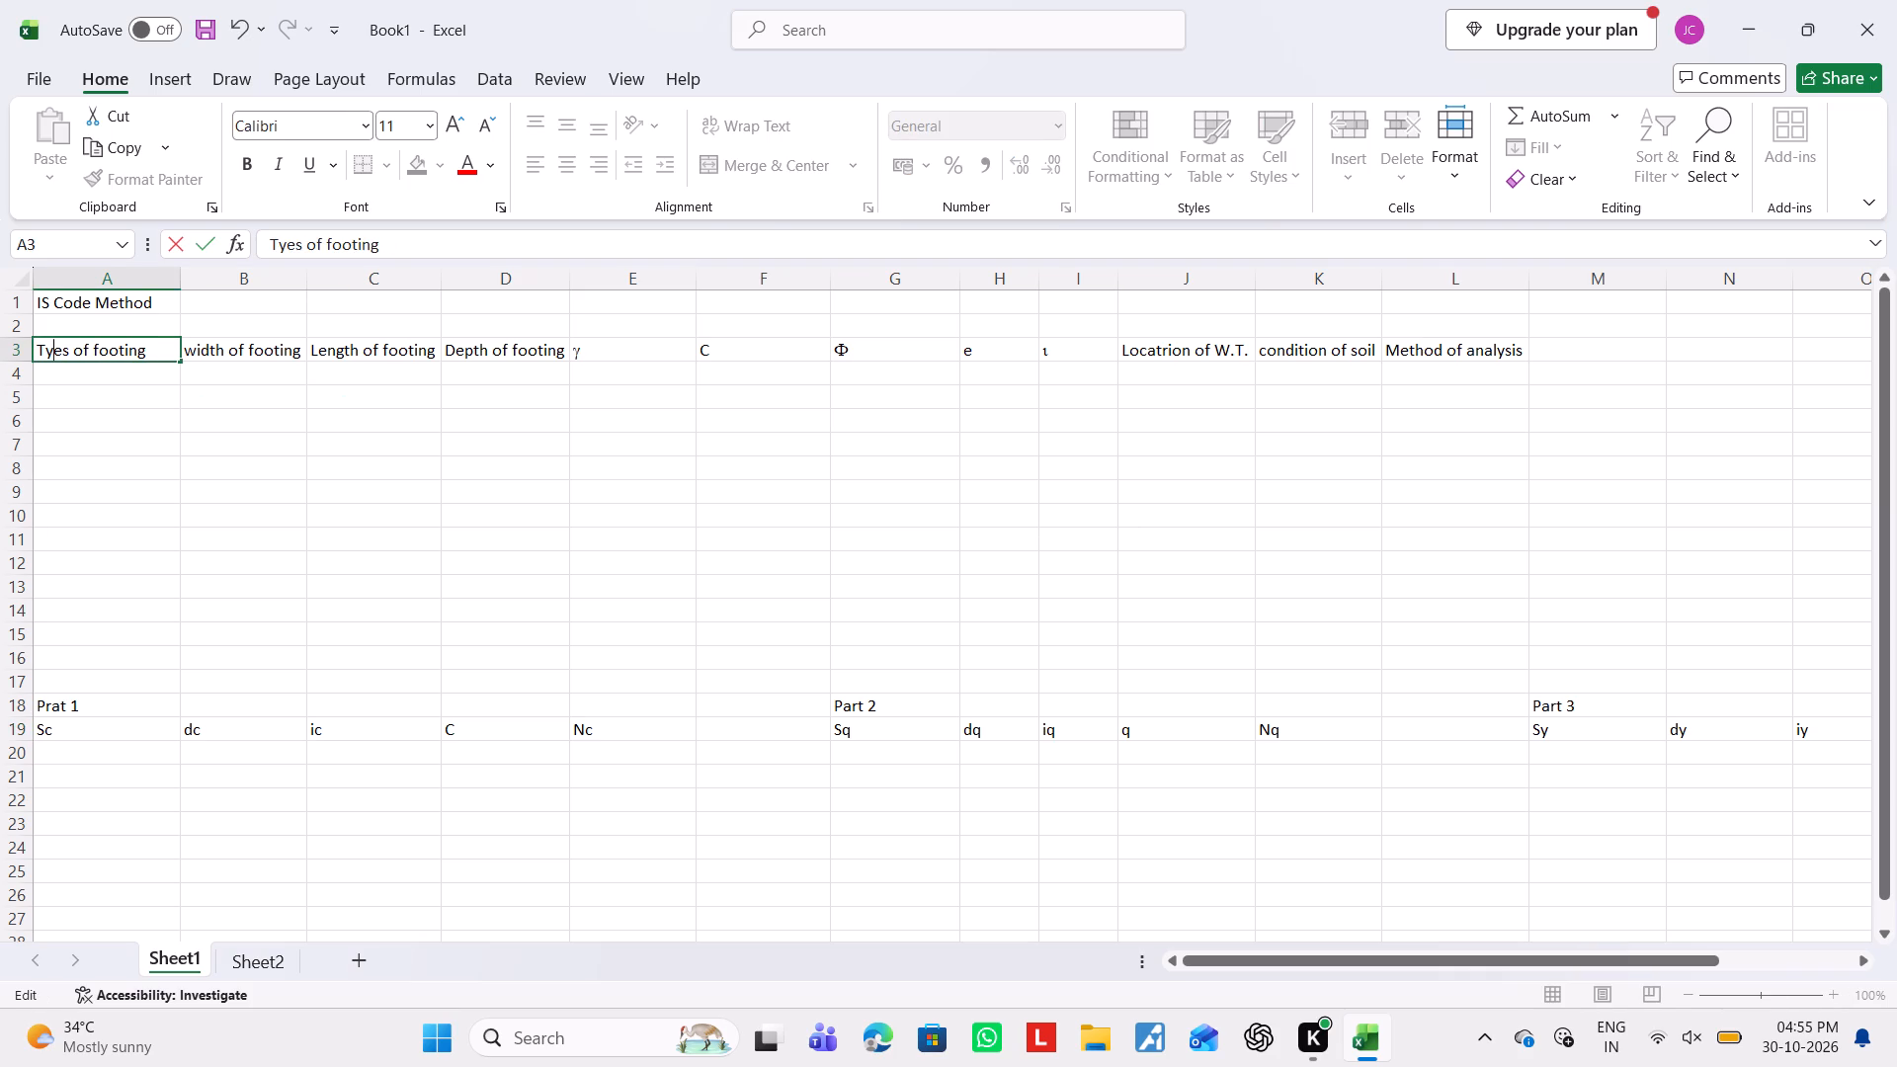
pyautogui.press('p')
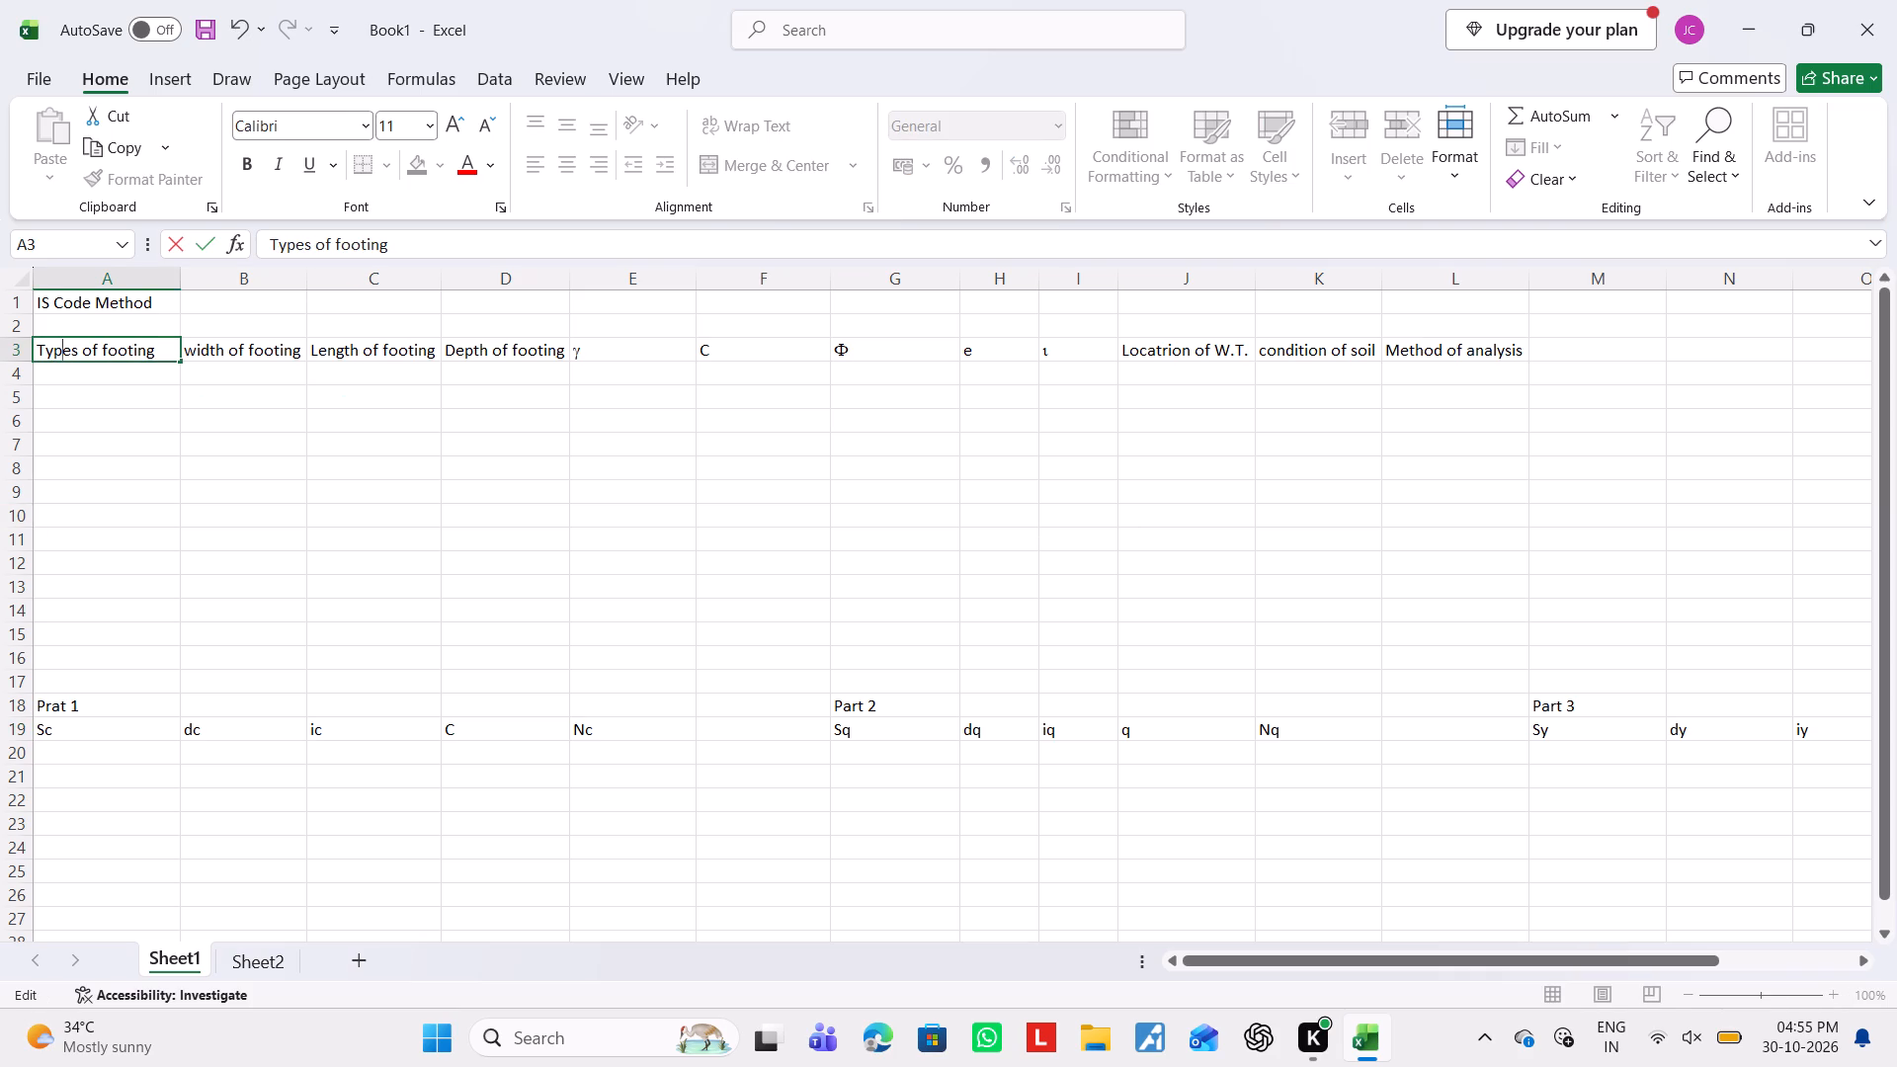
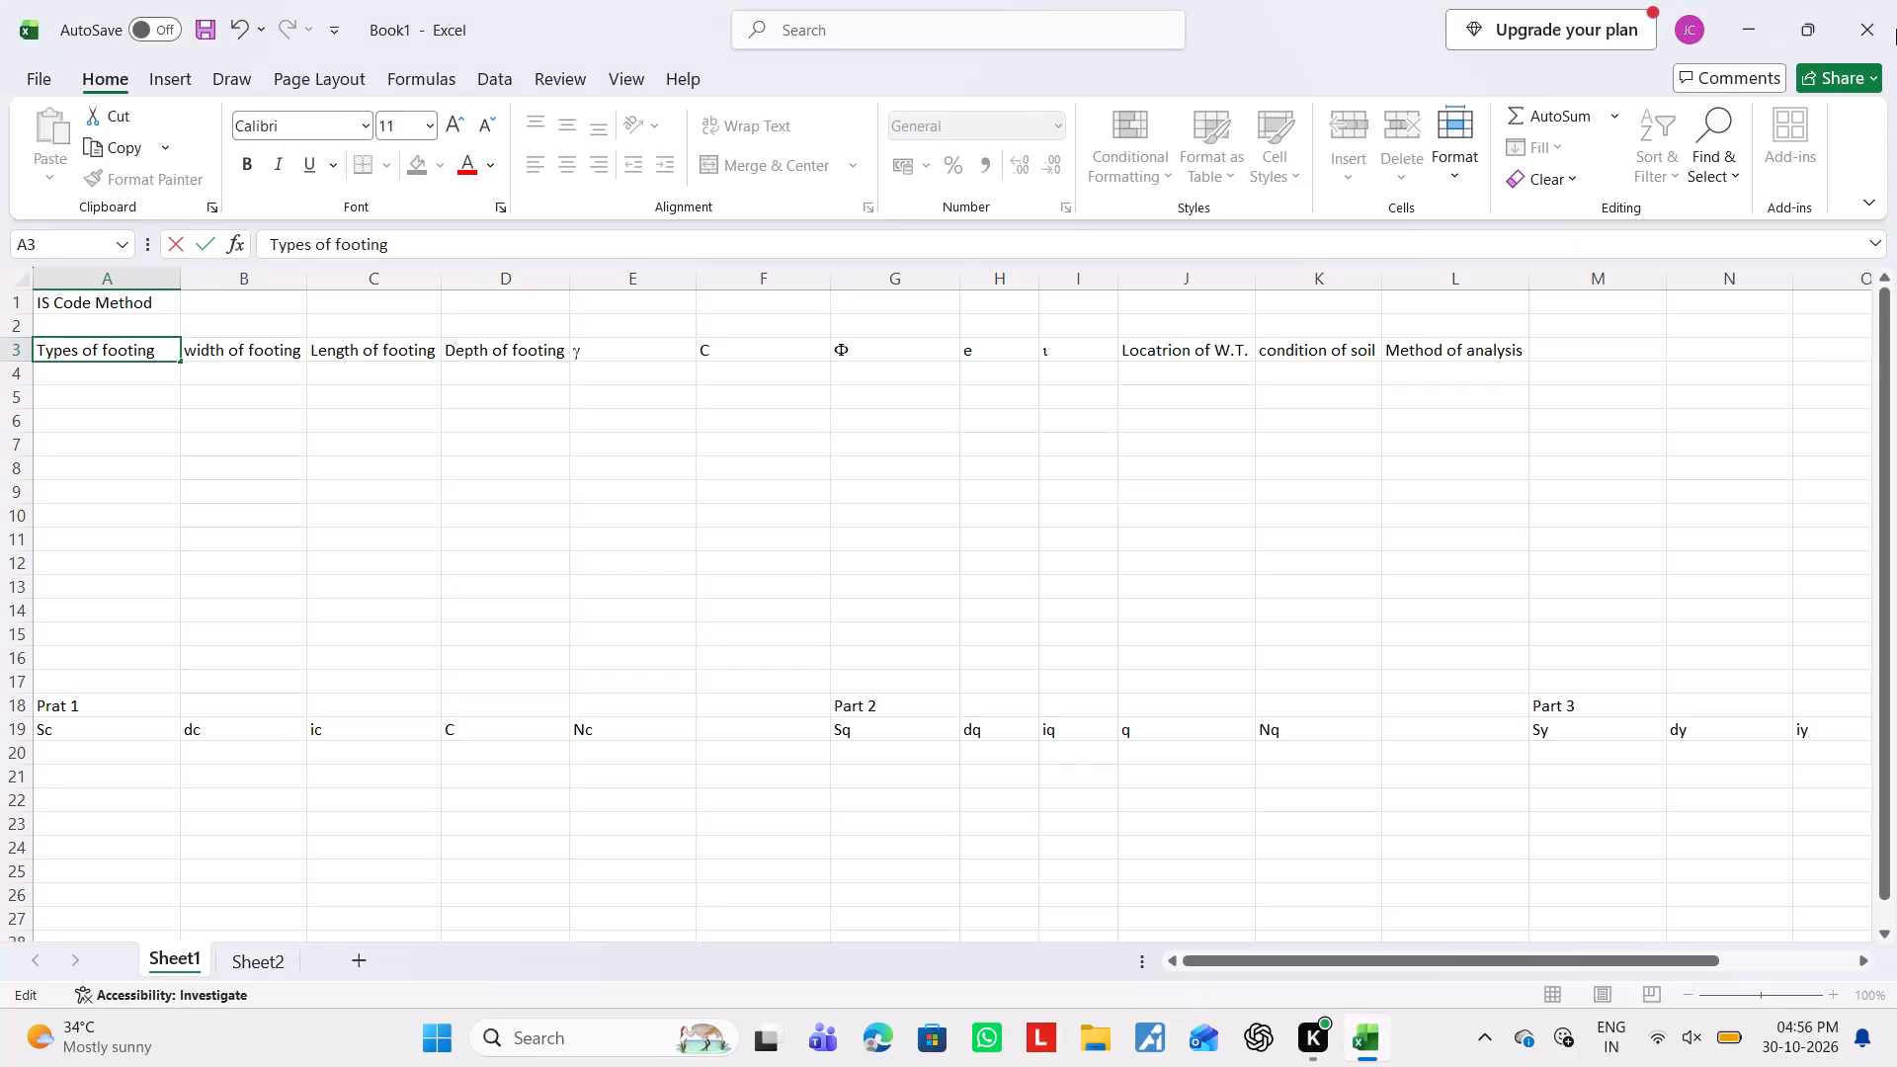
# Move the Prat 1, Part 2 and Part 3 heading block from A18:R19 to the cells starting at P3.
pyautogui.click(75, 707)
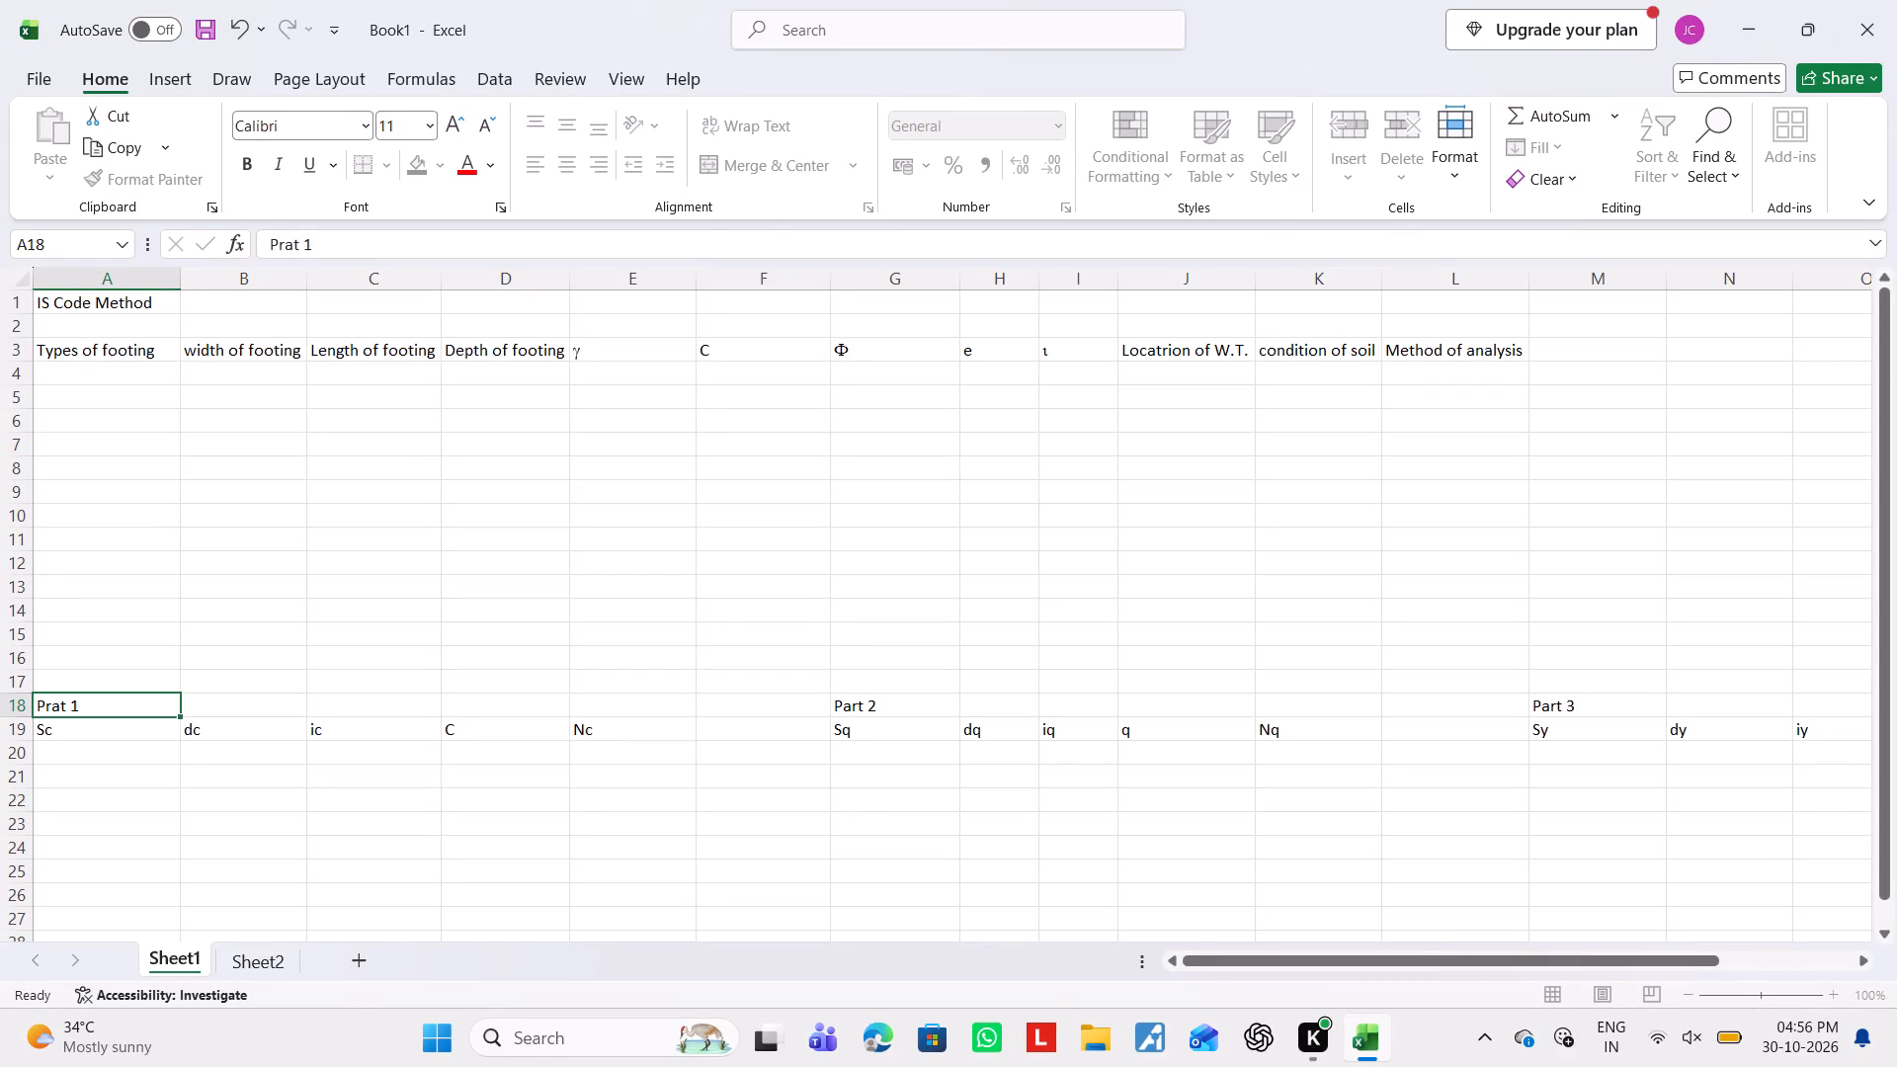
pyautogui.hotkey('shift', 'Right')
pyautogui.hotkey('shift', 'Right')
pyautogui.hotkey('shift', 'Right')
pyautogui.hotkey('shift', 'Right')
pyautogui.hotkey('shift', 'Right')
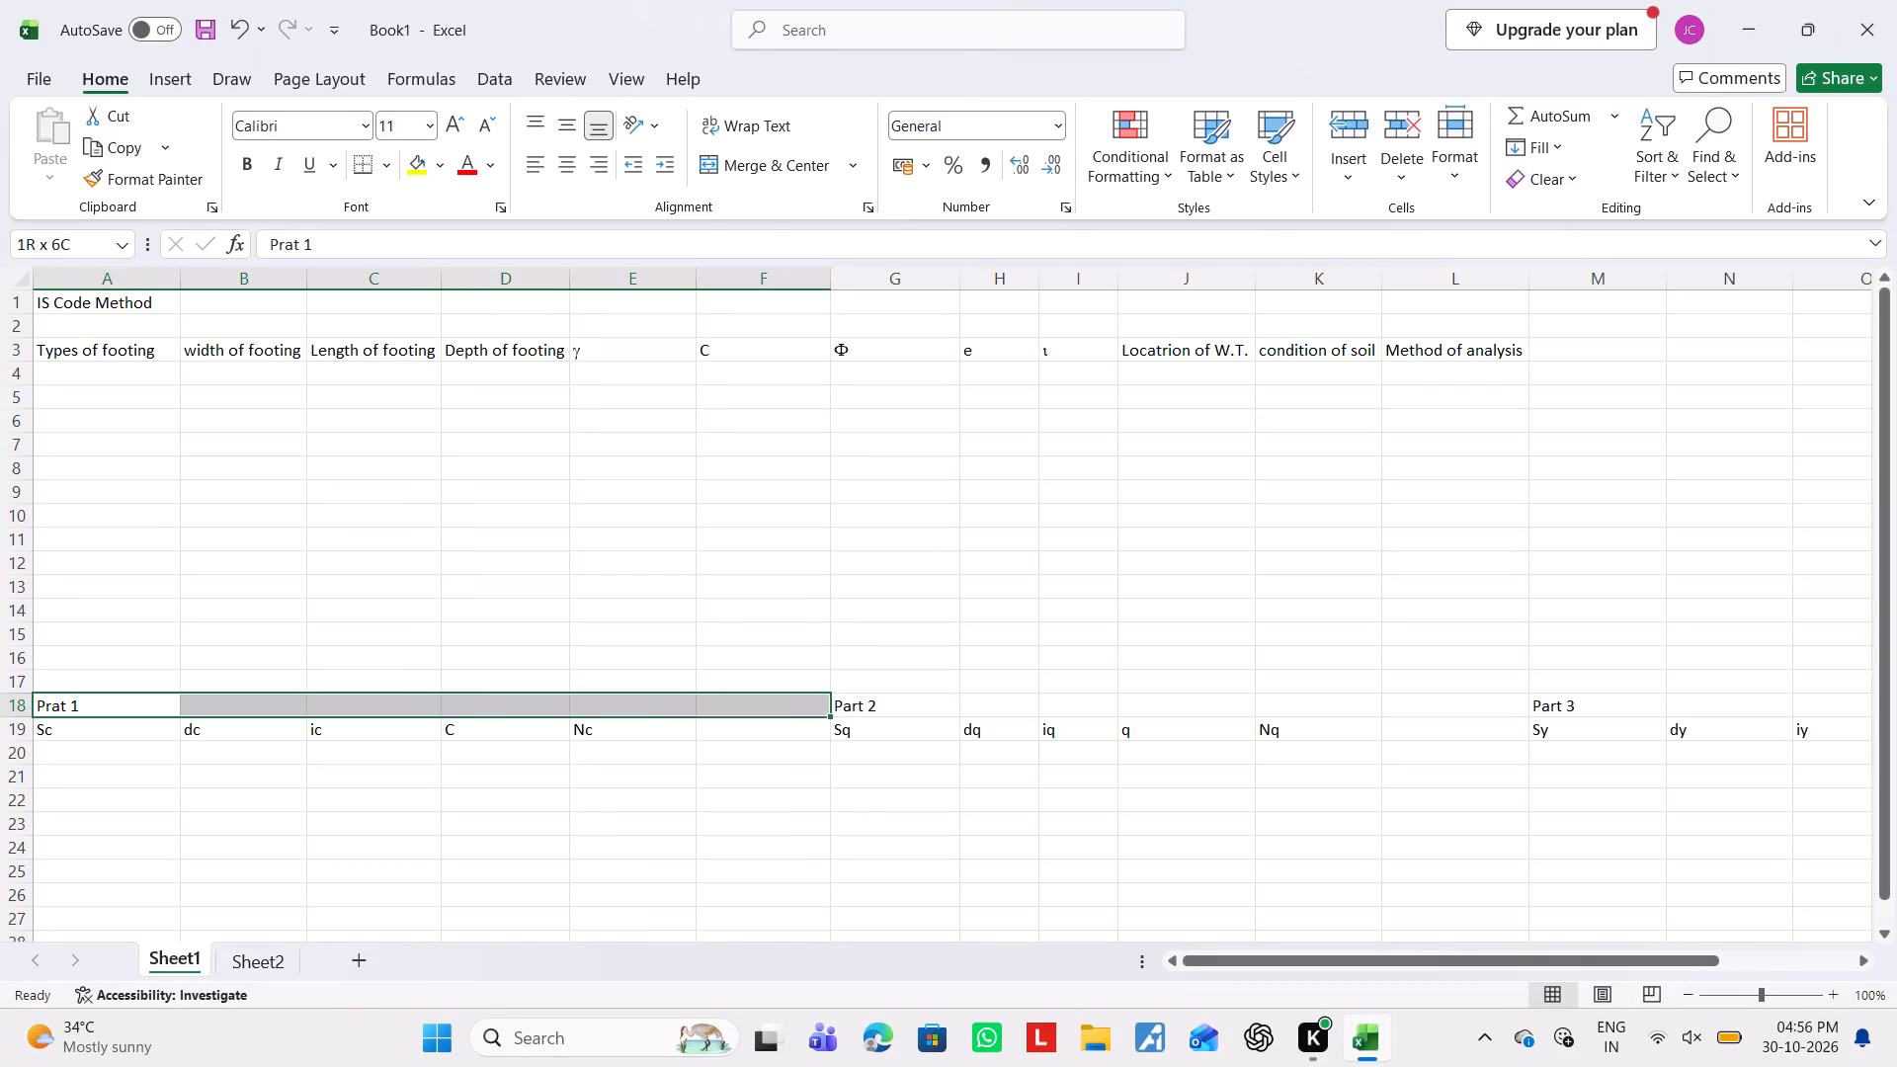
pyautogui.hotkey('shift', 'Right')
pyautogui.hotkey('shift', 'Right')
pyautogui.hotkey('shift', 'Right')
pyautogui.hotkey('shift', 'Right')
pyautogui.hotkey('shift', 'Right')
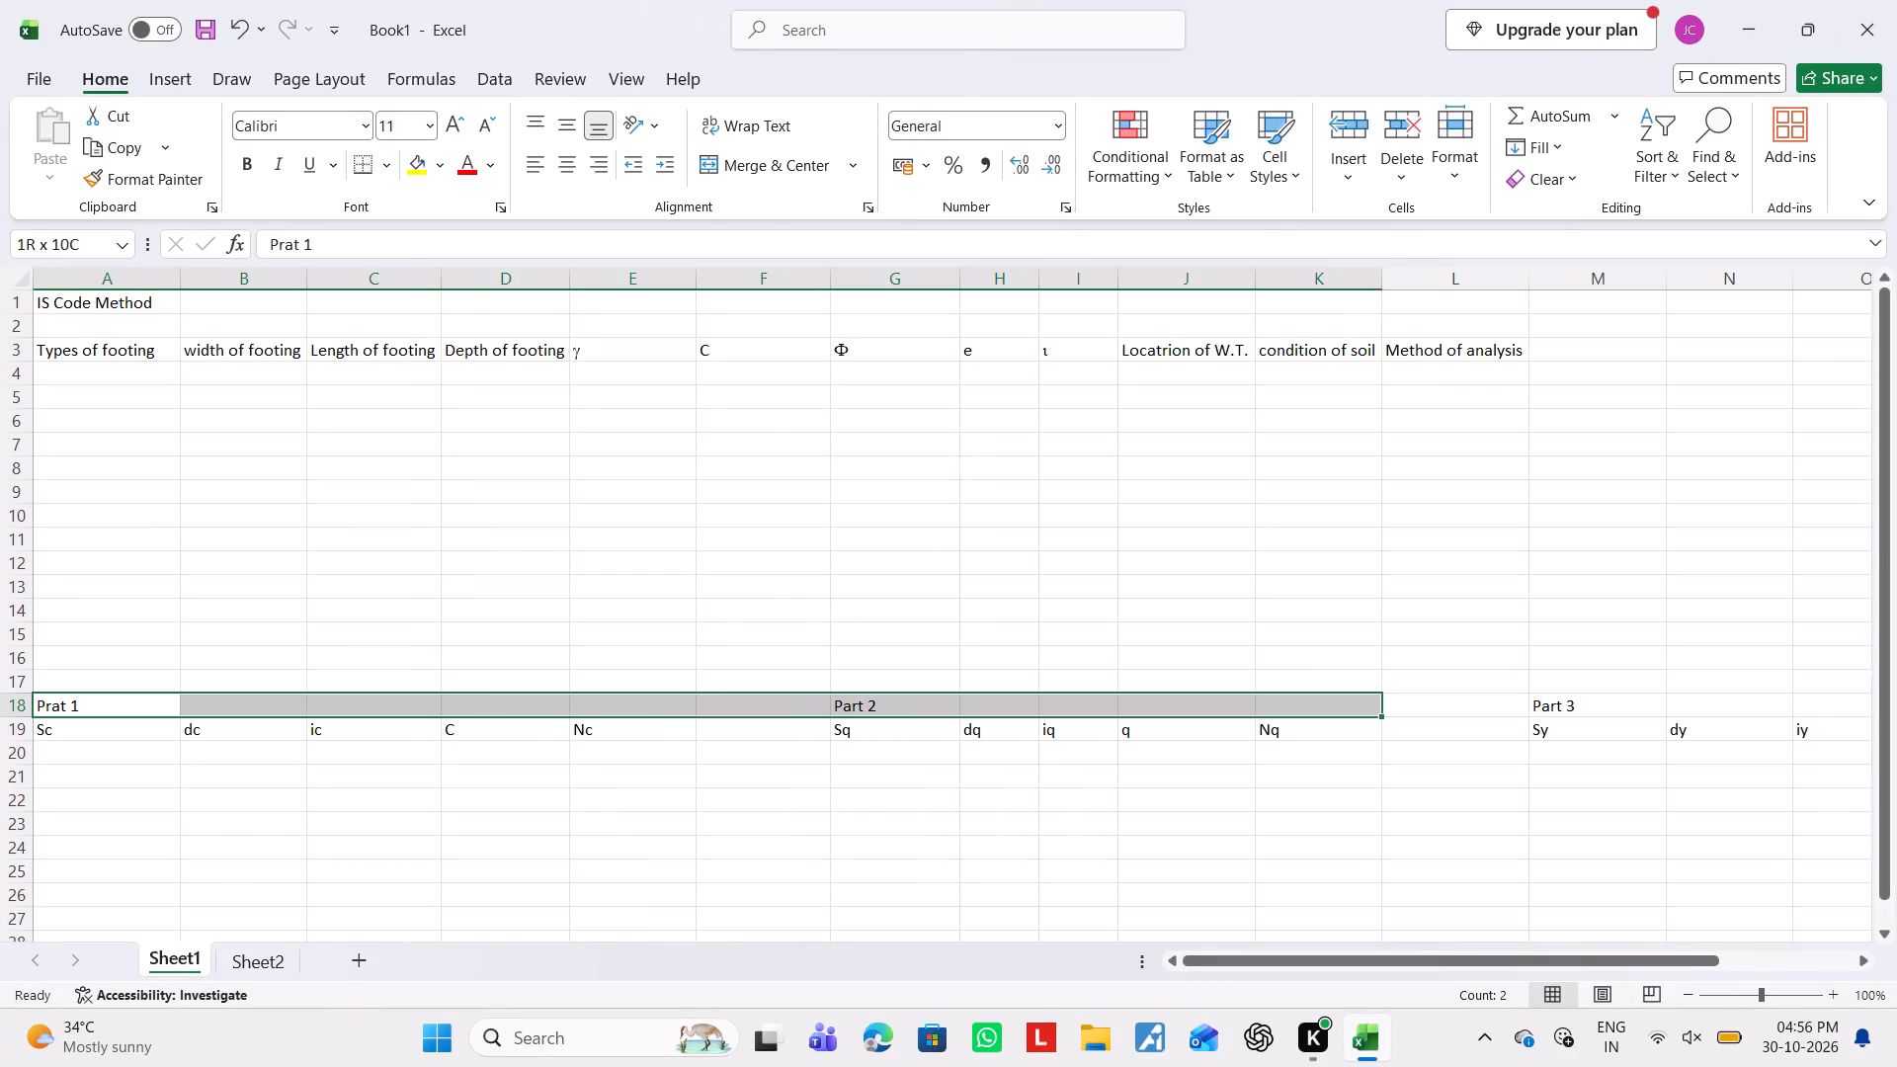
pyautogui.hotkey('shift', 'Right')
pyautogui.hotkey('shift', 'Right')
pyautogui.hotkey('shift', 'Right')
pyautogui.hotkey('shift', 'Right')
pyautogui.hotkey('shift', 'Right')
pyautogui.hotkey('shift', 'Right')
pyautogui.hotkey('shift', 'Right')
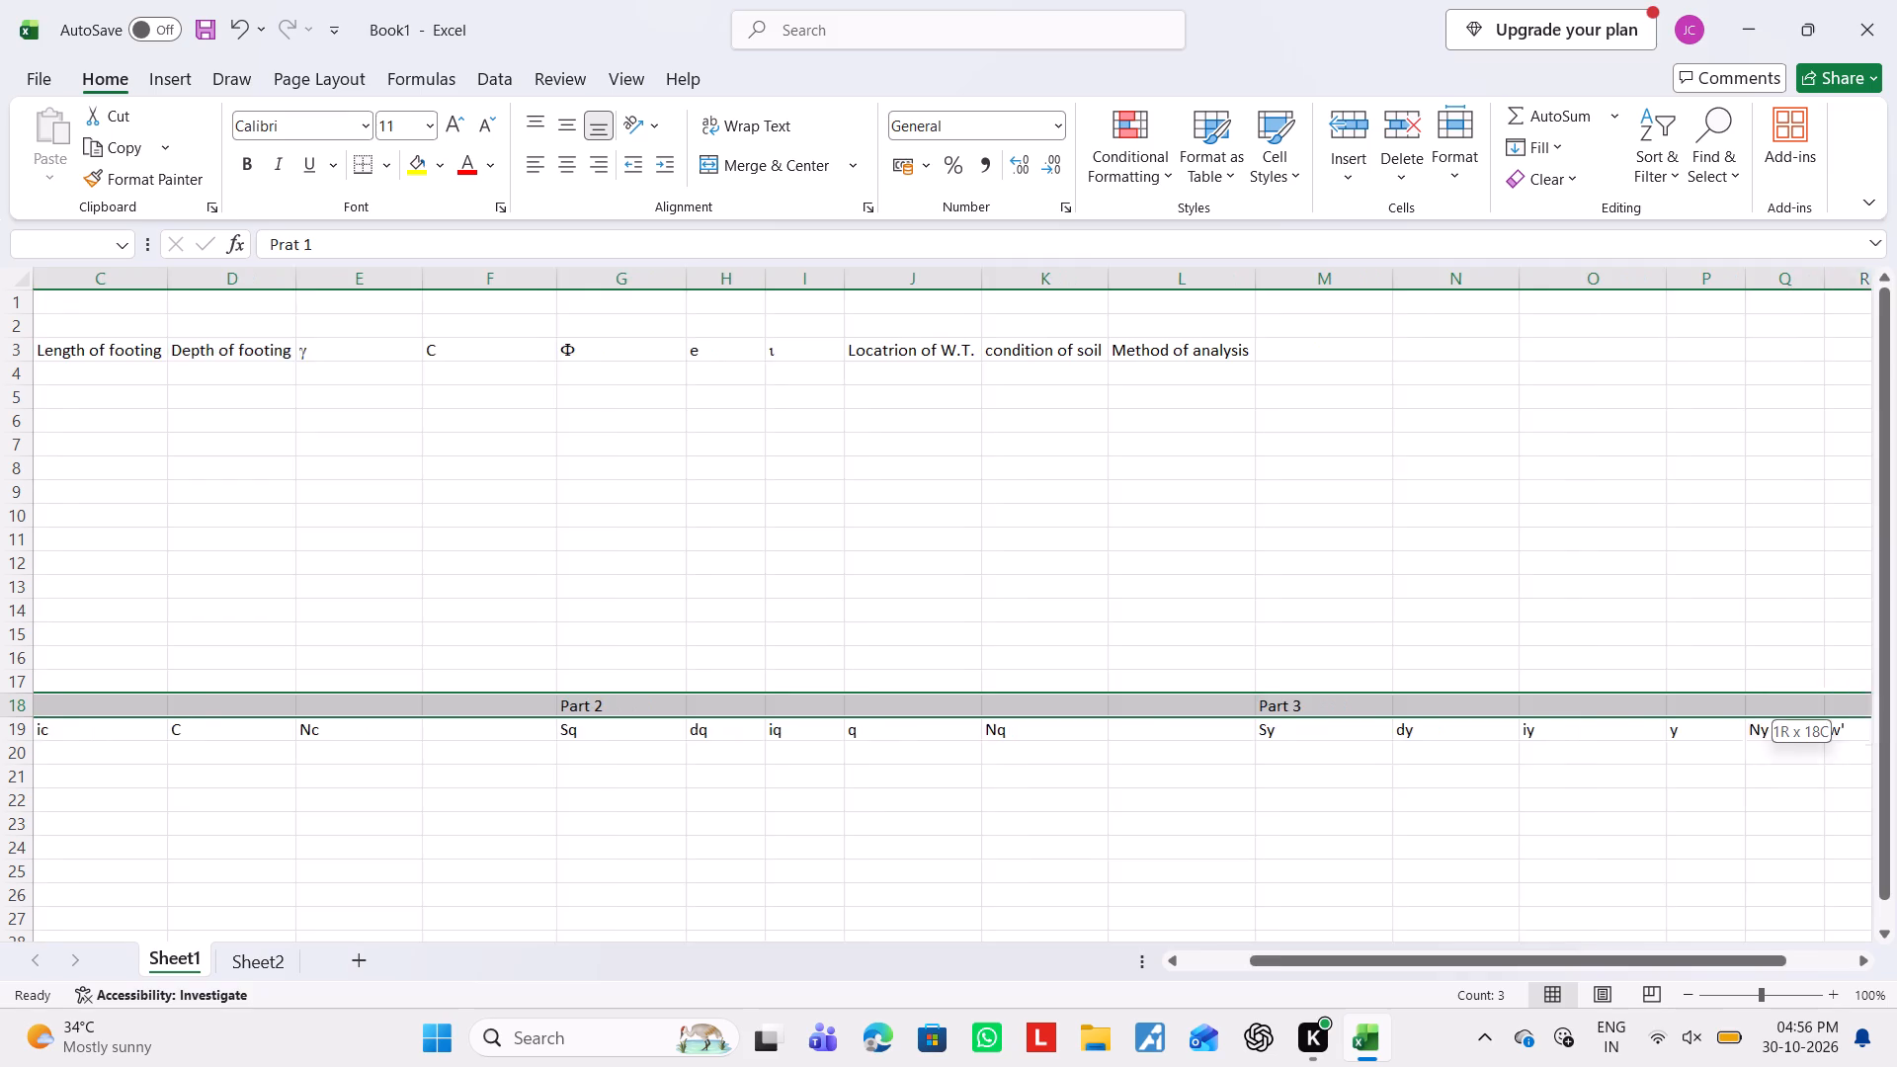
pyautogui.hotkey('shift', 'Down')
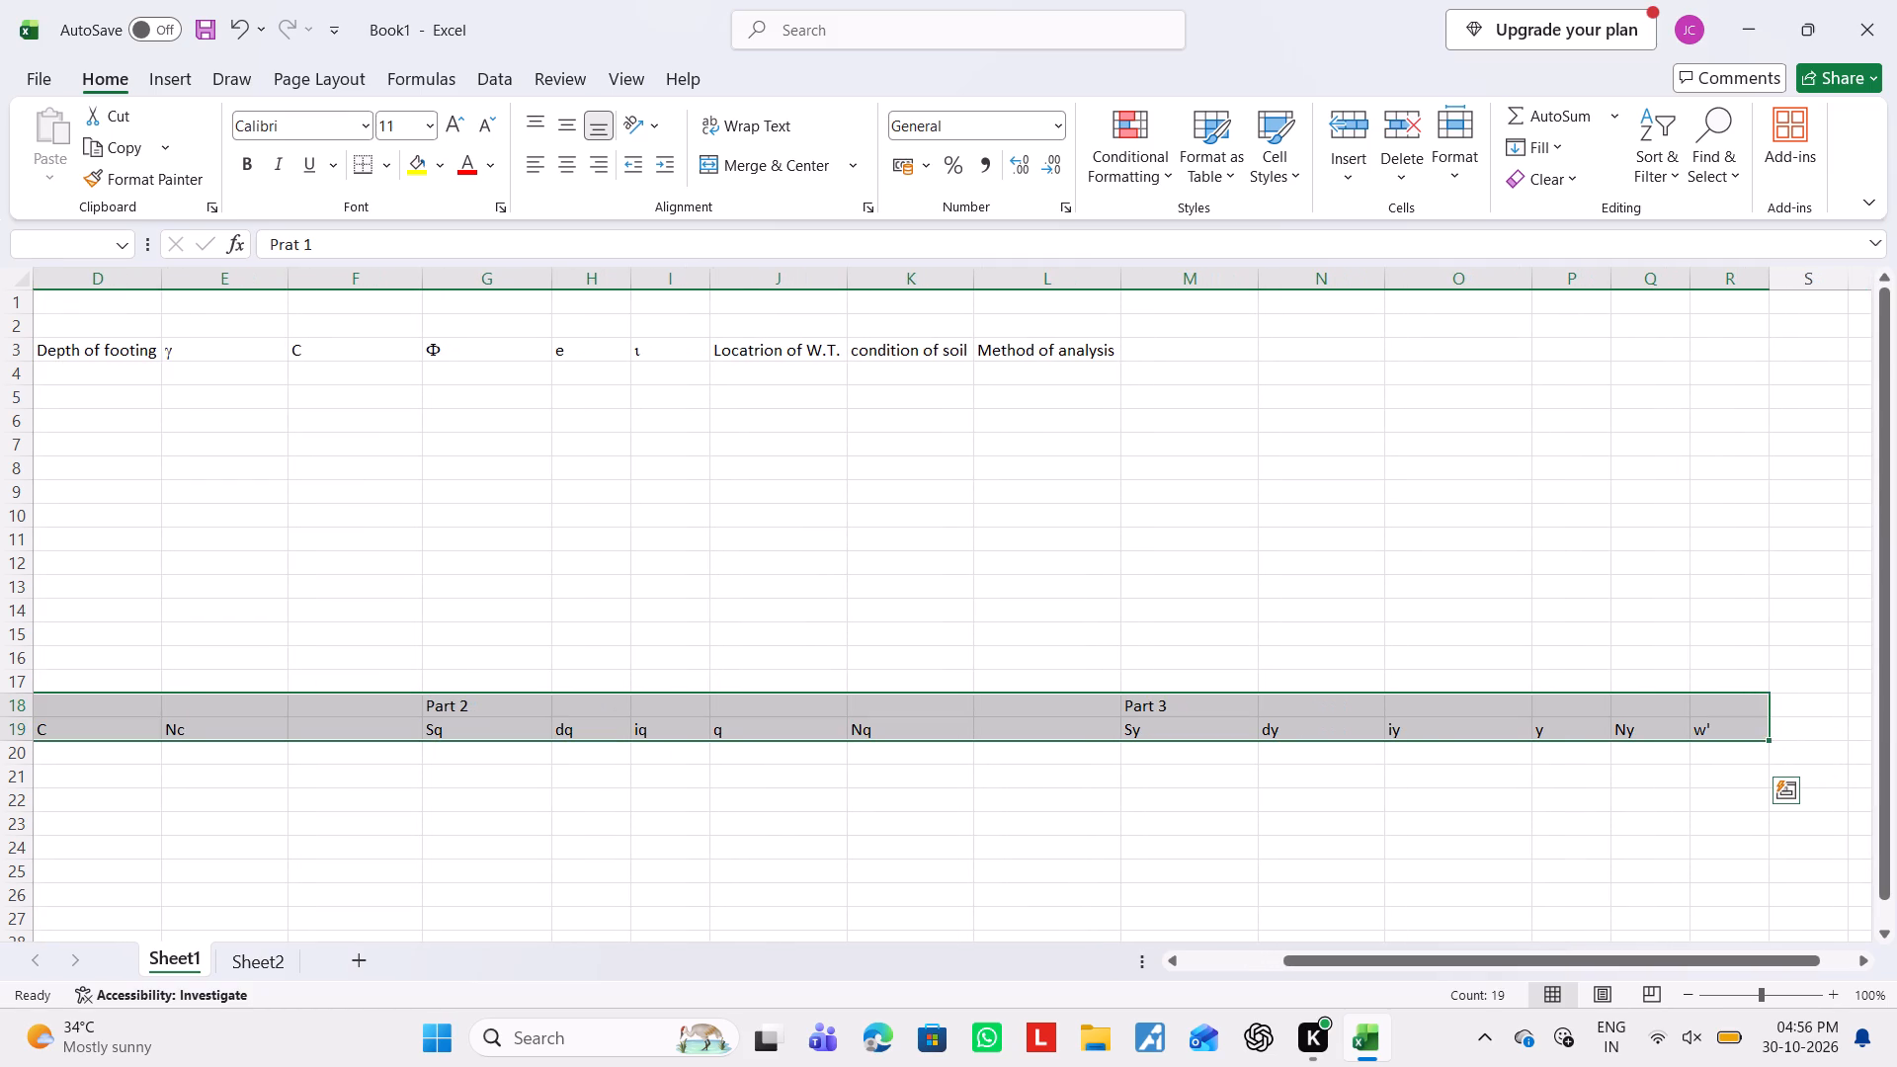
pyautogui.hotkey('ctrl', 'c')
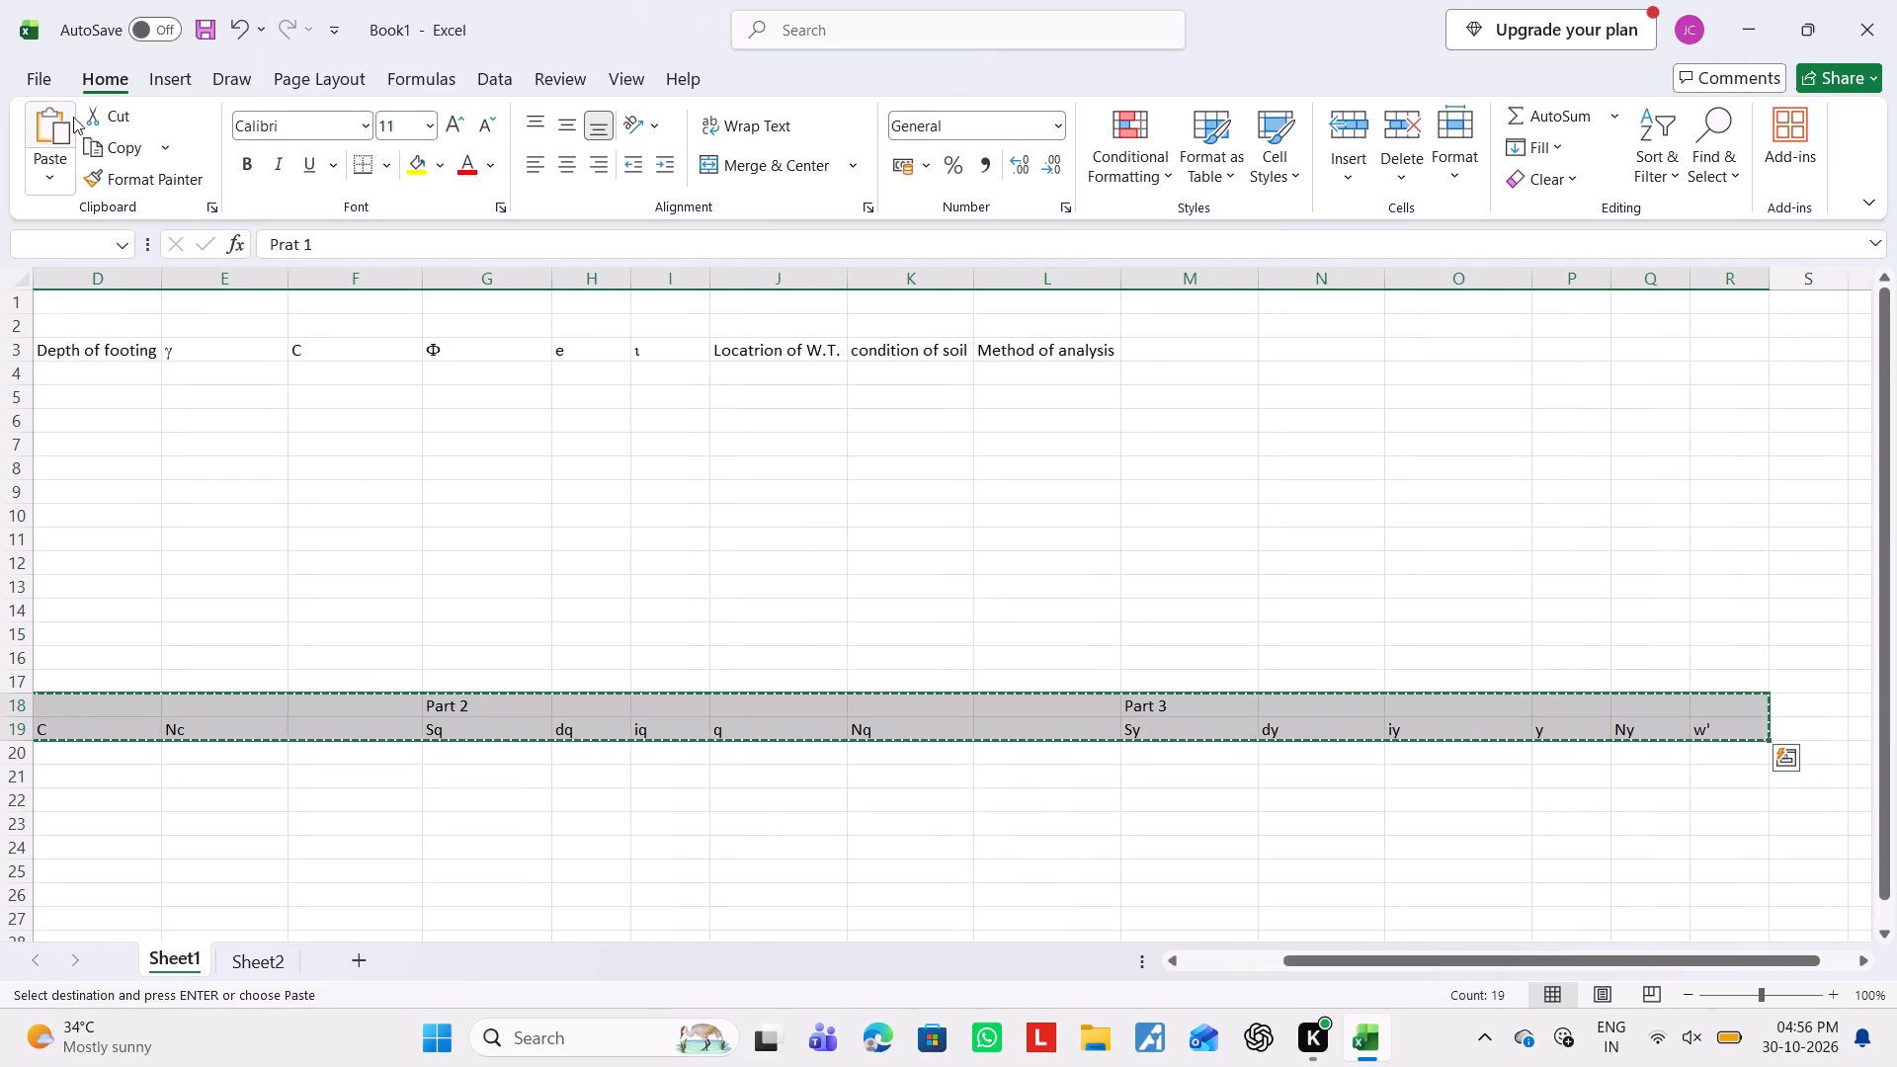
pyautogui.click(90, 111)
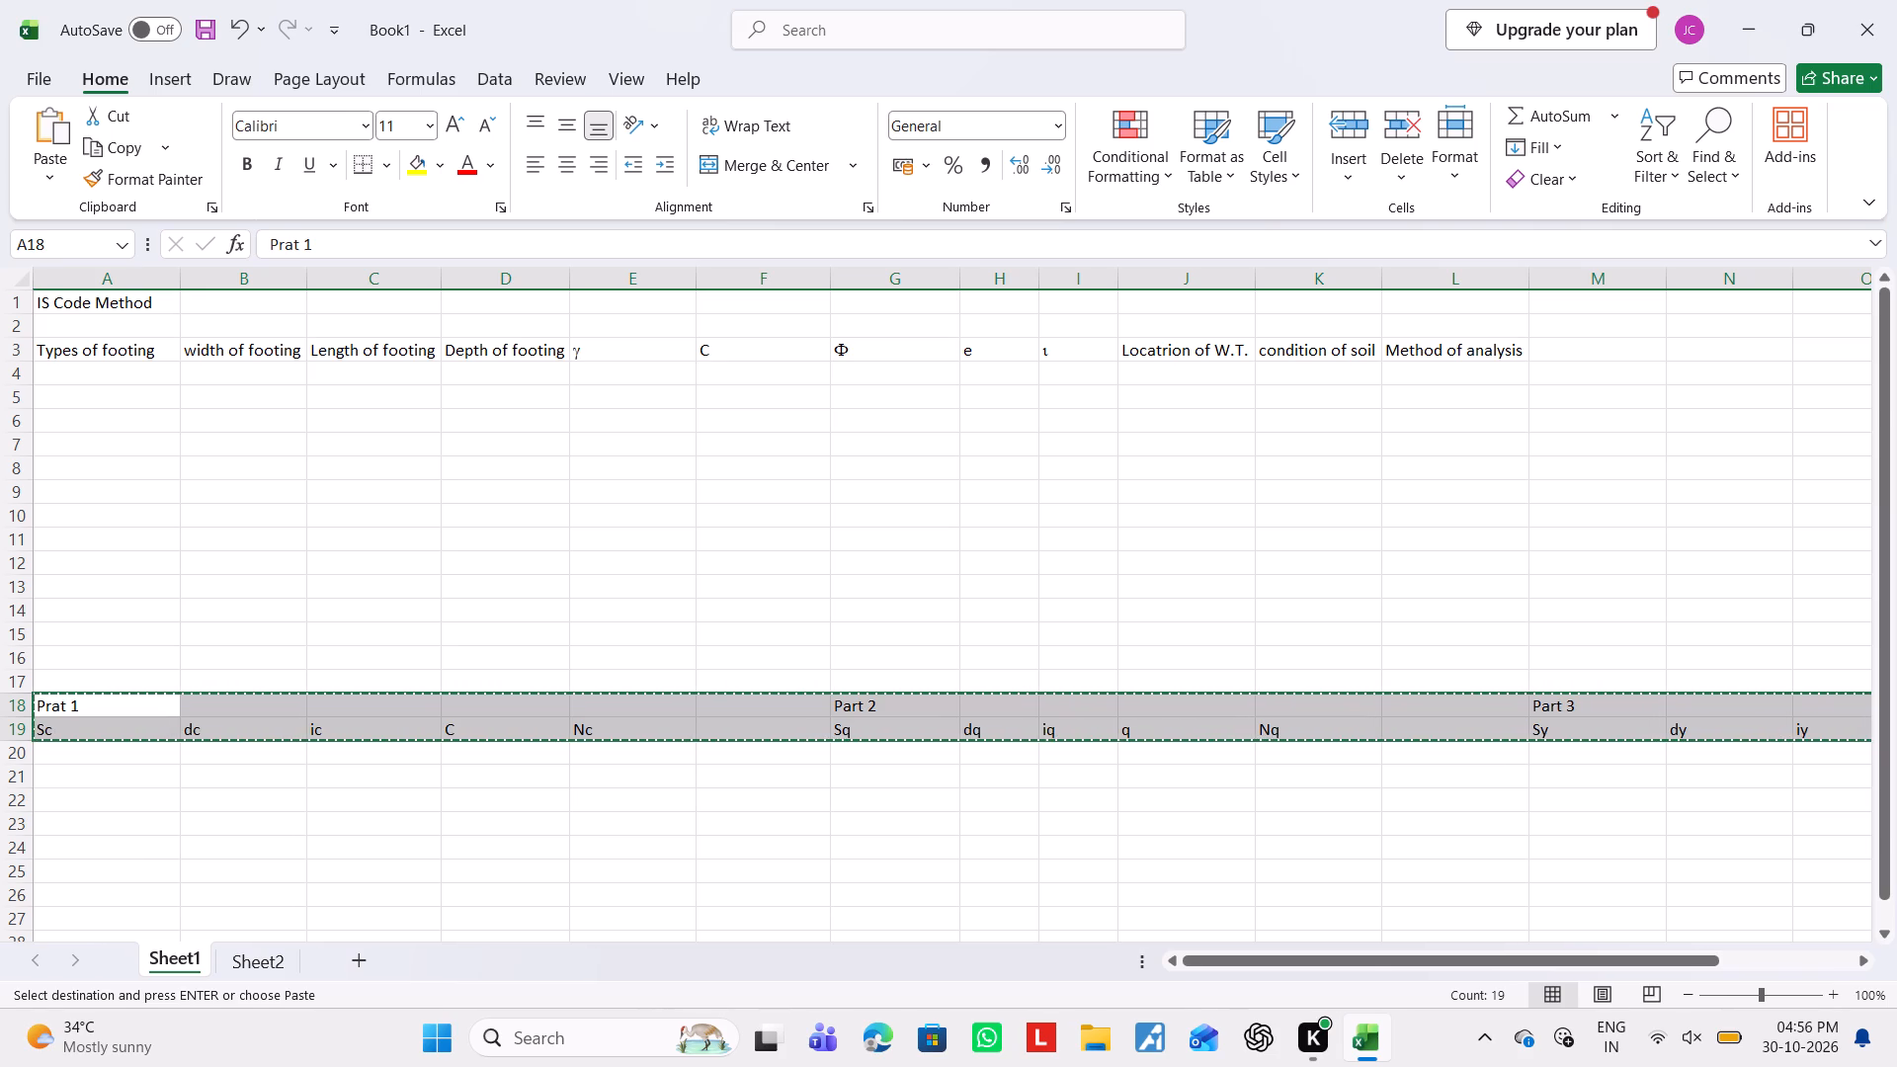
pyautogui.moveTo(1369, 963); pyautogui.dragTo(1894, 994)
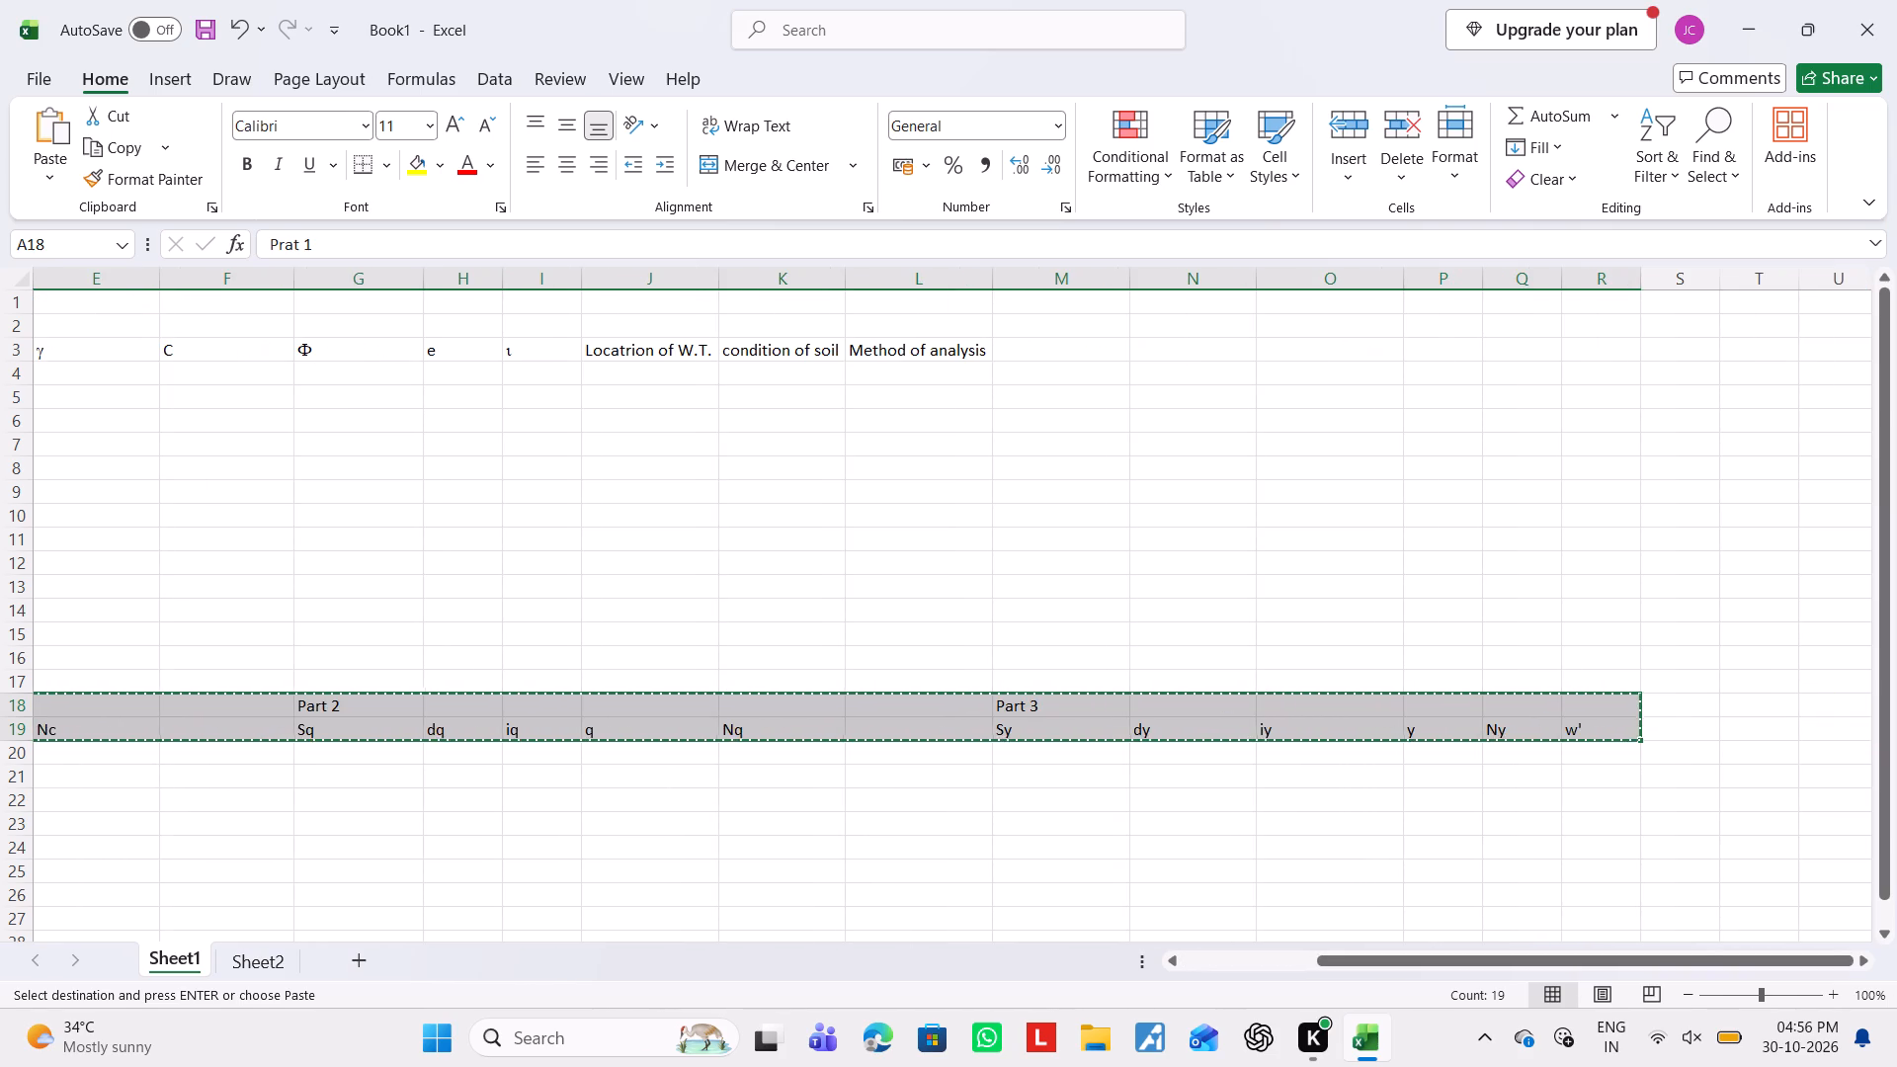
pyautogui.click(1418, 351)
pyautogui.hotkey('ctrl', 'v')
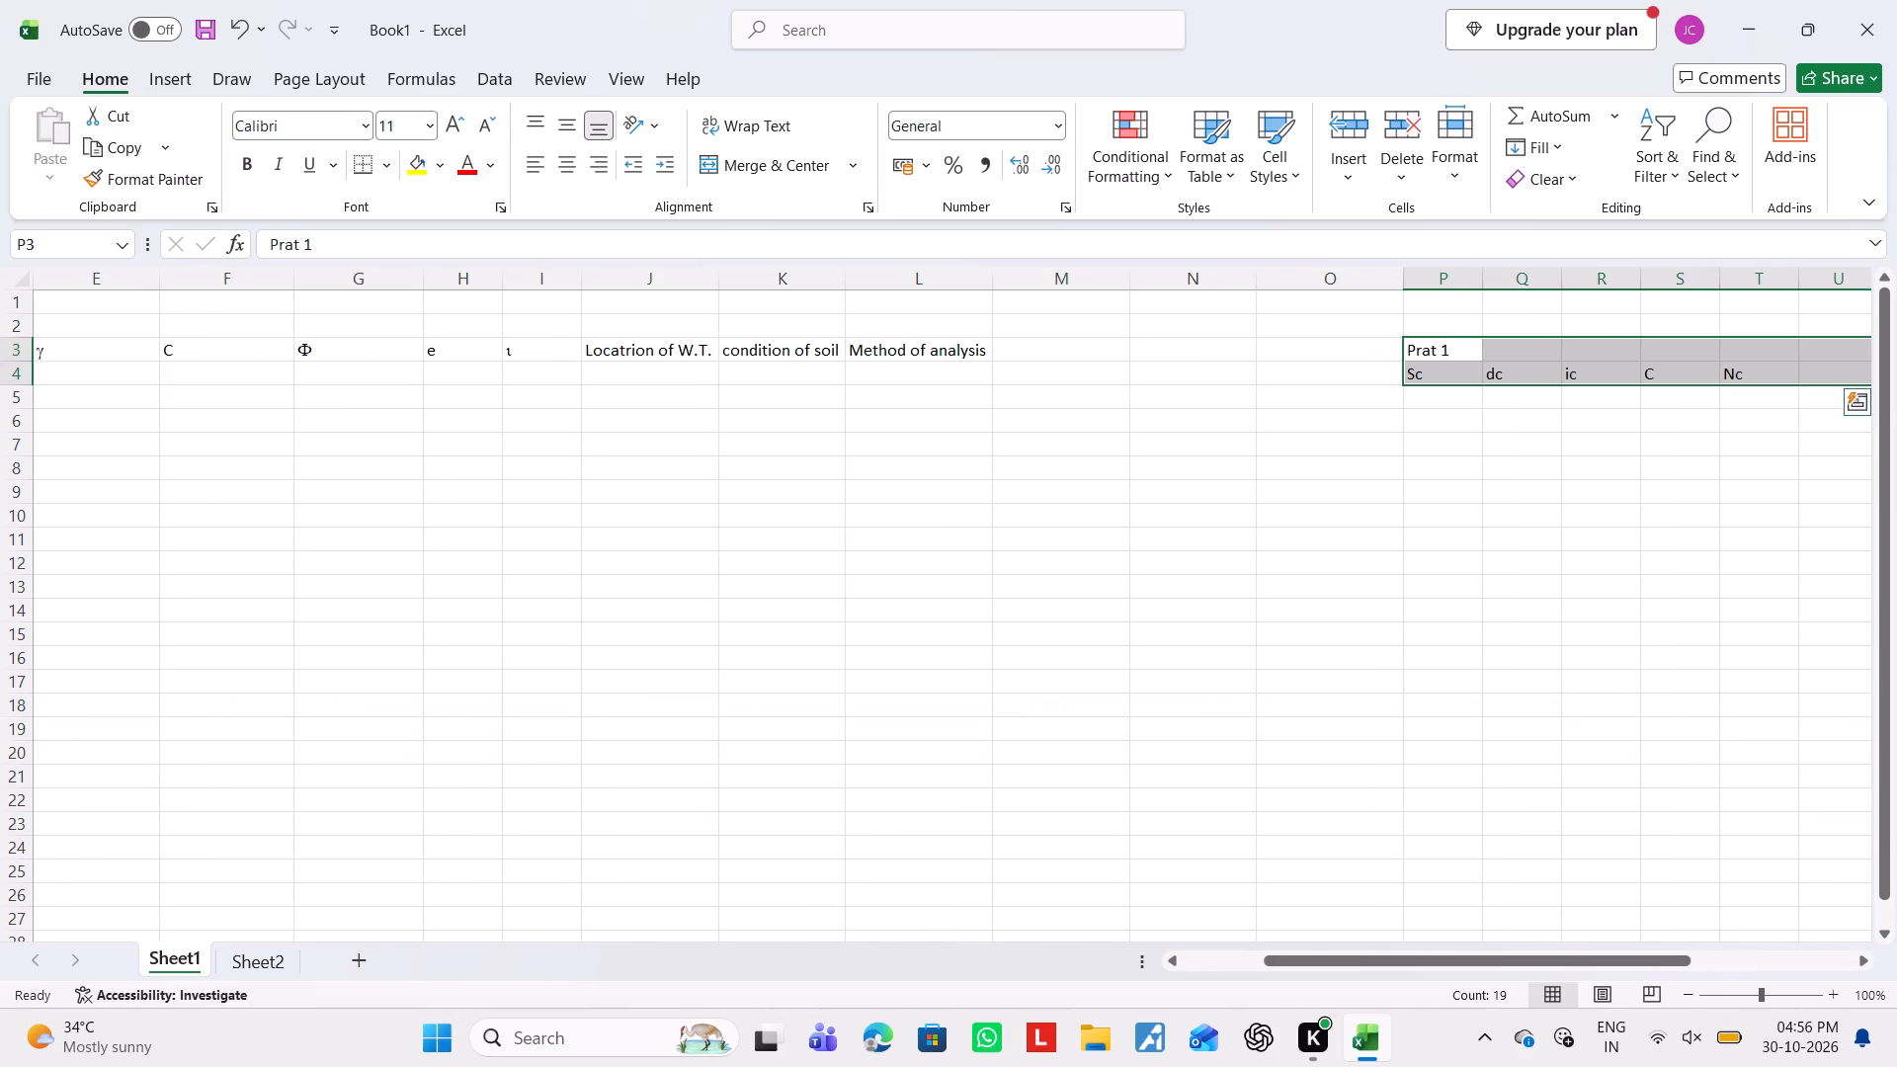
pyautogui.moveTo(1510, 968); pyautogui.dragTo(1487, 974)
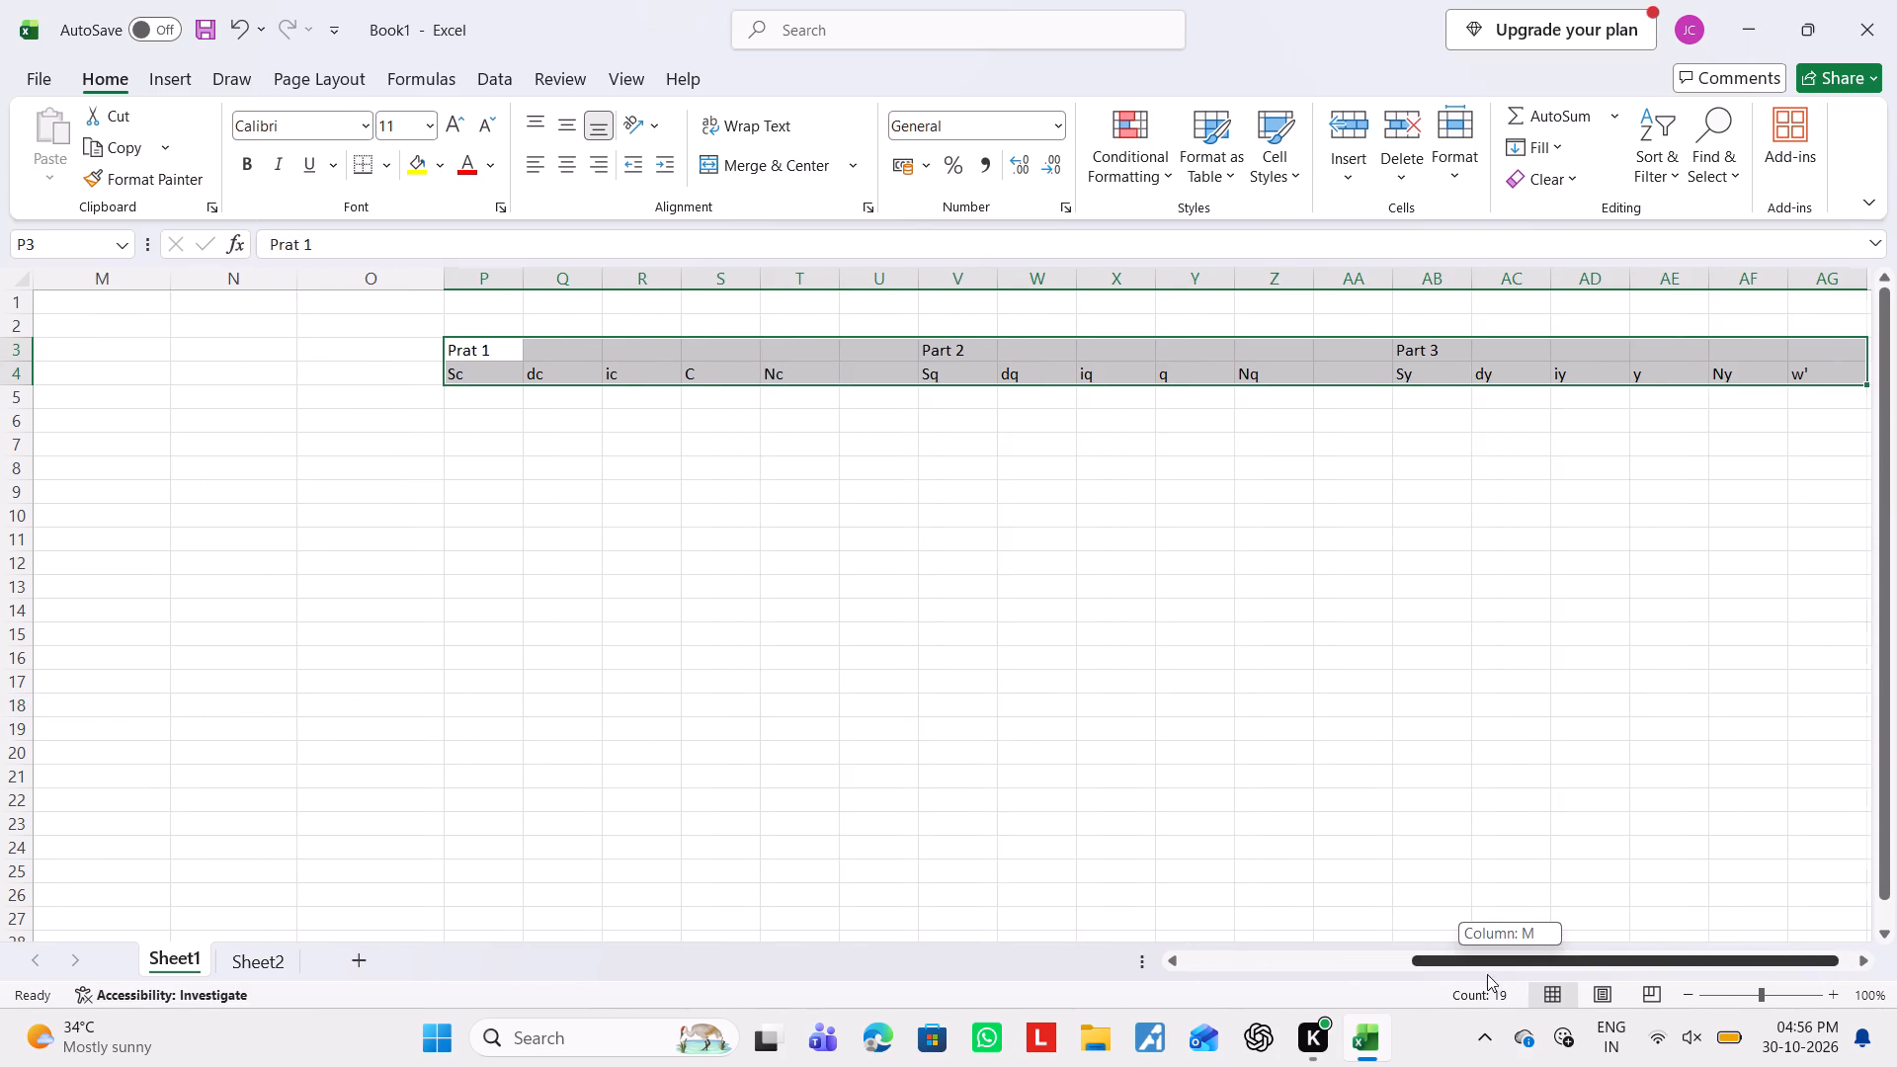
# Correct the misspelled water table heading in J3 and extend it to "Location of W.T. form base".
pyautogui.moveTo(1487, 974); pyautogui.dragTo(20, 896)
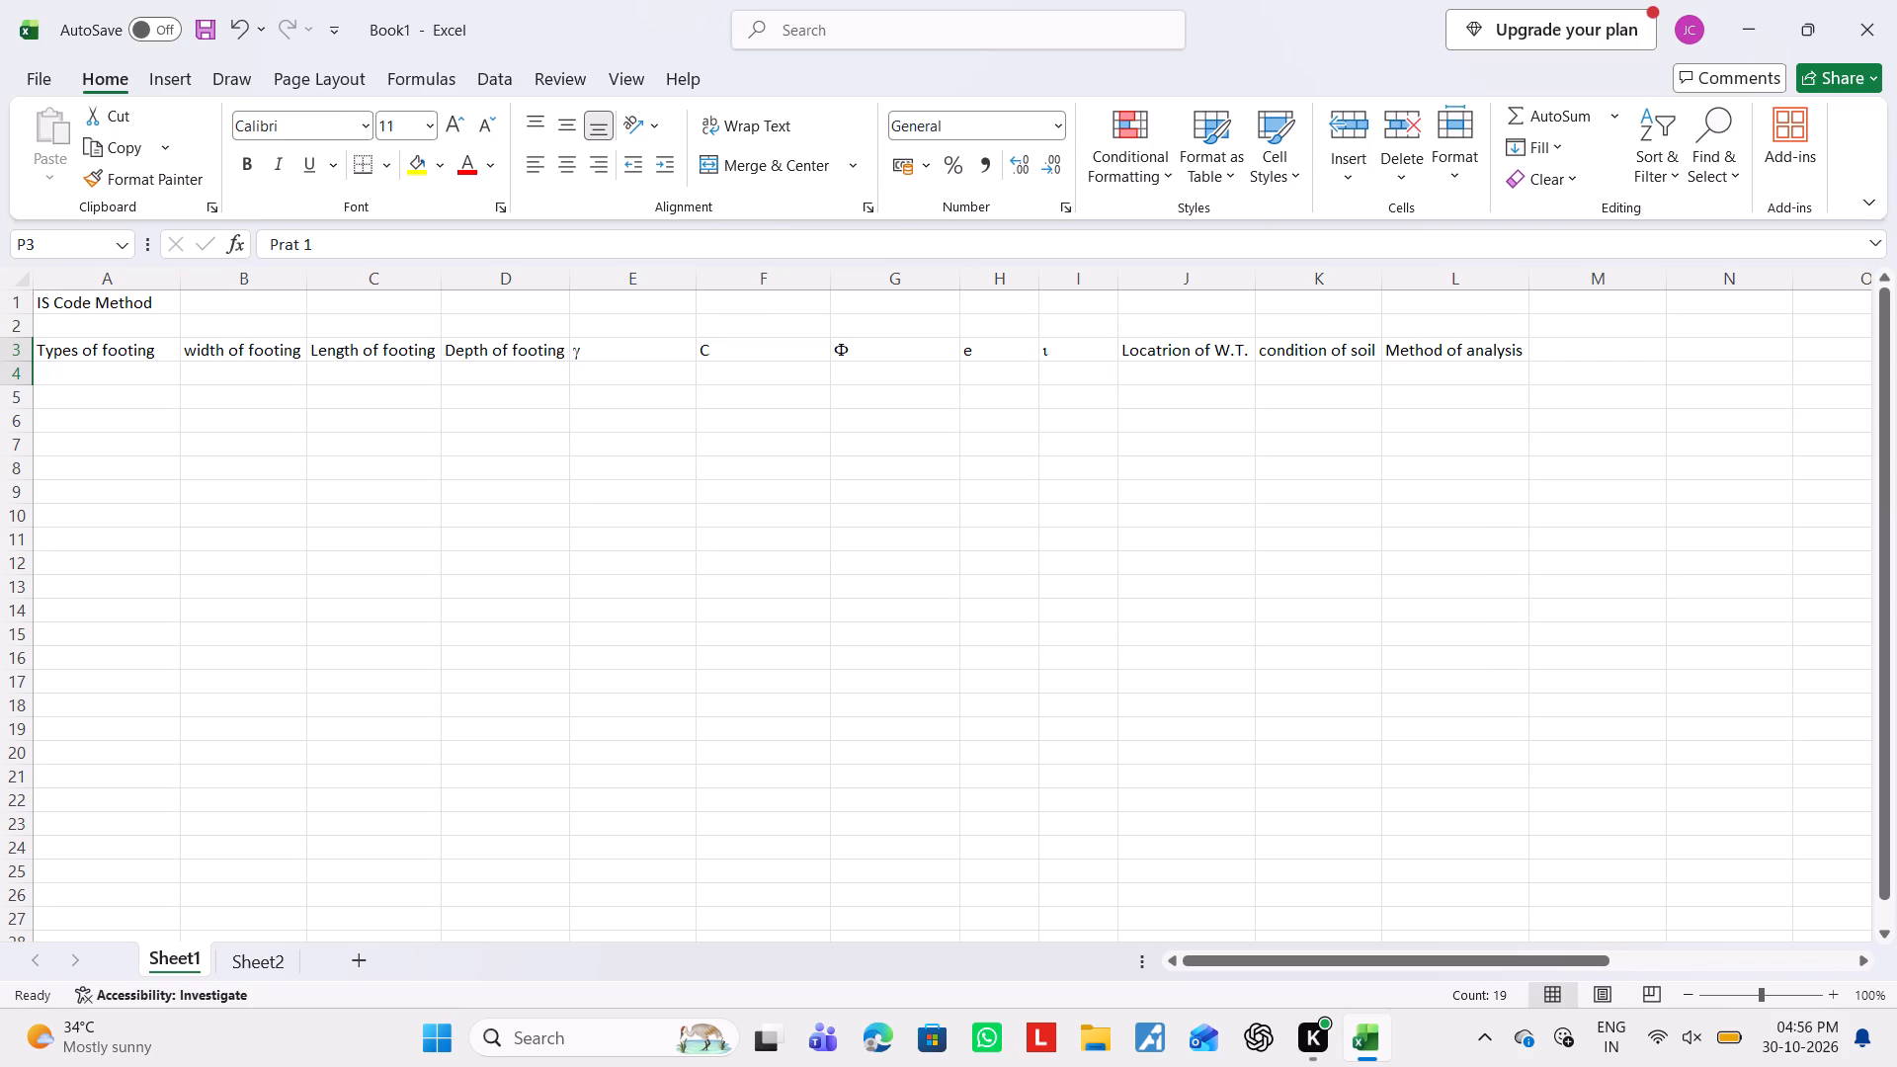
pyautogui.click(117, 352)
pyautogui.click(212, 350)
pyautogui.click(321, 355)
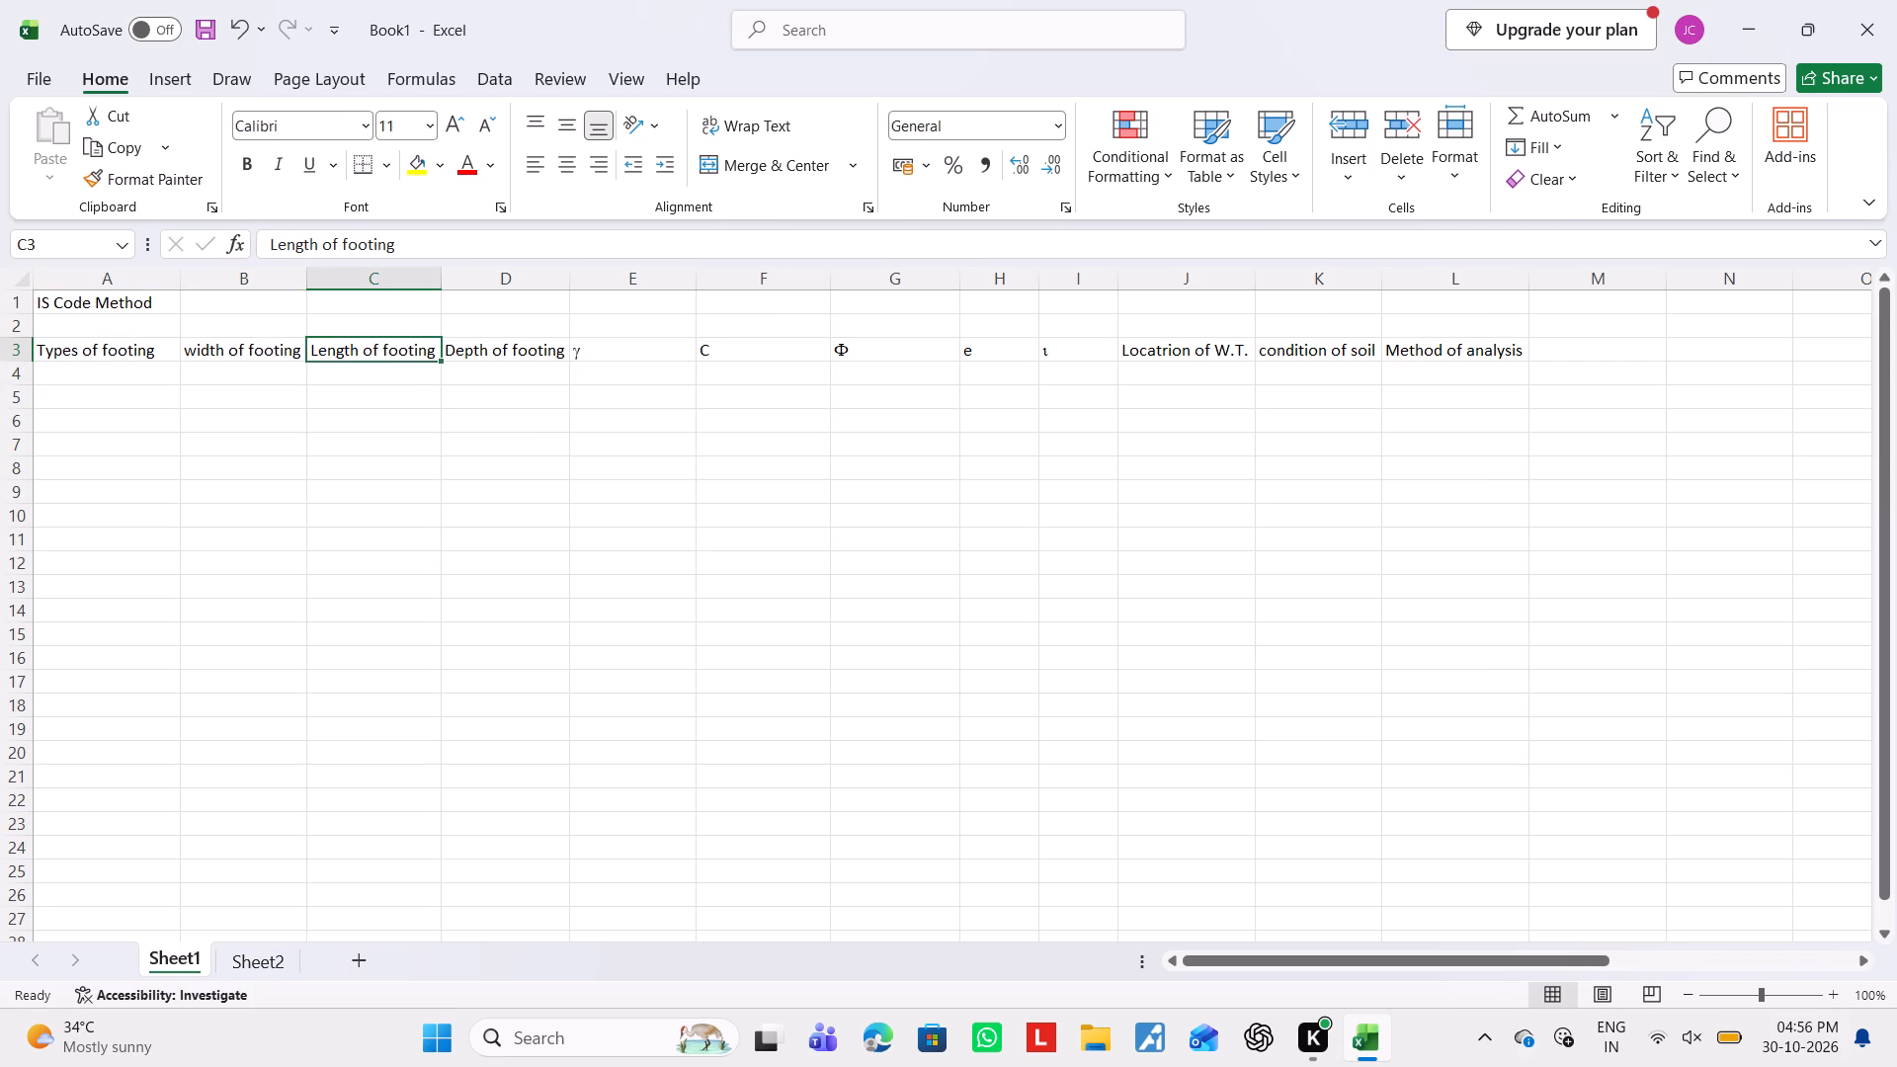
pyautogui.click(478, 346)
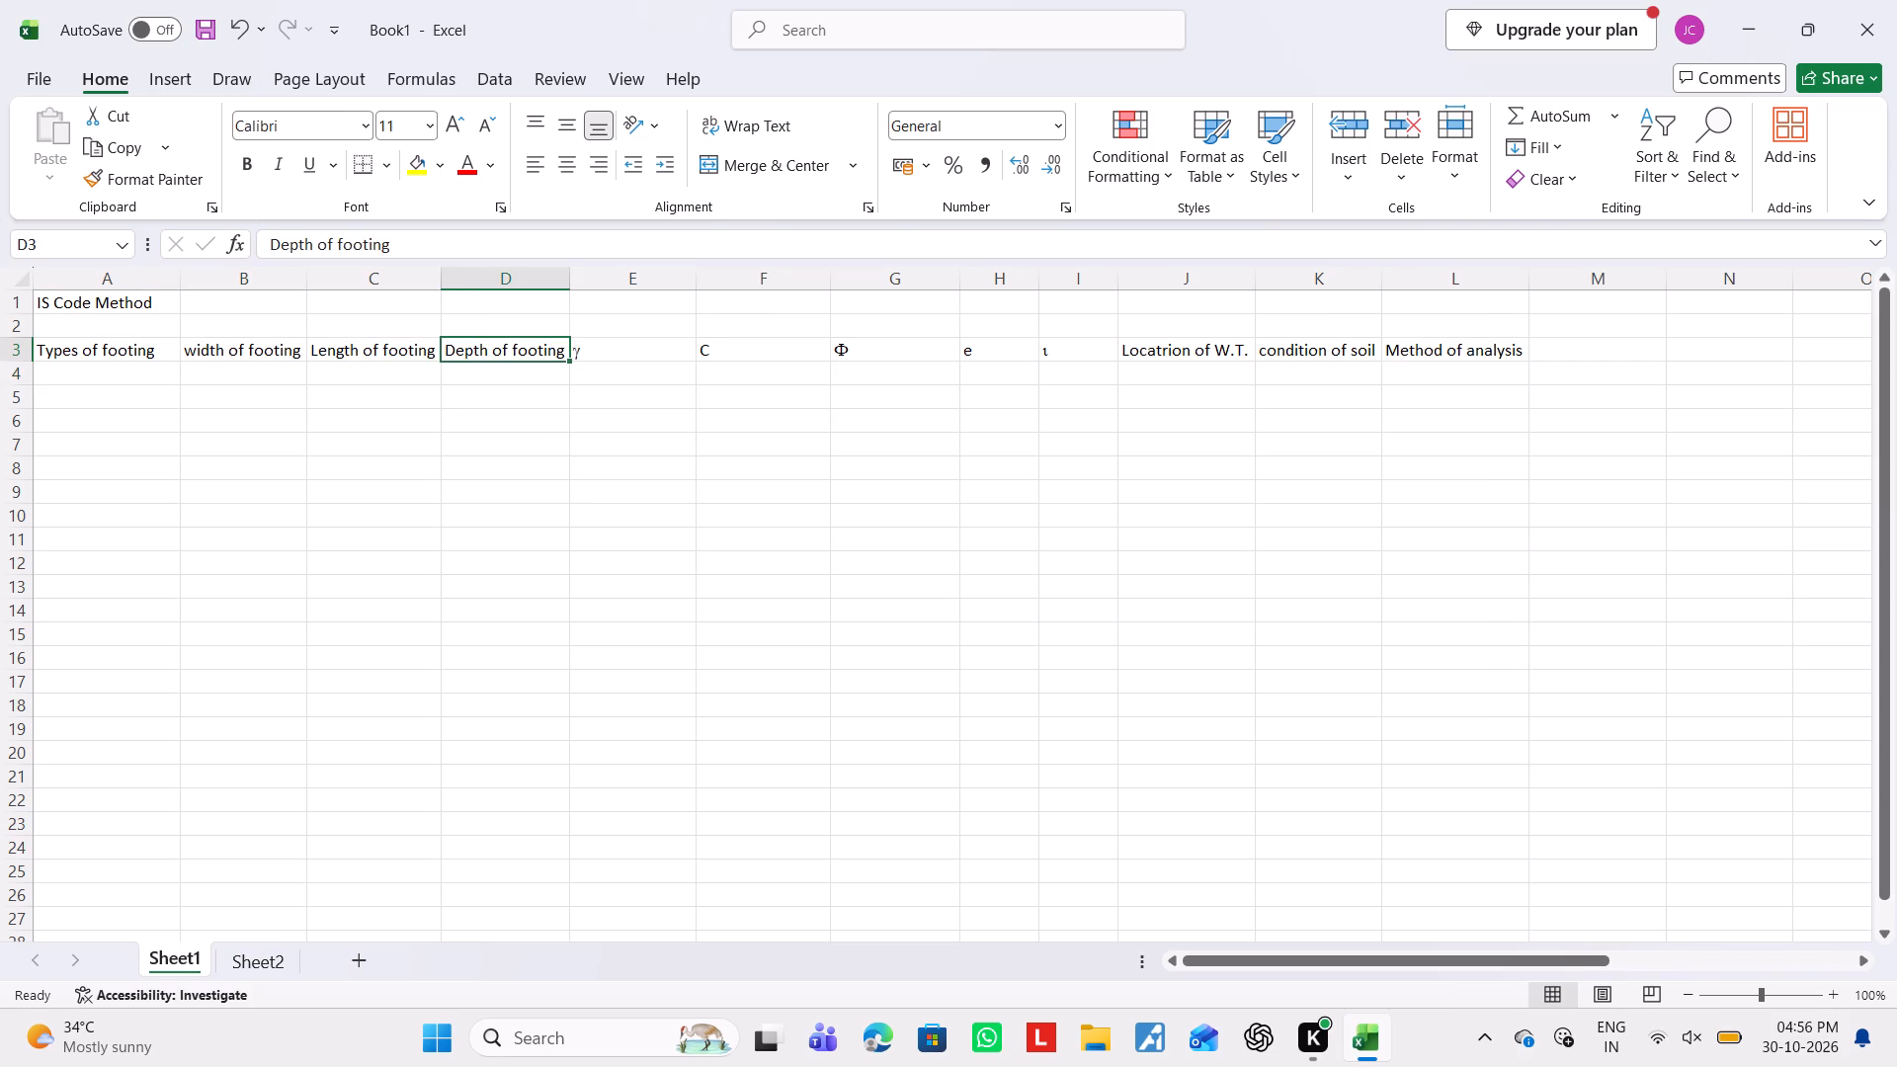
pyautogui.click(1223, 359)
pyautogui.doubleClick(1173, 349)
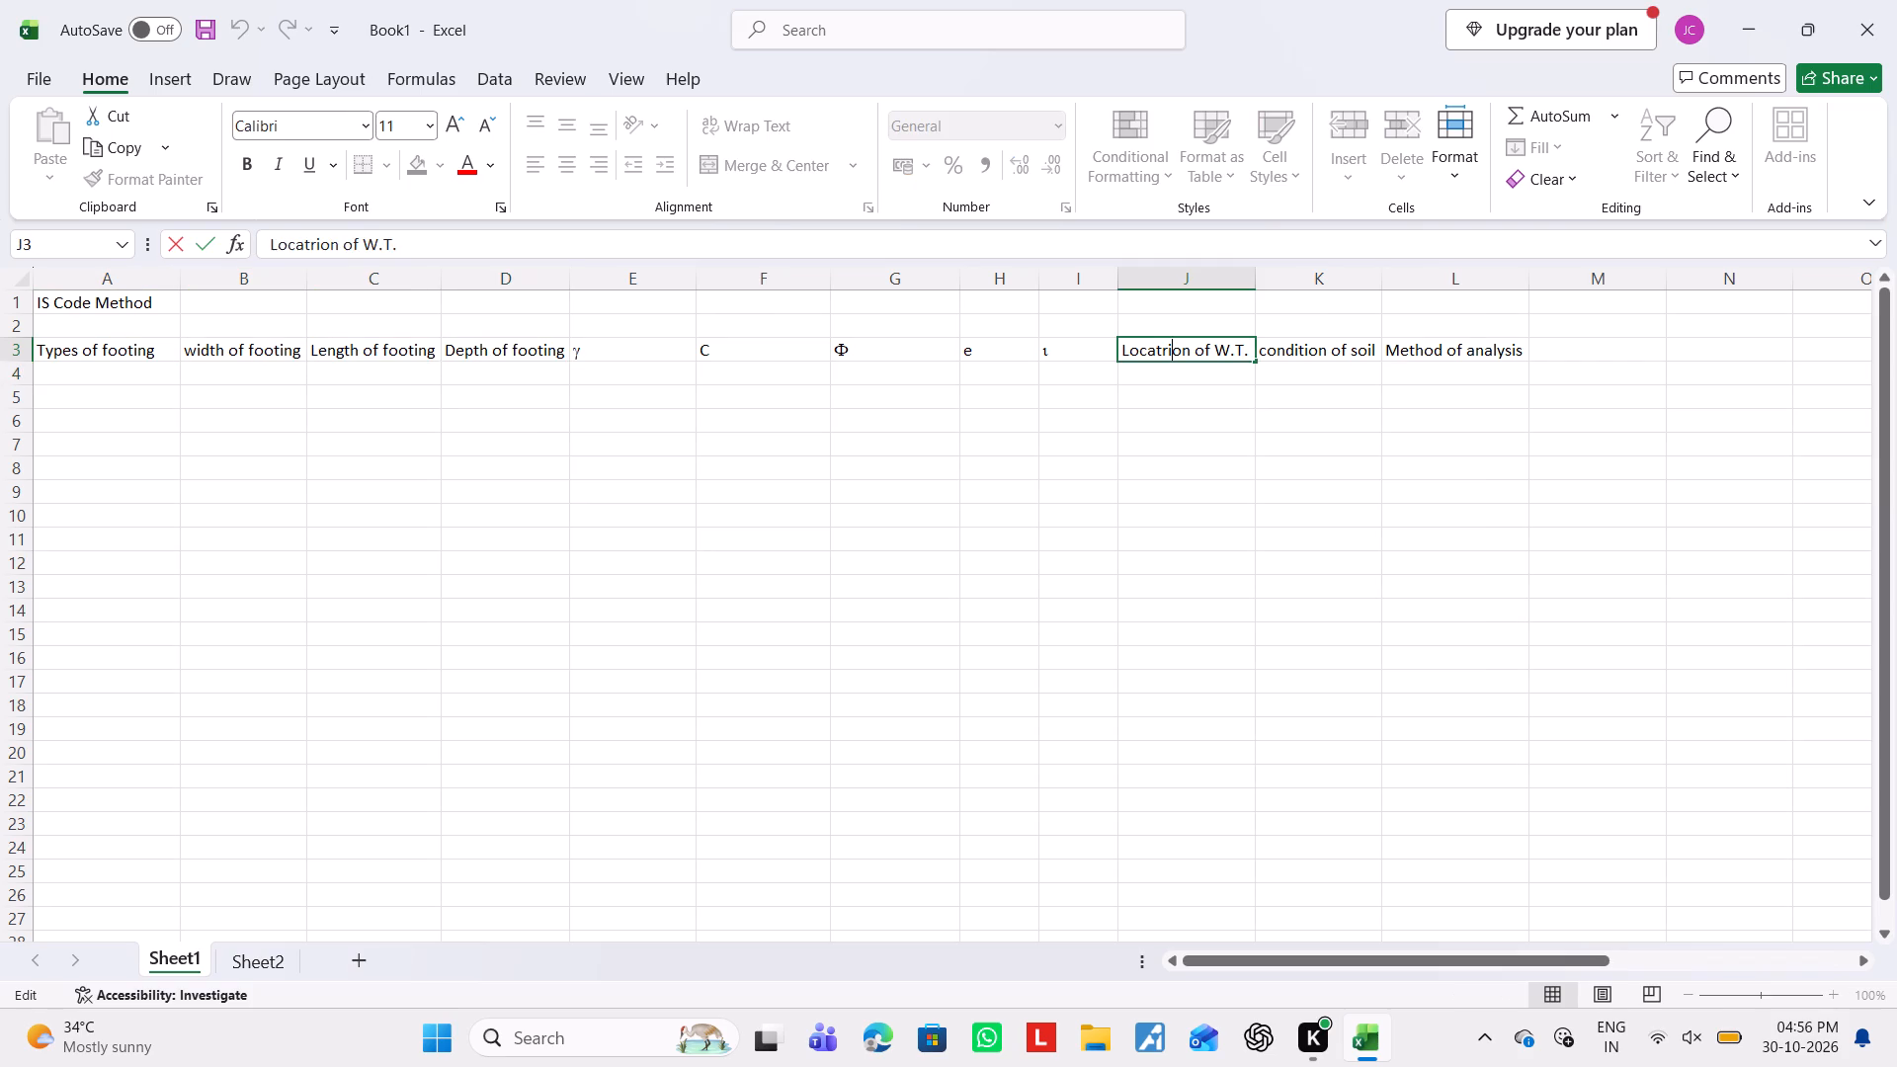
pyautogui.press('BackSpace')
pyautogui.press('BackSpace')
pyautogui.press('i')
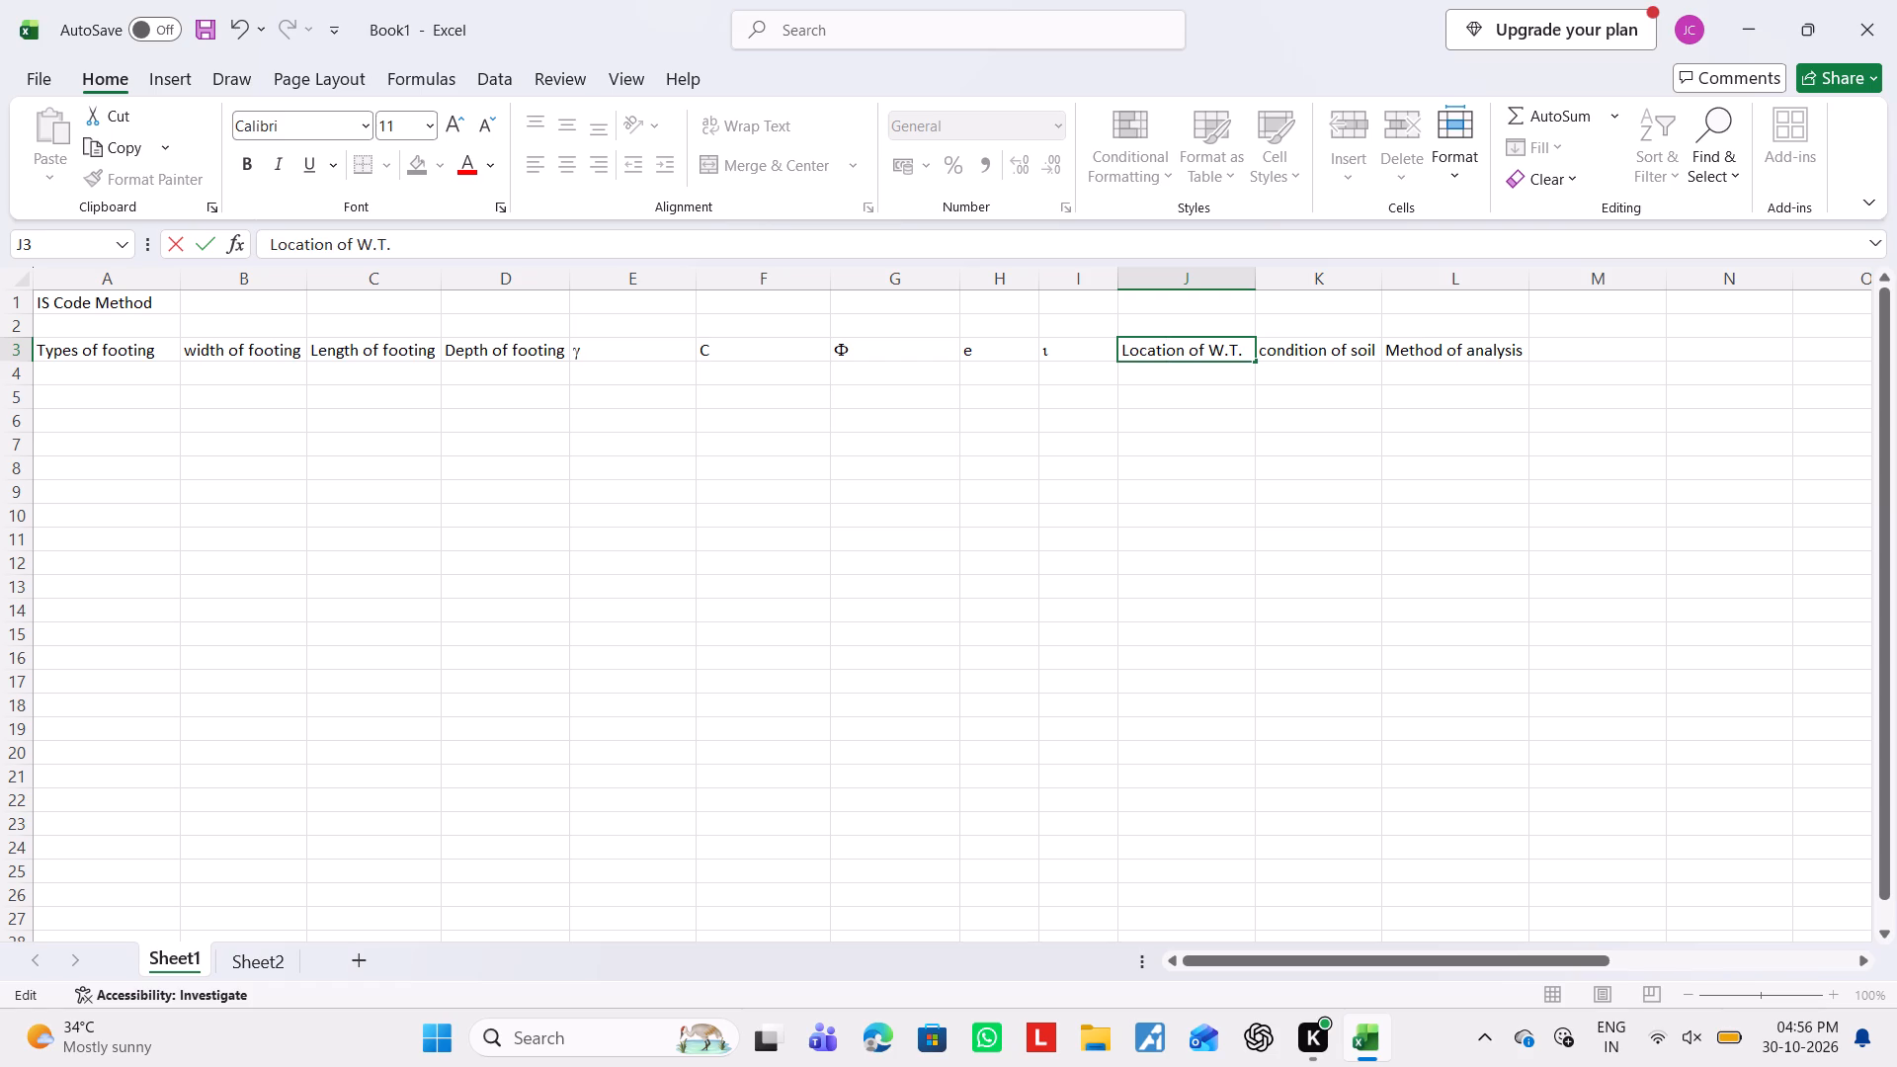
pyautogui.click(1244, 352)
pyautogui.press('space')
pyautogui.write('form base')
pyautogui.press('Down')
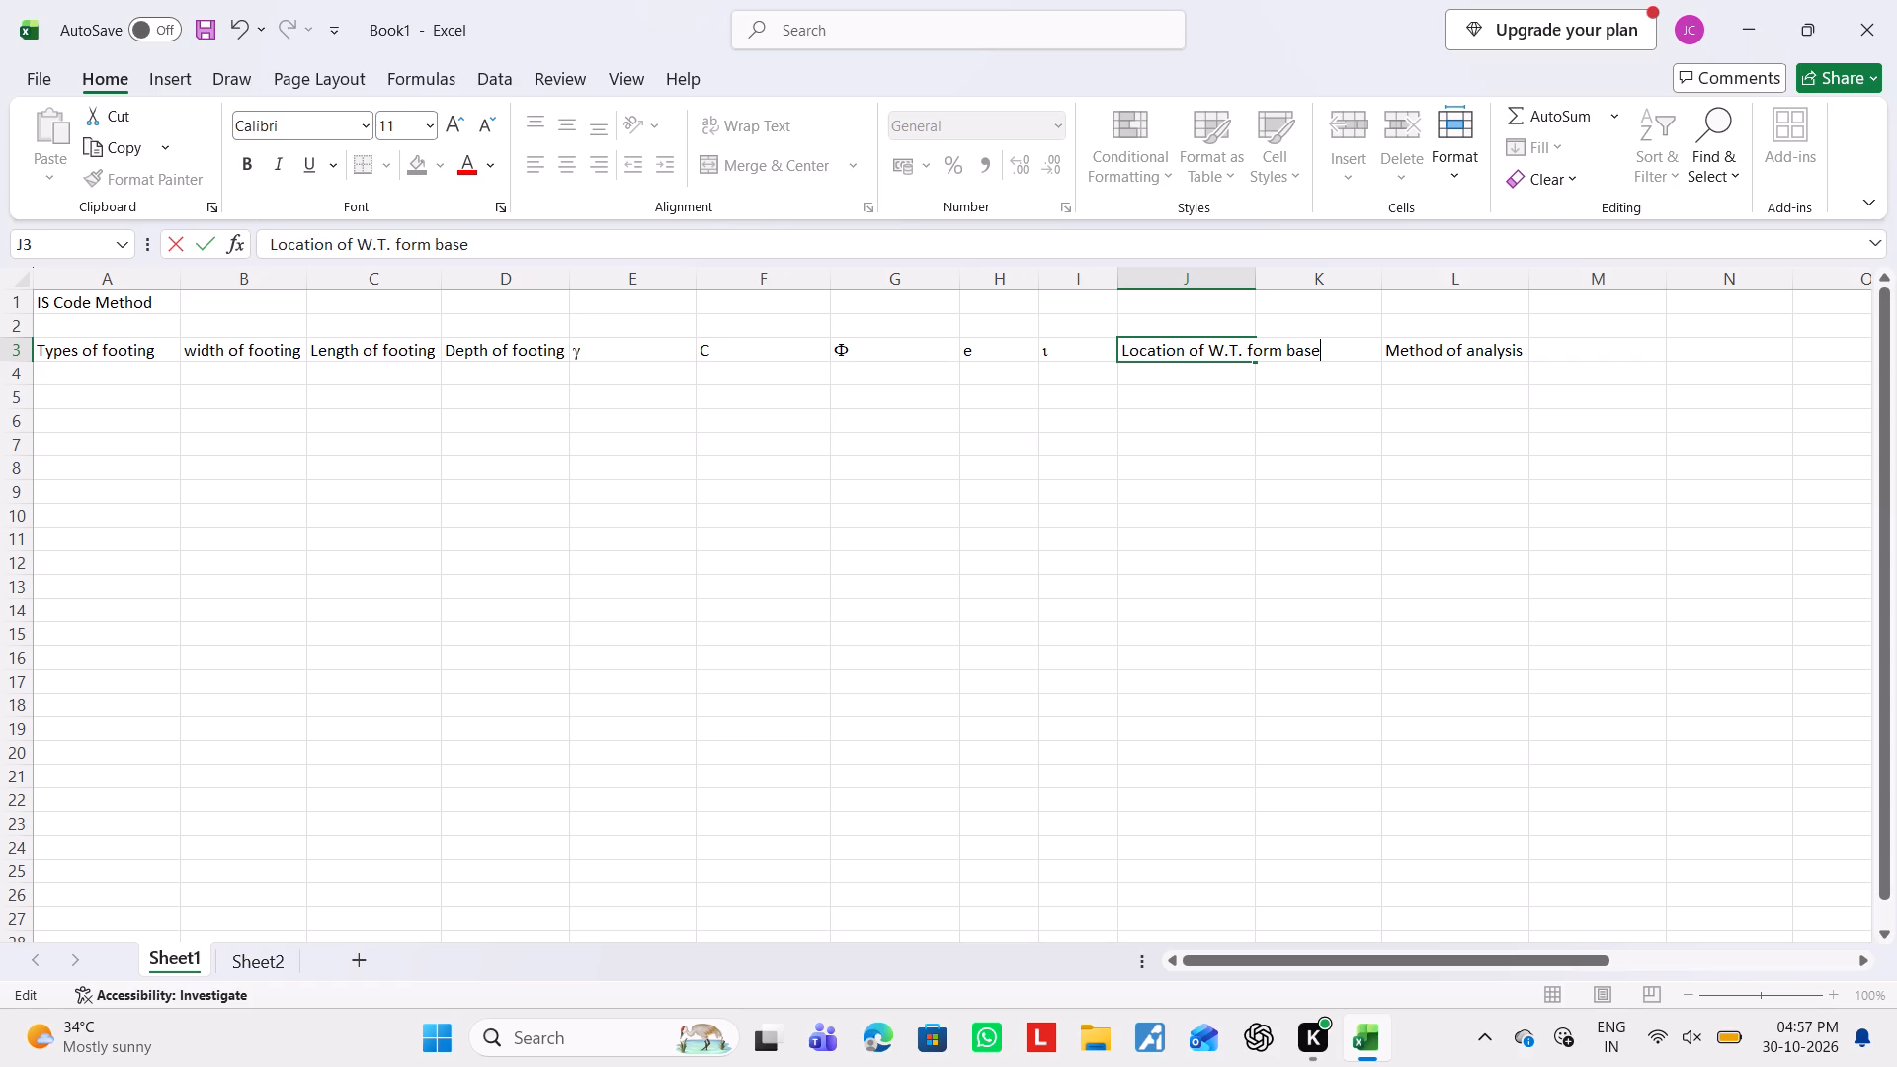
pyautogui.click(1258, 282)
pyautogui.click(1209, 510)
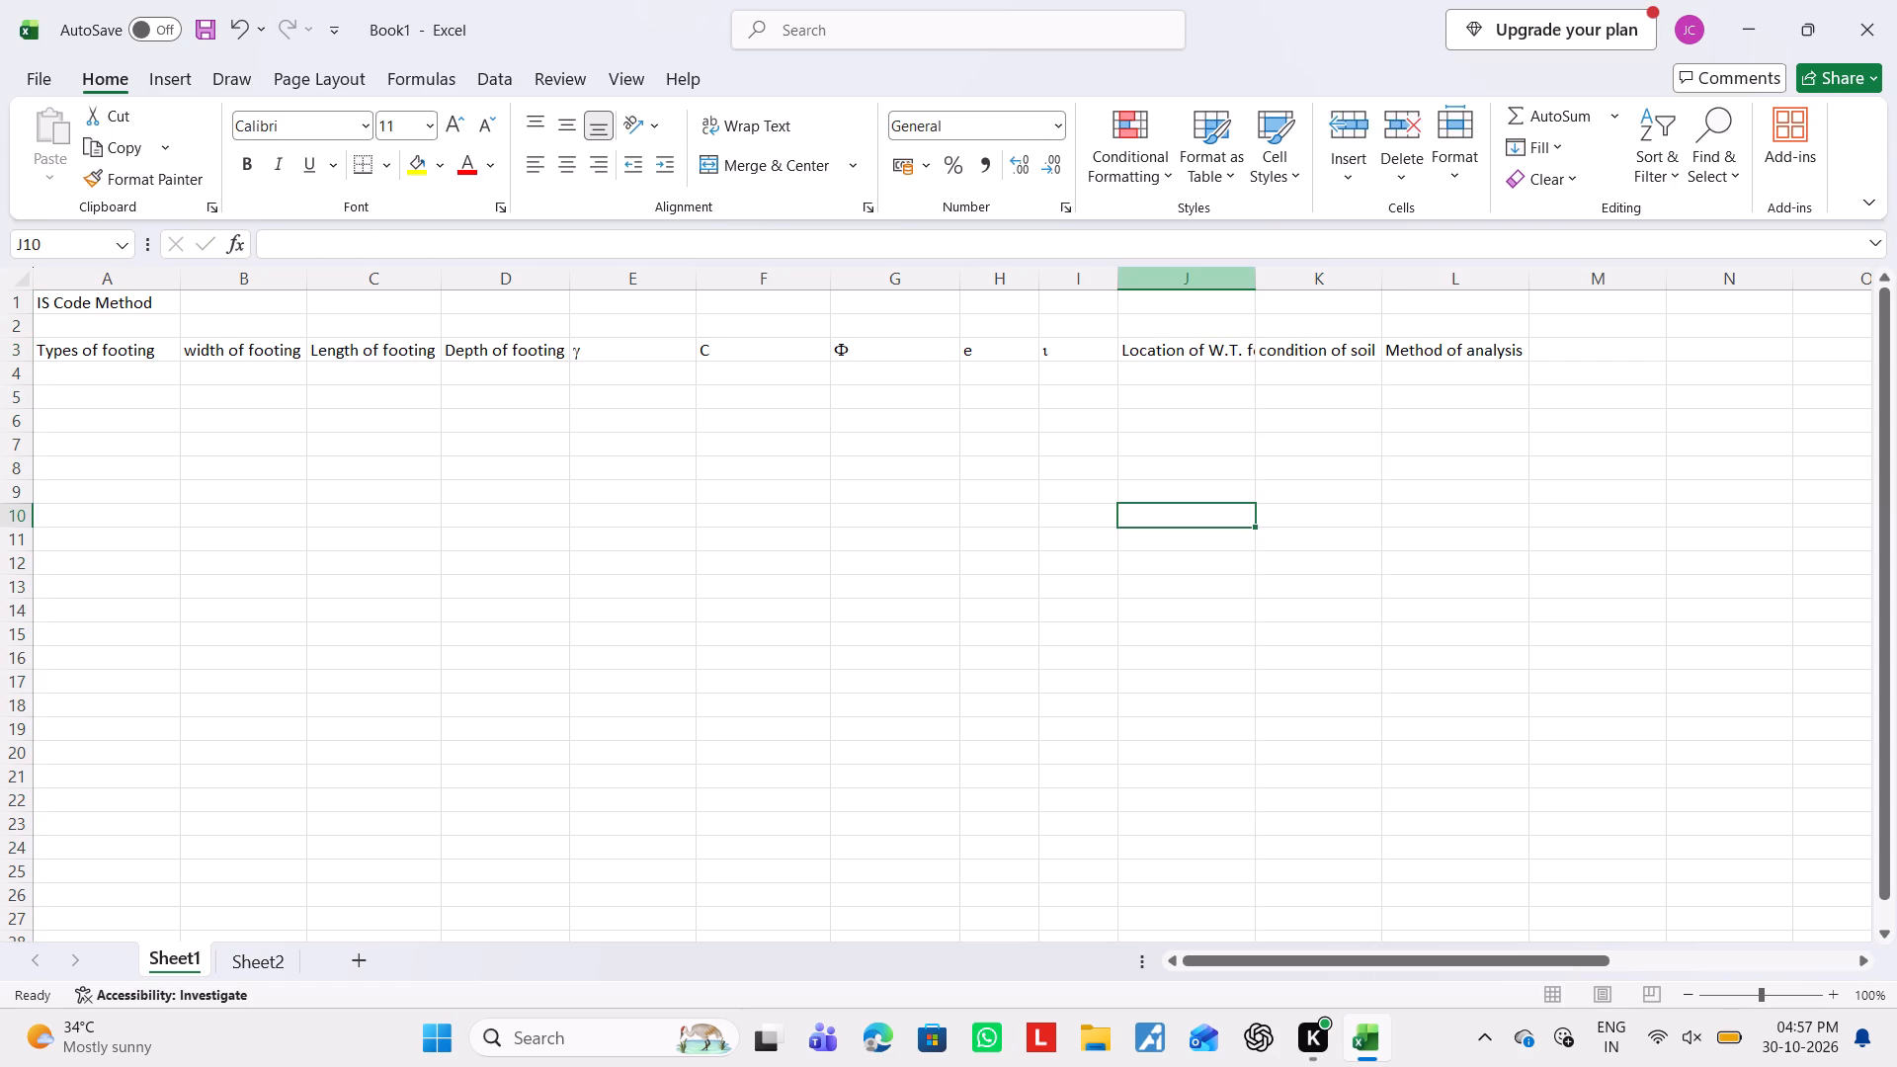
# Auto-fit the width of column J to its heading.
pyautogui.doubleClick(1255, 282)
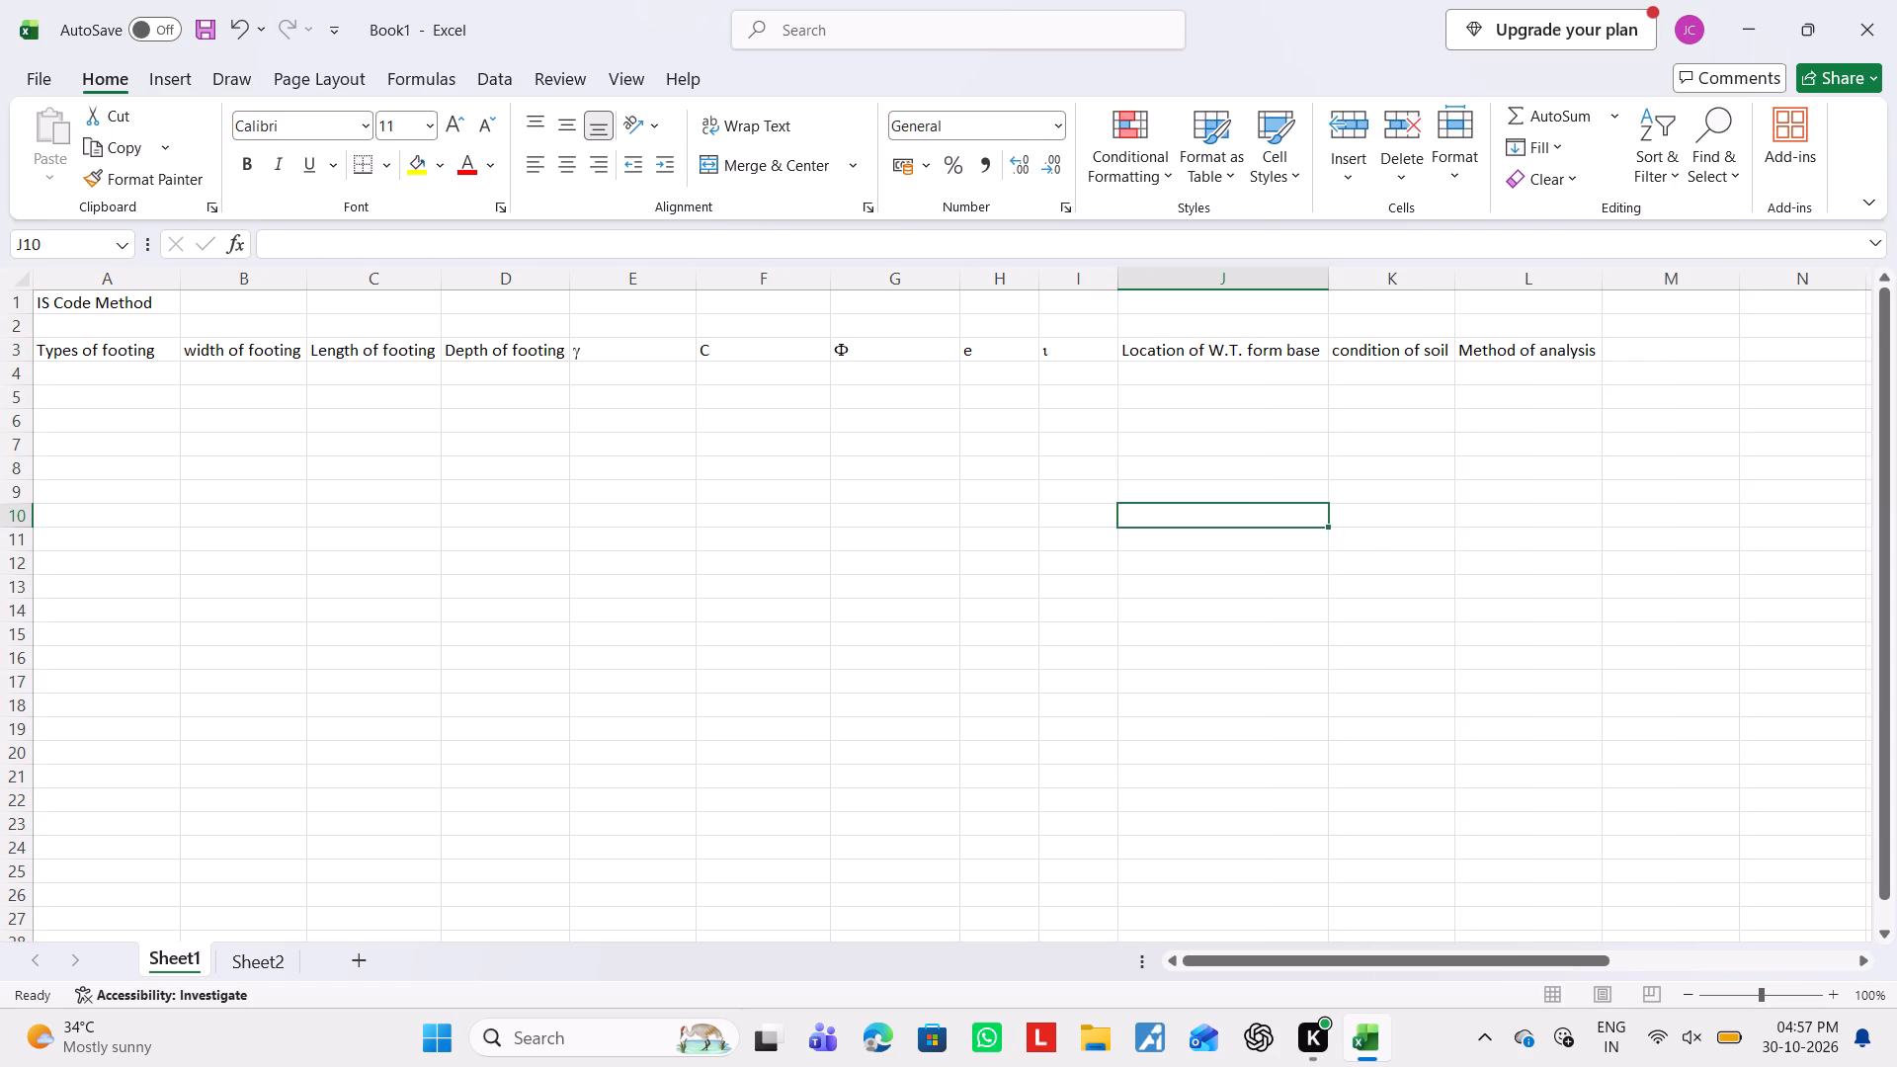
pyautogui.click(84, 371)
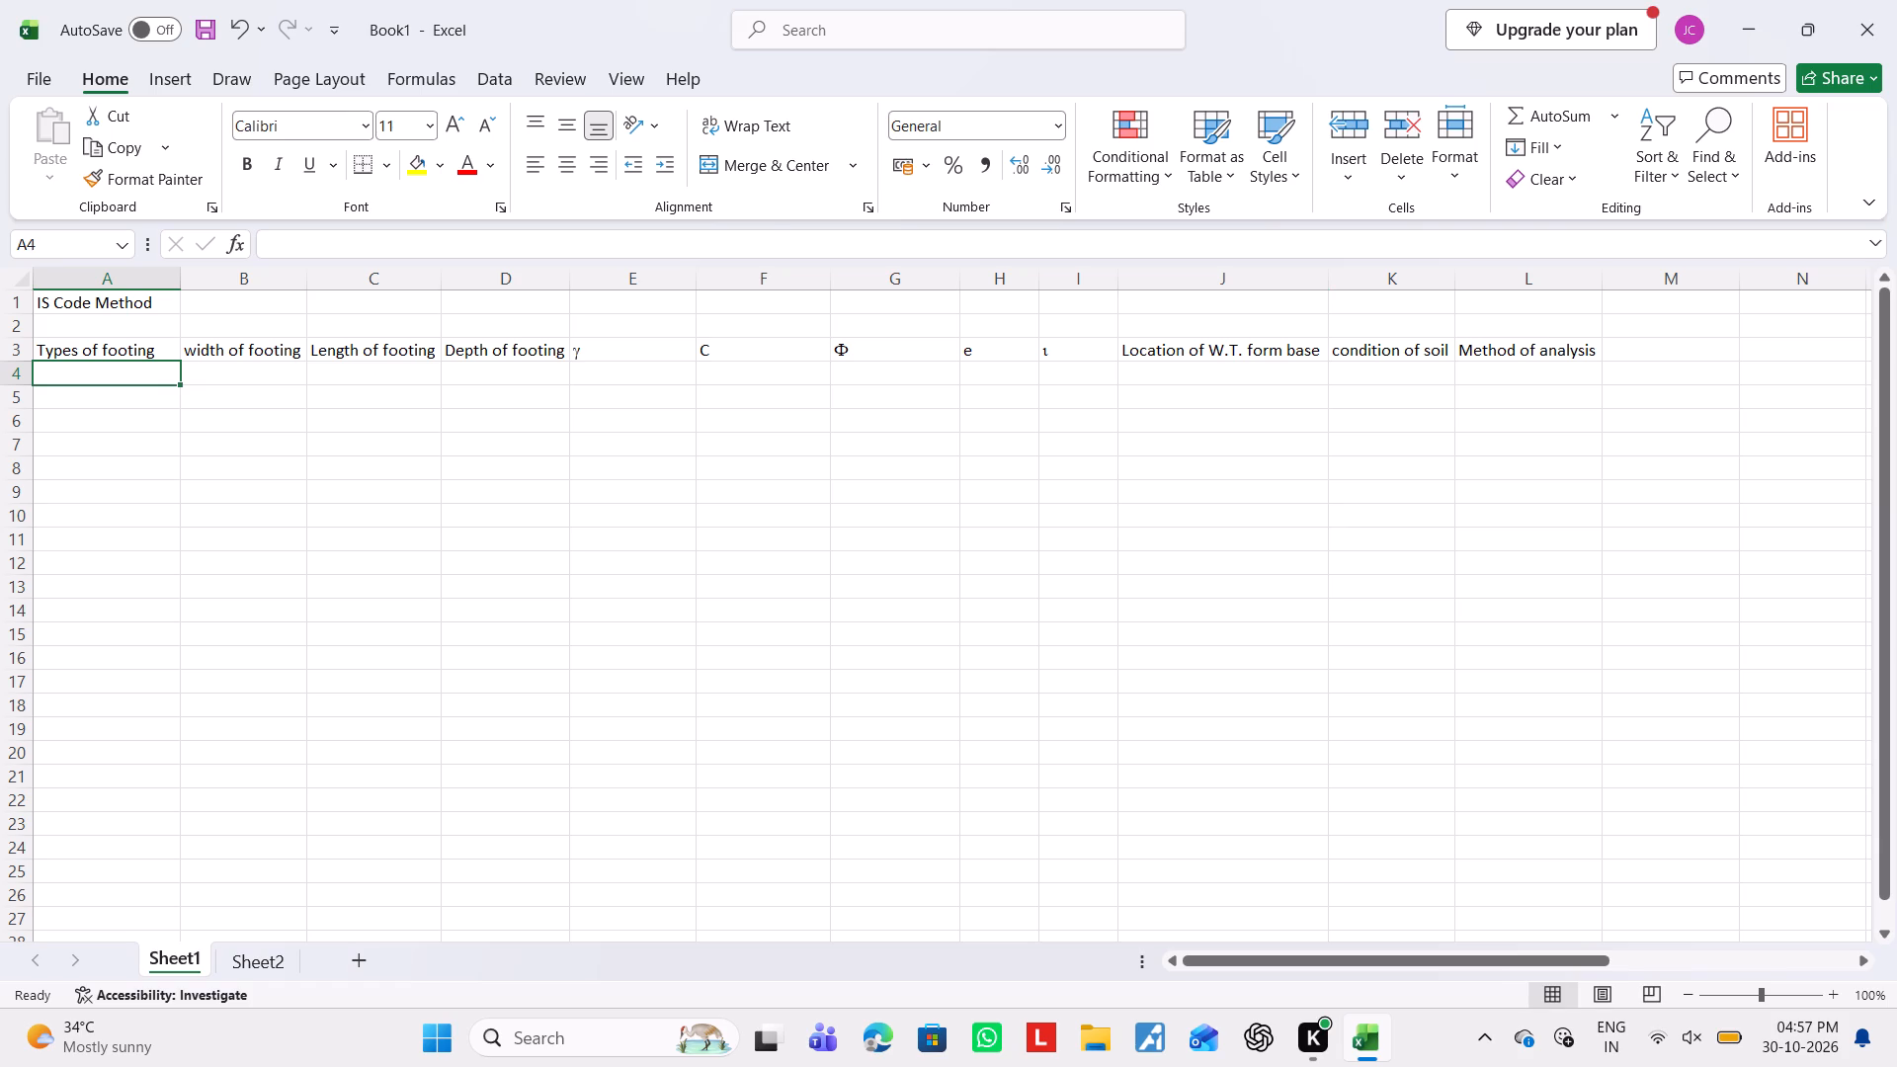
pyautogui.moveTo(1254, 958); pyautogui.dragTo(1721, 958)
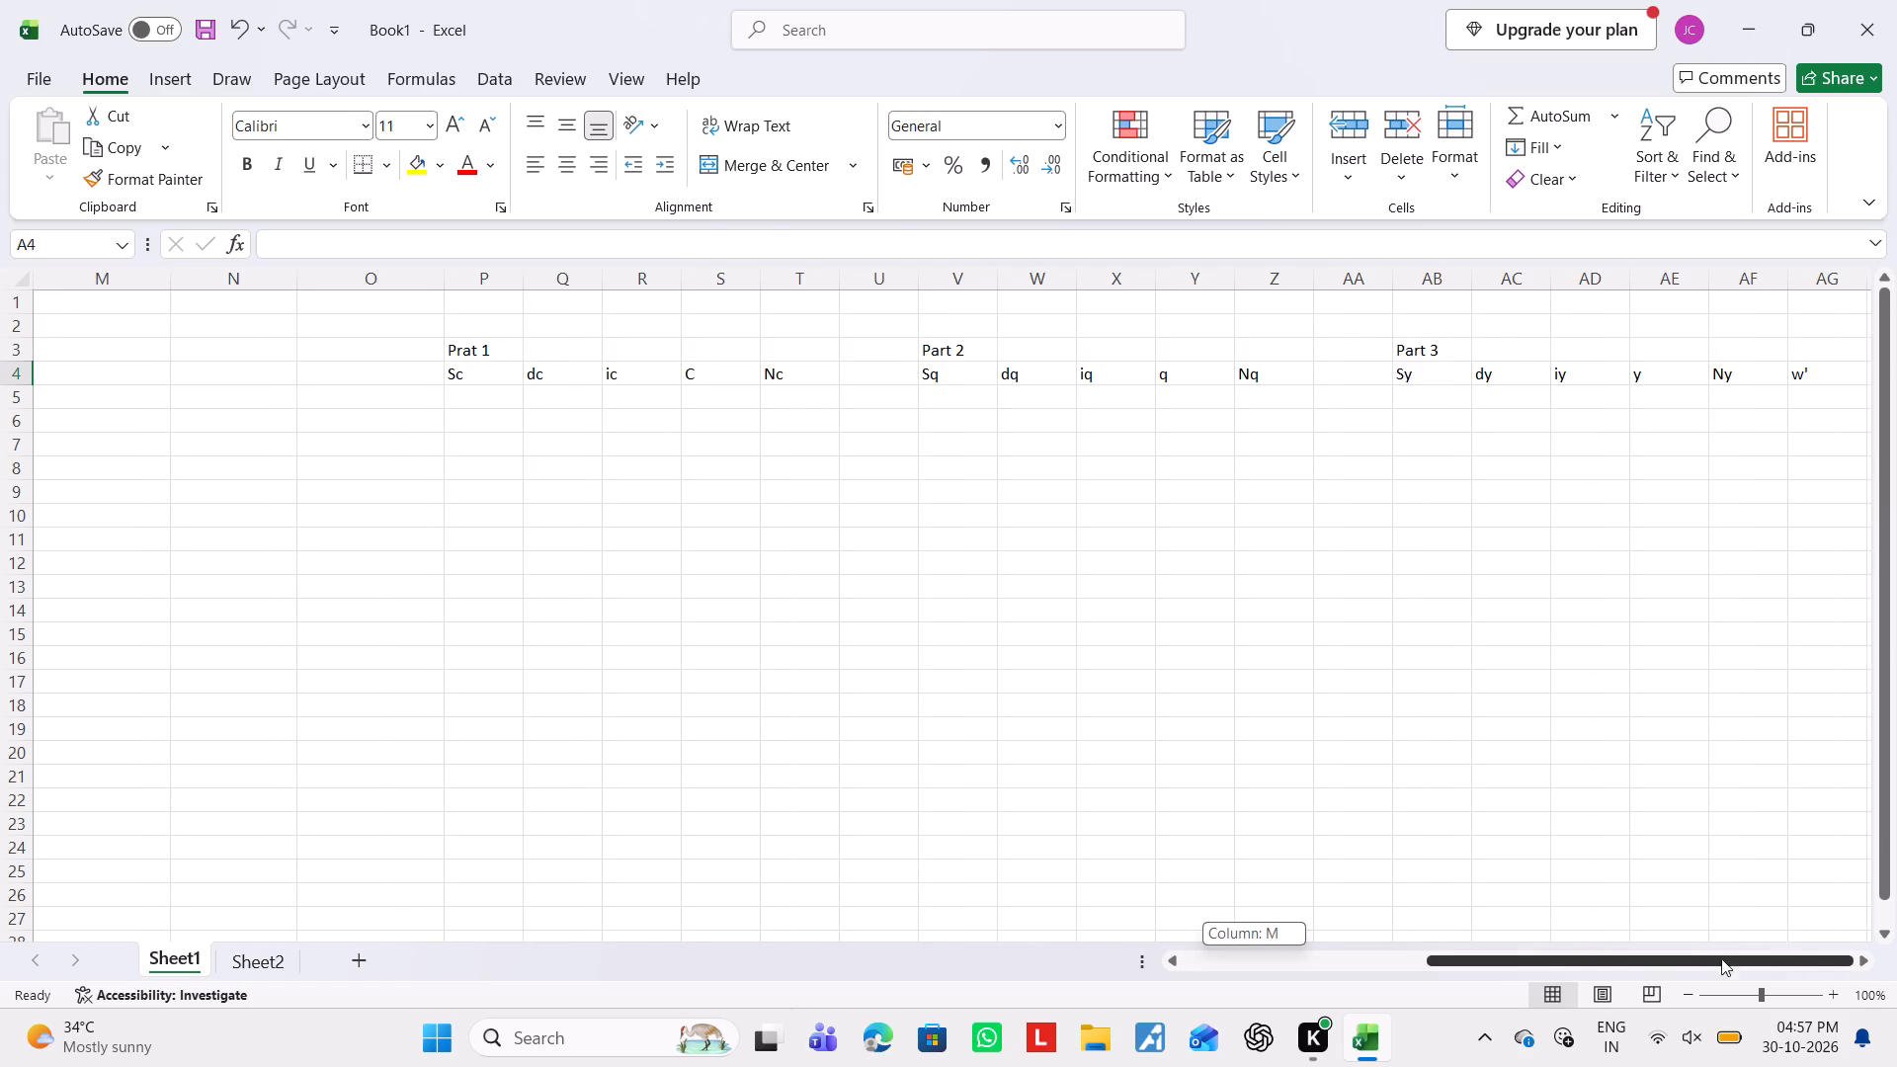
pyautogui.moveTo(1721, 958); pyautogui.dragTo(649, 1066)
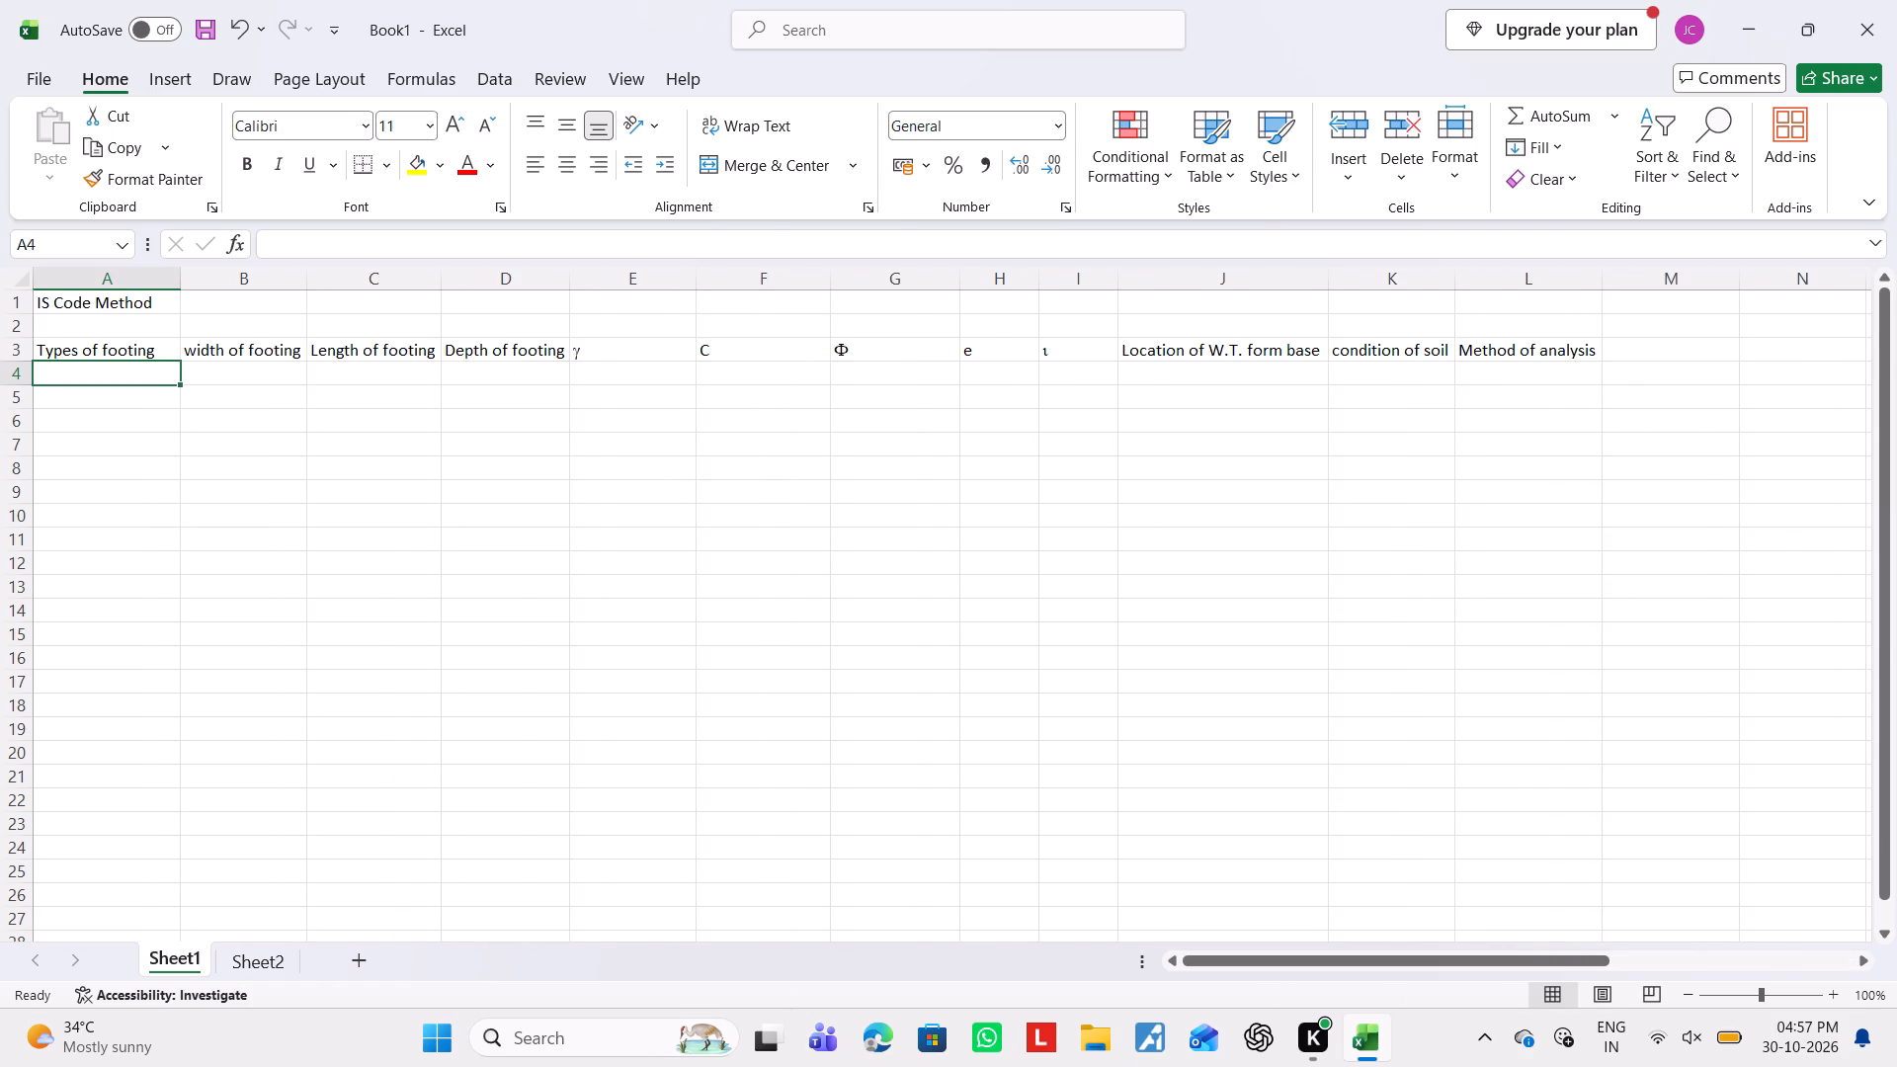
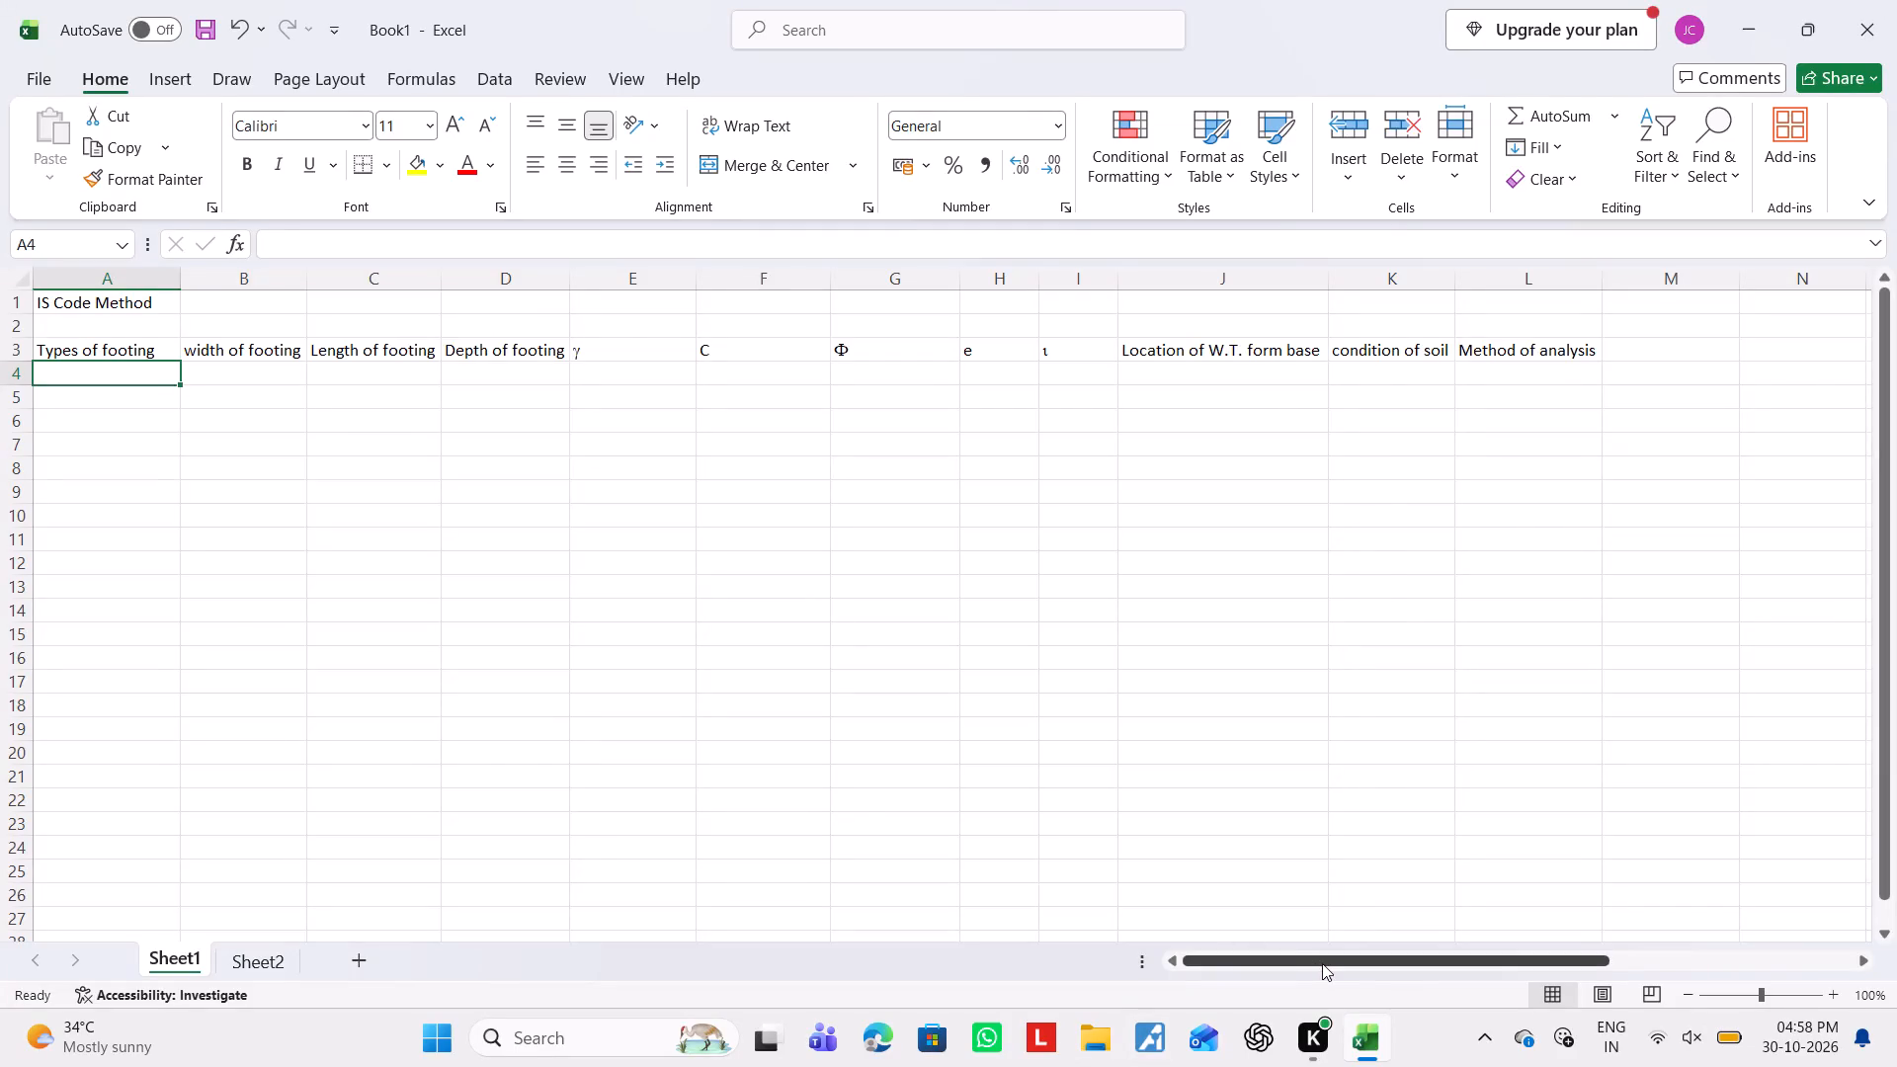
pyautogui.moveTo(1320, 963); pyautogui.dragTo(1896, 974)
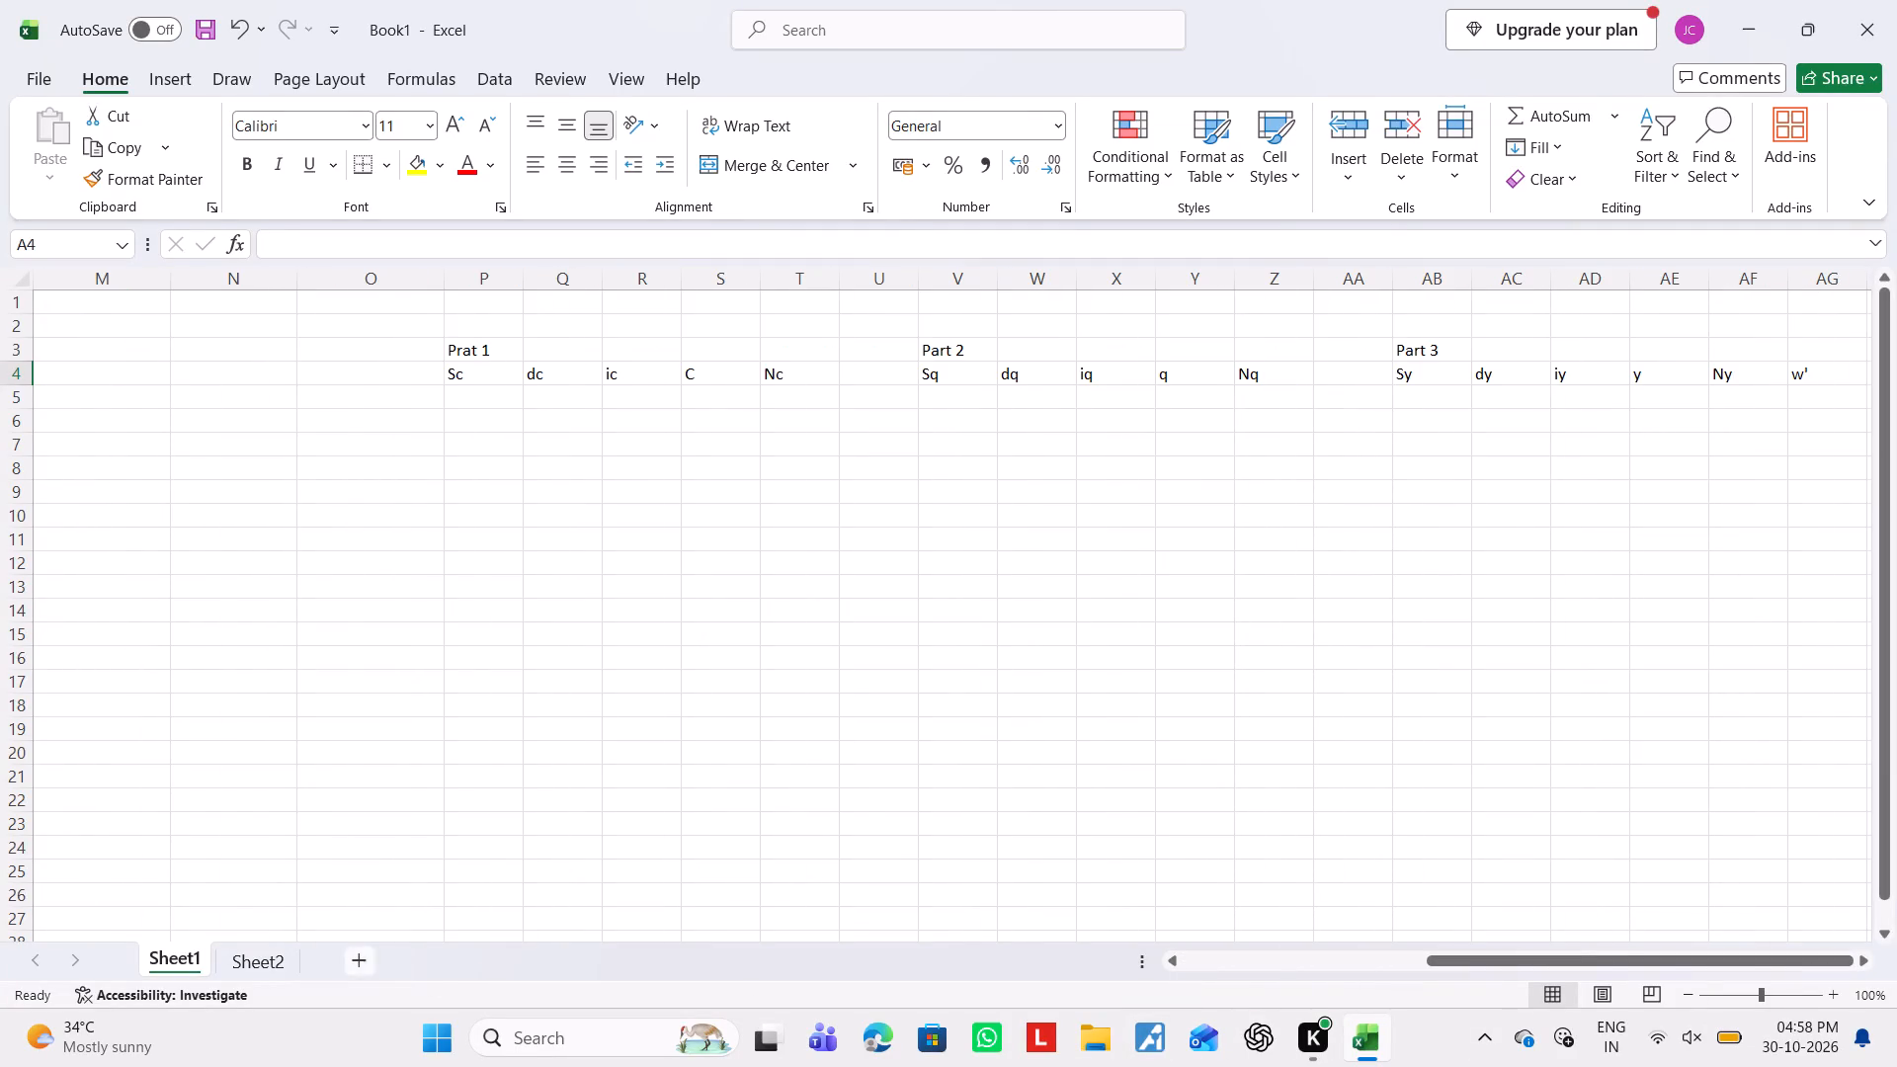
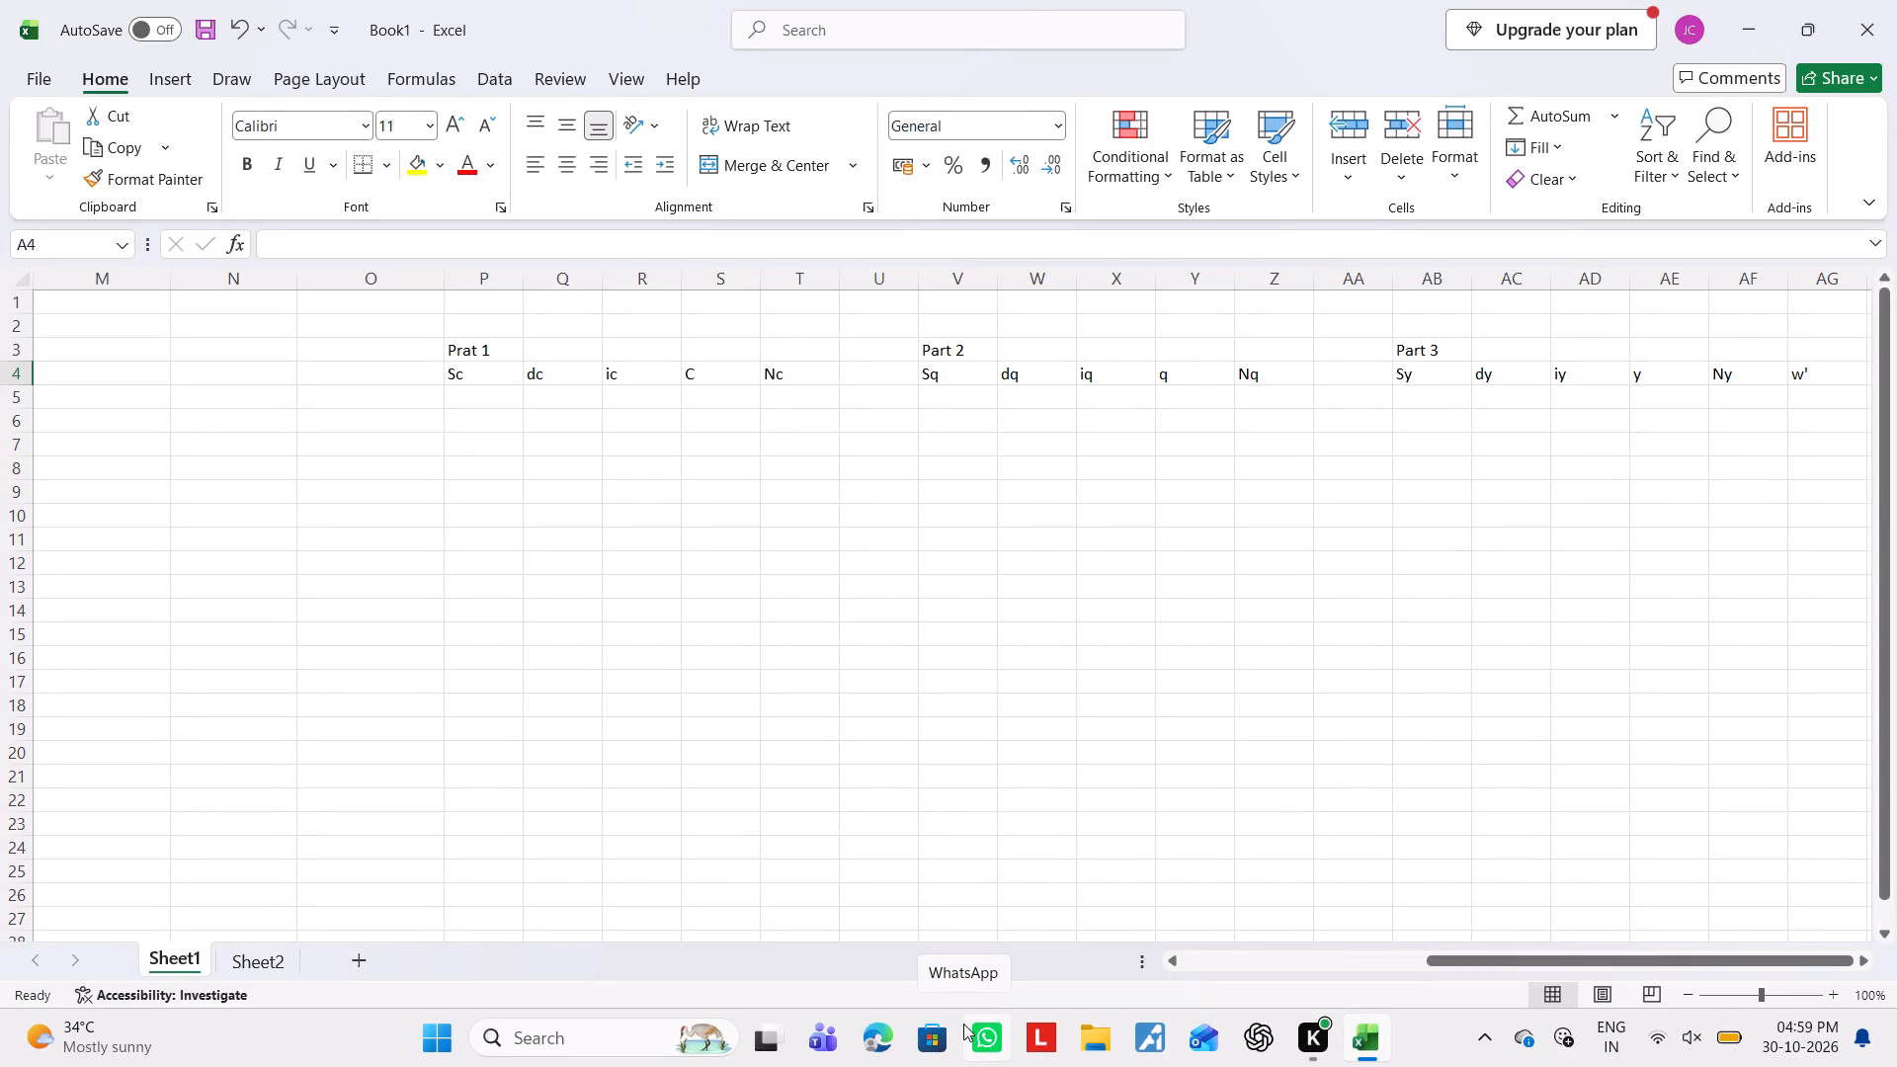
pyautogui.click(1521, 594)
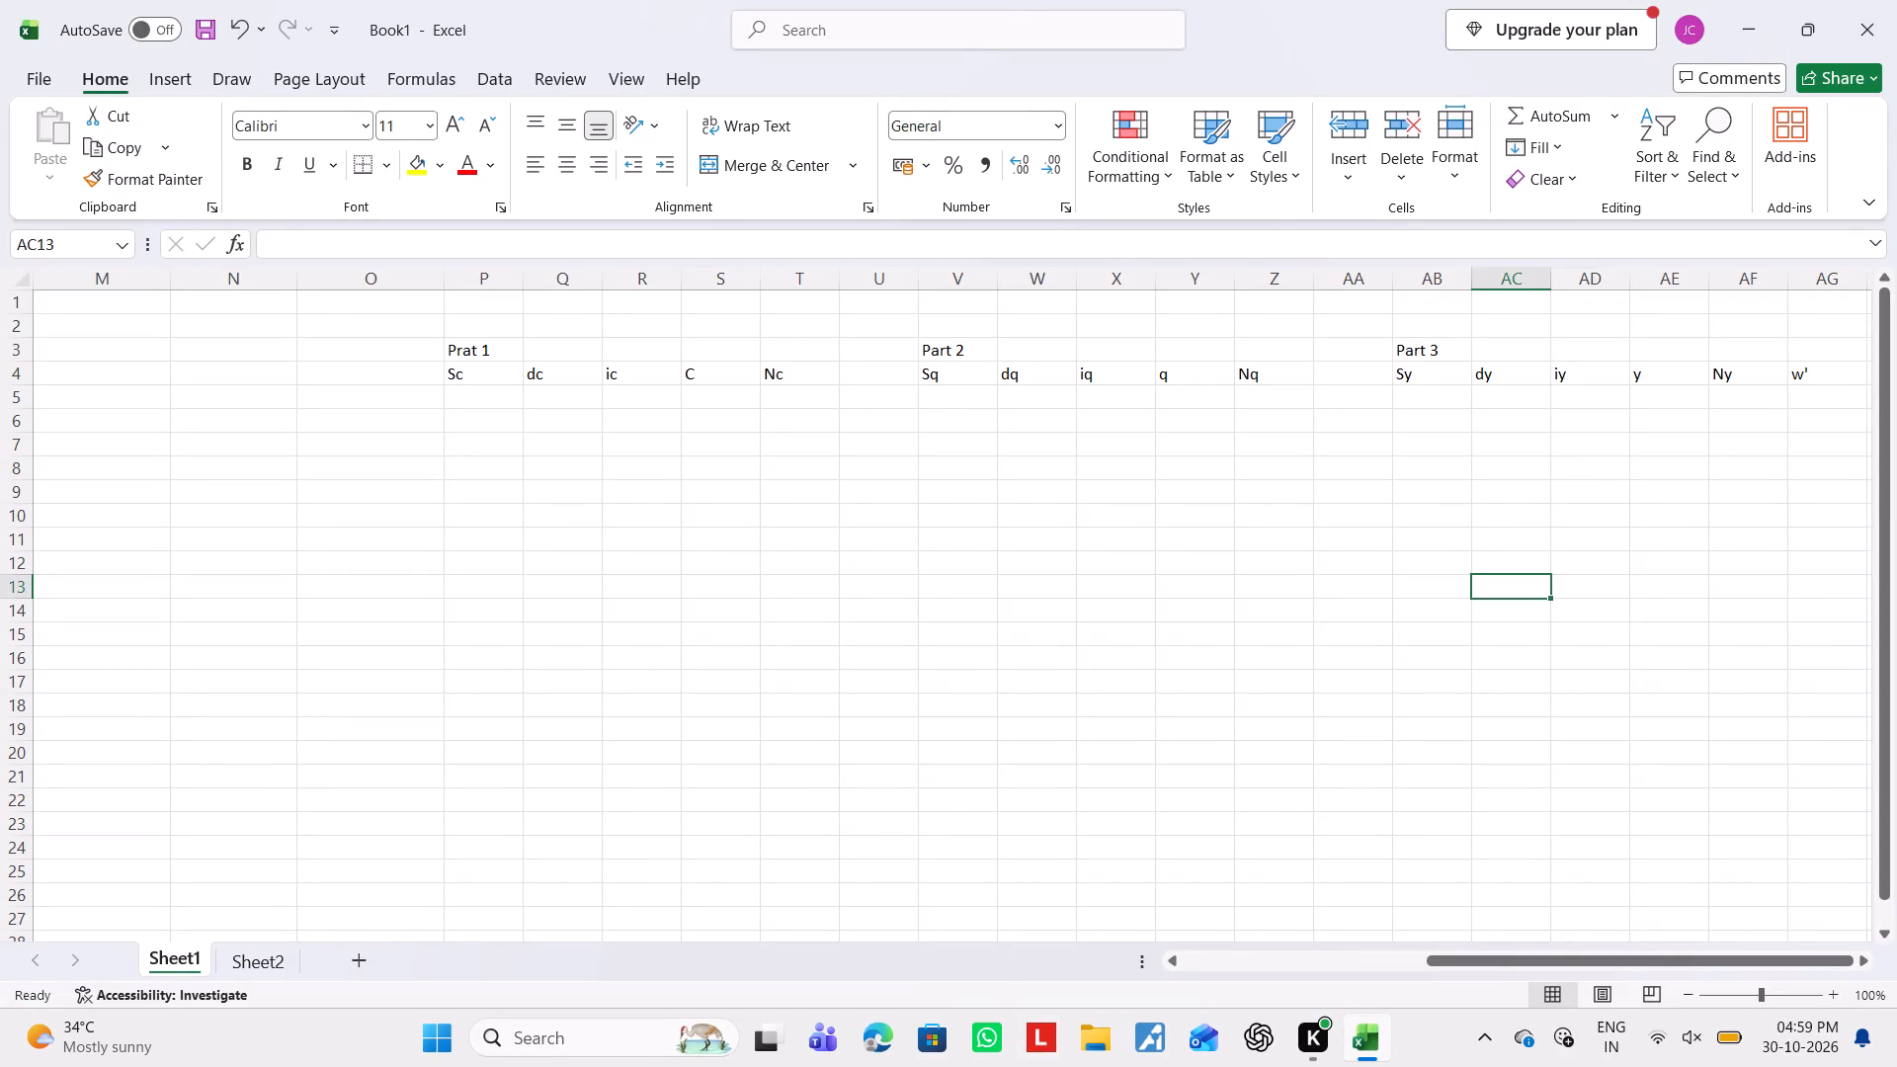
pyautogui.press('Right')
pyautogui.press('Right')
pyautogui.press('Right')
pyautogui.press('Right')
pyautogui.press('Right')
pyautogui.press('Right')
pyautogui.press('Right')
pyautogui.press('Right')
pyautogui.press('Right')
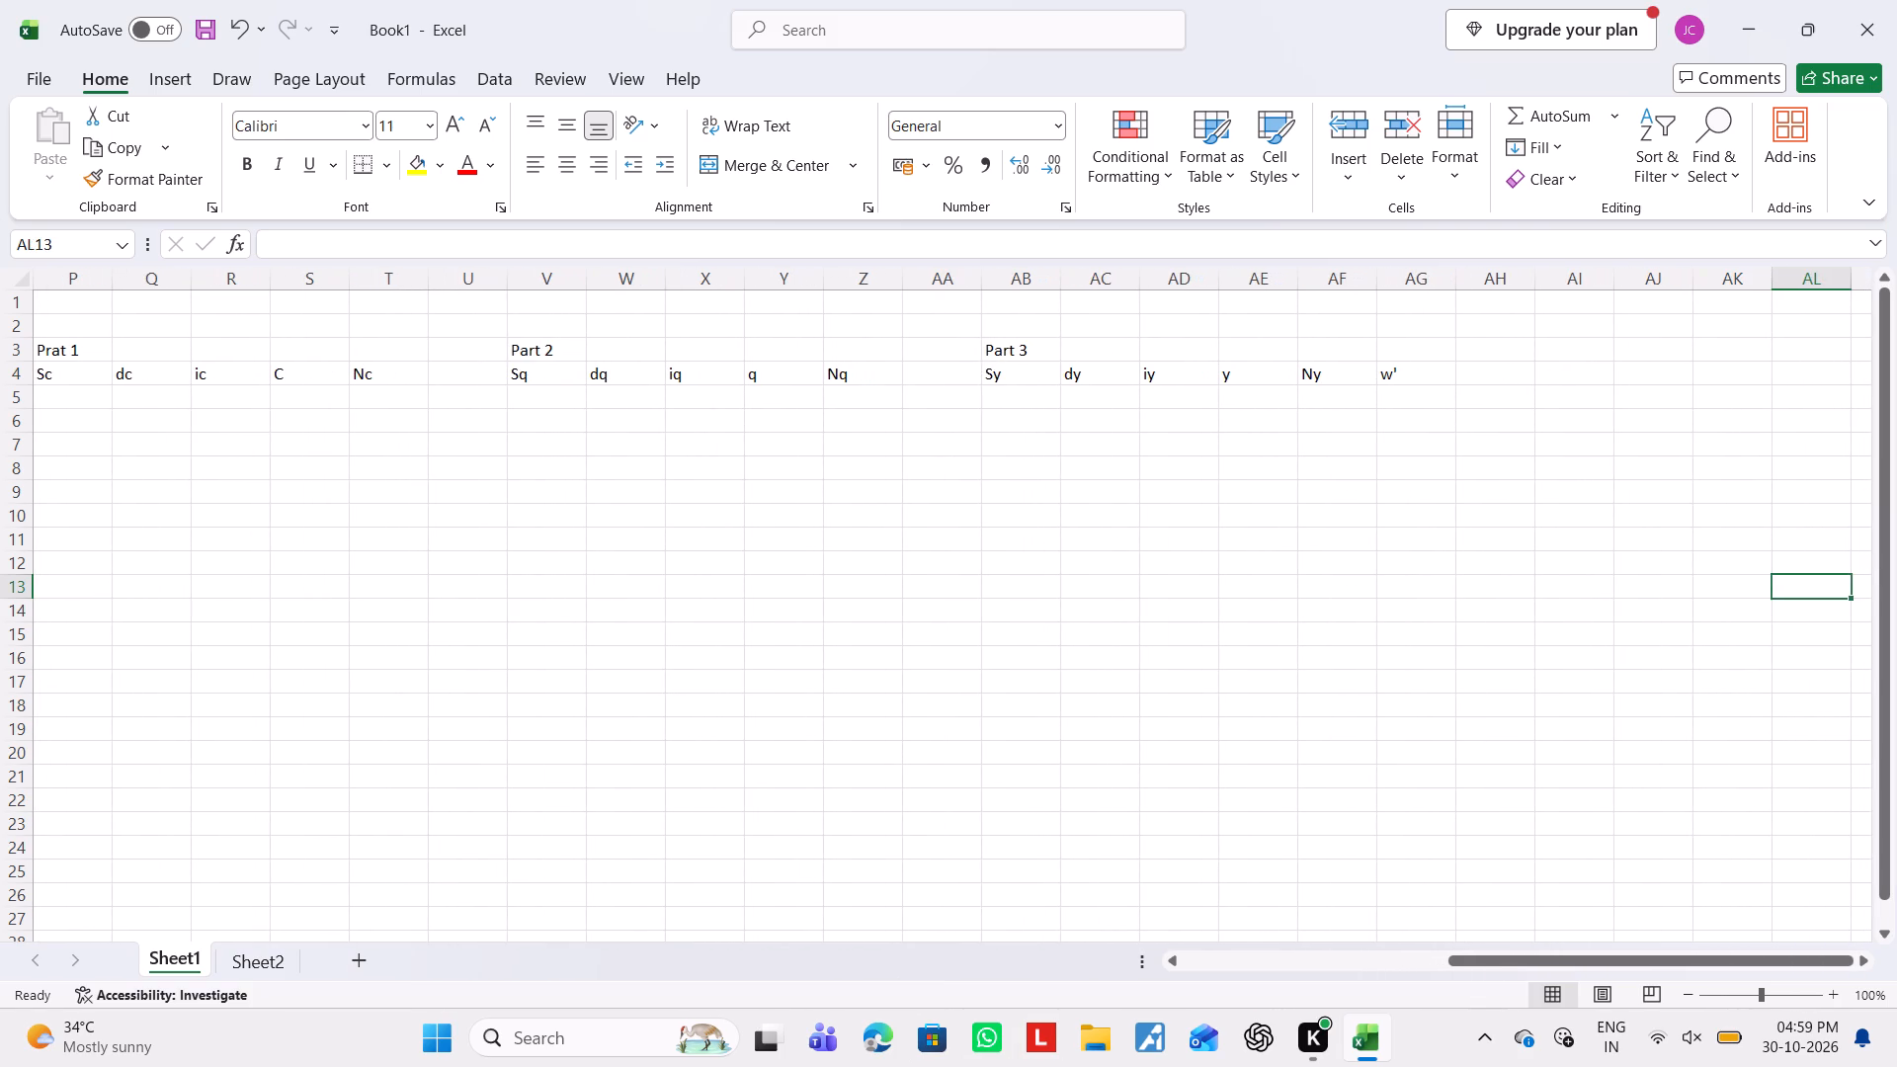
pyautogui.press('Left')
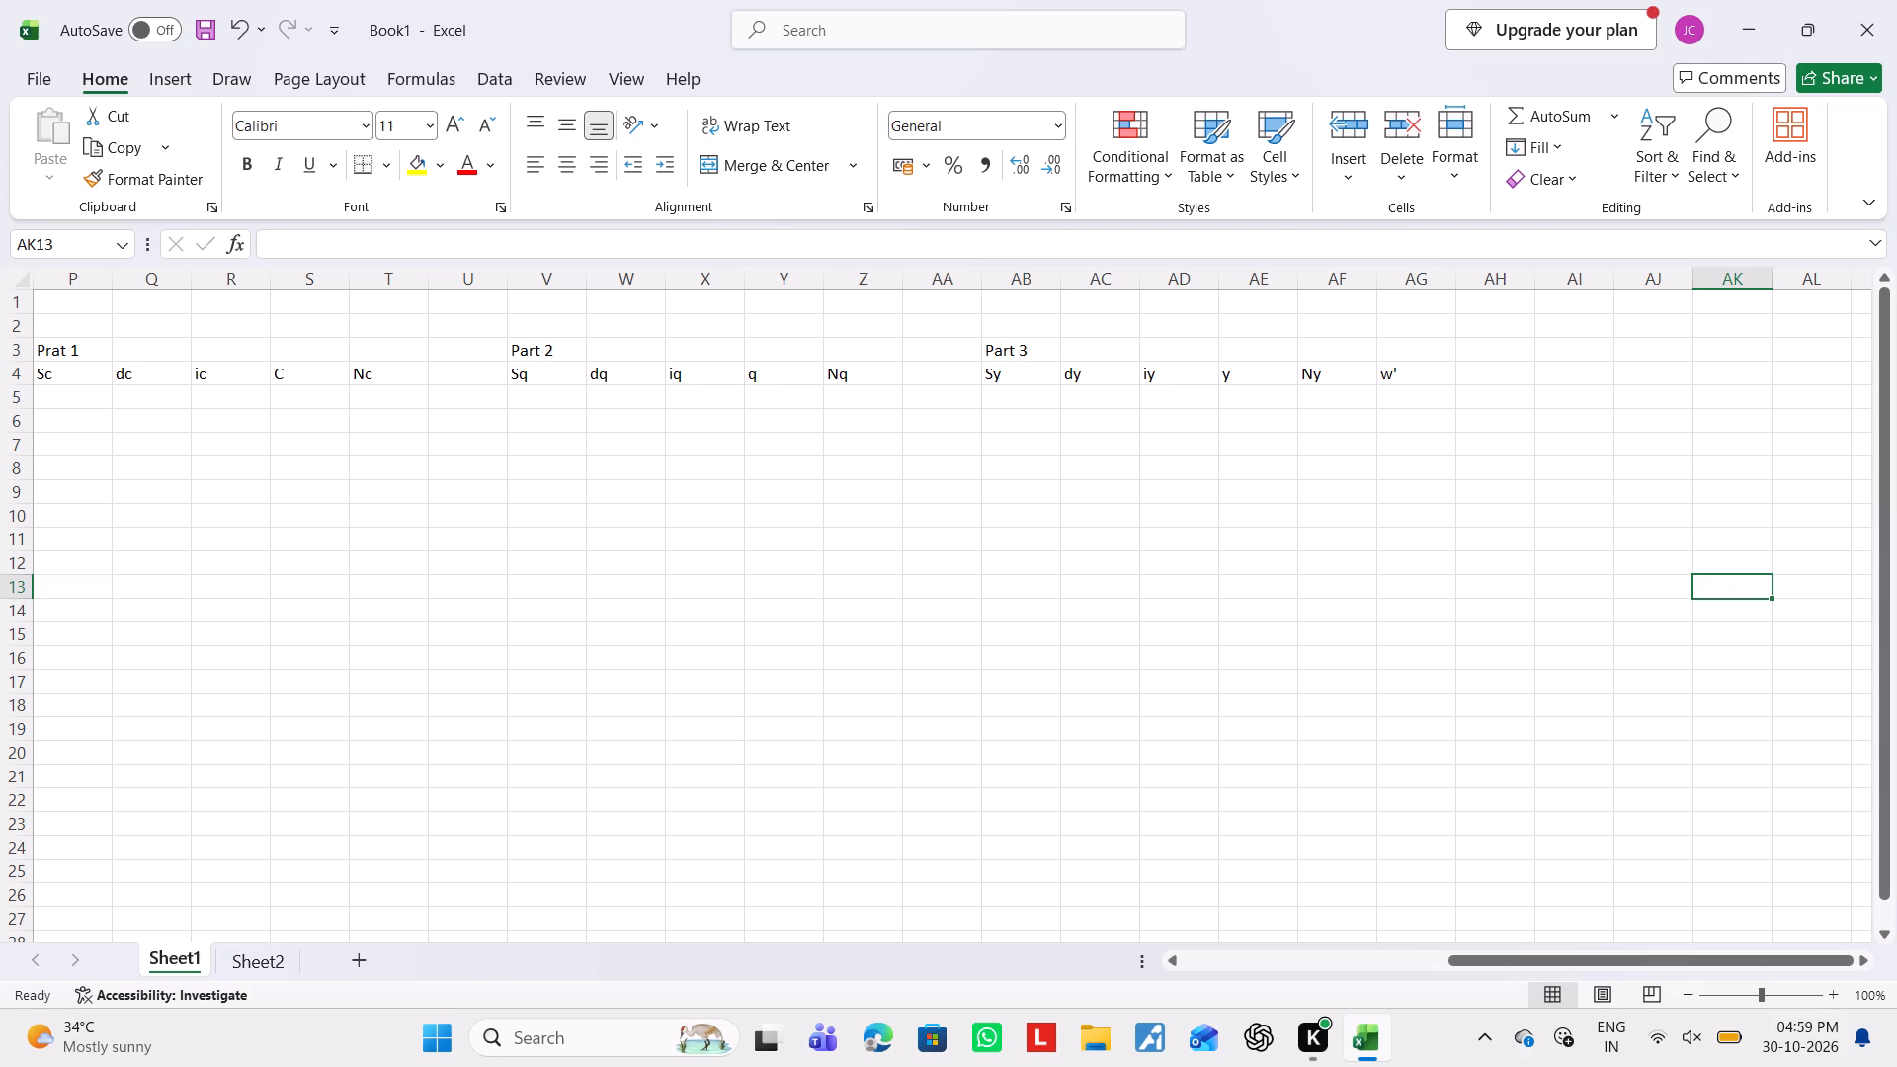
# Switch to Sheet2 and look over the bearing capacity, shape, depth and inclination factor tables and the empty columns beside them.
pyautogui.click(234, 966)
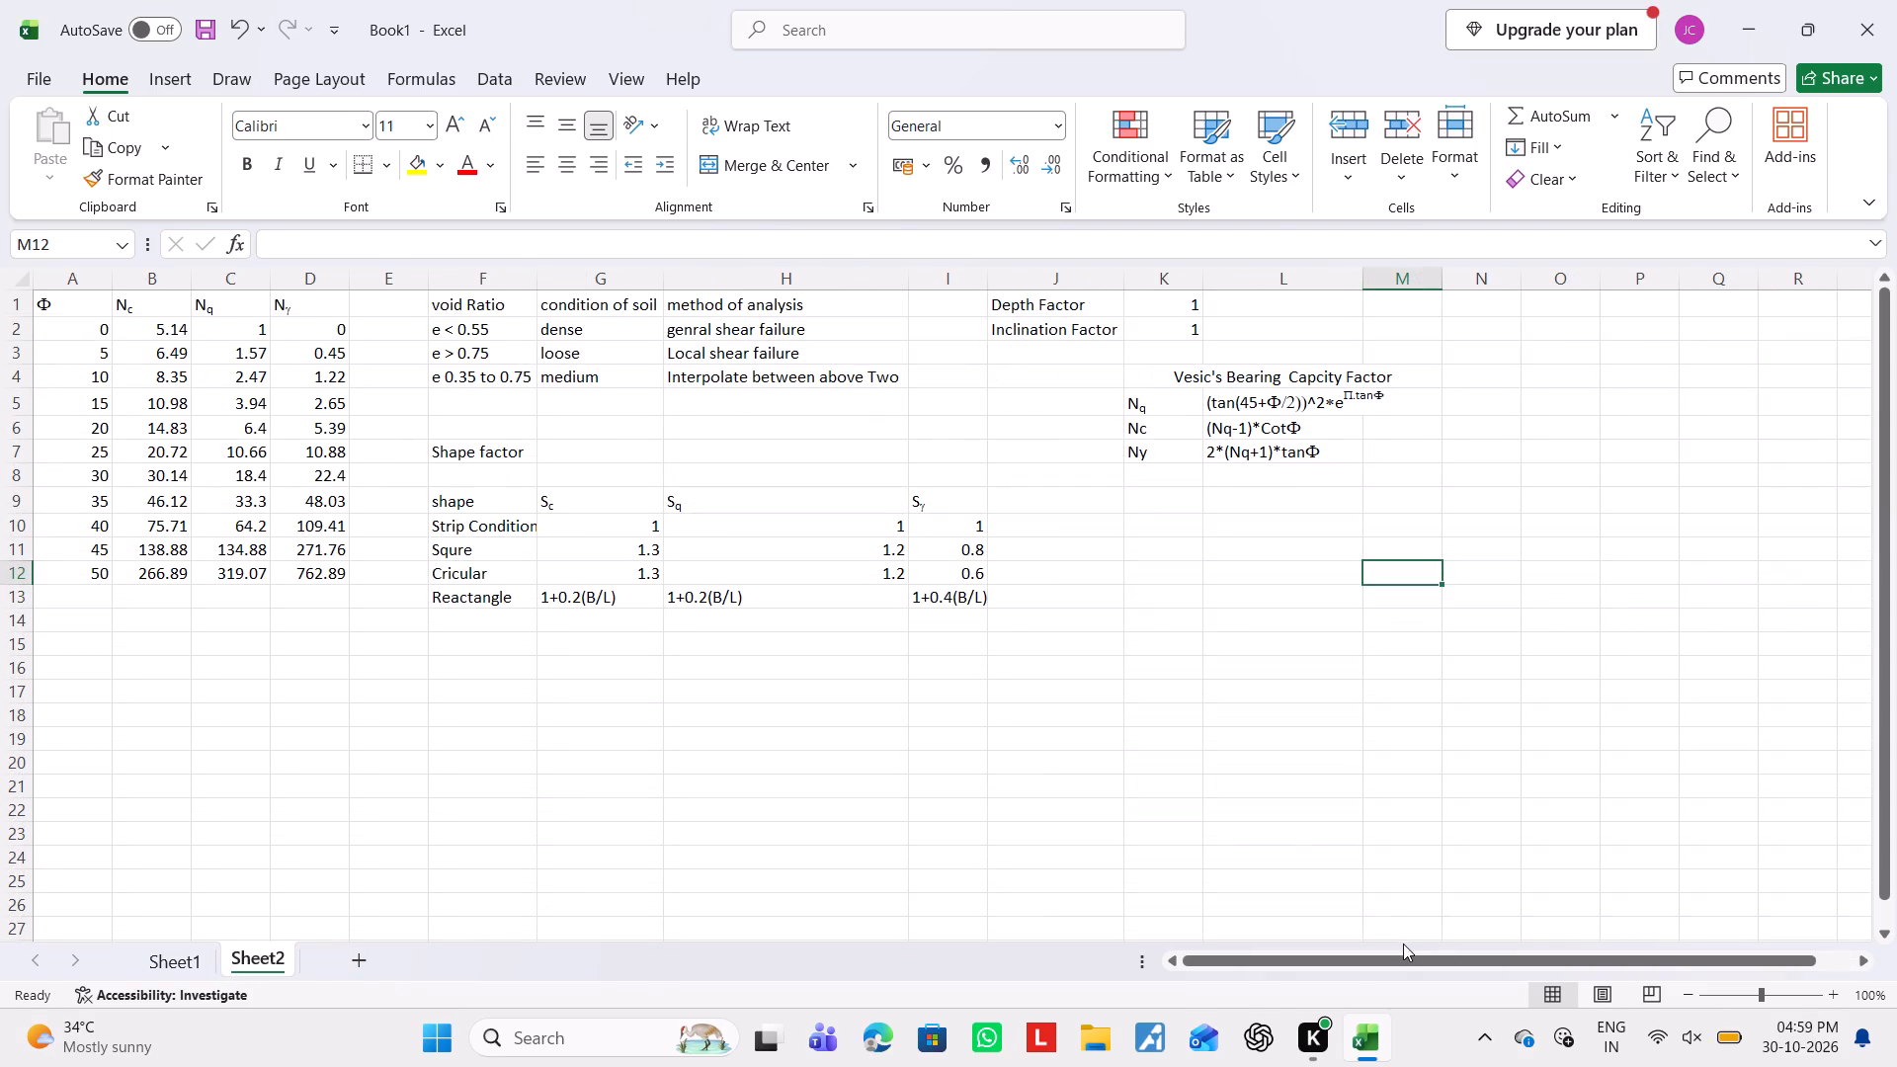
pyautogui.moveTo(1398, 955); pyautogui.dragTo(1599, 944)
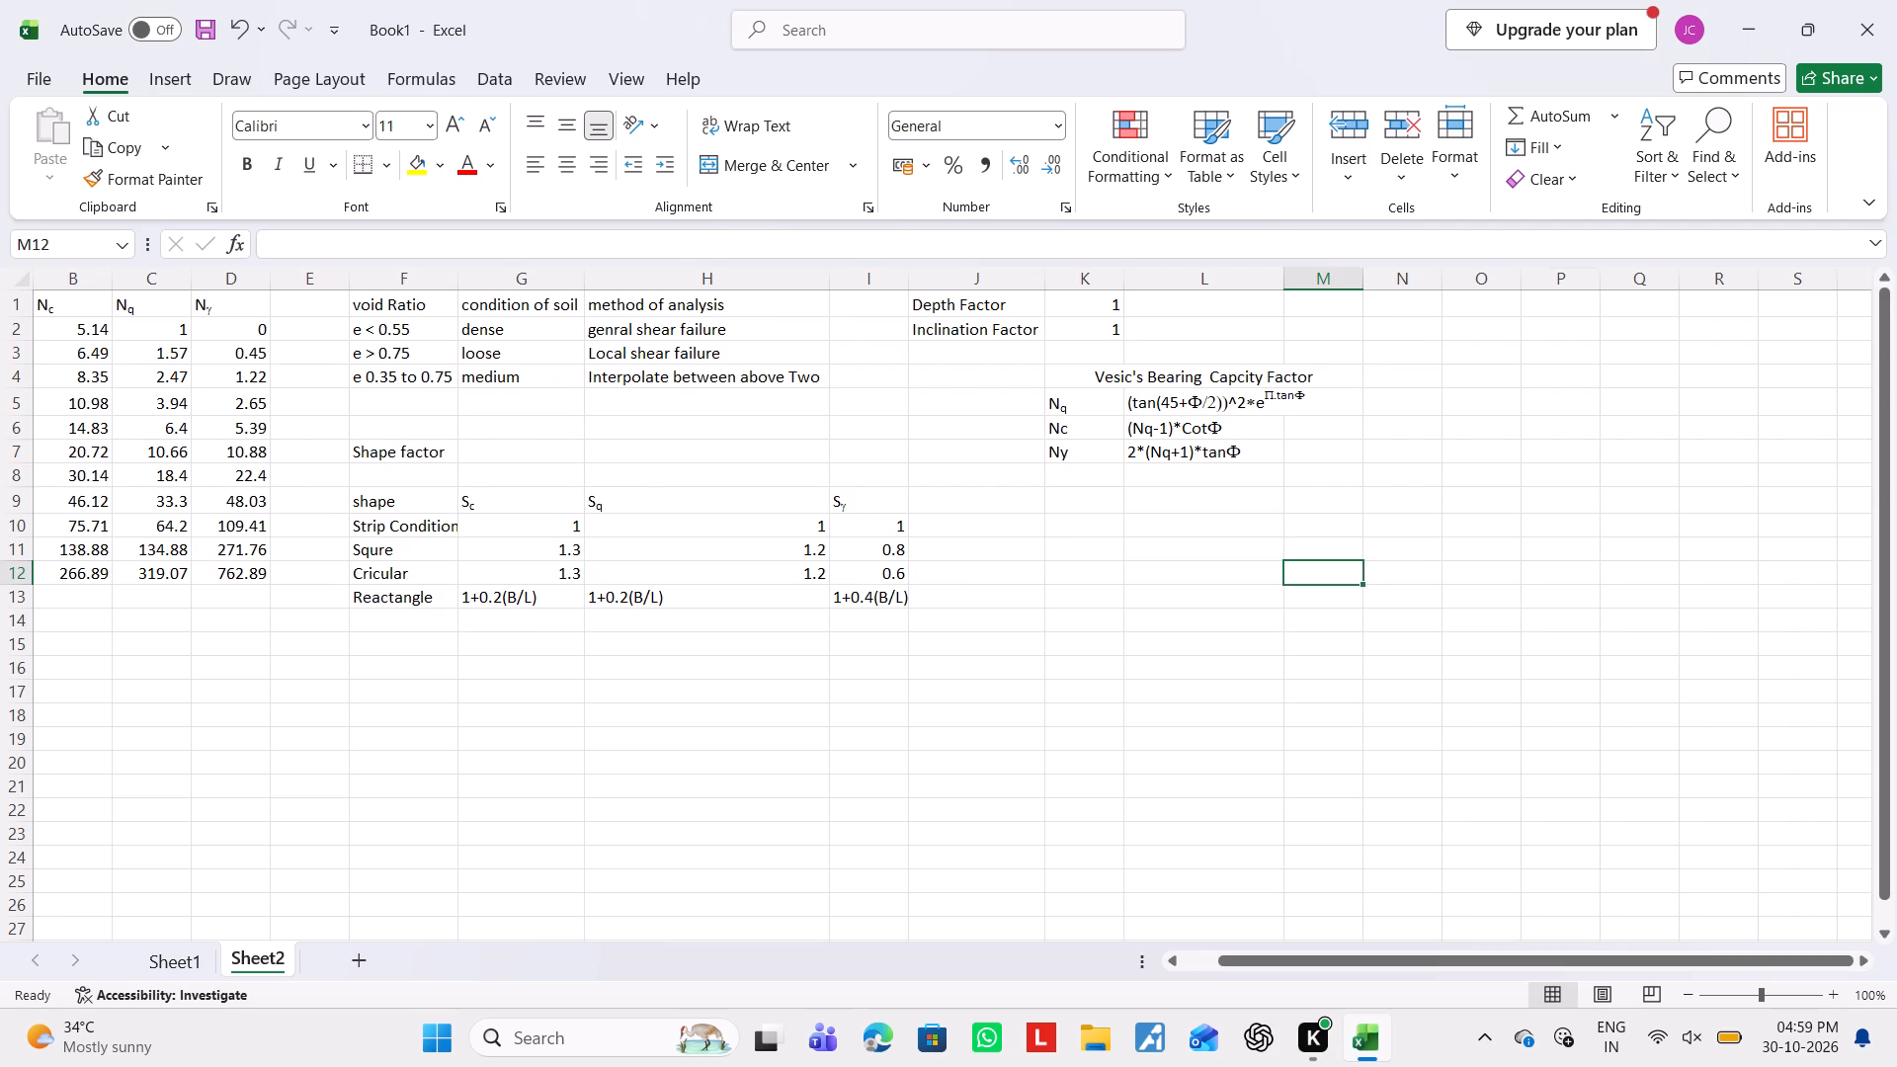
pyautogui.click(1524, 849)
pyautogui.press('Right')
pyautogui.press('Right')
pyautogui.press('Right')
pyautogui.press('Right')
pyautogui.press('Right')
pyautogui.press('Right')
pyautogui.press('Right')
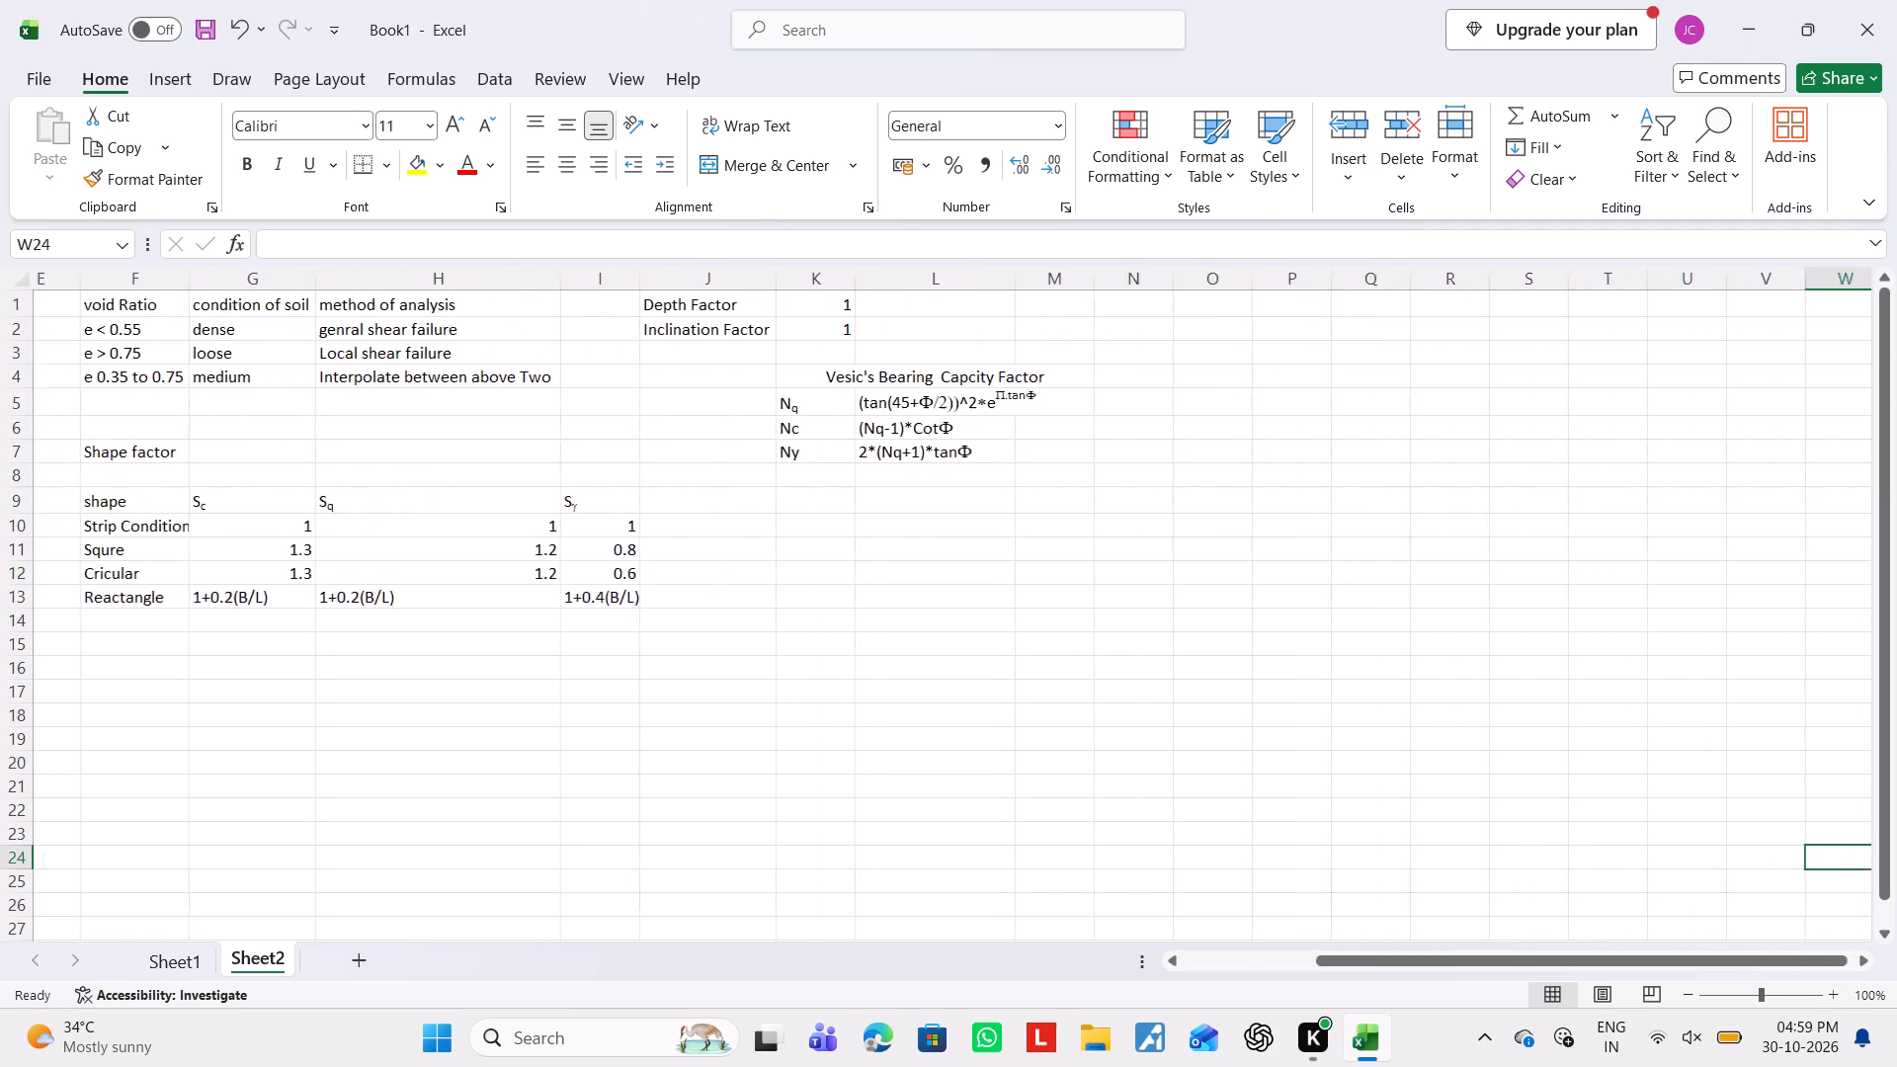
pyautogui.press('Right')
pyautogui.press('Left')
pyautogui.press('Left')
pyautogui.press('Left')
pyautogui.press('Left')
pyautogui.press('Left')
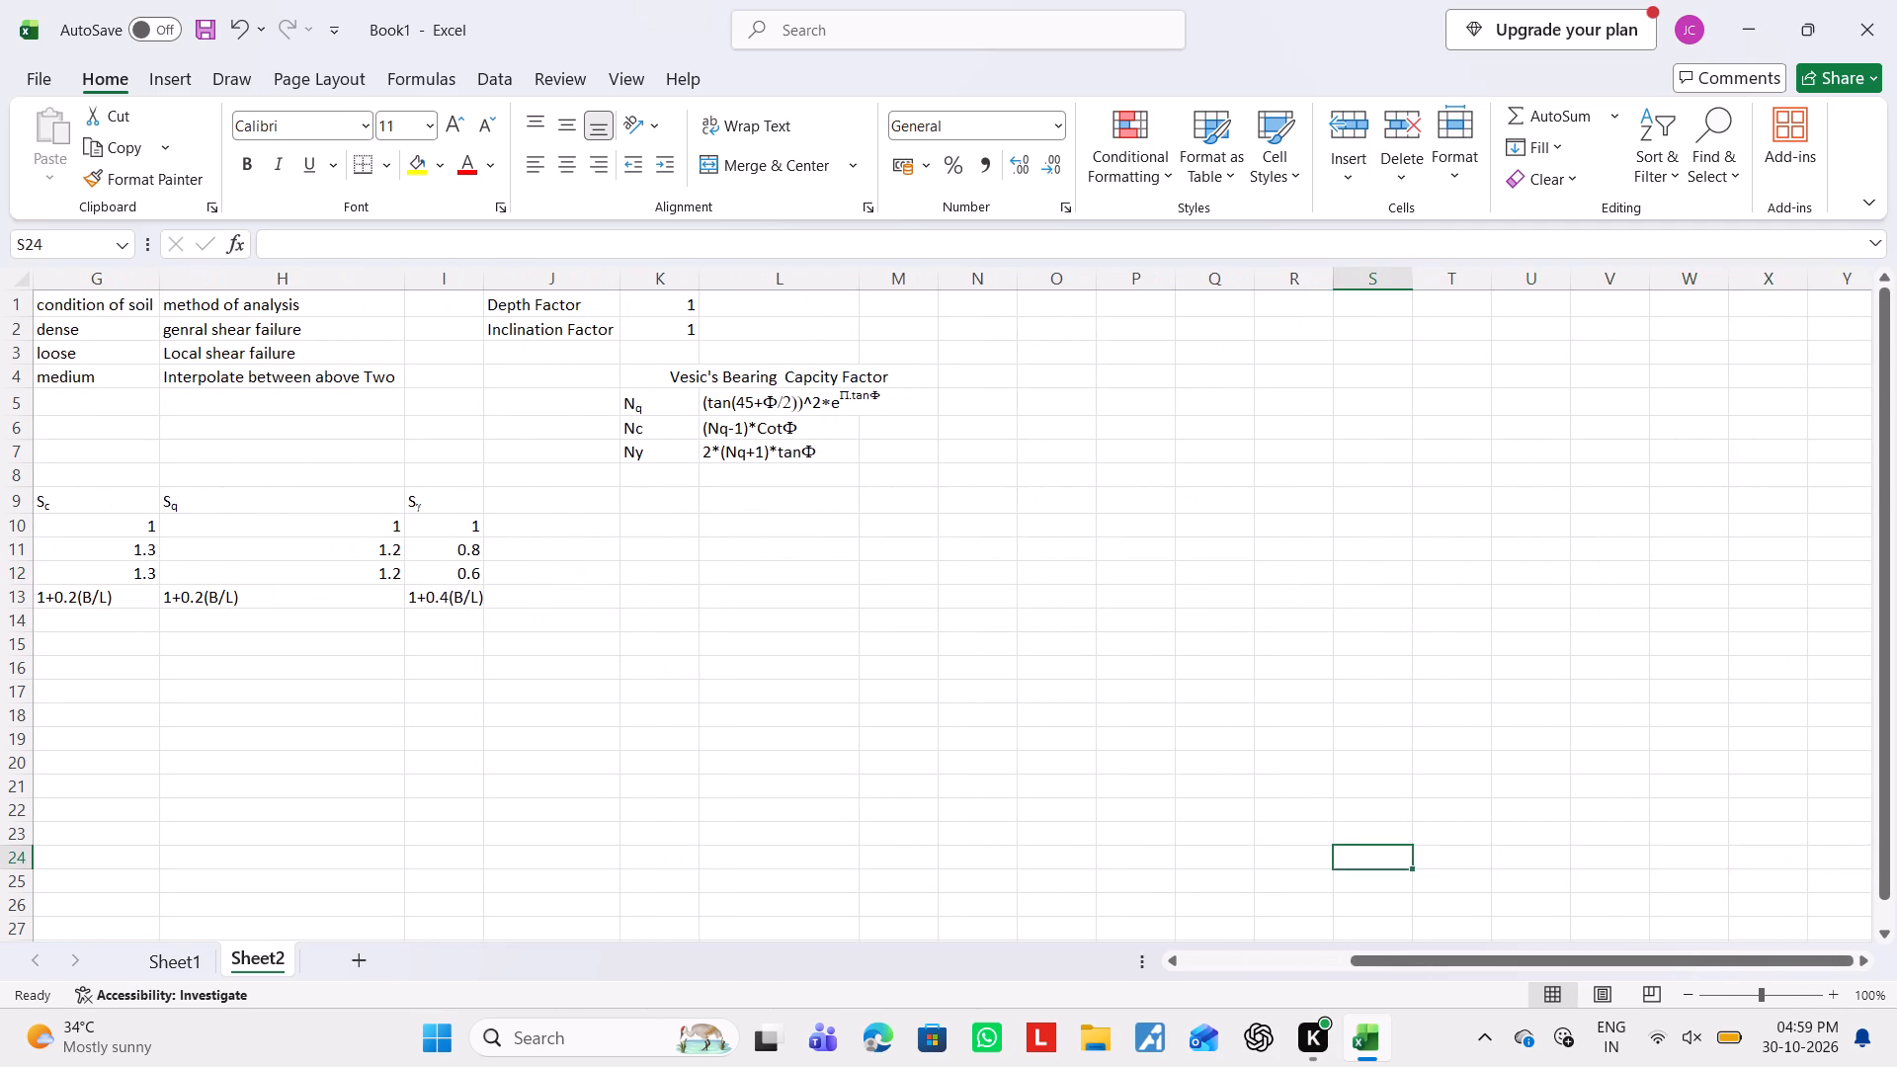
pyautogui.click(69, 859)
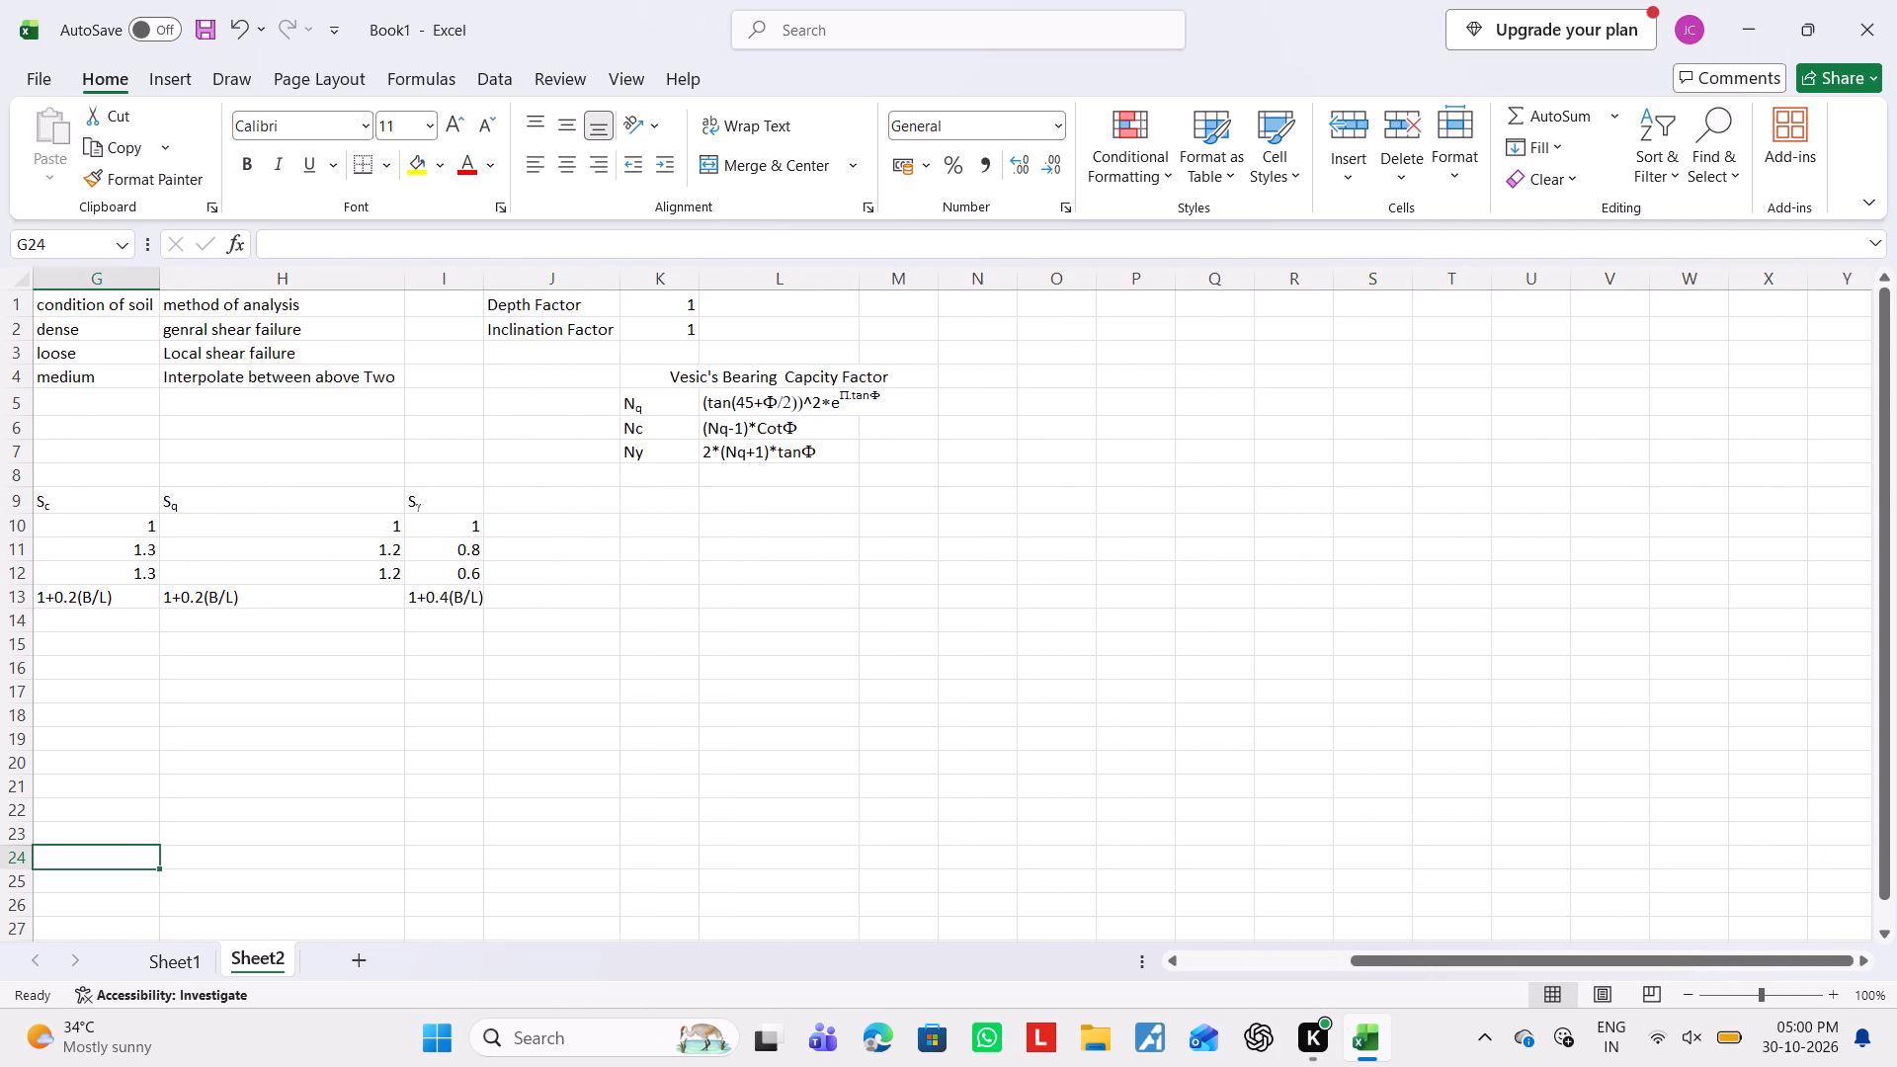
pyautogui.press('Left')
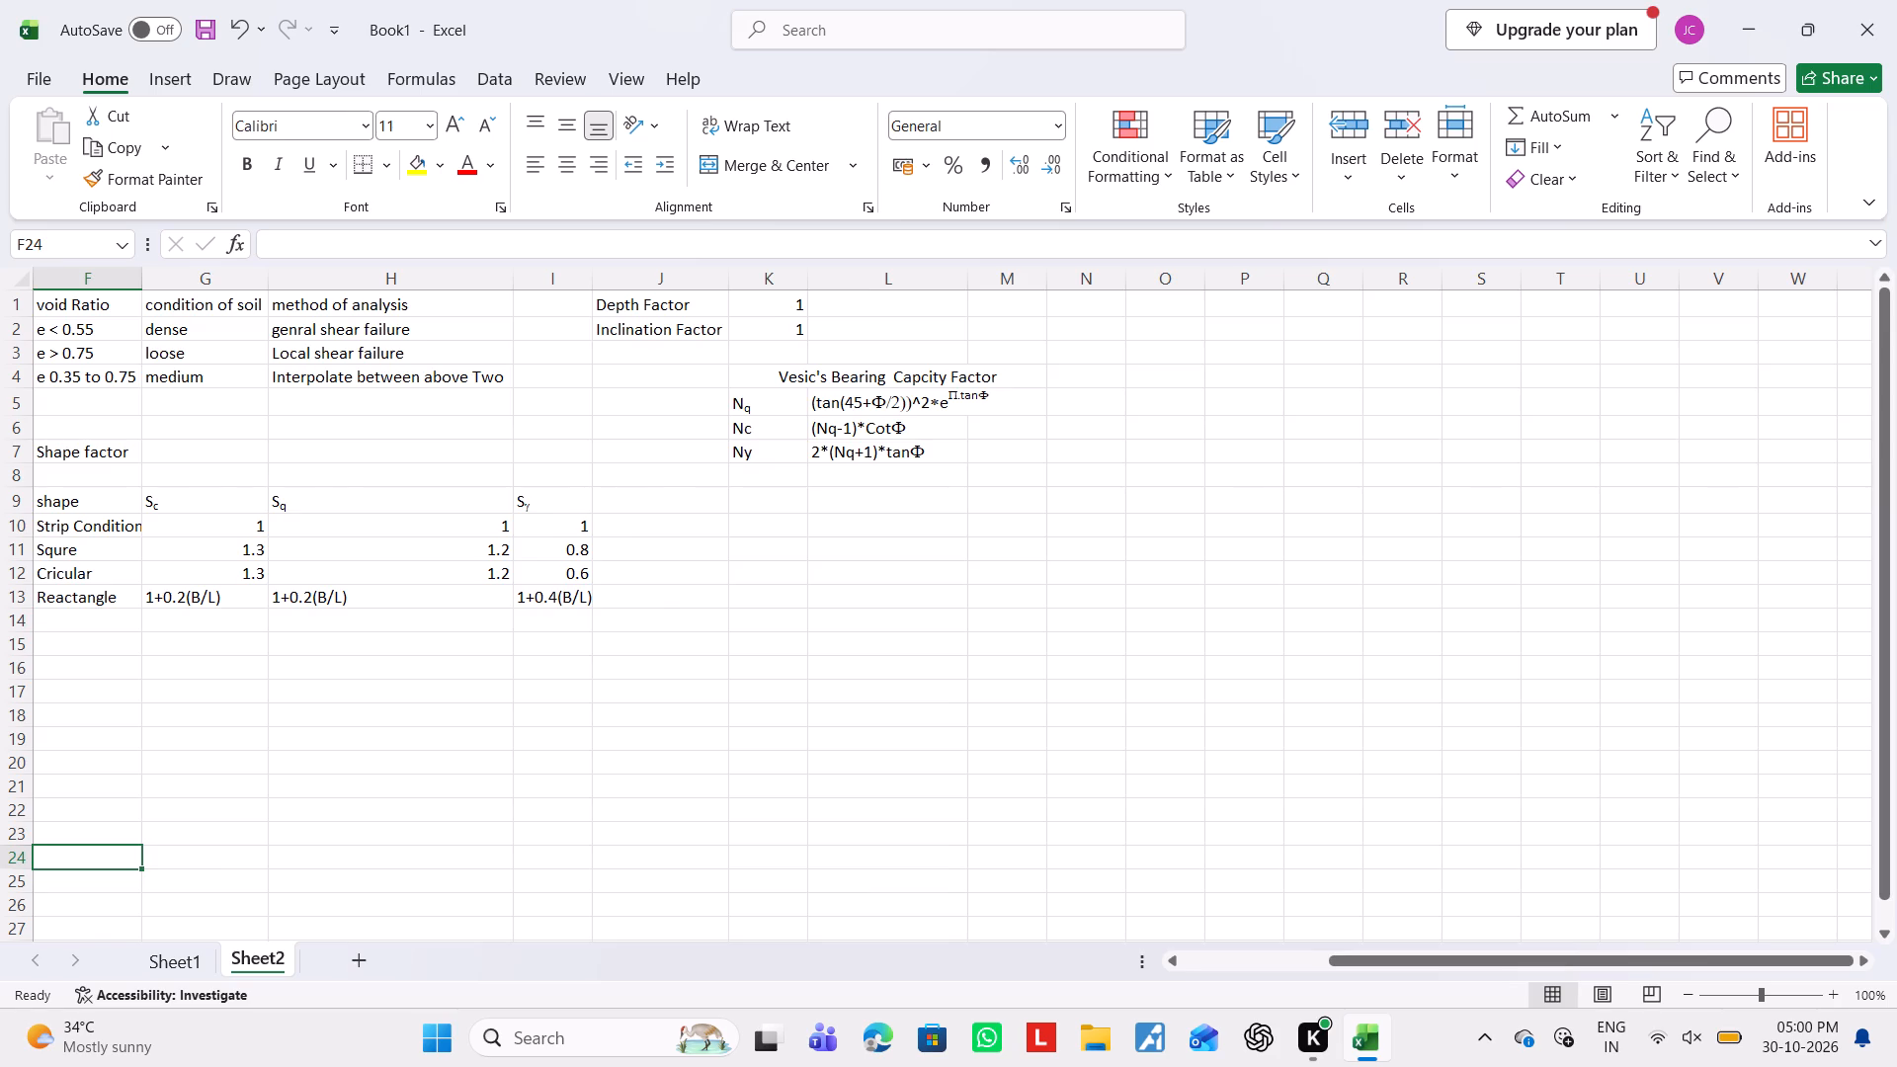
pyautogui.press('Left')
pyautogui.press('Right')
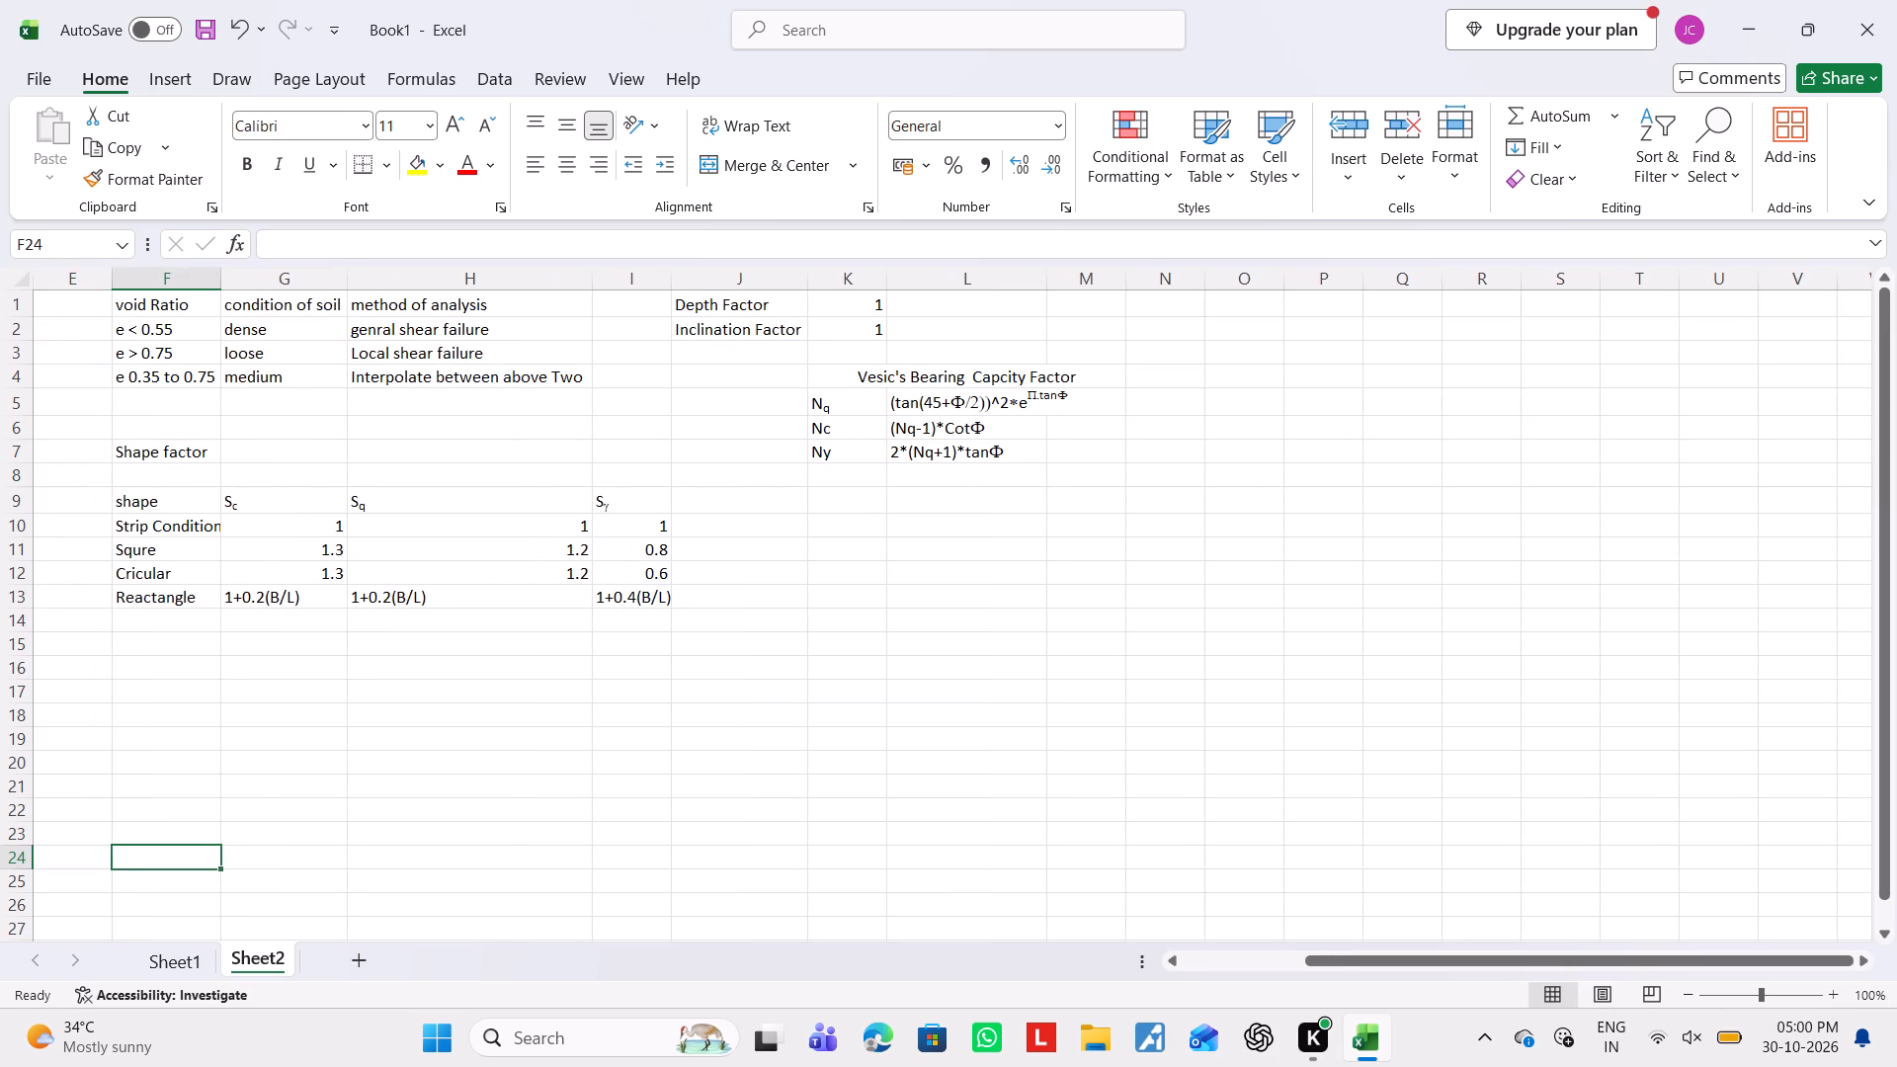
pyautogui.press('Right')
pyautogui.click(1776, 827)
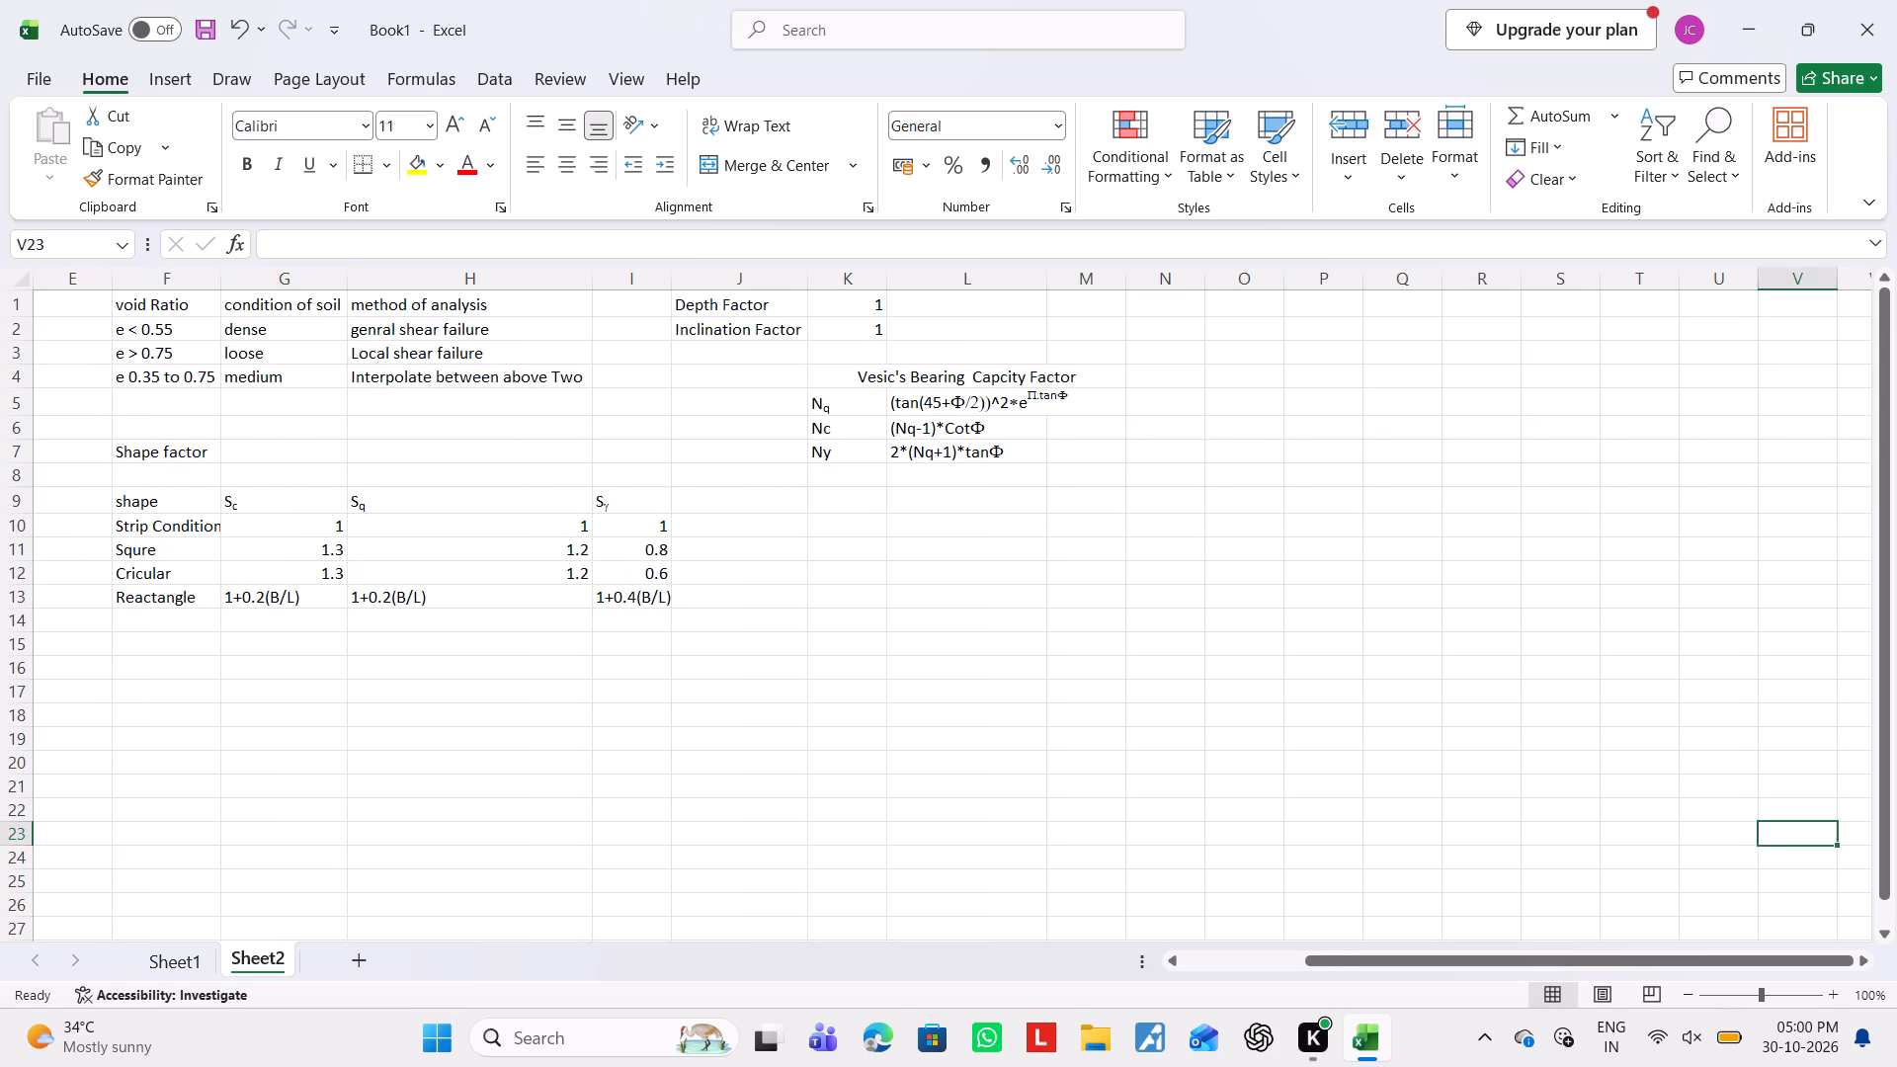
pyautogui.press('Right')
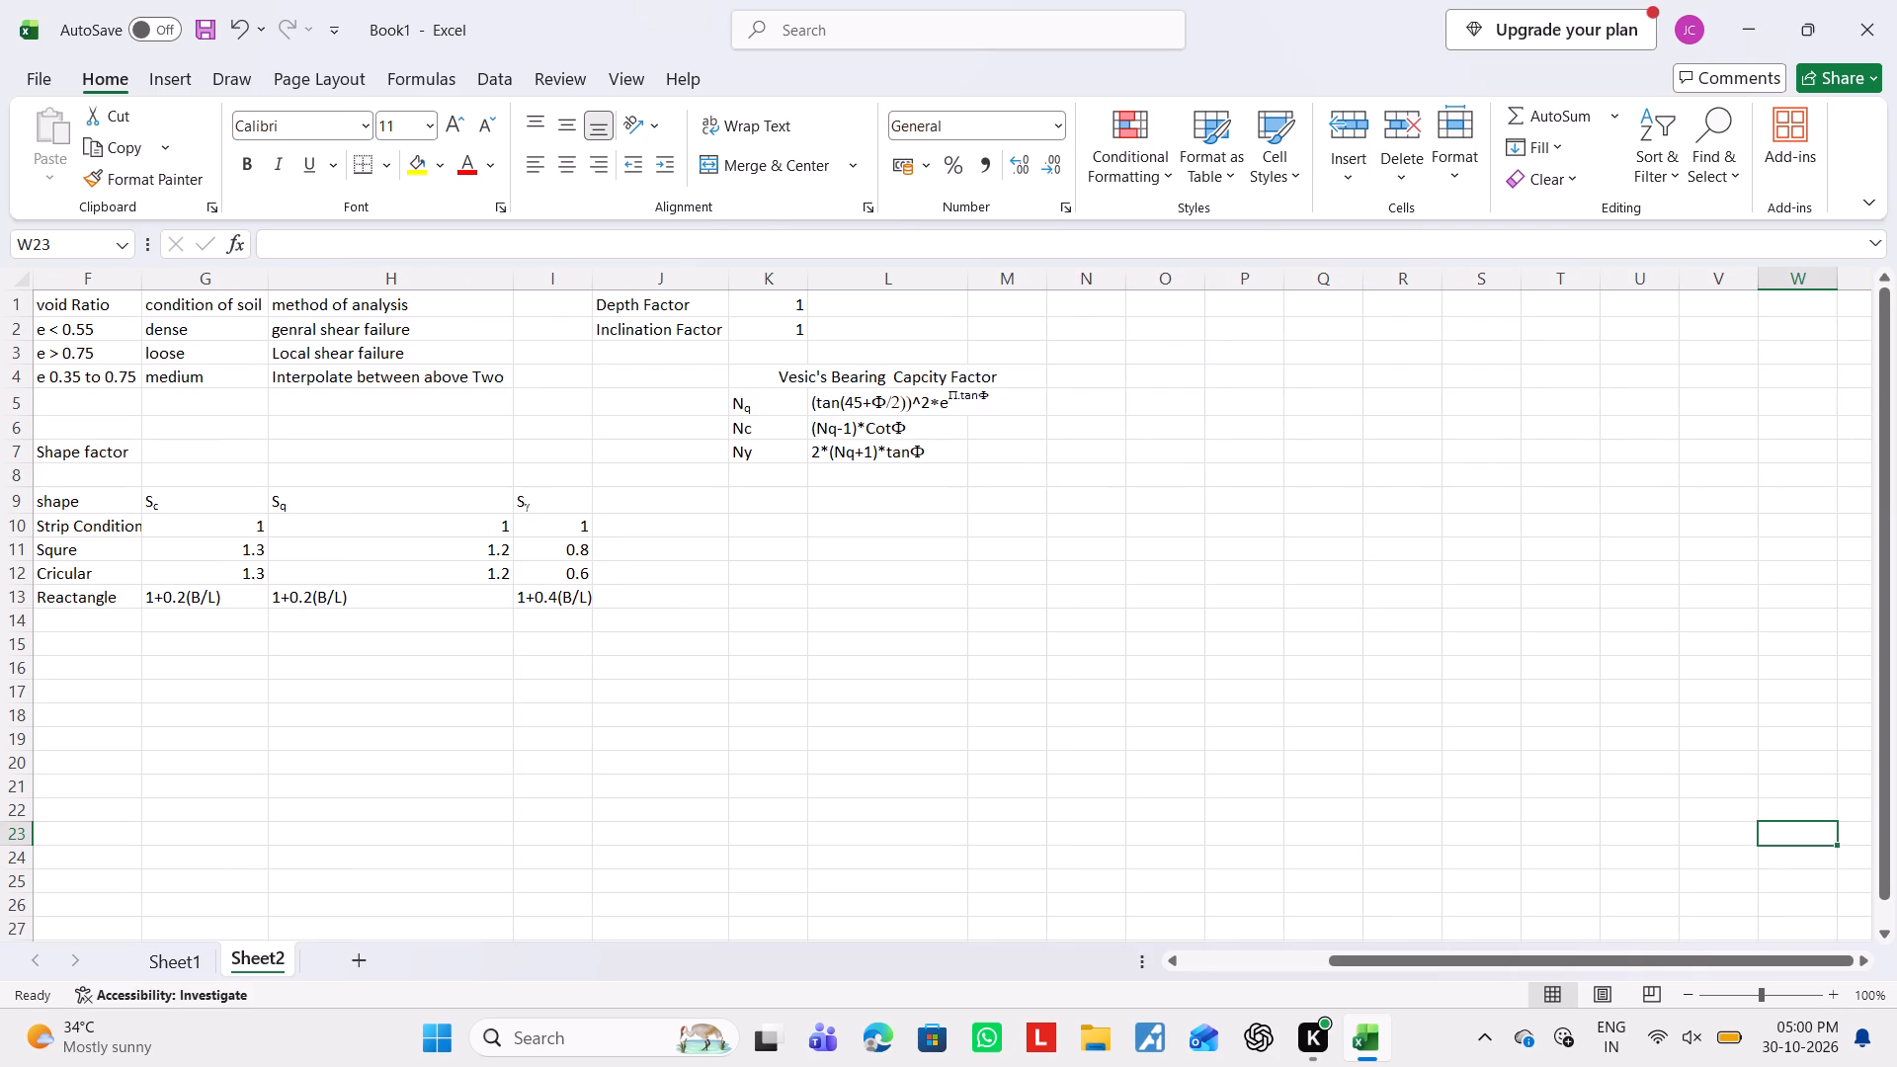
pyautogui.press('Up')
pyautogui.press('Up')
pyautogui.press('Up')
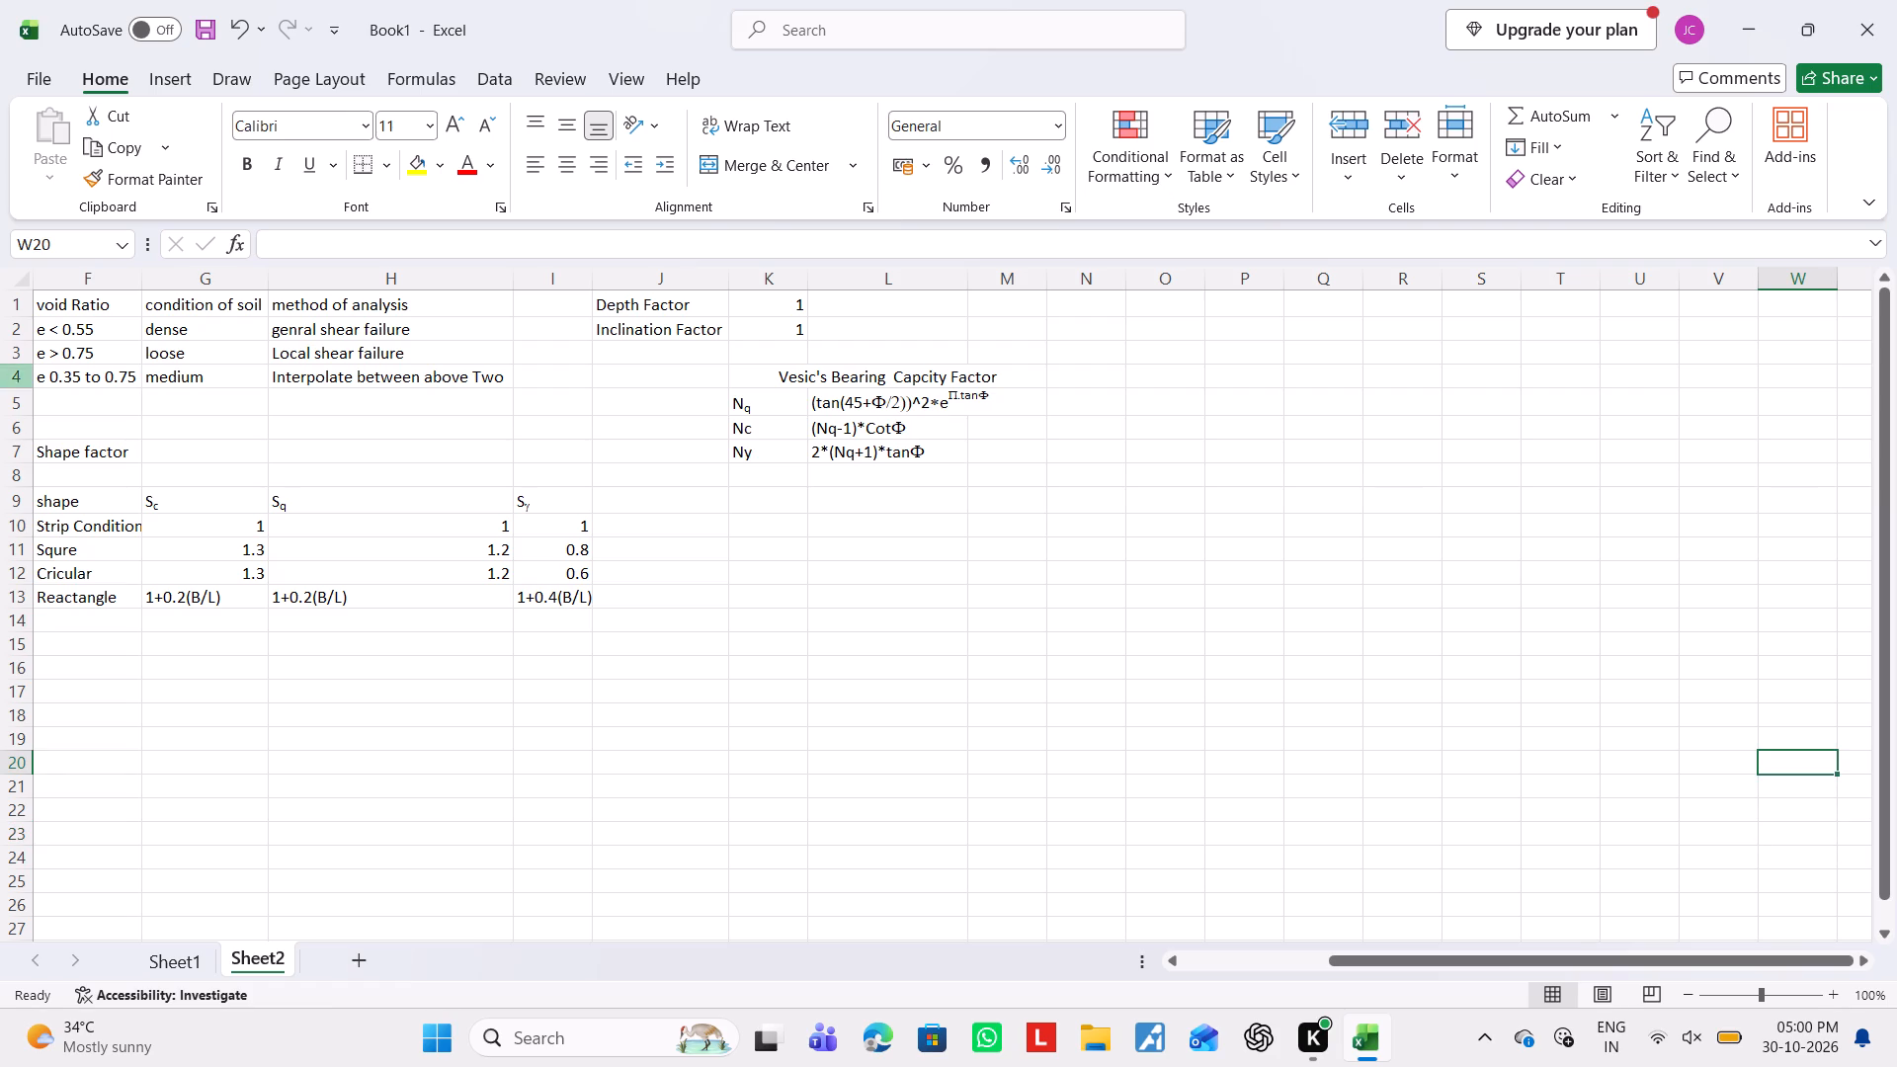
# Insert a blank row above the void Ratio header row on Sheet2.
pyautogui.click(77, 463)
pyautogui.click(76, 456)
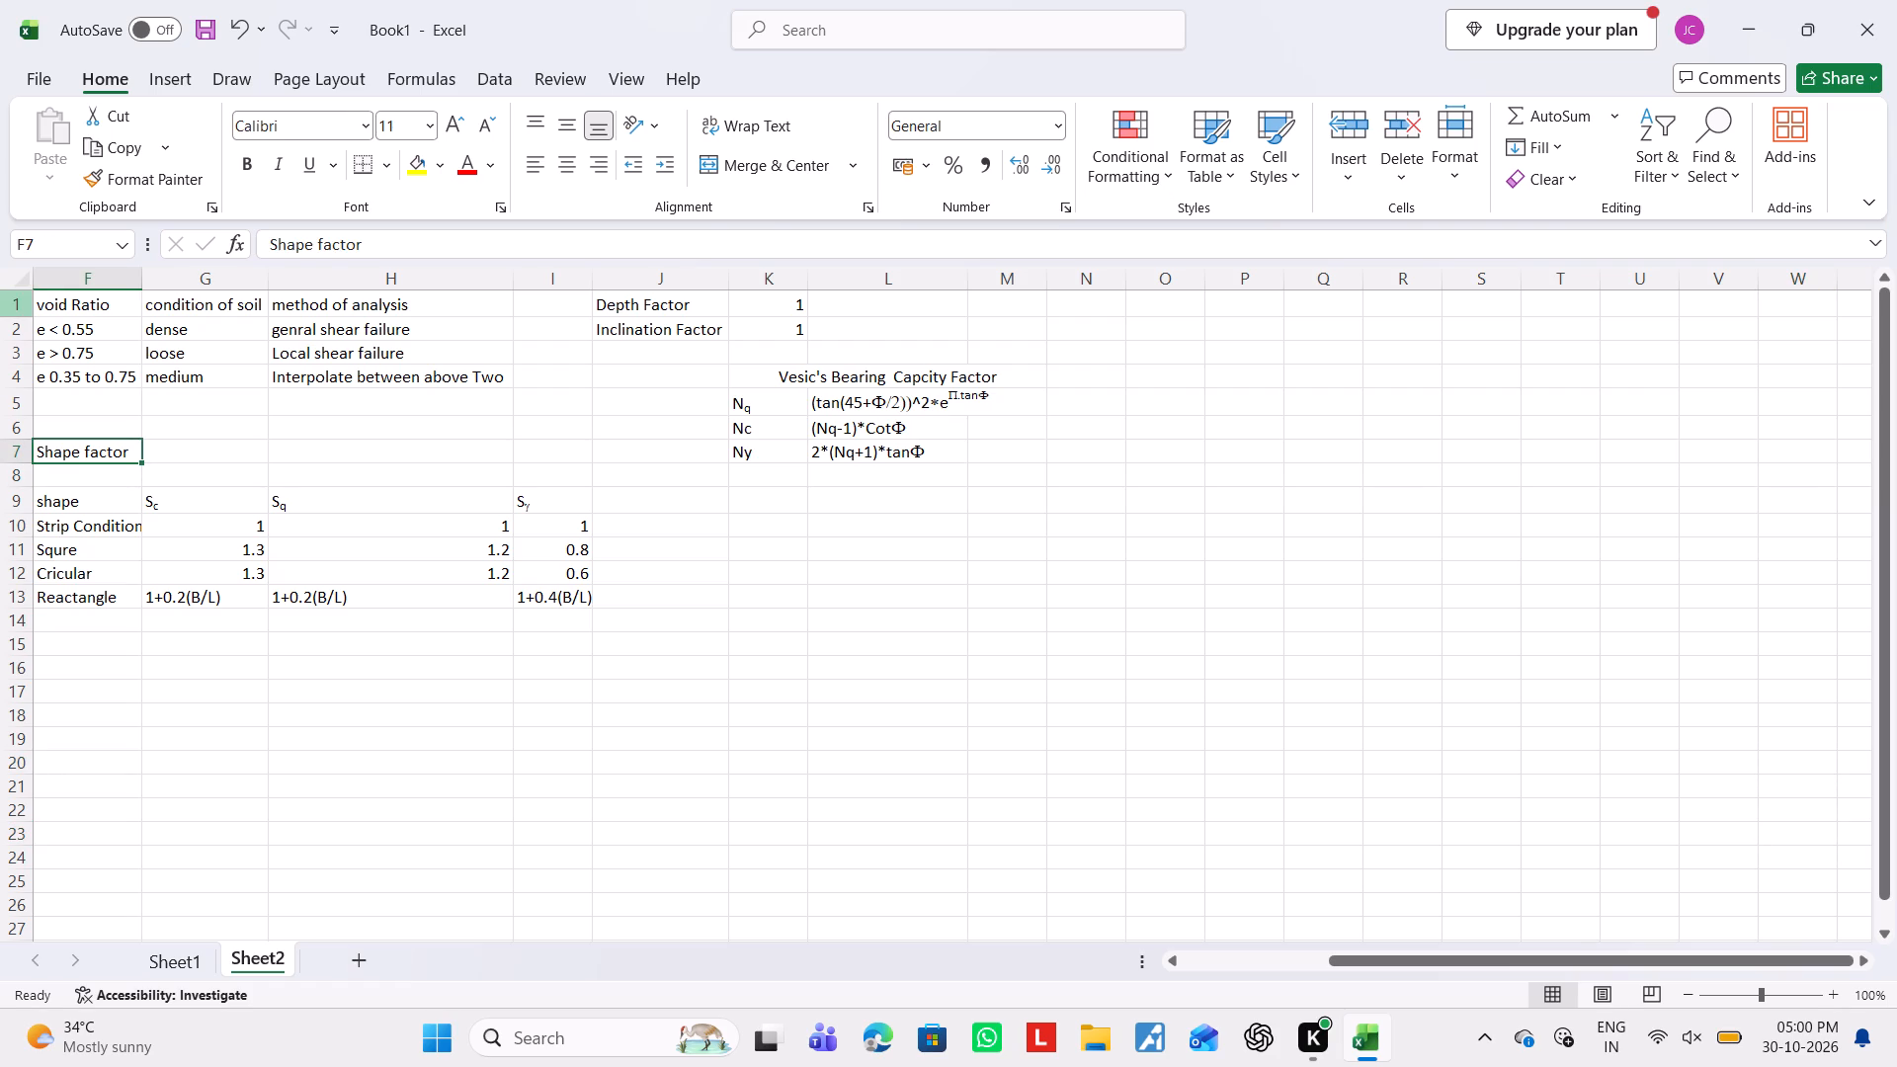
pyautogui.click(37, 316)
pyautogui.click(37, 316)
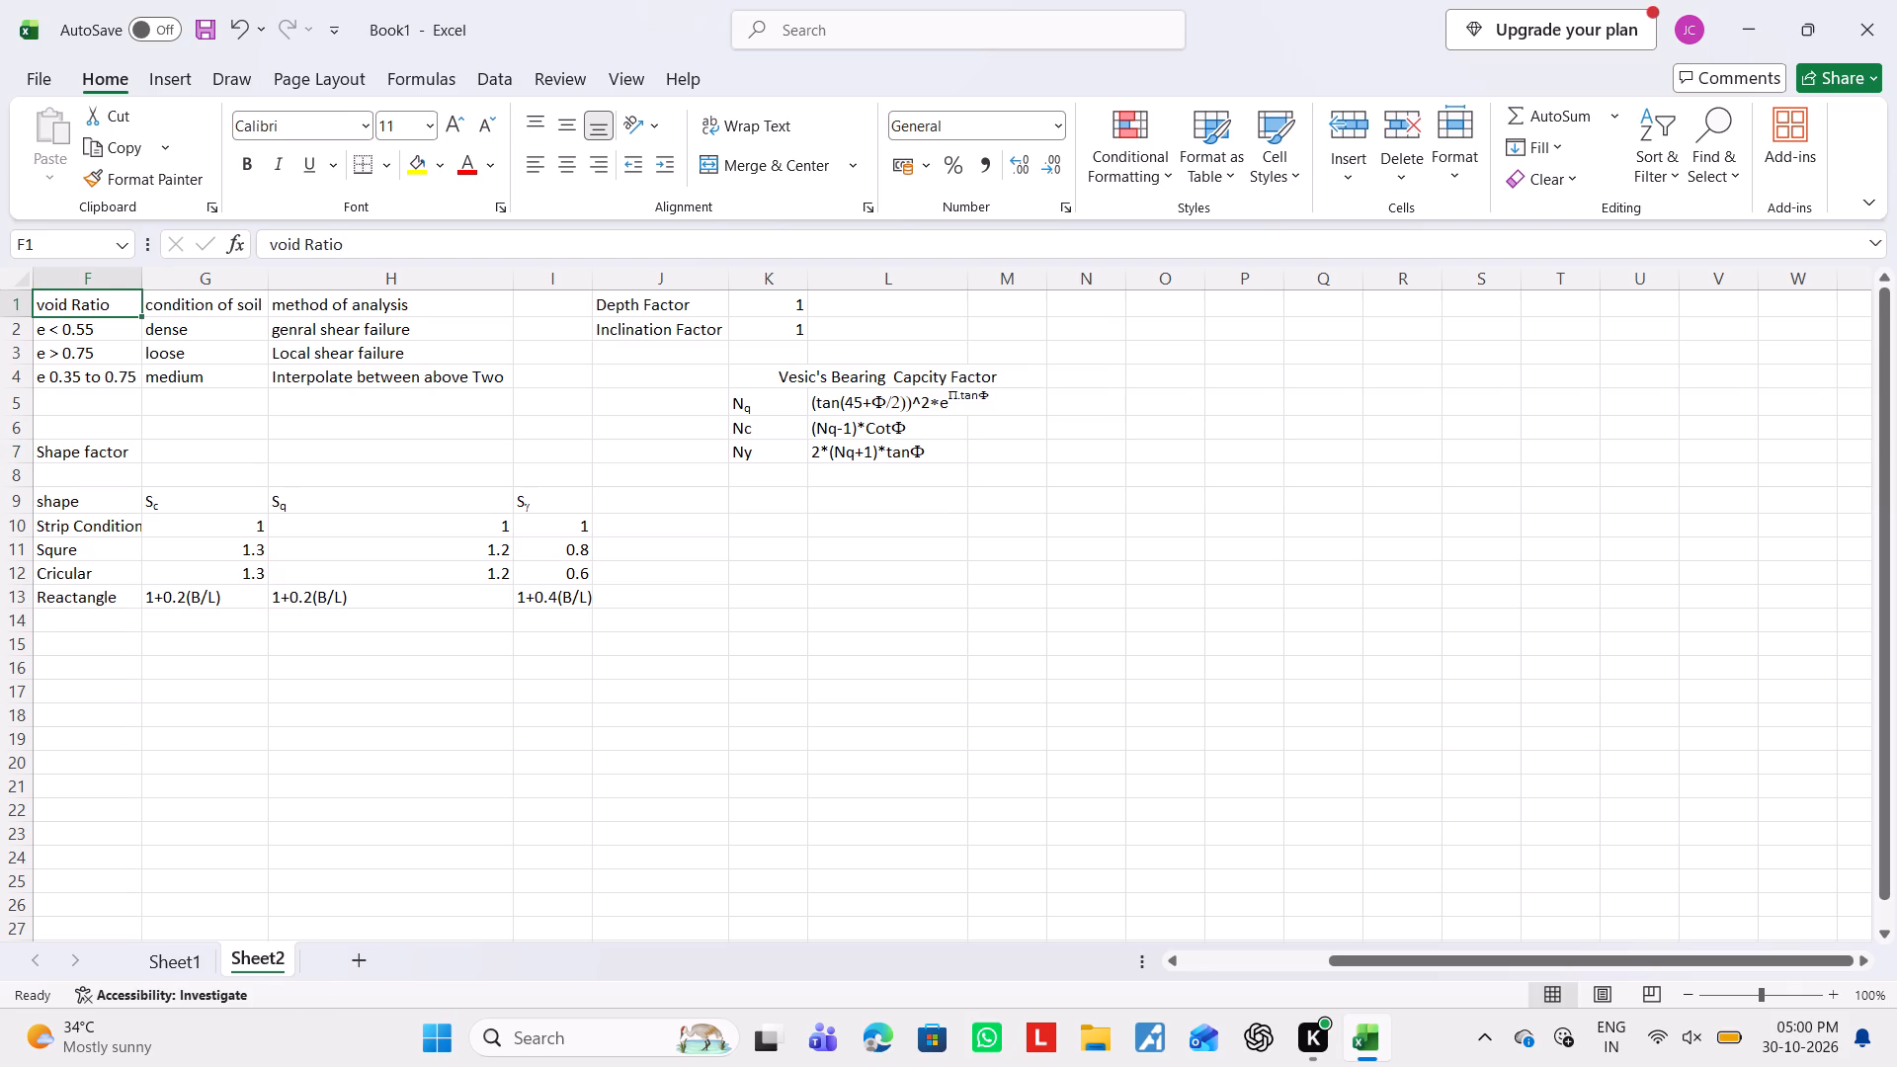
pyautogui.rightClick(28, 313)
pyautogui.click(110, 566)
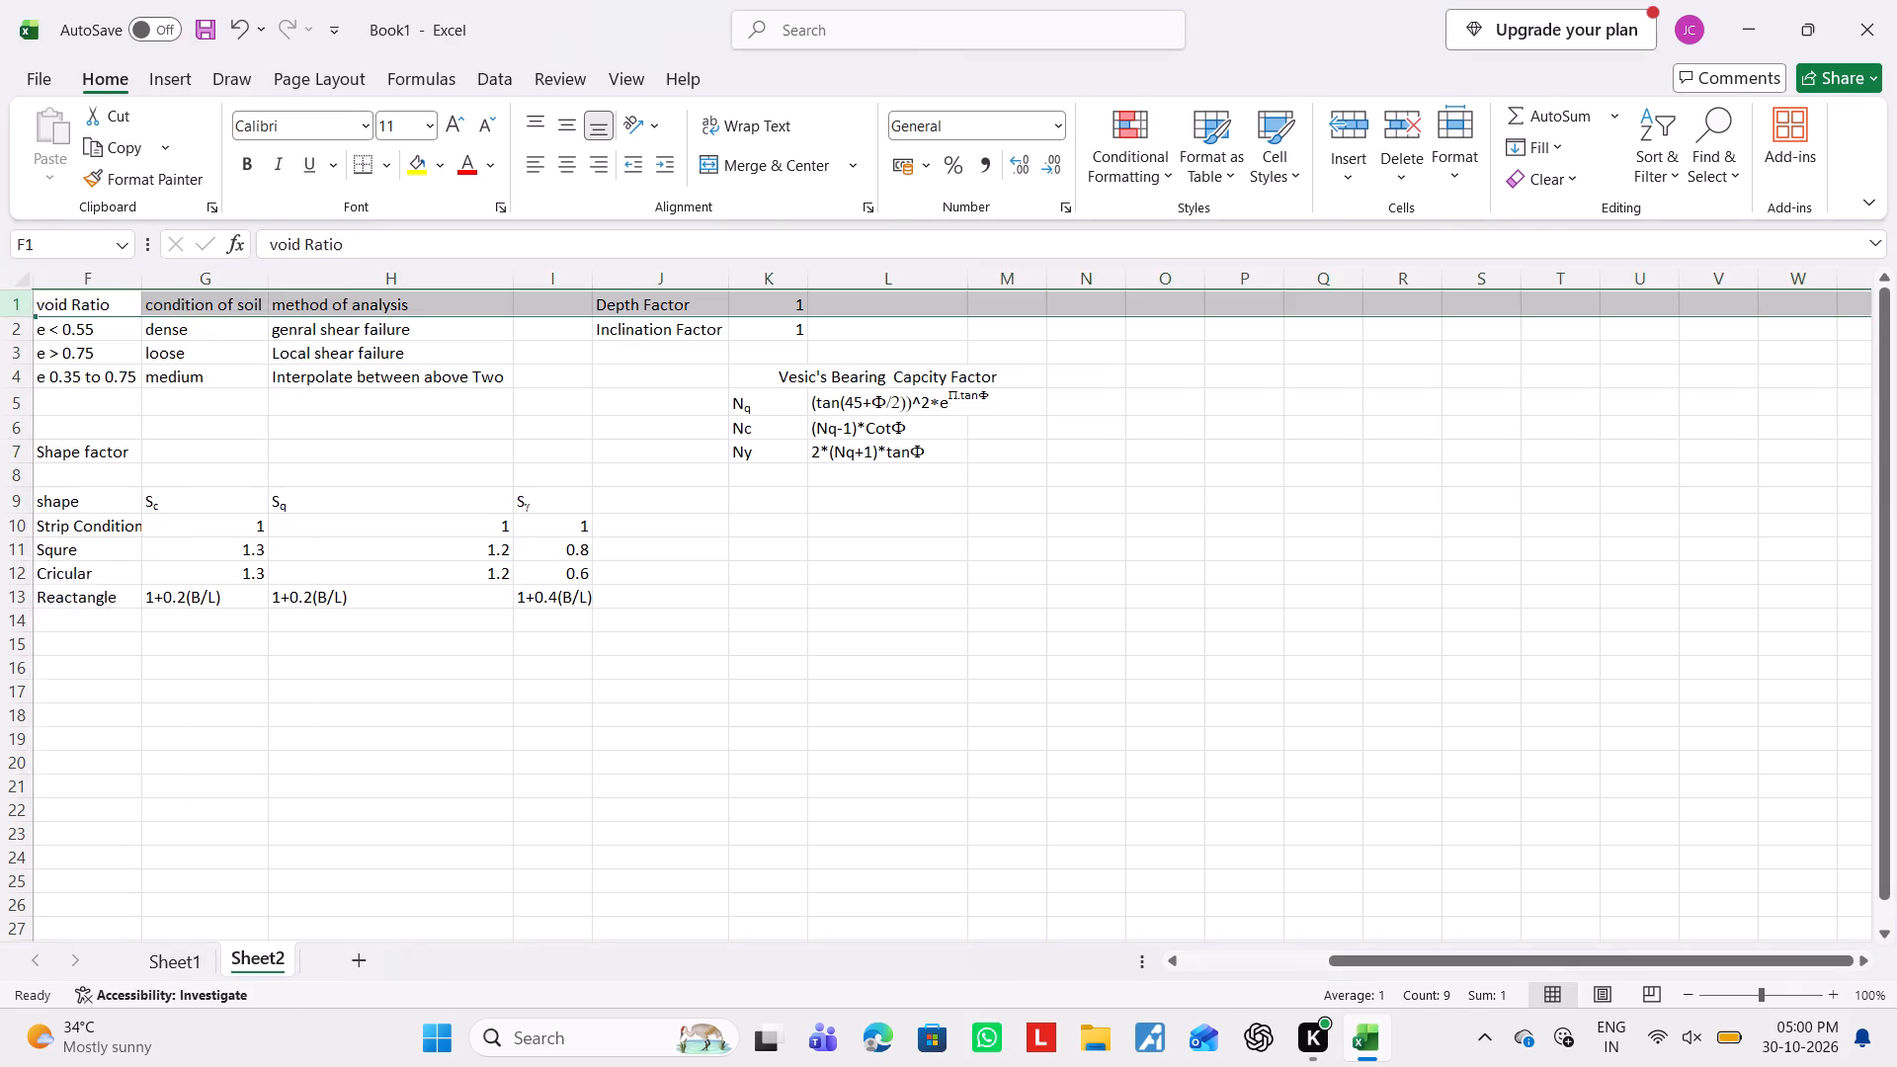
pyautogui.click(133, 311)
pyautogui.click(719, 463)
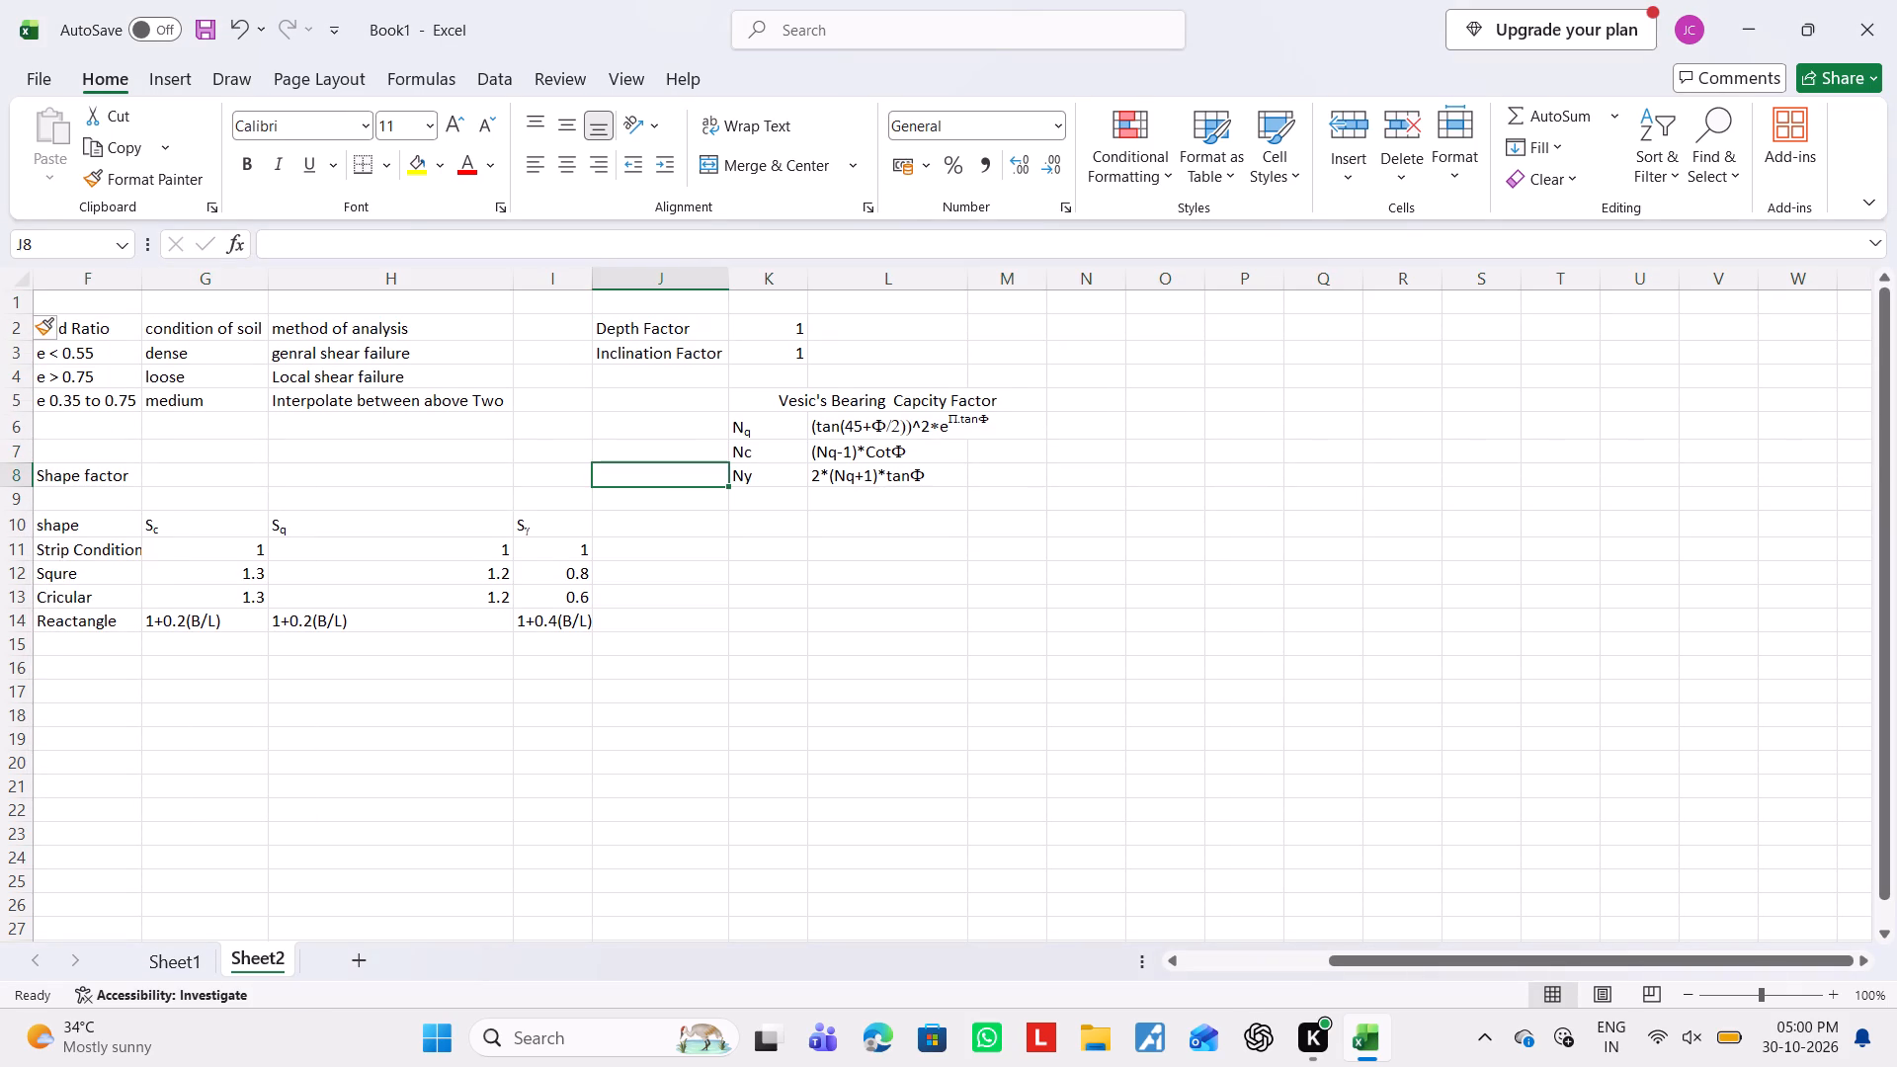
# Enter the heading "For Method of Analysis" in cell F1, above the void Ratio table.
pyautogui.click(95, 310)
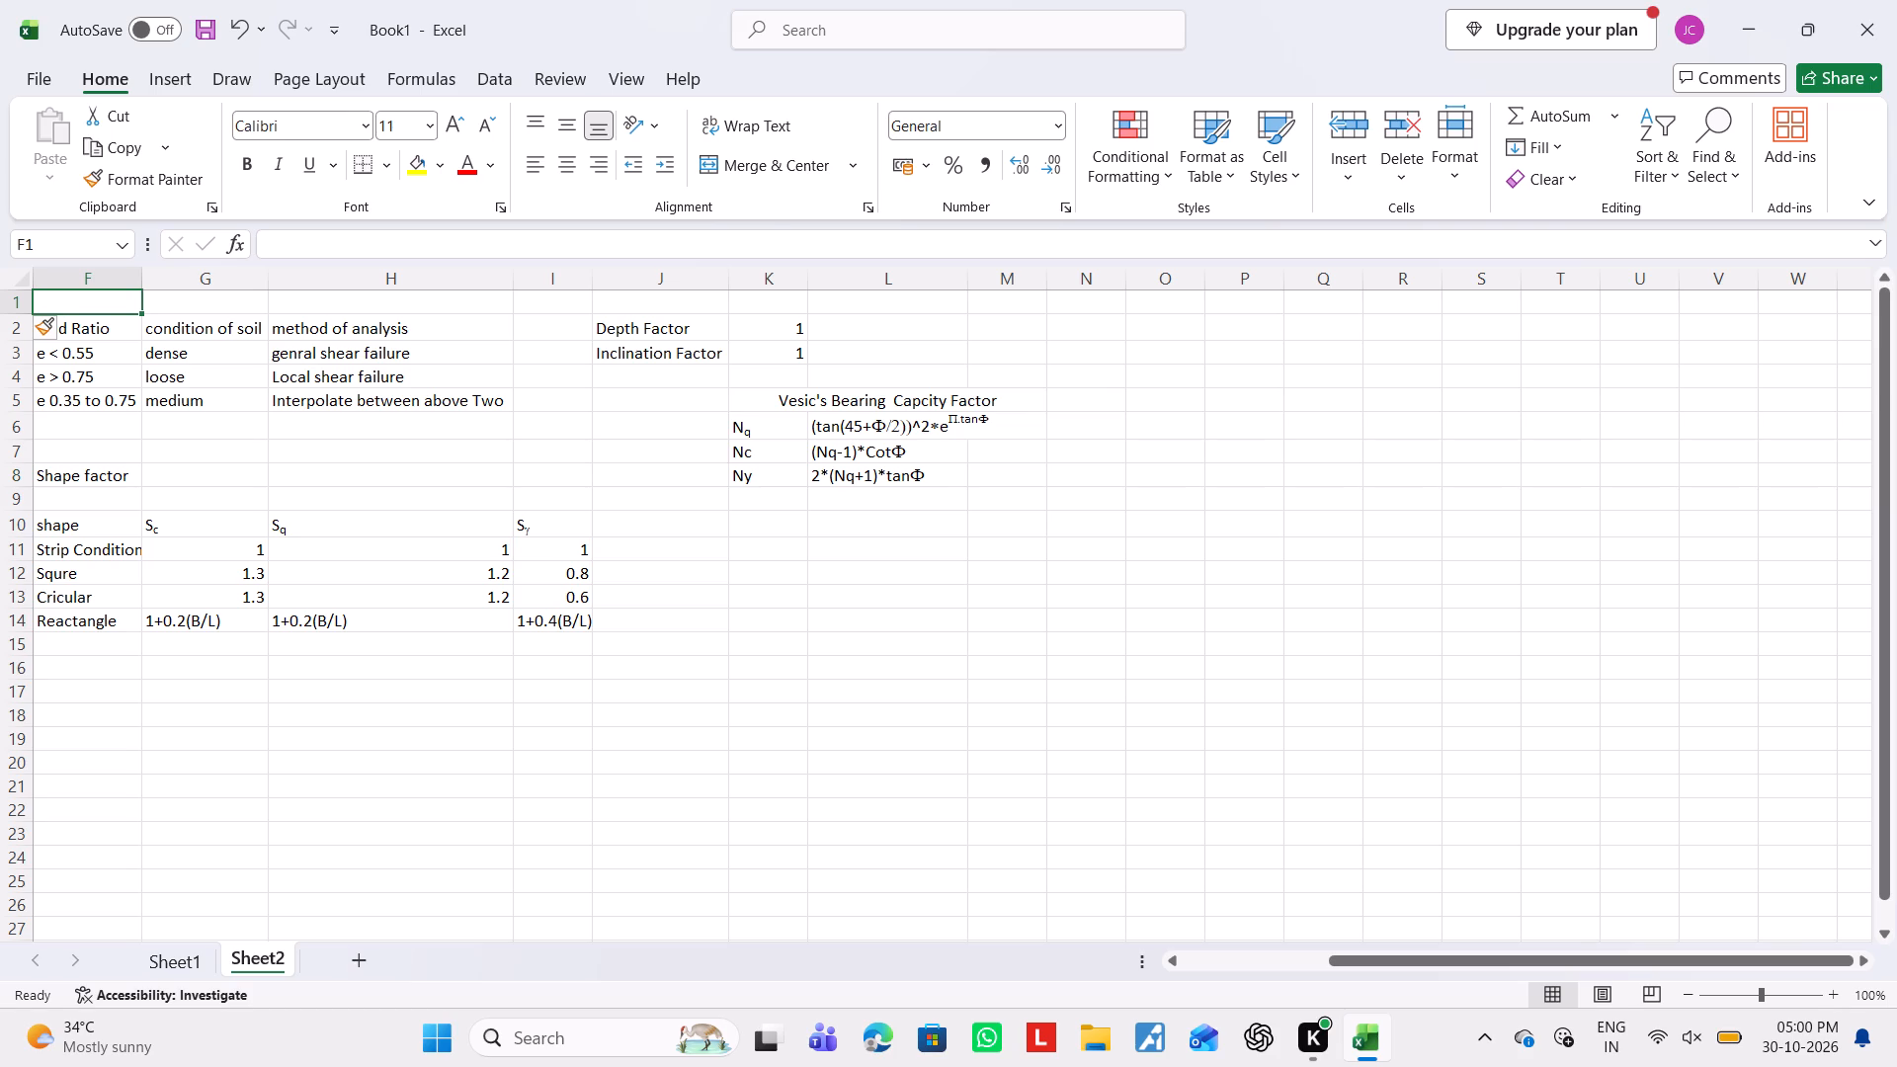
pyautogui.write('For')
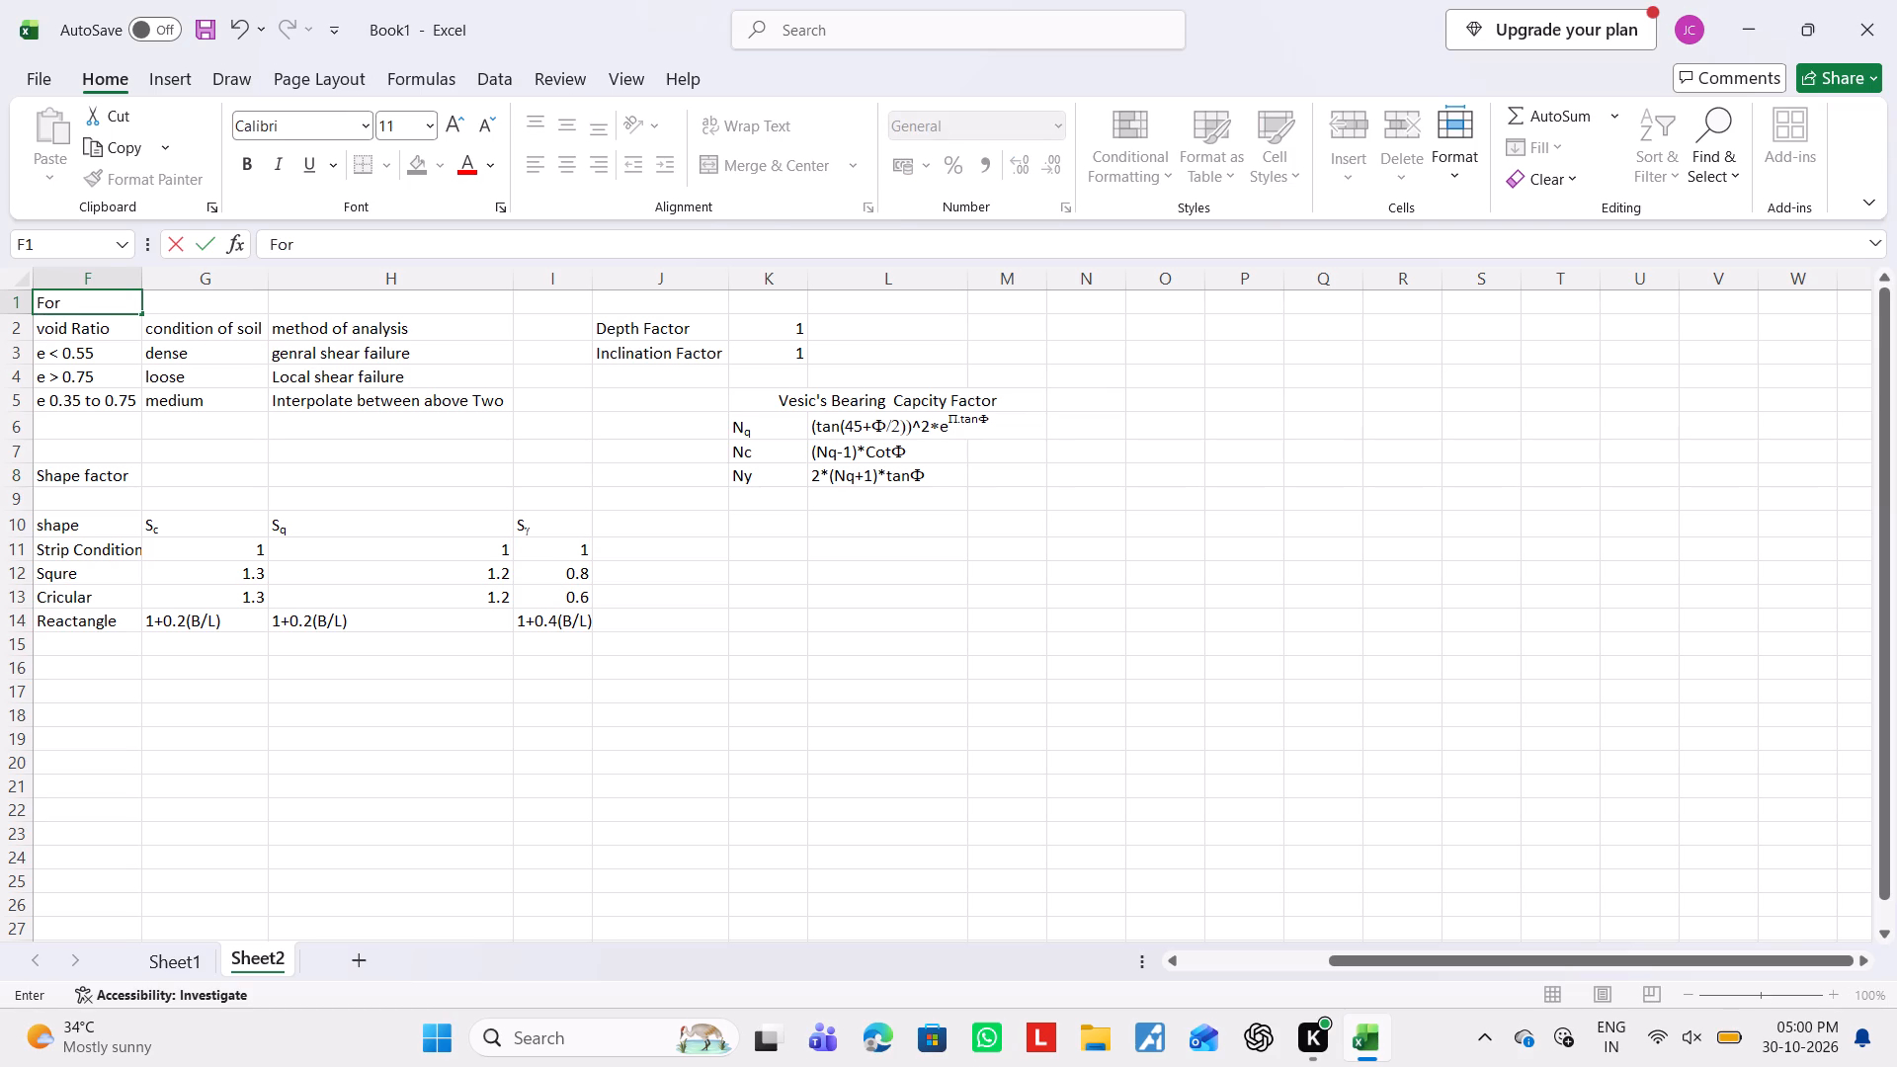
pyautogui.press('space')
pyautogui.write('Methid')
pyautogui.press('BackSpace')
pyautogui.press('BackSpace')
pyautogui.write('od of')
pyautogui.press('space')
pyautogui.write('Analysis')
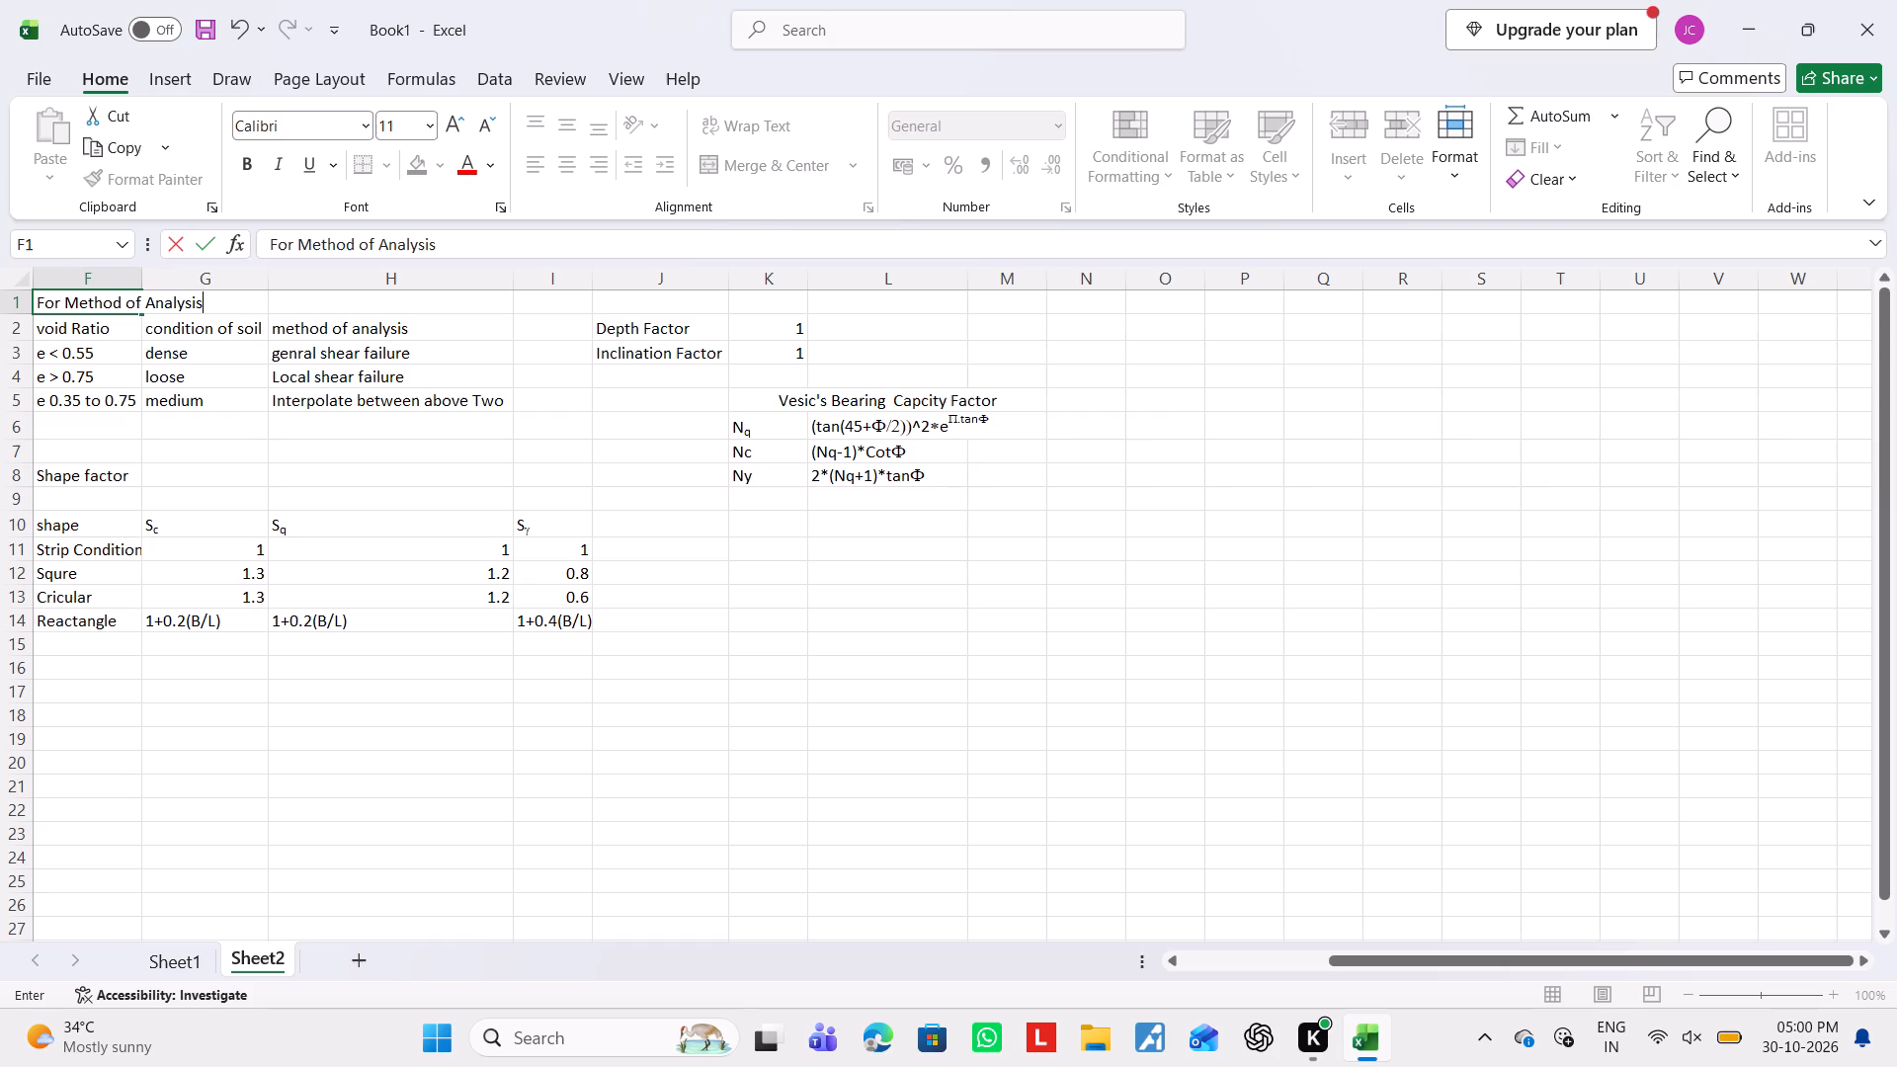
pyautogui.click(113, 302)
pyautogui.click(119, 308)
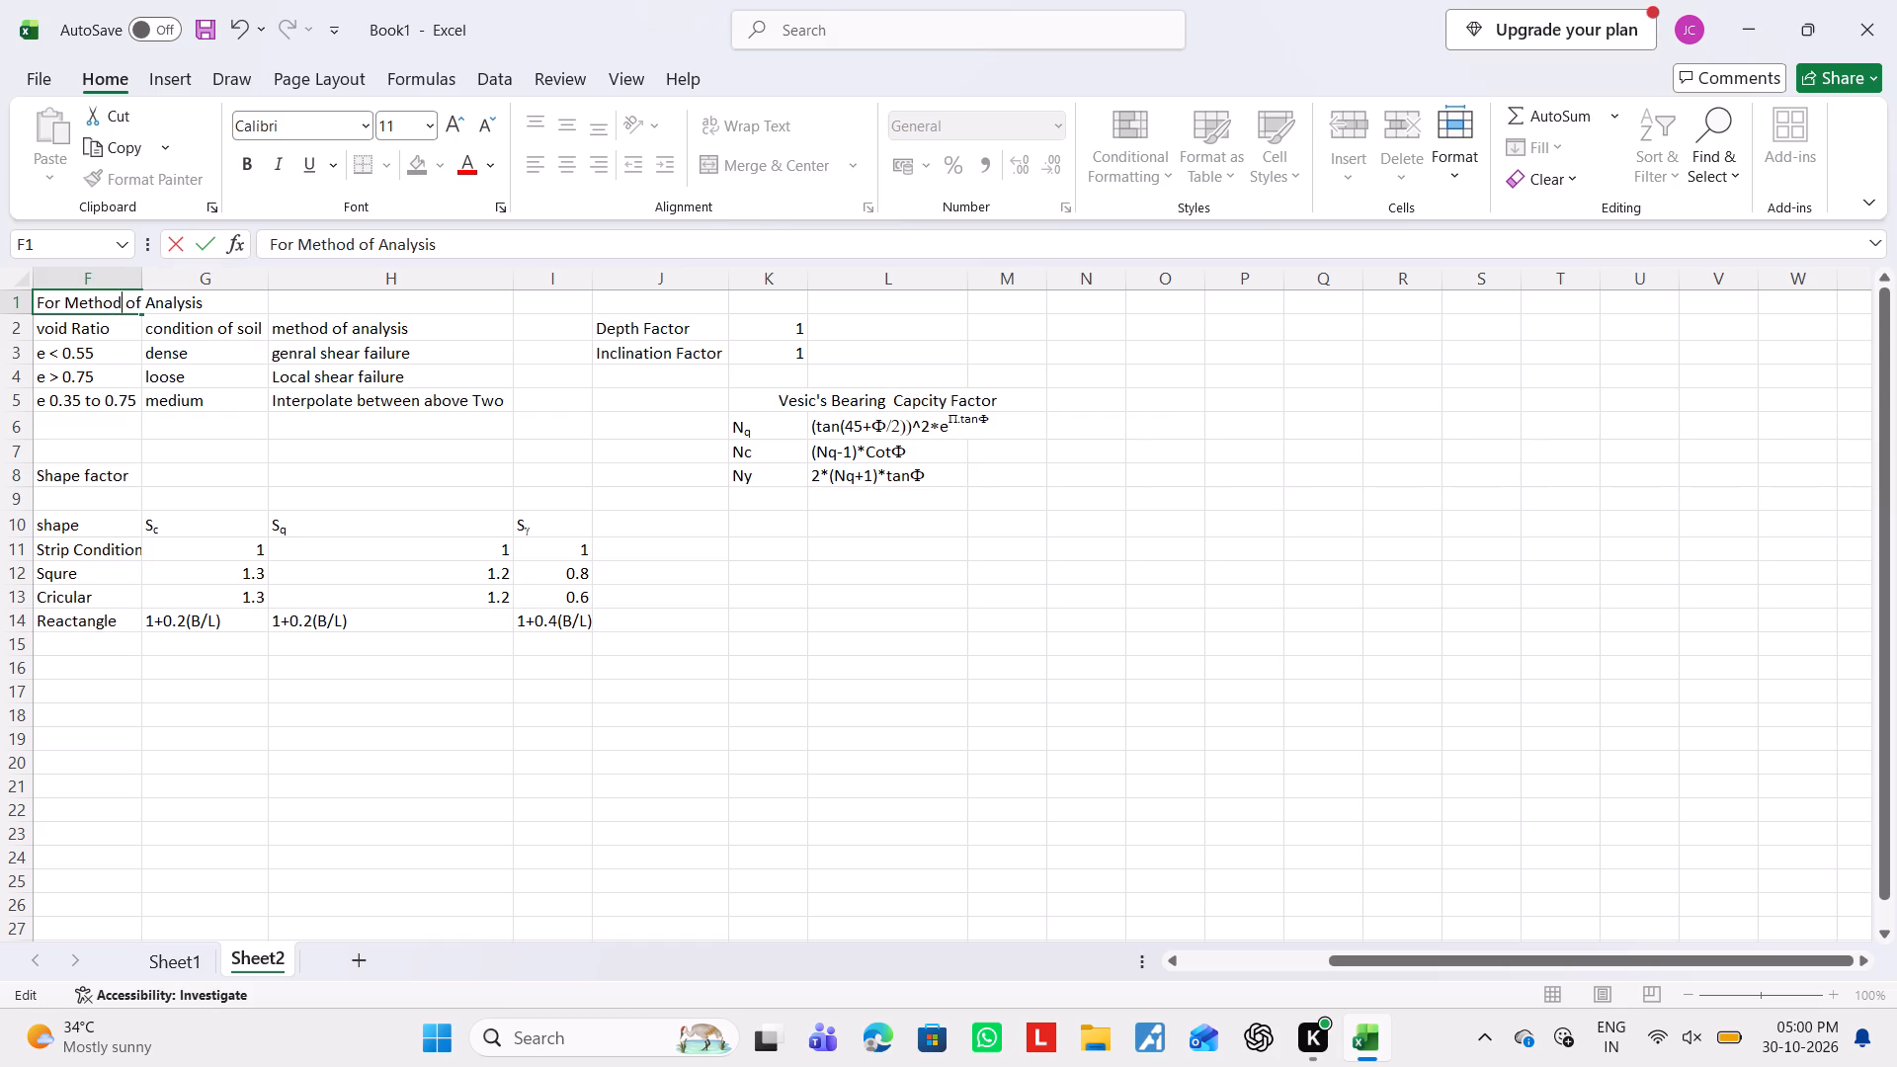
pyautogui.click(256, 532)
# Merge and center the "For Method of Analysis" heading across cells F1 and G1.
pyautogui.click(99, 303)
pyautogui.hotkey('shift', 'Right')
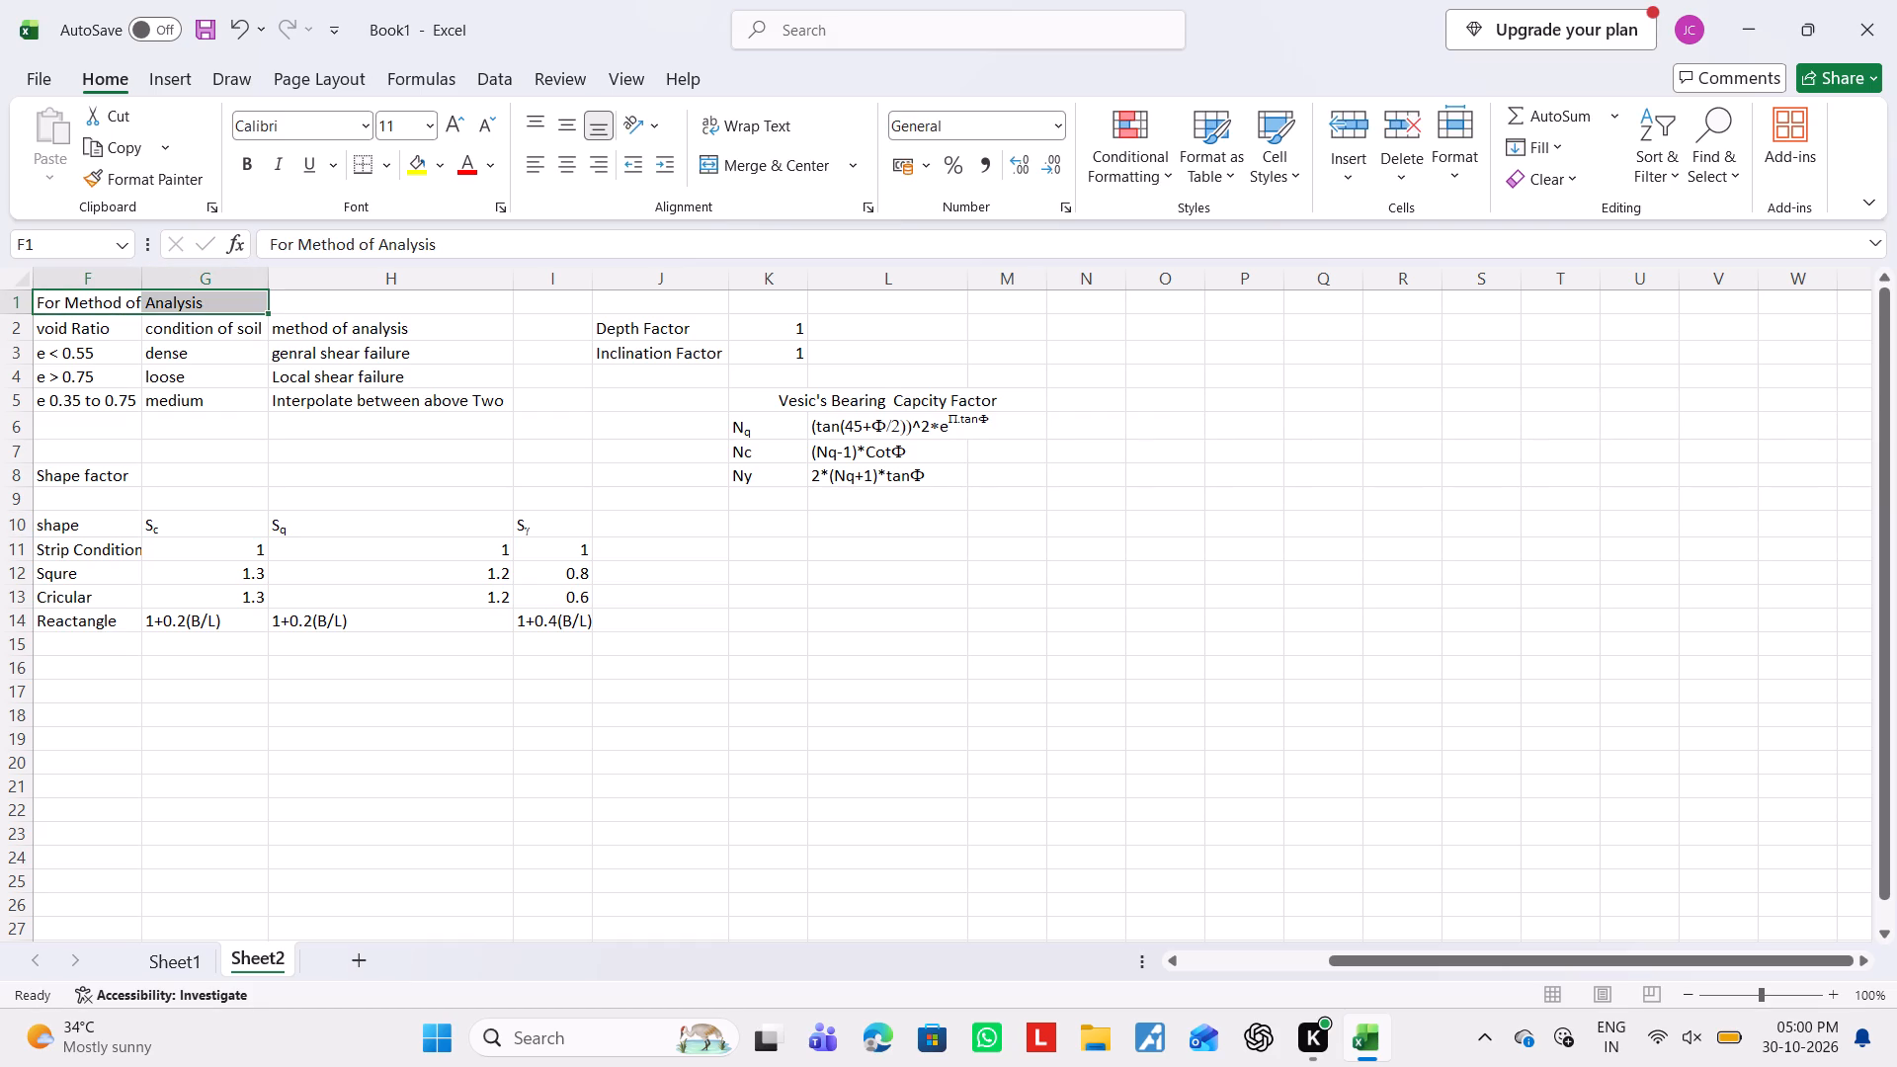
pyautogui.click(715, 157)
pyautogui.click(672, 581)
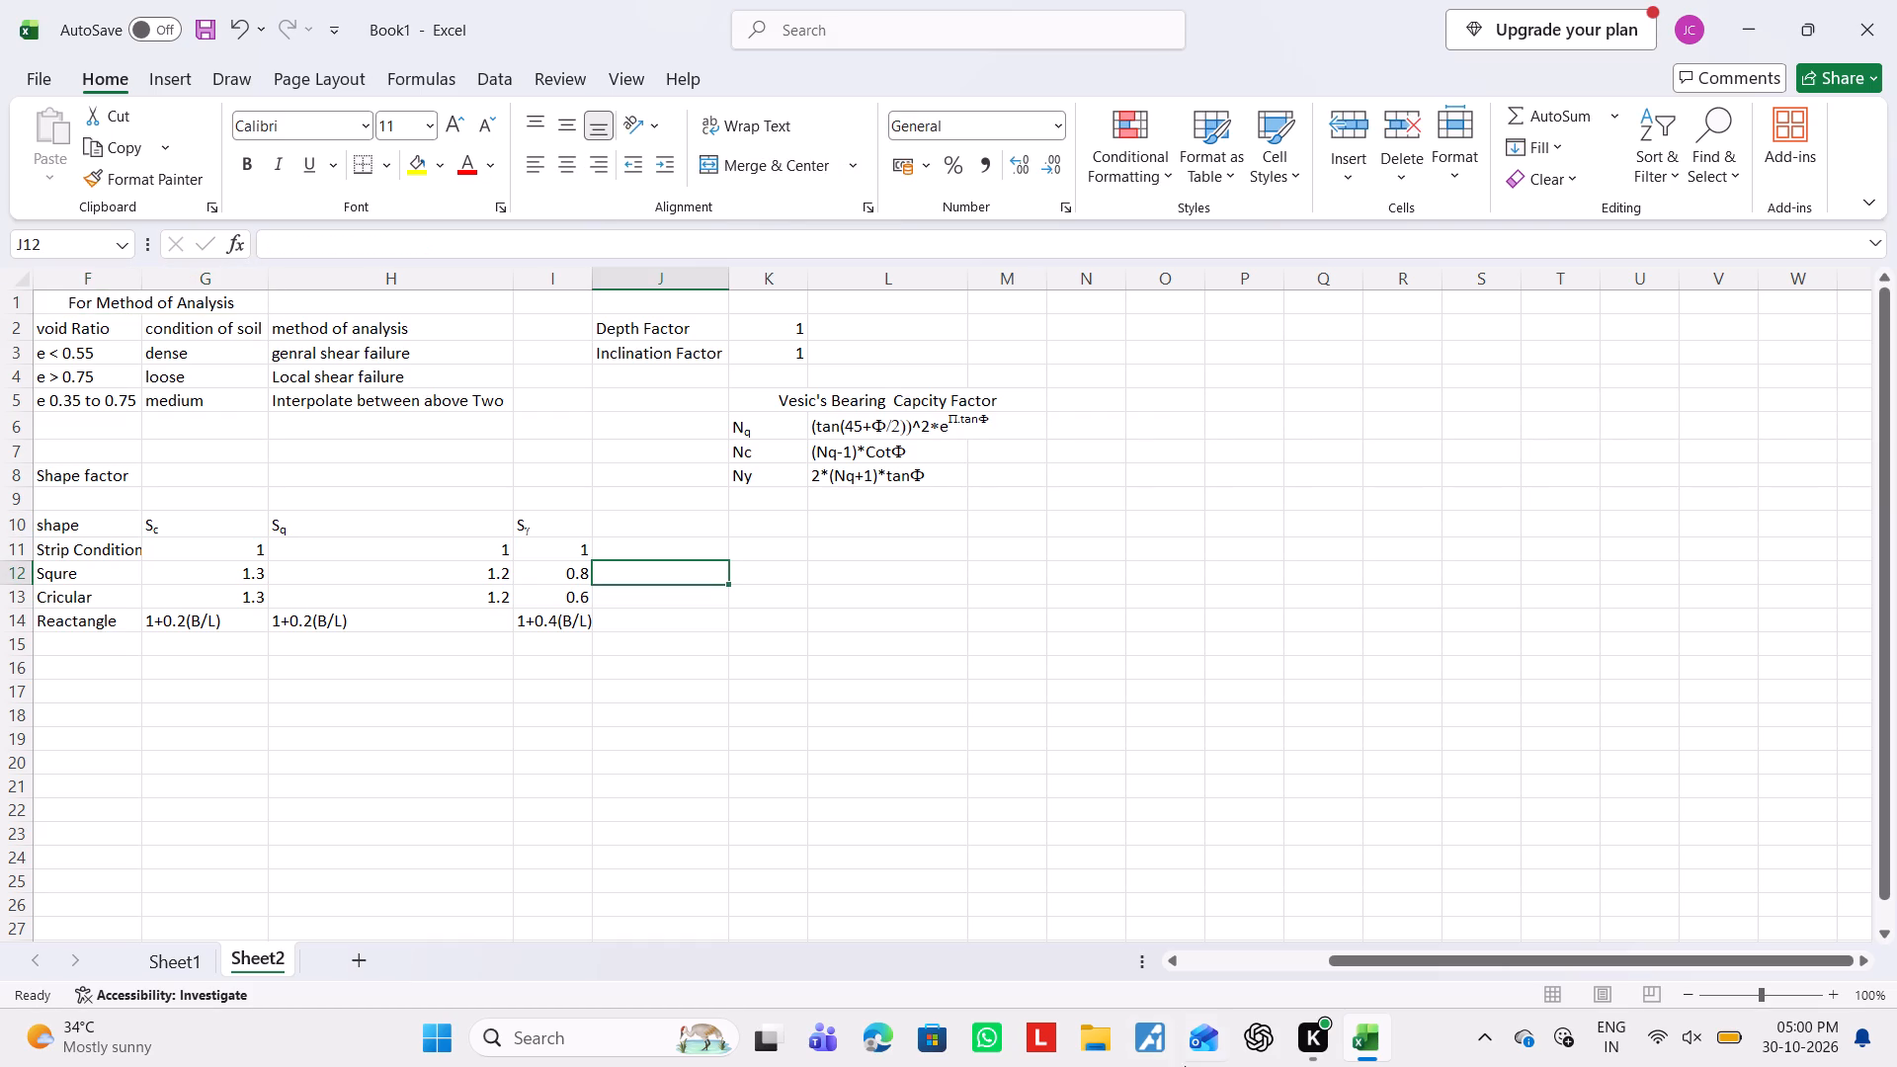
pyautogui.click(1214, 662)
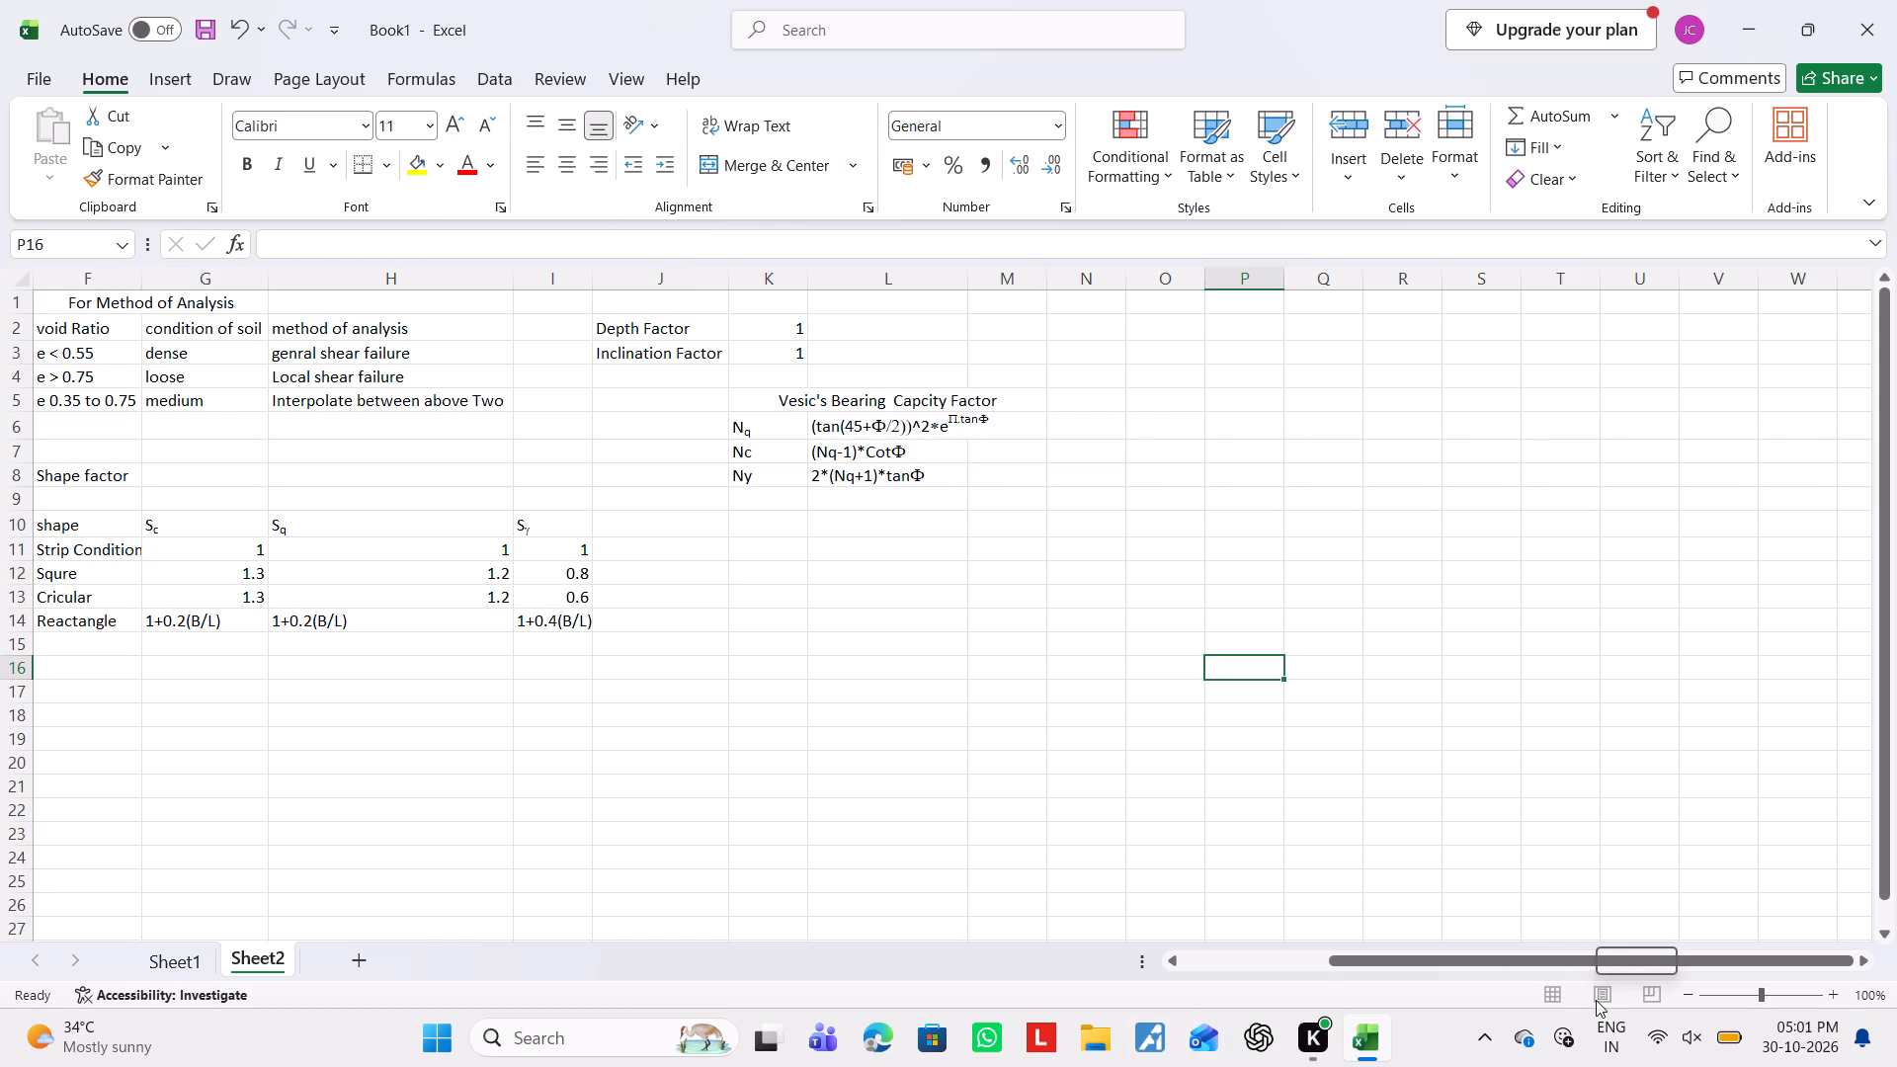
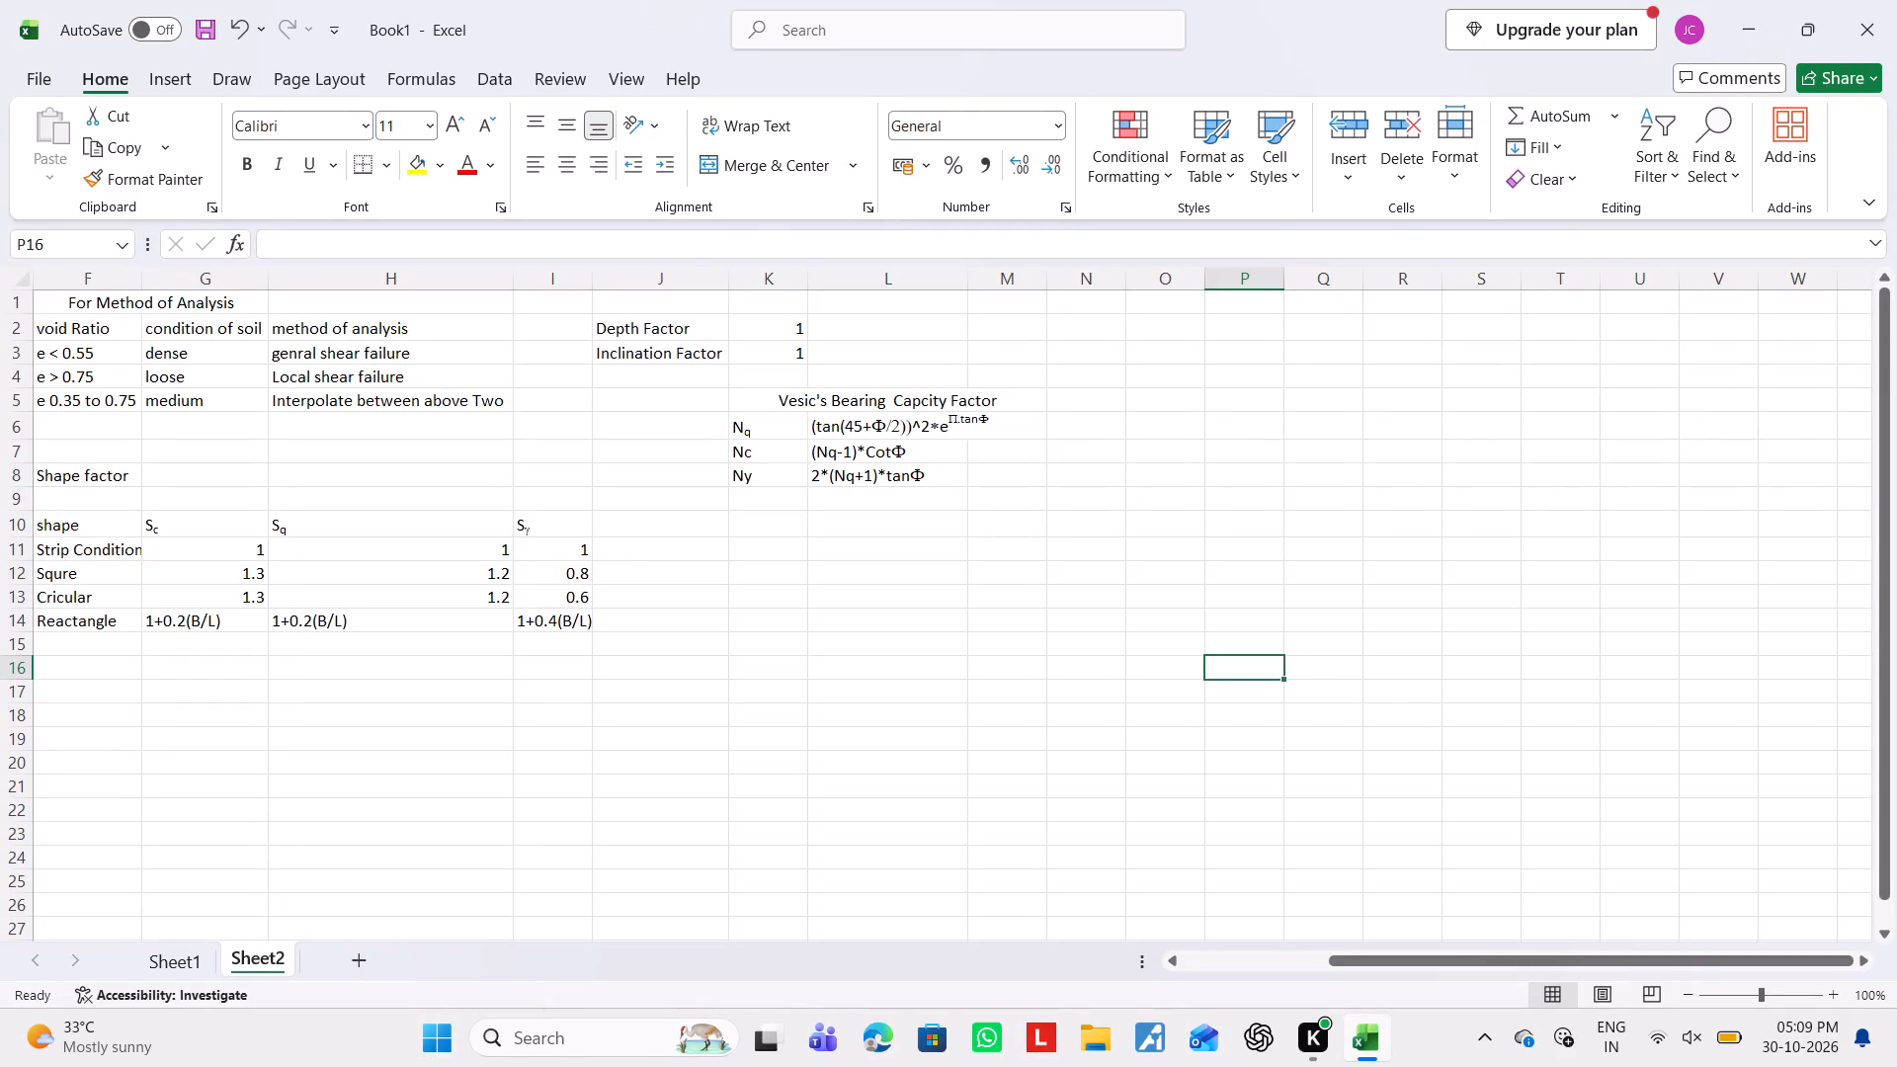
# Enter the label w' in cell K10, below the Vesic's bearing capacity factor table.
pyautogui.click(785, 532)
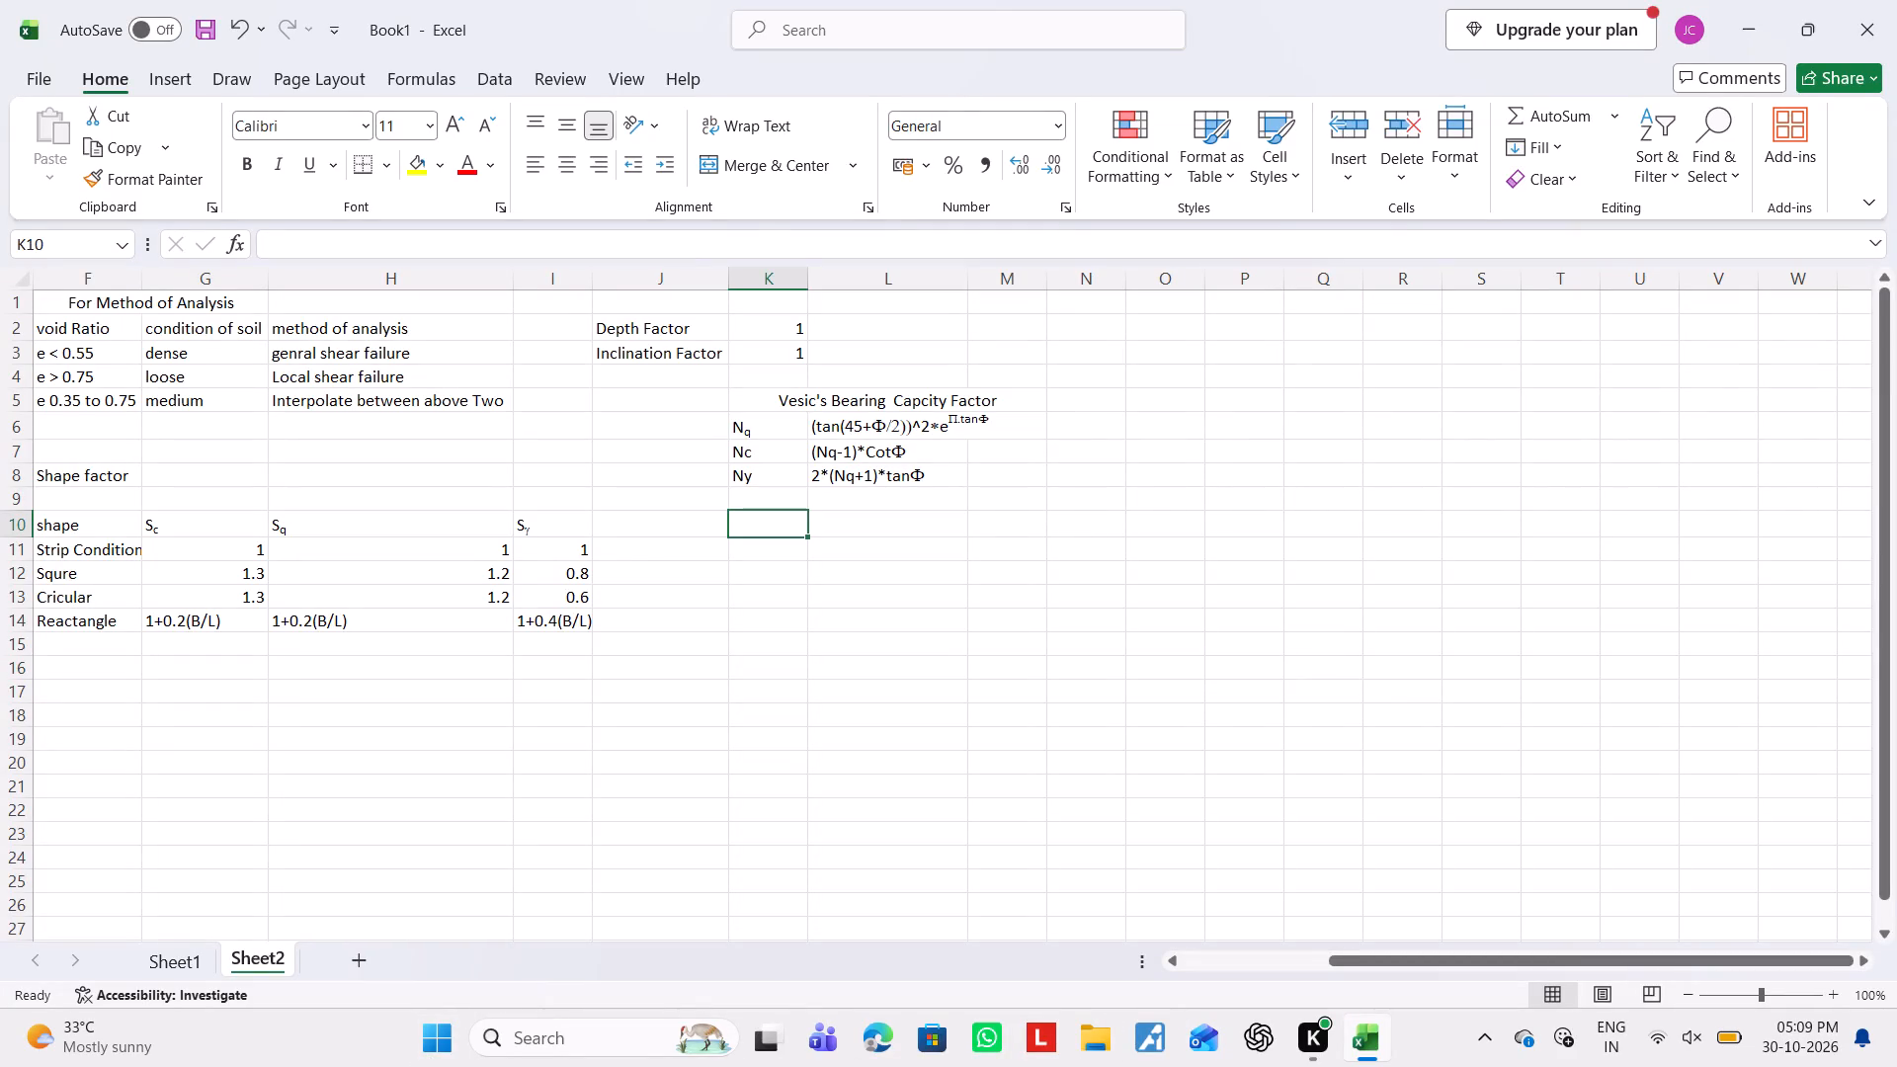
pyautogui.press('w')
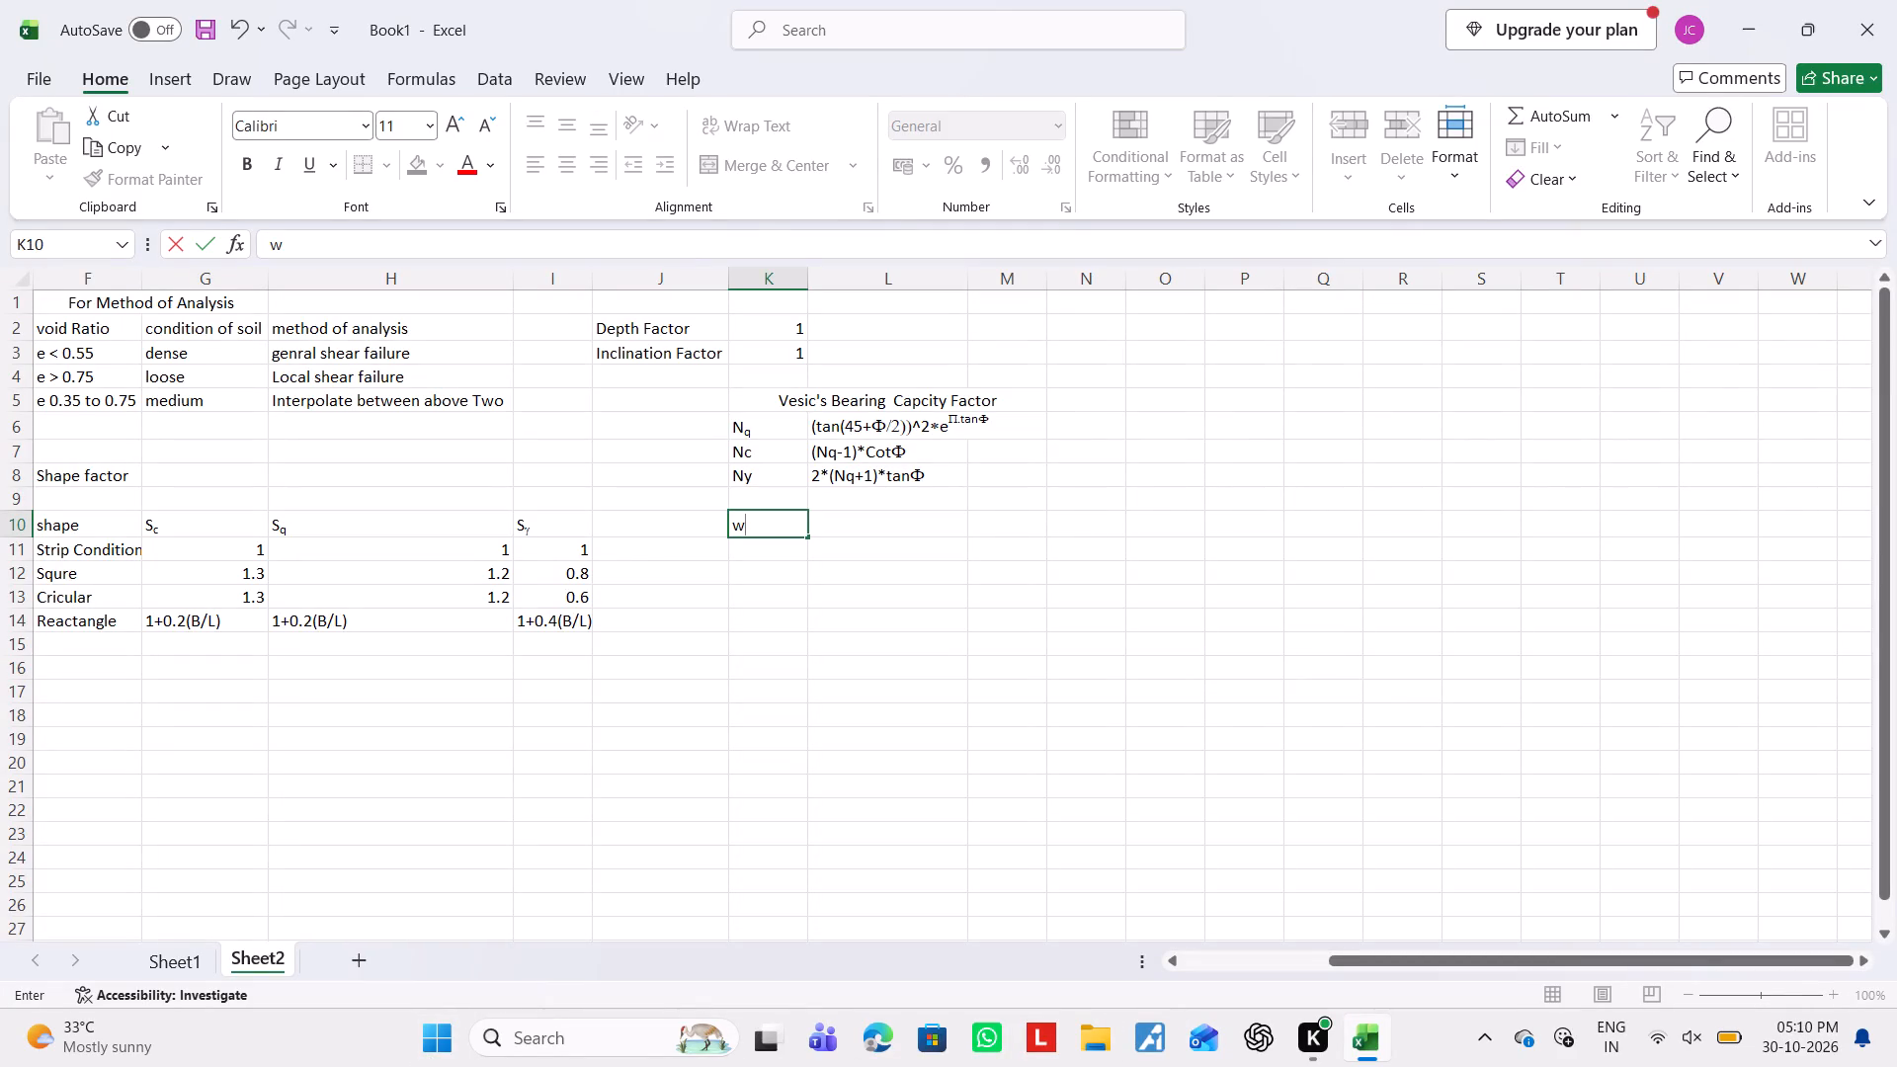
pyautogui.press("'")
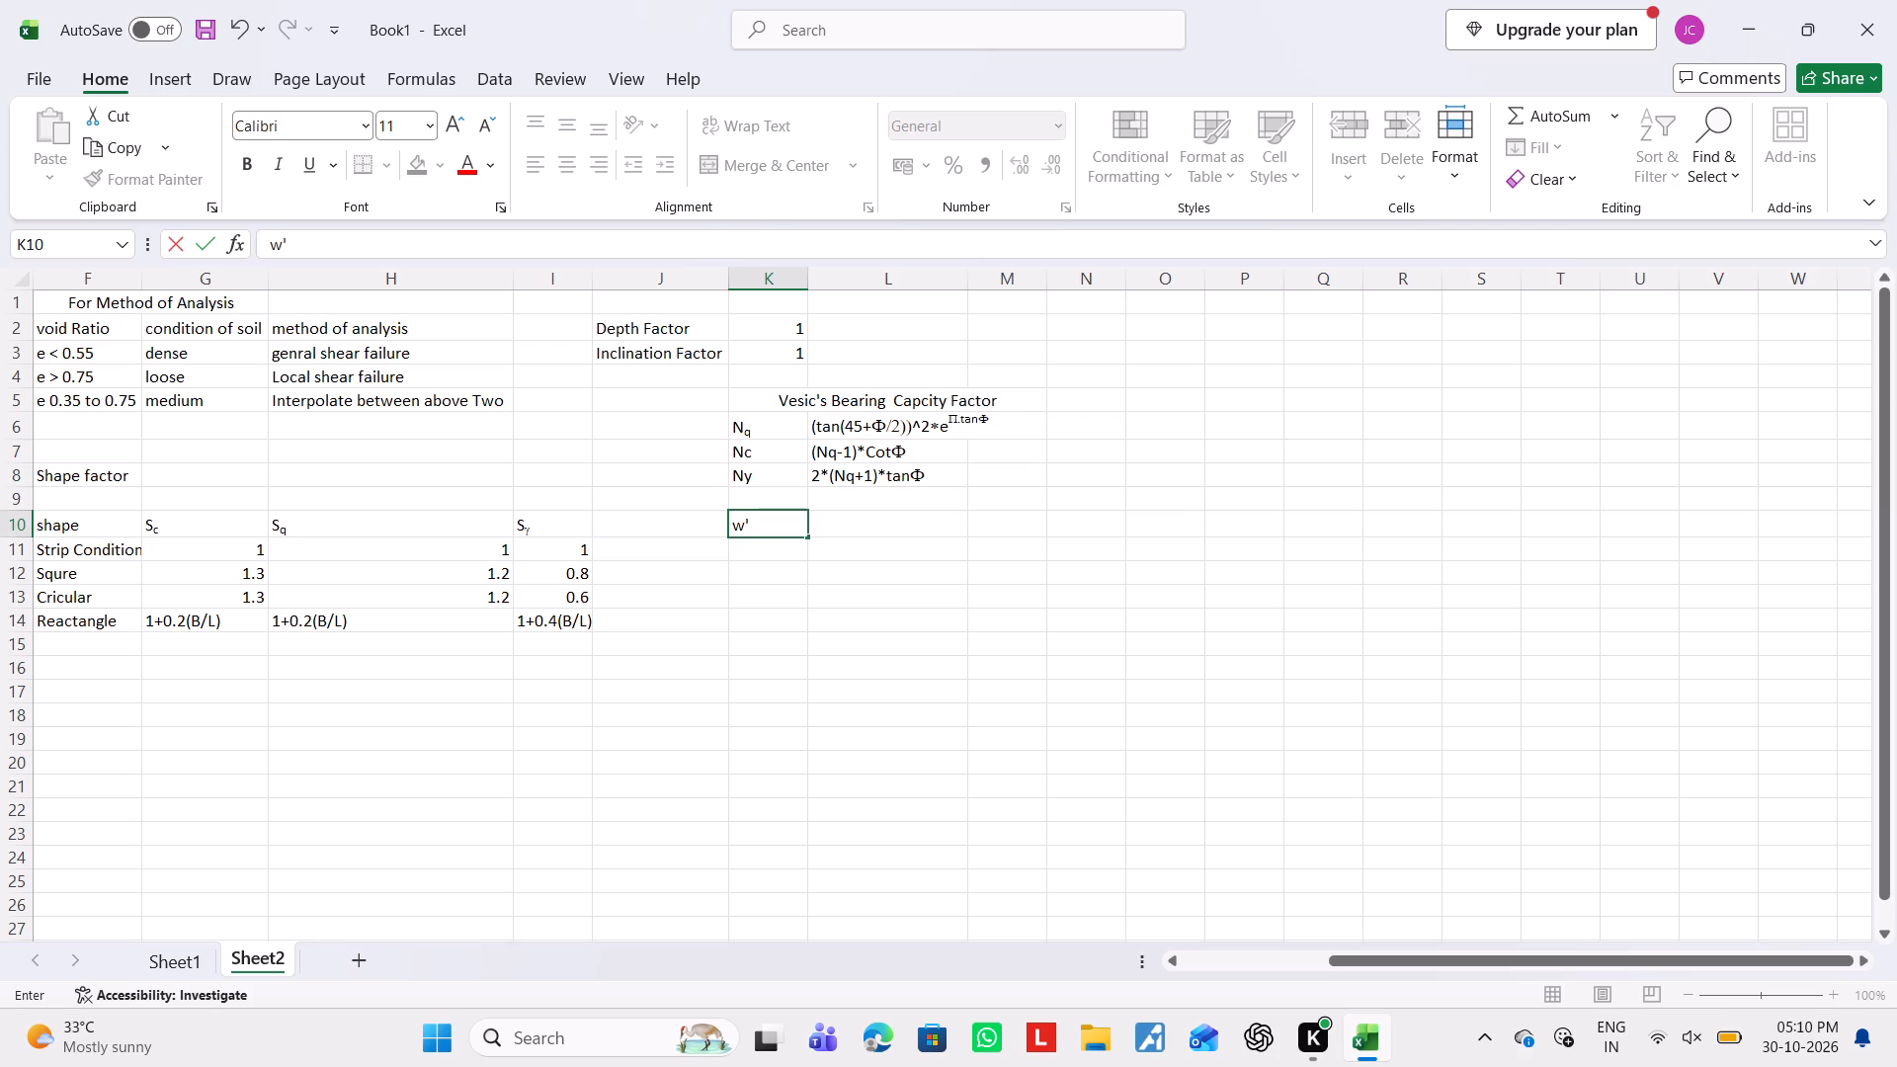
pyautogui.press('Right')
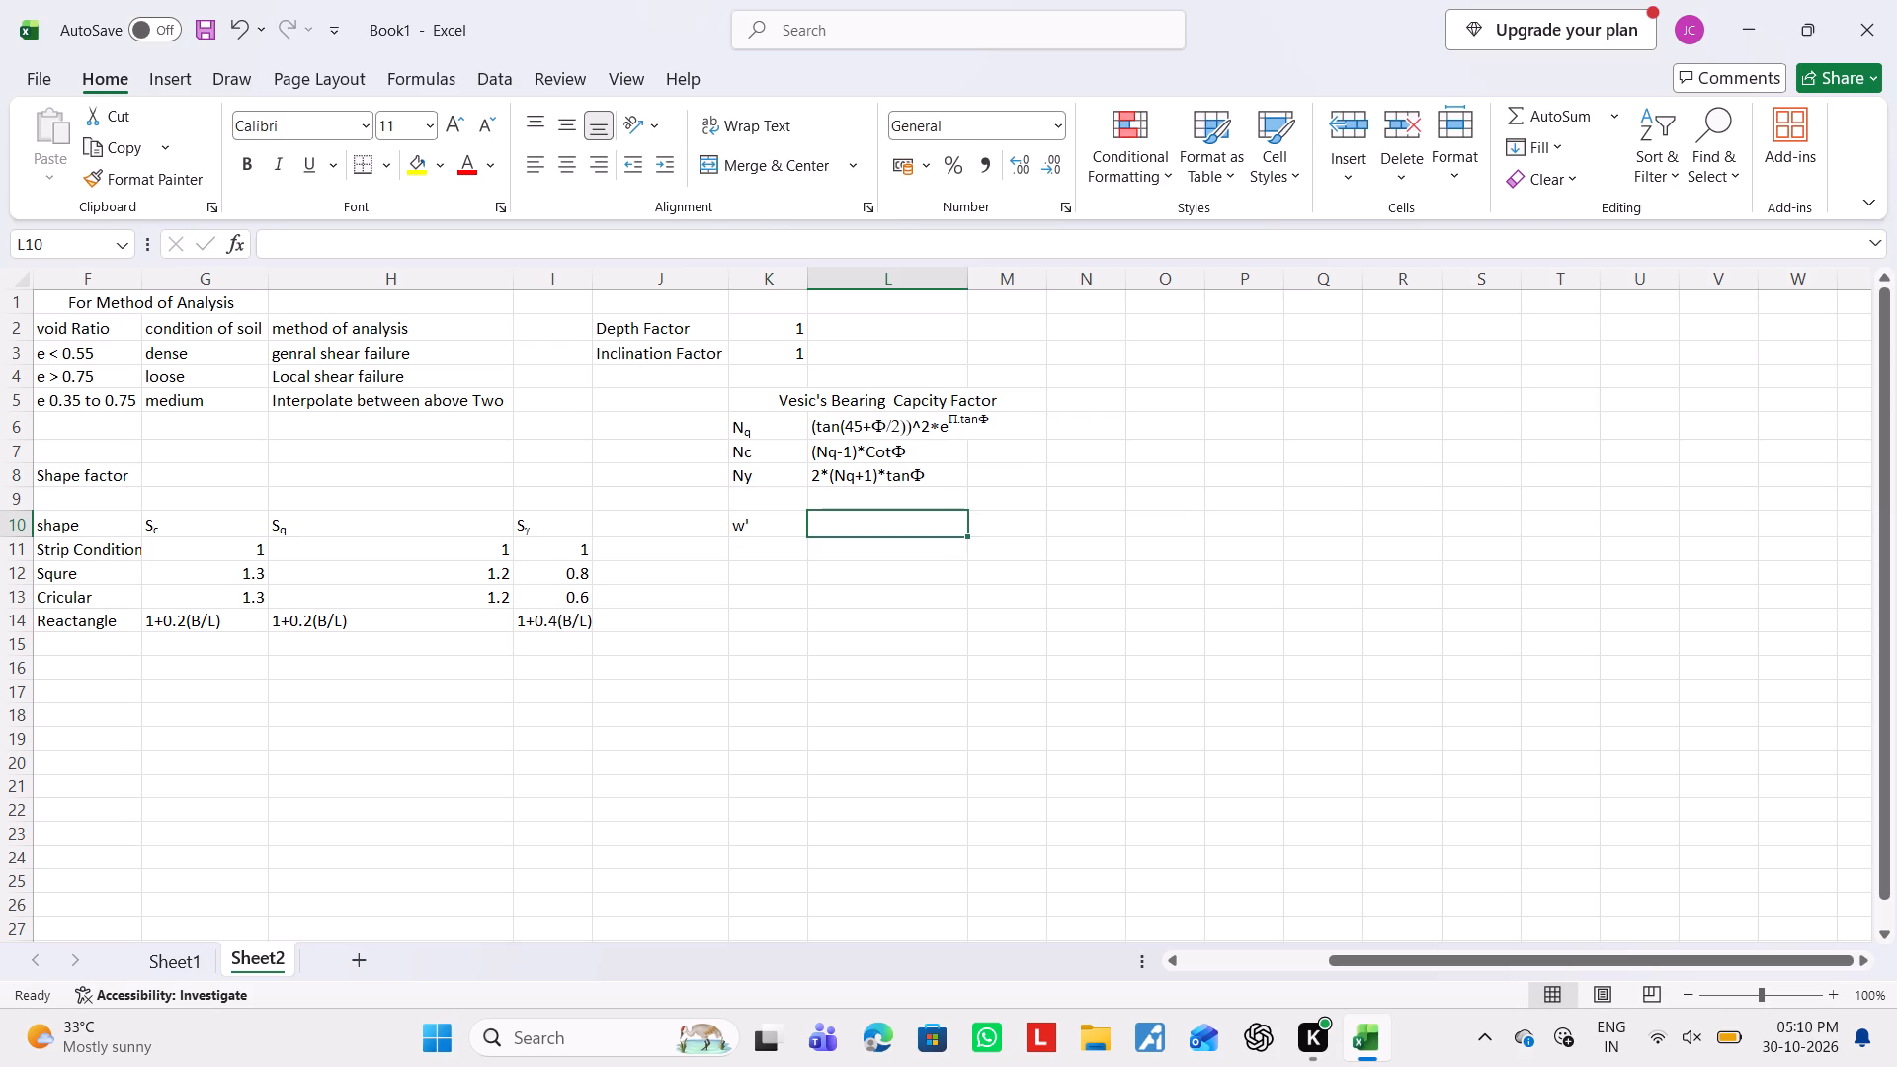
# Enter the w' expression in cell L10, starting with 0.5+0.5.
pyautogui.write('0.5')
pyautogui.press('+')
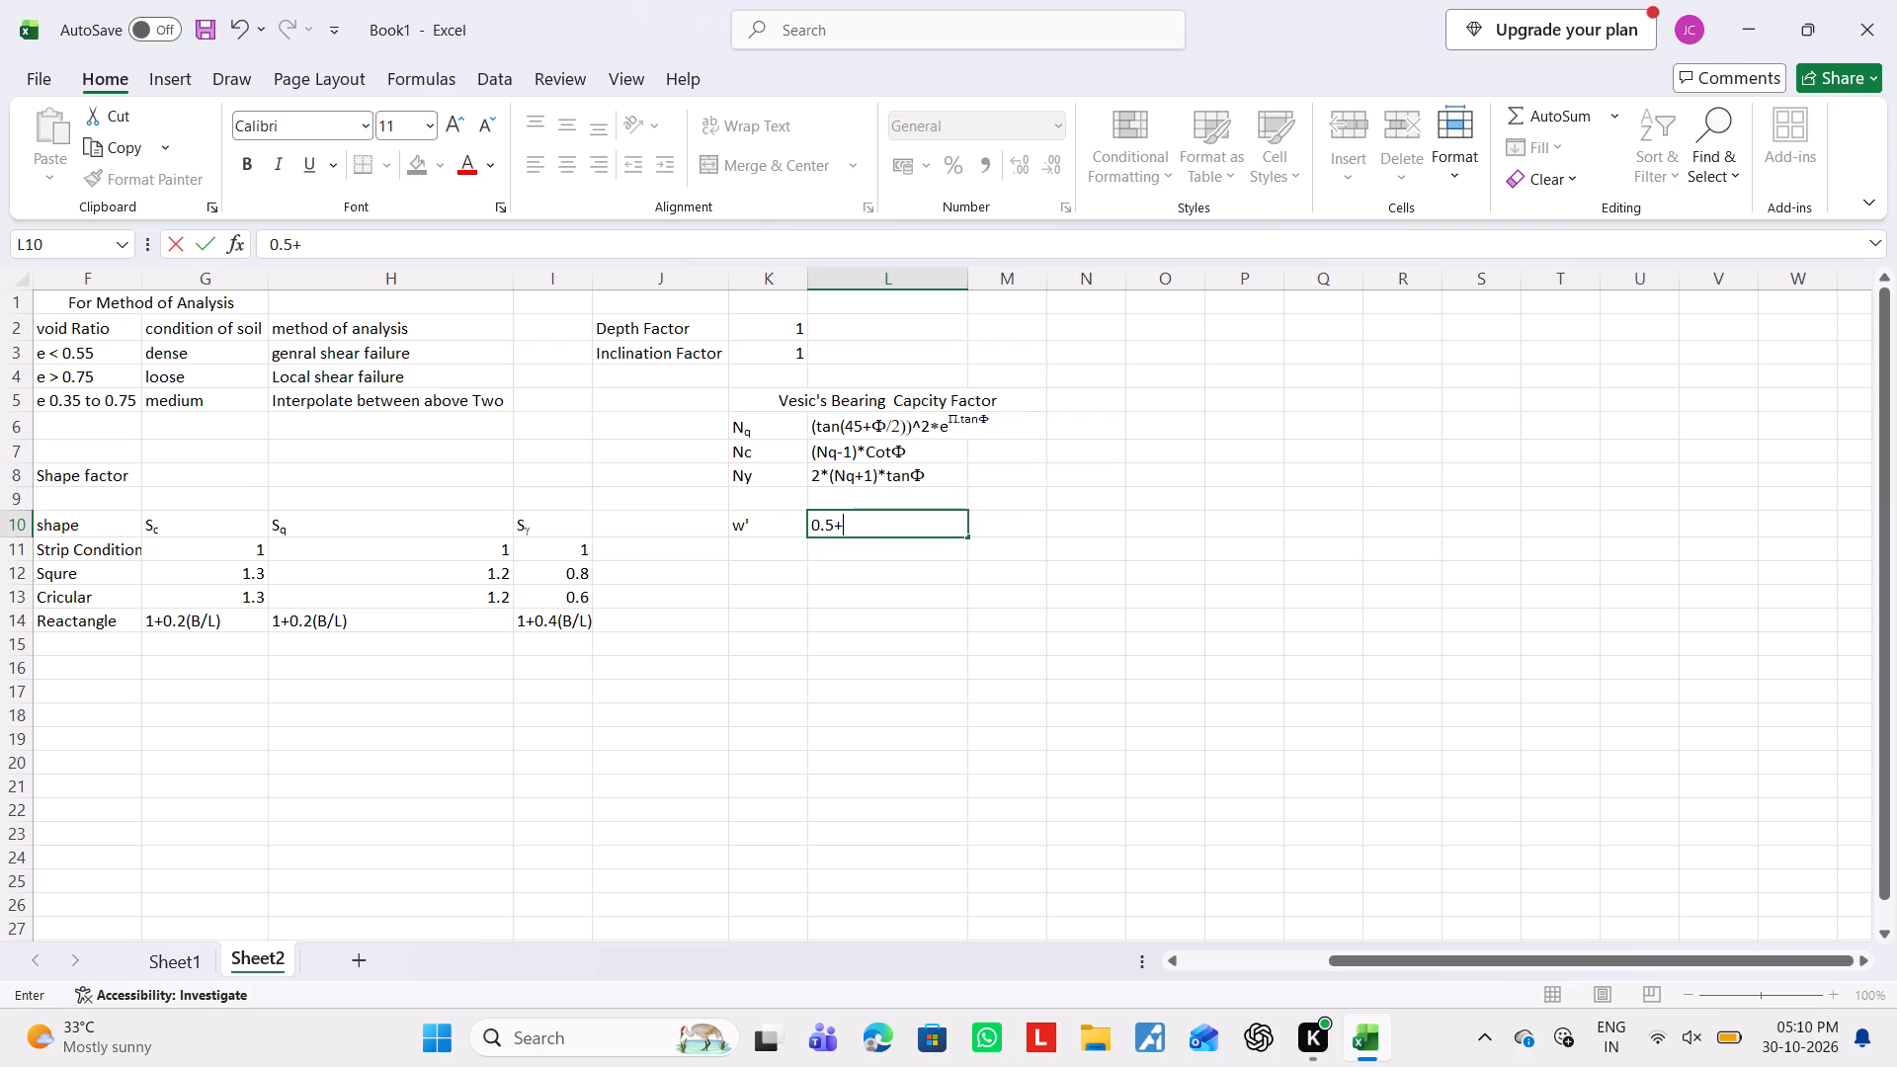
pyautogui.write('0.5')
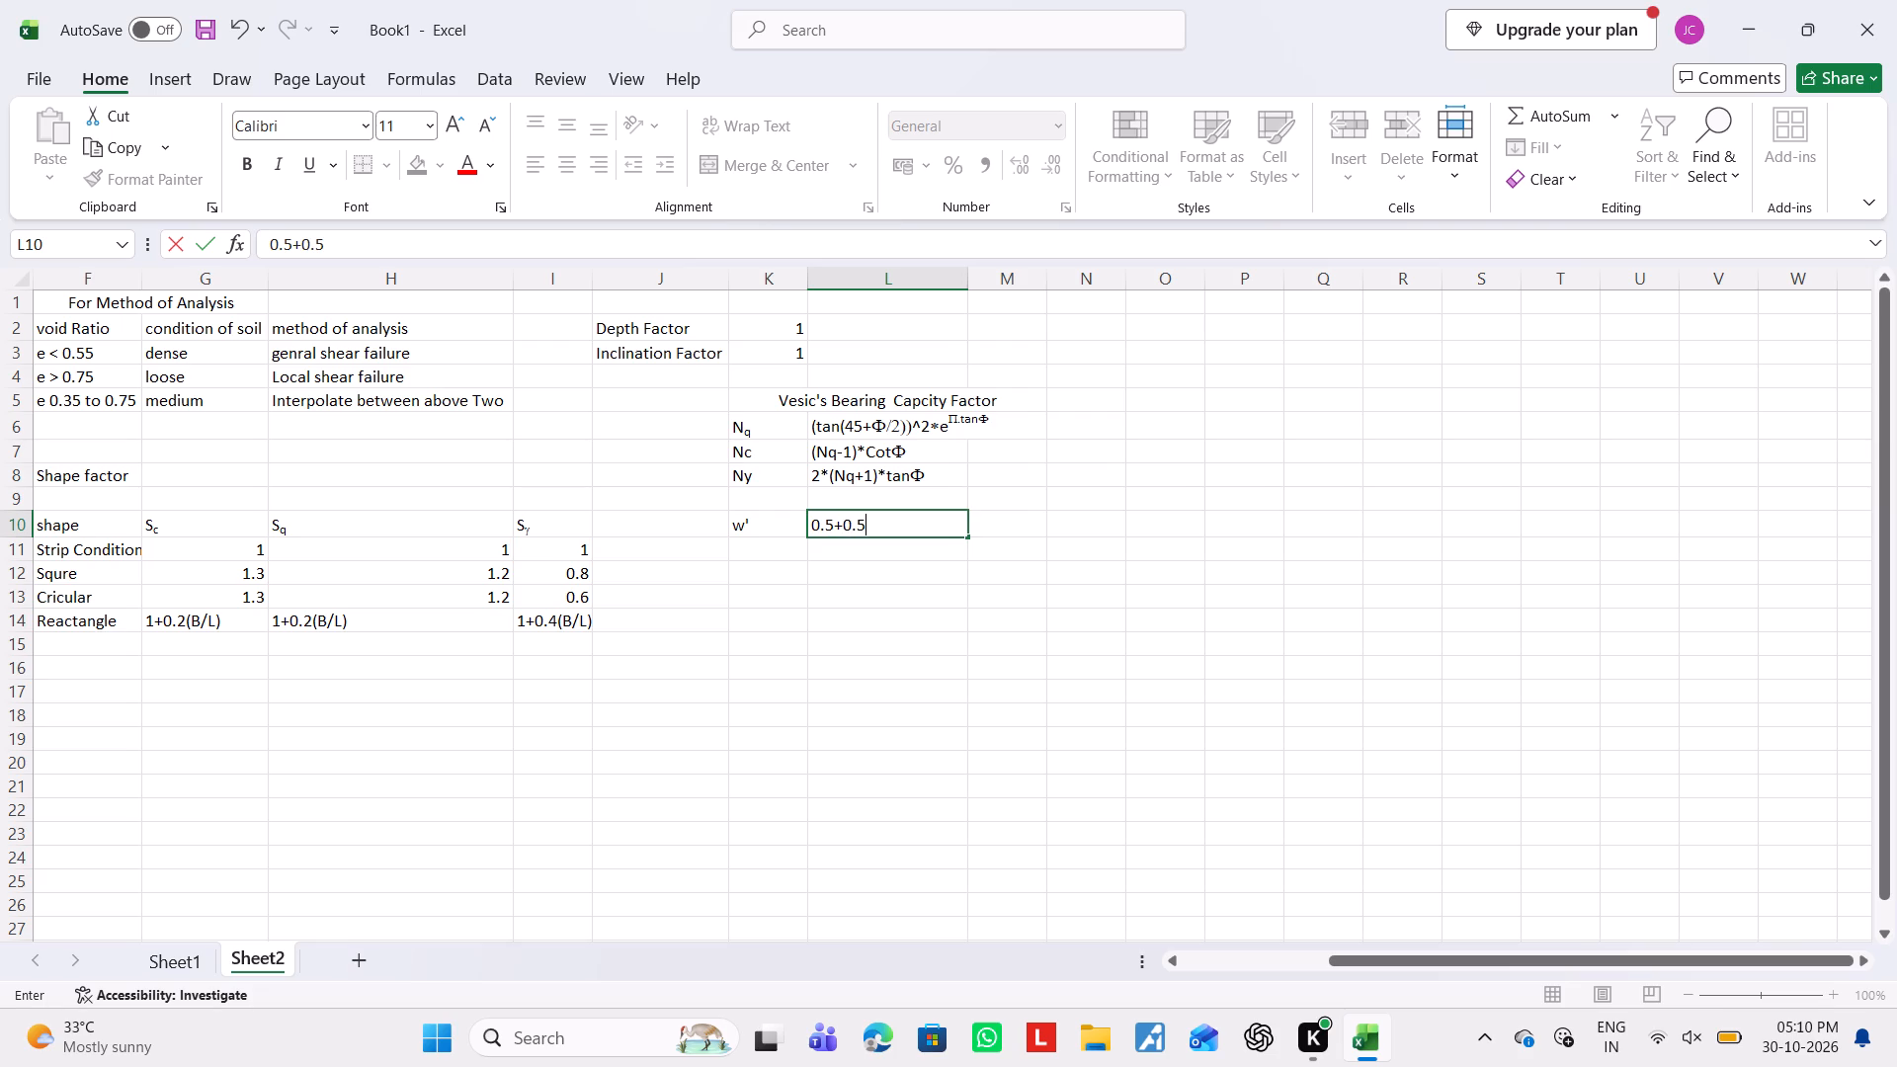